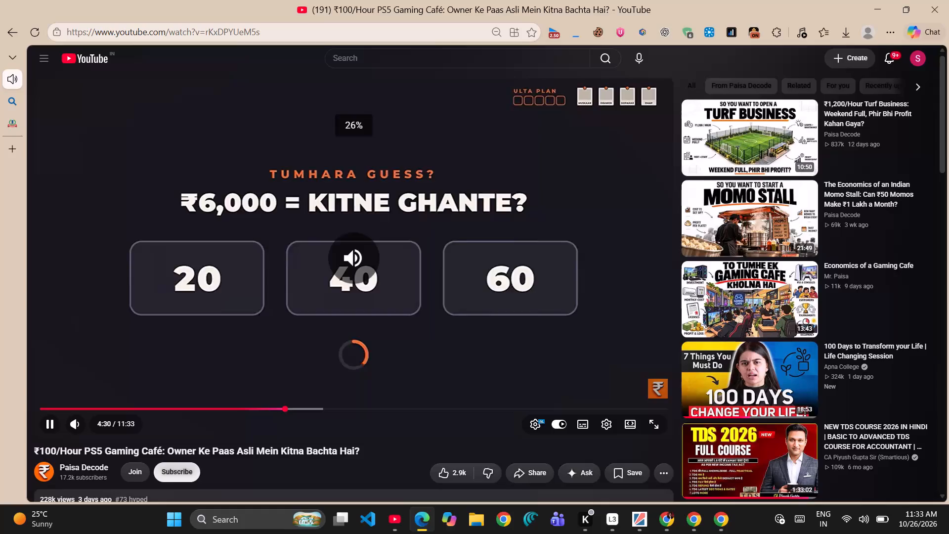
Raise the volume of the PS5 gaming café video and pause its playback.
key("Up")
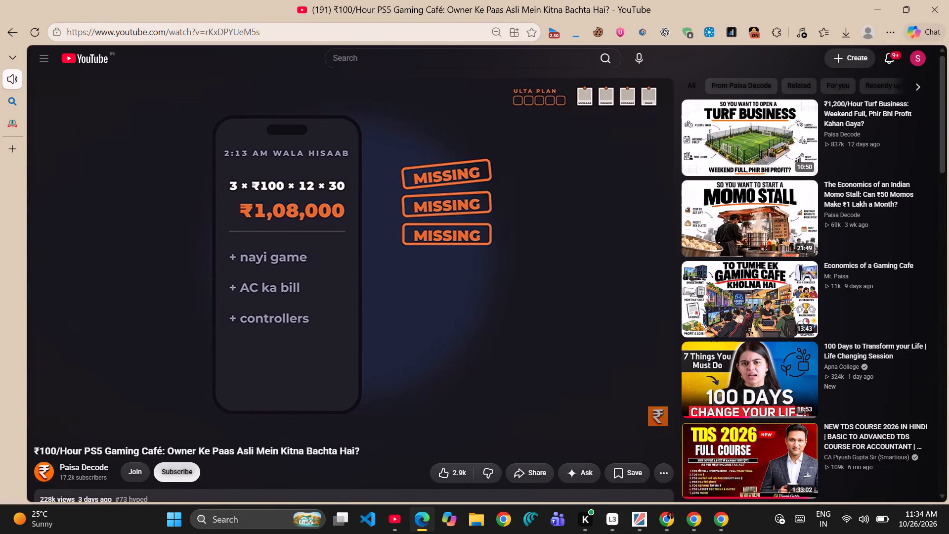
key("space")
key("space")
key("space")
key("space")
key("space")
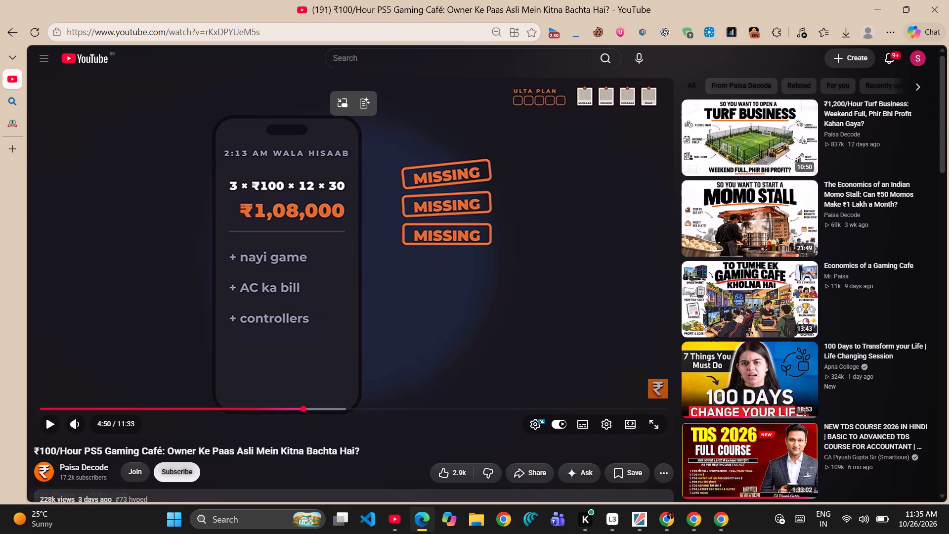
Leave the video for the YouTube home page and close the browser window.
left_click(97, 61)
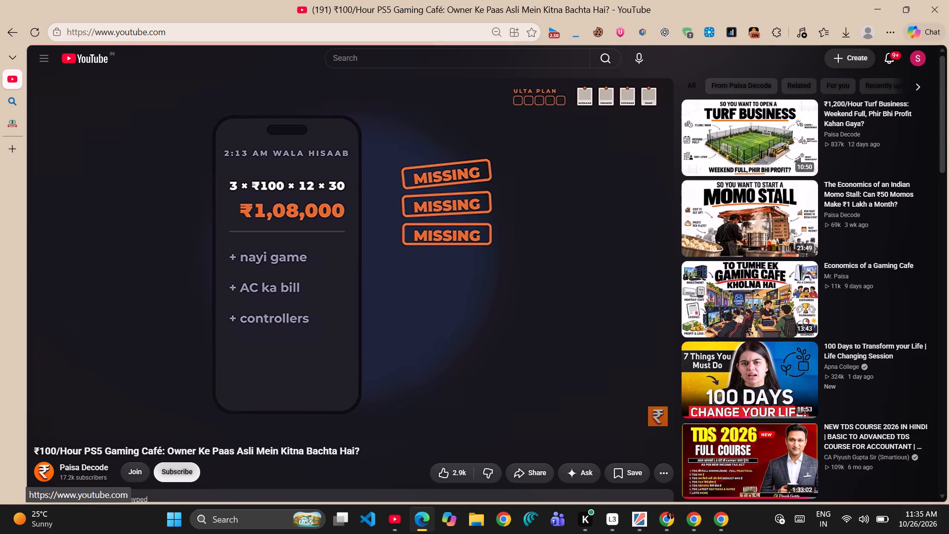
left_click(948, 0)
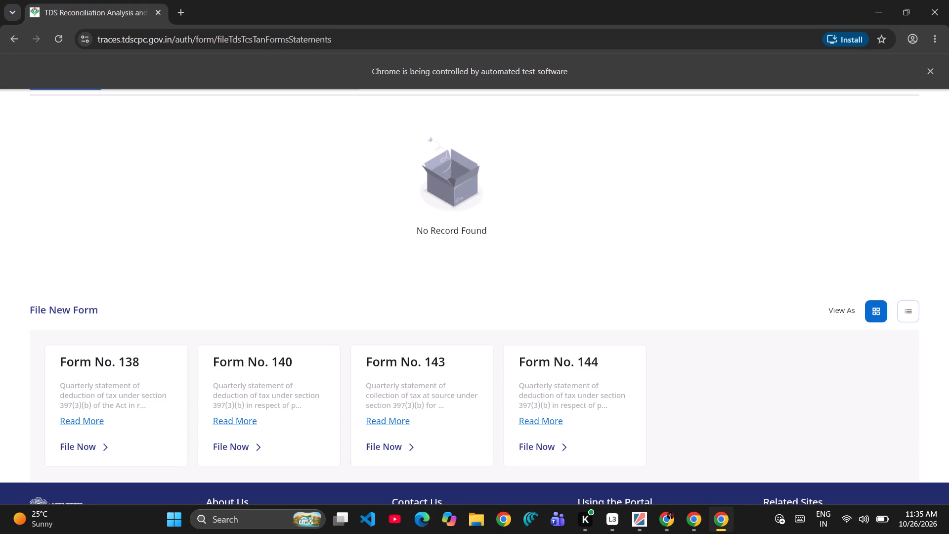
Bring up the other TRACES window with the portal's public home page and close it.
scroll(588, 254, "up", 5)
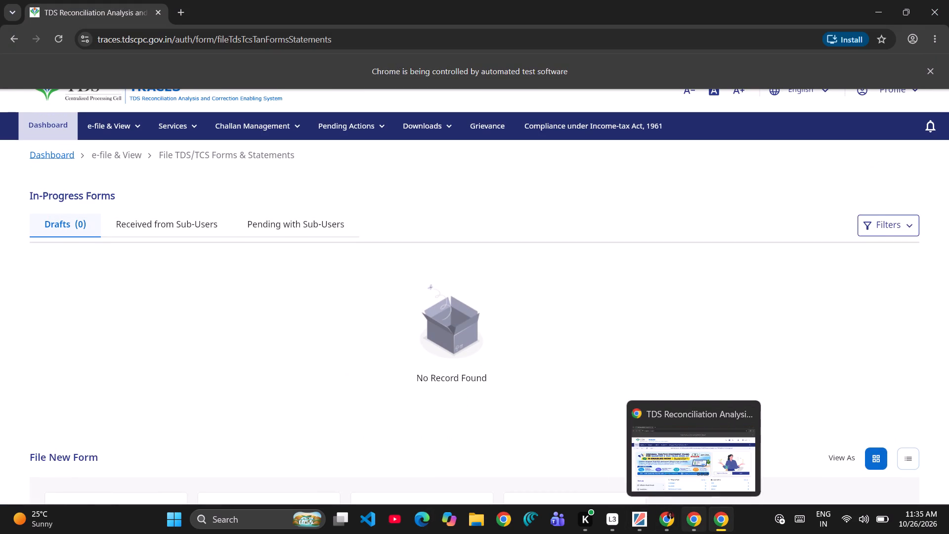
left_click(704, 448)
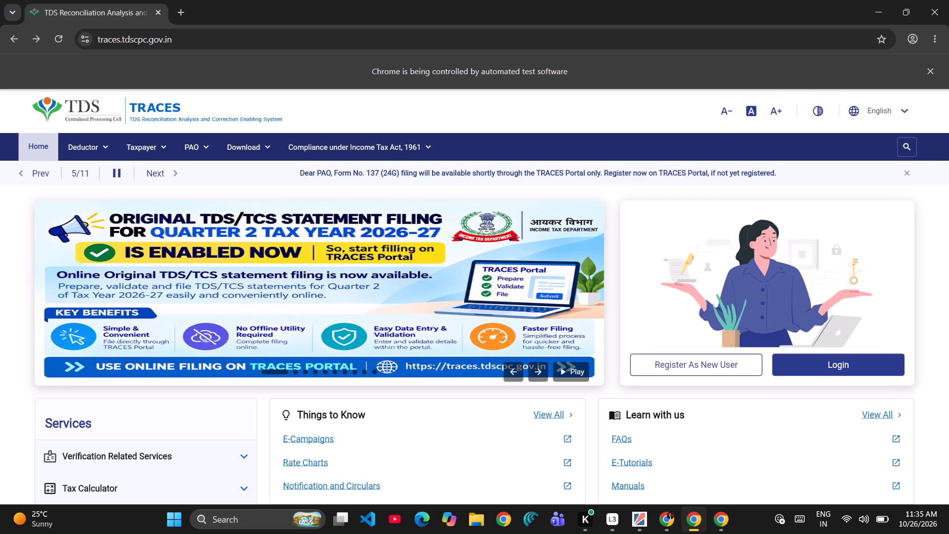
left_click(941, 0)
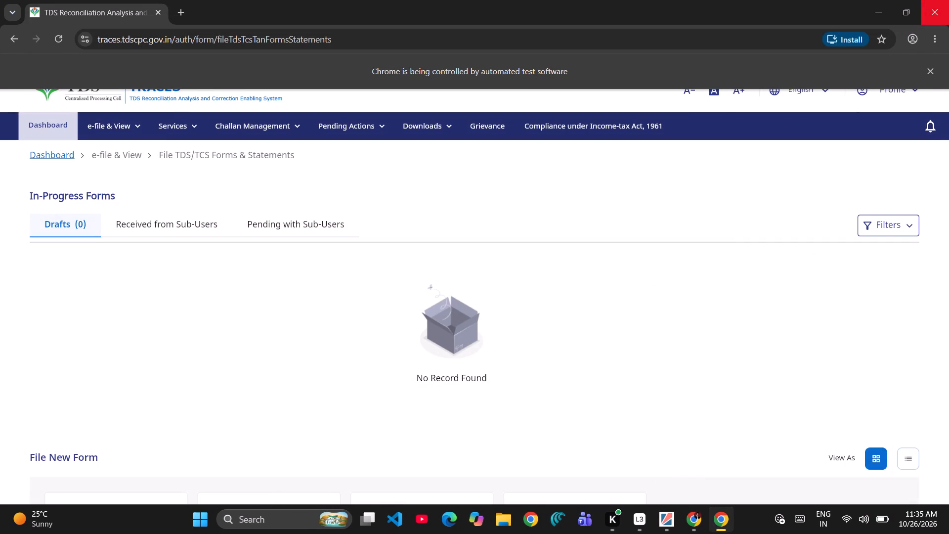
Switch to KDK Softwares and open GSTR-1 from its home page for M/s Better Life Foundation Public Charitable Trust.
scroll(514, 275, "down", 1)
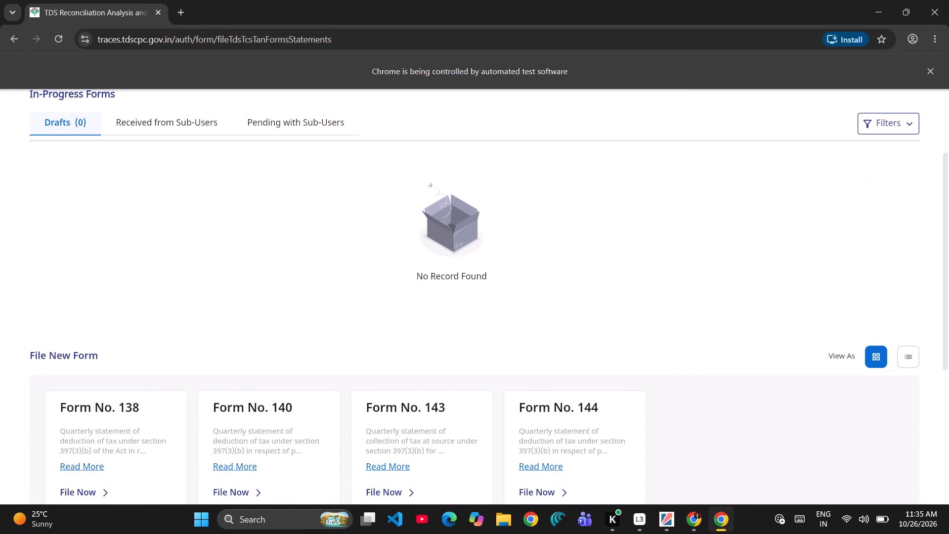
scroll(514, 275, "down", 1)
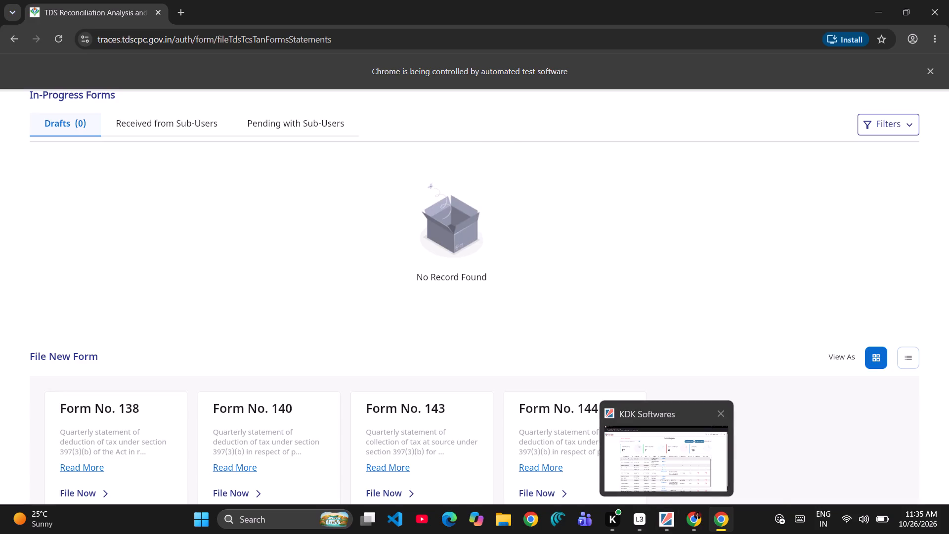
left_click(668, 447)
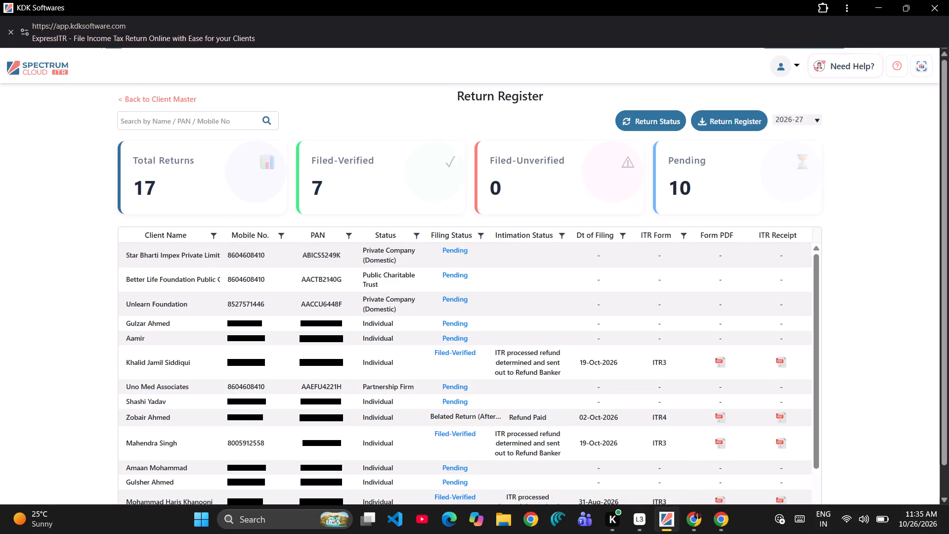
left_click(24, 67)
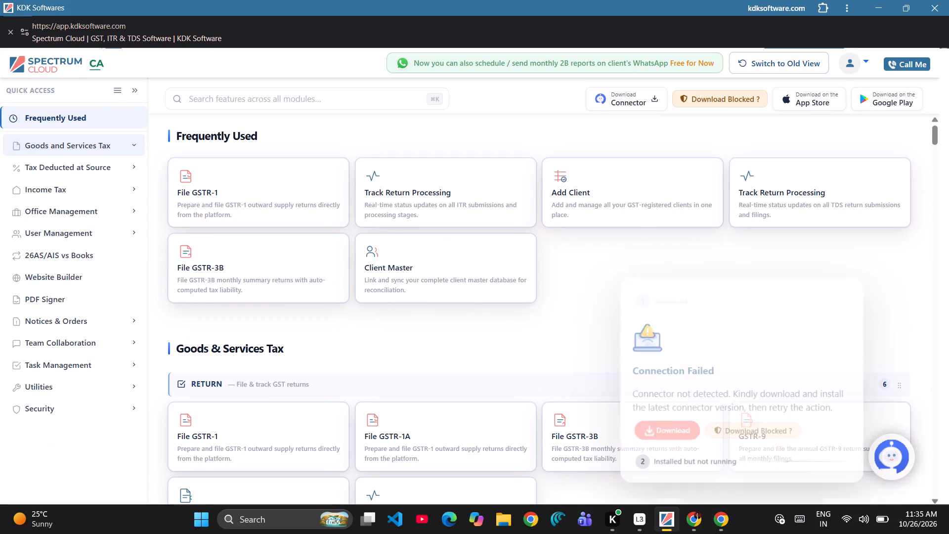
left_click(215, 180)
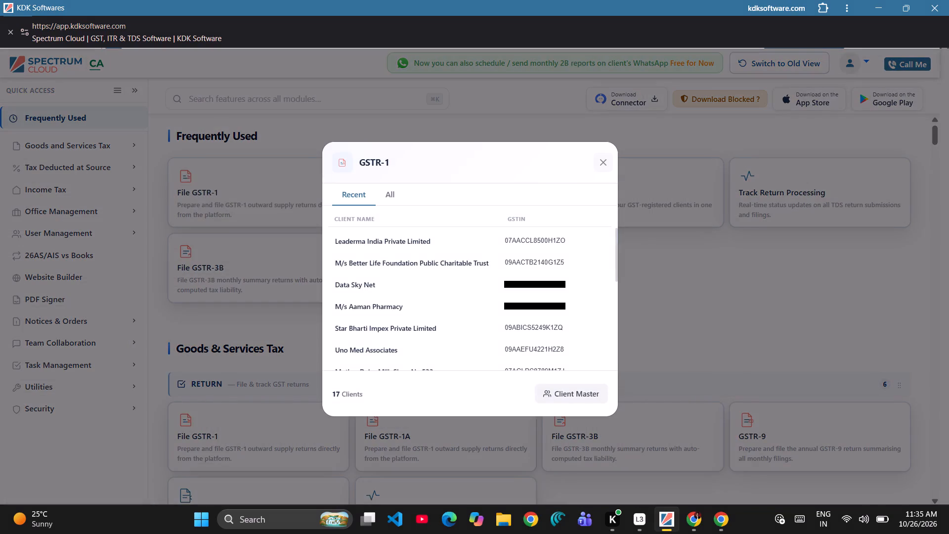
left_click(366, 264)
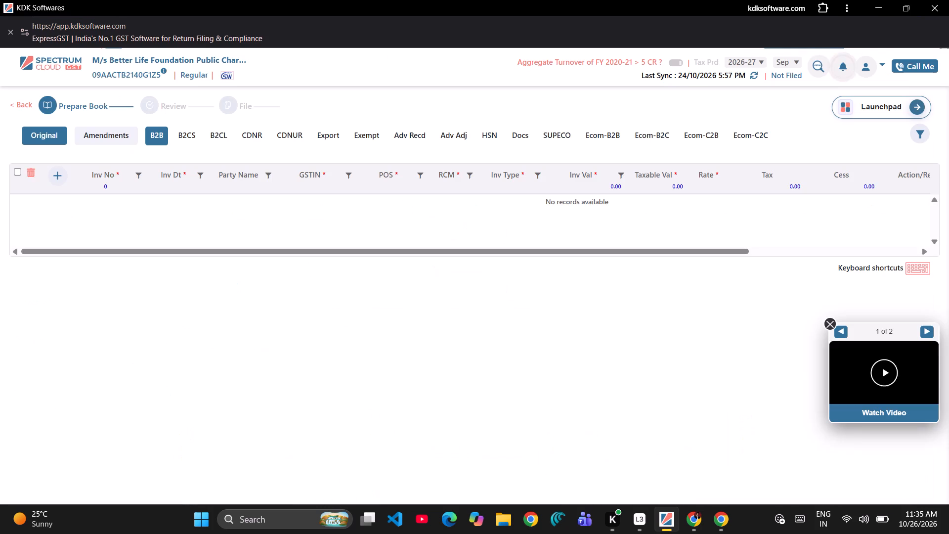
Go back to the client's Return Summary and examine the Sep 26 Books Data Imported figure.
left_click(11, 107)
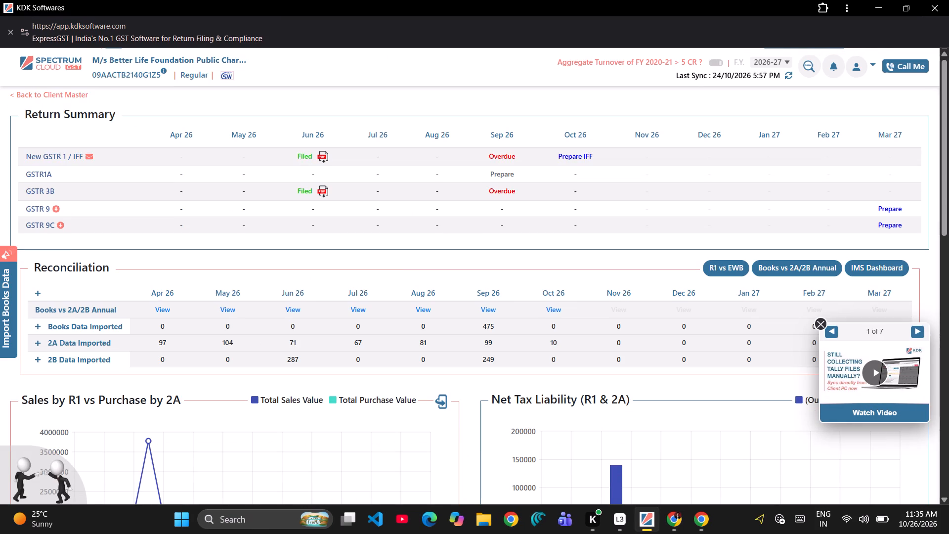
left_click_drag(481, 323, 514, 330)
left_click(511, 327)
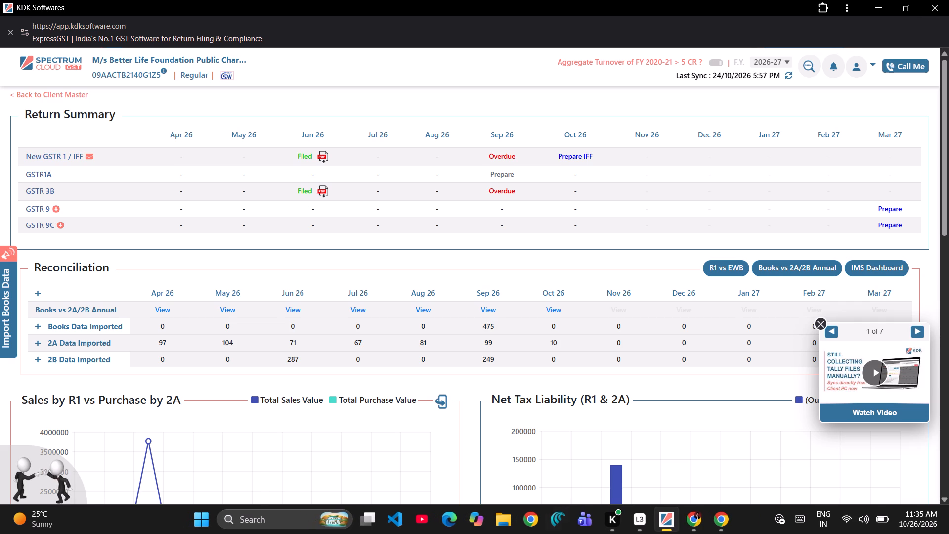
Switch to File Explorer, open the recent Word document Assignment and enable editing in it.
left_click(504, 520)
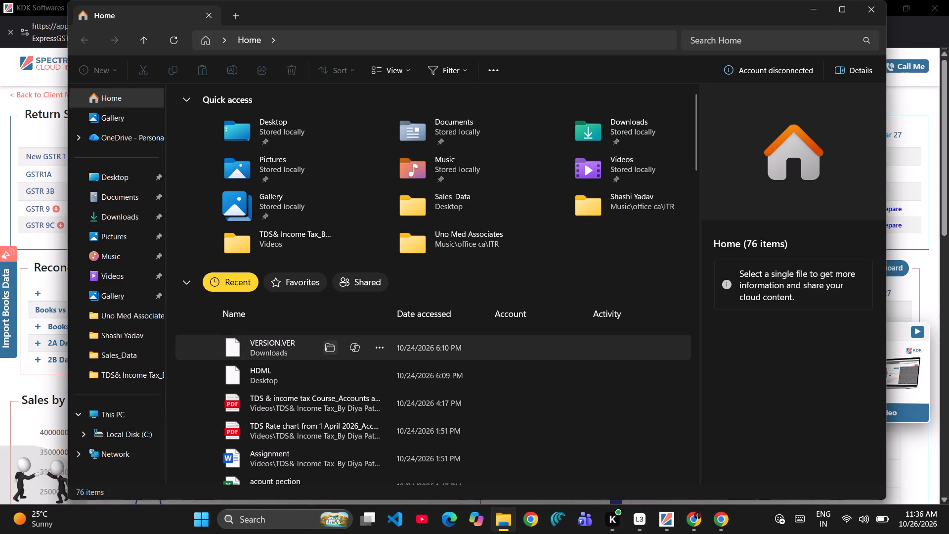
left_click(276, 339)
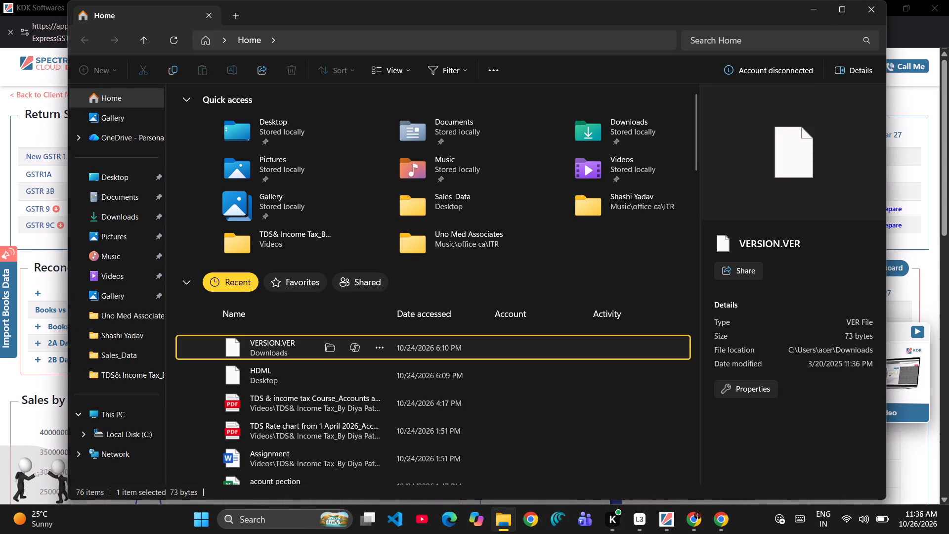
left_click(276, 366)
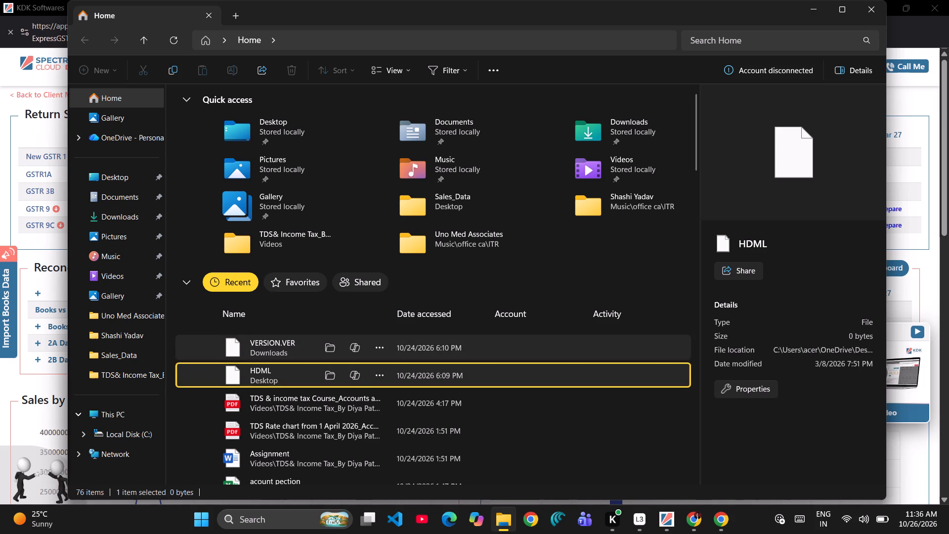
left_click(274, 357)
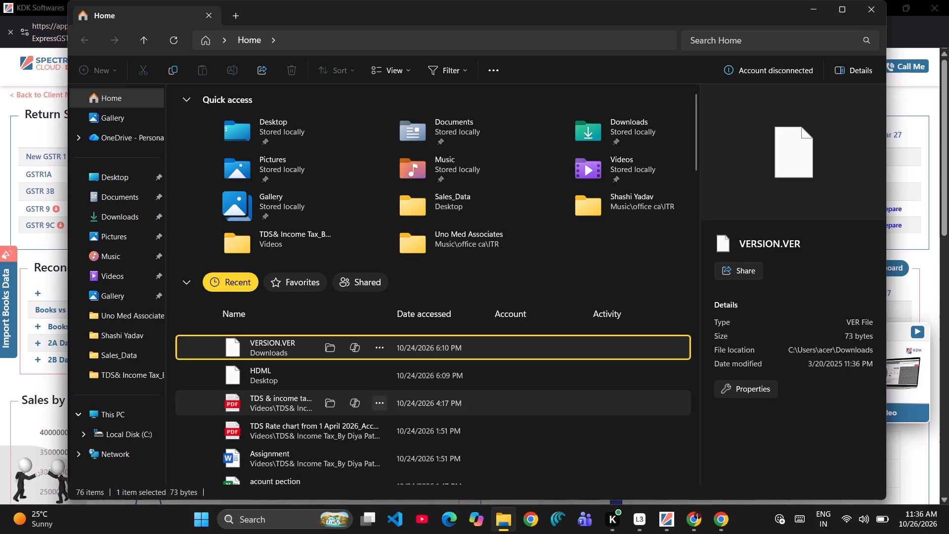
scroll(253, 435, "down", 1)
double_click(253, 435)
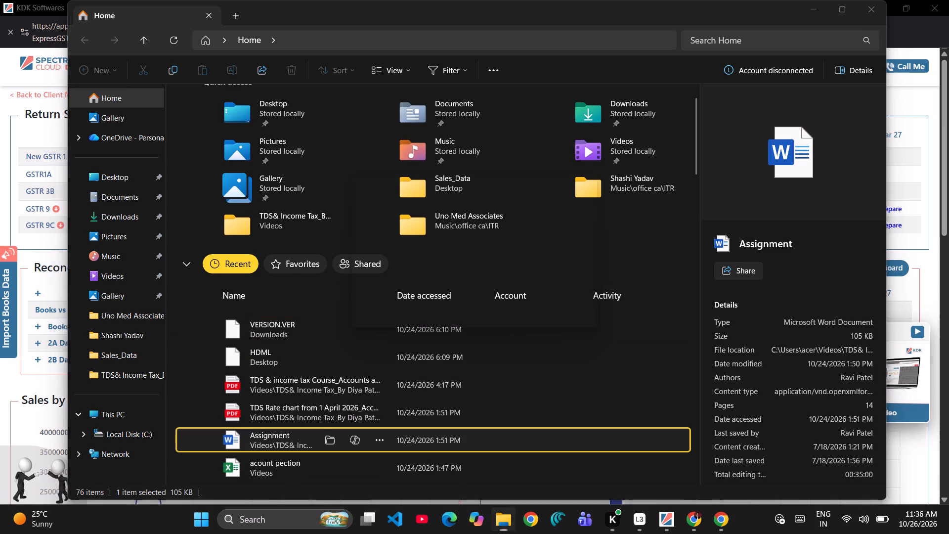
left_click(253, 435)
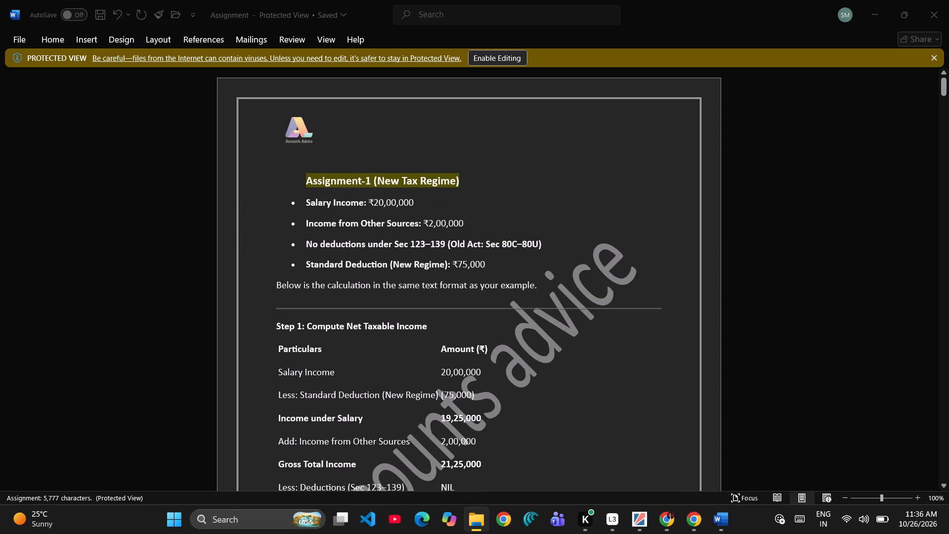
left_click(489, 58)
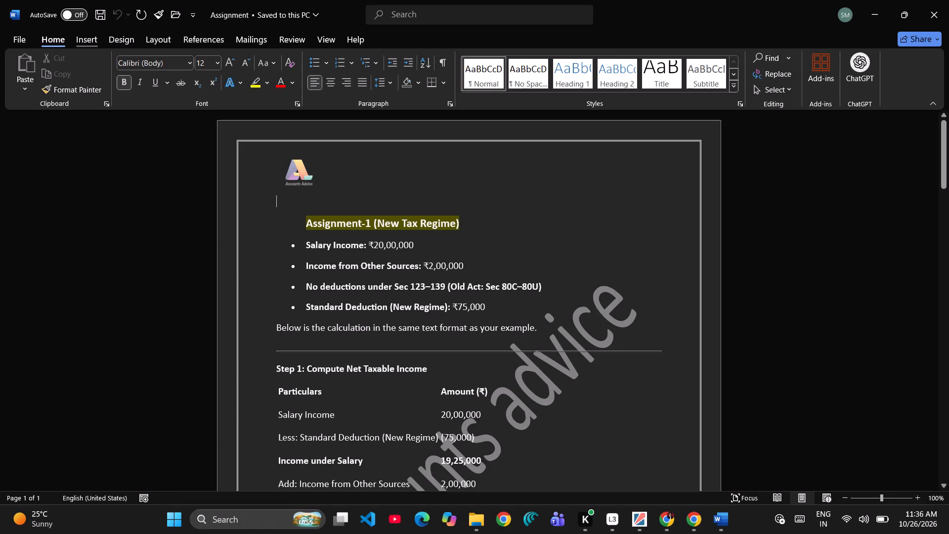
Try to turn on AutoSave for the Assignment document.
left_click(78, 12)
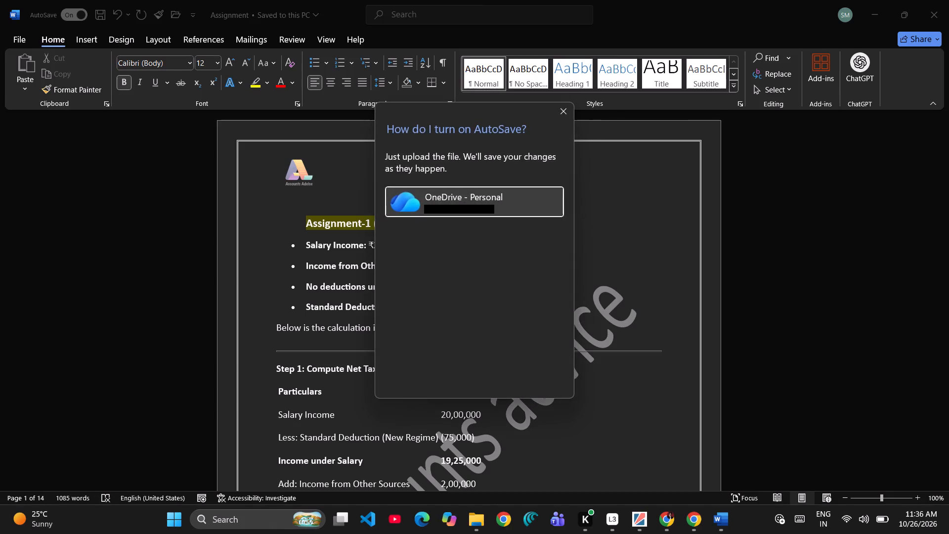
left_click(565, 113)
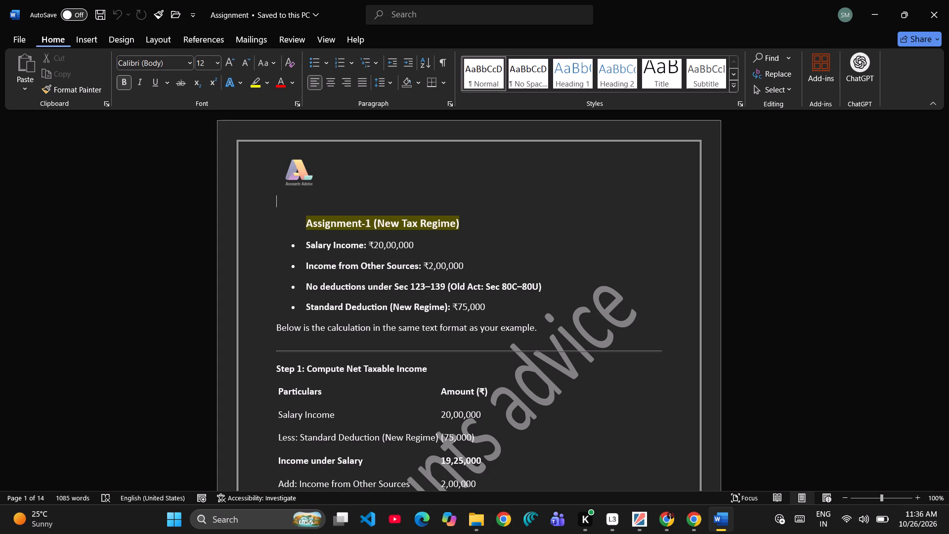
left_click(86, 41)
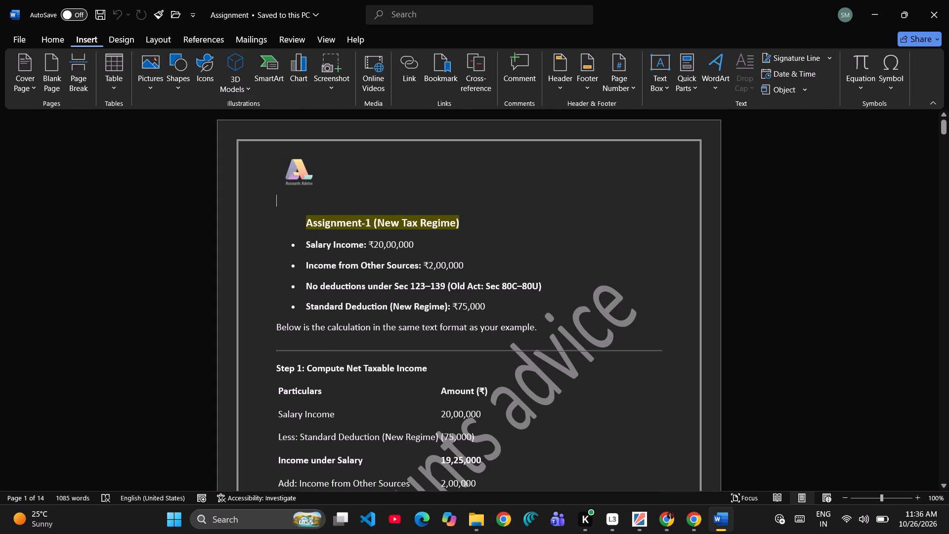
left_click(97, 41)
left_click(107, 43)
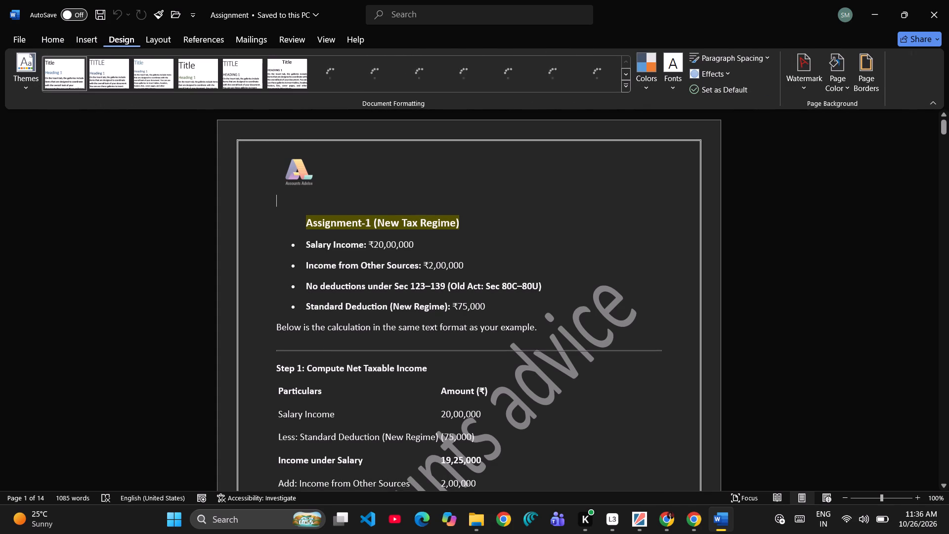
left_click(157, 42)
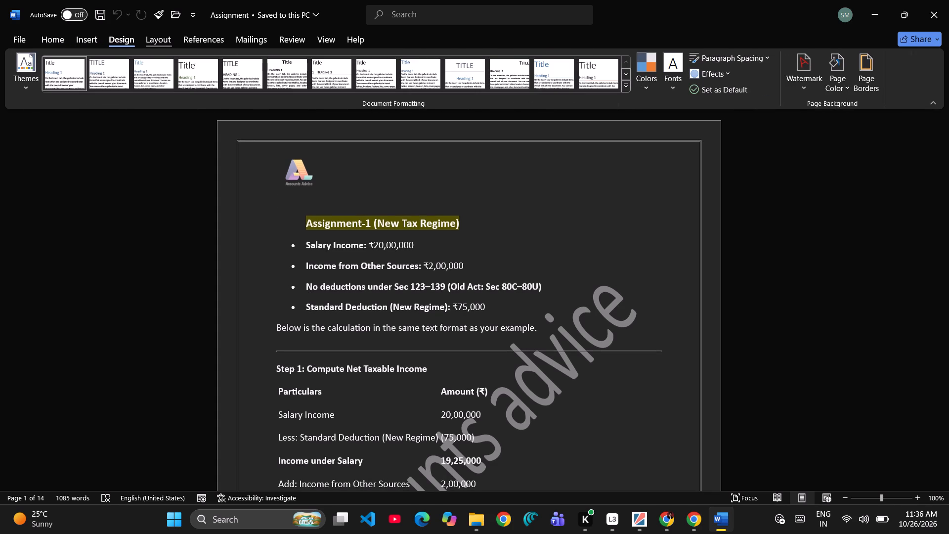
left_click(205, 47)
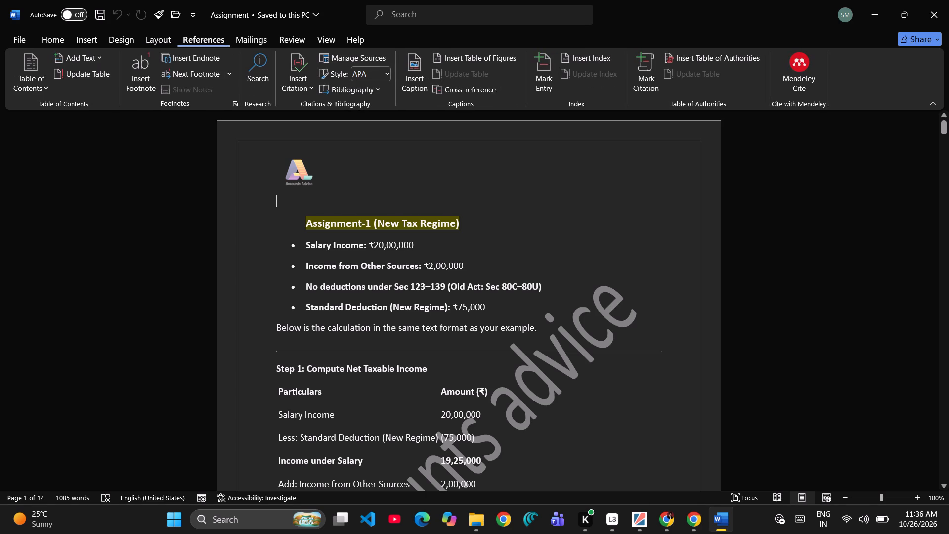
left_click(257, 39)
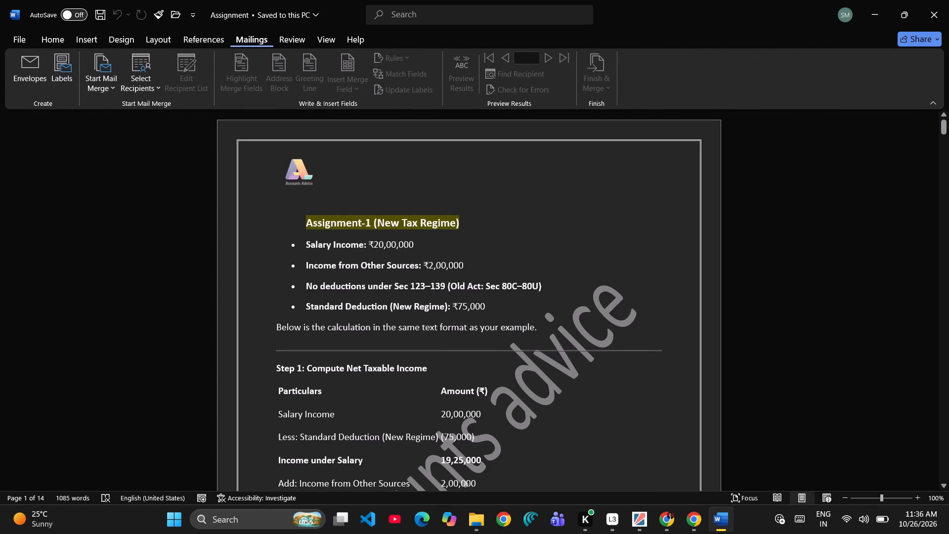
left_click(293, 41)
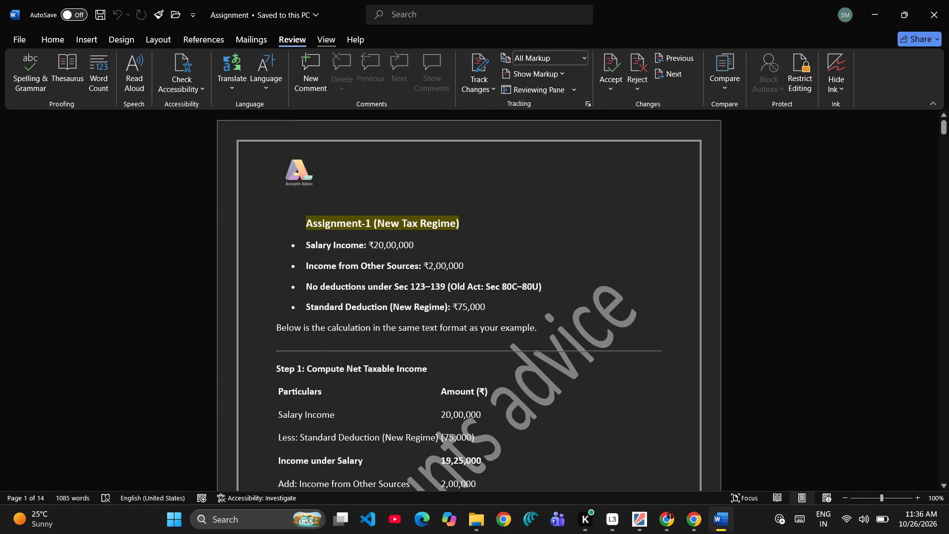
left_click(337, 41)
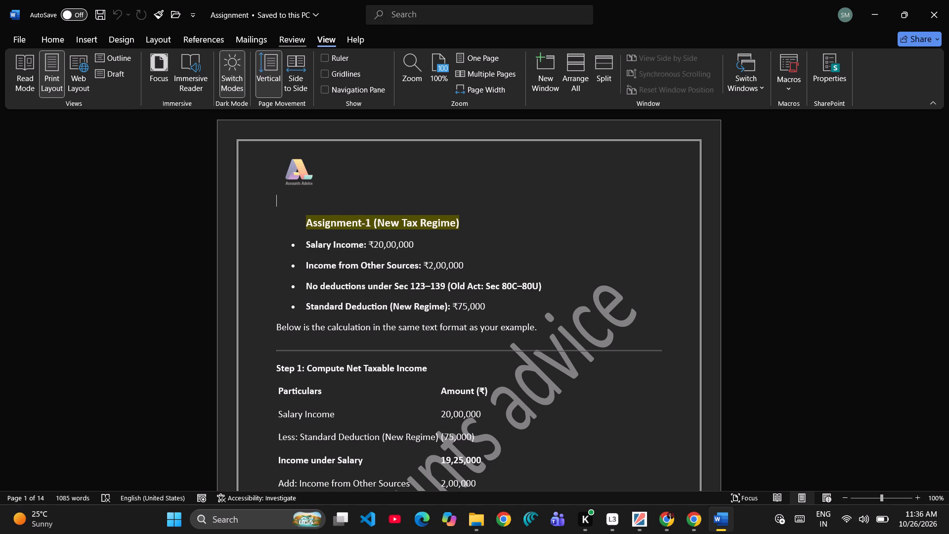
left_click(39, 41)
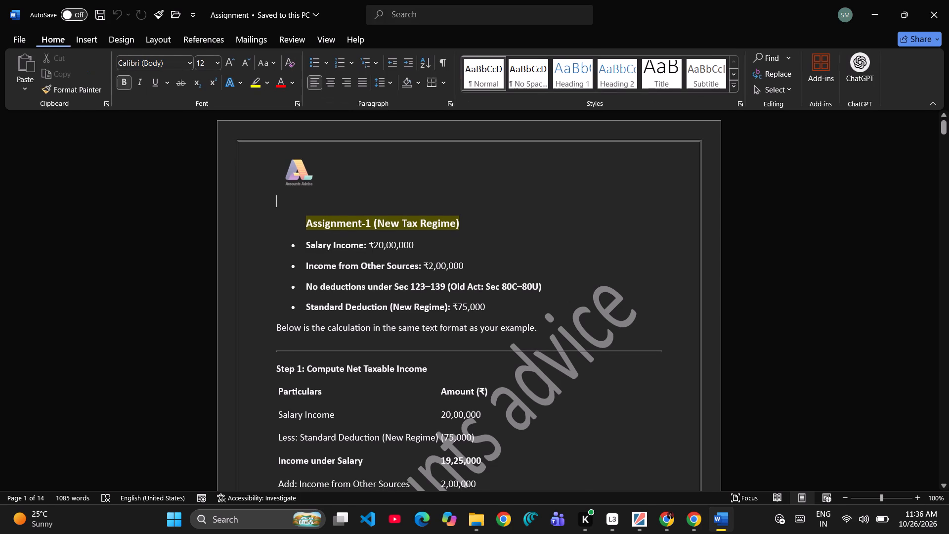
Close the Assignment document.
left_click(946, 0)
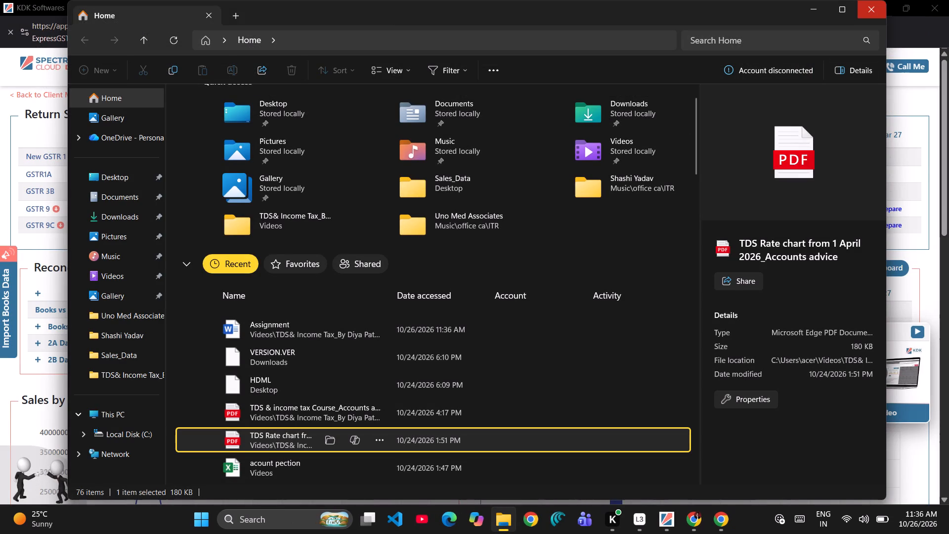
Close and reopen File Explorer, look through Music's office ca and ITR folders and the Downloads folder, and minimize the window.
left_click(868, 8)
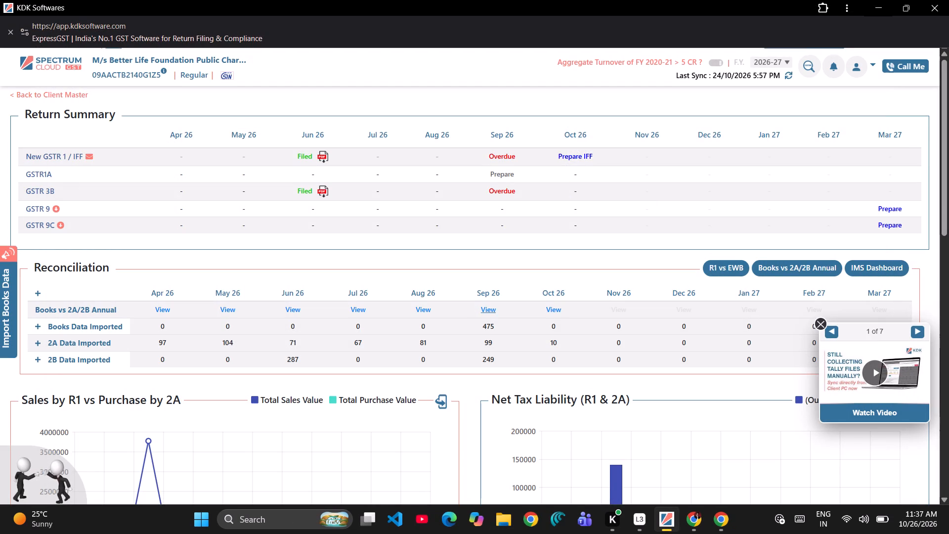
left_click(509, 512)
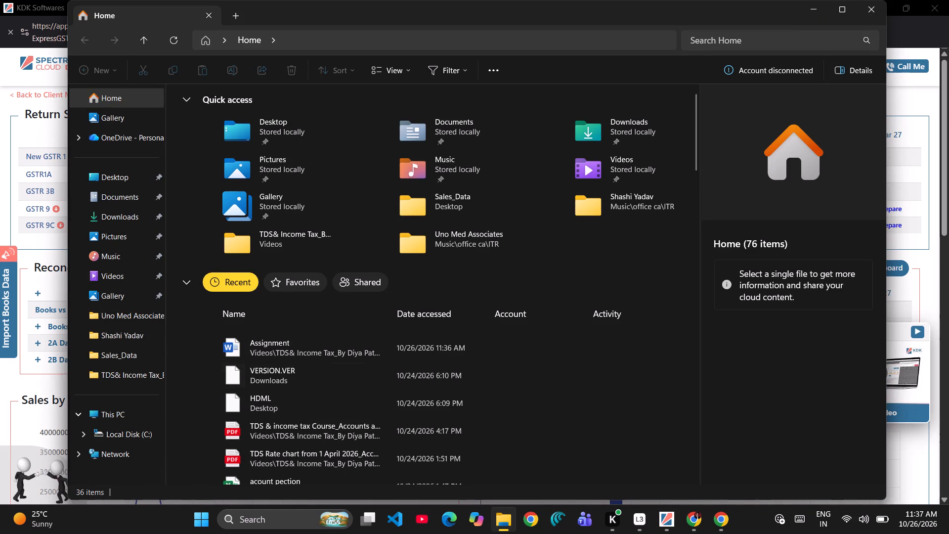
left_click(119, 254)
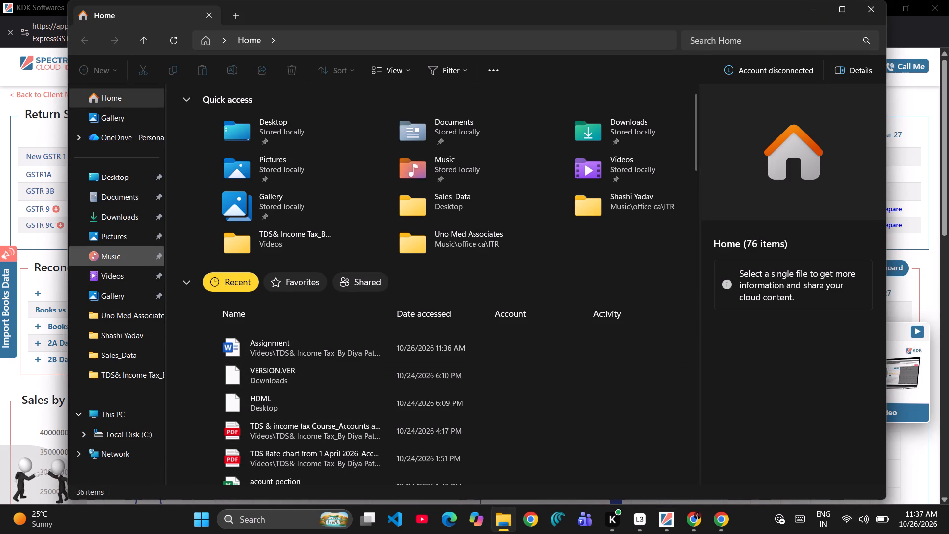
double_click(198, 120)
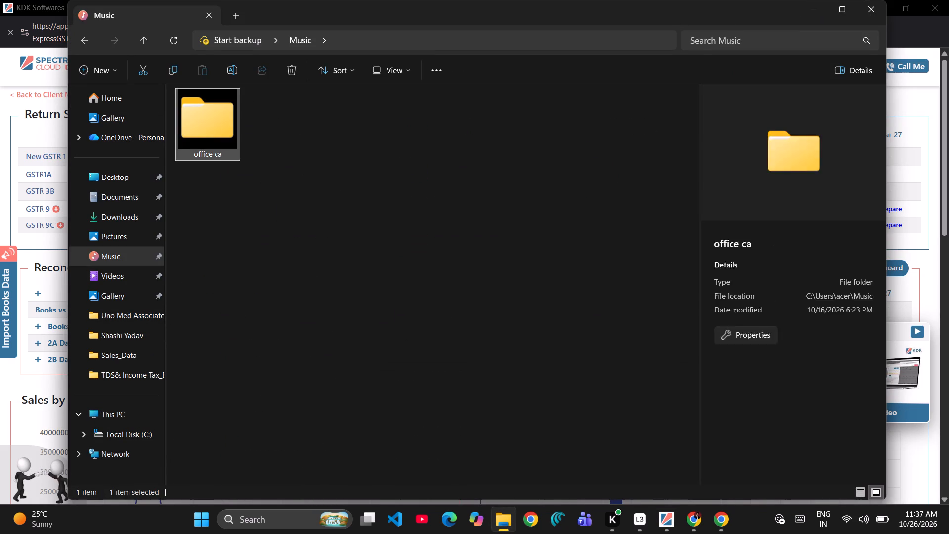
double_click(228, 191)
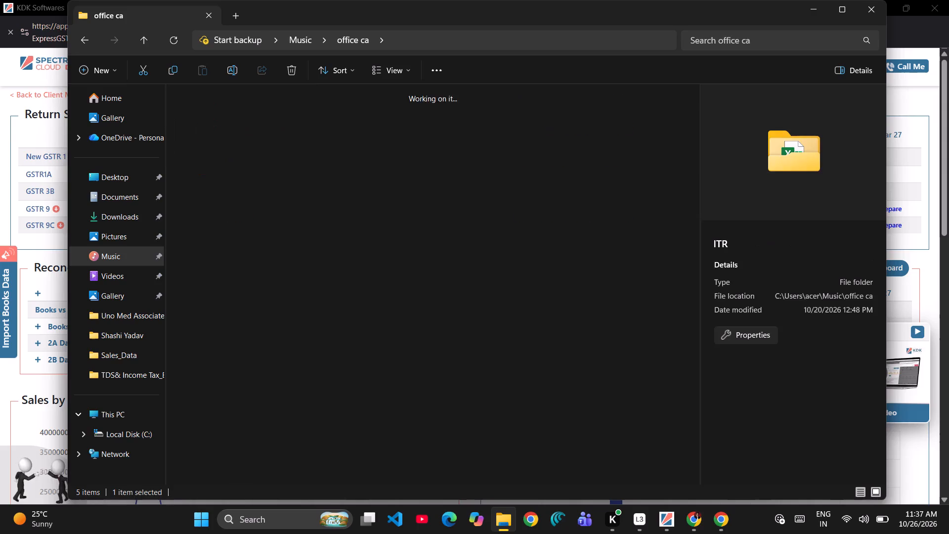
left_click(86, 42)
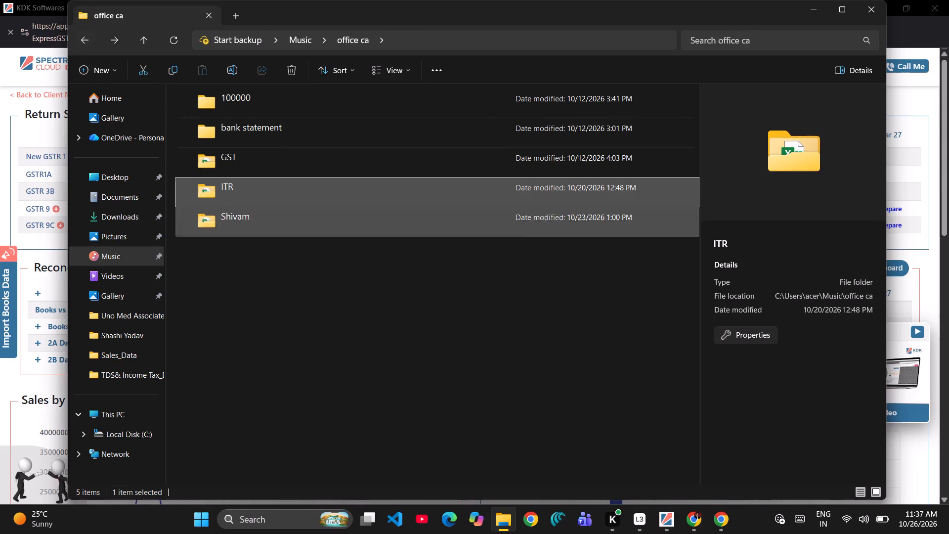
left_click(100, 215)
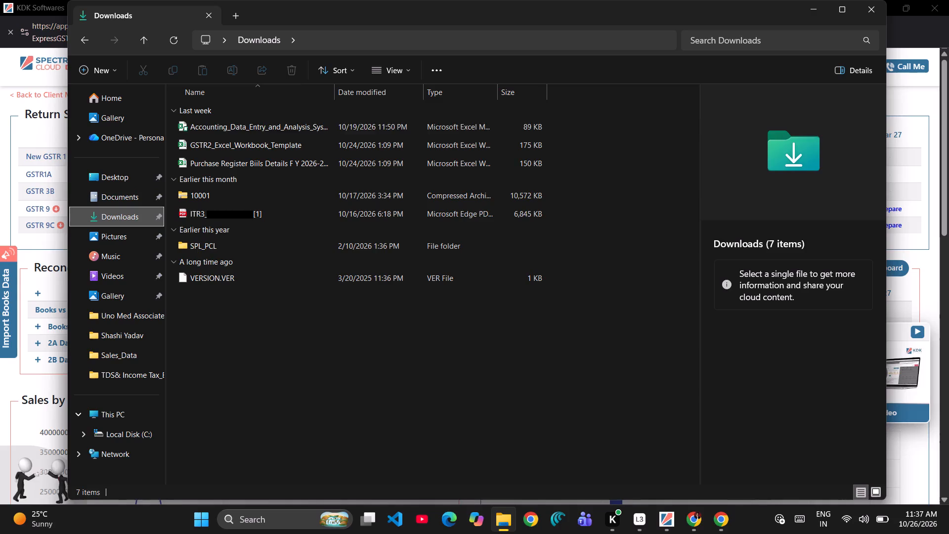
left_click(818, 10)
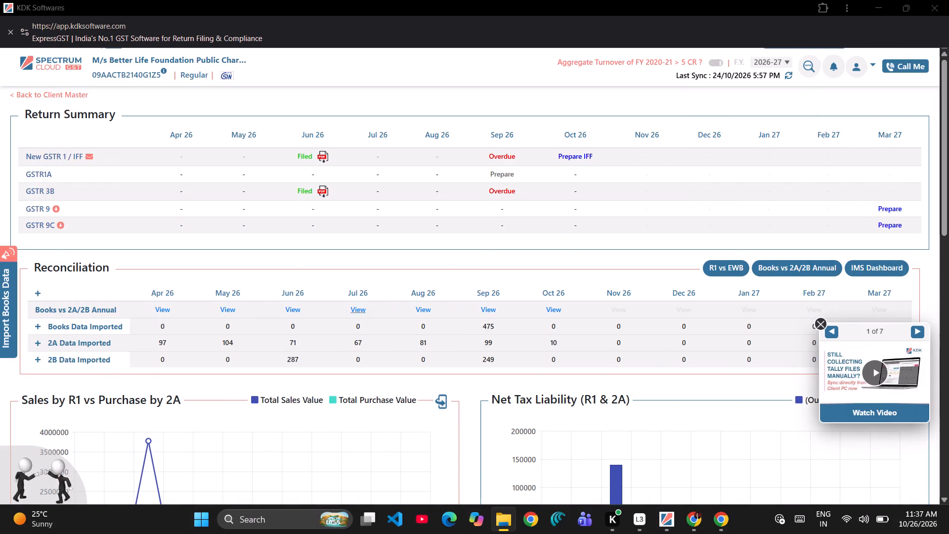
Examine the Sep 26 Books Data Imported figure in the client's Reconciliation table.
double_click(498, 334)
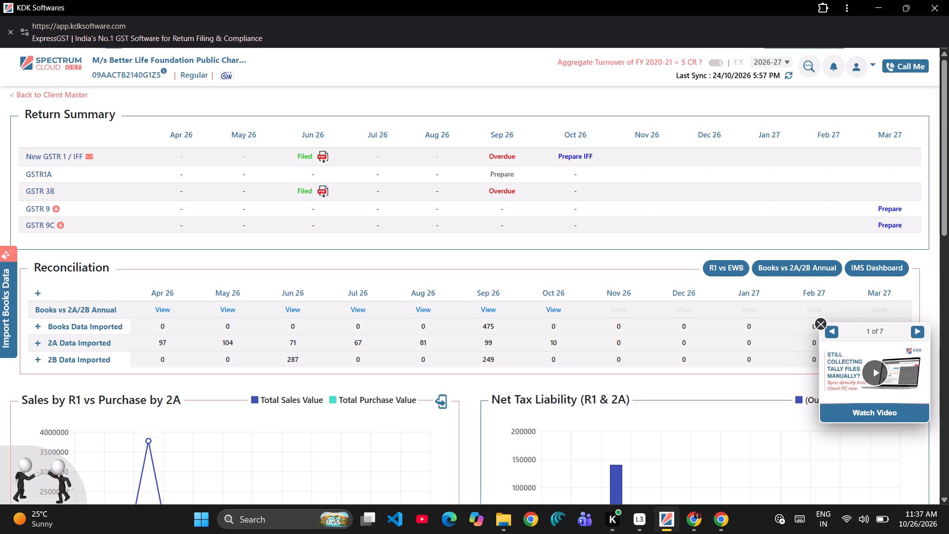
left_click_drag(501, 332, 482, 322)
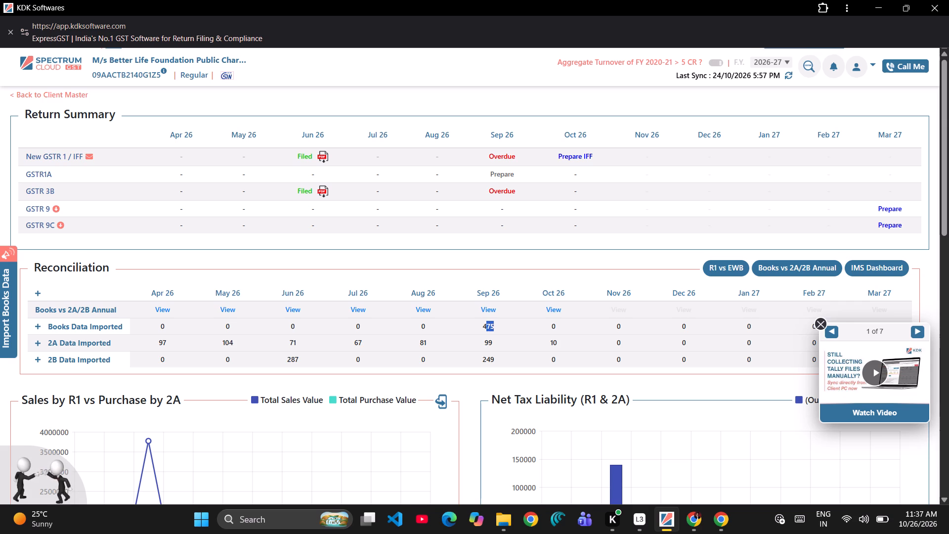
left_click_drag(482, 322, 478, 321)
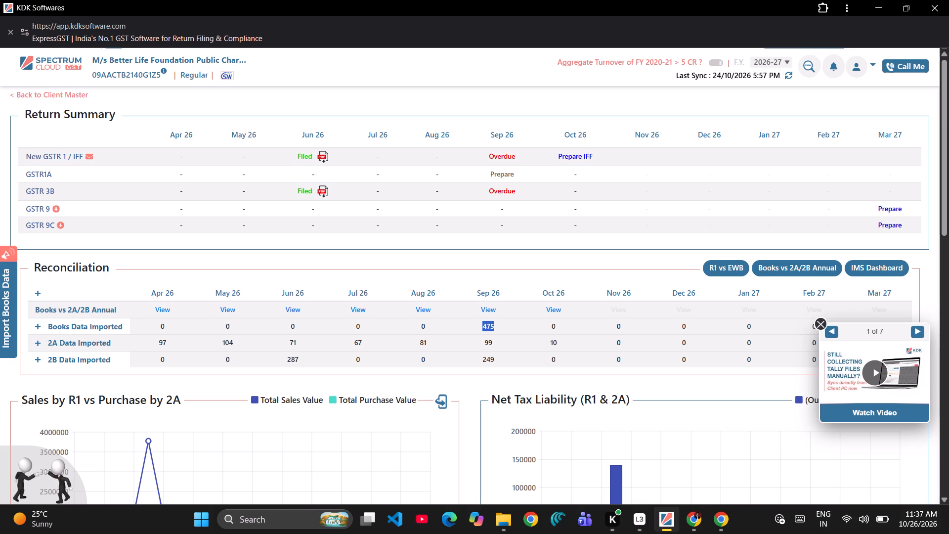
left_click_drag(480, 325, 484, 313)
View the Sep 26 Books vs 2A/2B reconciliation and examine the supplier-wise list by 2B, loading more suppliers.
left_click(484, 313)
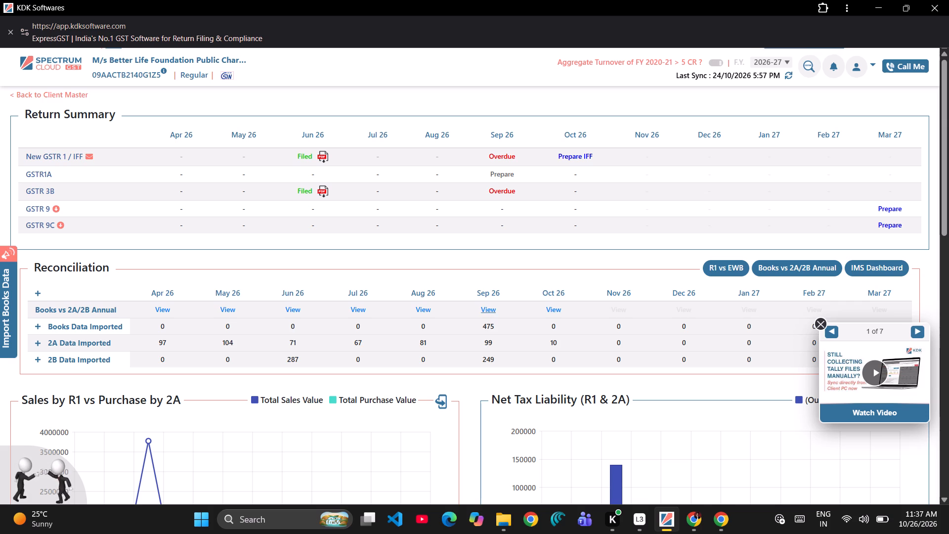
left_click(485, 309)
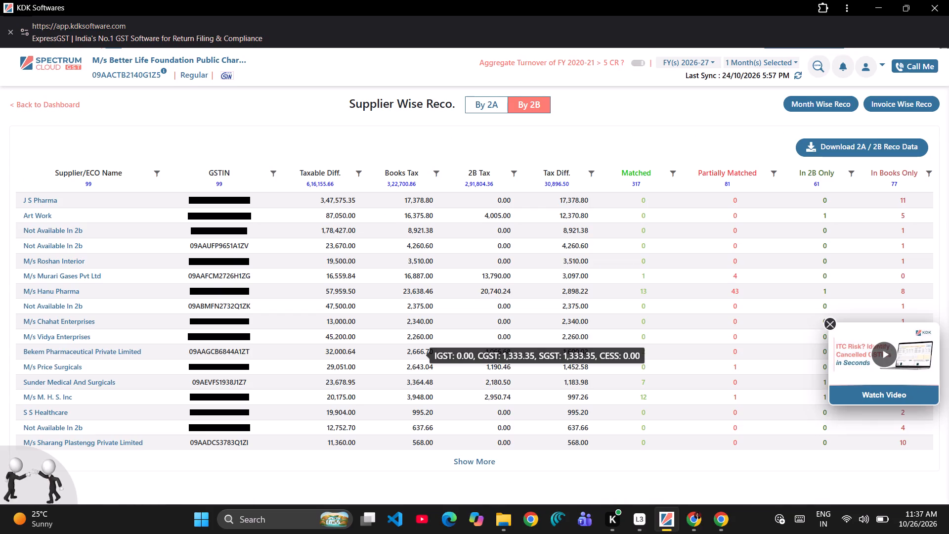
scroll(459, 342, "down", 4)
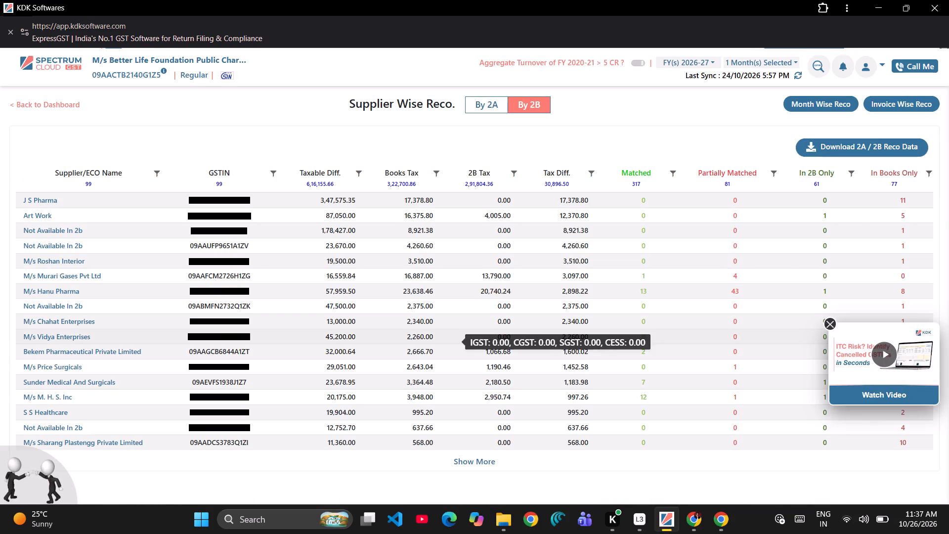
left_click(478, 460)
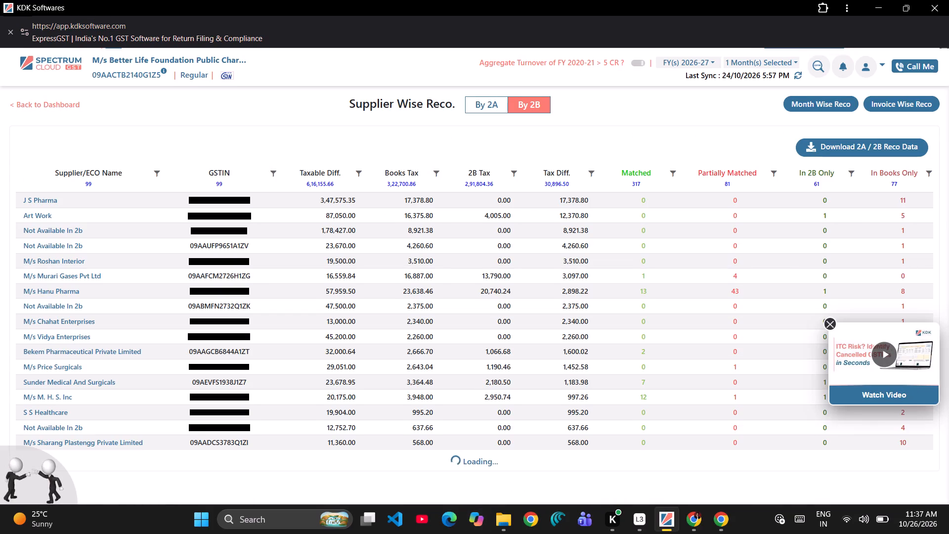
scroll(470, 381, "down", 5)
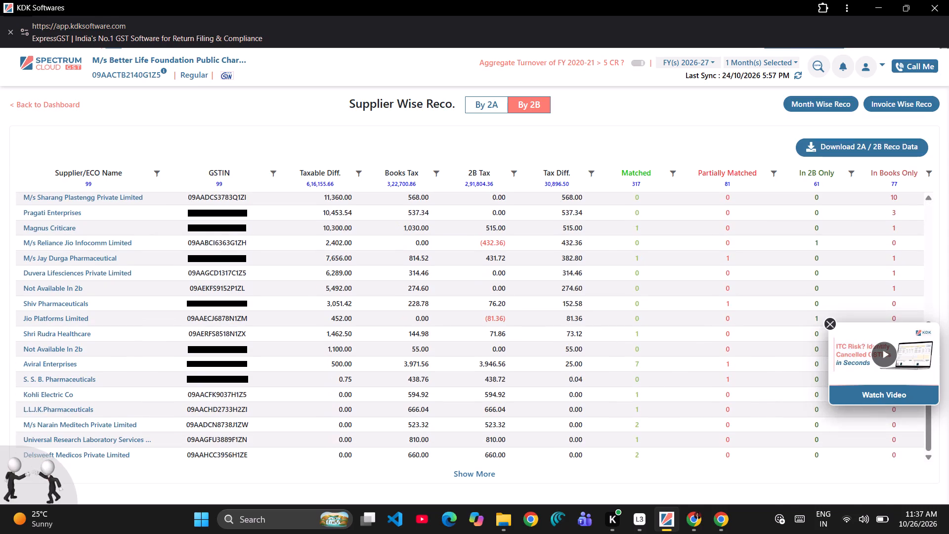
scroll(470, 381, "down", 2)
scroll(470, 381, "up", 8)
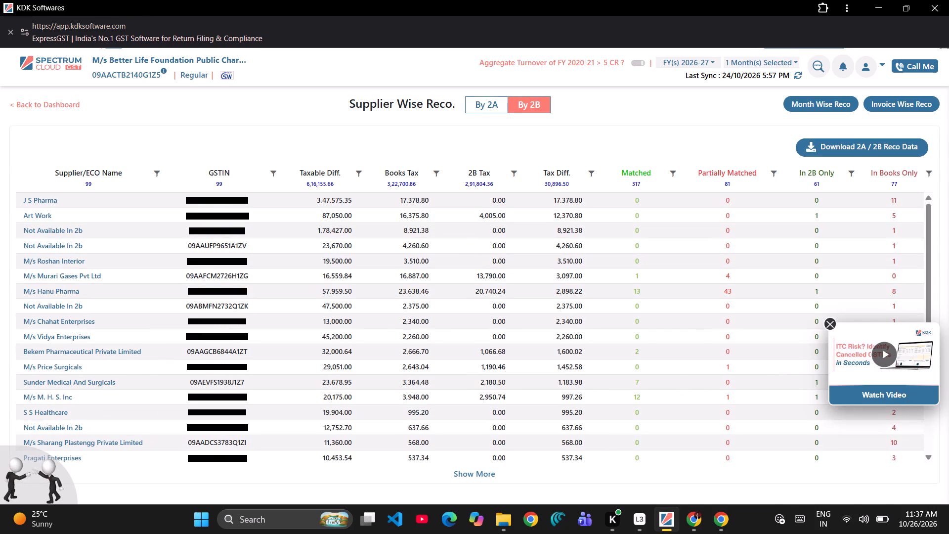
left_click_drag(20, 198, 92, 215)
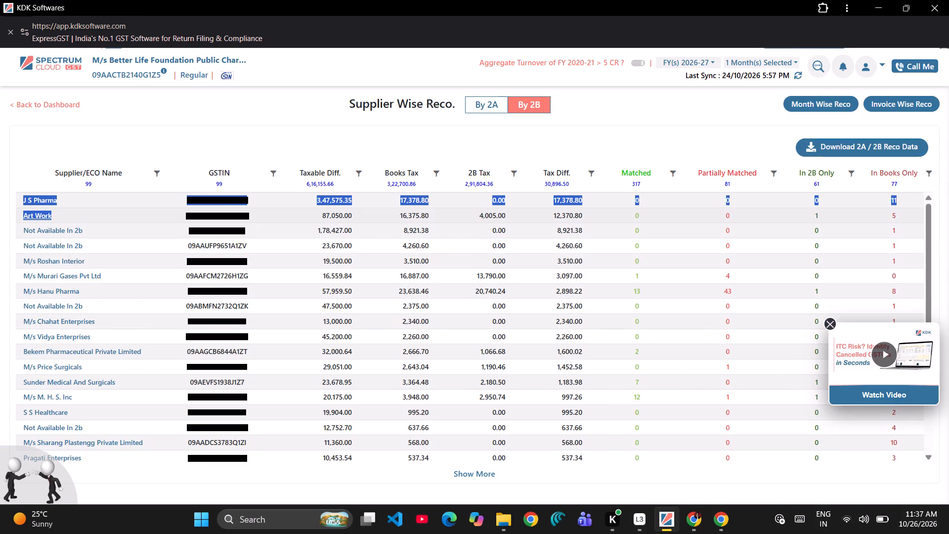
left_click_drag(92, 215, 170, 520)
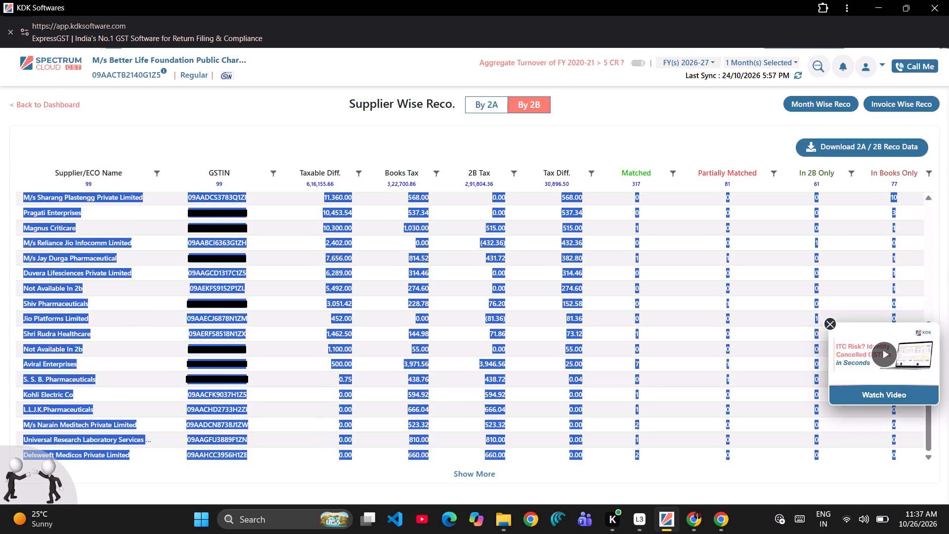
left_click_drag(170, 520, 263, 509)
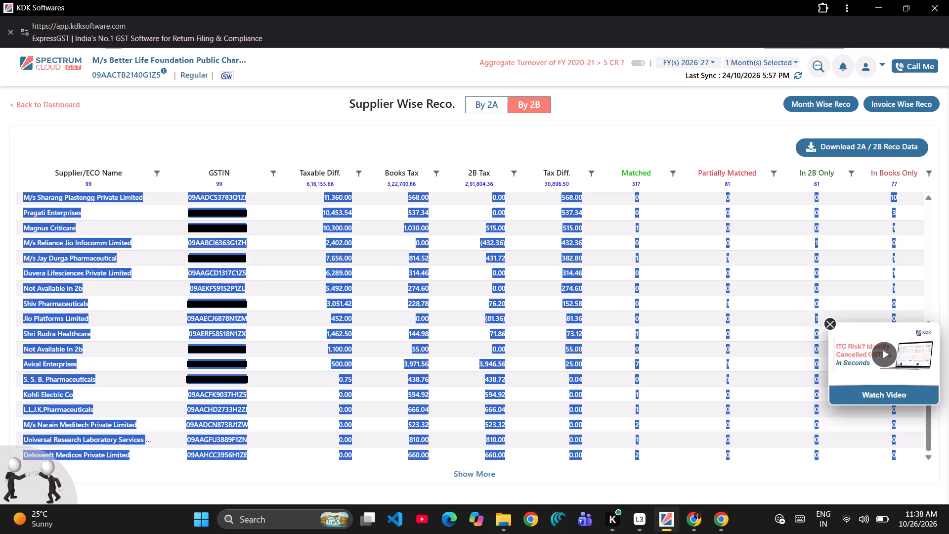
left_click(474, 470)
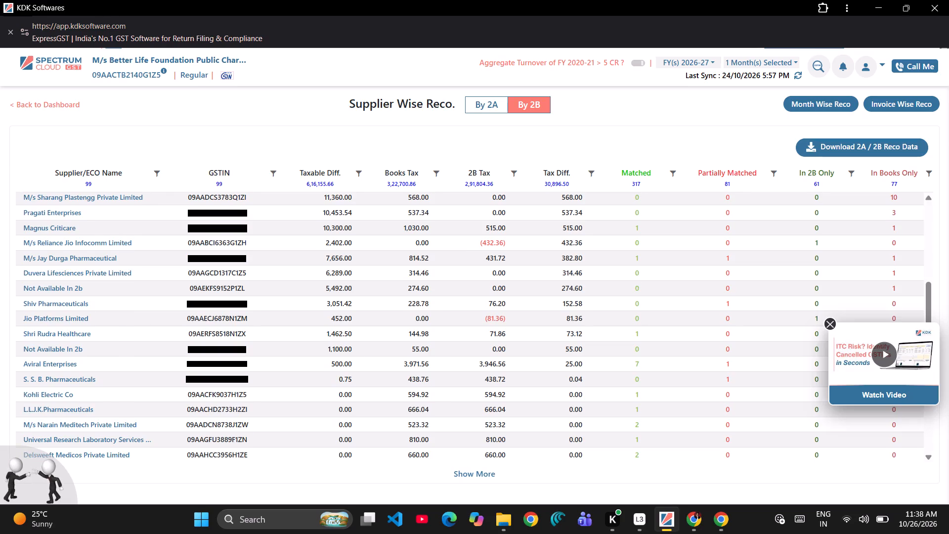
Review the supplier-wise reconciliation by 2A and switch back to the 2B comparison.
left_click(478, 104)
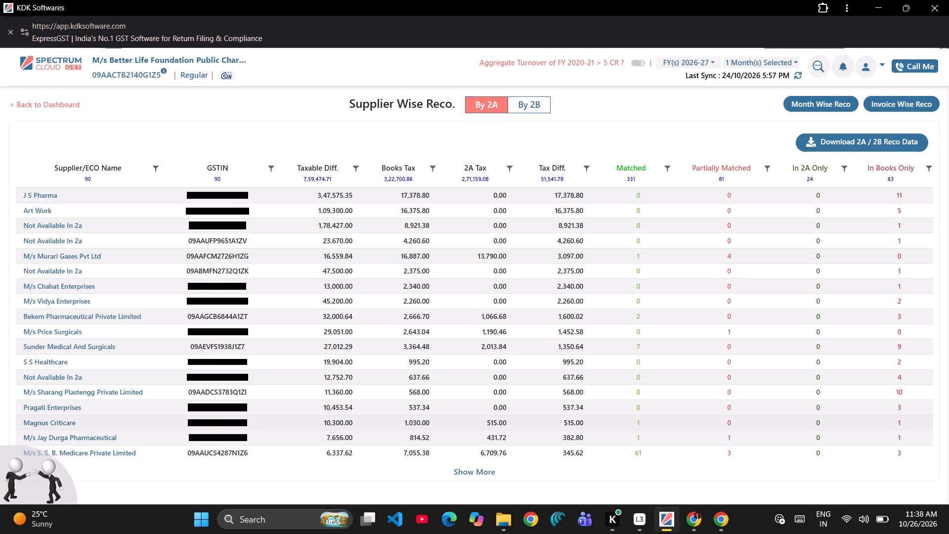
scroll(476, 426, "down", 2)
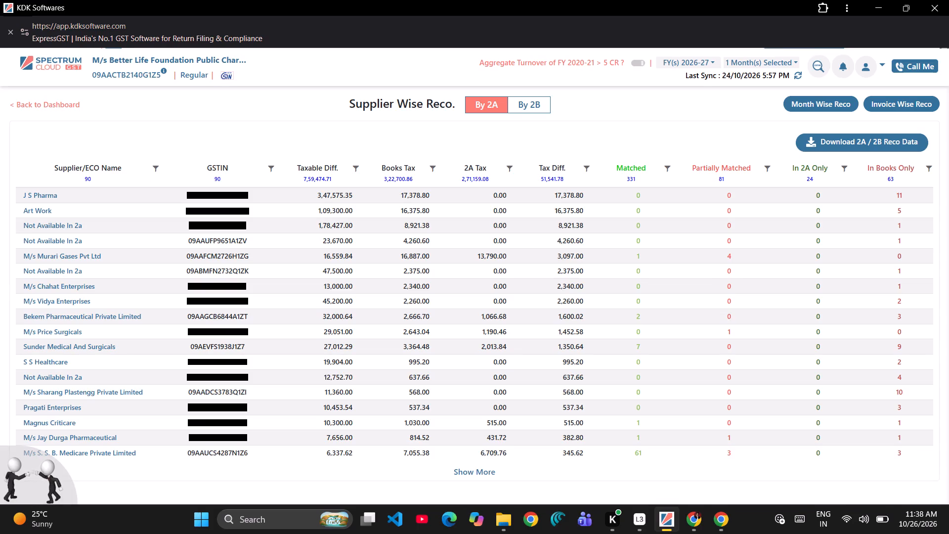
left_click(516, 98)
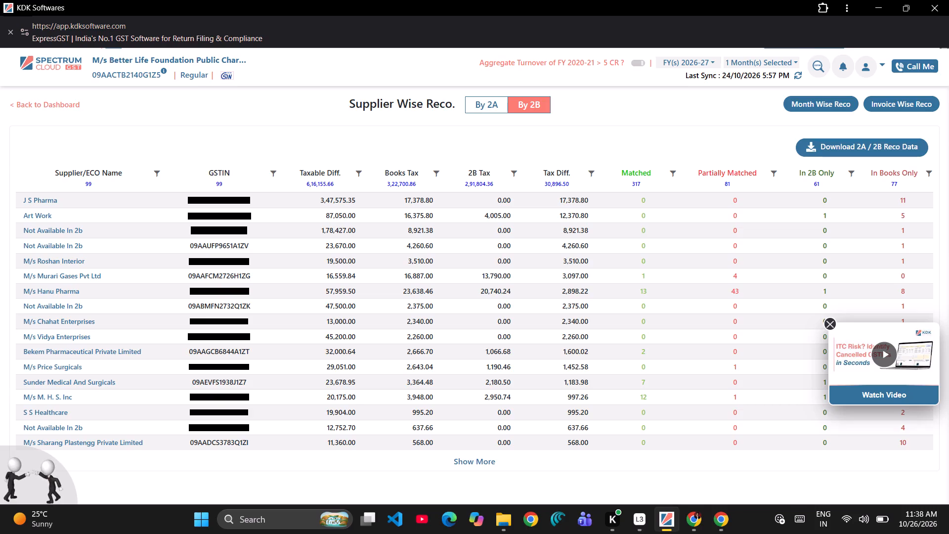
Go back to the client dashboard and examine the Books Data Imported row and its Sep 26 figure.
double_click(45, 112)
left_click(43, 104)
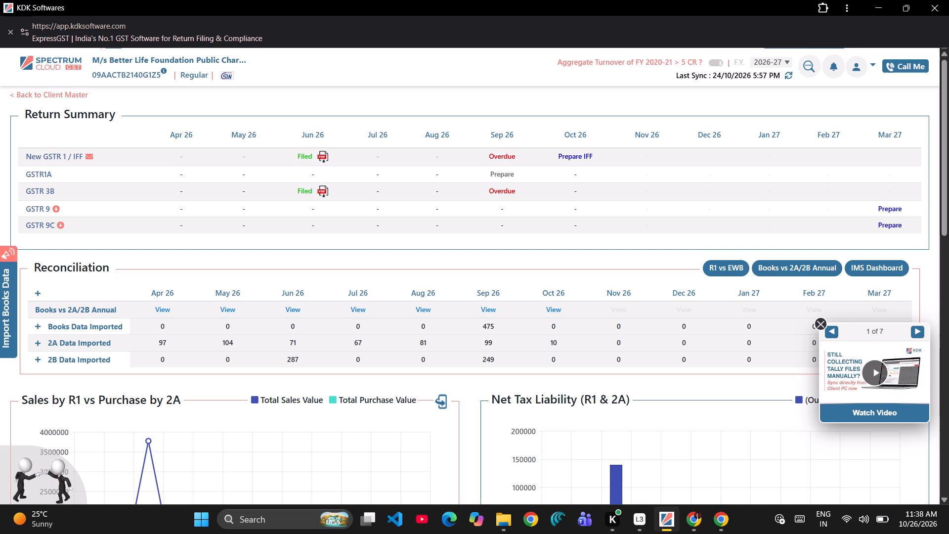
right_click_drag(474, 325, 493, 327)
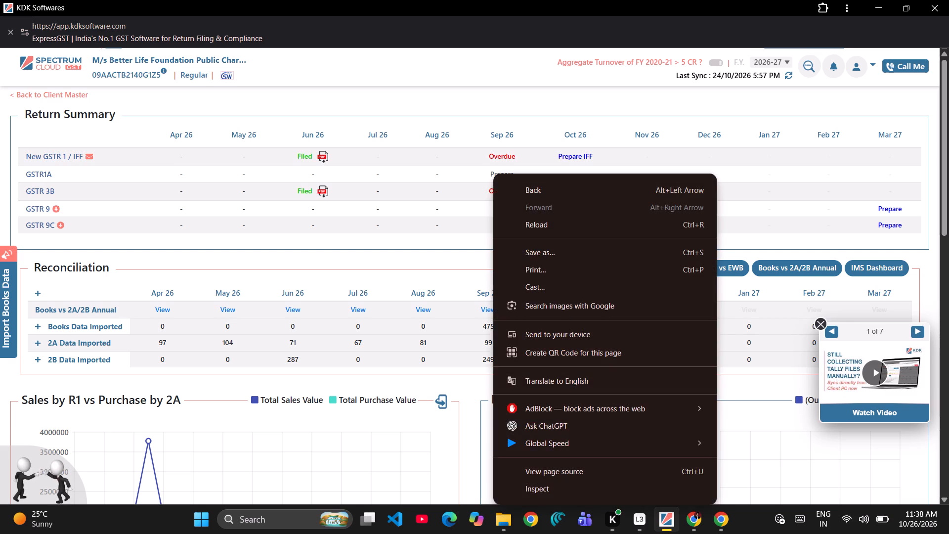
left_click(482, 324)
left_click(482, 324)
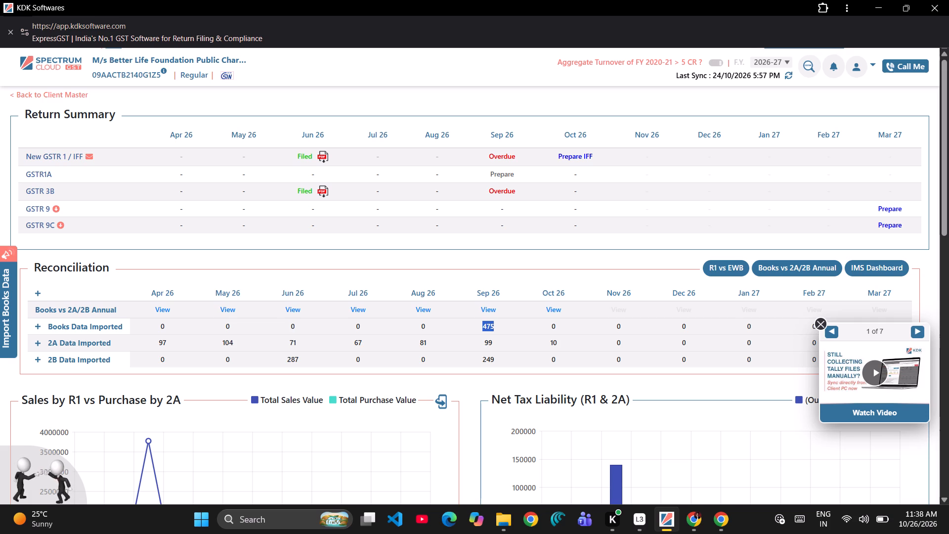
left_click_drag(66, 330, 83, 338)
left_click(83, 338)
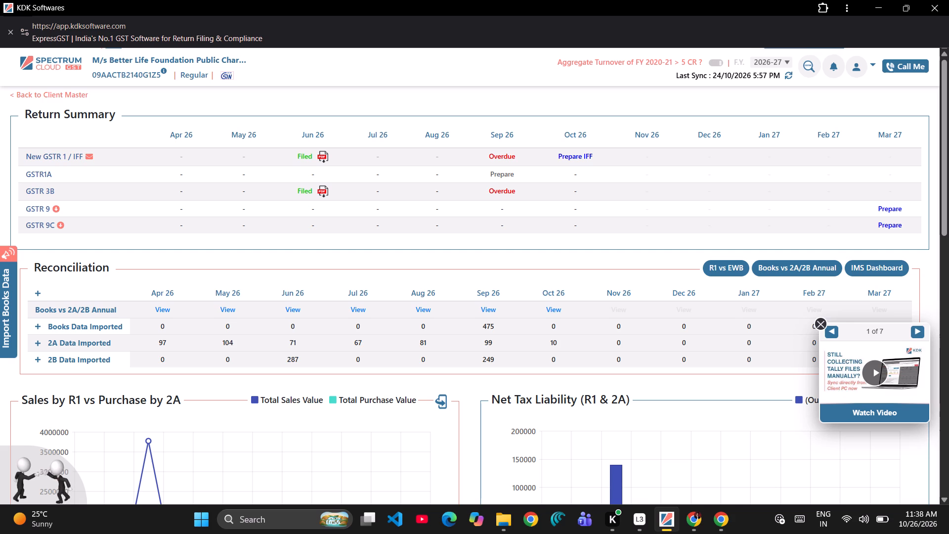
left_click(102, 349)
left_click(102, 349)
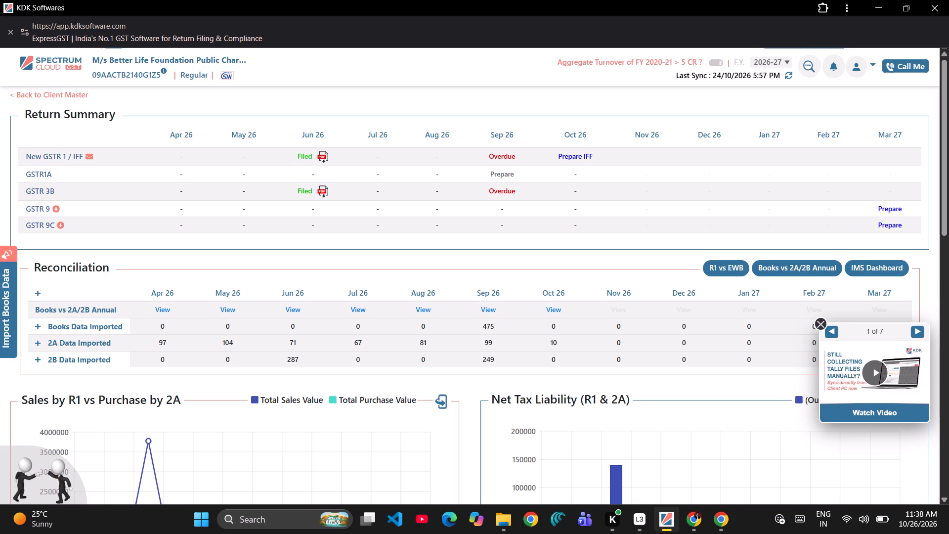
left_click(128, 328)
Dismiss the promotional video pop-up covering the Reconciliation table.
left_click(820, 321)
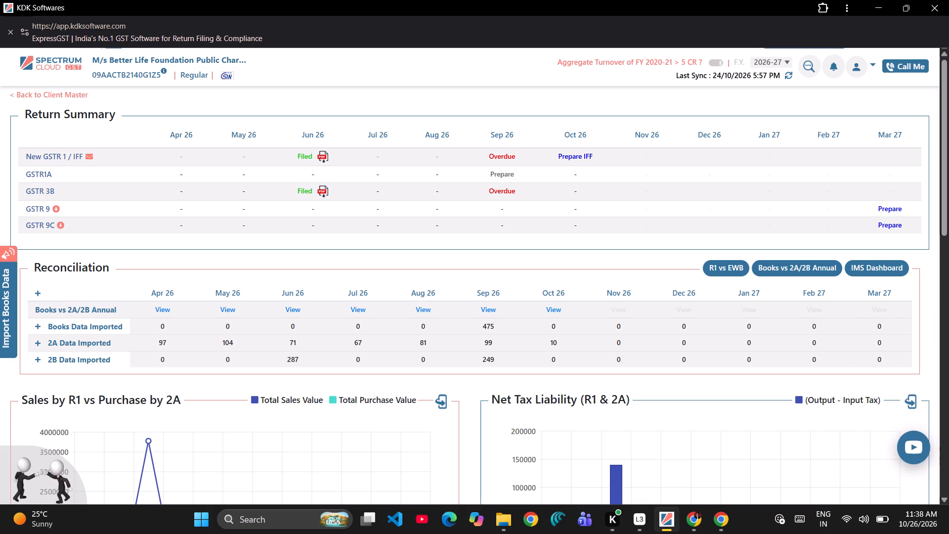
Open the Books vs 2A/2B Annual reconciliation for the client.
left_click(792, 273)
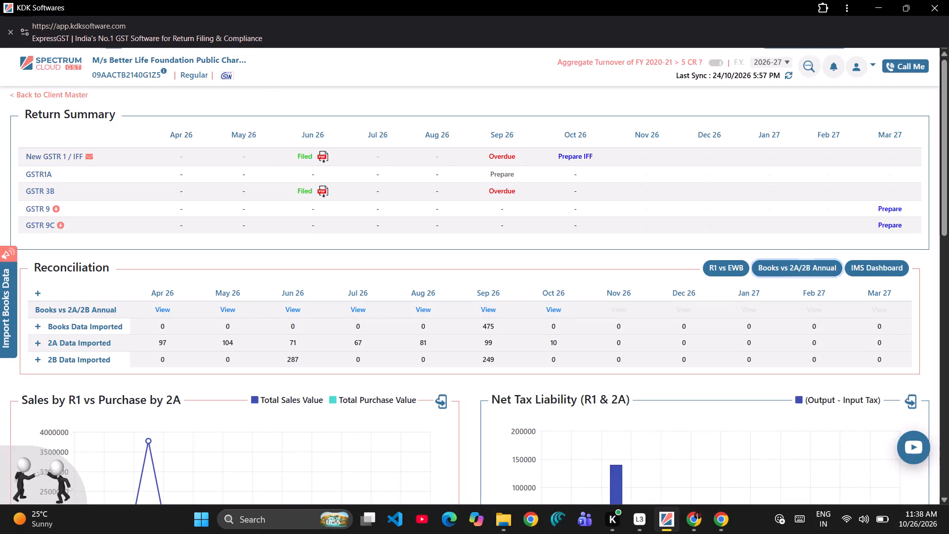
scroll(602, 291, "down", 4)
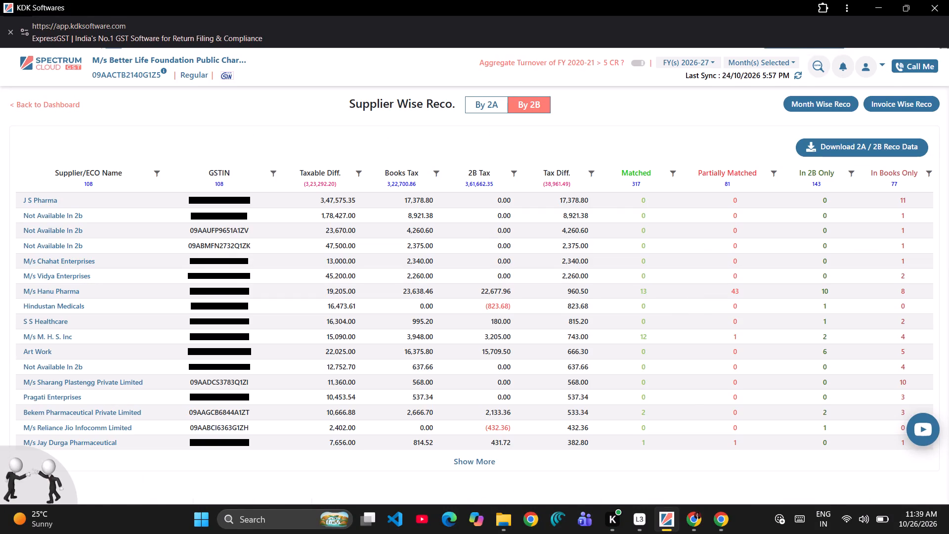
Switch to File Explorer and open the GSTR2_Excel_Workbook_Template workbook from the Downloads folder.
left_click(496, 519)
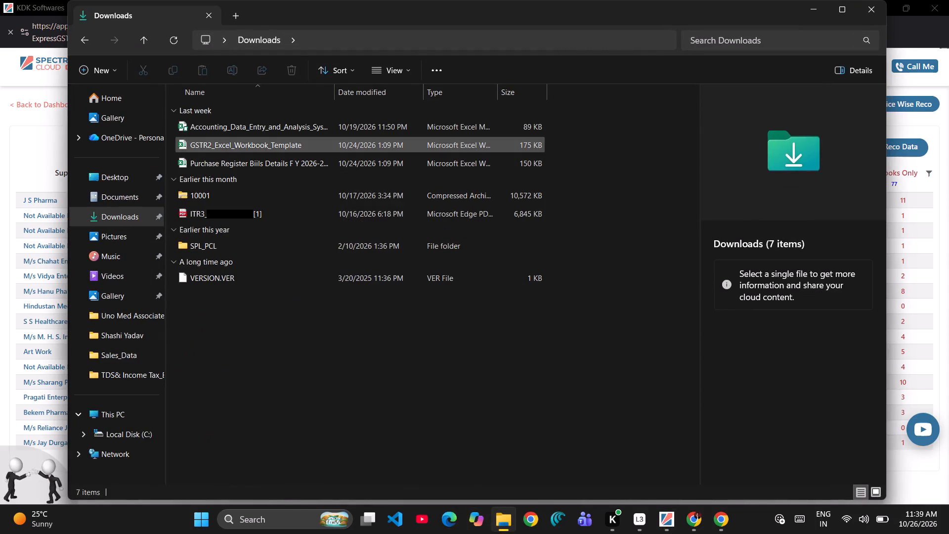
double_click(251, 148)
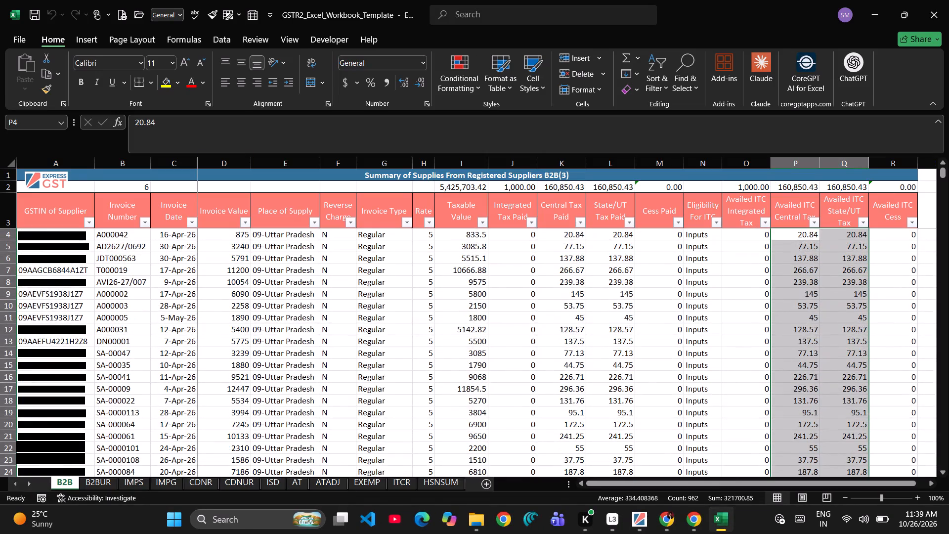
Put the Excel workbook and File Explorer away and return from the Supplier Wise Reco. page to the client dashboard in KDK Softwares.
left_click_drag(810, 101, 835, 71)
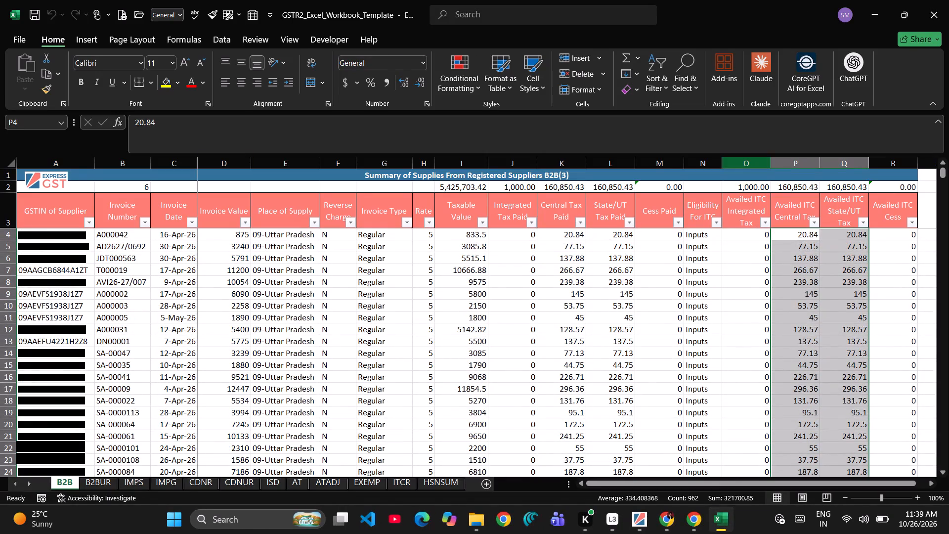
left_click_drag(835, 71, 877, 4)
left_click(877, 4)
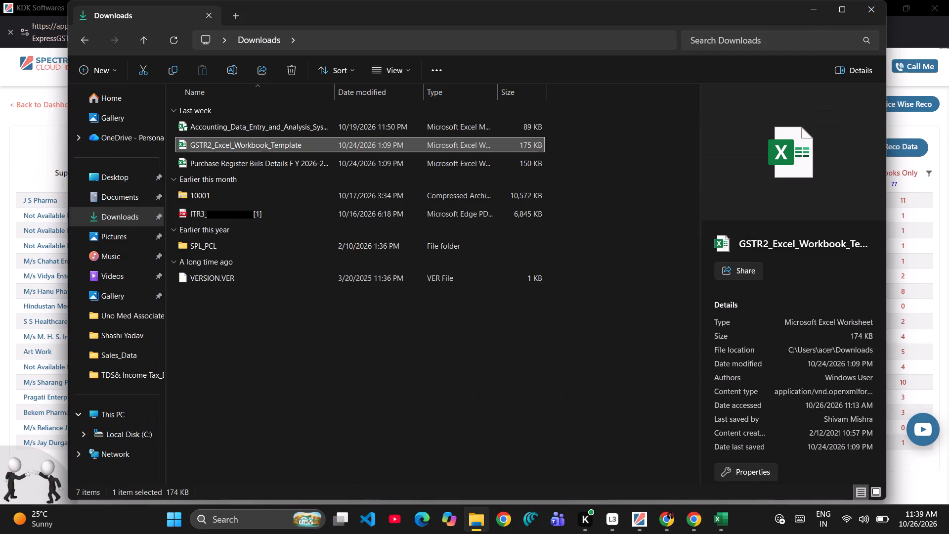
left_click(806, 8)
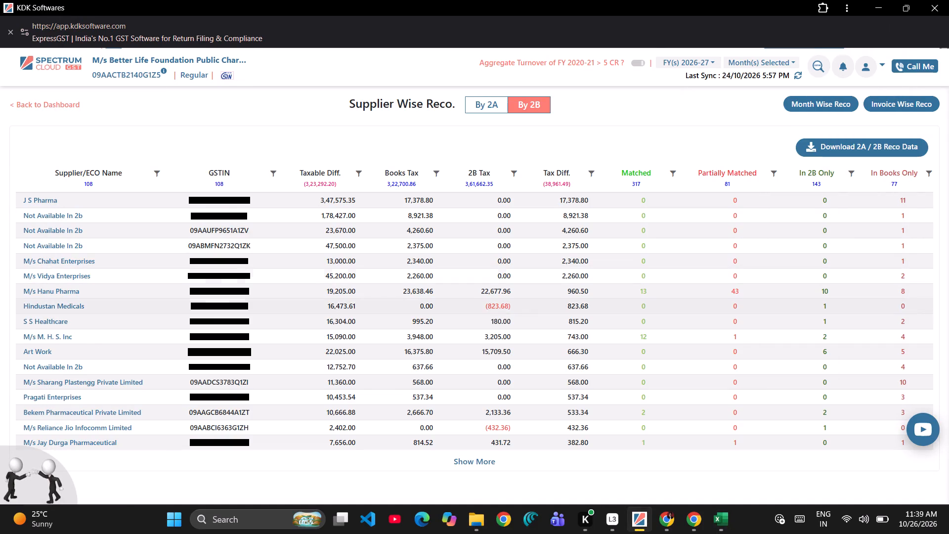
scroll(552, 341, "left", 3)
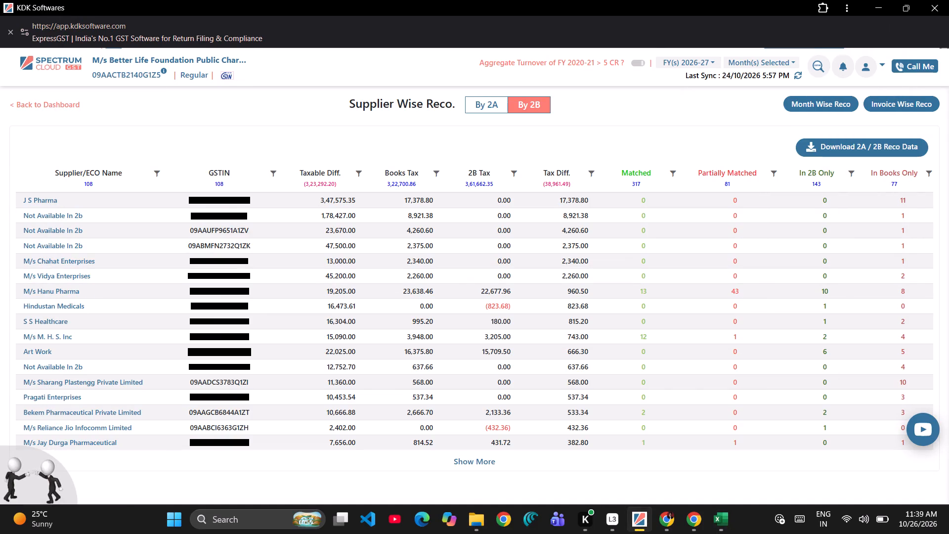
left_click(71, 104)
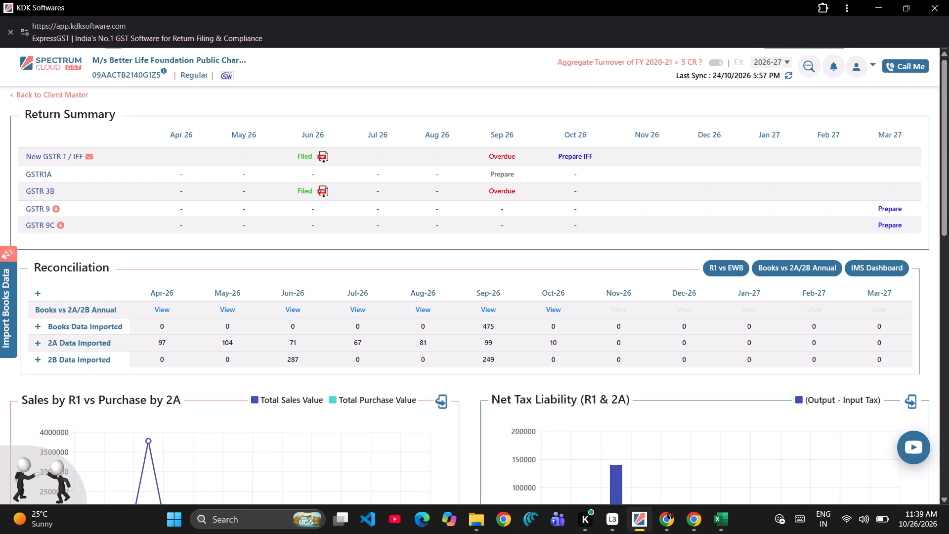
Open the R1 vs EWB reconciliation for the client and go back to the dashboard.
left_click(714, 270)
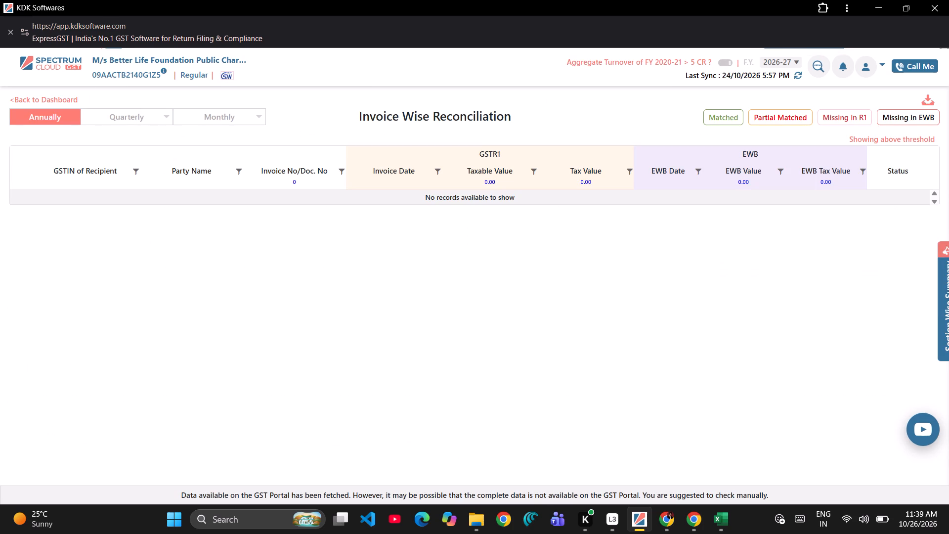
left_click(28, 100)
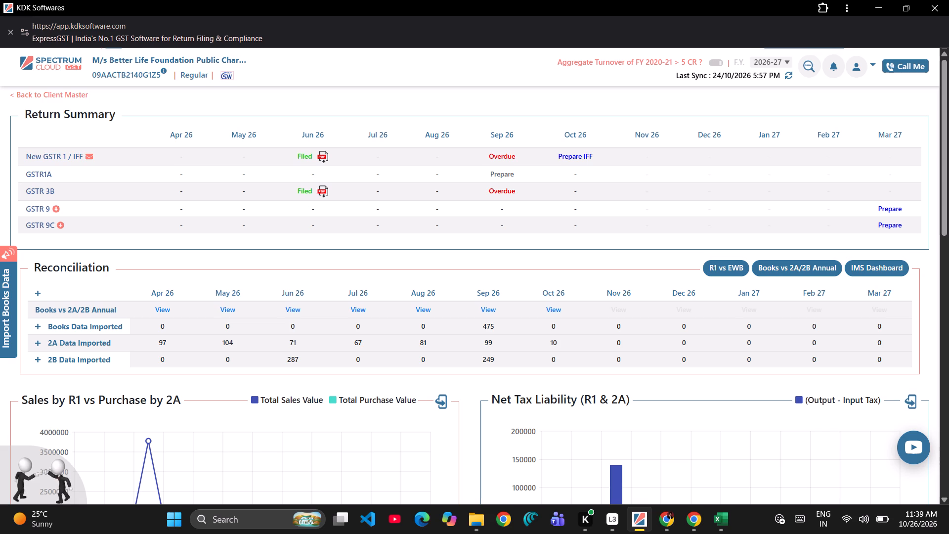
Examine the dashboard's charts, Ledger Balance, Tax Liability and ITC, and GSTR 1 summary sections, then return to the Reconciliation table.
scroll(566, 368, "down", 1)
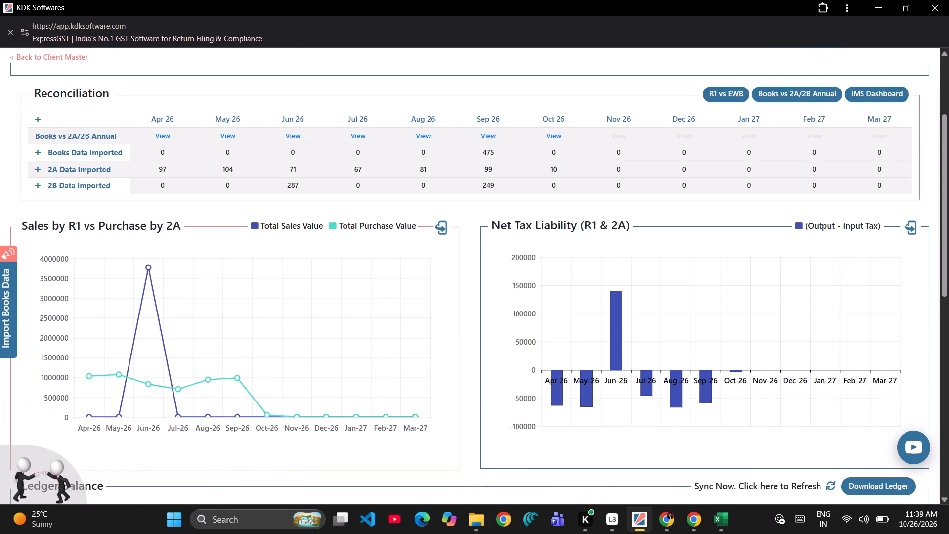
scroll(566, 368, "down", 2)
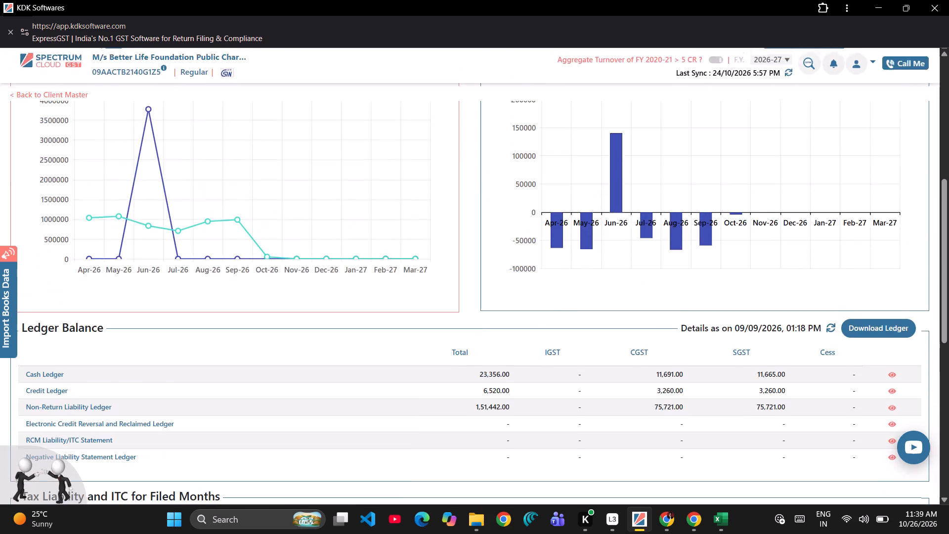
scroll(566, 368, "down", 1)
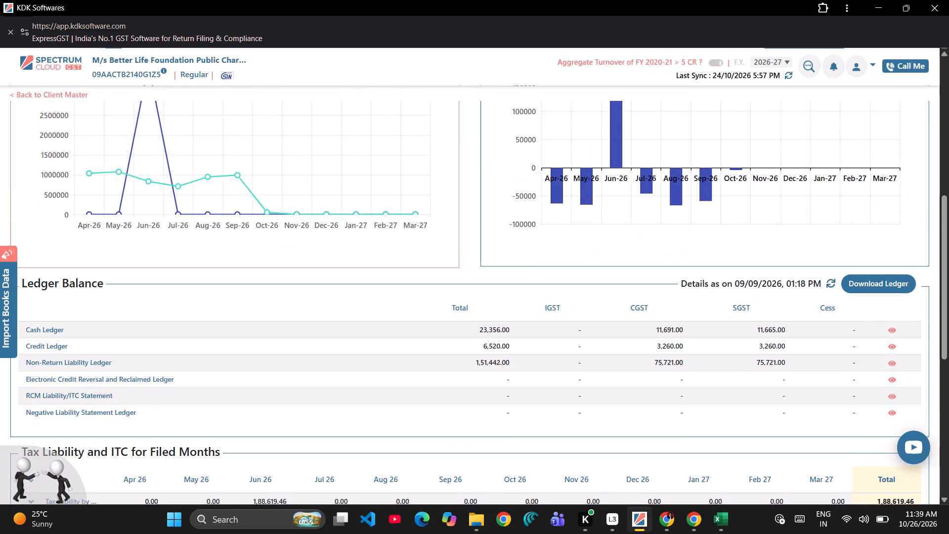
scroll(566, 368, "down", 1)
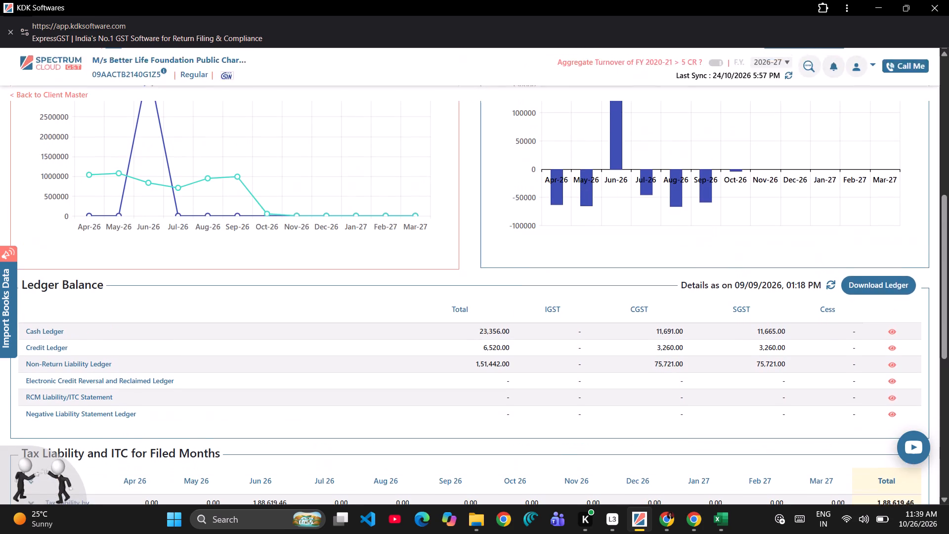
scroll(566, 368, "down", 1)
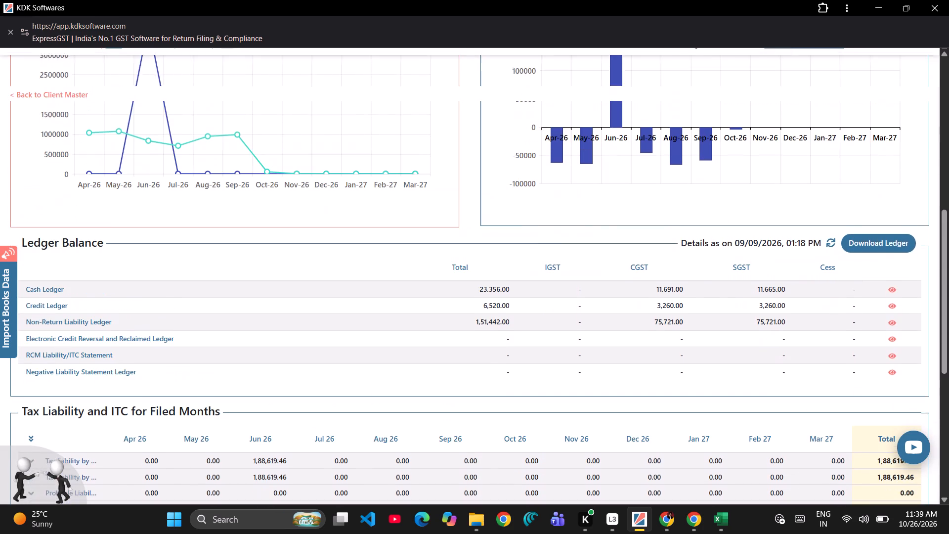
scroll(566, 368, "down", 4)
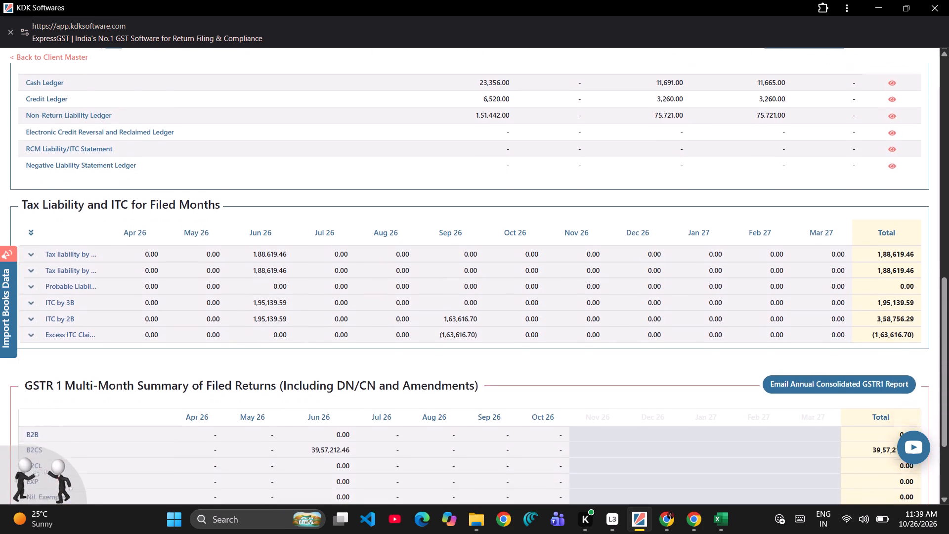
scroll(566, 368, "down", 3)
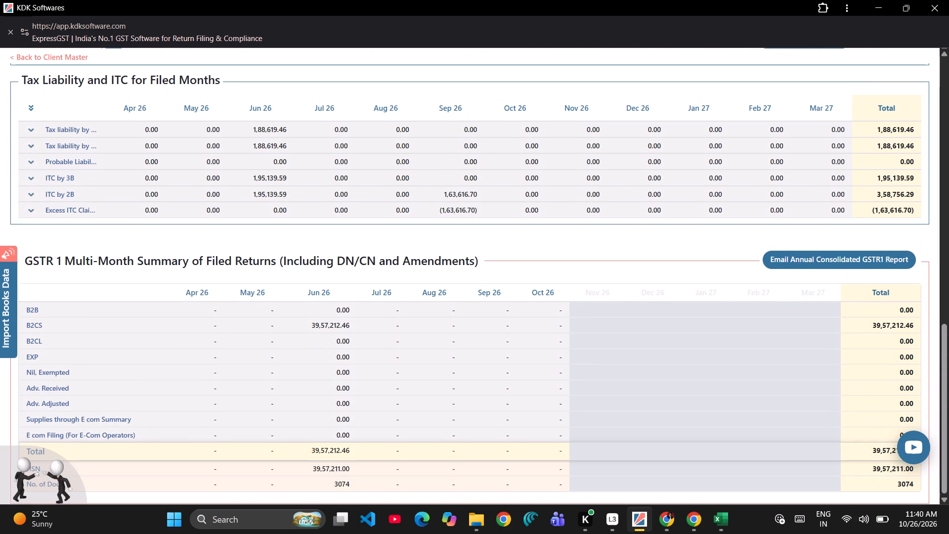
scroll(566, 368, "down", 1)
scroll(566, 368, "up", 4)
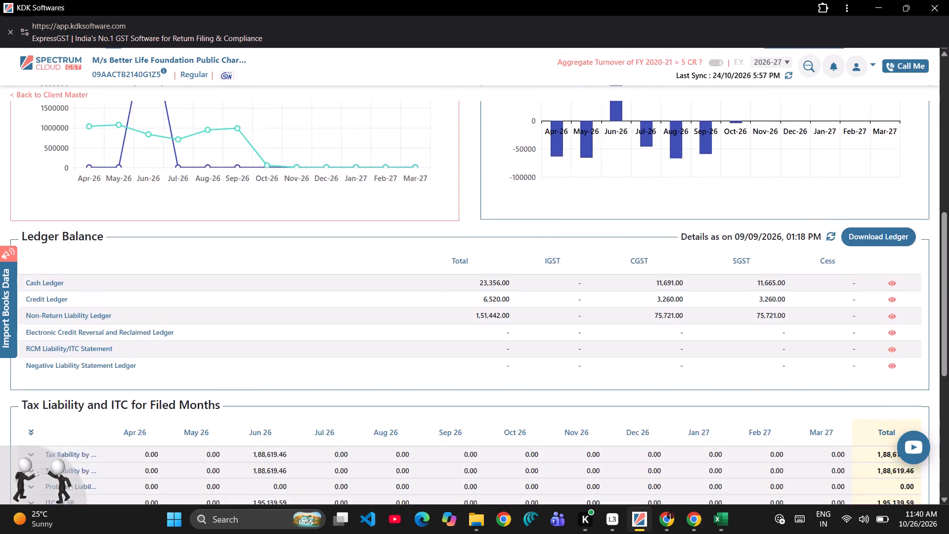
scroll(566, 368, "up", 5)
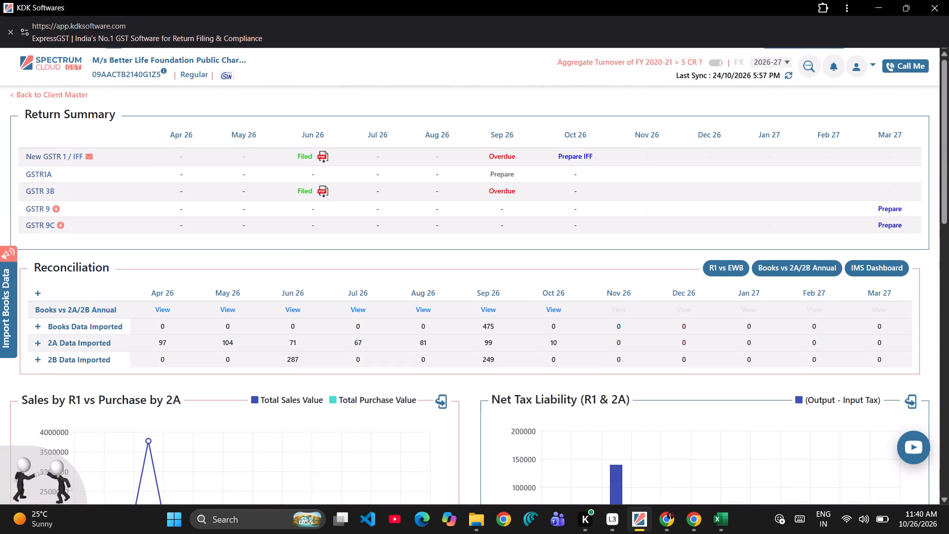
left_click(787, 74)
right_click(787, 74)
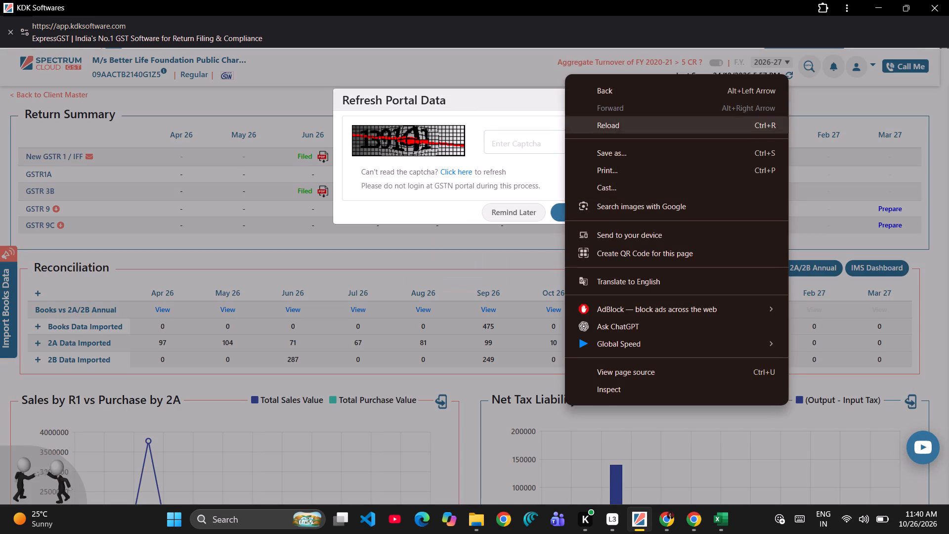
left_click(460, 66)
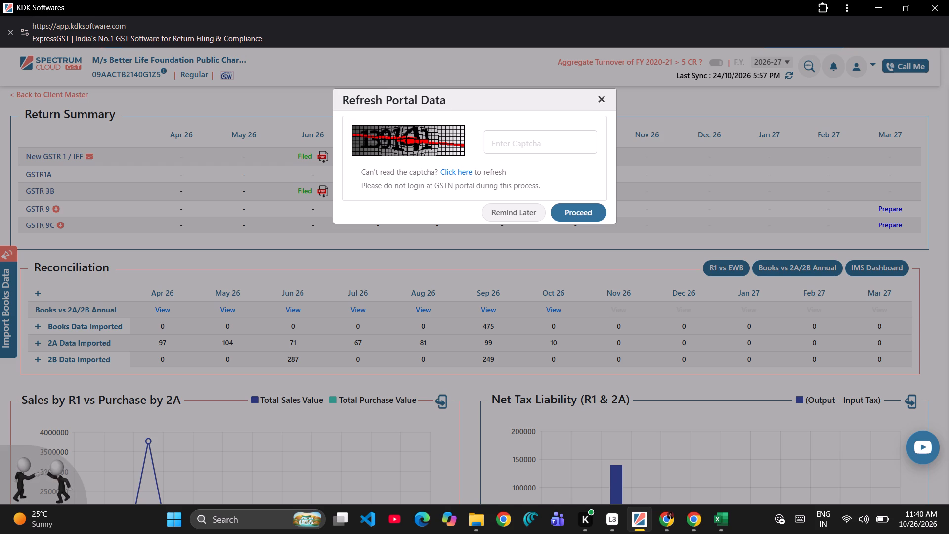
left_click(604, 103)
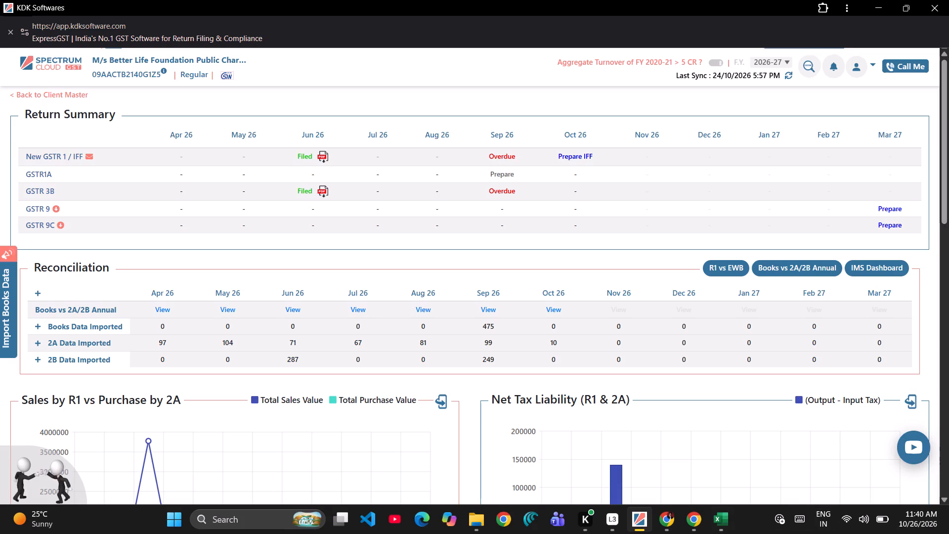
Switch to the GSTR2 Excel workbook and select all supplier GSTINs on the B2B sheet from A4 down to check their count.
left_click(718, 523)
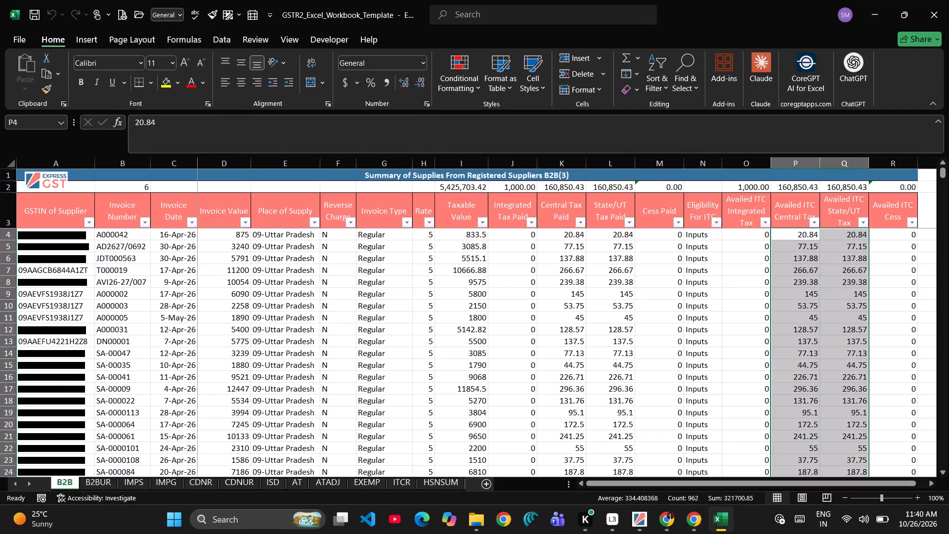
left_click(23, 229)
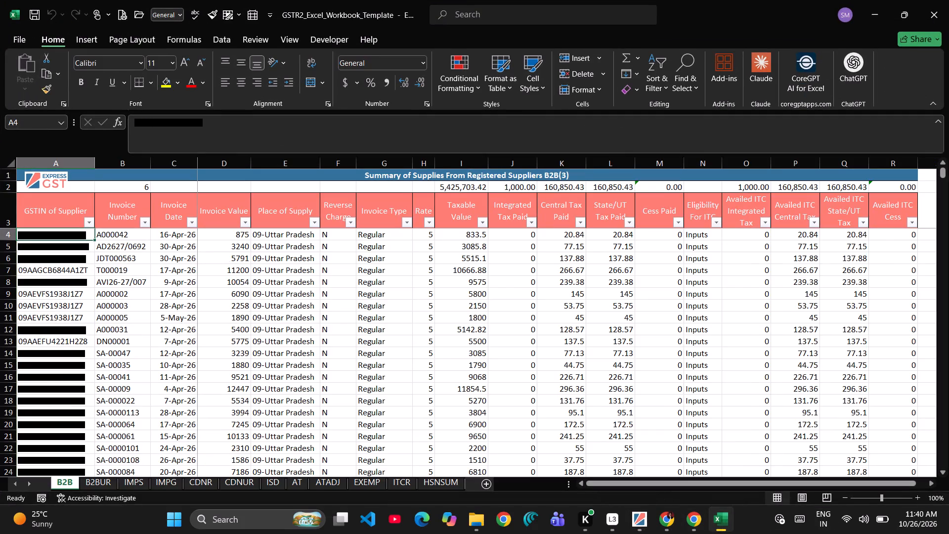
key("ctrl+shift+Down")
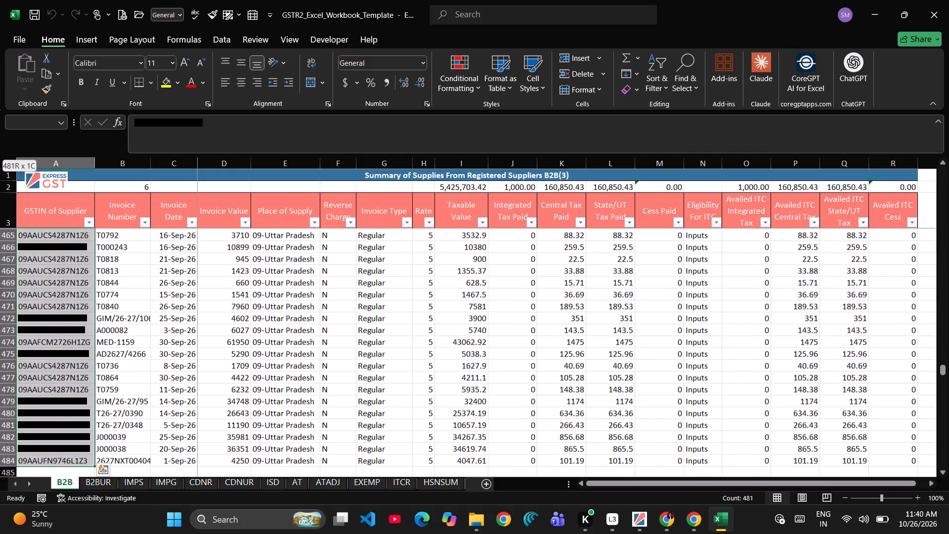
Add Numerical Count, Minimum and Maximum to the calculations shown in Excel's status bar.
left_click(747, 499)
left_click(747, 499)
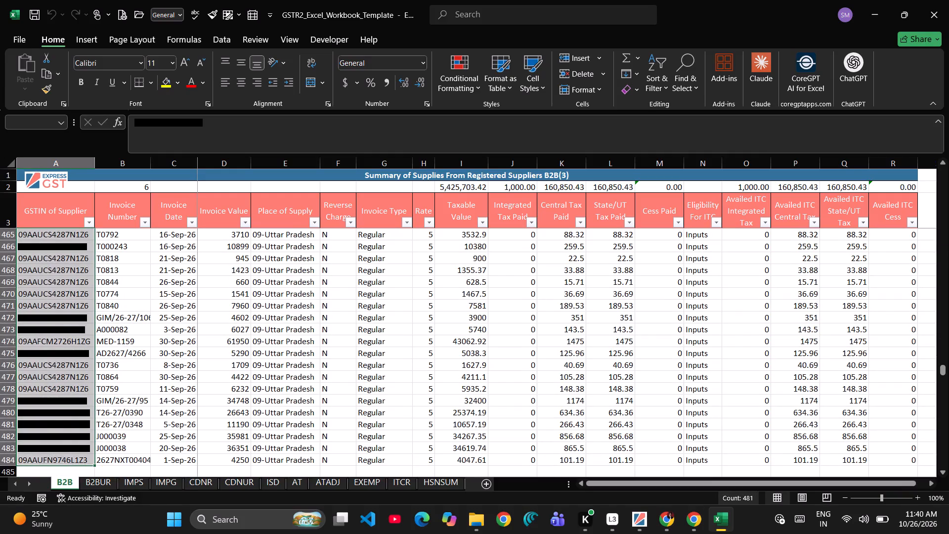
right_click(747, 499)
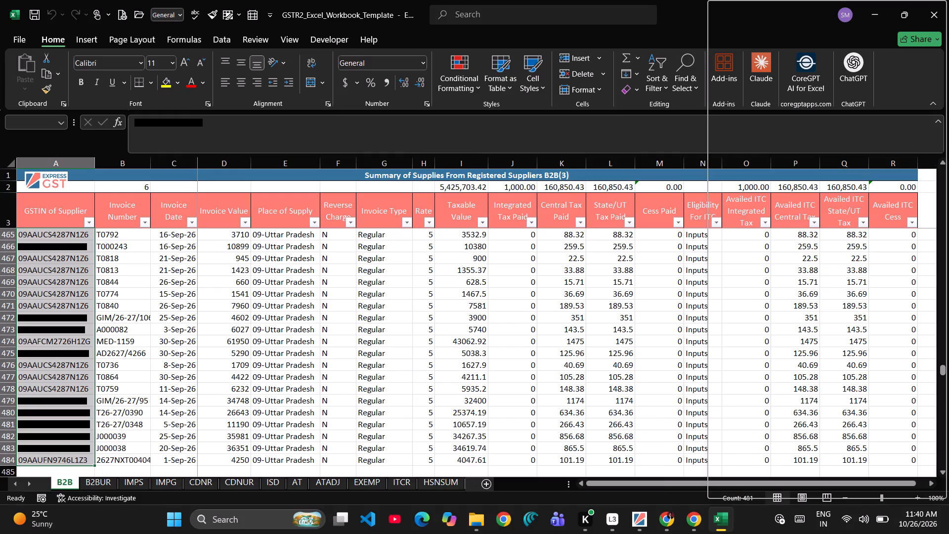
left_click(747, 499)
right_click(747, 499)
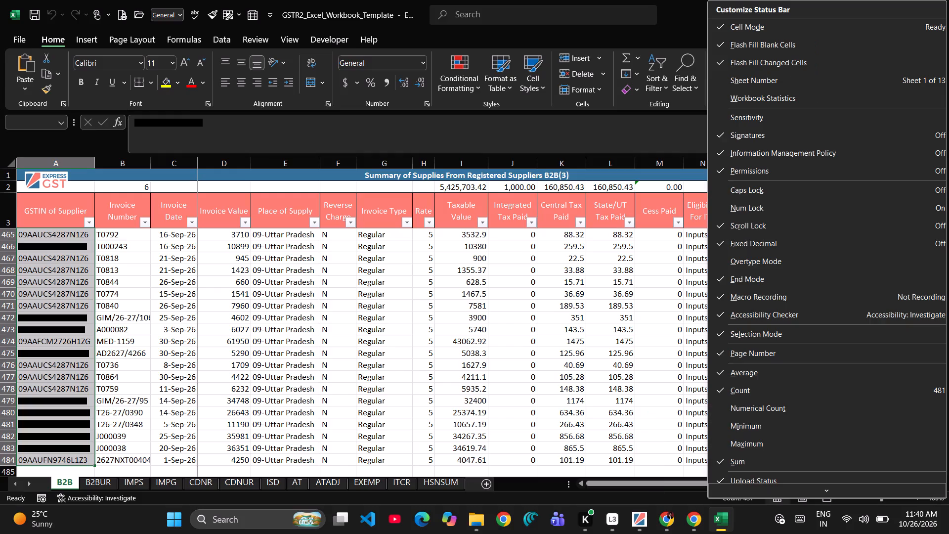
scroll(802, 312, "down", 1)
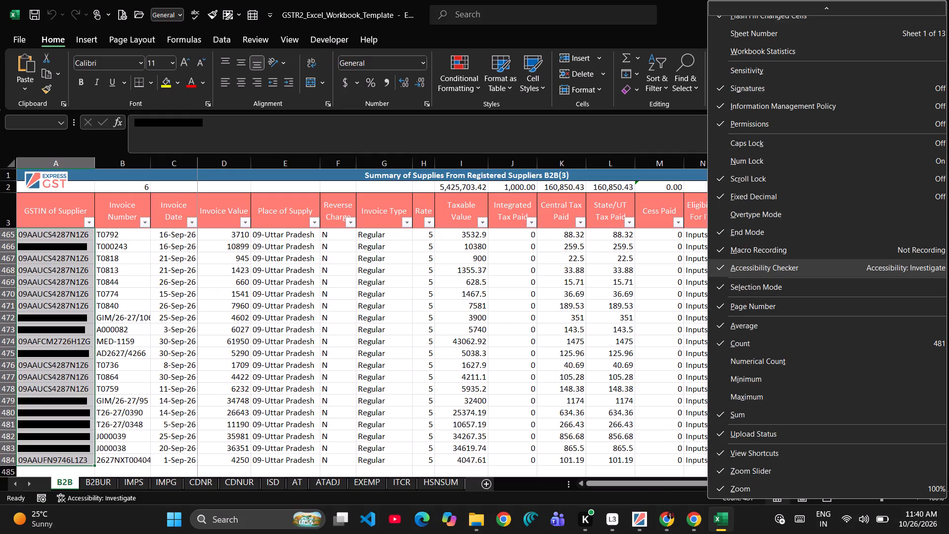
scroll(802, 312, "down", 1)
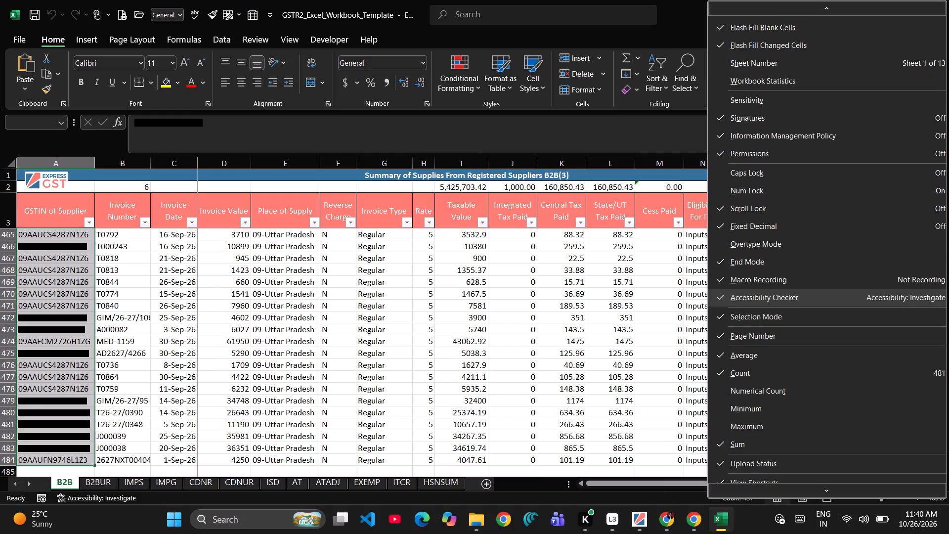
scroll(802, 312, "down", 1)
left_click(721, 359)
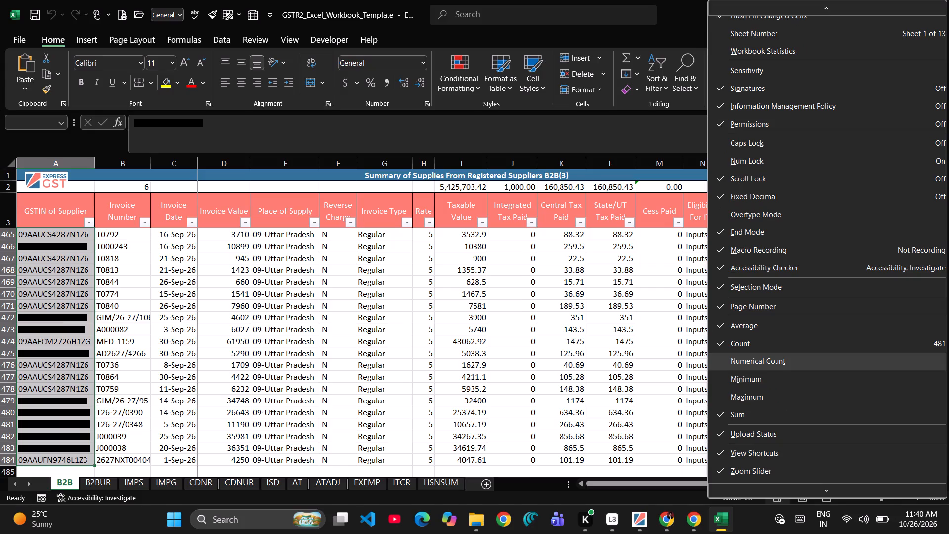
left_click(724, 375)
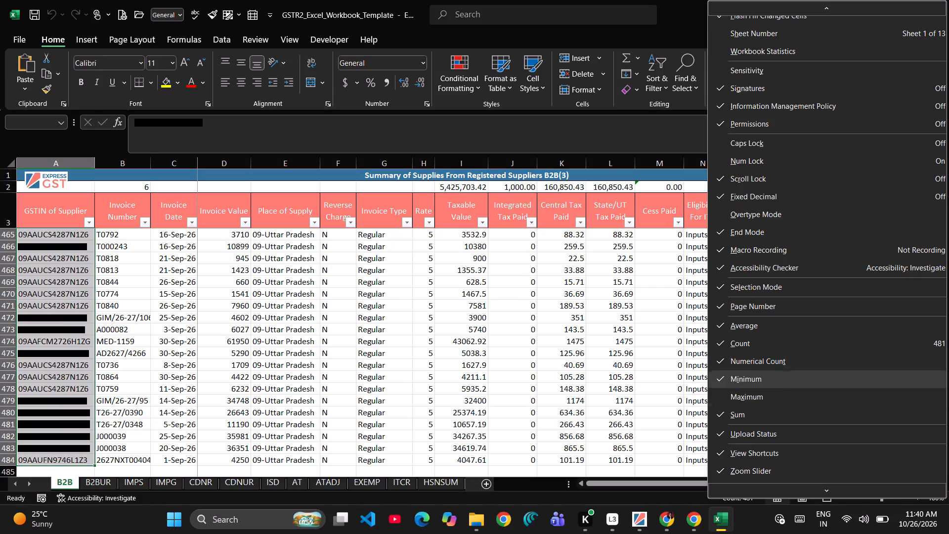
left_click(726, 397)
scroll(797, 399, "up", 2)
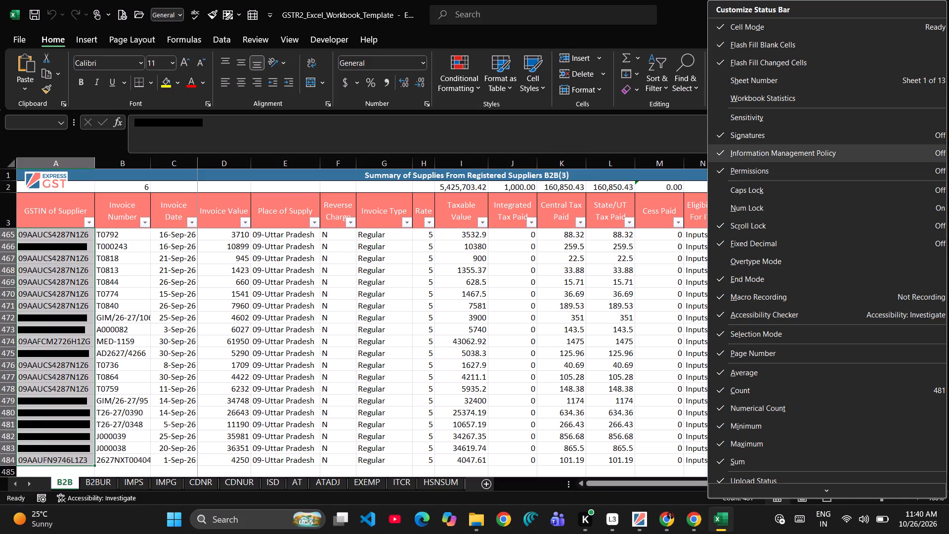
scroll(764, 237, "down", 5)
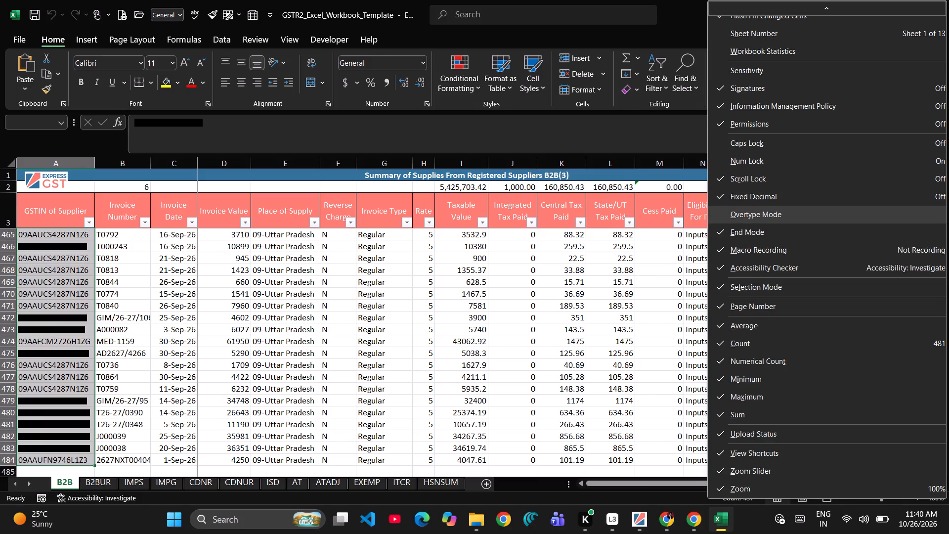
left_click(583, 162)
left_click(704, 462)
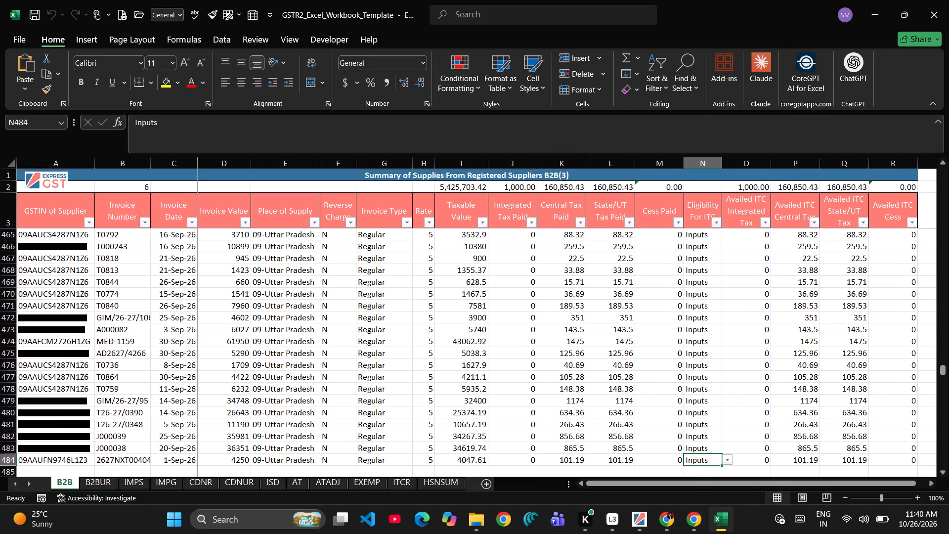
Select the supplier GSTINs in column A from row 465 down to the last entry to check their count.
scroll(267, 372, "right", 3)
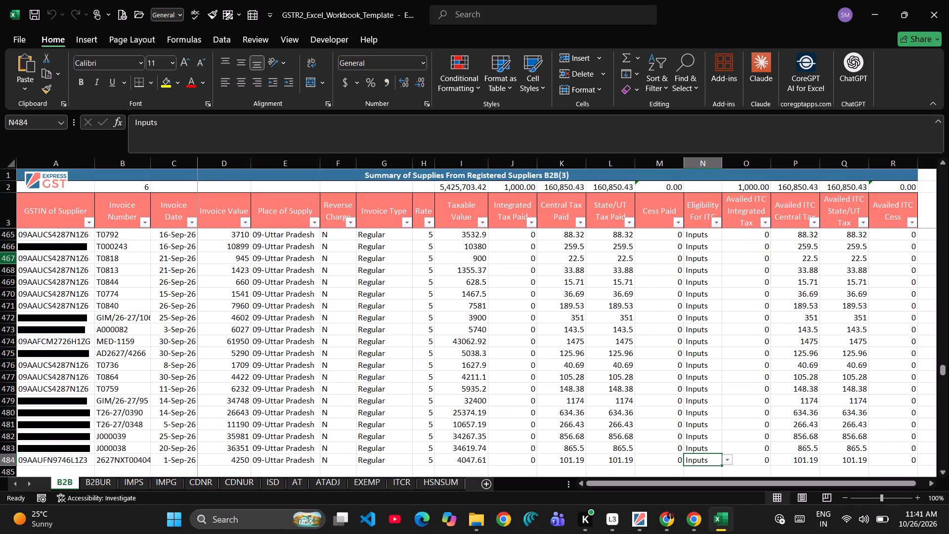
left_click(42, 238)
key("ctrl+shift+Down")
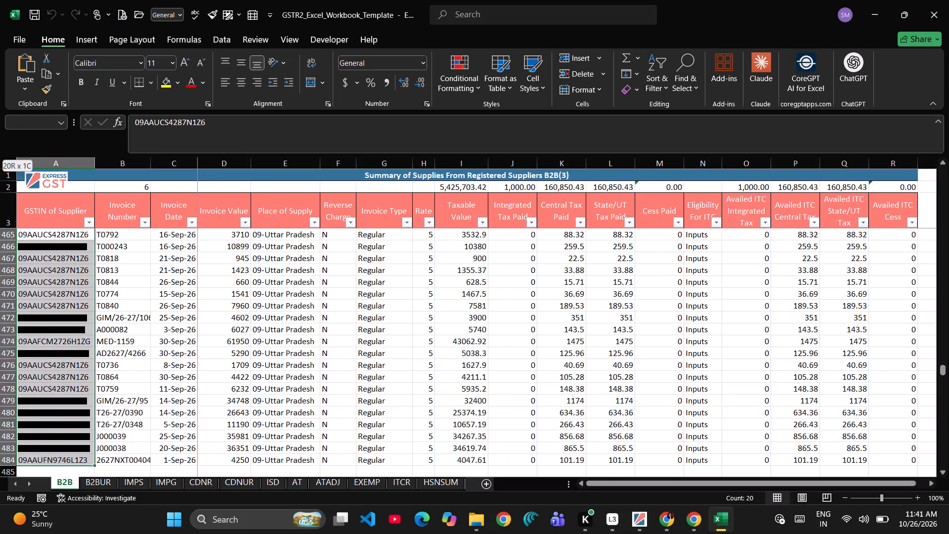
Select all supplier GSTINs on the B2B sheet from A4 down to the last entry to recheck their count.
key("Up")
key("Up")
key("Up")
key("Up")
key("Up")
key("Up")
key("Up")
key("Up")
key("Up")
key("Up")
key("Up")
key("Up")
key("Up")
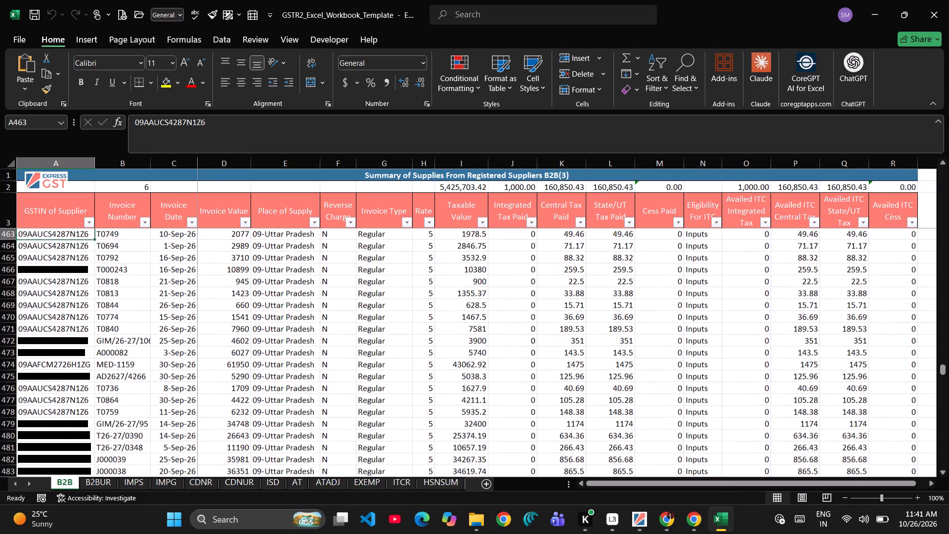
key("ctrl+Up")
key("ctrl+Up")
key("Down")
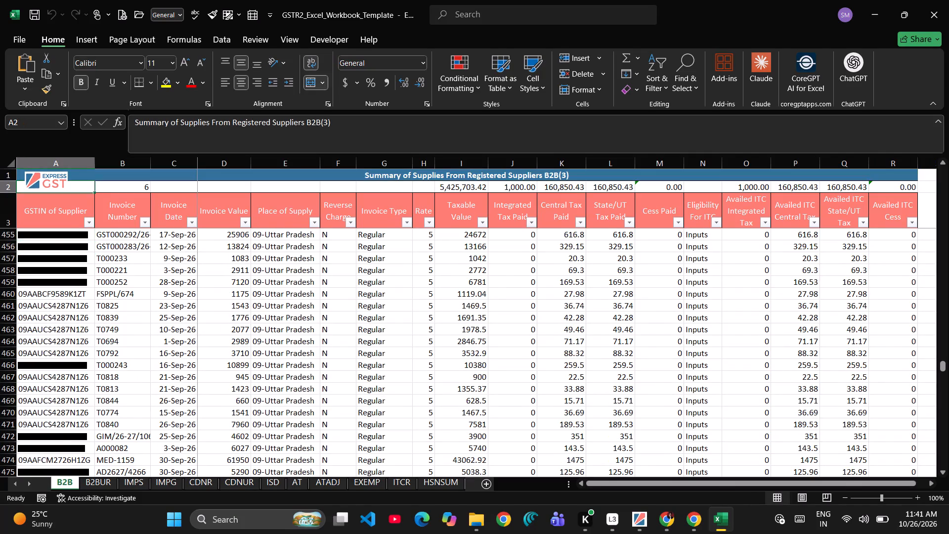
key("Down")
scroll(41, 273, "up", 3)
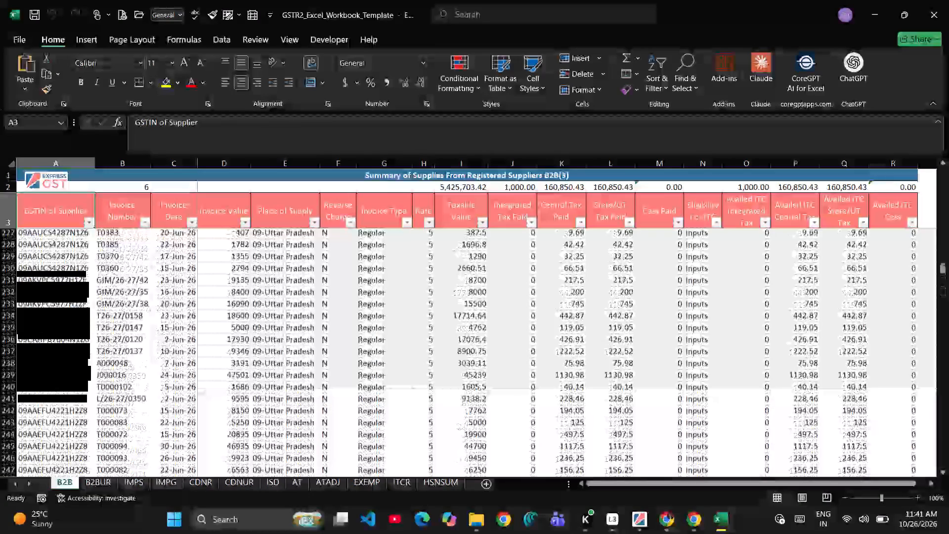
left_click(69, 403)
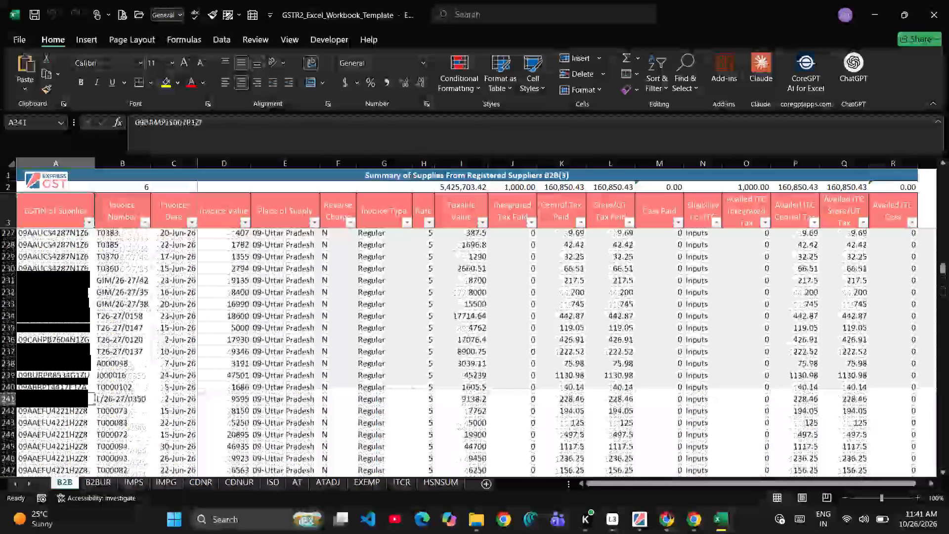
key("ctrl+Right")
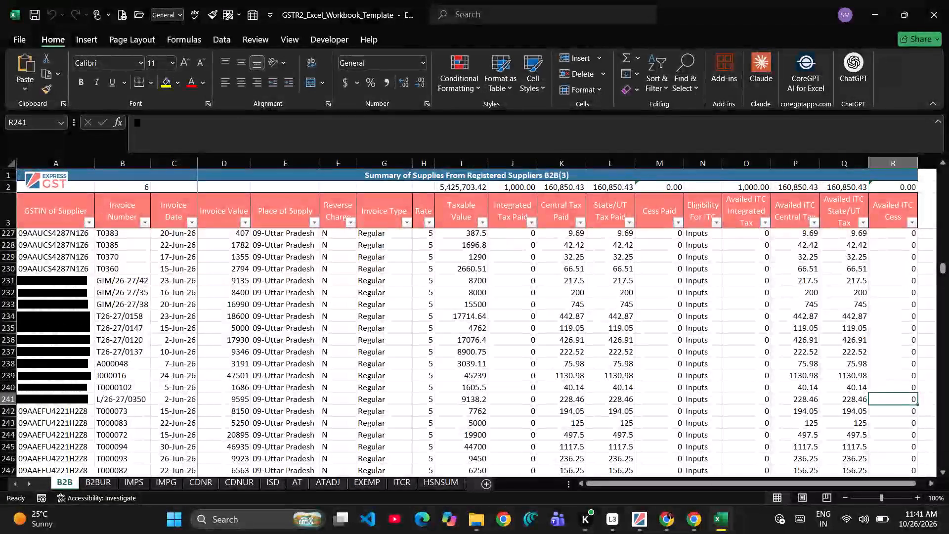
left_click_drag(942, 269, 916, 94)
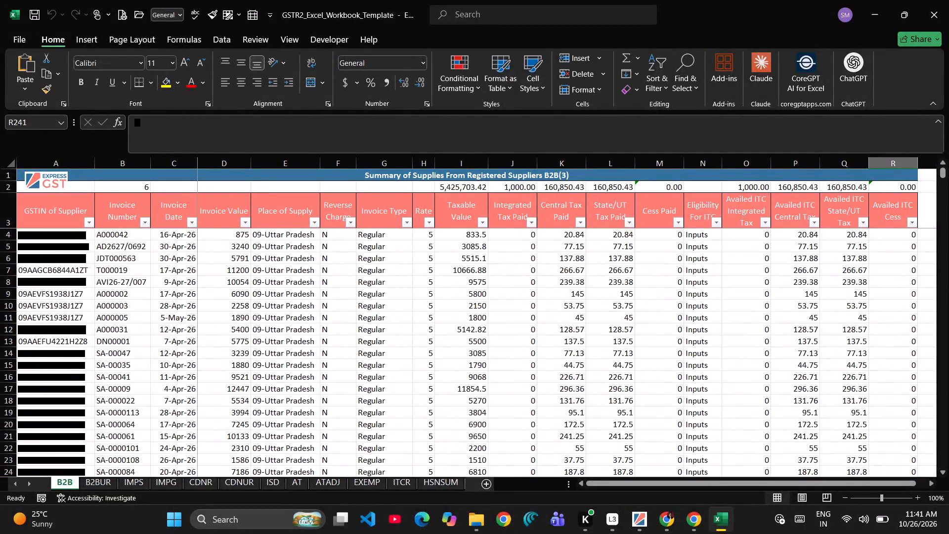
left_click(55, 232)
key("ctrl+shift+Down")
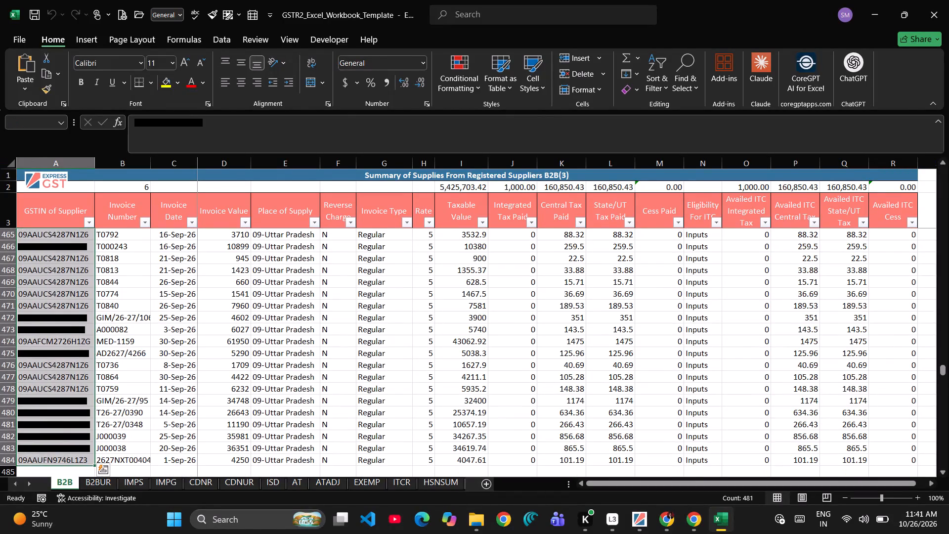
scroll(55, 232, "up", 12)
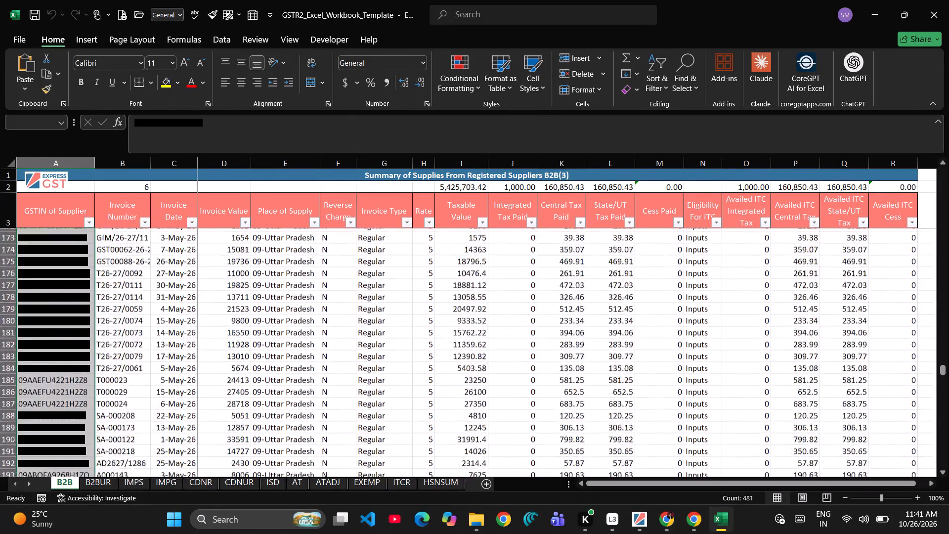
right_click_drag(942, 363, 911, 256)
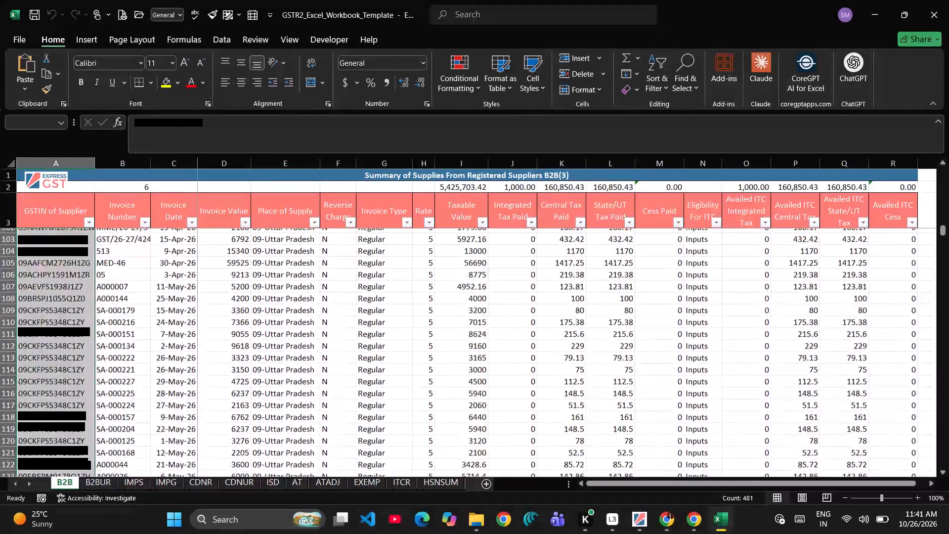
right_click_drag(911, 256, 912, 139)
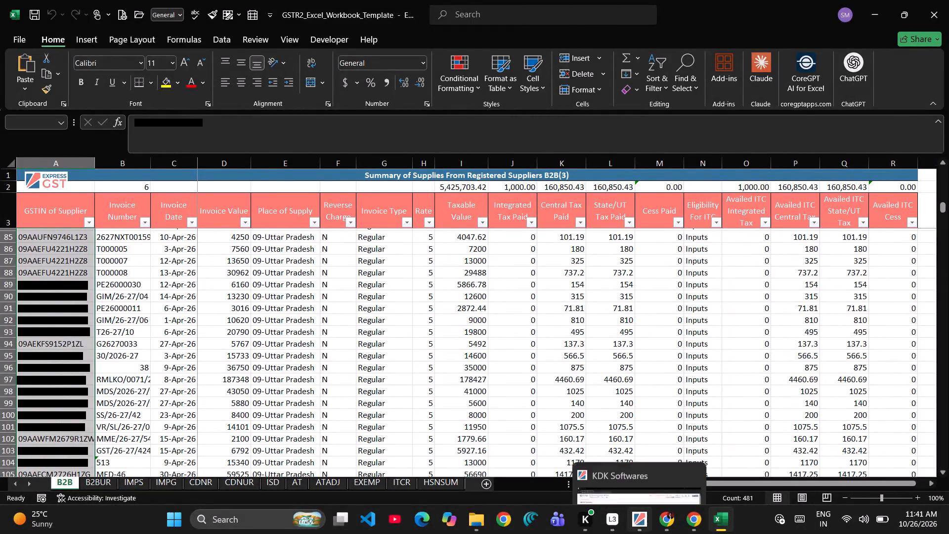
Switch to KDK Softwares and examine the dashboard from the Reconciliation table down to Ledger Balance, returning to the Return Summary.
left_click(638, 472)
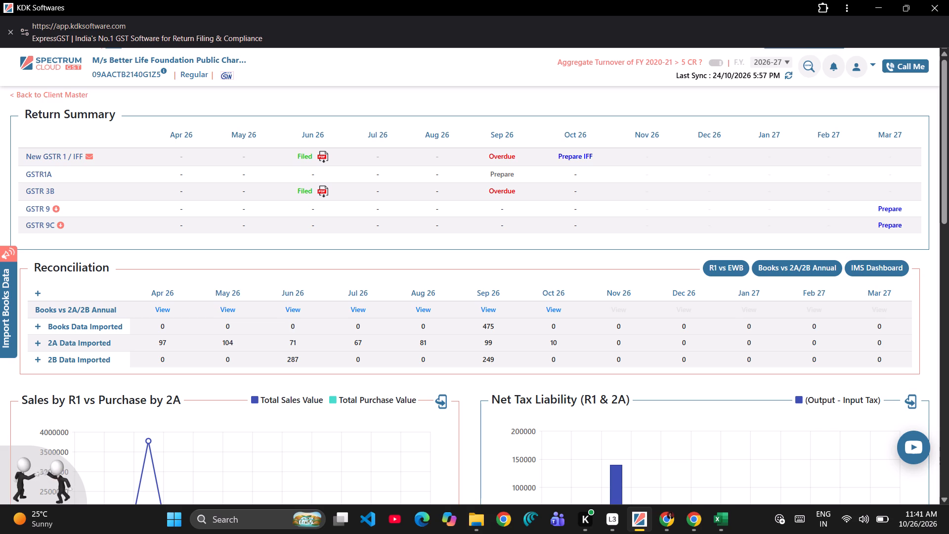
scroll(298, 359, "down", 2)
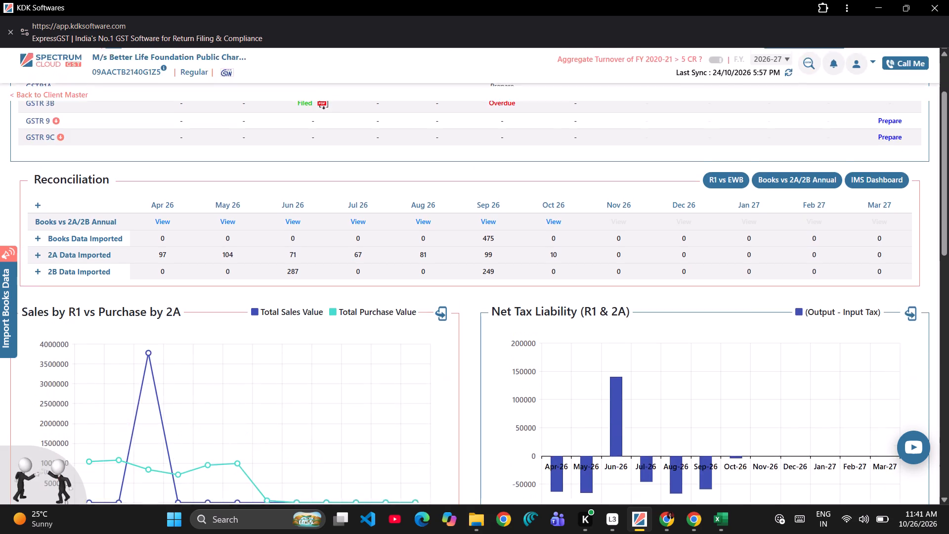
scroll(297, 350, "down", 1)
scroll(297, 350, "left", 1)
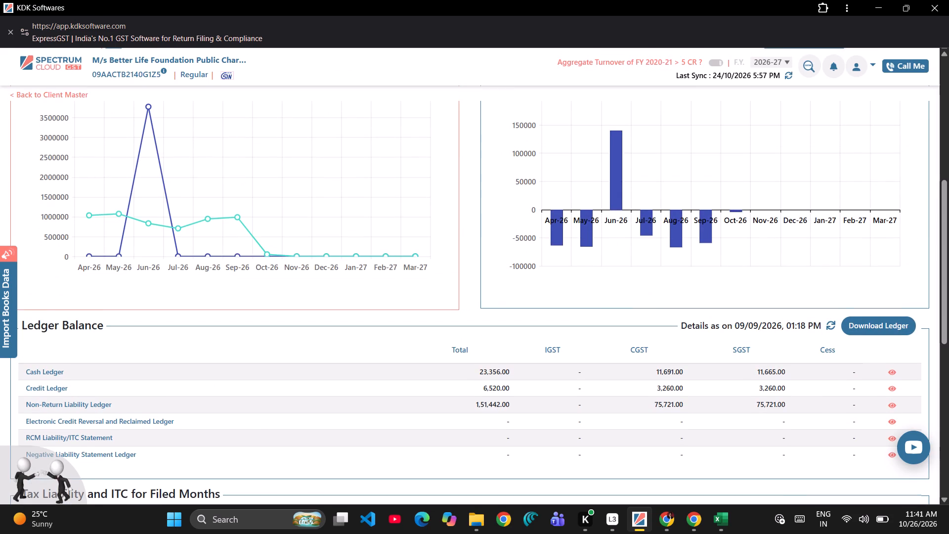
scroll(297, 350, "left", 1)
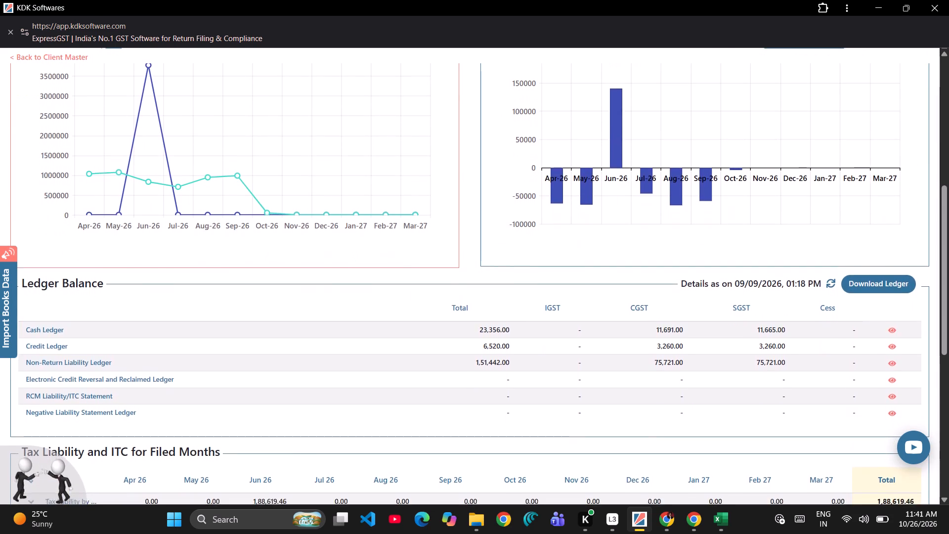
scroll(297, 350, "left", 1)
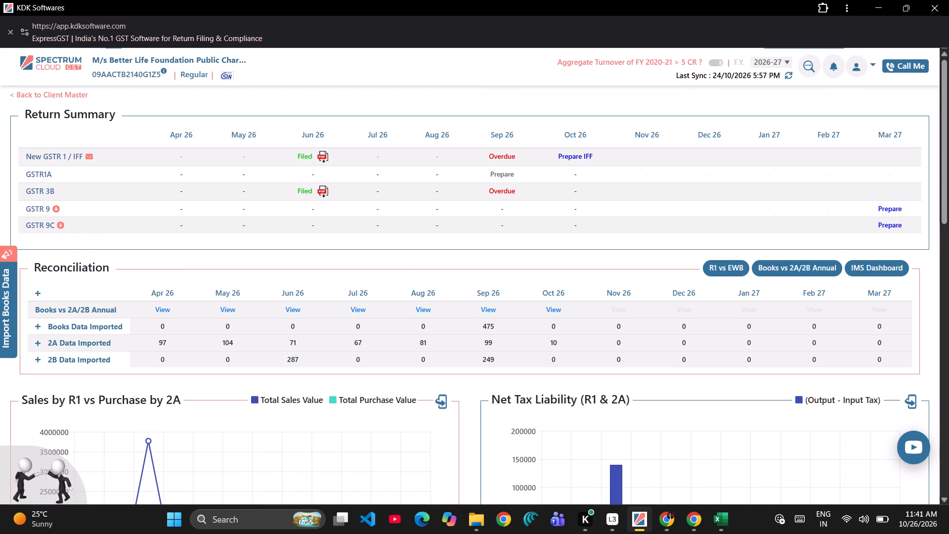
scroll(297, 350, "up", 1)
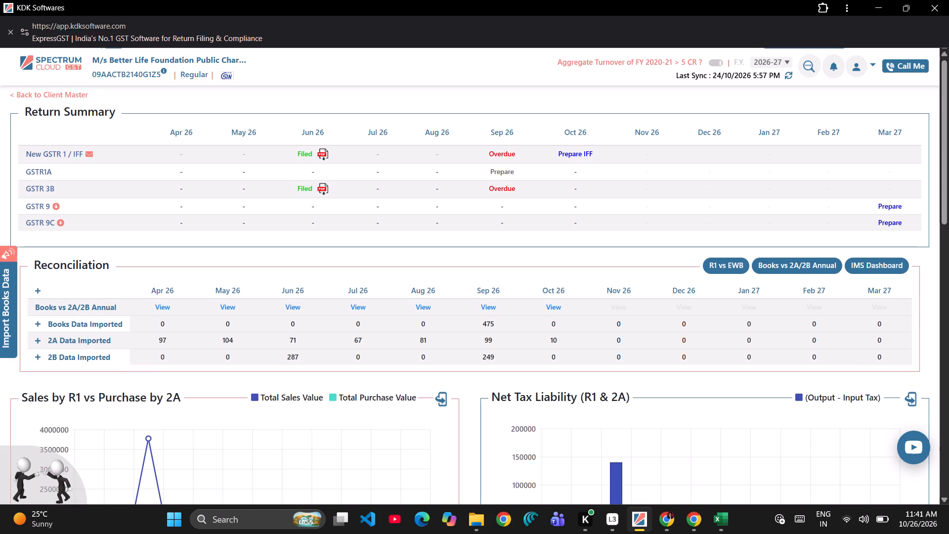
scroll(297, 350, "up", 2)
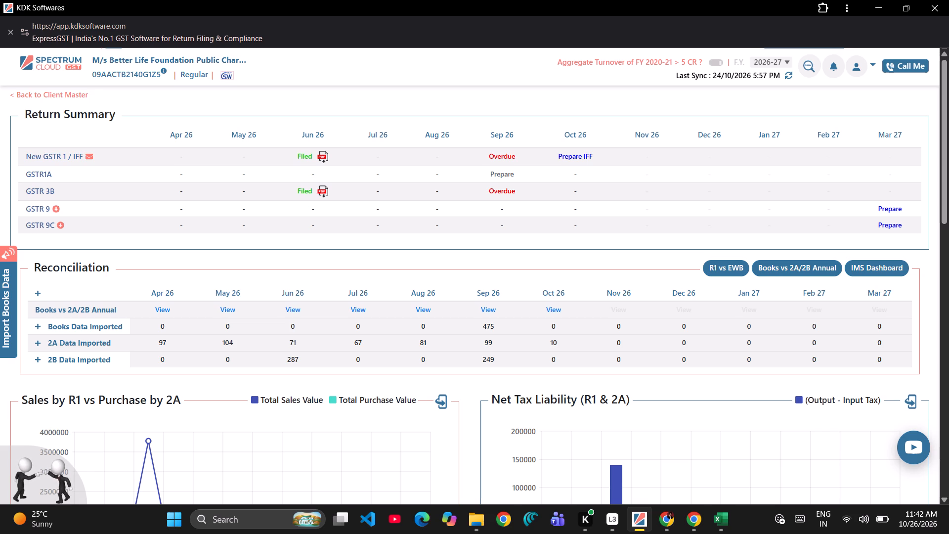
scroll(297, 350, "up", 1)
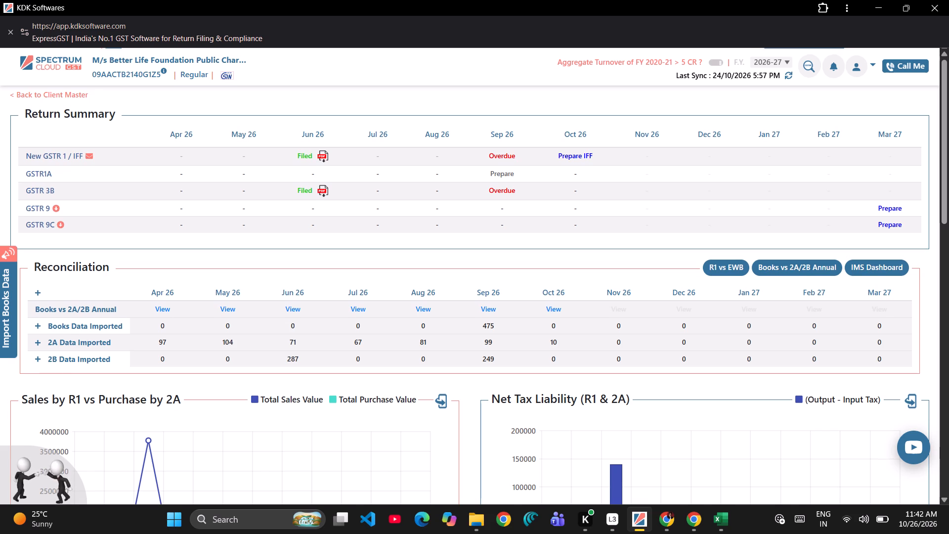
scroll(297, 350, "up", 3)
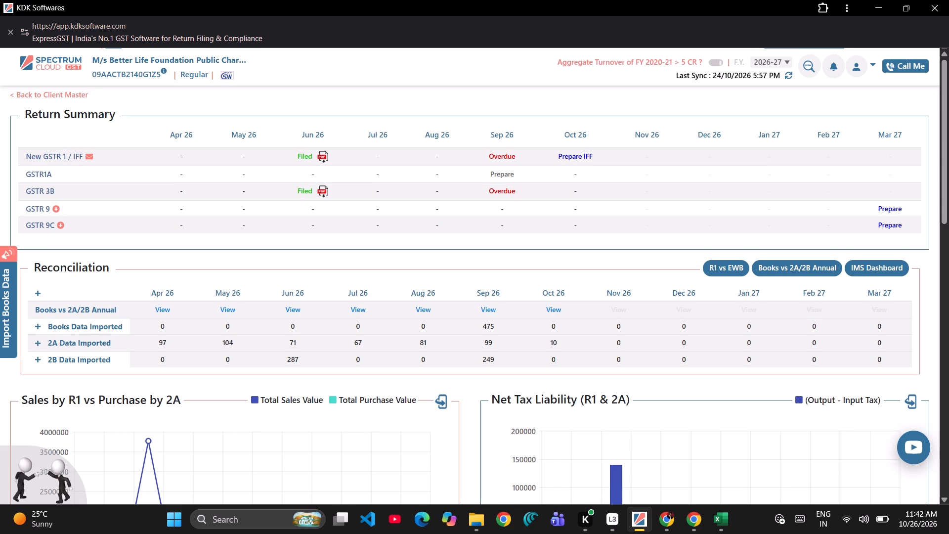
scroll(297, 350, "up", 1)
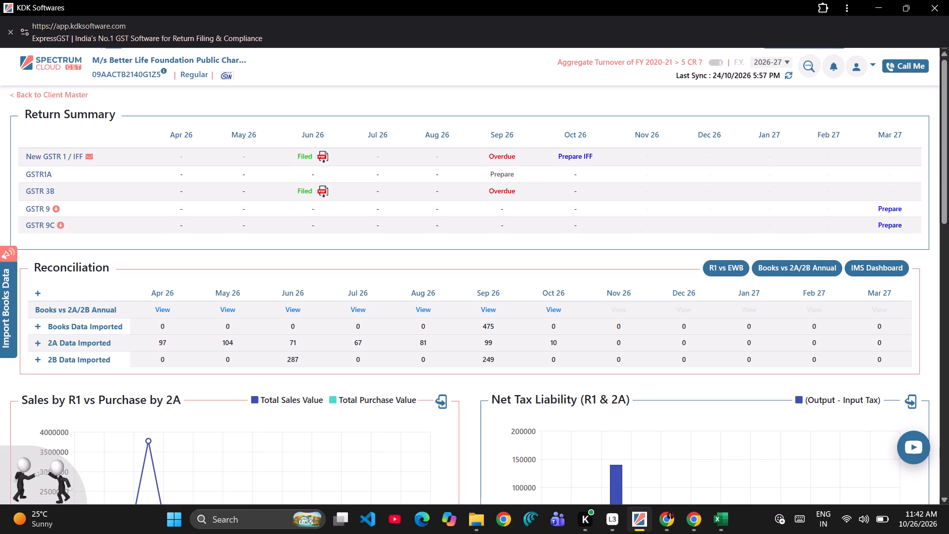
Examine the Sep 26 Books Data Imported count and the surrounding figures in the Reconciliation table.
left_click_drag(482, 328, 509, 332)
left_click(489, 337)
left_click_drag(483, 325, 523, 333)
left_click(523, 333)
left_click_drag(370, 397, 278, 368)
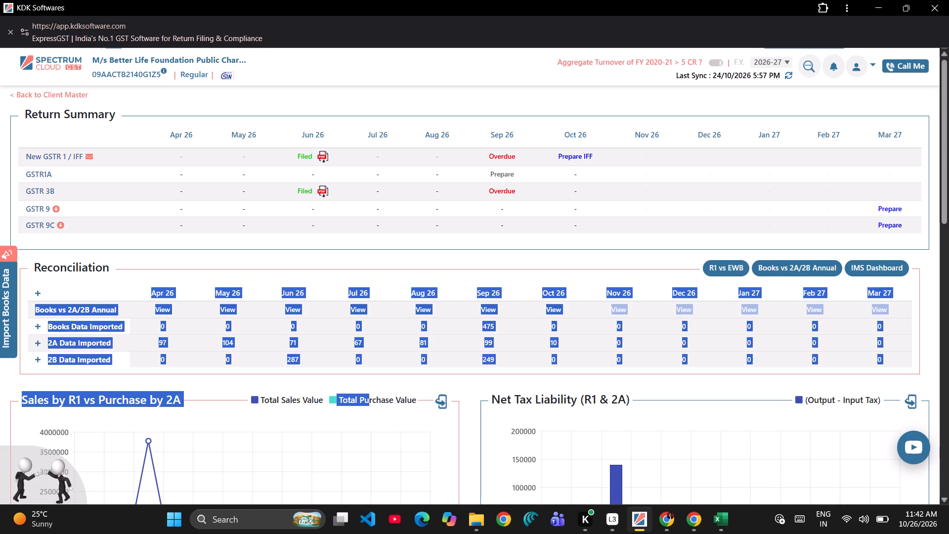
left_click_drag(278, 368, 425, 425)
left_click(425, 425)
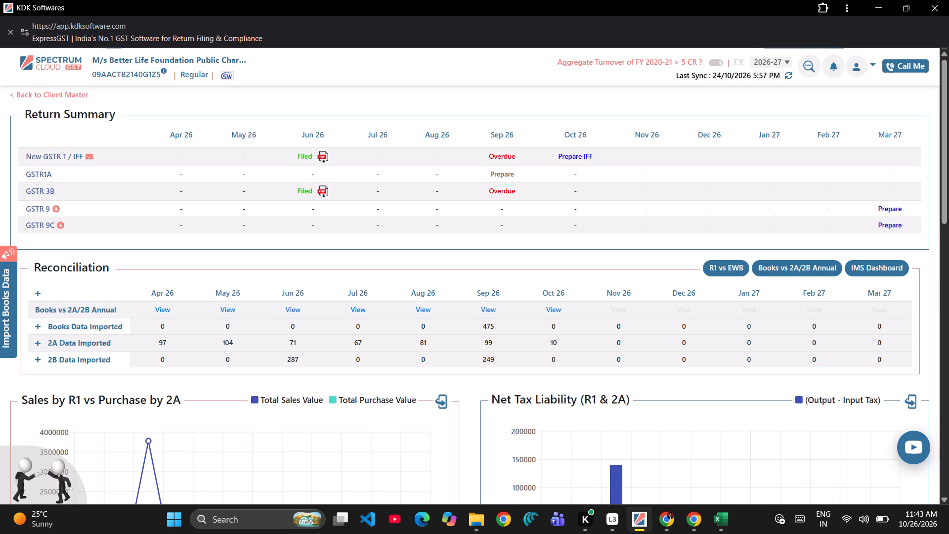
Examine the charts, Ledger Balance, Tax Liability and ITC, and GSTR 1 summary, ending at the Reconciliation table's Oct 26 heading.
scroll(352, 458, "down", 1)
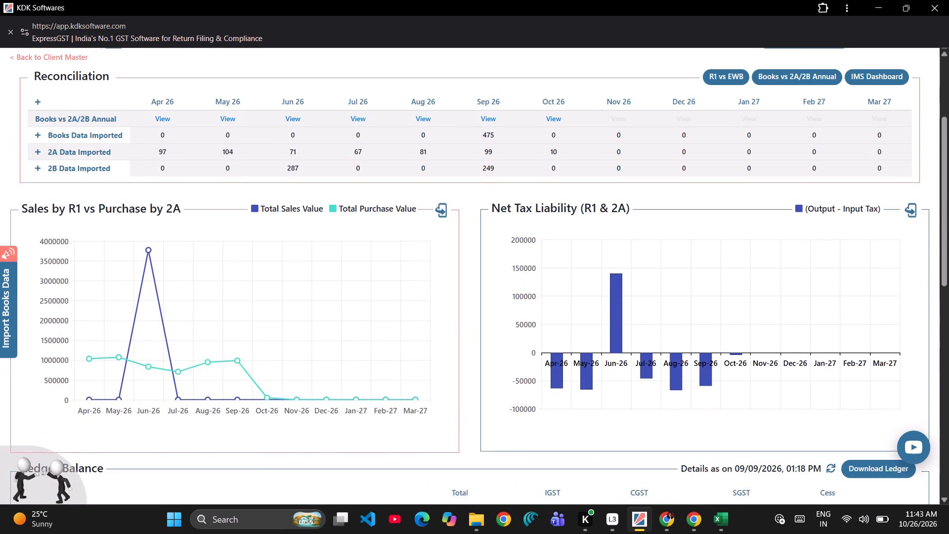
scroll(352, 458, "down", 2)
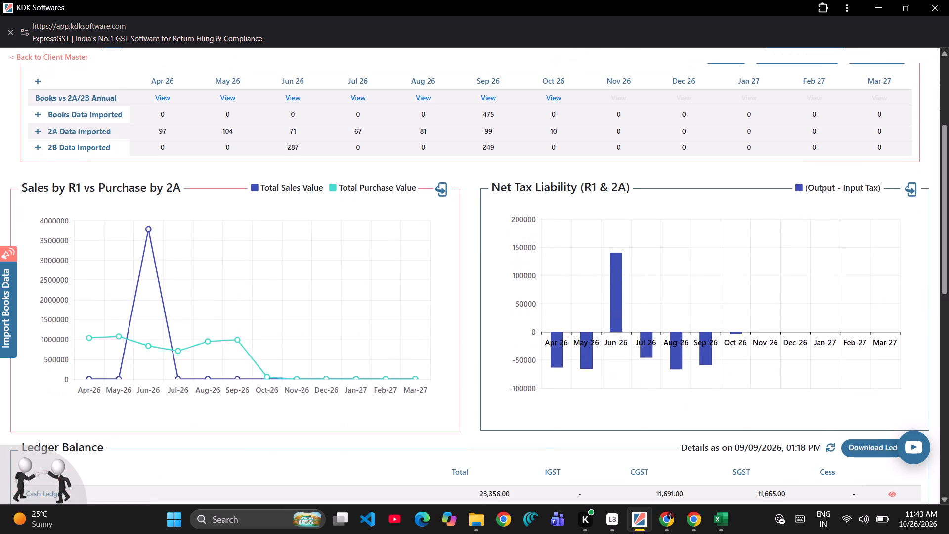
scroll(352, 458, "down", 2)
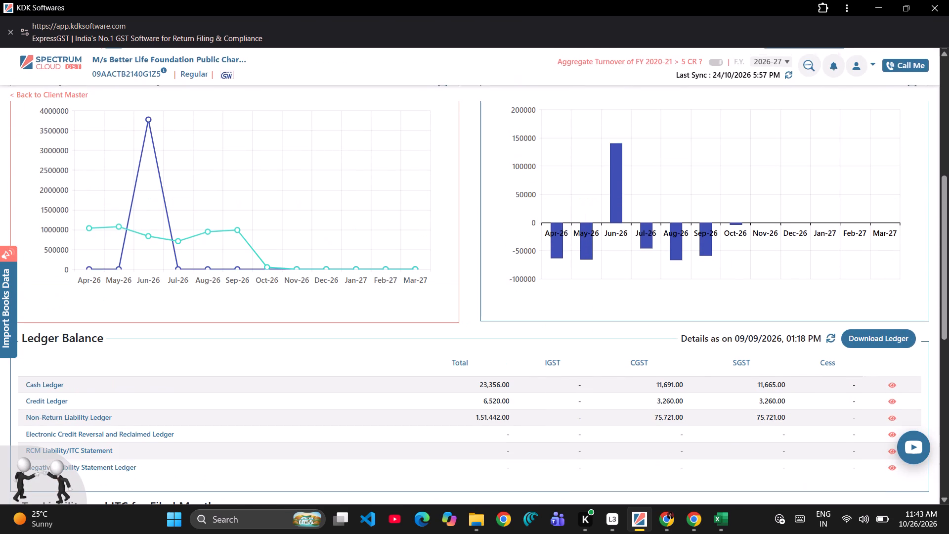
scroll(352, 458, "down", 4)
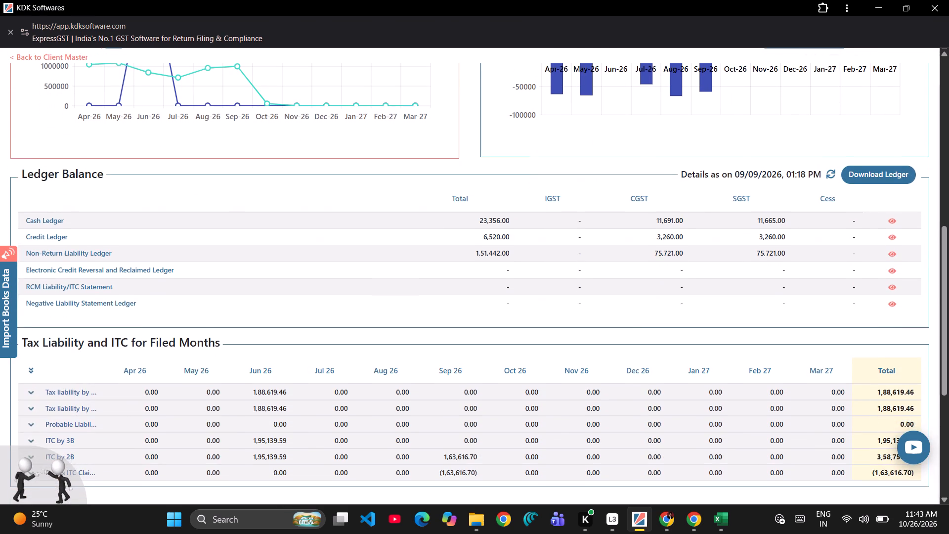
scroll(352, 458, "down", 4)
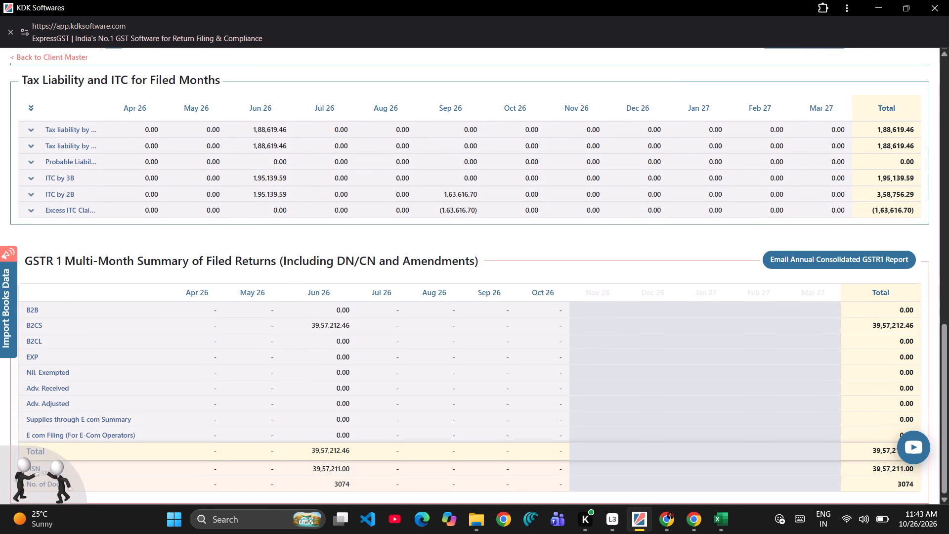
scroll(352, 458, "down", 2)
scroll(352, 458, "up", 4)
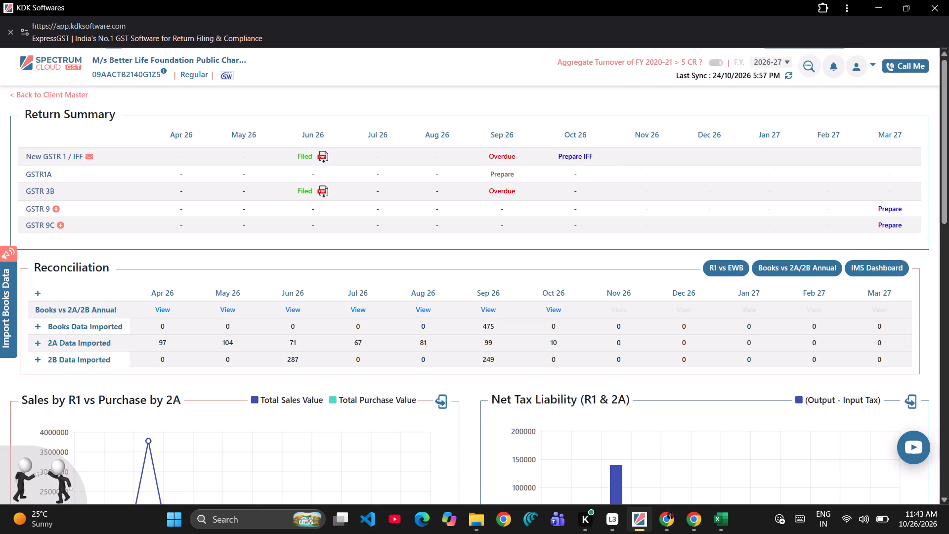
left_click_drag(544, 293, 571, 292)
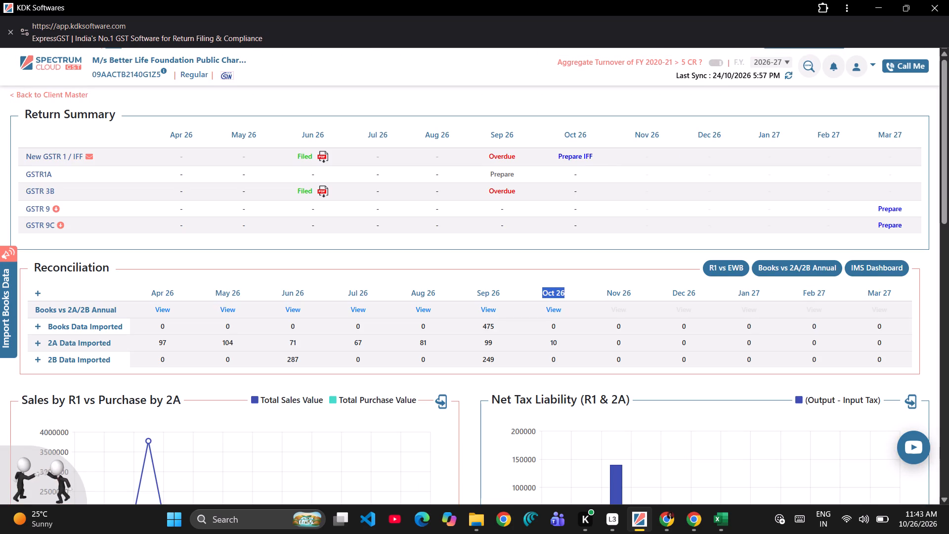
left_click(571, 291)
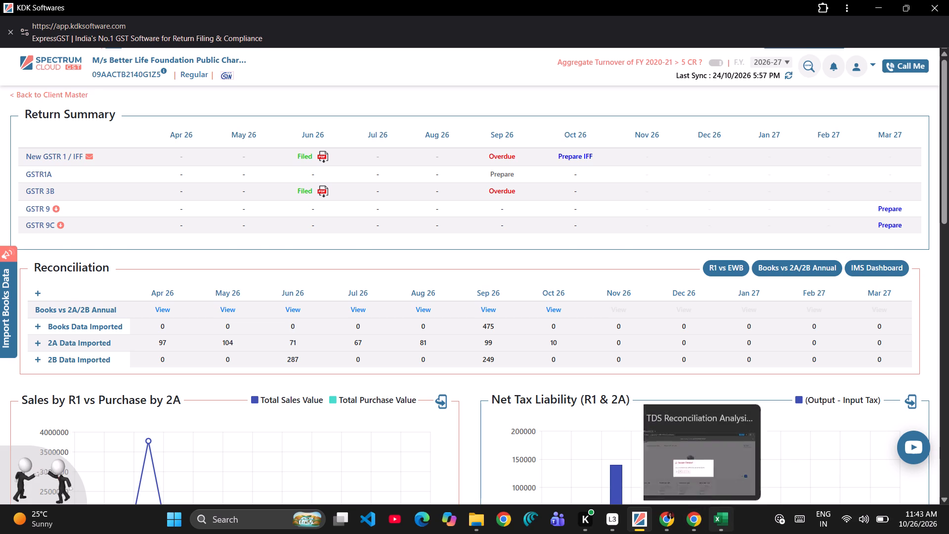
Switch to the GSTR2 Excel workbook, review the B2B sheet's first invoice rows, and return to the KDK Softwares dashboard.
left_click(716, 481)
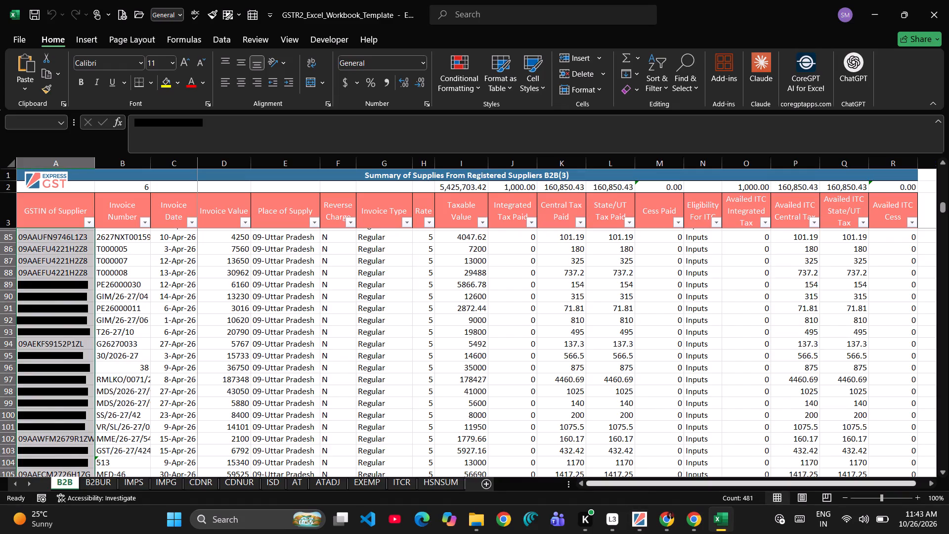
scroll(467, 396, "up", 1)
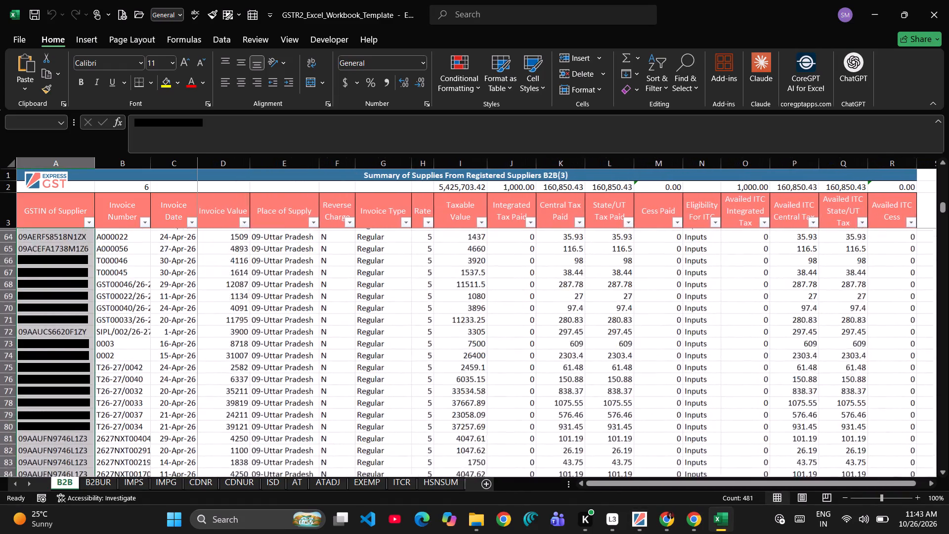
scroll(467, 396, "up", 2)
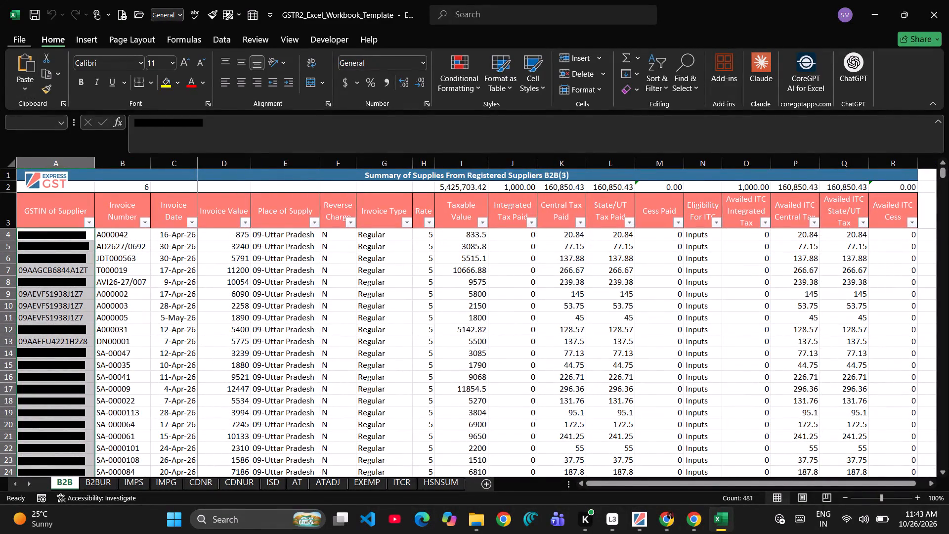
left_click(36, 9)
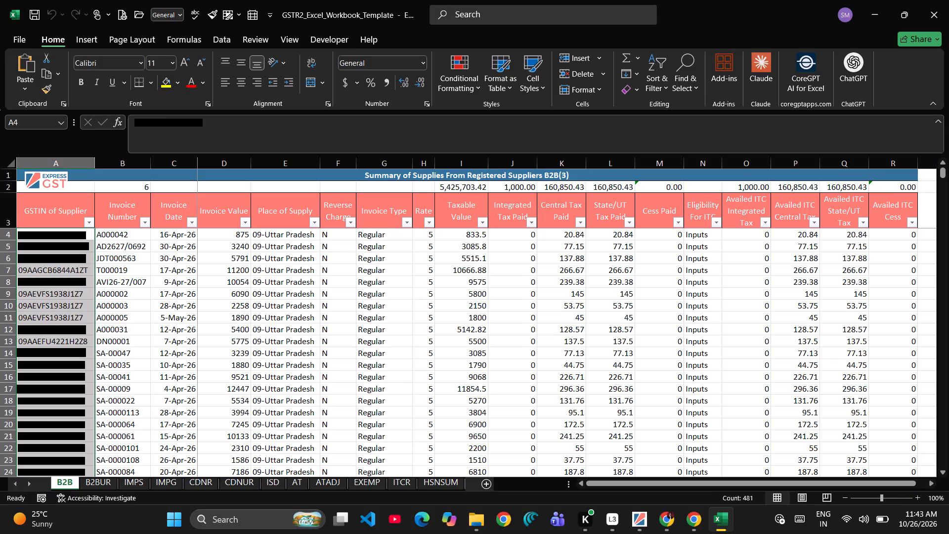
left_click(873, 4)
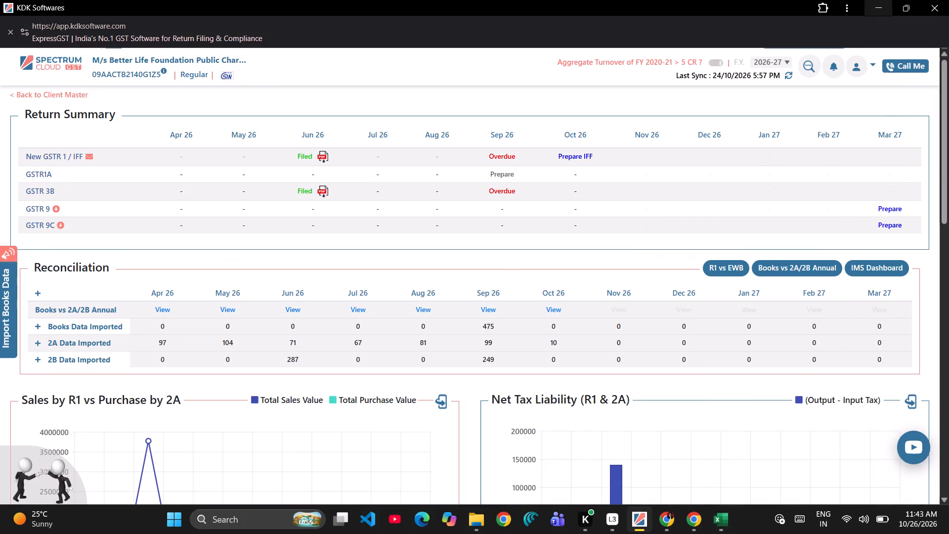
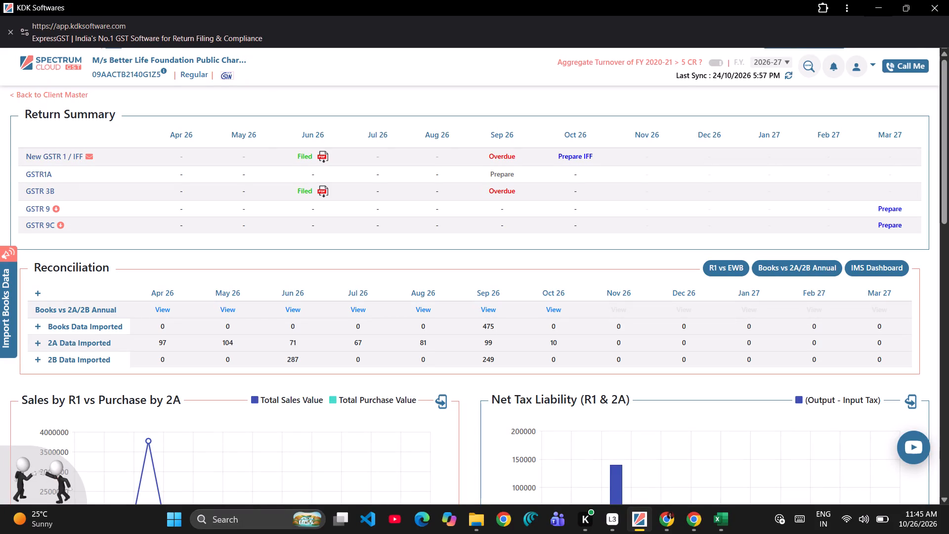
Look over the Sales and Purchase import options in Import Books Data and return to the dashboard.
left_click(0, 311)
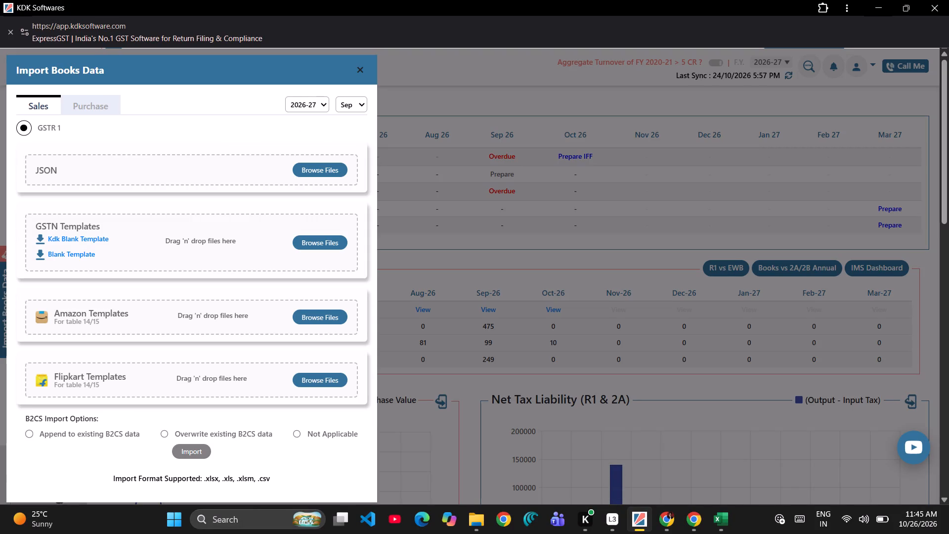
left_click(85, 93)
left_click(85, 110)
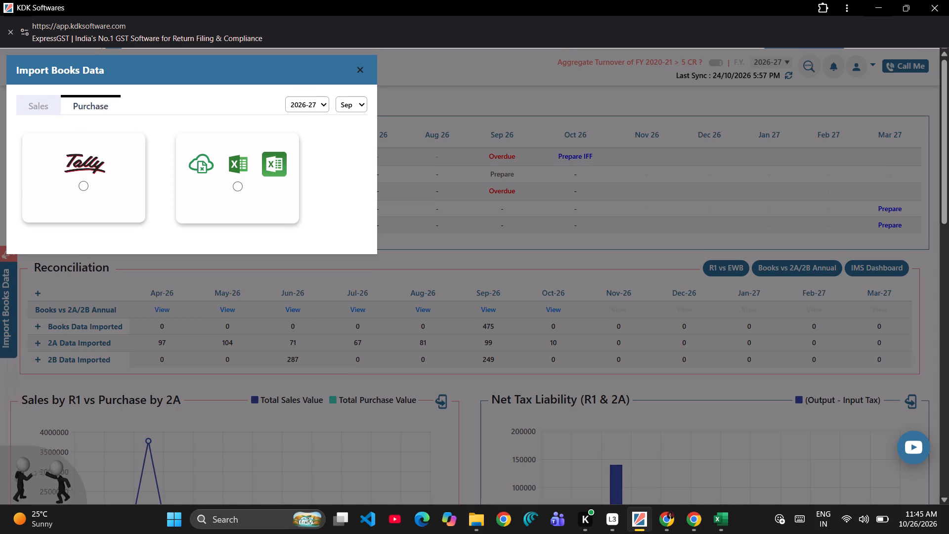
left_click(360, 67)
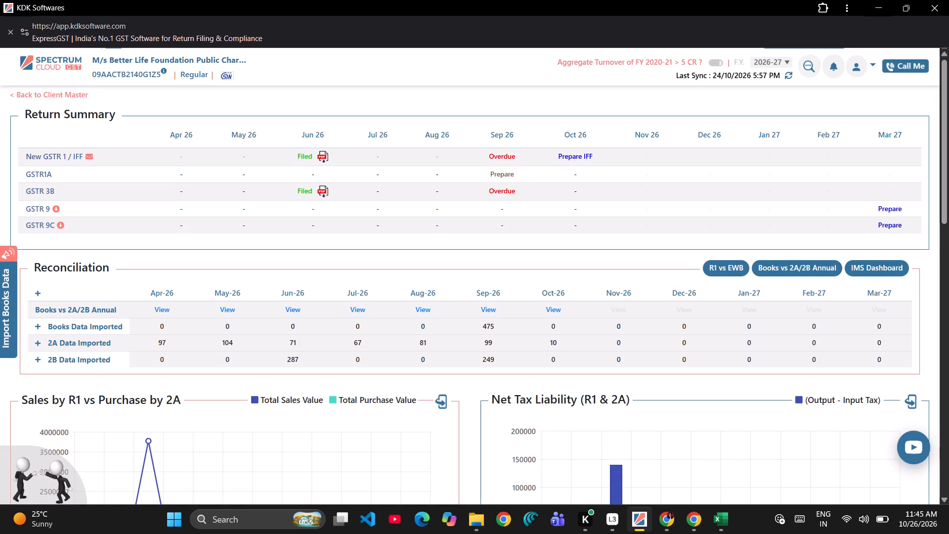
left_click(5, 249)
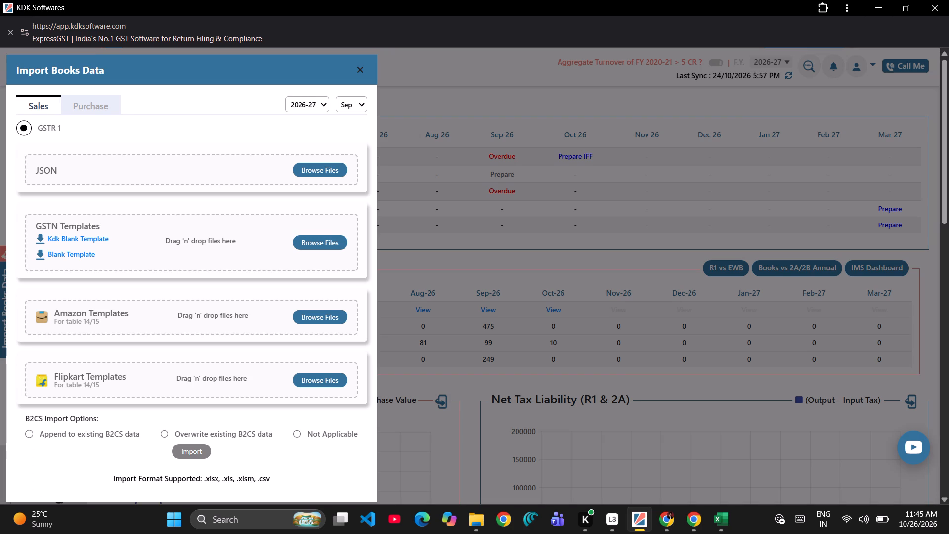
left_click(361, 67)
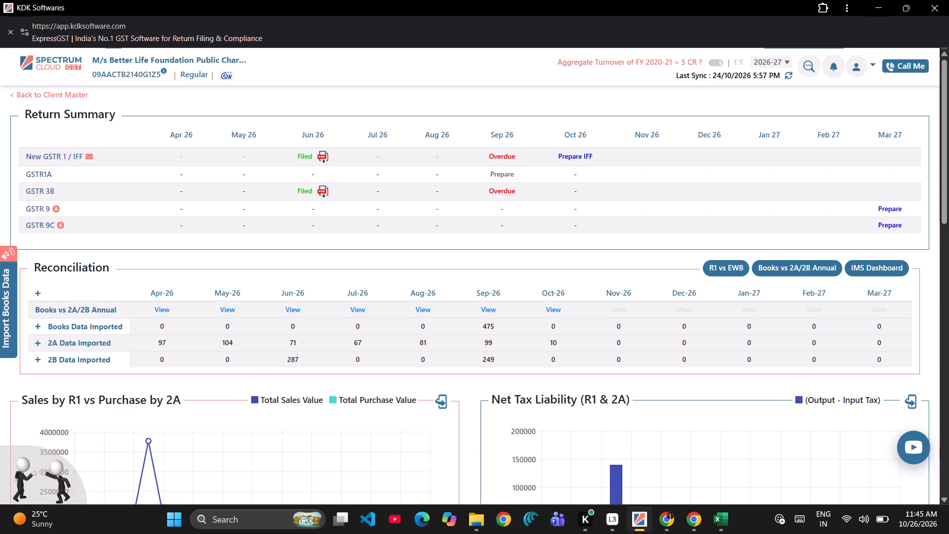
Examine the Aggregate Turnover of FY 2020-21 > 5 CR setting in the client dashboard's header.
left_click(704, 62)
left_click_drag(704, 62, 678, 63)
left_click_drag(678, 63, 648, 60)
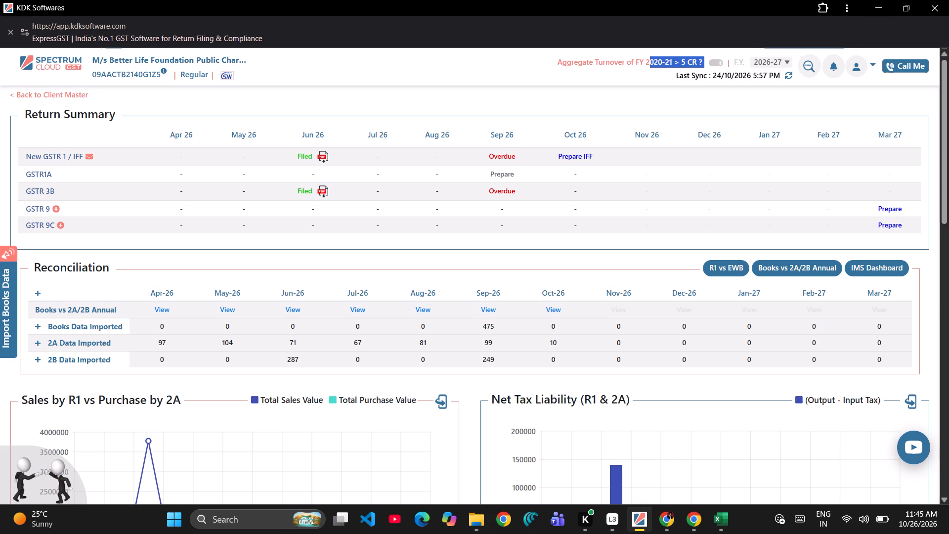
left_click_drag(648, 60, 646, 60)
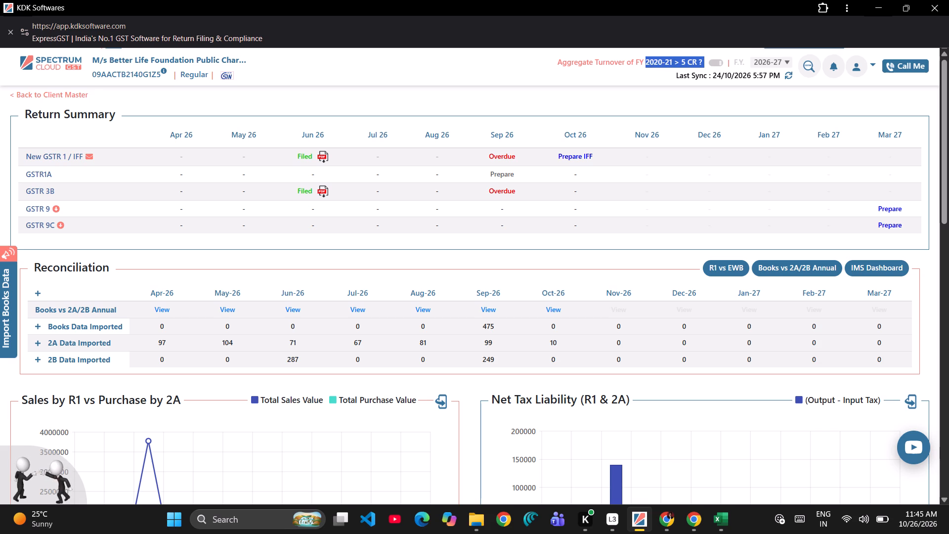
left_click(644, 88)
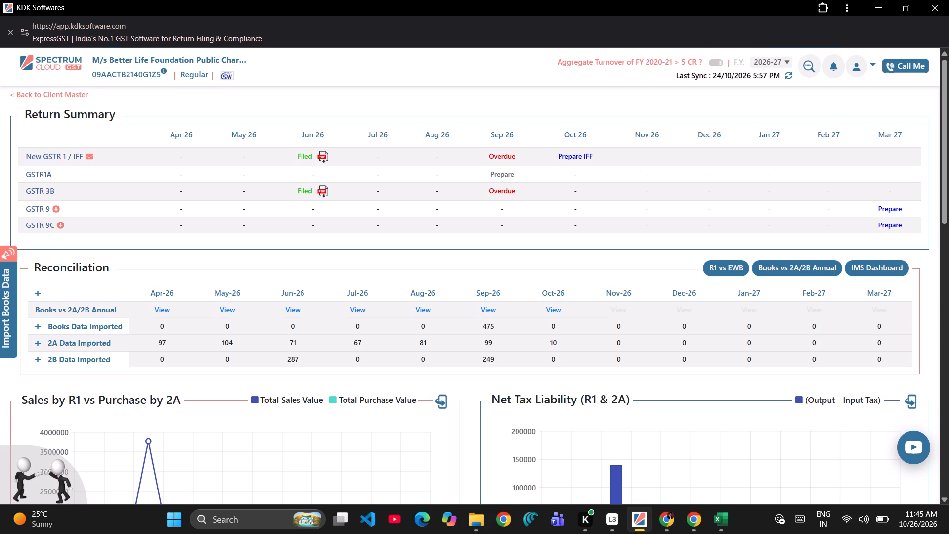
left_click_drag(639, 64, 641, 64)
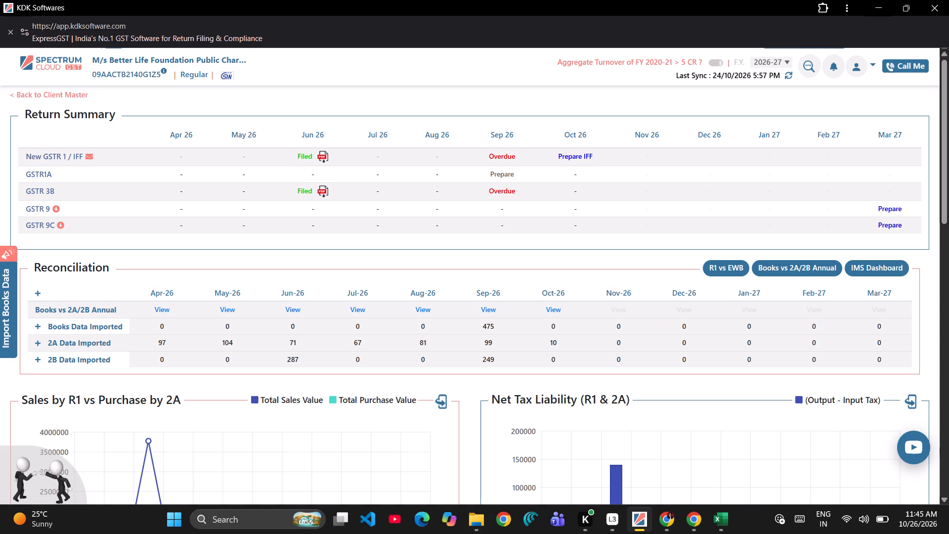
left_click_drag(641, 64, 645, 64)
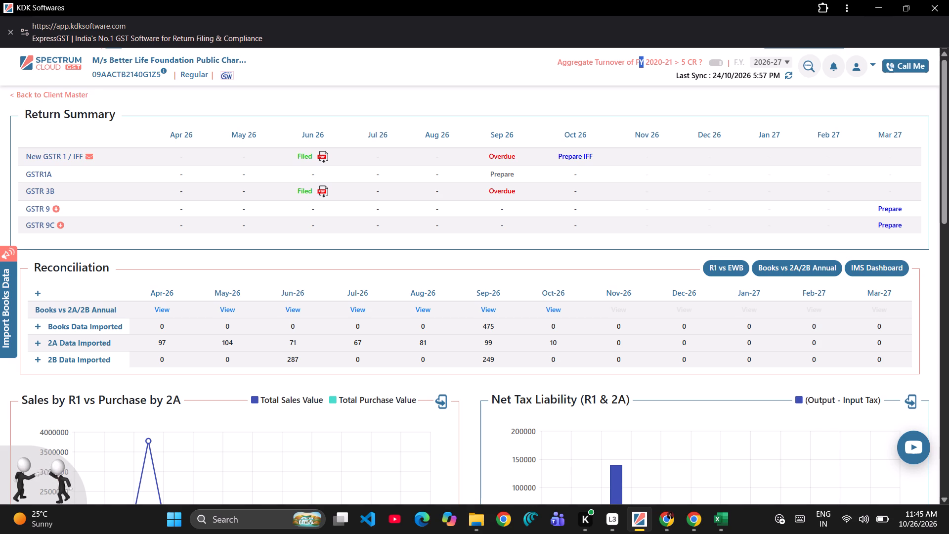
left_click(636, 61)
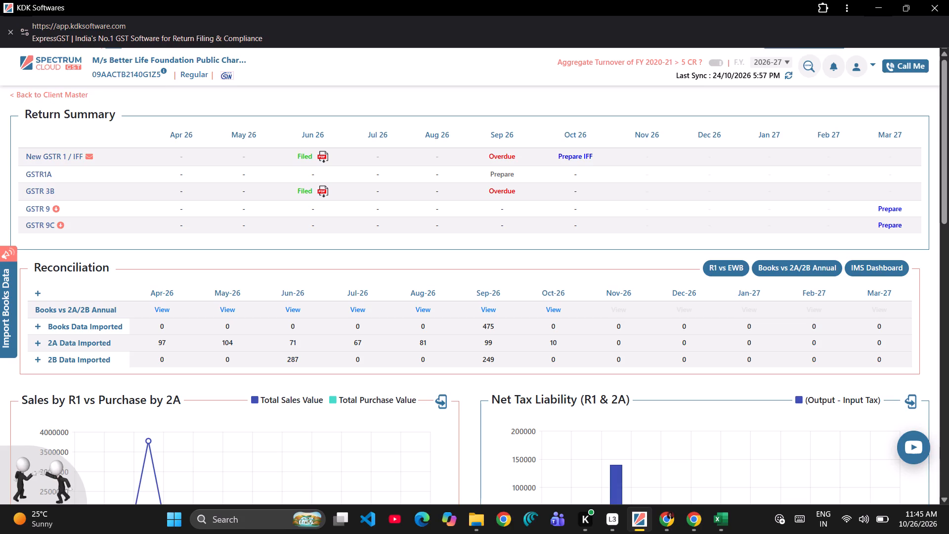
Switch to the GSTR2 Excel workbook to review the B2B sheet's invoices and totals, and return to KDK Softwares.
left_click(724, 525)
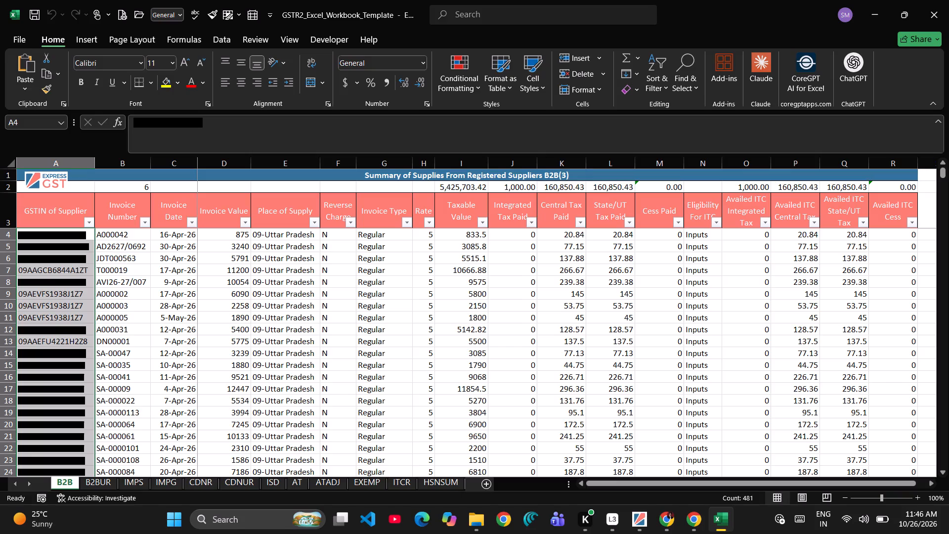
left_click(861, 7)
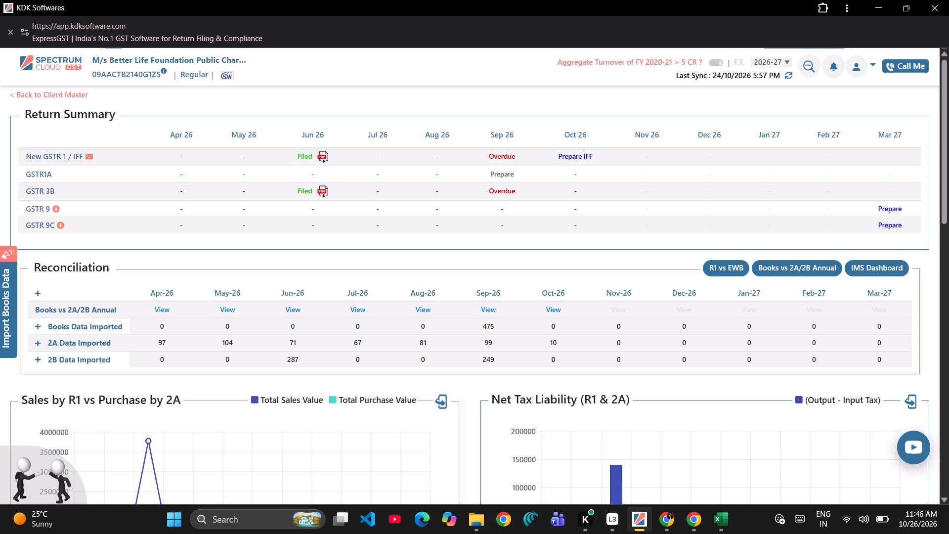
View the Sep-26 Books vs 2A/2B supplier-wise reconciliation and return to the dashboard.
left_click(488, 314)
left_click(486, 310)
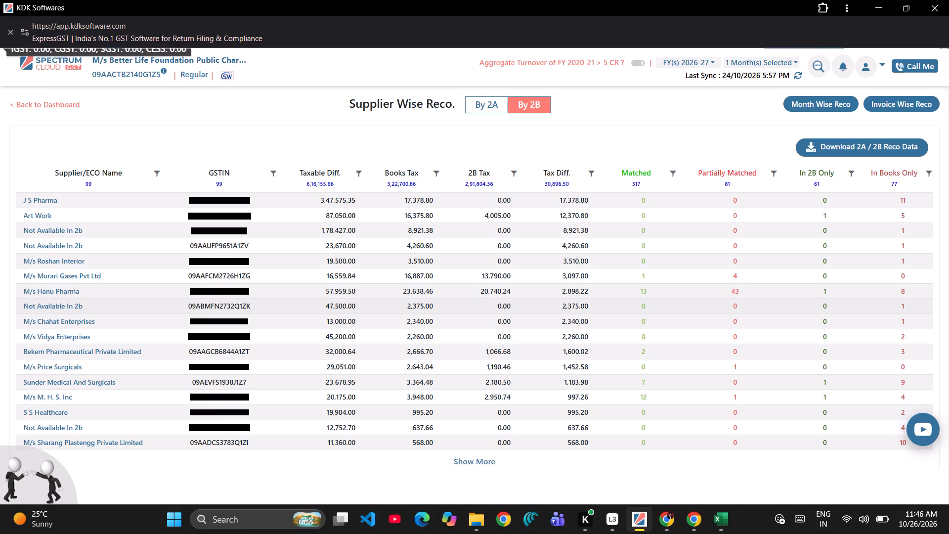
left_click(62, 108)
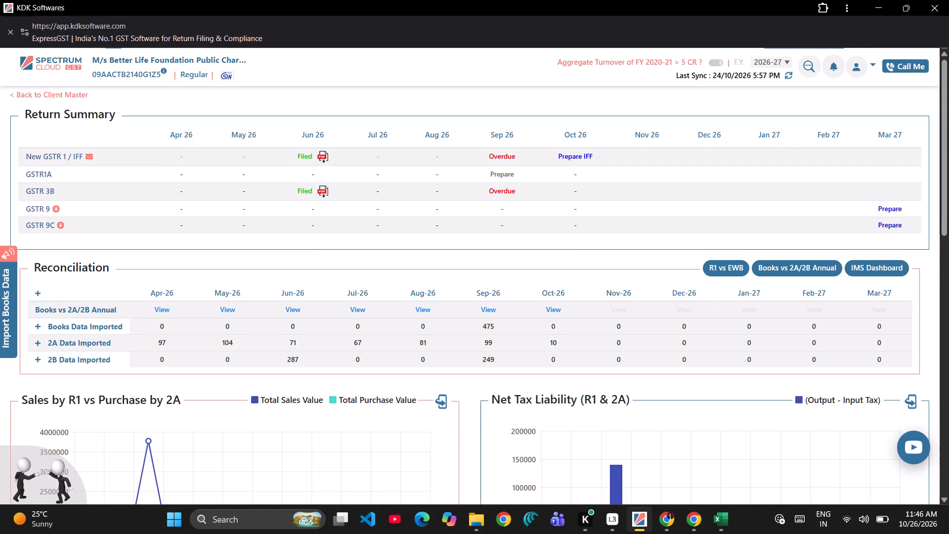
From Books vs 2A/2B Annual, download the Apr–Oct 2026 GSTR-2B reconciliation in the Suppl. & Inv. Wise 2B layout and open it in Excel.
left_click(828, 267)
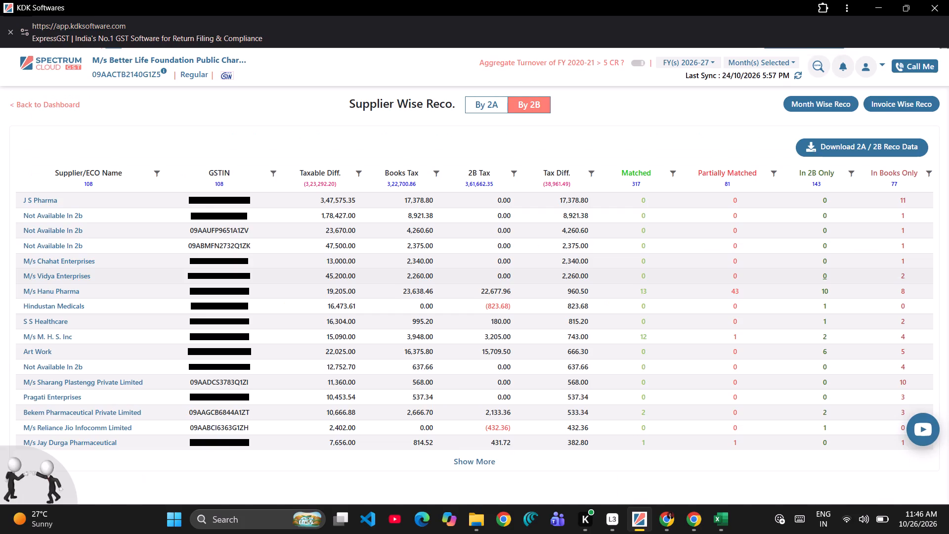
left_click(815, 148)
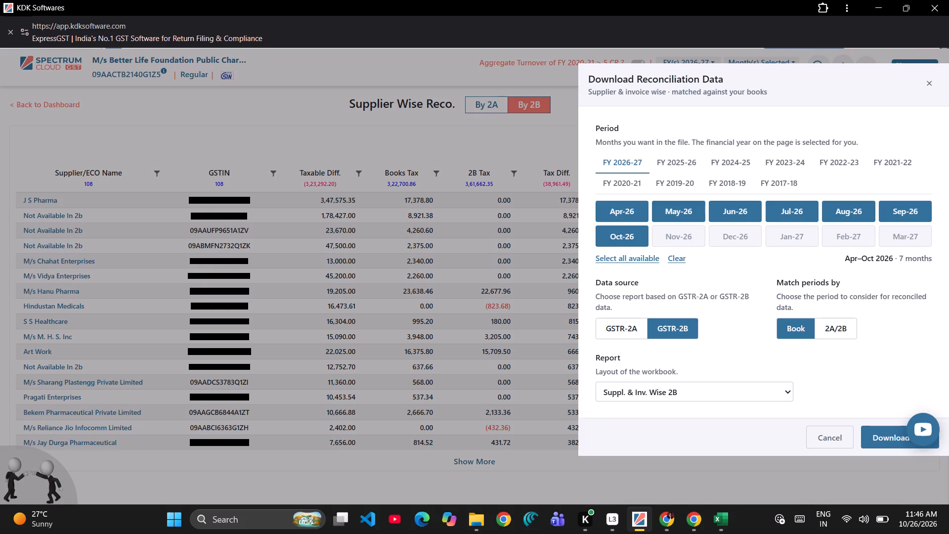
left_click(902, 431)
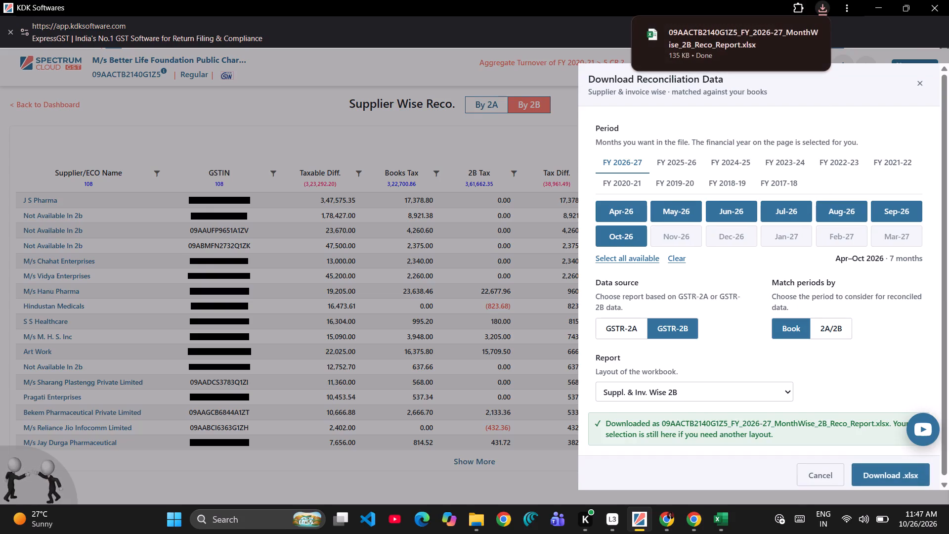
left_click(806, 29)
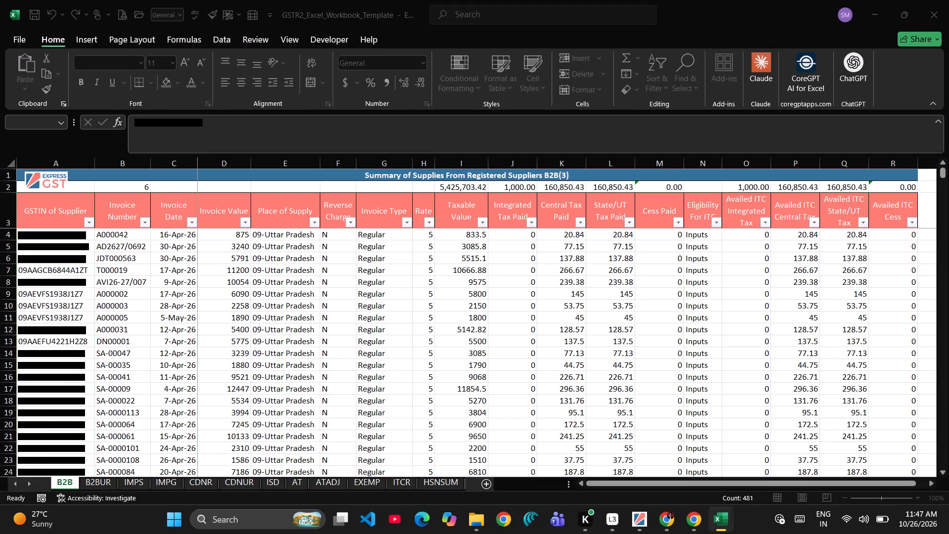
Examine the Supplier Wise 2B sheet's supplier rows and match counts down to the last supplier and back to the first.
scroll(345, 359, "right", 1)
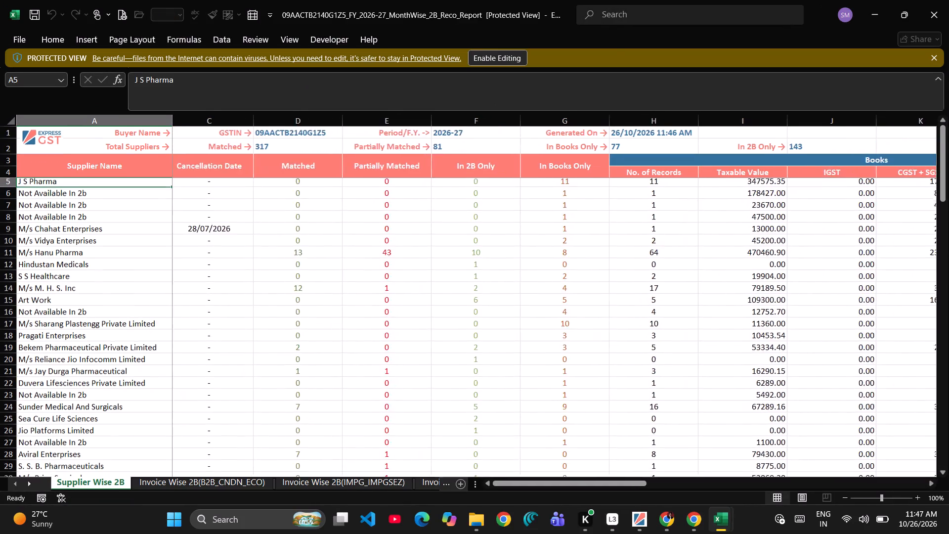
scroll(345, 359, "right", 1)
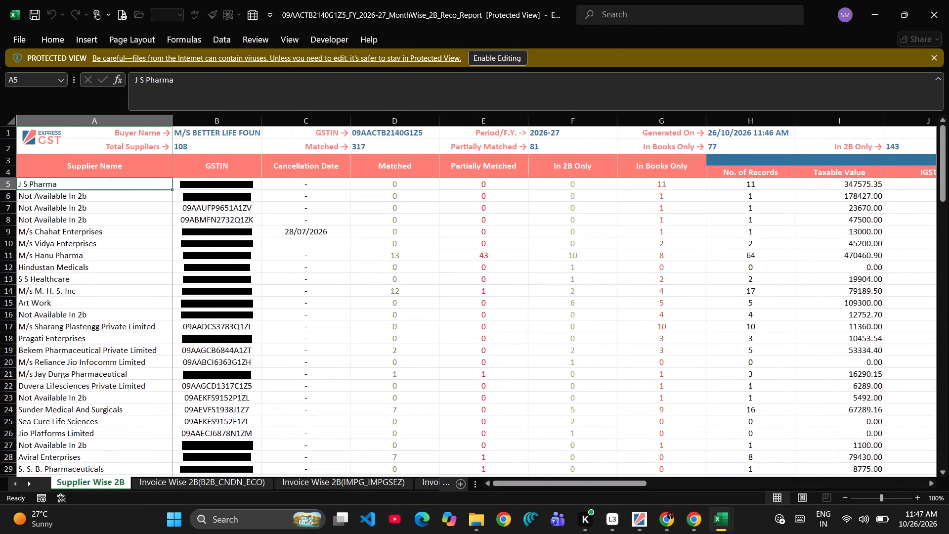
scroll(345, 359, "down", 1)
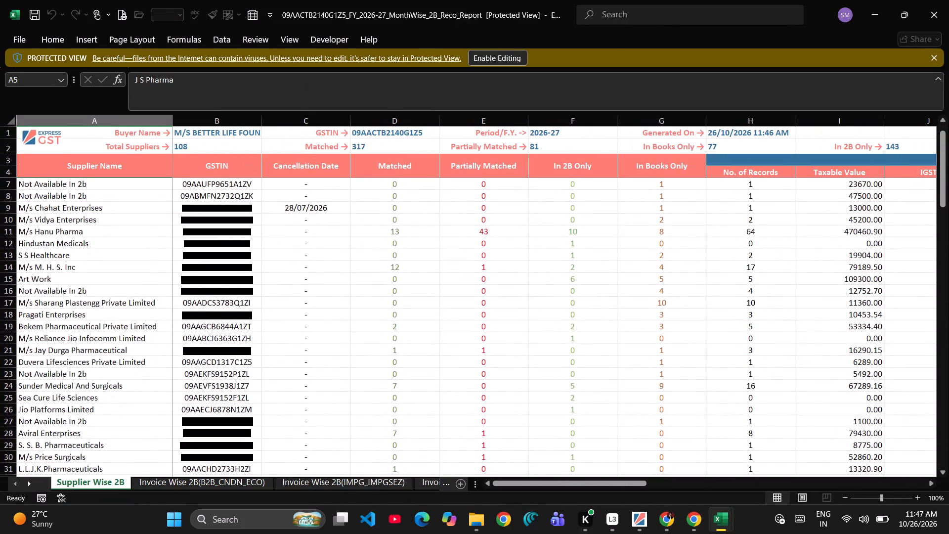
scroll(837, 439, "down", 9)
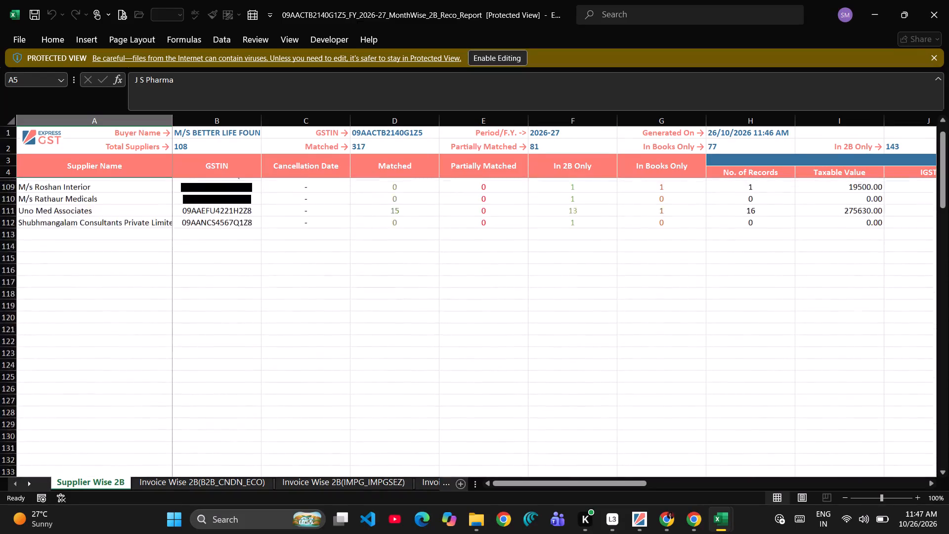
scroll(837, 439, "down", 1)
scroll(837, 439, "up", 2)
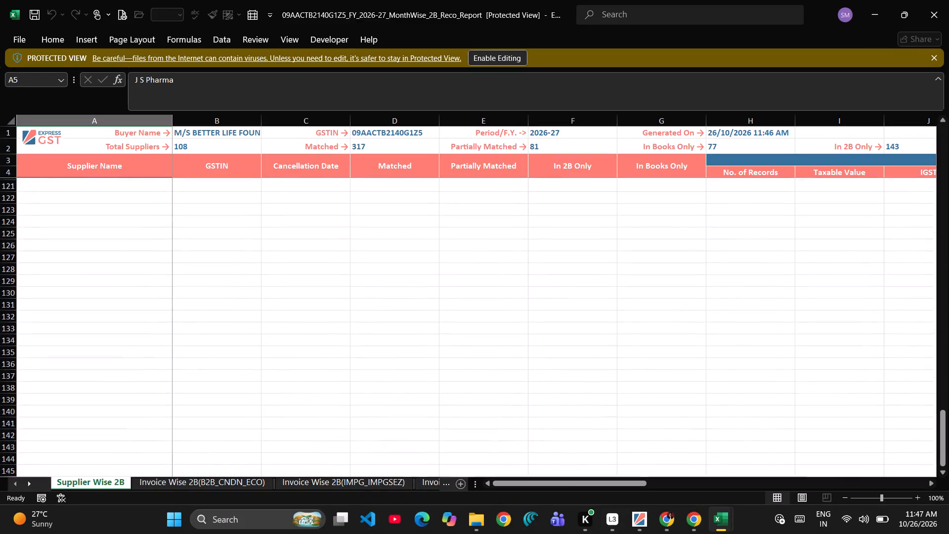
scroll(837, 439, "up", 4)
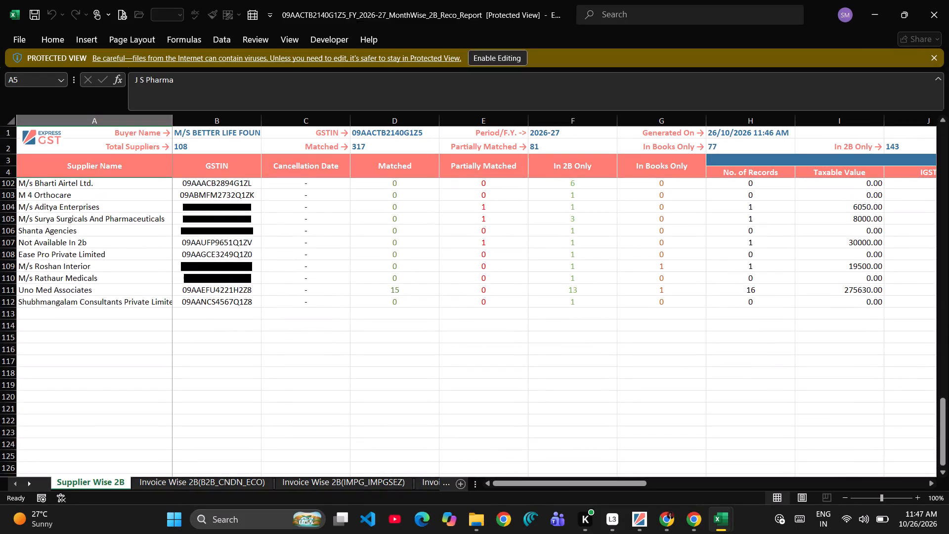
scroll(320, 278, "up", 2)
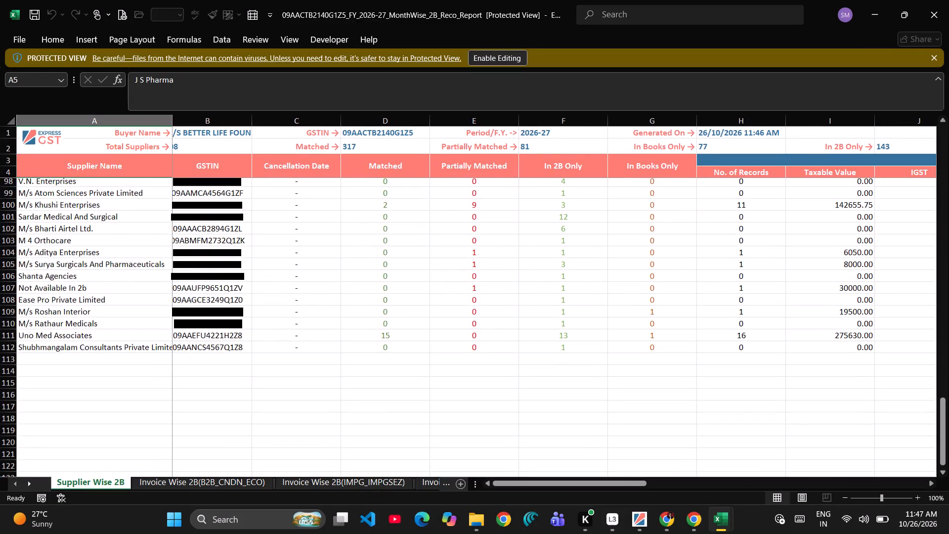
scroll(320, 278, "up", 3)
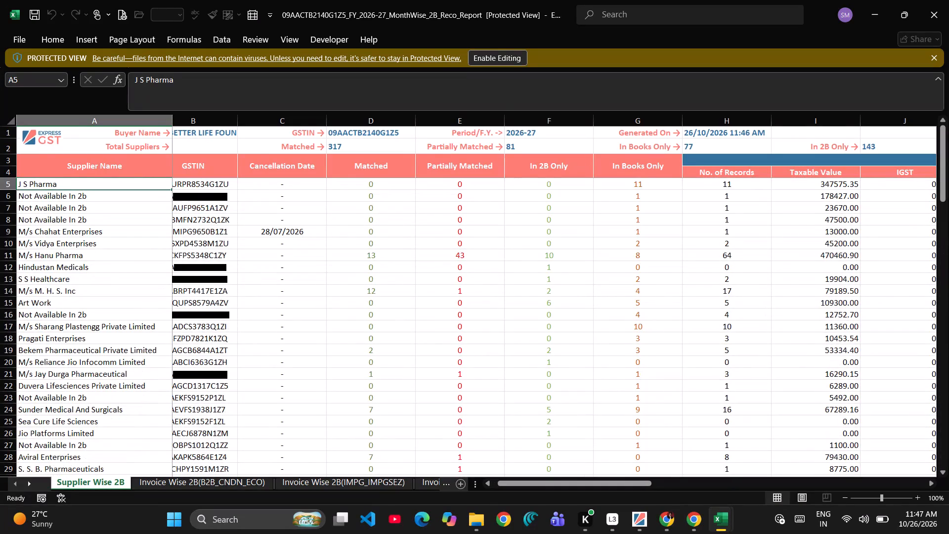
Enable editing in the downloaded 2B reconciliation report.
left_click(514, 55)
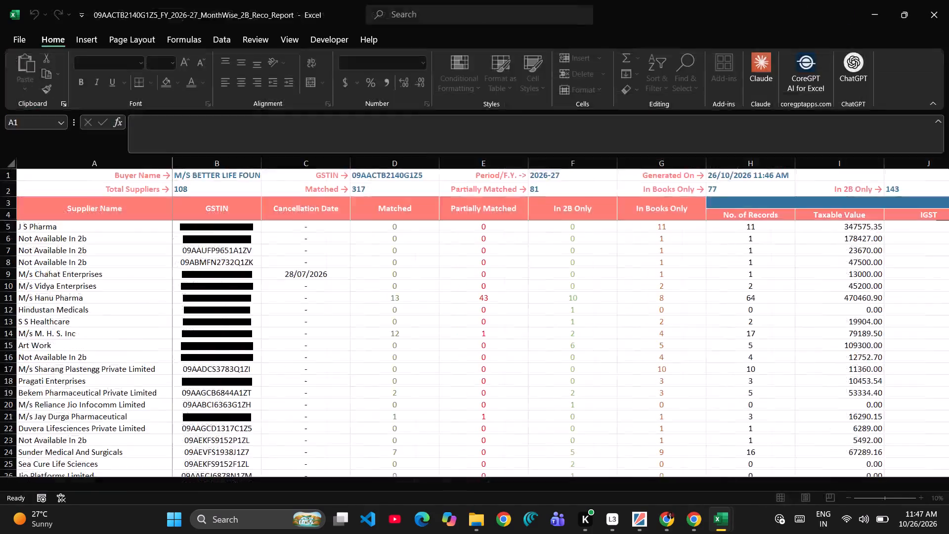
Select the Books CGST + SGST values of all suppliers on the Supplier Wise 2B sheet to check their sum.
scroll(632, 311, "up", 1)
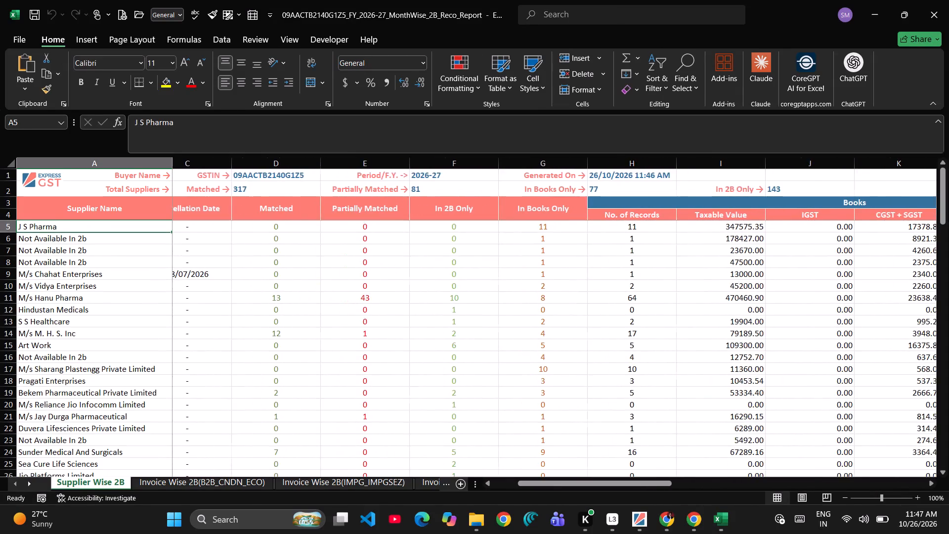
scroll(632, 311, "up", 1)
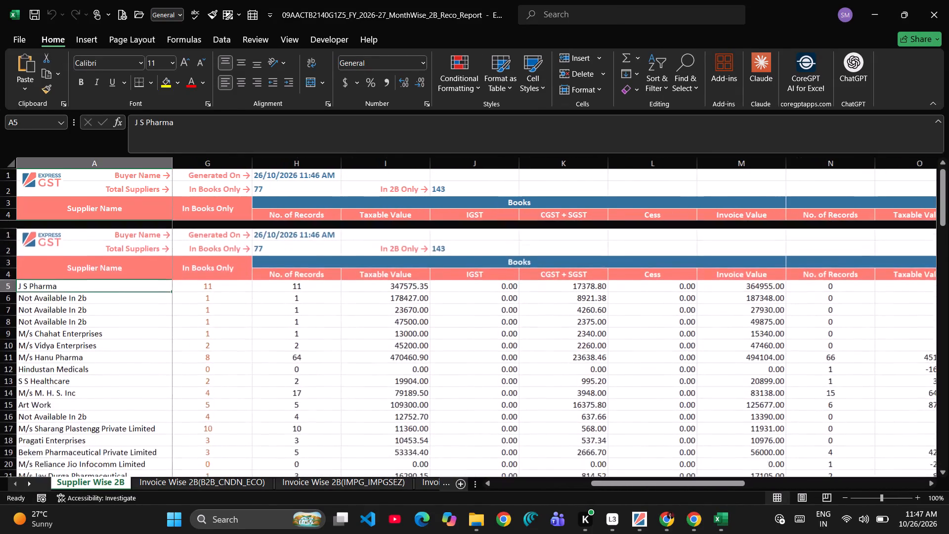
left_click(580, 225)
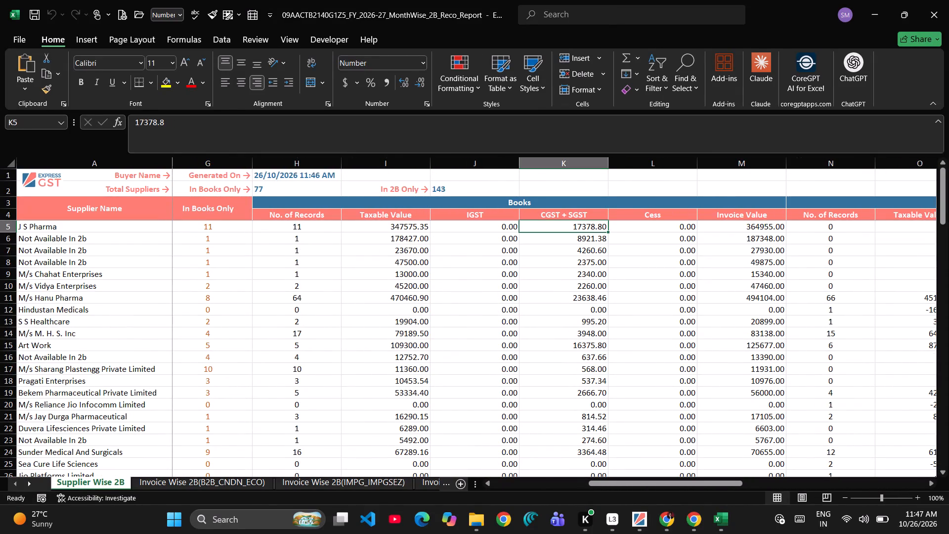
key("ctrl+shift+Down")
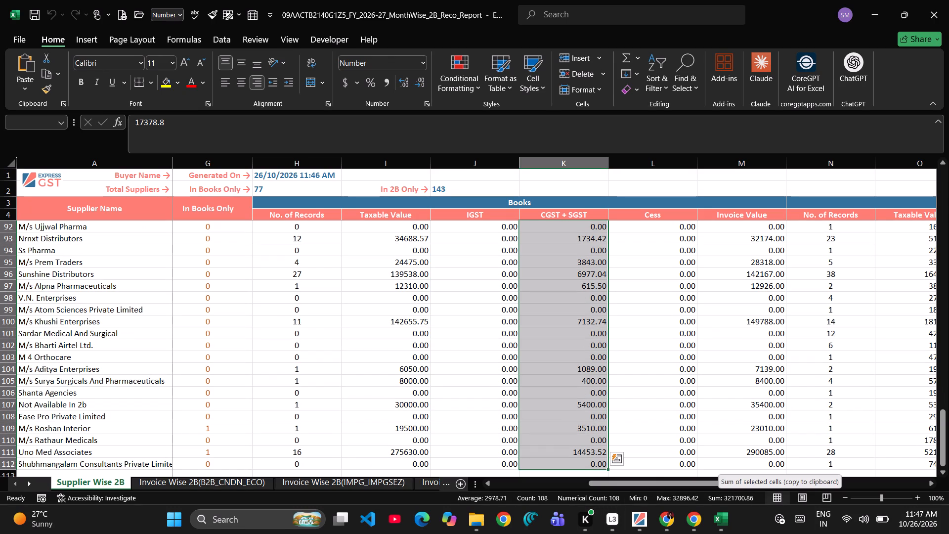
scroll(587, 436, "down", 1)
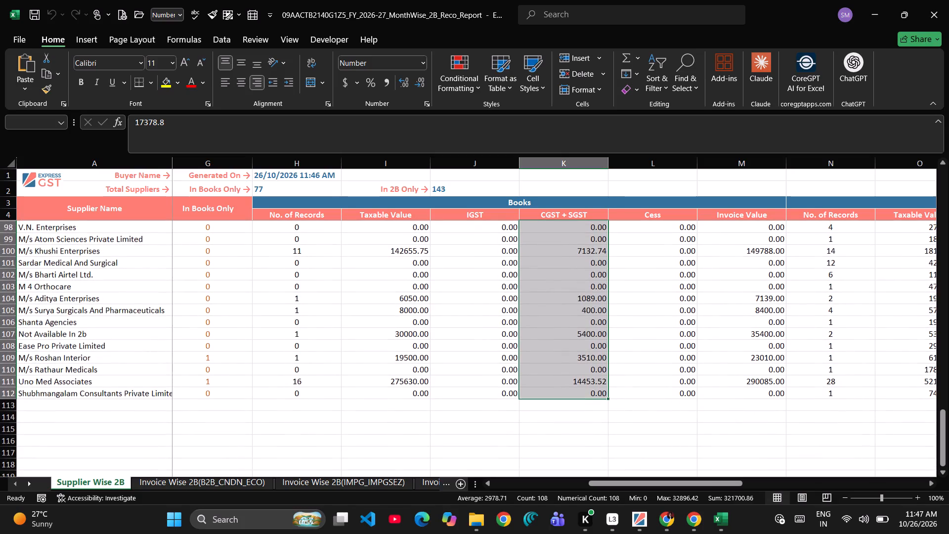
Examine the Invoice Wise 2B sheets for B2B_CNDN_ECO, IMPG_IMPGSEZ and ISD, returning to the B2B_CNDN_ECO invoice rows.
scroll(587, 436, "down", 1)
left_click(138, 486)
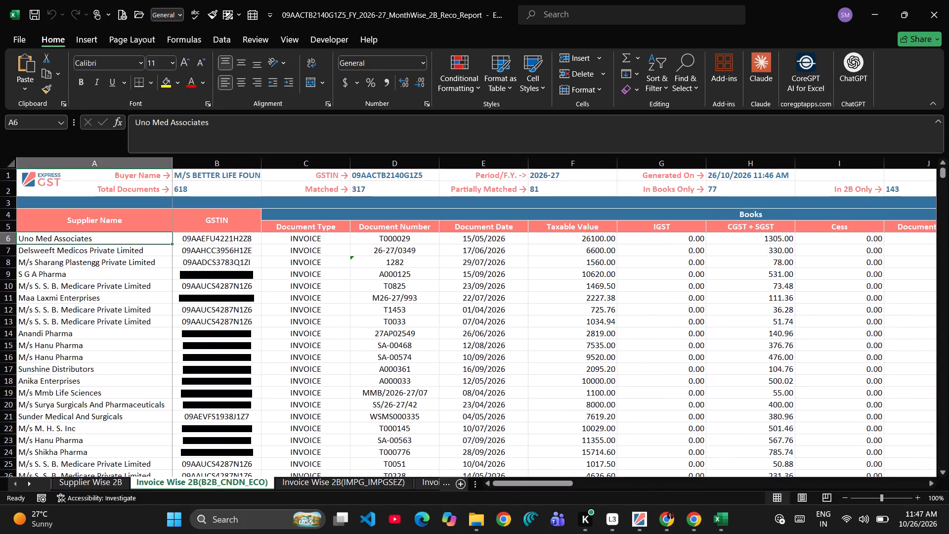
scroll(291, 403, "up", 1)
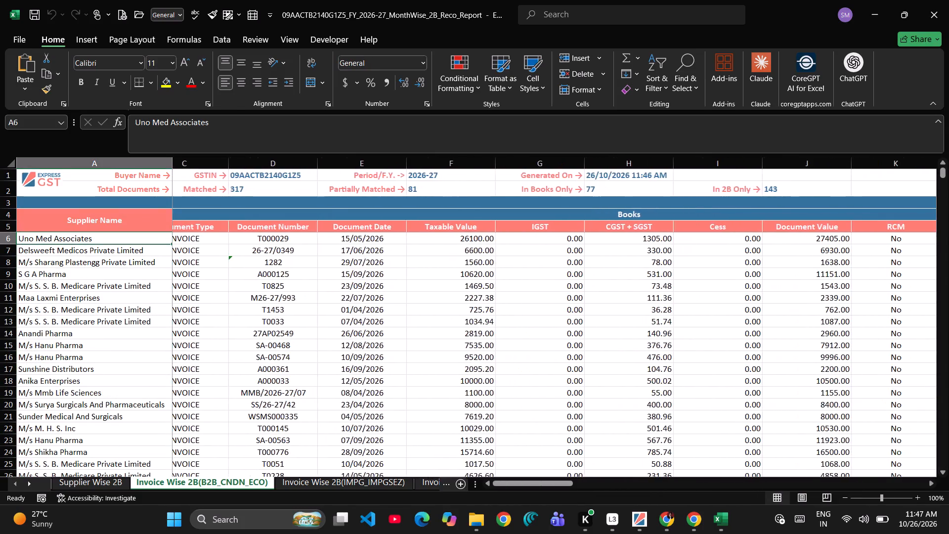
scroll(291, 403, "up", 1)
scroll(291, 403, "down", 2)
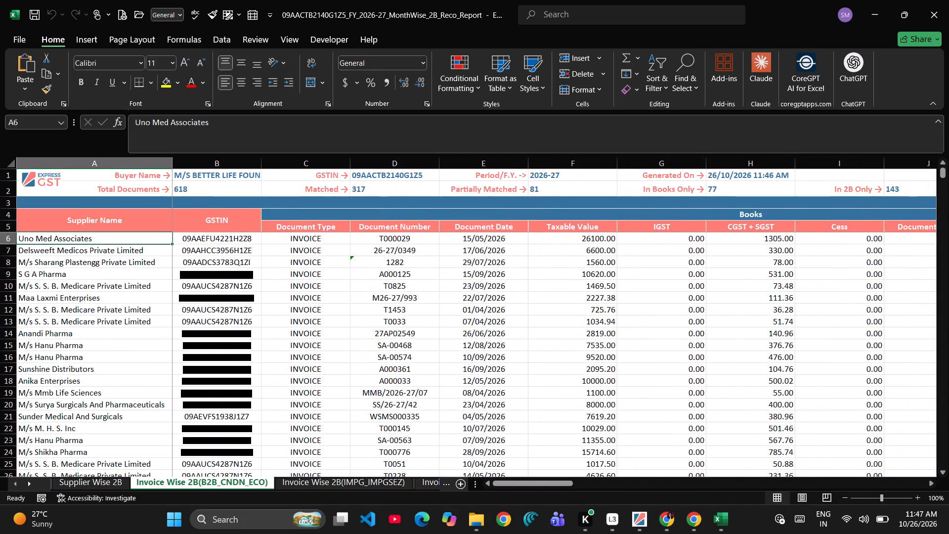
left_click(325, 479)
scroll(325, 479, "left", 1)
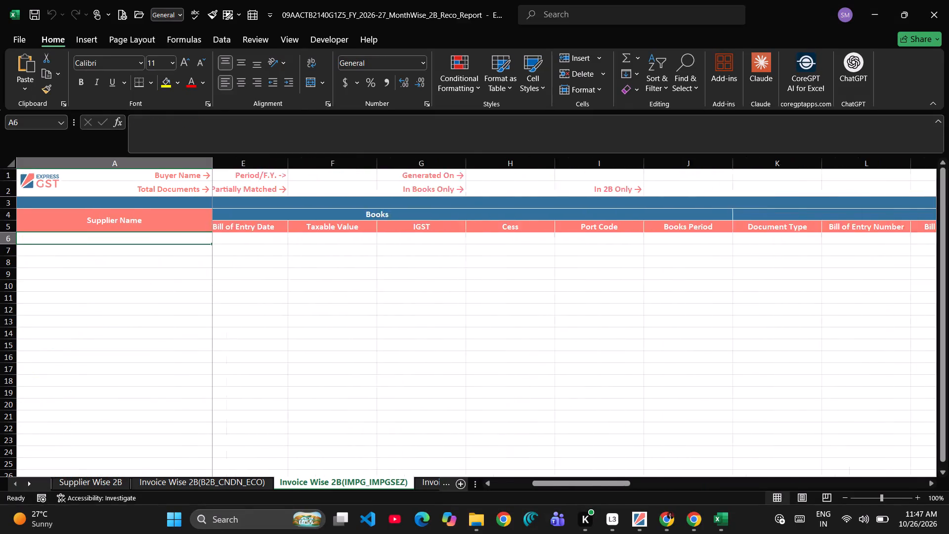
scroll(325, 479, "left", 1)
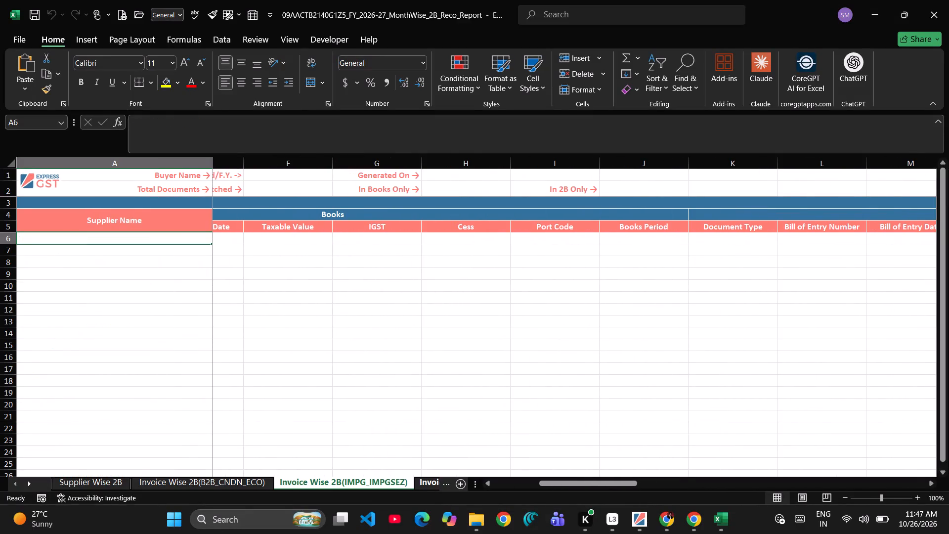
left_click(427, 481)
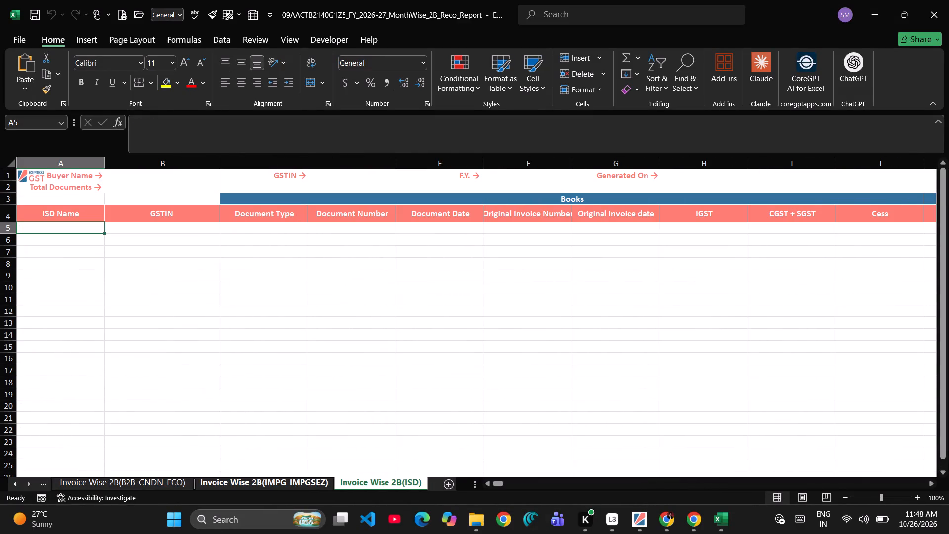
left_click(285, 479)
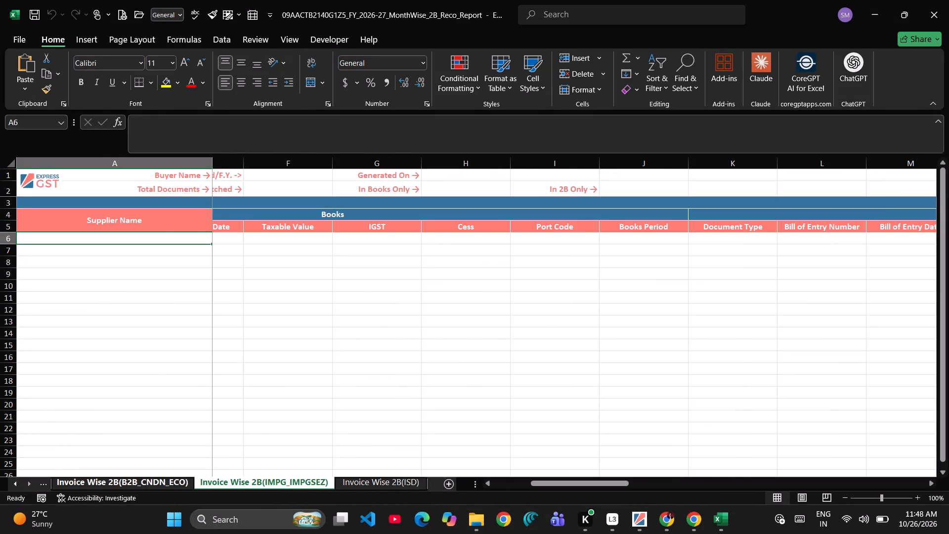
left_click(126, 480)
scroll(417, 402, "down", 1)
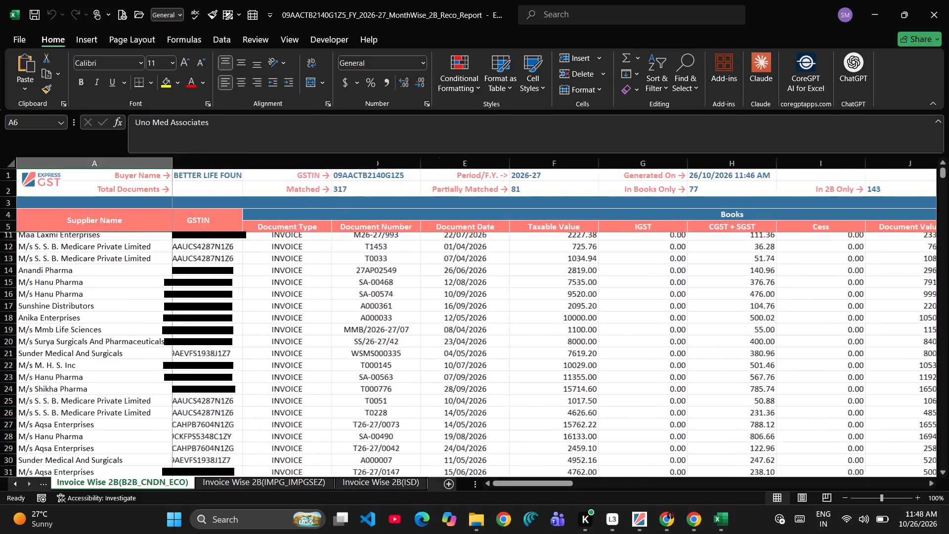
scroll(417, 402, "down", 1)
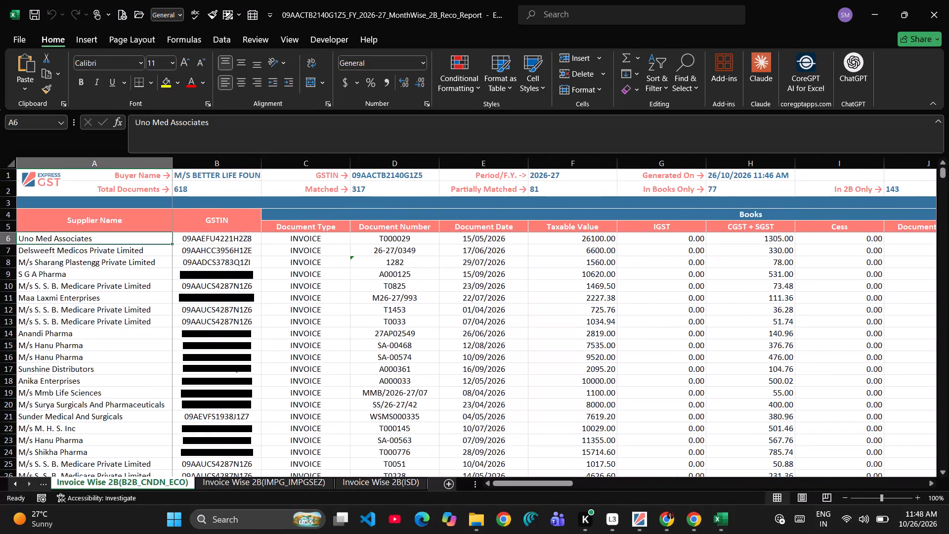
Select all Books Taxable Values on the Invoice Wise 2B(B2B_CNDN_ECO) sheet and check their sum against the GSTR2 workbook's B2B total.
left_click(582, 242)
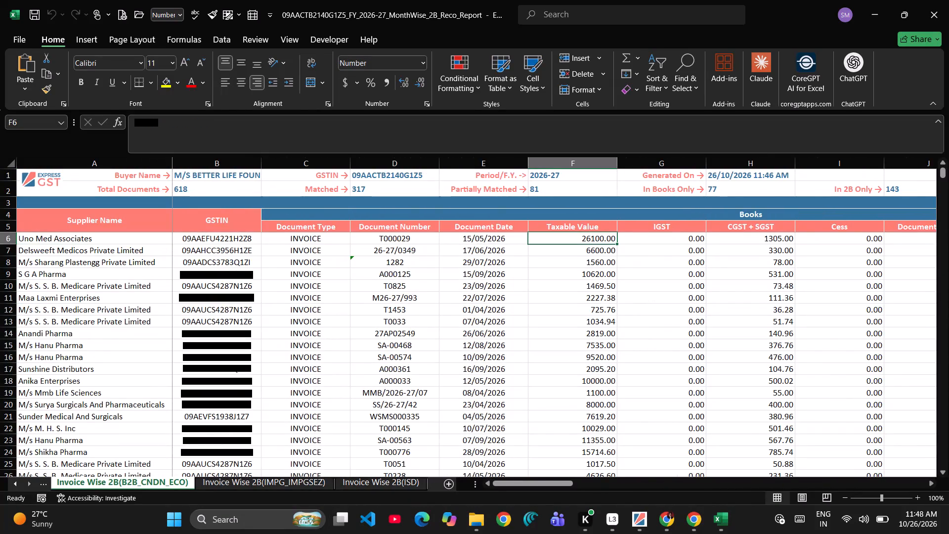
key("ctrl+shift+Down")
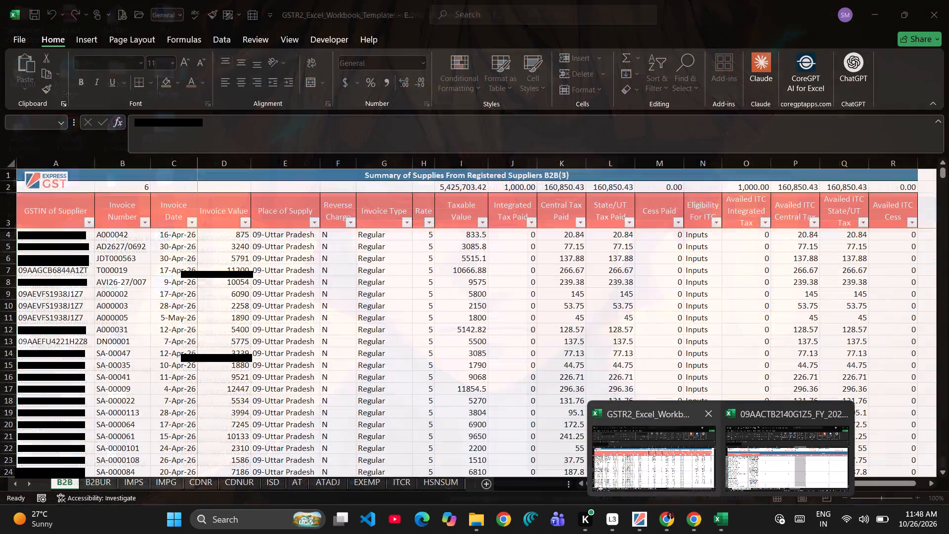
left_click(775, 474)
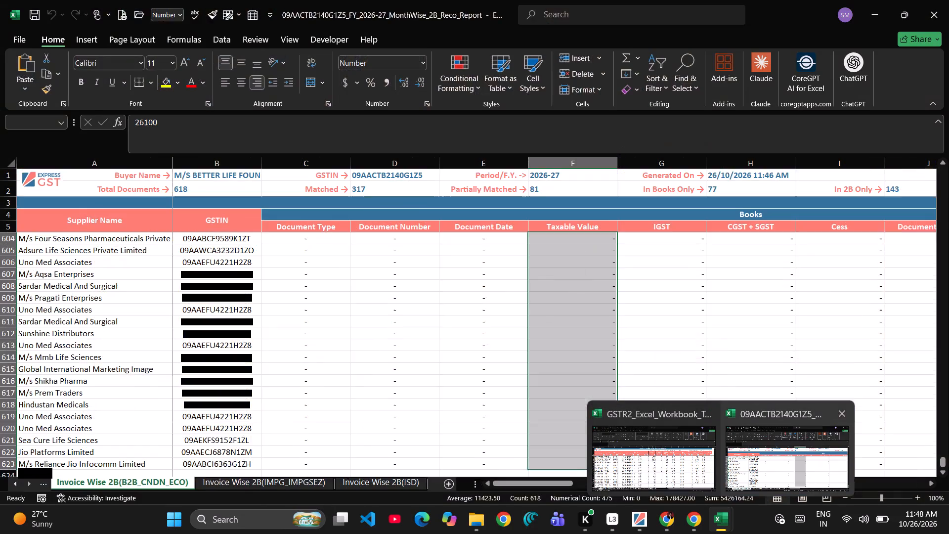
left_click(669, 461)
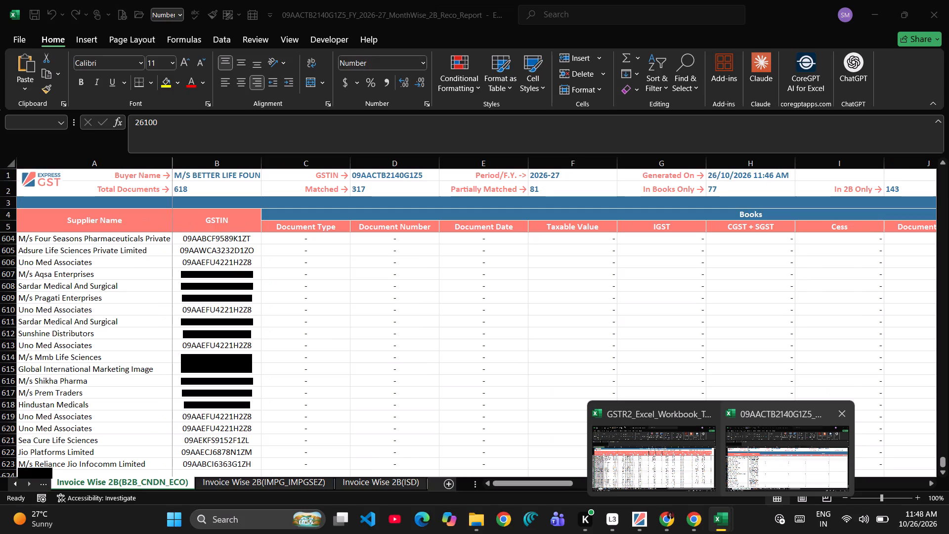
left_click(738, 462)
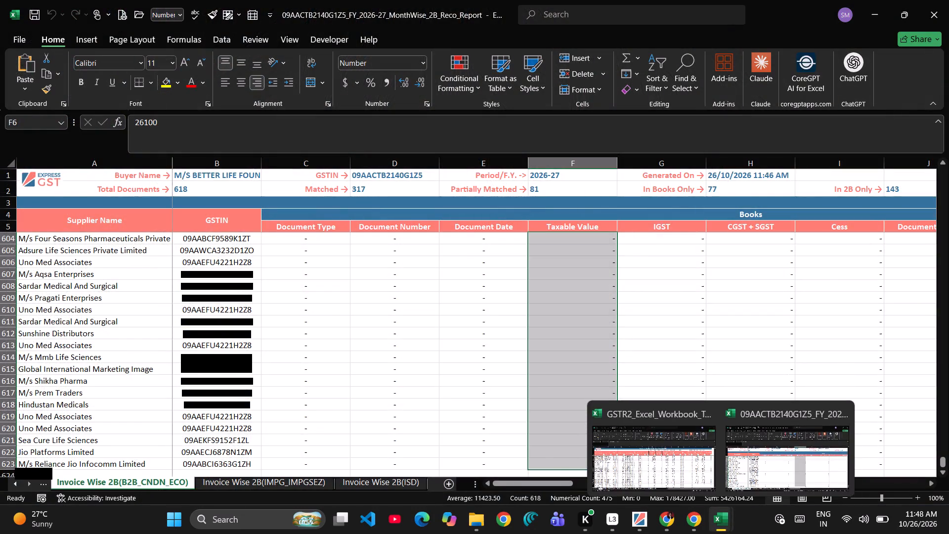
left_click(734, 483)
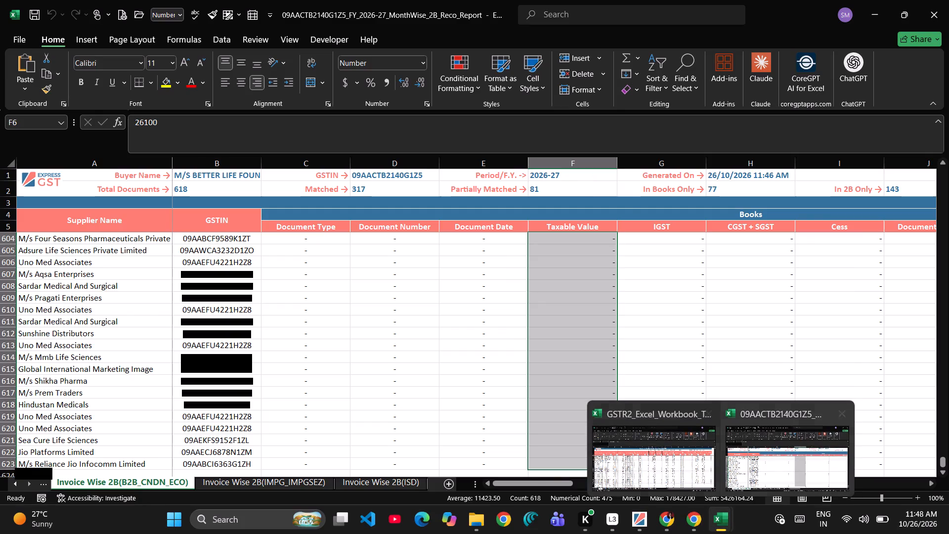
left_click(738, 498)
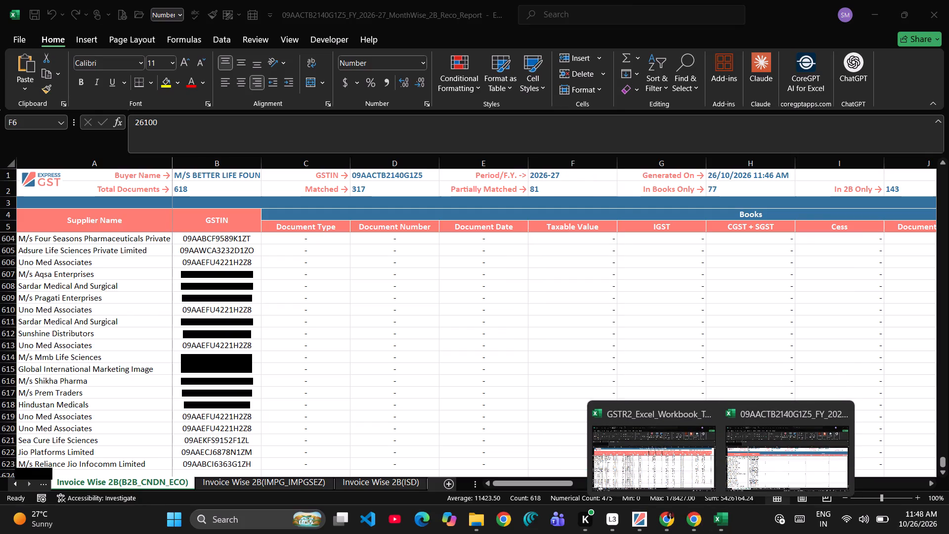
left_click(738, 498)
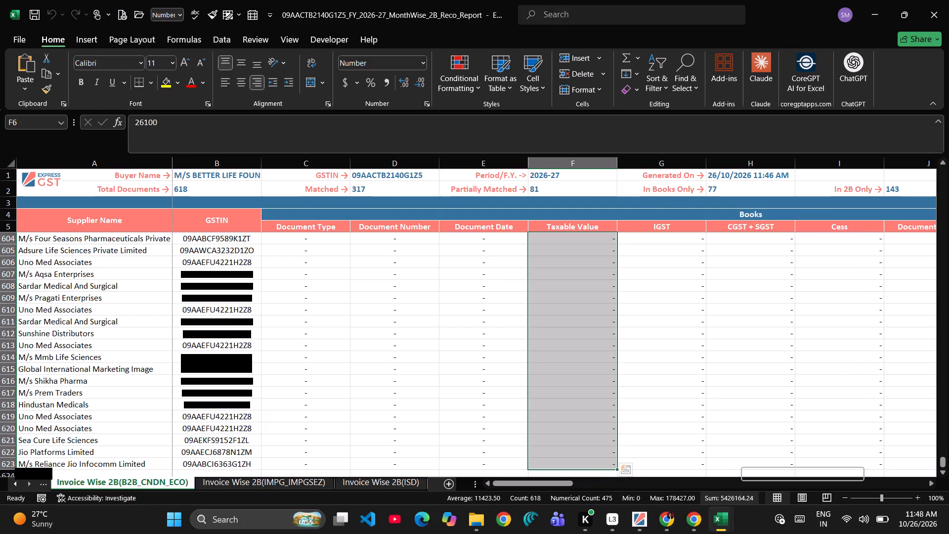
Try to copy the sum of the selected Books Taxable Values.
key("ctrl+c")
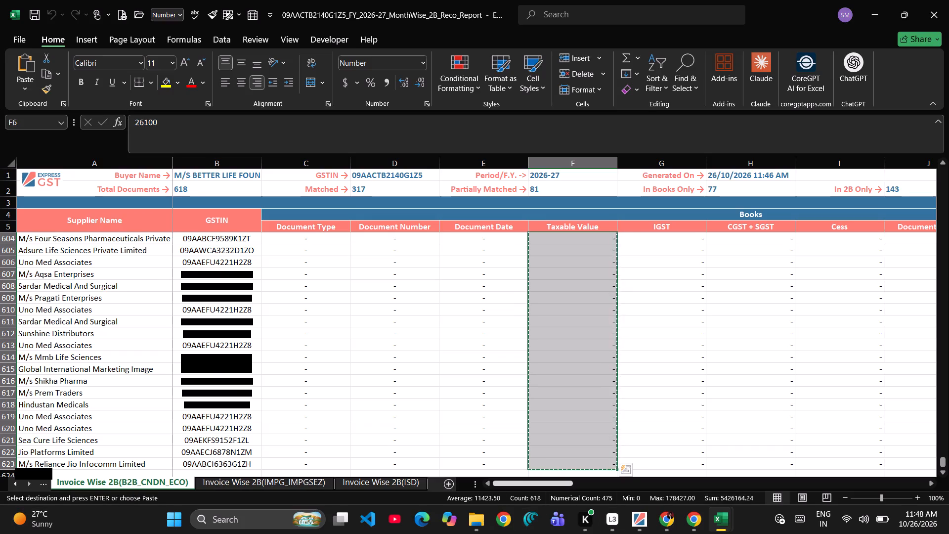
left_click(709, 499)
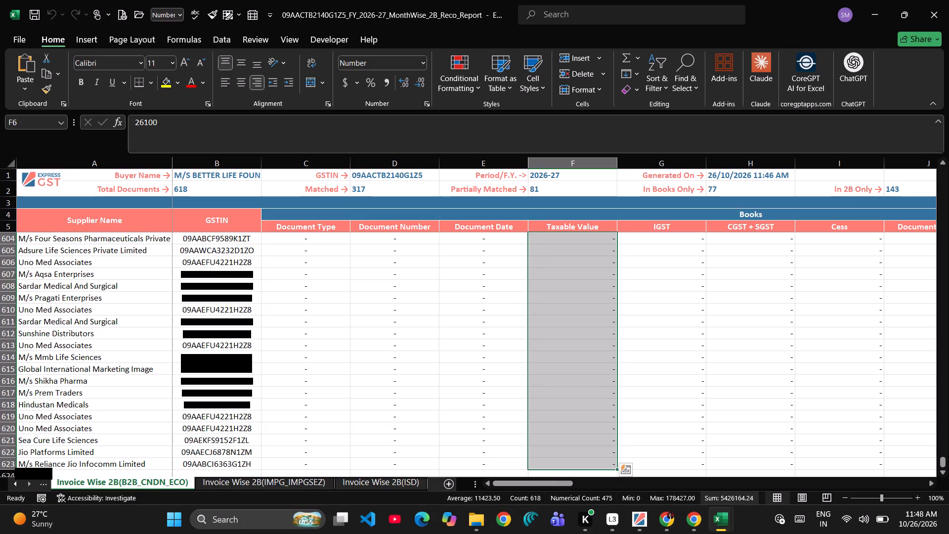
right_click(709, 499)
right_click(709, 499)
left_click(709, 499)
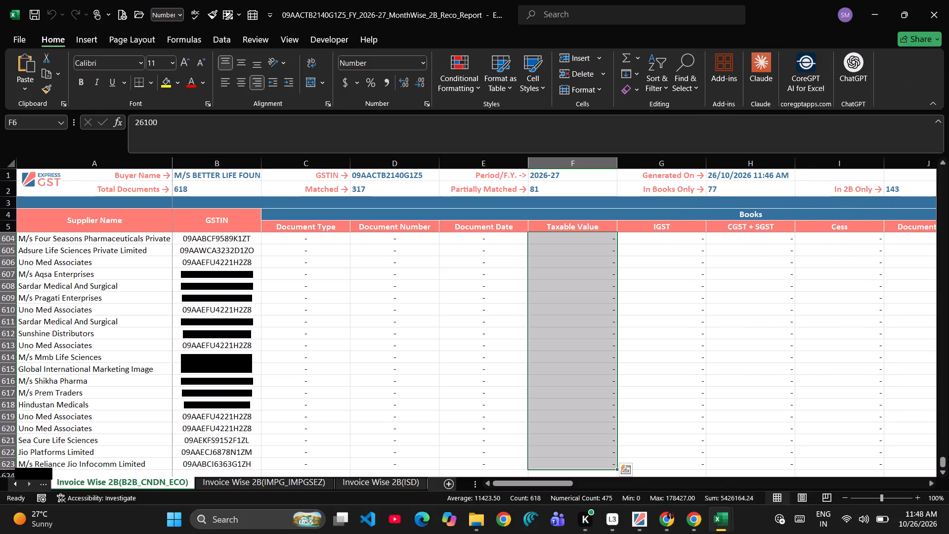
Total the Books Taxable Value column in F624, below the last invoice row, with =SUM(F6:F623).
scroll(583, 477, "down", 1)
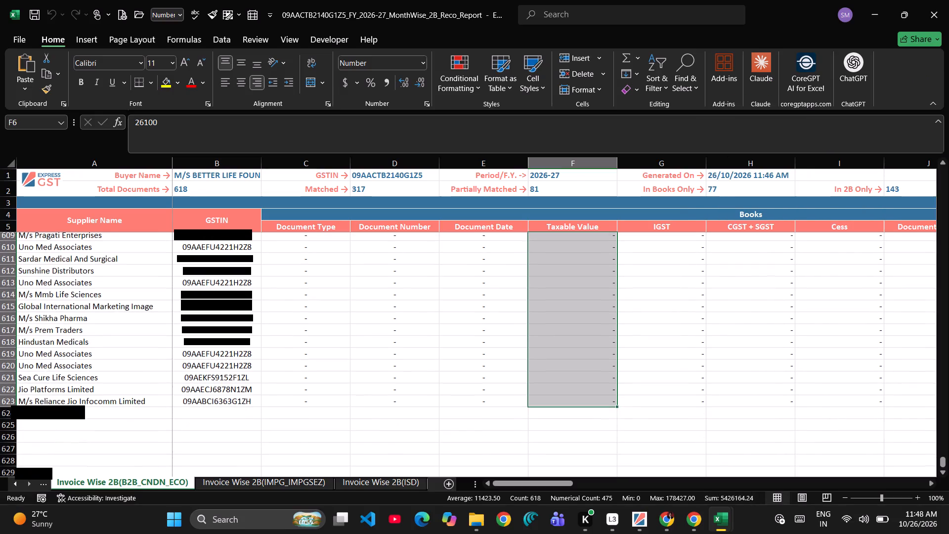
left_click(571, 415)
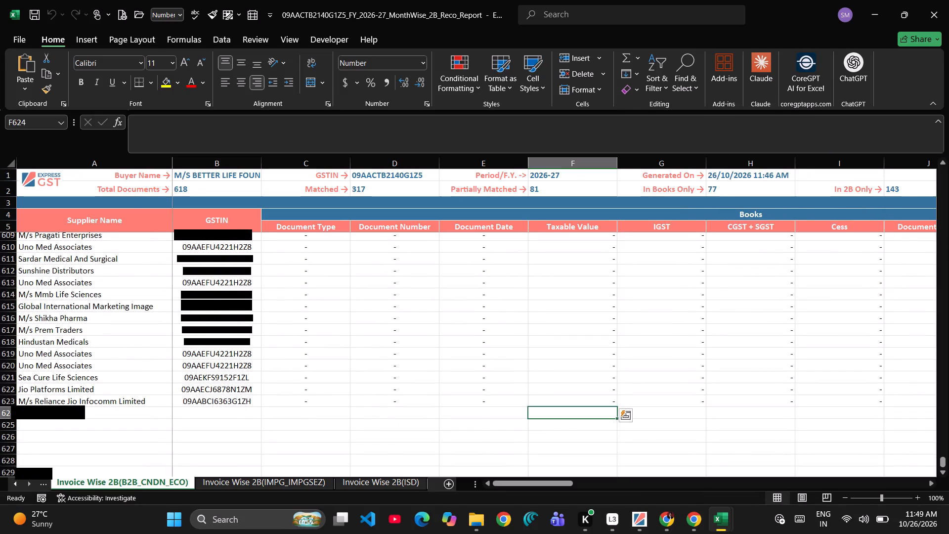
key("alt+equal")
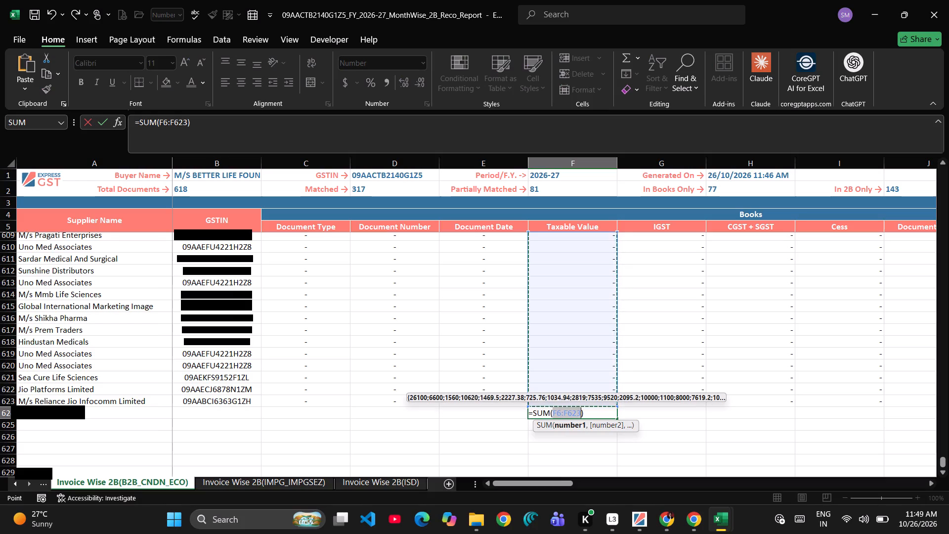
scroll(554, 401, "up", 6)
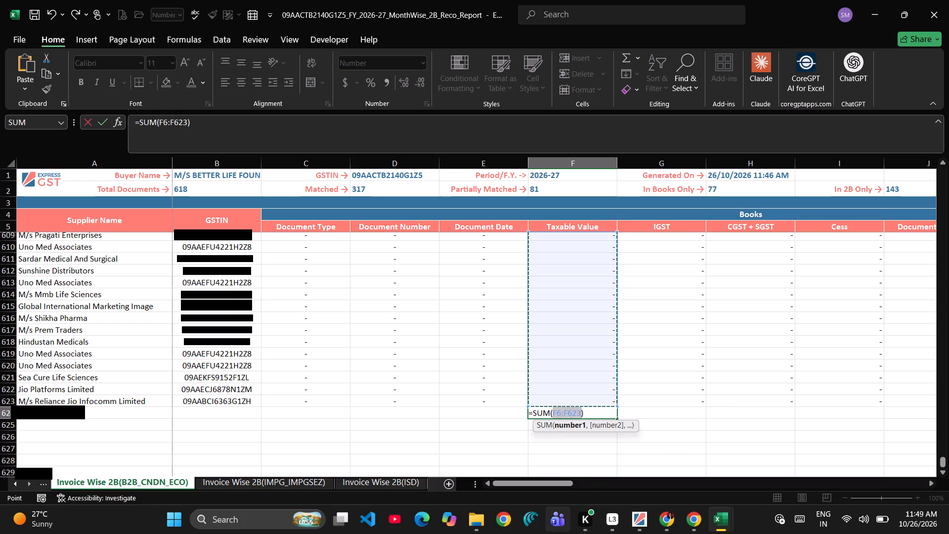
key("Return")
Copy the F624 total into G2 of the GSTR2 workbook's B2B sheet, pasting it as values only.
left_click(564, 414)
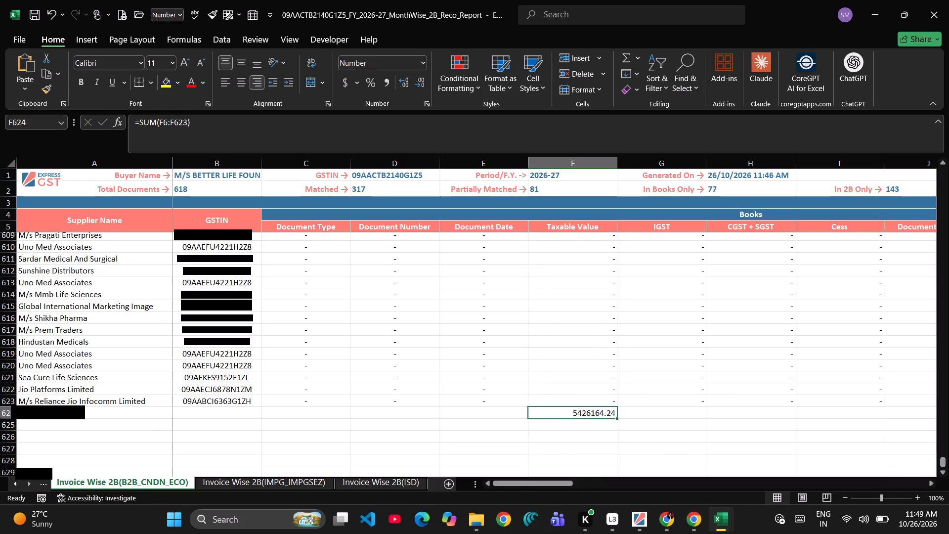
key("ctrl+c")
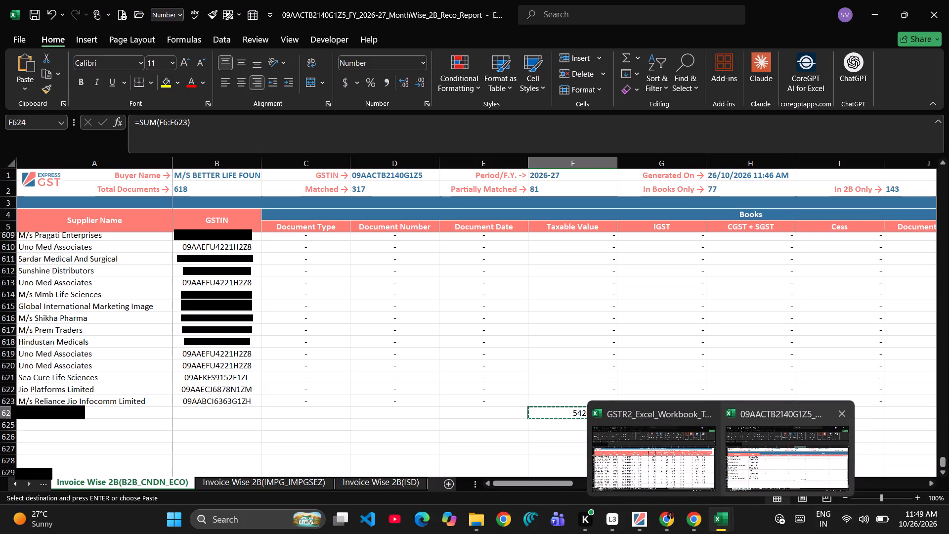
left_click(669, 462)
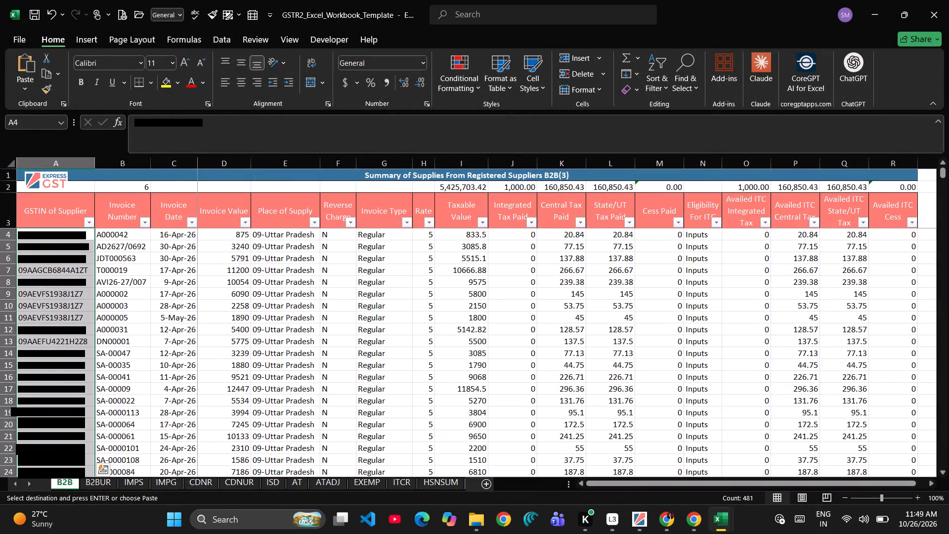
left_click(363, 183)
key("ctrl+v")
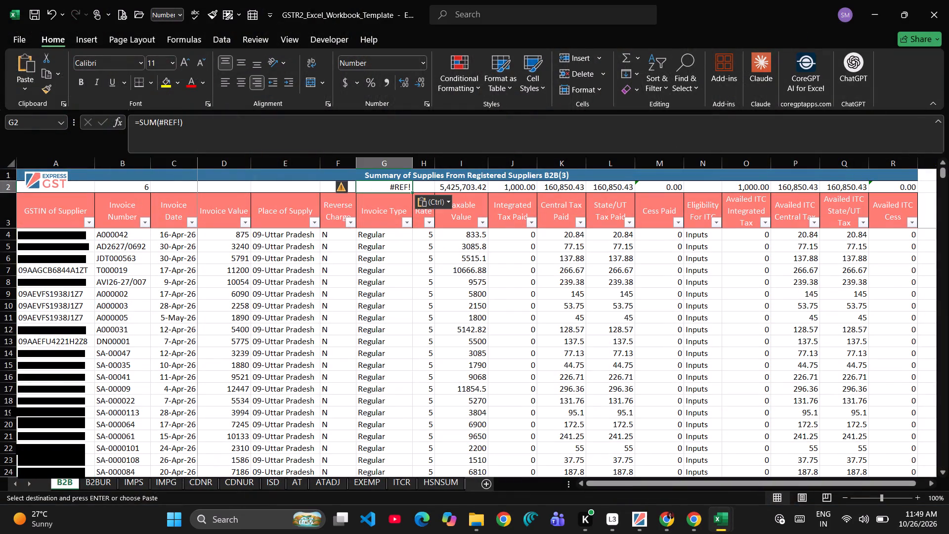
double_click(383, 181)
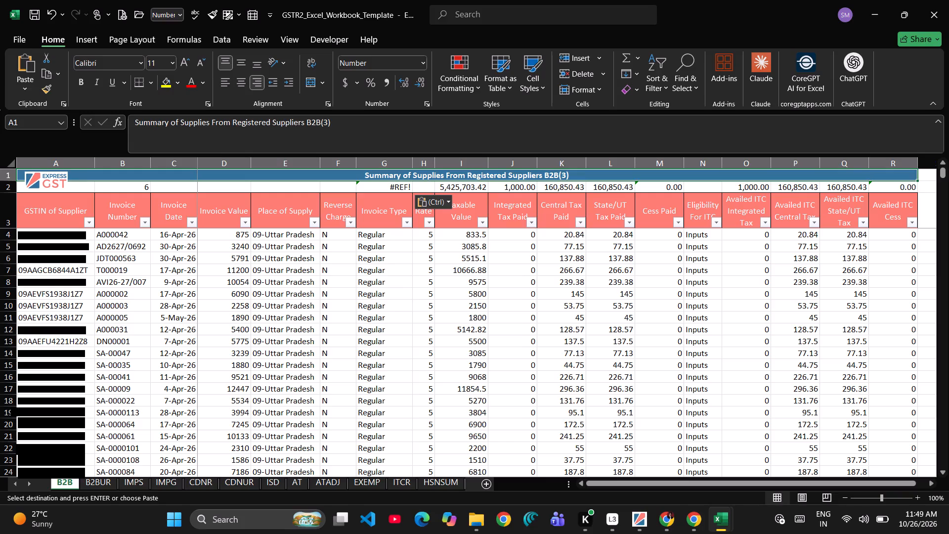
left_click(383, 188)
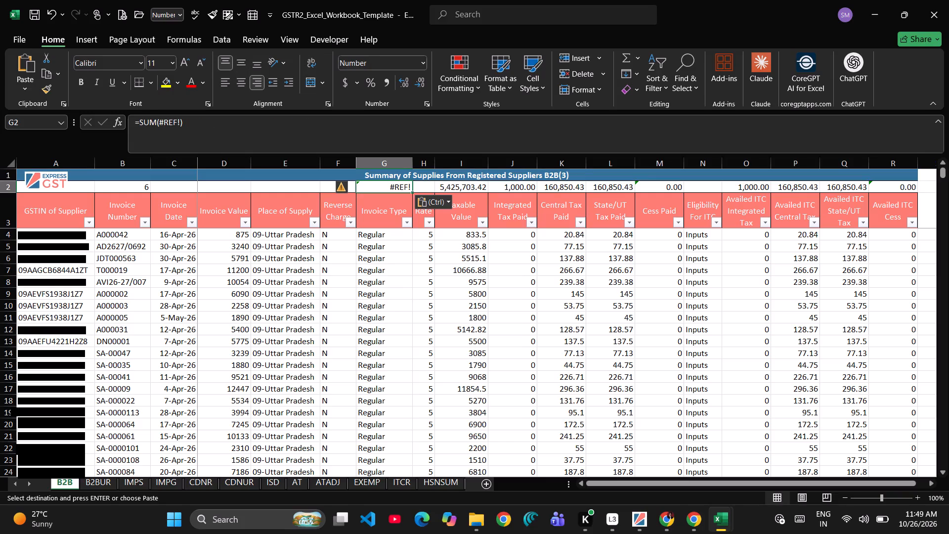
key("ctrl+alt+v")
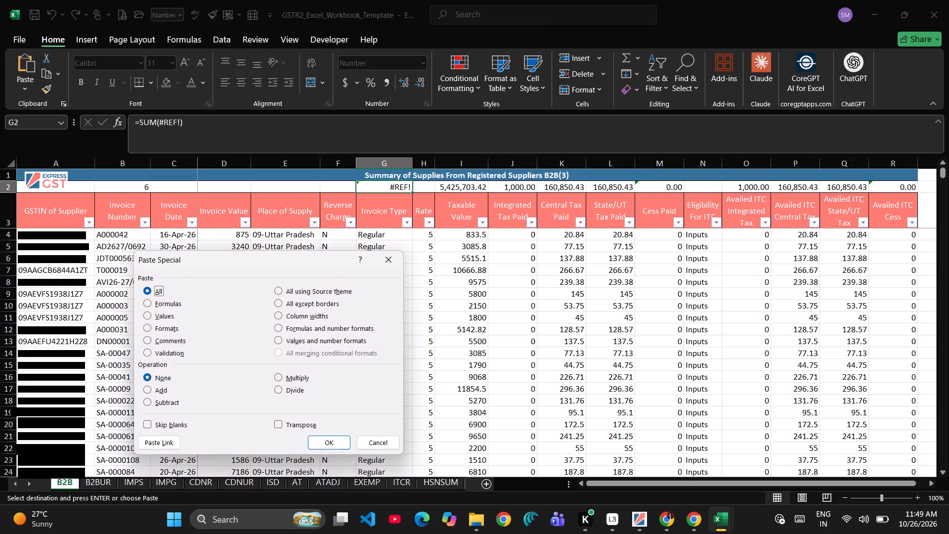
left_click(144, 317)
left_click(309, 437)
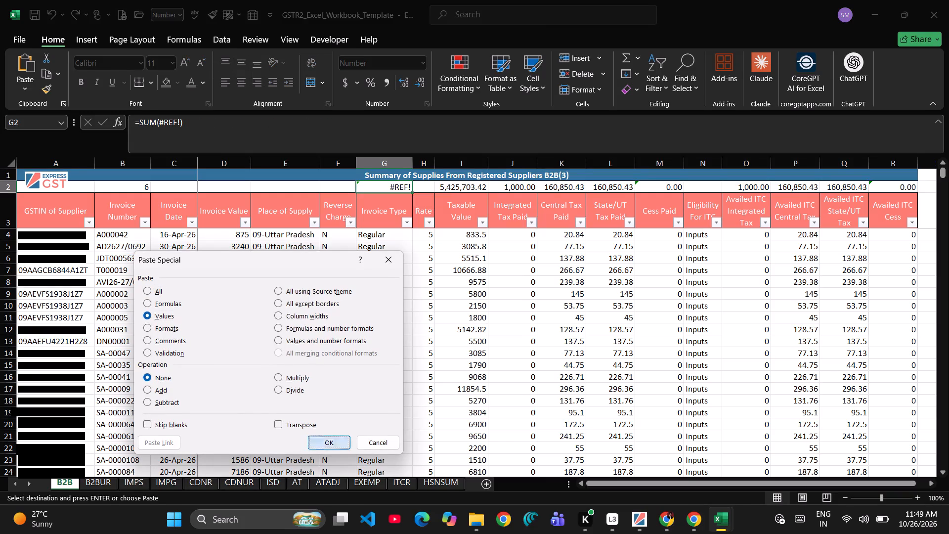
Compare the B2B sheet's Taxable Value total in I2 with the pasted 2B report total in G2.
left_click(464, 186)
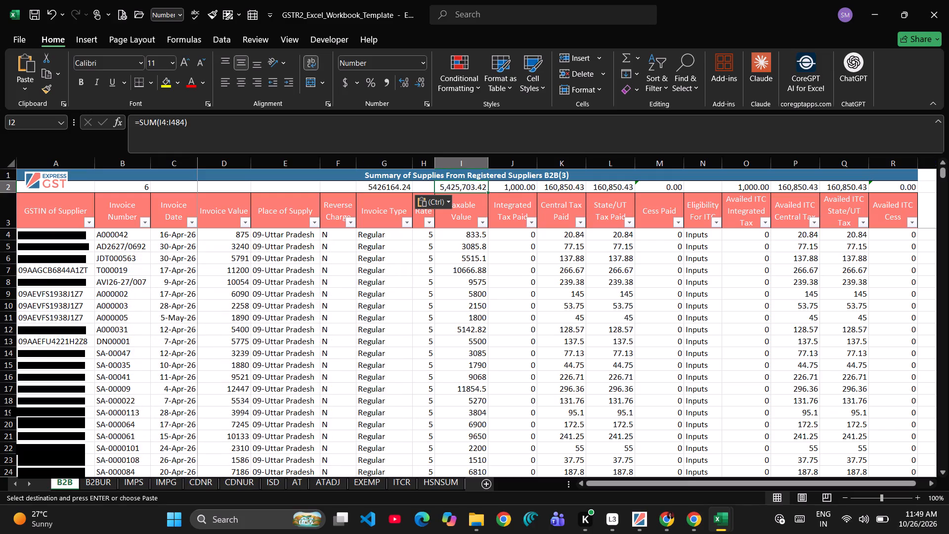
left_click(404, 190)
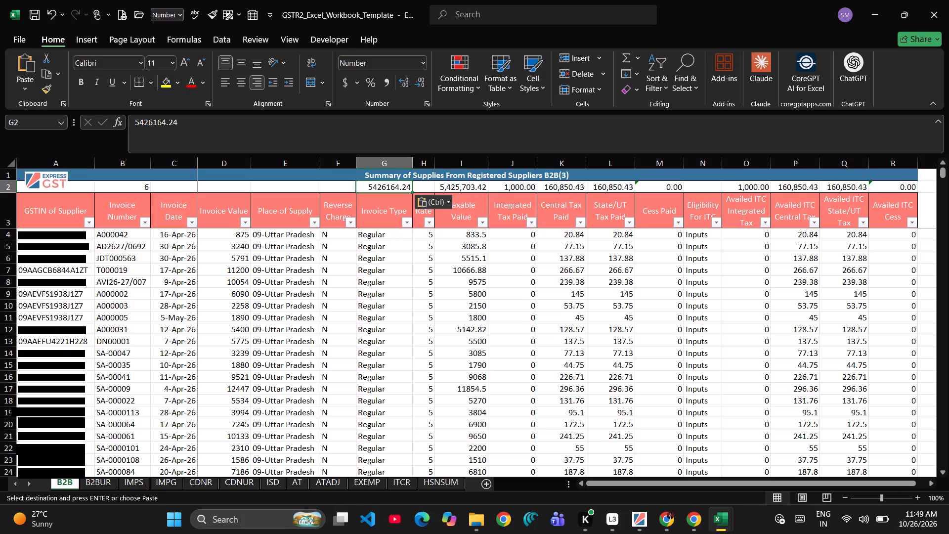
Clear the temporary totals from G2 of the B2B sheet and from F624 of the 2B reconciliation report.
key("Delete")
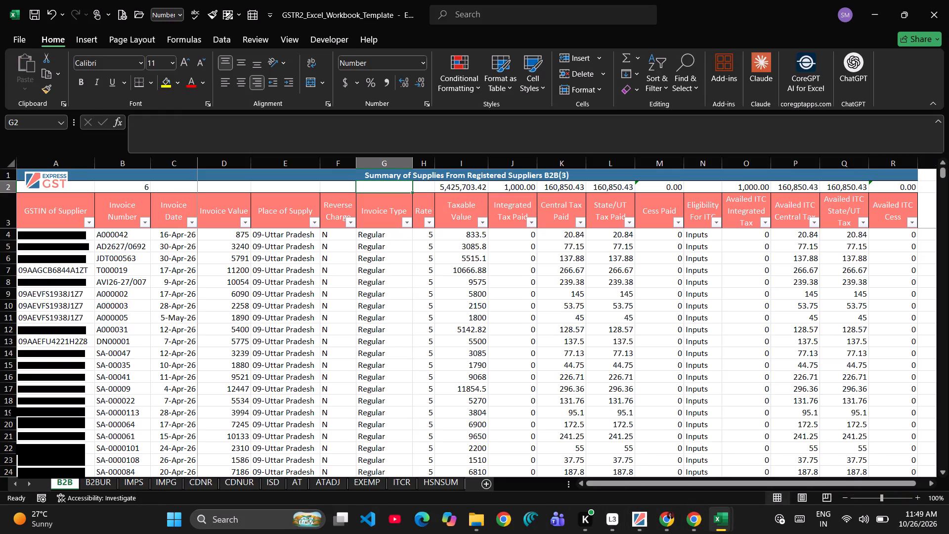
left_click(732, 477)
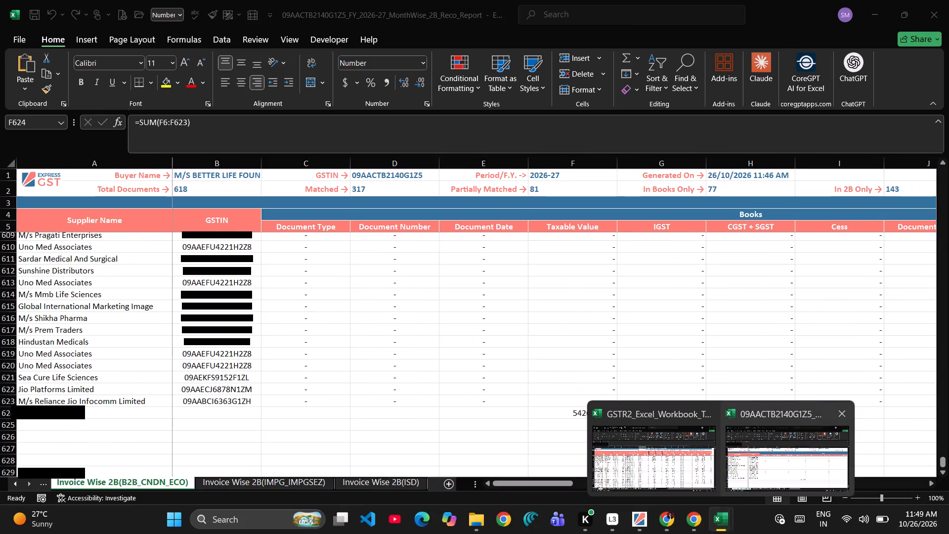
key("Delete")
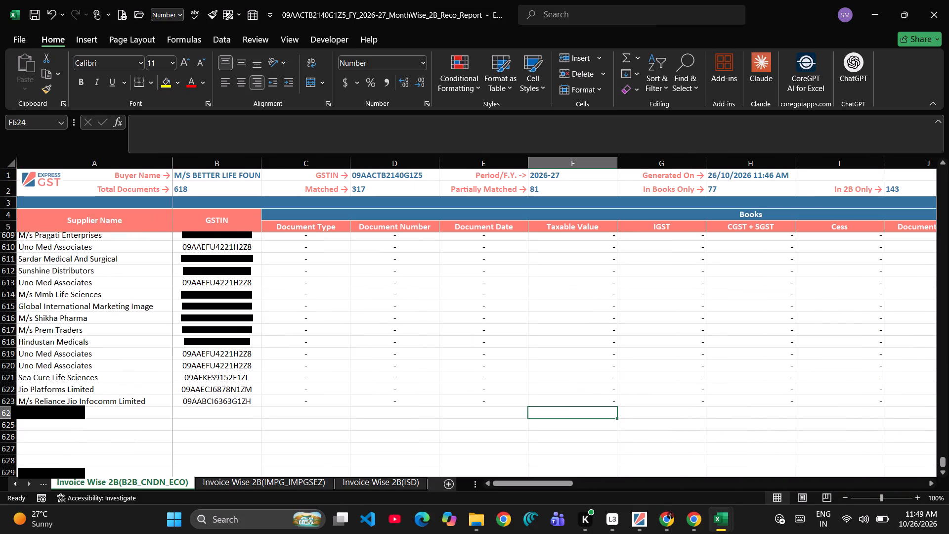
right_click(564, 411)
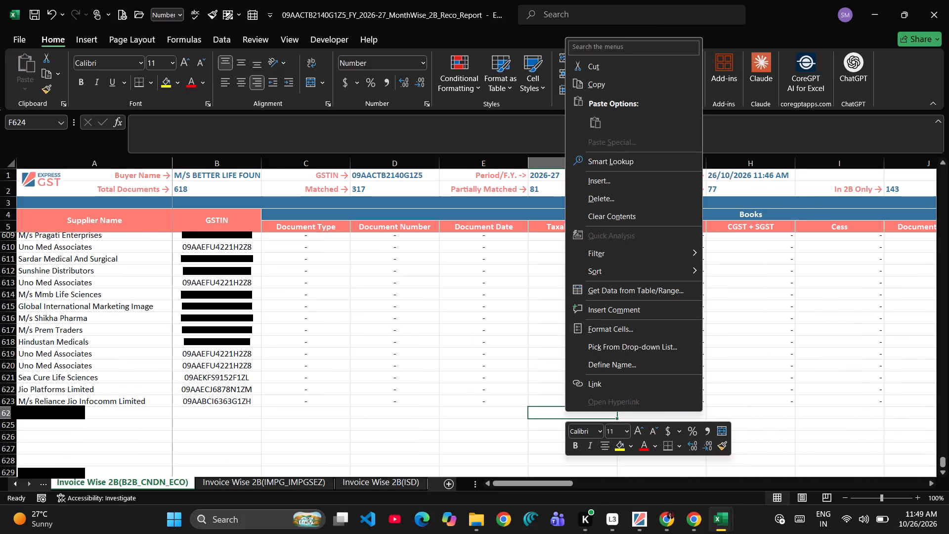
left_click(479, 392)
Create a new blank workbook for summarising the supplier data.
key("ctrl+n")
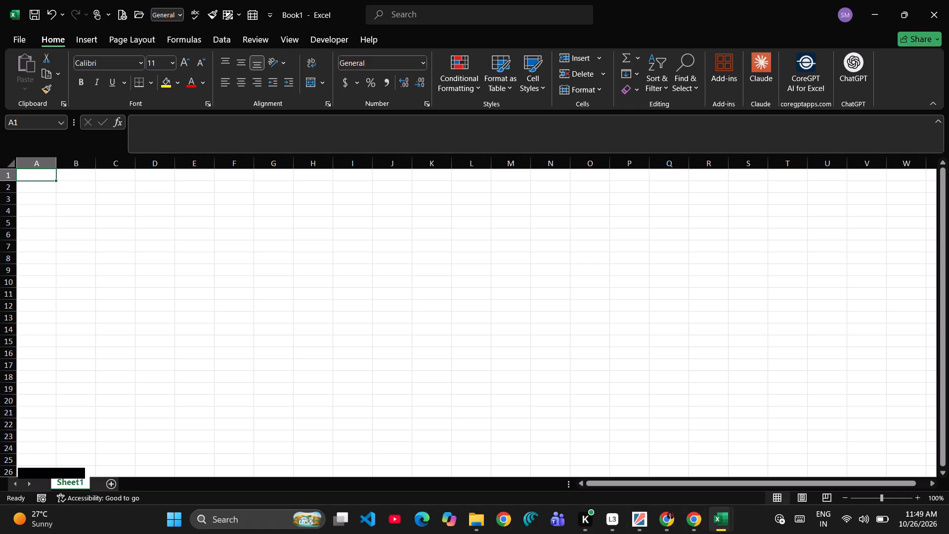
Examine the supplier-wise Books values from the first row on the Supplier Wise 2B sheet of the reconciliation report.
left_click(699, 462)
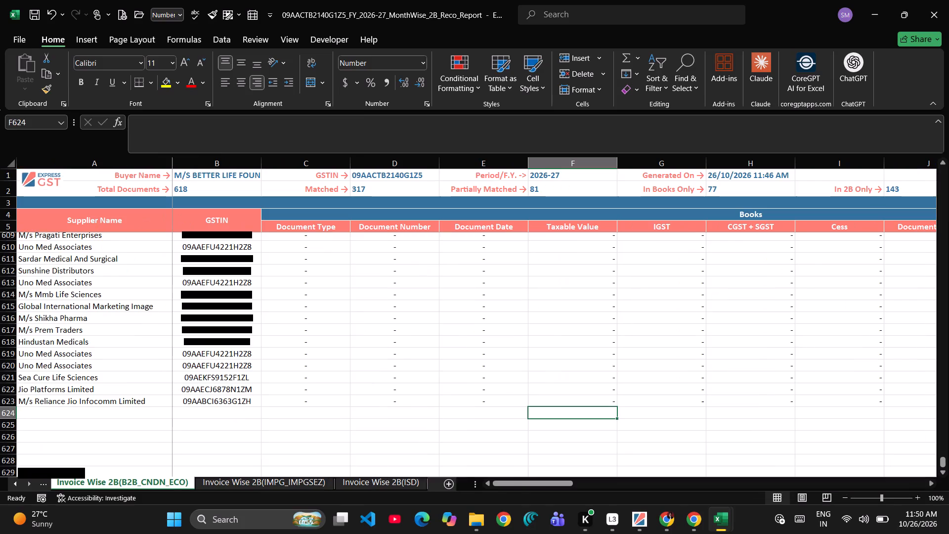
left_click(43, 478)
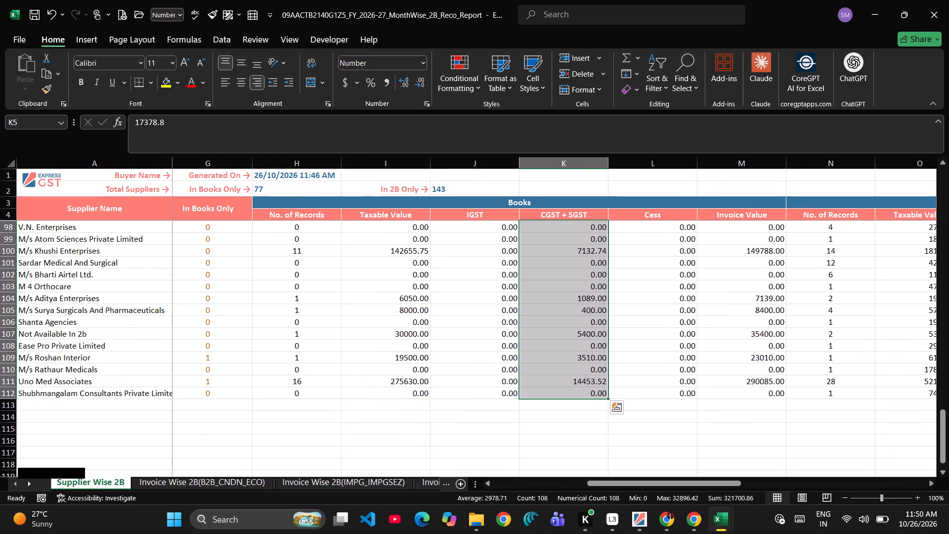
left_click(109, 446)
scroll(134, 324, "up", 5)
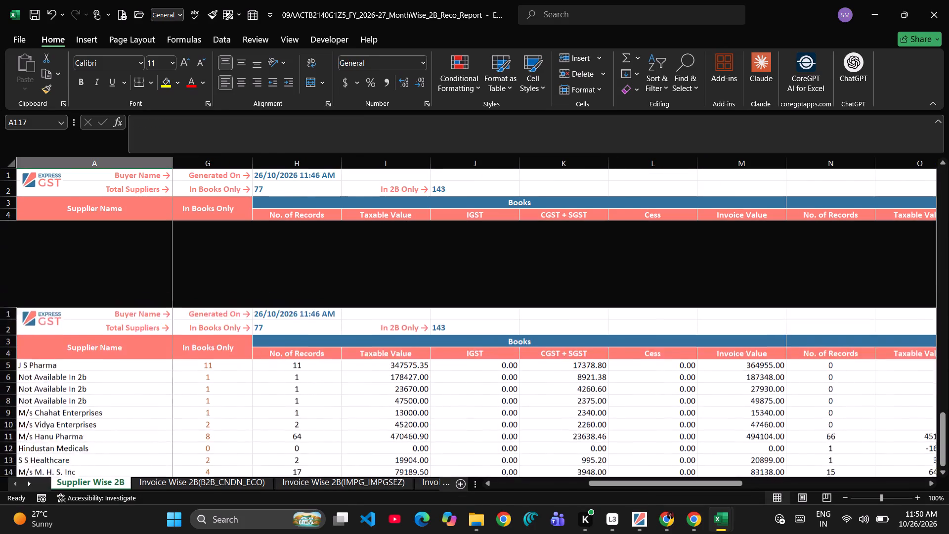
scroll(134, 324, "up", 3)
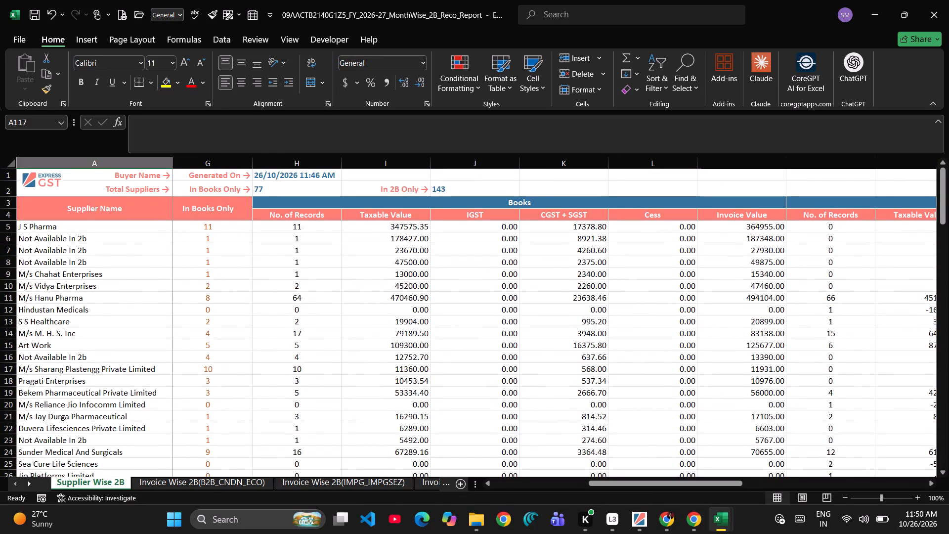
left_click(804, 456)
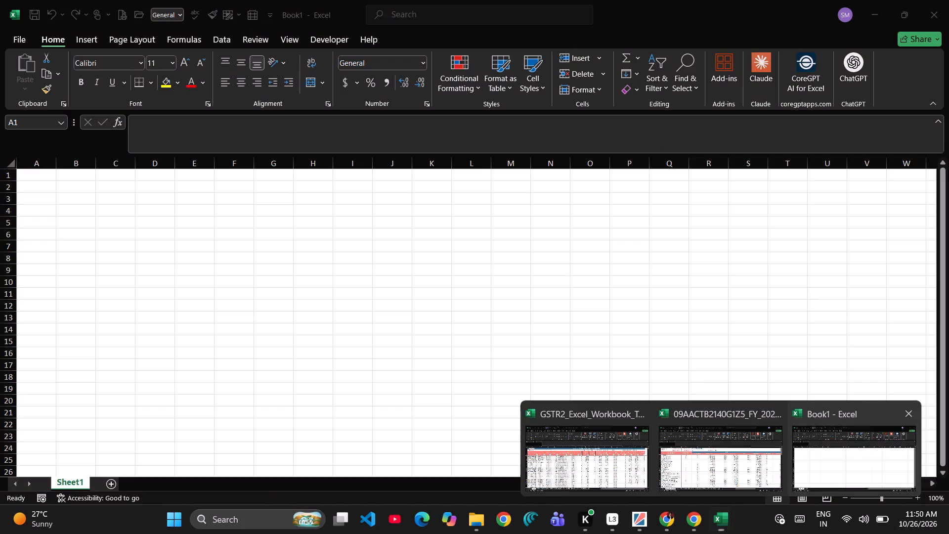
left_click(717, 481)
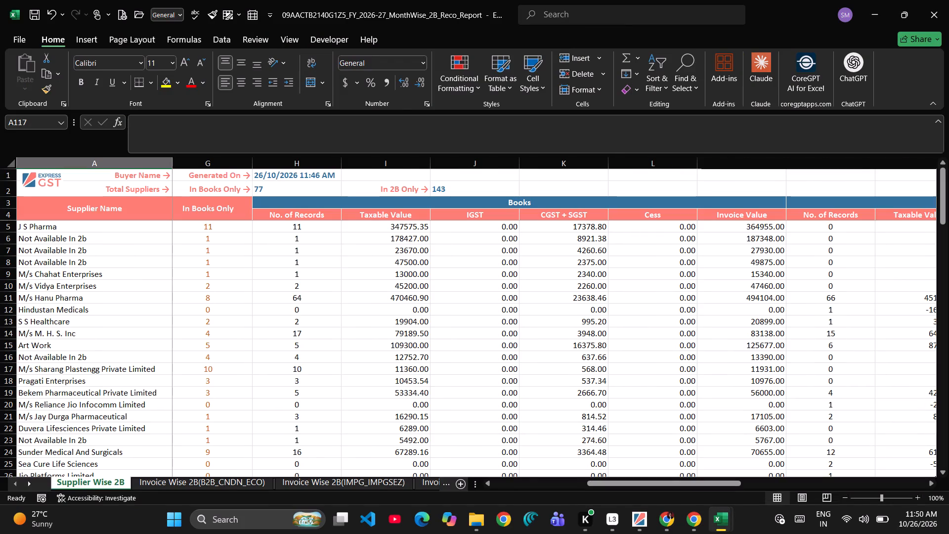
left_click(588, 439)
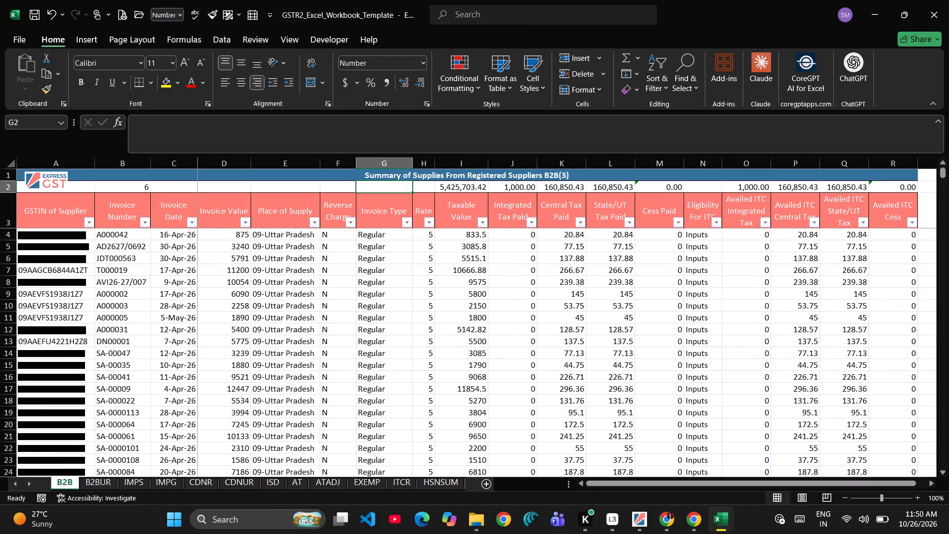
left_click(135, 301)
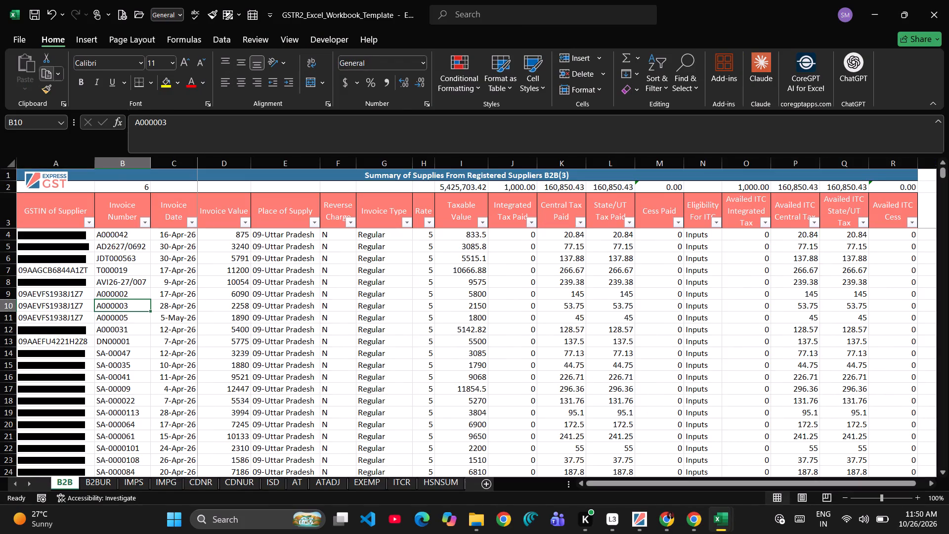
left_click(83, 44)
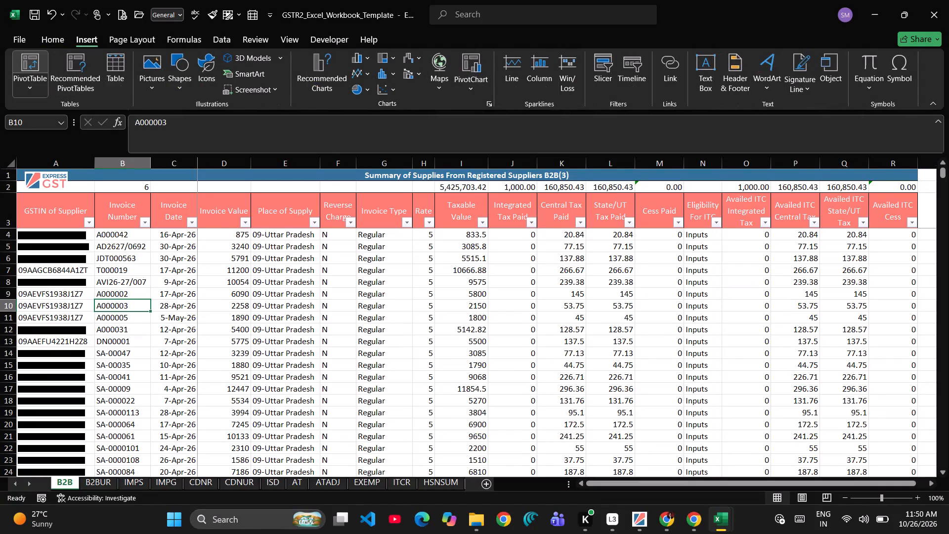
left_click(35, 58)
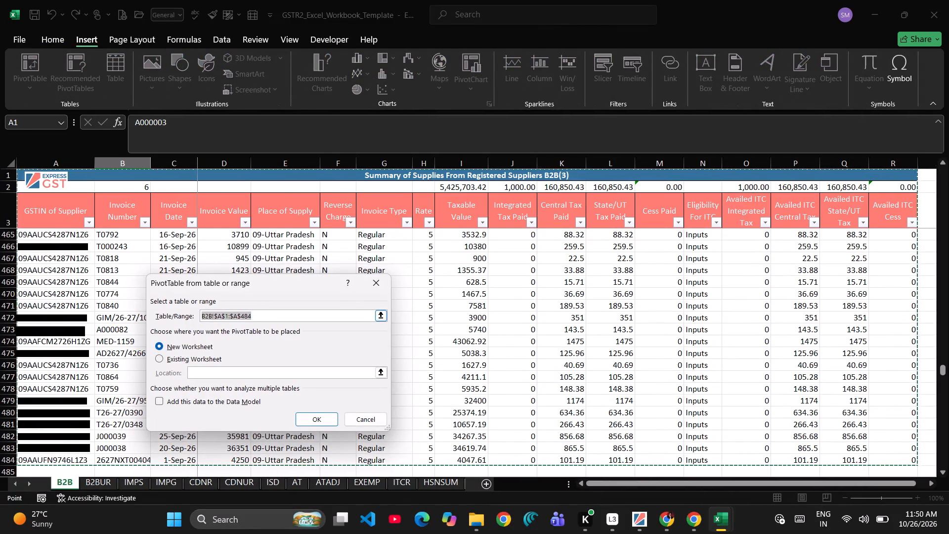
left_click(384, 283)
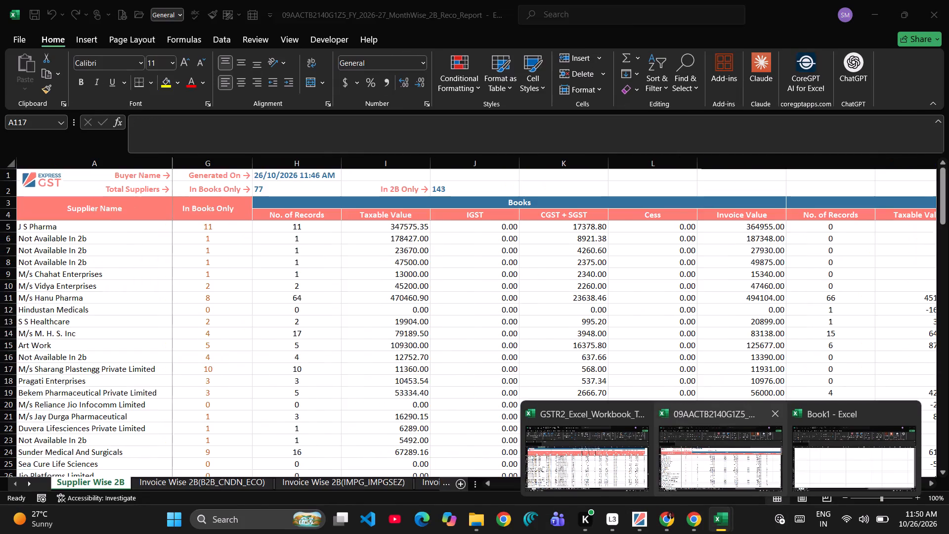
Open the PivotTable setup in the new blank workbook with Sheet1 cell A1 as its location.
left_click(802, 468)
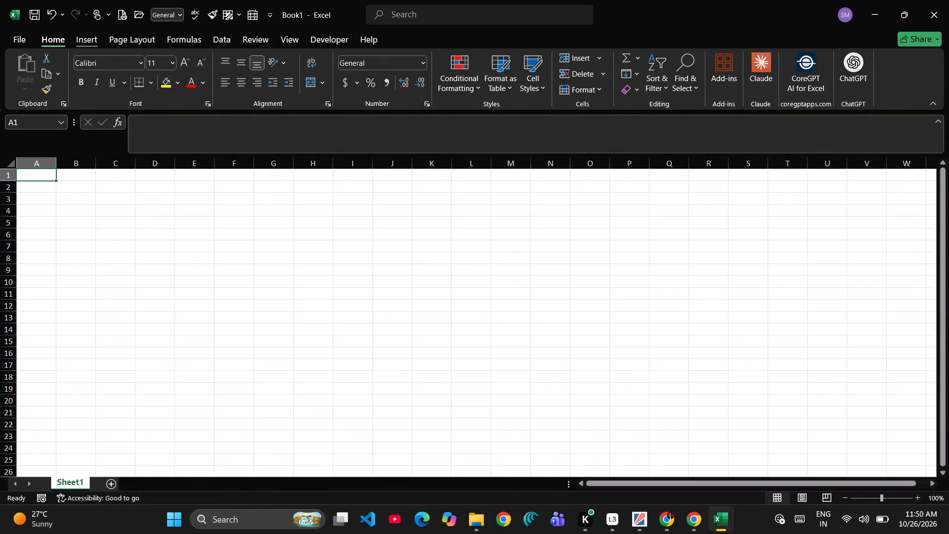
left_click(83, 33)
left_click(29, 64)
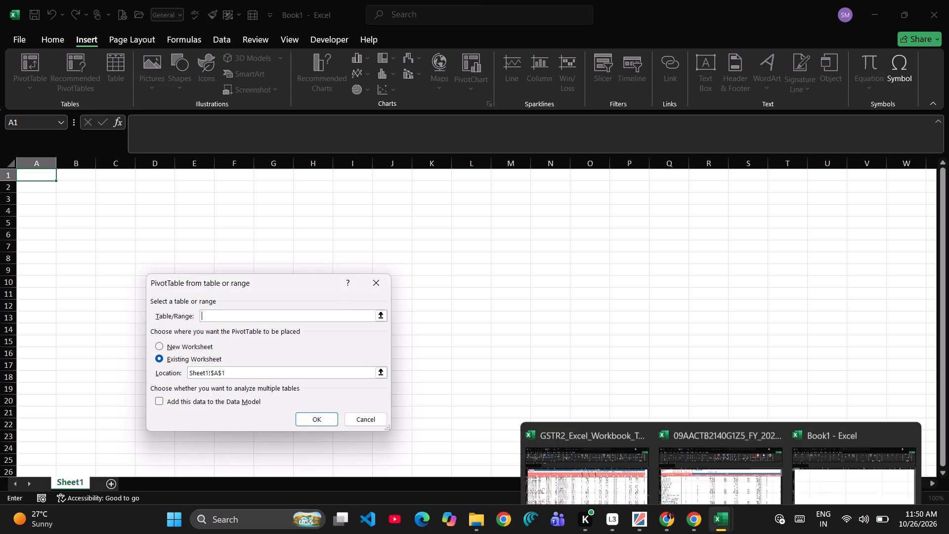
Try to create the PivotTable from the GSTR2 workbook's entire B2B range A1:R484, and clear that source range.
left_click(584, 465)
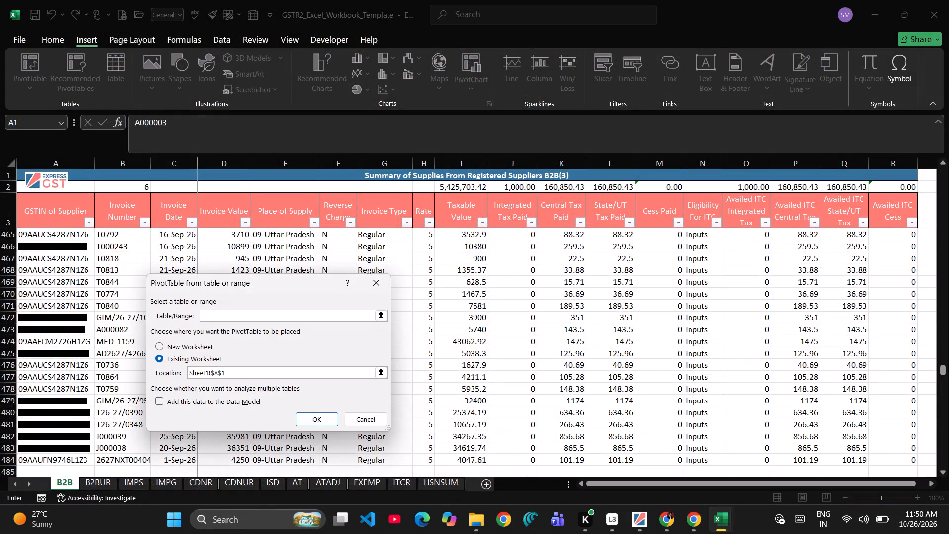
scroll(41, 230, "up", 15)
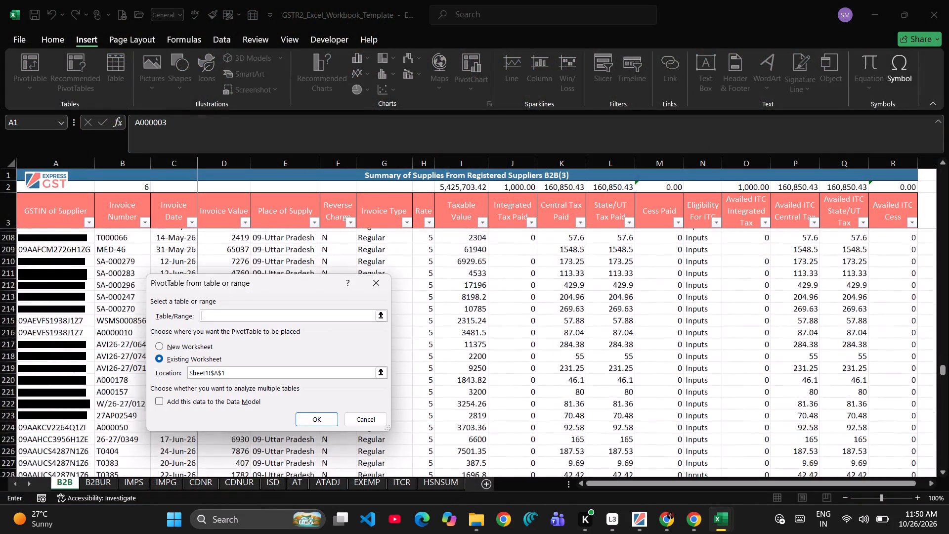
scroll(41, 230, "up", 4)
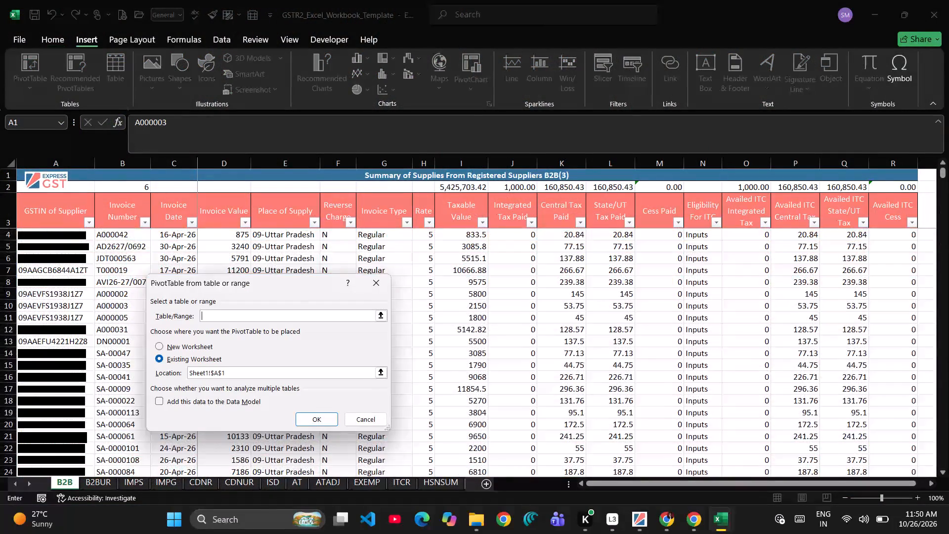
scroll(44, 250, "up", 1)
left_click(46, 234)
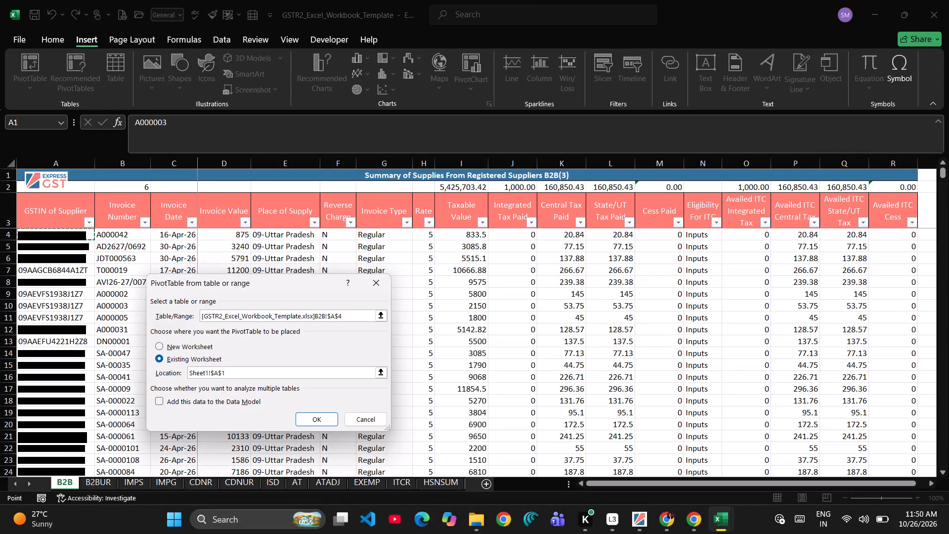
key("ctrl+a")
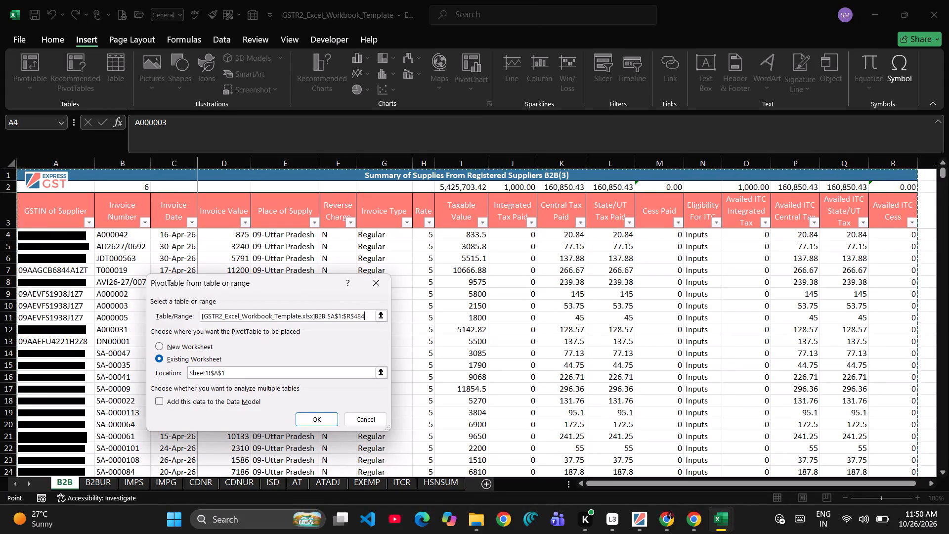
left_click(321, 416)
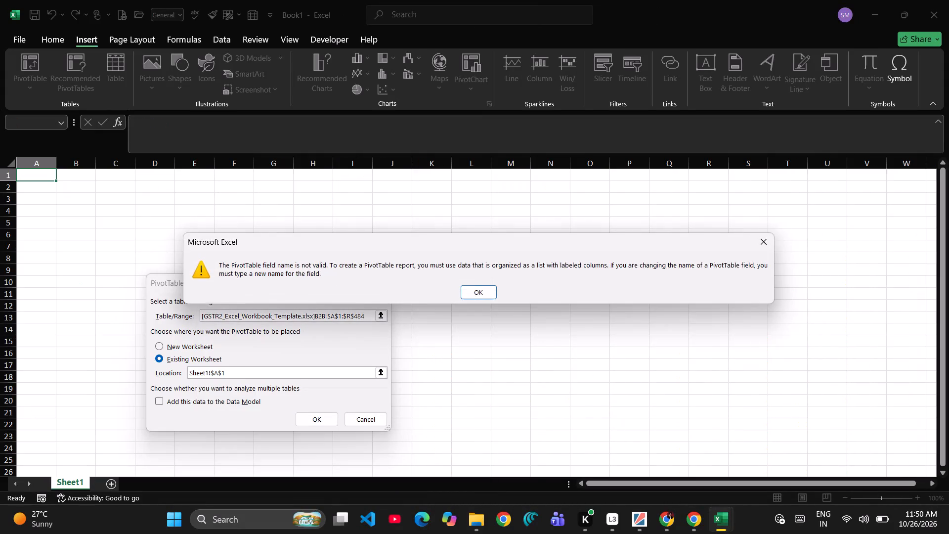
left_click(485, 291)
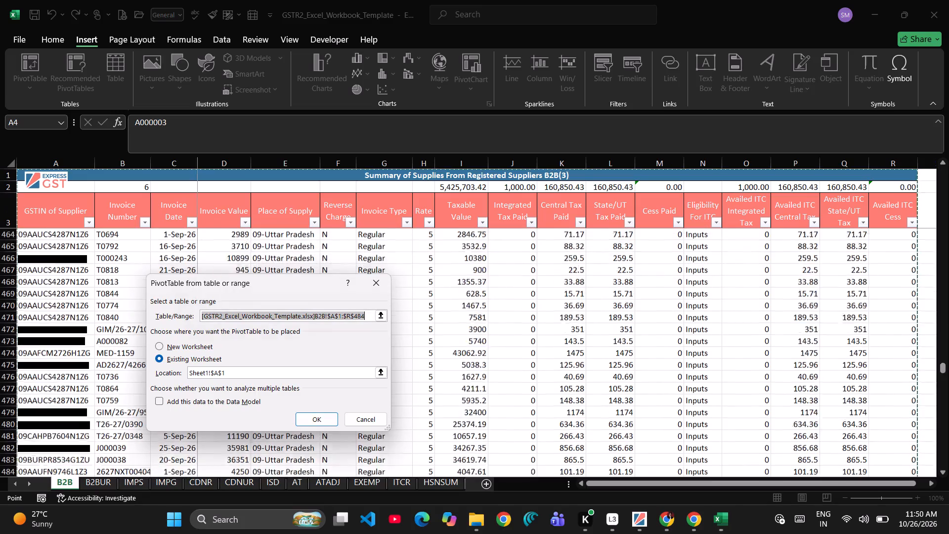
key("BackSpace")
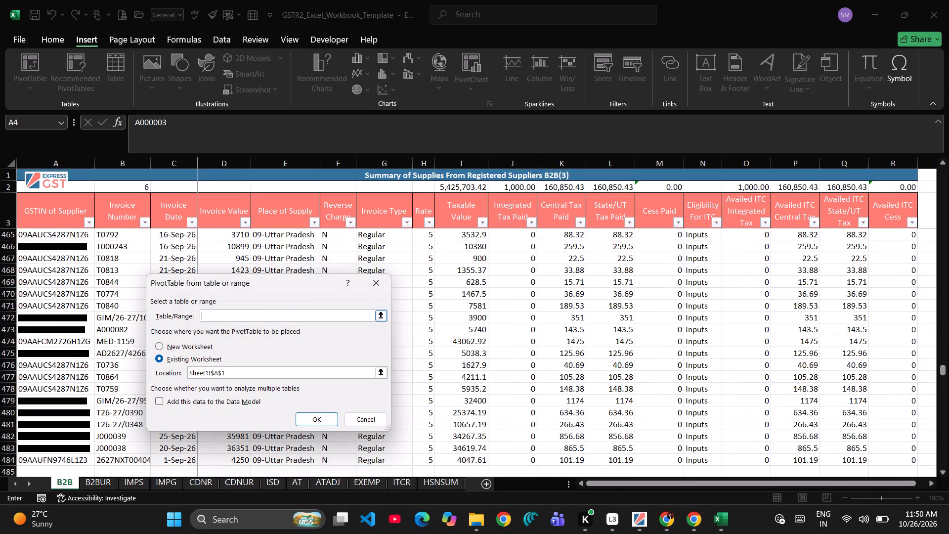
Create the PivotTable from B2B range A3:R484 of the GSTR2 workbook, starting at the column header row.
scroll(78, 216, "up", 6)
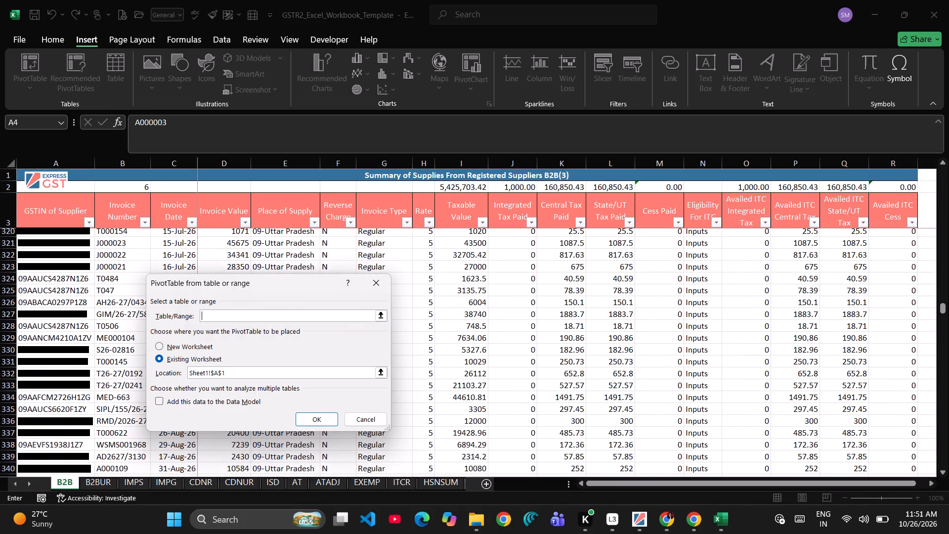
left_click(31, 203)
scroll(31, 203, "up", 20)
scroll(31, 203, "up", 20)
scroll(31, 203, "up", 20)
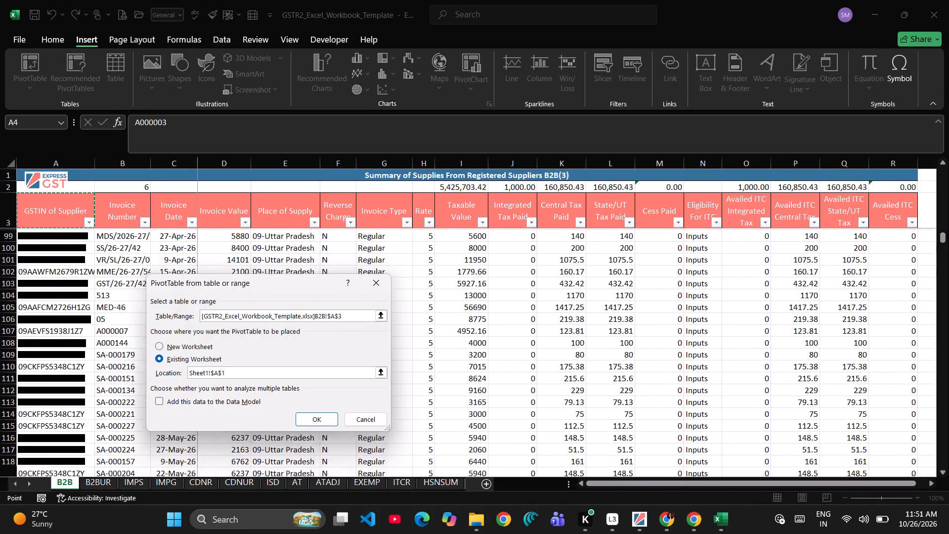
scroll(31, 203, "up", 16)
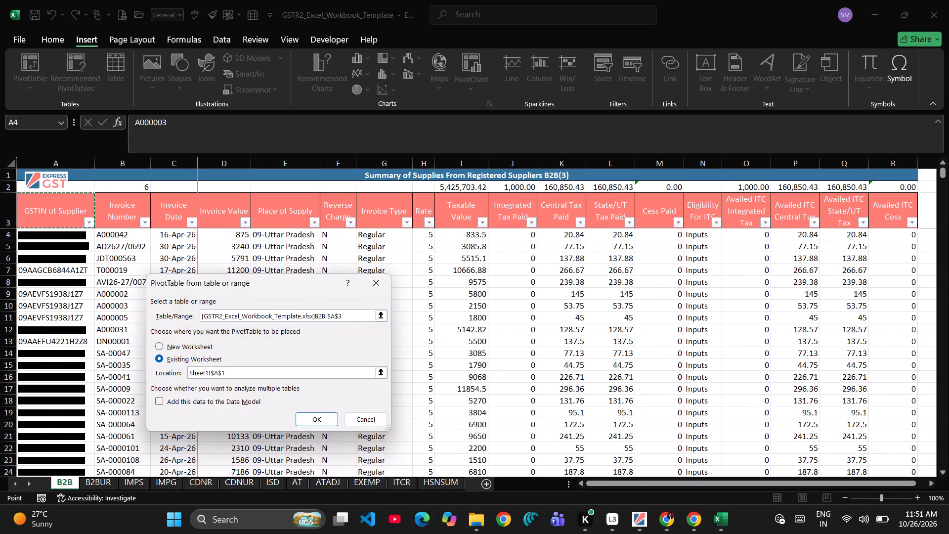
key("shift+Right")
key("shift+Right")
key("ctrl+shift+Right")
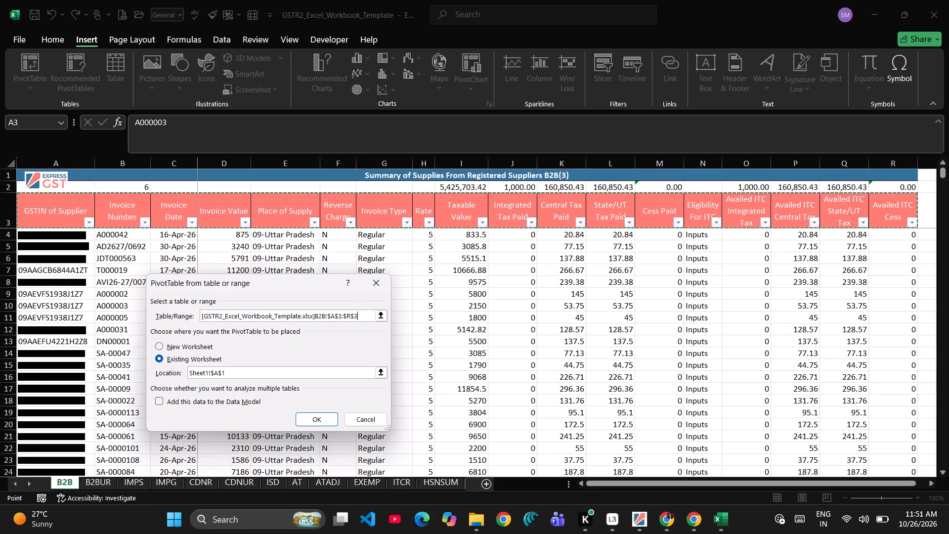
key("ctrl+shift+Down")
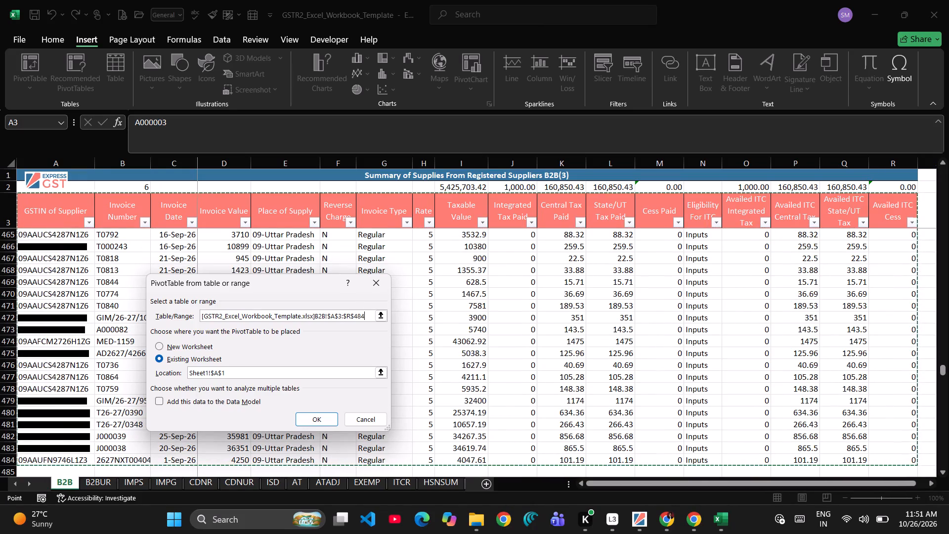
left_click(316, 421)
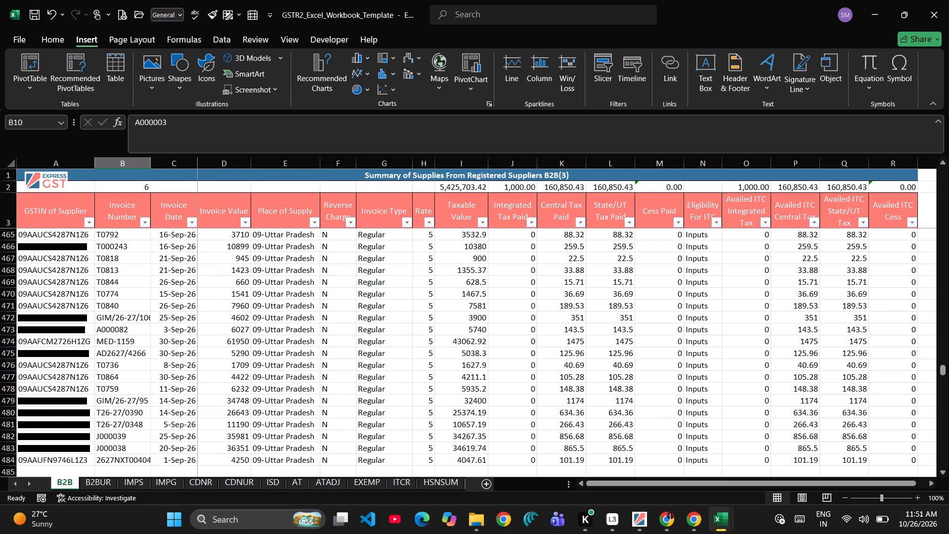
Complete the PivotTable setup and summarise Taxable Value with GSTIN of Supplier as the row field.
left_click(809, 468)
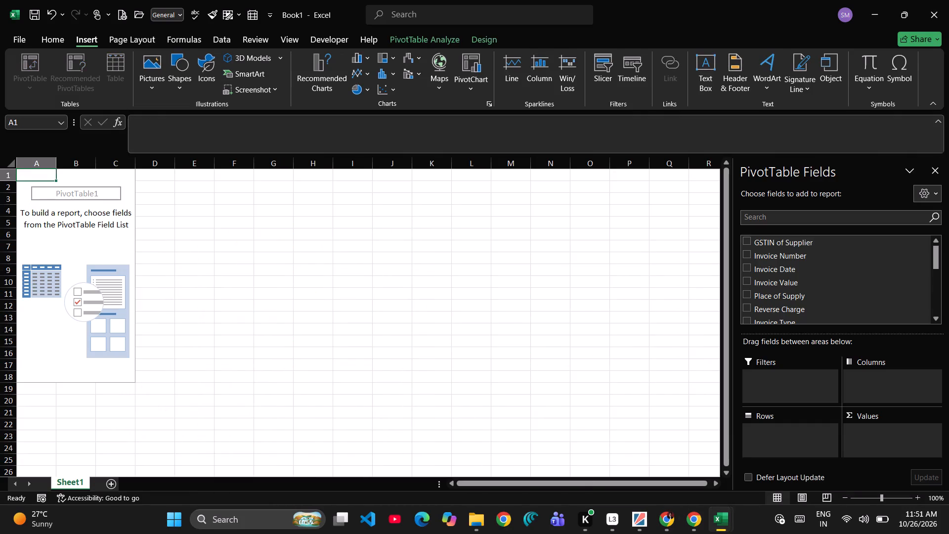
left_click(751, 238)
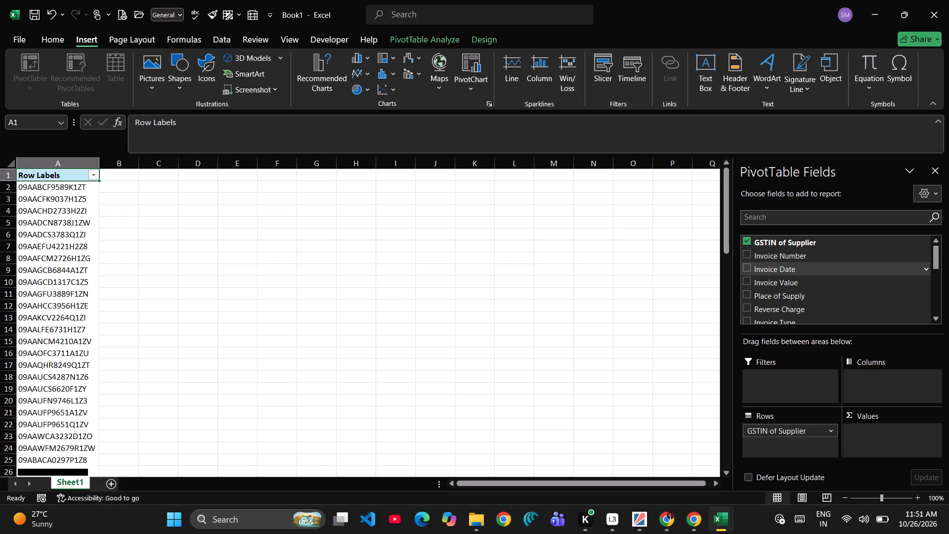
scroll(752, 296, "down", 1)
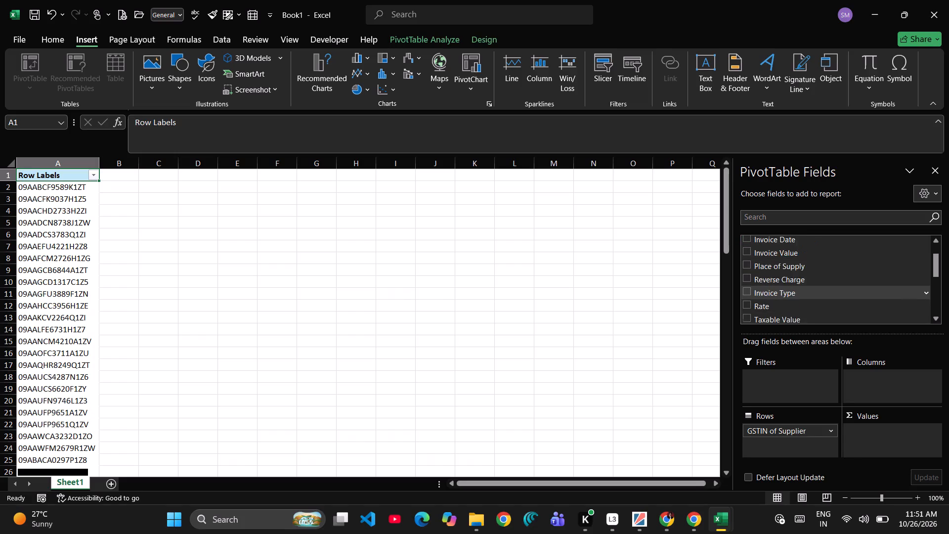
scroll(752, 296, "down", 1)
left_click(746, 289)
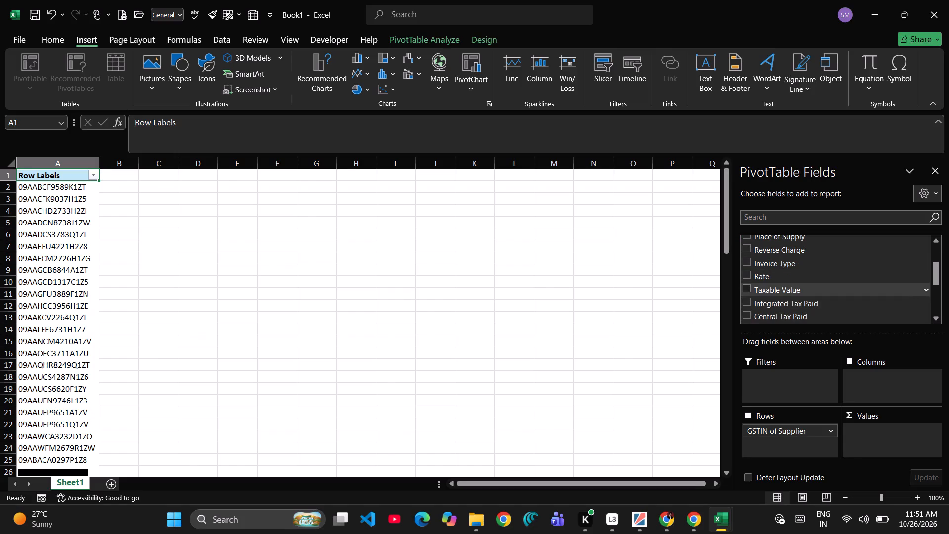
Remove GSTIN of Supplier from the PivotTable's rows.
scroll(764, 257, "up", 1)
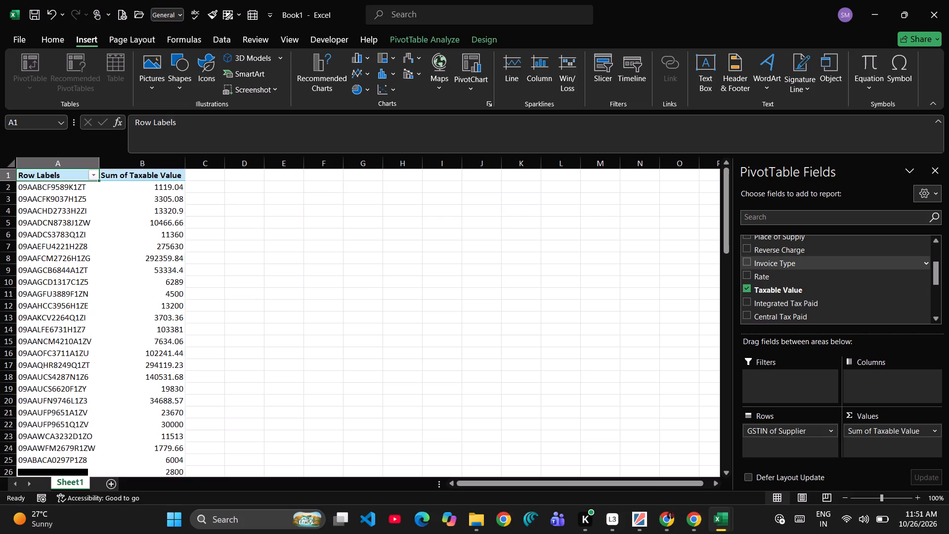
scroll(764, 257, "up", 3)
left_click(749, 241)
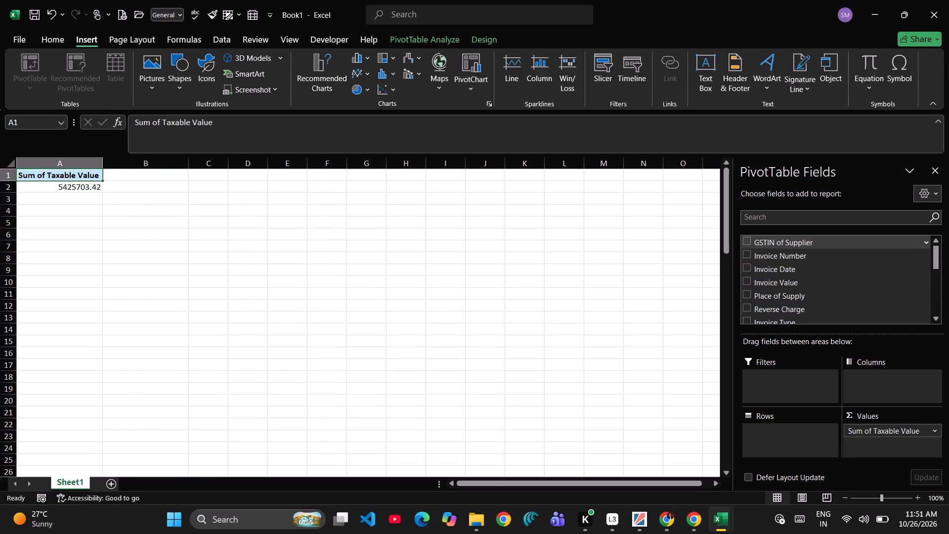
Add Invoice Value to the PivotTable's summed values and place it ahead of Taxable Value.
left_click(749, 280)
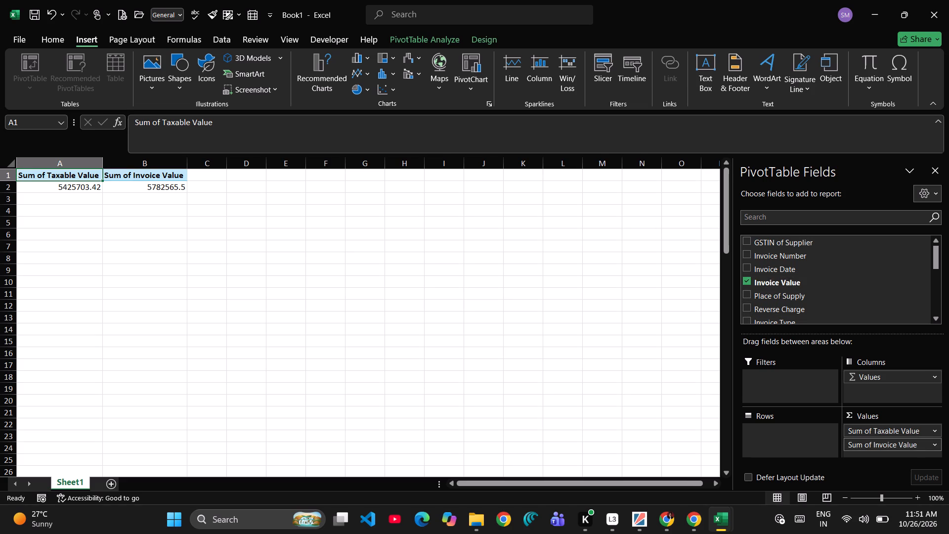
right_click_drag(864, 446, 871, 426)
right_click_drag(871, 426, 873, 425)
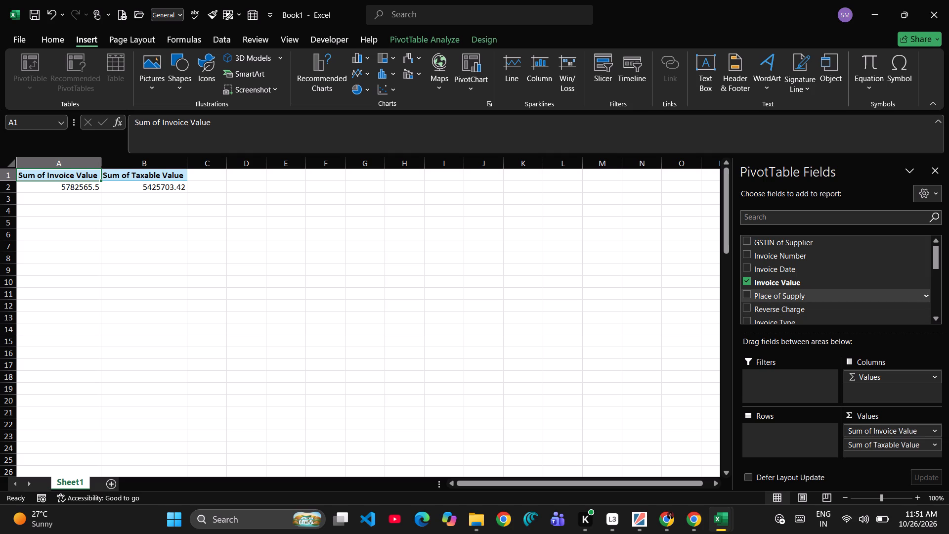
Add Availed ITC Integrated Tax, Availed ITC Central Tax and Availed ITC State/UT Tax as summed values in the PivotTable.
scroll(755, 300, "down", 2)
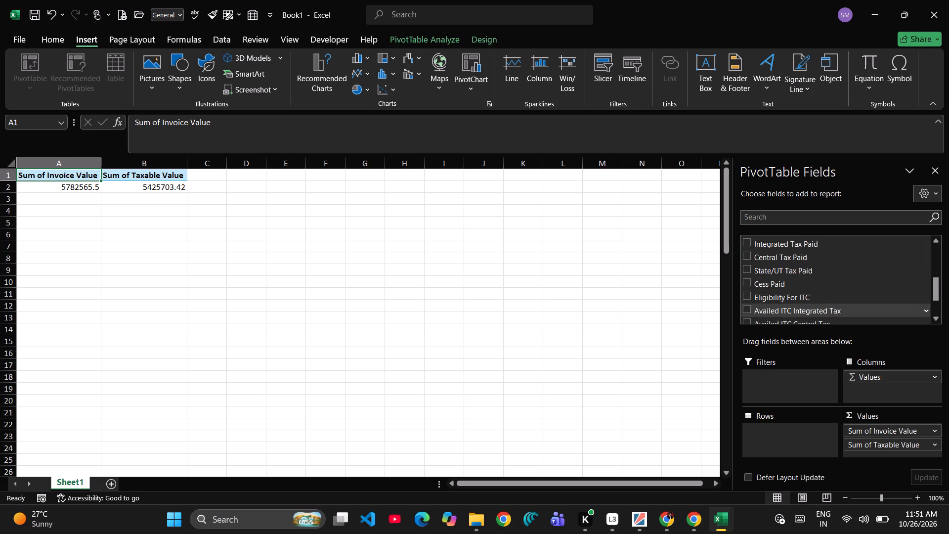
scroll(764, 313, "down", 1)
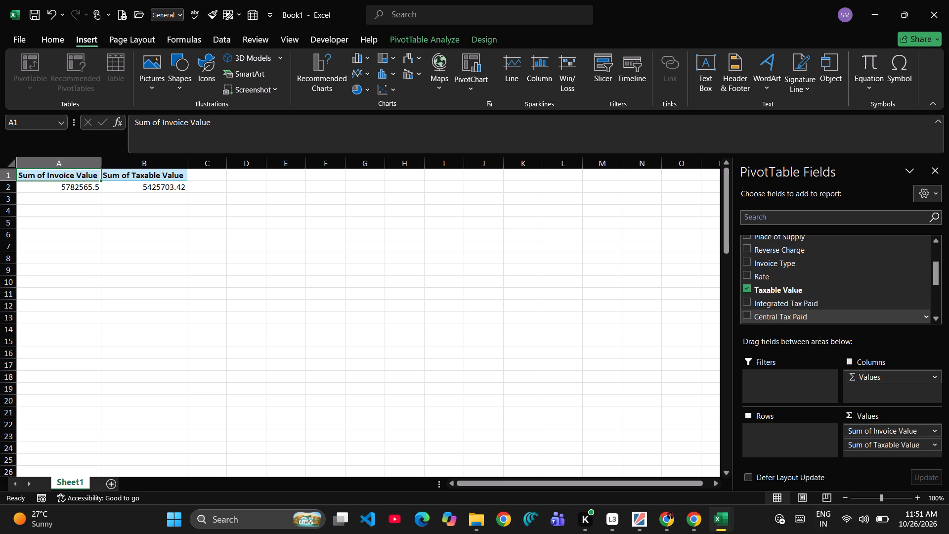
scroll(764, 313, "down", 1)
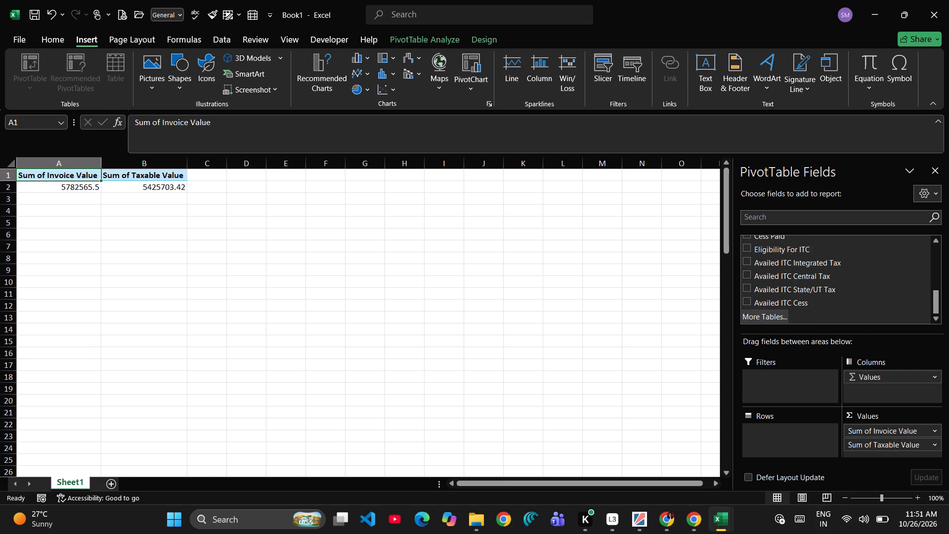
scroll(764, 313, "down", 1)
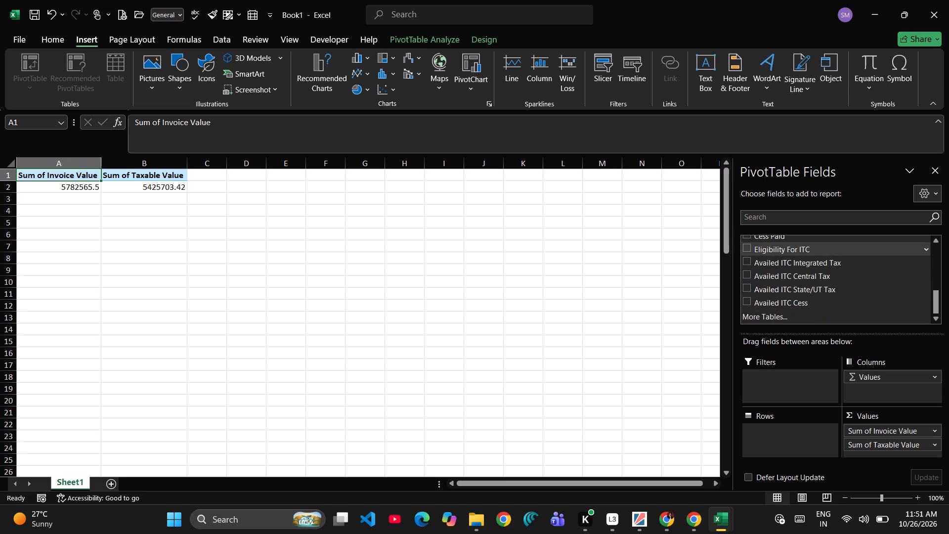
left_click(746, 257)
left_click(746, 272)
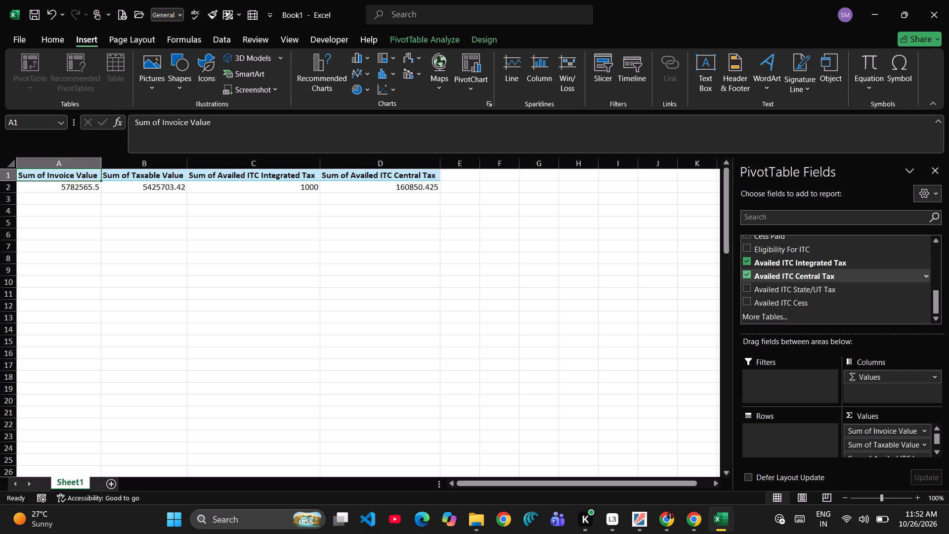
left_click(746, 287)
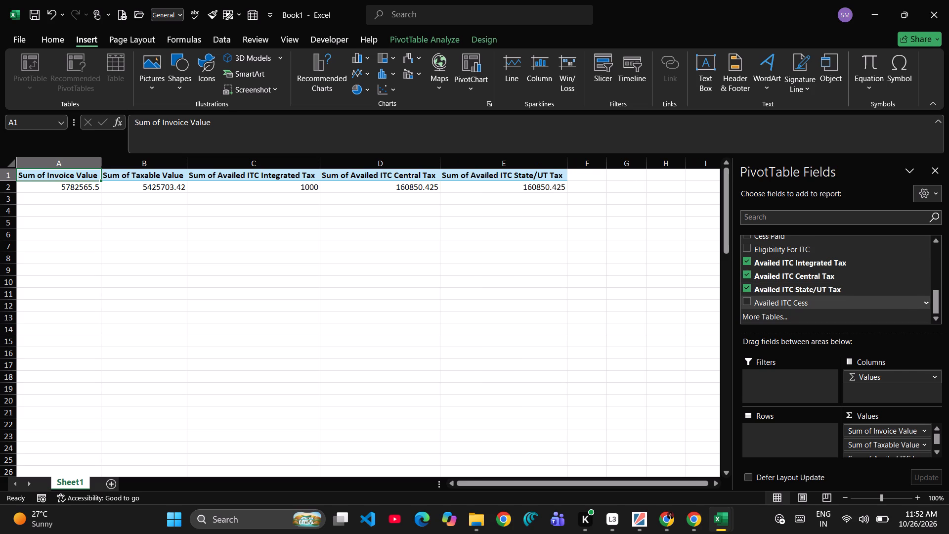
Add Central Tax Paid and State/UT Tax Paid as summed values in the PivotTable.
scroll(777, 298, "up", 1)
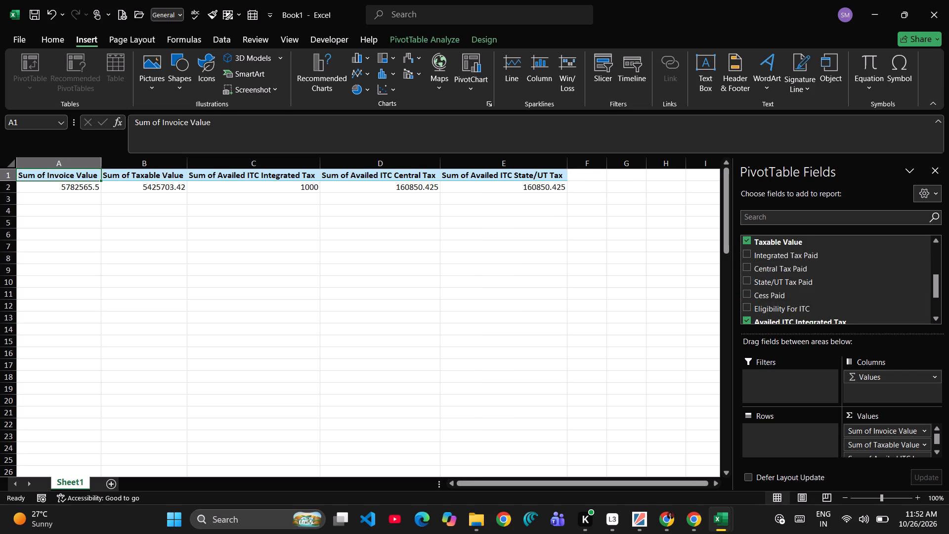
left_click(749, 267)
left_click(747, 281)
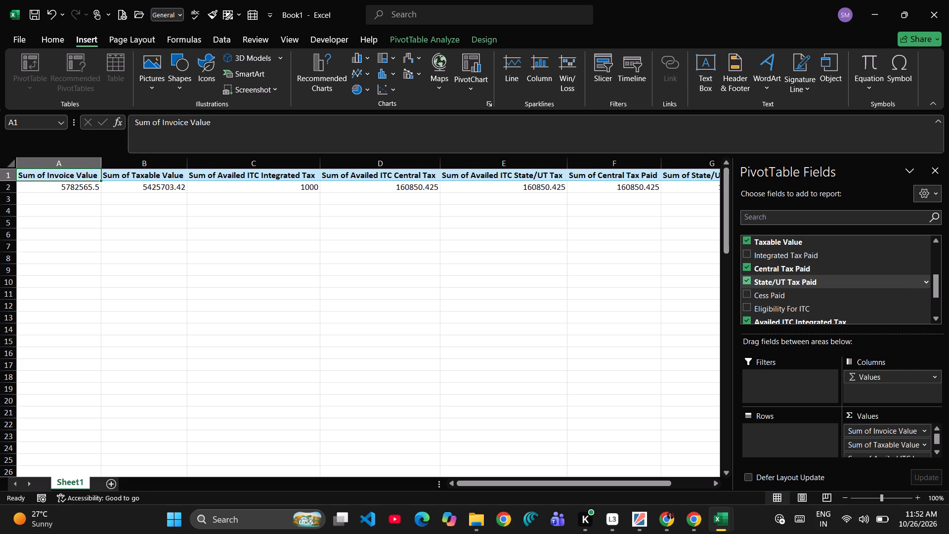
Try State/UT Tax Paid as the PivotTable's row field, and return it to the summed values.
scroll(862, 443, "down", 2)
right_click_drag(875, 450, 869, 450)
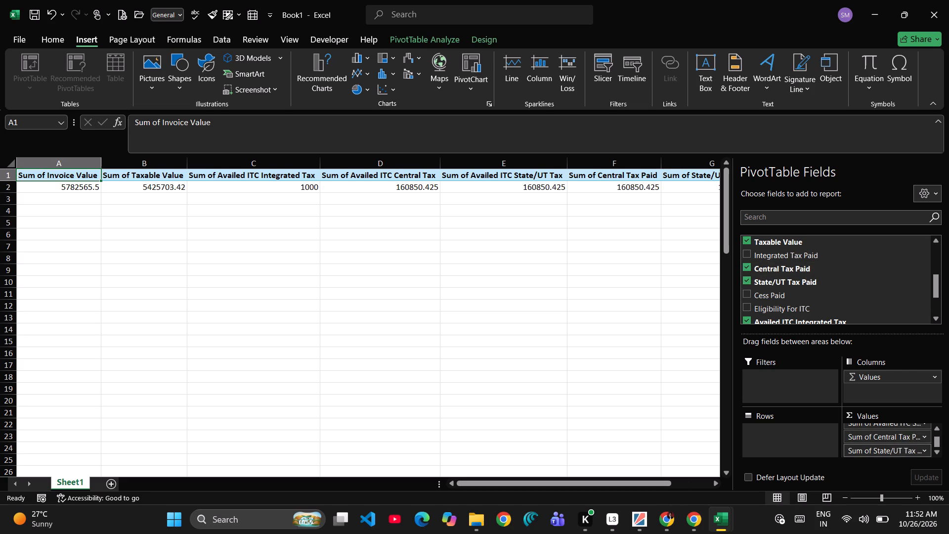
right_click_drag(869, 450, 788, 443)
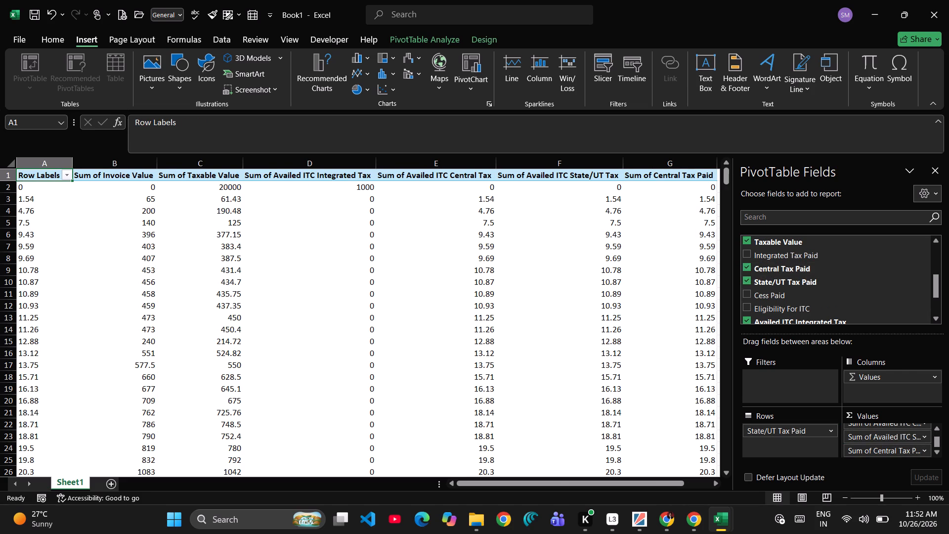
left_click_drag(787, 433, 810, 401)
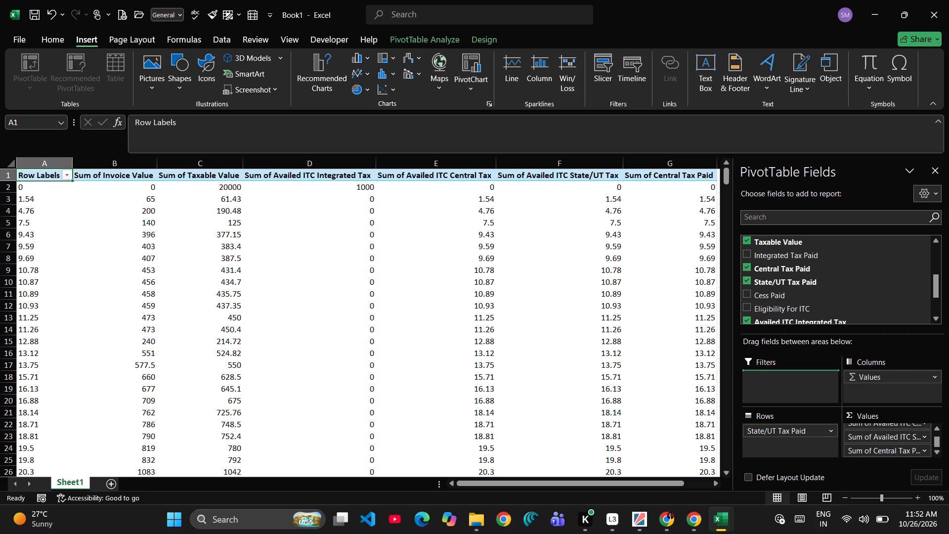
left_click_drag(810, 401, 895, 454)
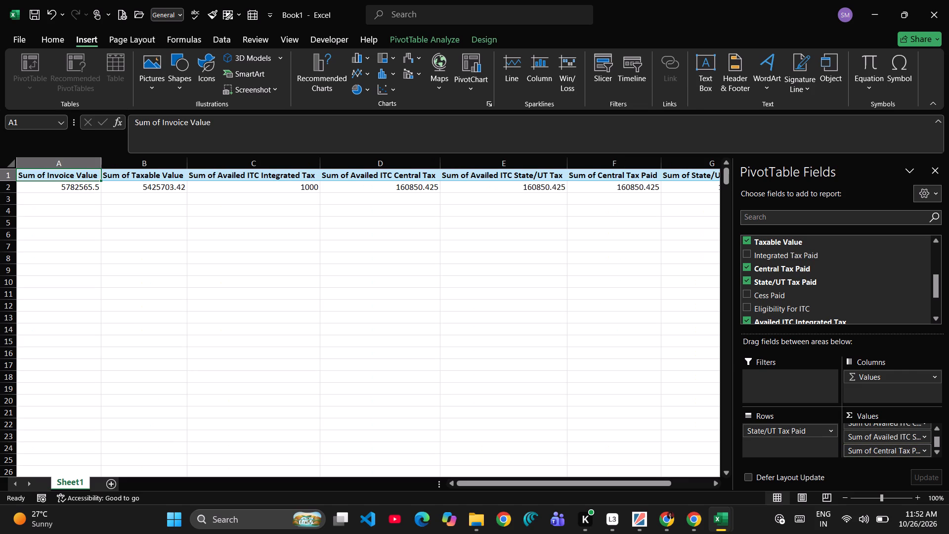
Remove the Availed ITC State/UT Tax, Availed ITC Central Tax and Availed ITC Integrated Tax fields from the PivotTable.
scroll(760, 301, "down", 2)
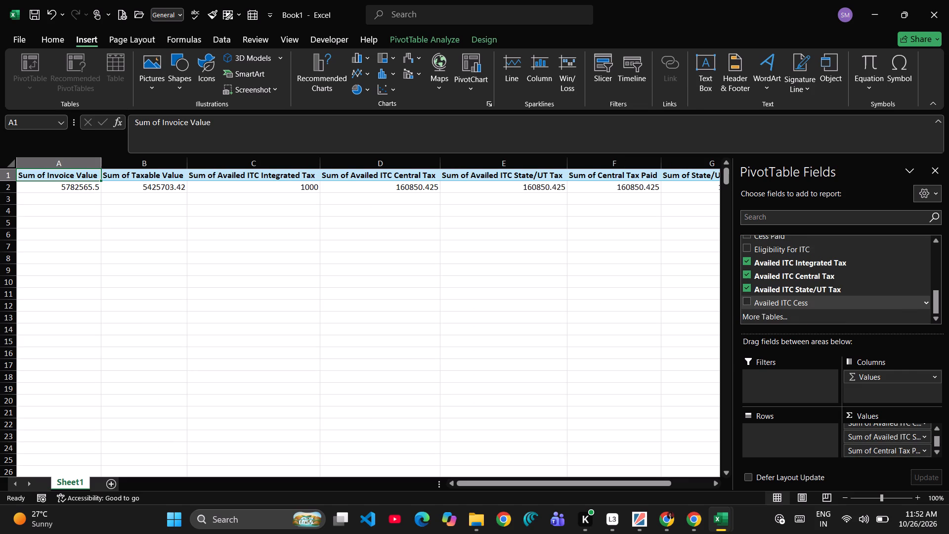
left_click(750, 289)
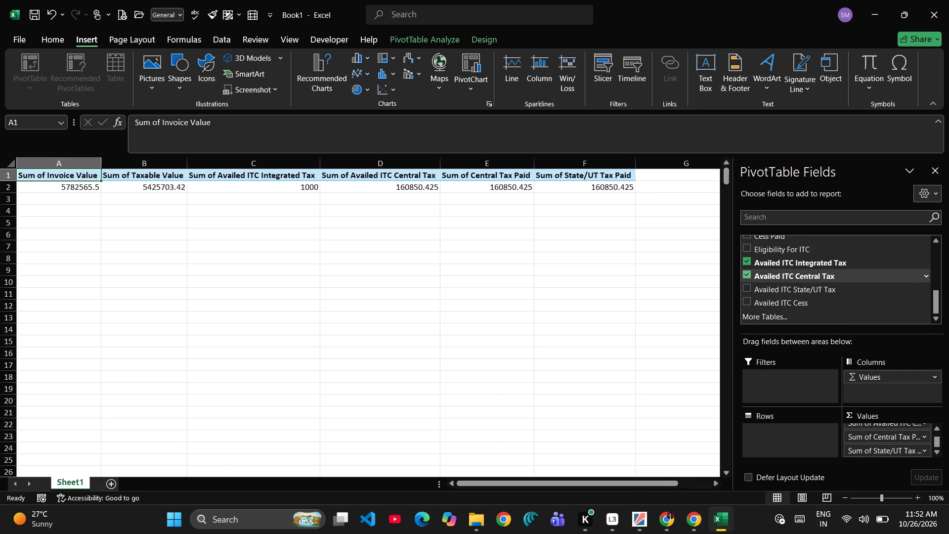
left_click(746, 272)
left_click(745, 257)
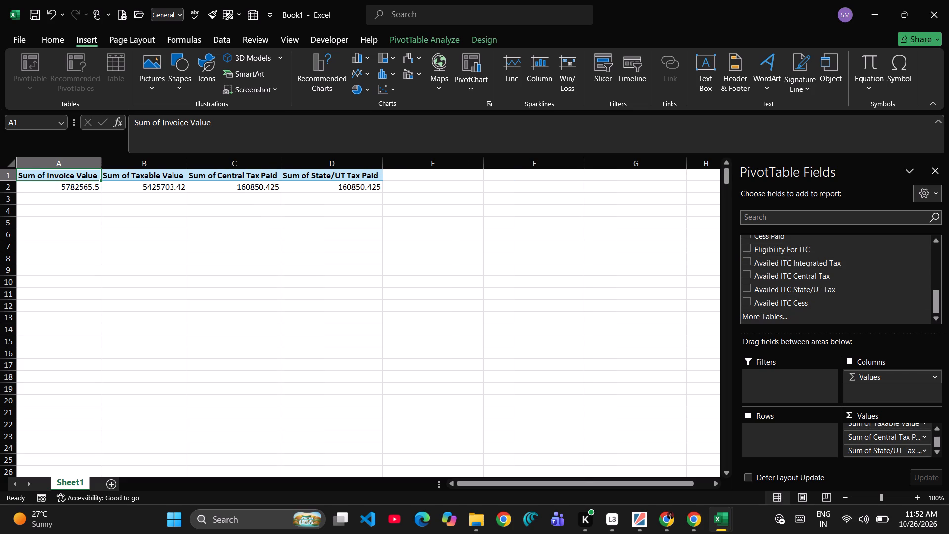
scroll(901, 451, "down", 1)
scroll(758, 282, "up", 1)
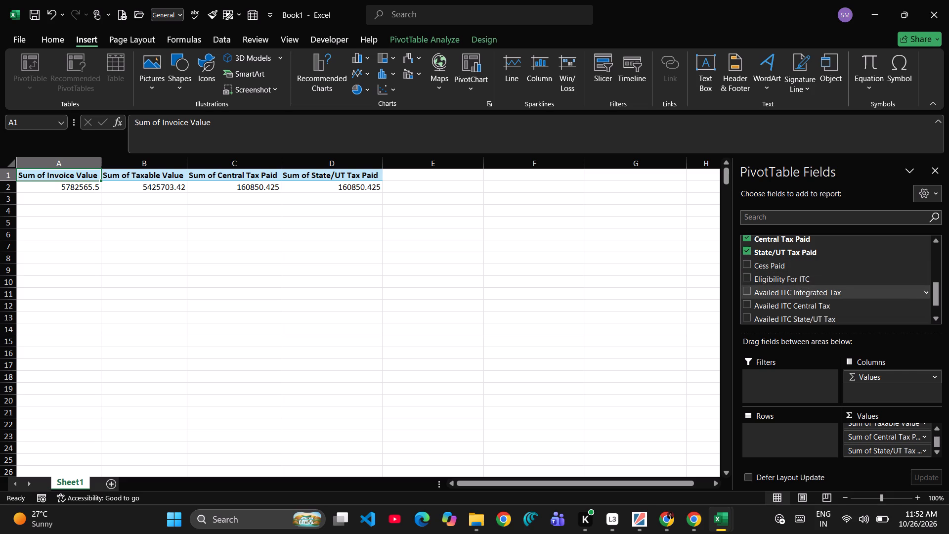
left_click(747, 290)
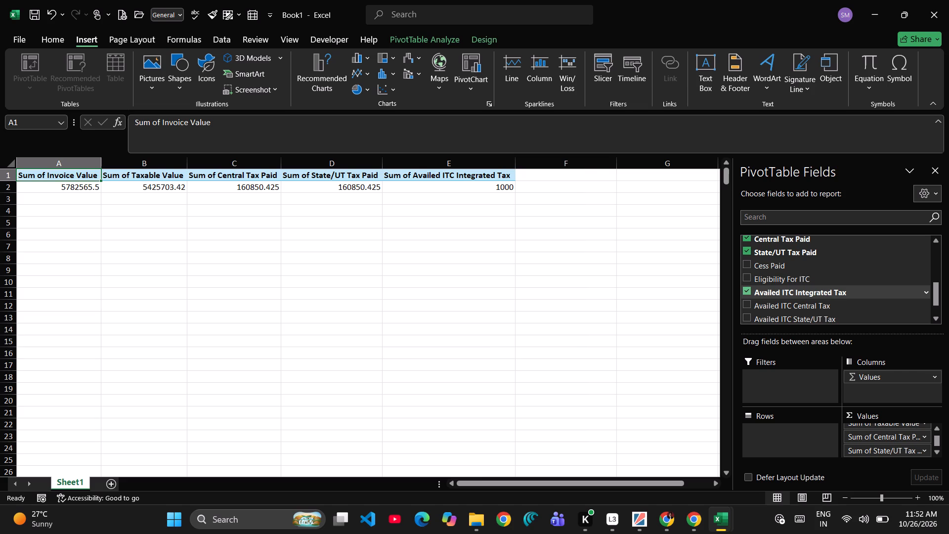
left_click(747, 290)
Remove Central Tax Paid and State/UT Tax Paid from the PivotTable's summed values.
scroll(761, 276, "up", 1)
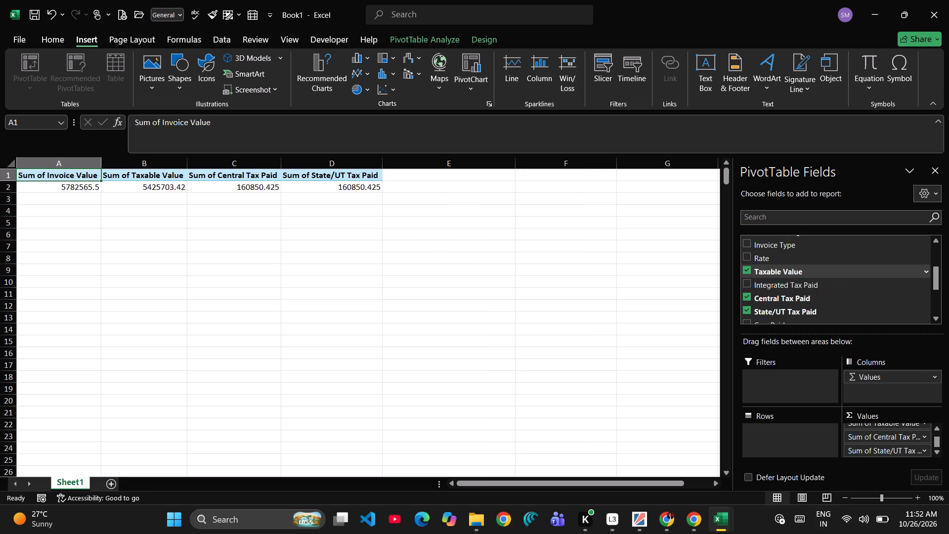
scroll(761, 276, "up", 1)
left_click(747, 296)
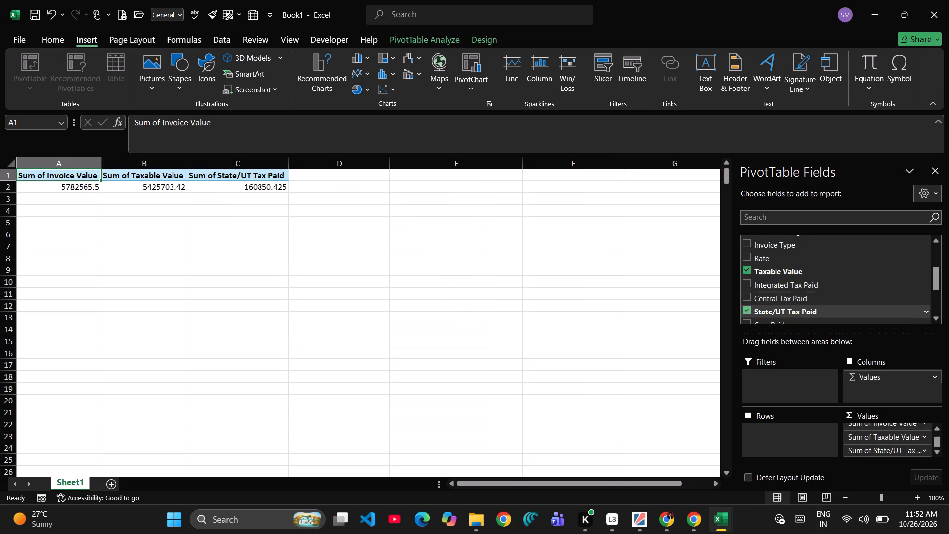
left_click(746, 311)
Add Integrated Tax Paid, Central Tax Paid and State/UT Tax Paid, in that order, as summed values in the PivotTable.
left_click(747, 280)
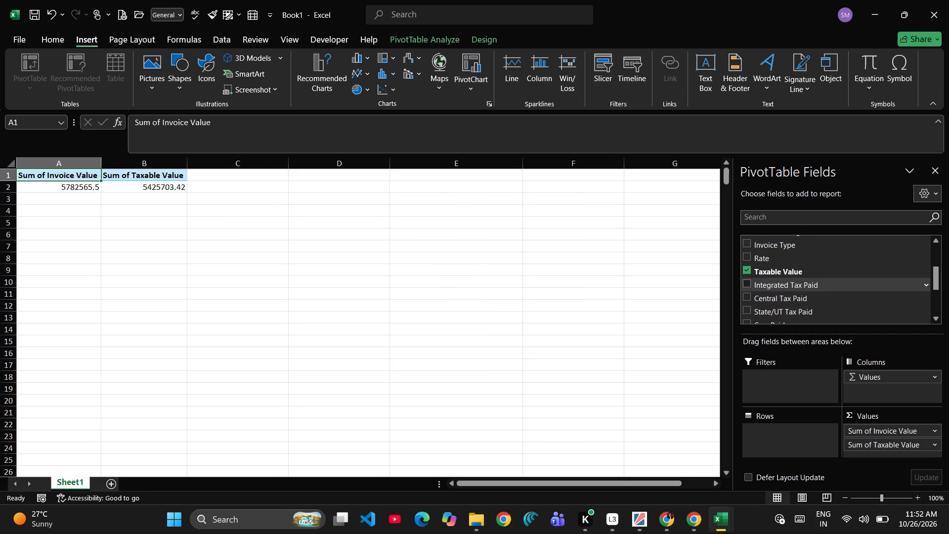
left_click(747, 296)
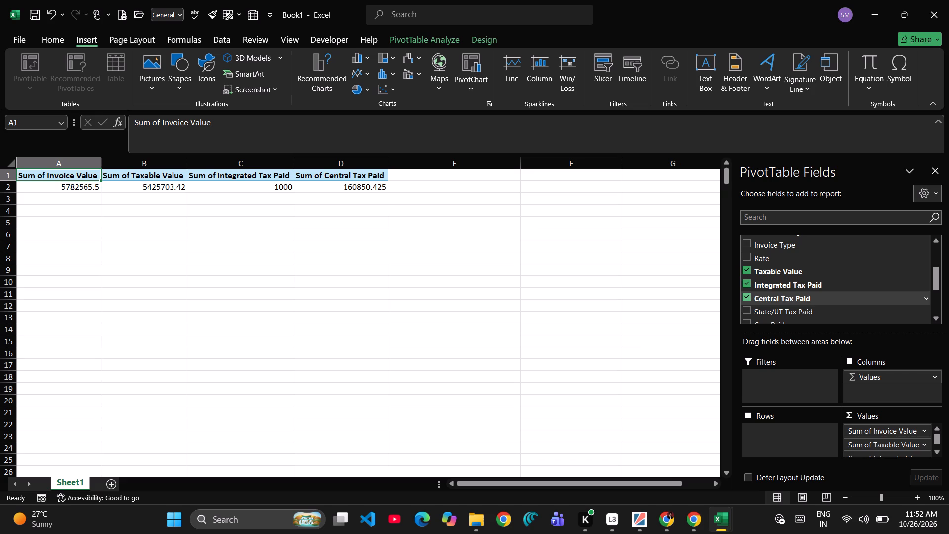
left_click(747, 312)
Add Availed ITC Integrated Tax, Availed ITC Central Tax and Availed ITC State/UT Tax, in that order, as summed values in the PivotTable.
scroll(787, 313, "down", 1)
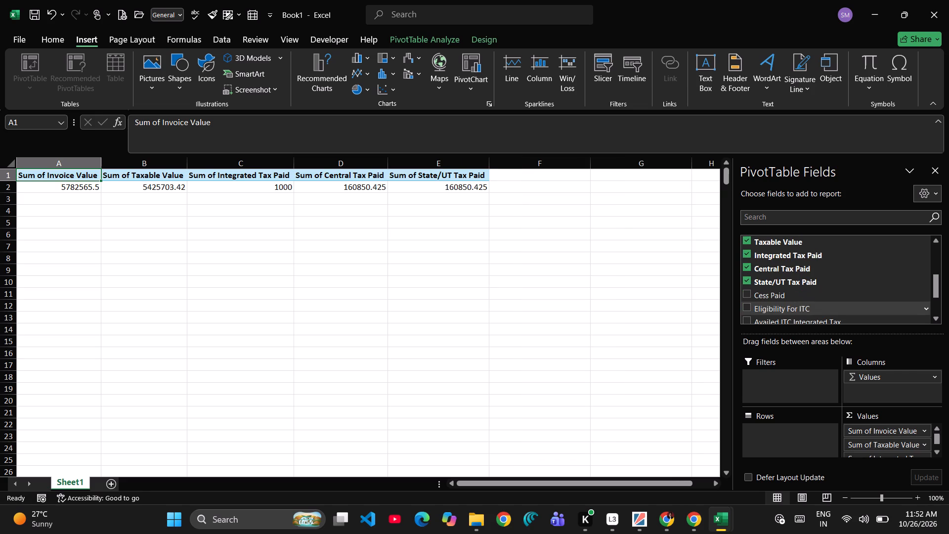
scroll(787, 313, "down", 1)
scroll(745, 311, "down", 1)
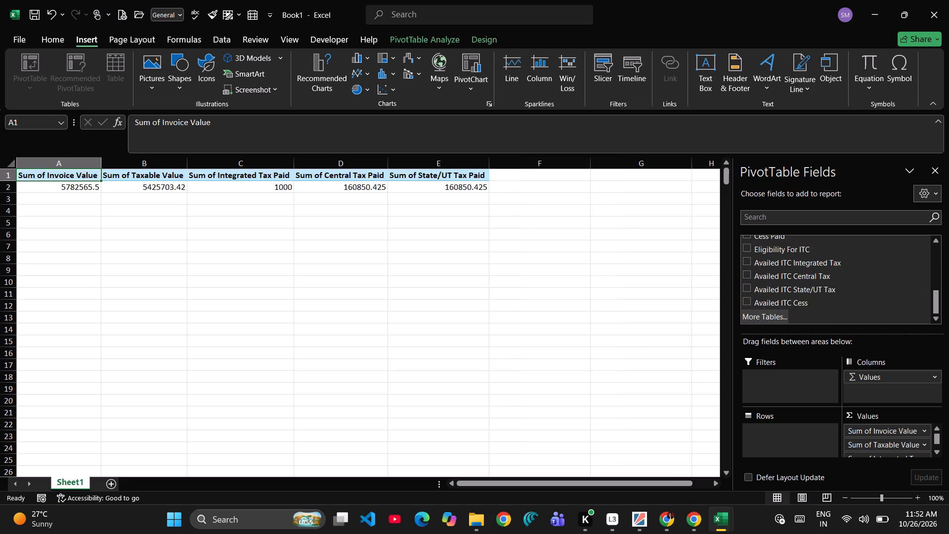
left_click(747, 260)
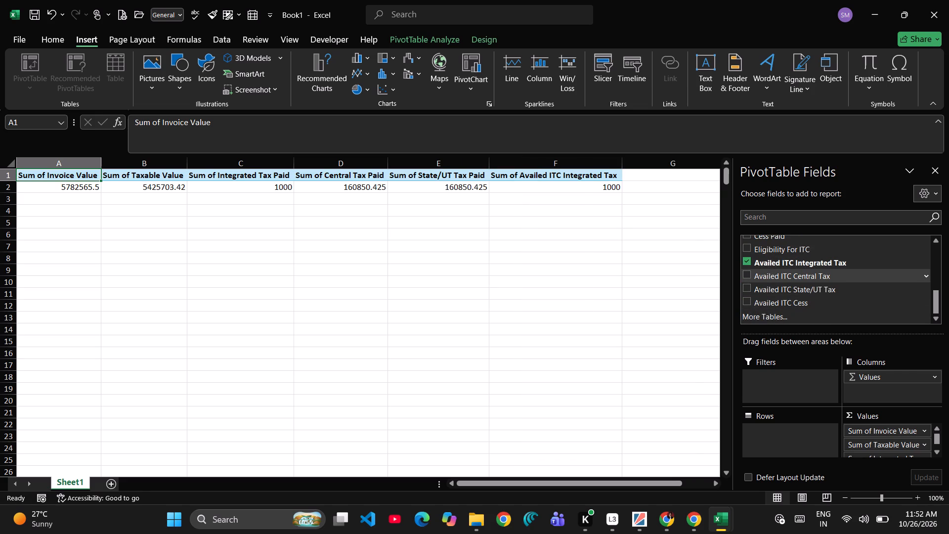
left_click(749, 276)
left_click(748, 291)
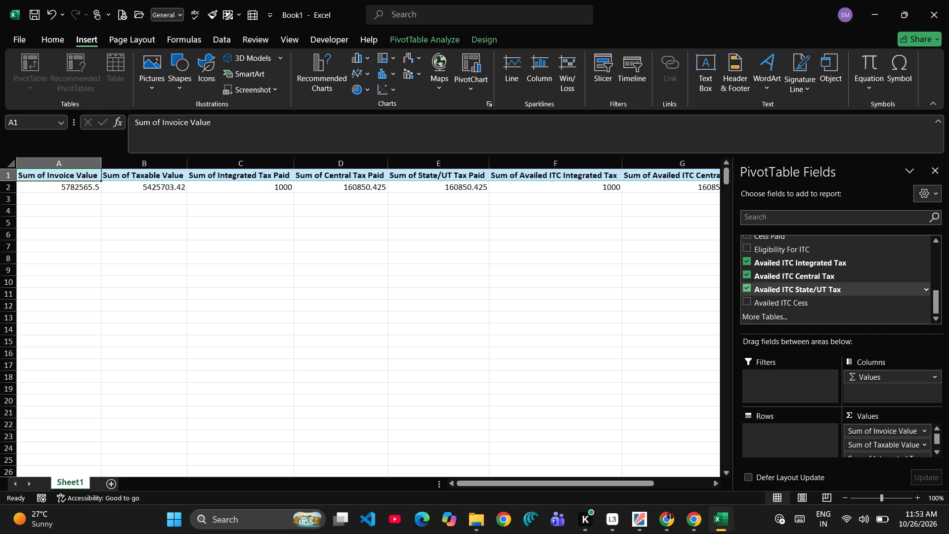
left_click(677, 304)
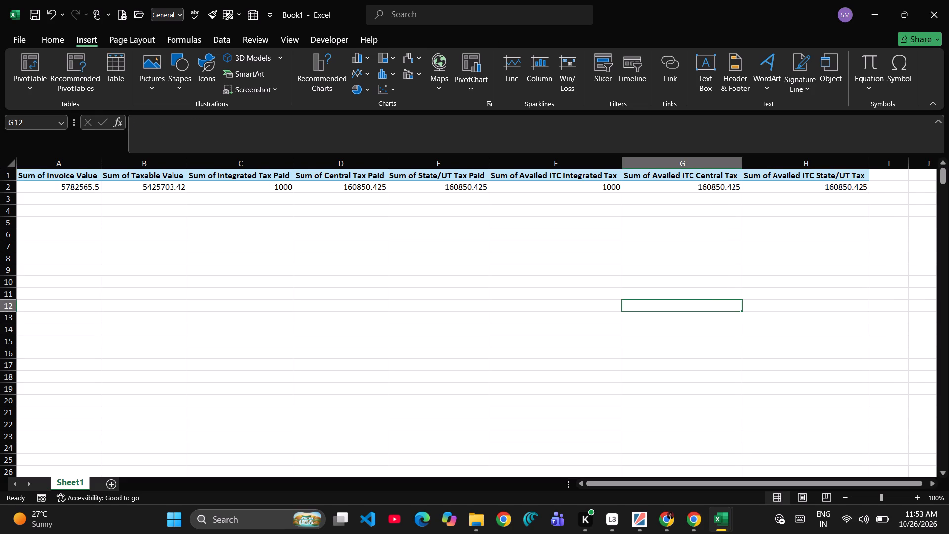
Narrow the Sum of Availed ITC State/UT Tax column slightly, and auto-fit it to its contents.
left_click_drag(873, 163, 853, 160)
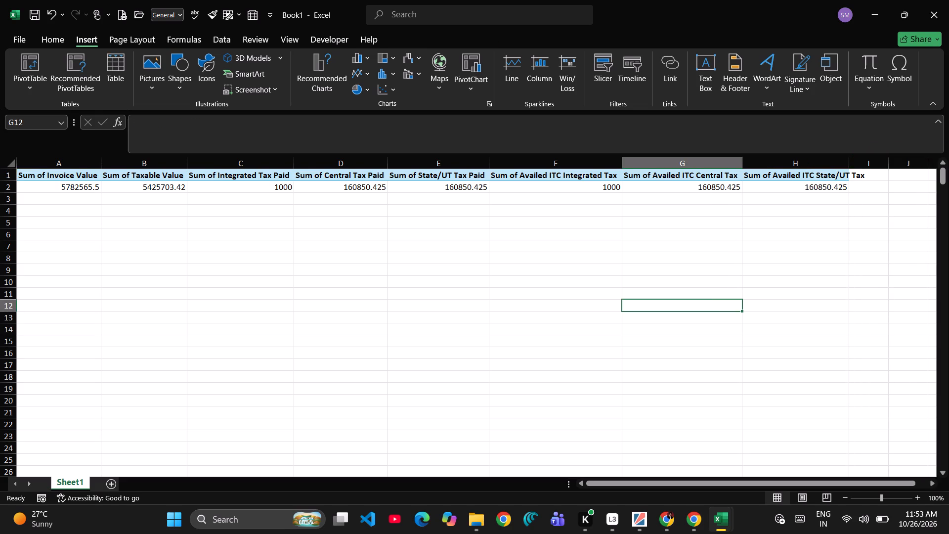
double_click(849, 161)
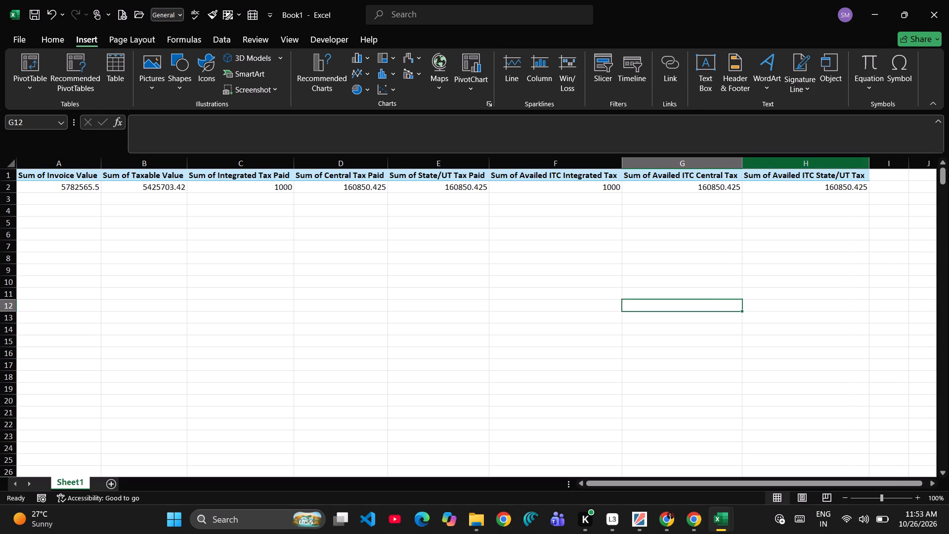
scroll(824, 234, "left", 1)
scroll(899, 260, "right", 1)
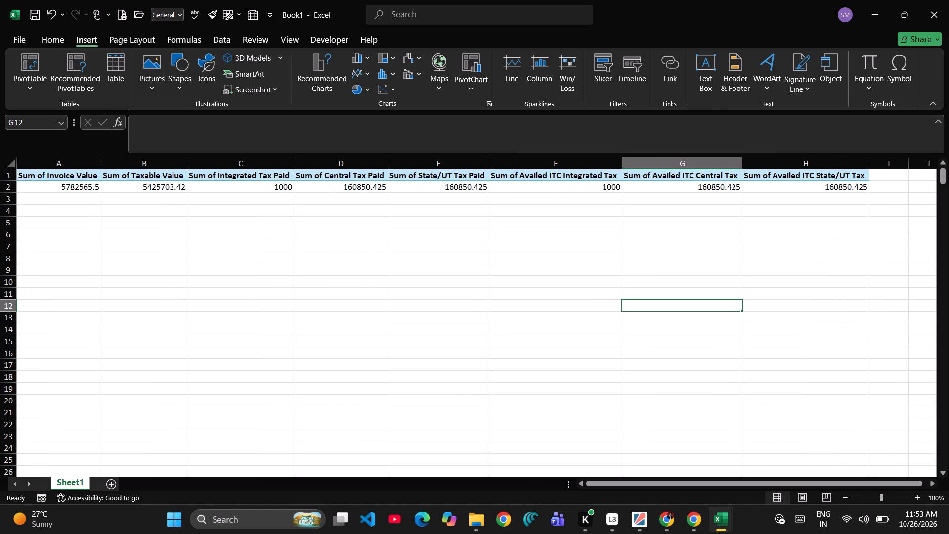
Switch to the MonthWise 2B Reco Report workbook and examine its Supplier Wise 2B and Invoice Wise 2B(B2B_CNDN_ECO) sheets.
left_click(752, 457)
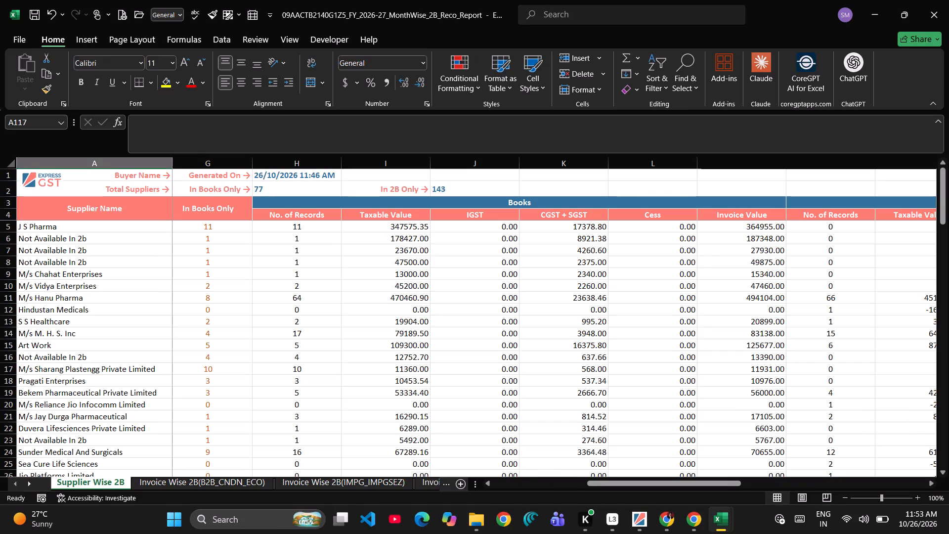
scroll(185, 264, "up", 1)
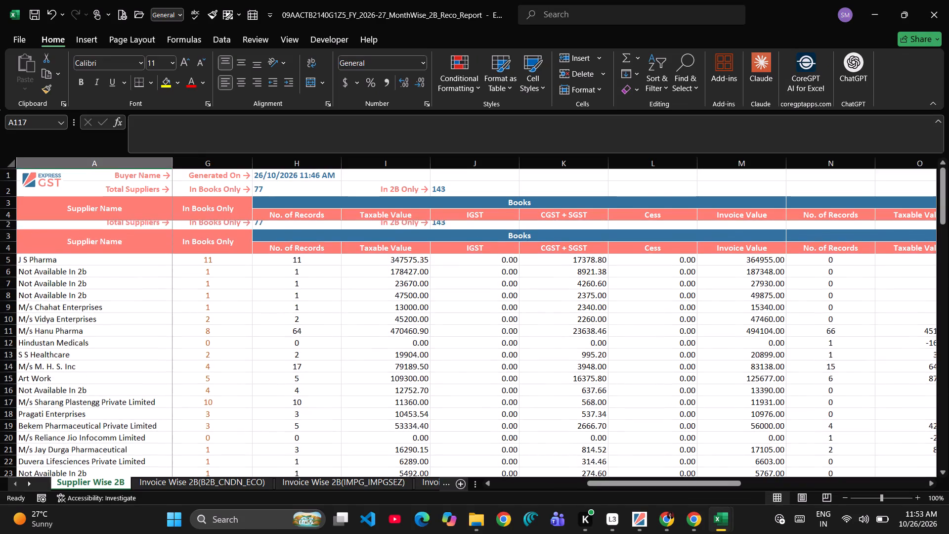
scroll(185, 264, "up", 1)
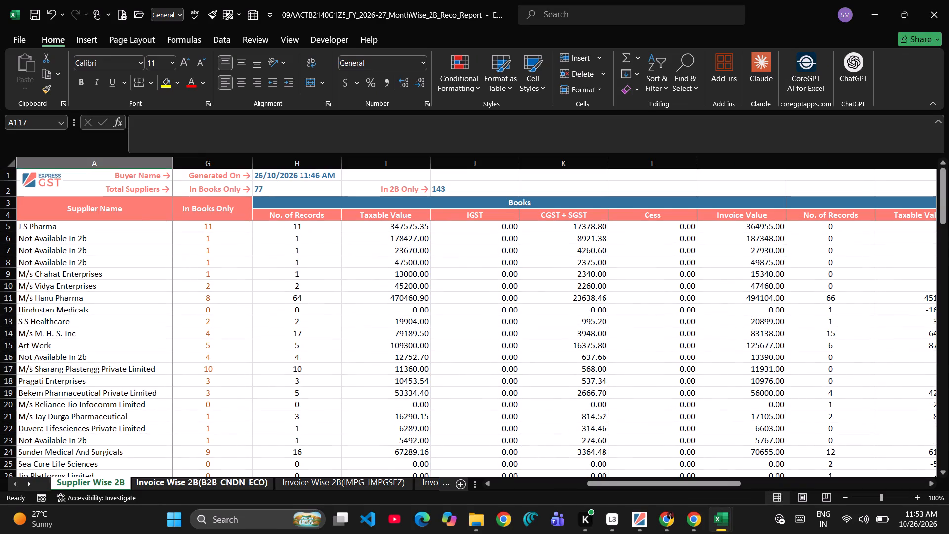
left_click(205, 484)
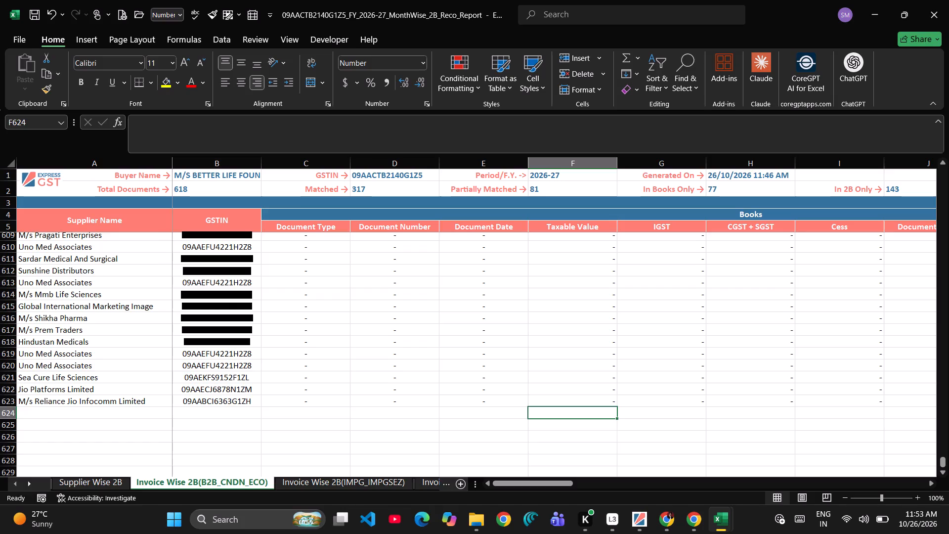
scroll(190, 293, "up", 8)
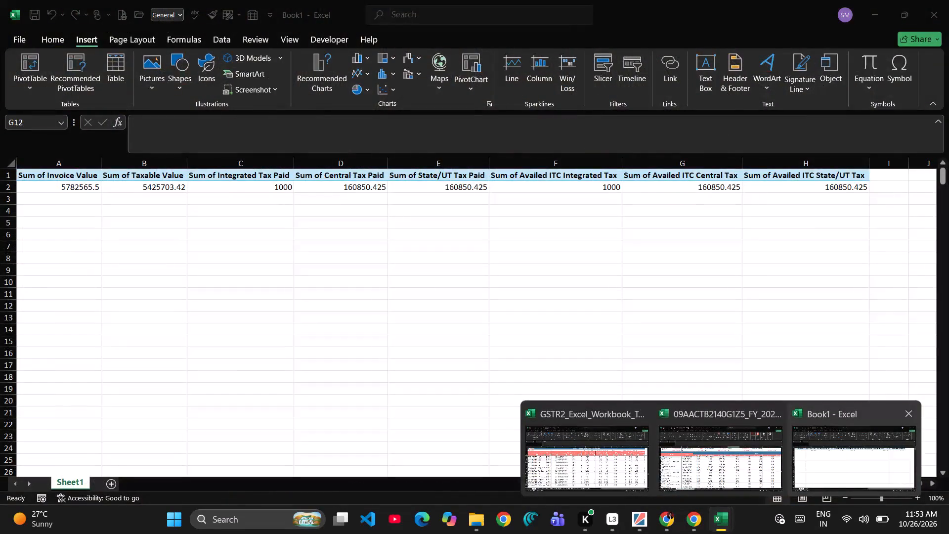
left_click(722, 457)
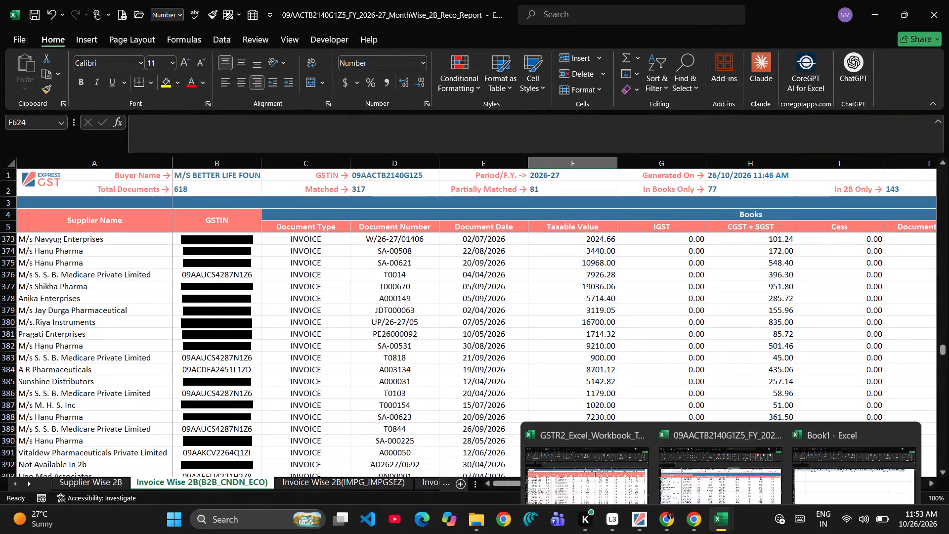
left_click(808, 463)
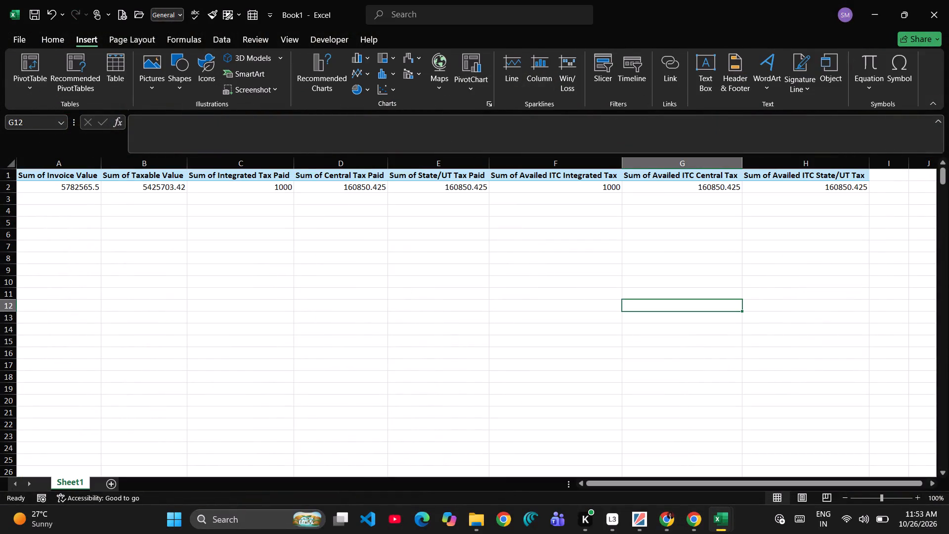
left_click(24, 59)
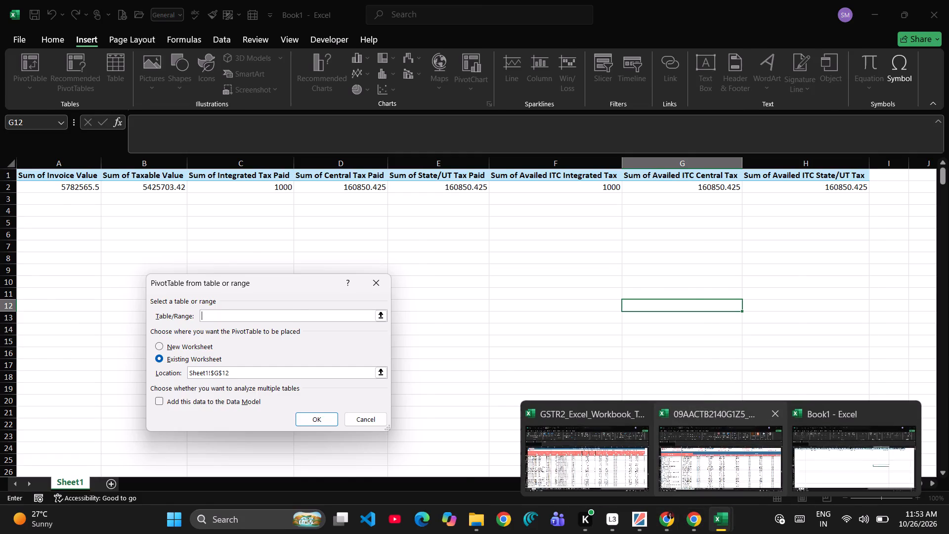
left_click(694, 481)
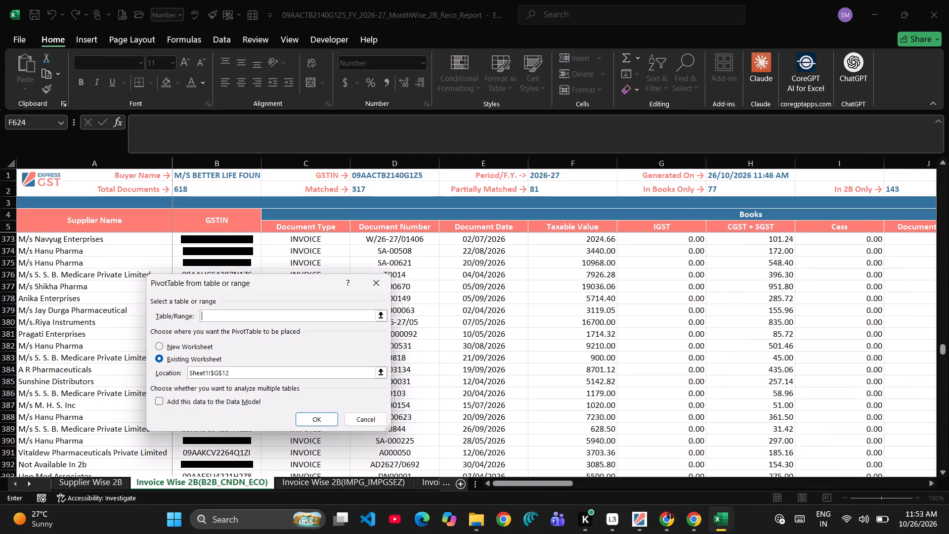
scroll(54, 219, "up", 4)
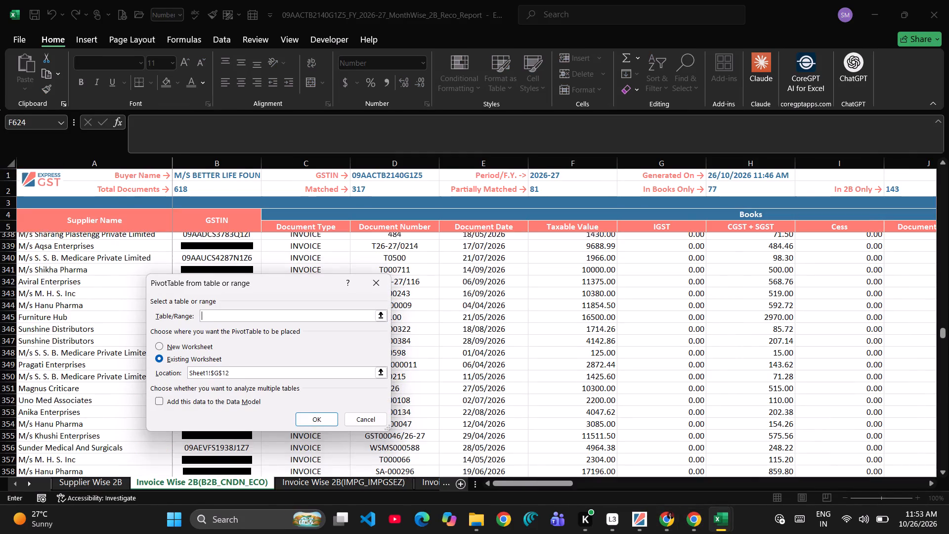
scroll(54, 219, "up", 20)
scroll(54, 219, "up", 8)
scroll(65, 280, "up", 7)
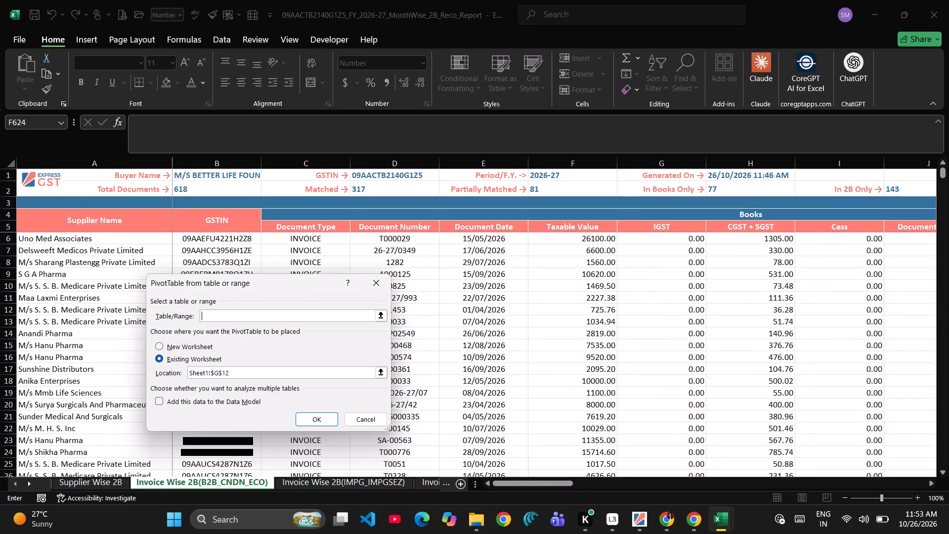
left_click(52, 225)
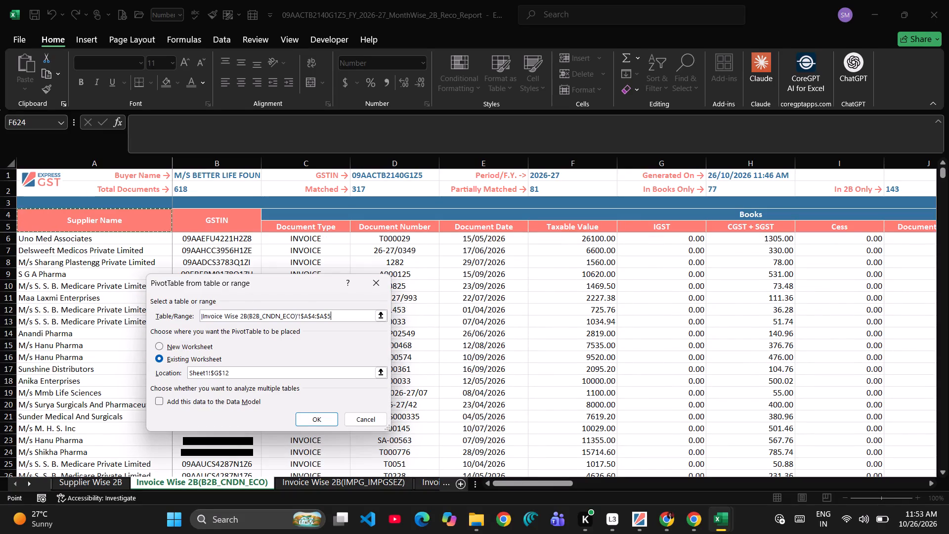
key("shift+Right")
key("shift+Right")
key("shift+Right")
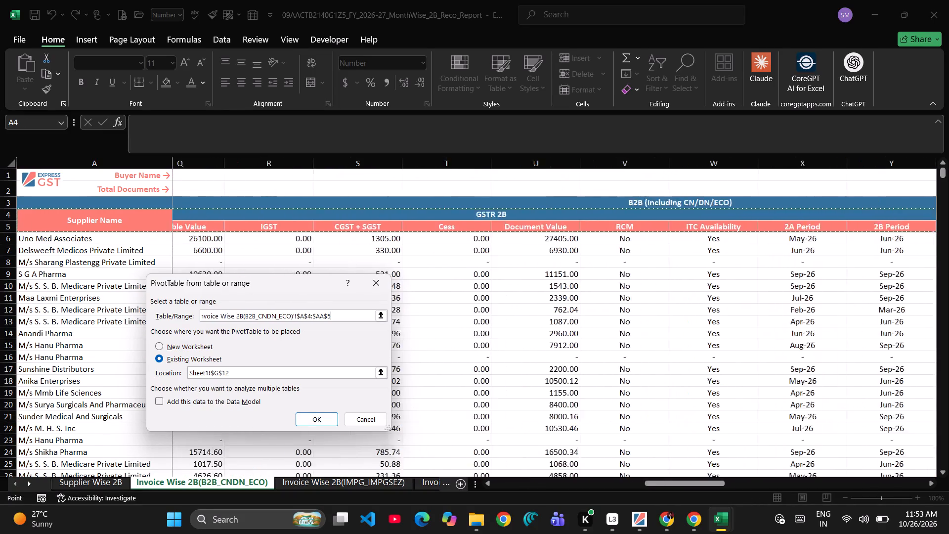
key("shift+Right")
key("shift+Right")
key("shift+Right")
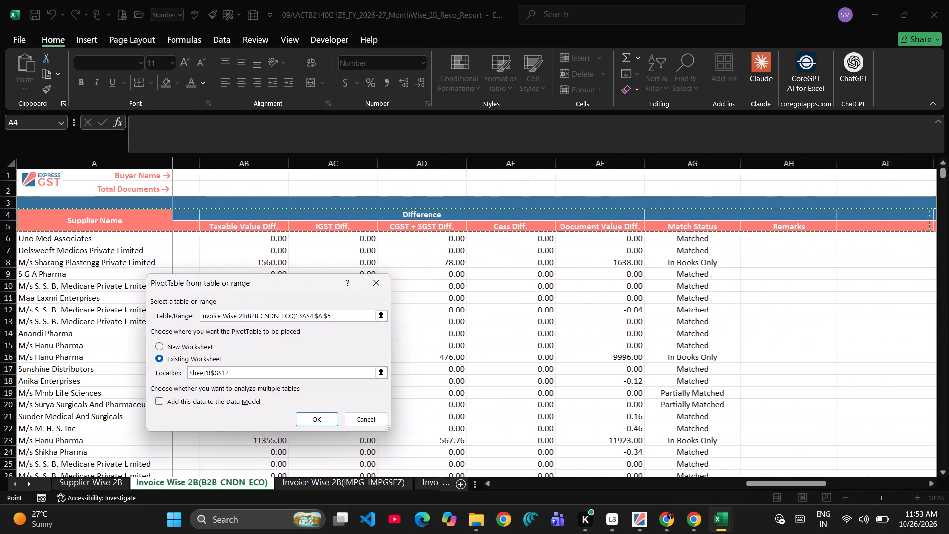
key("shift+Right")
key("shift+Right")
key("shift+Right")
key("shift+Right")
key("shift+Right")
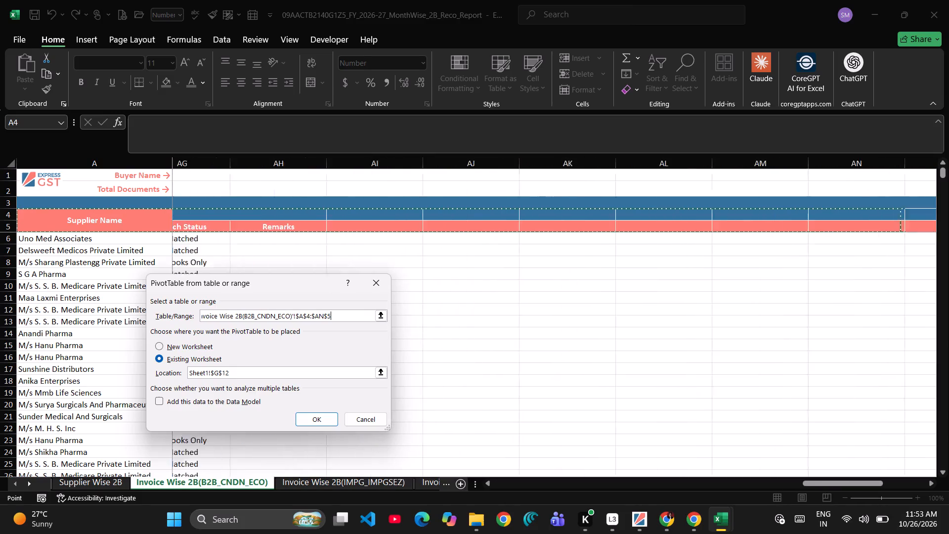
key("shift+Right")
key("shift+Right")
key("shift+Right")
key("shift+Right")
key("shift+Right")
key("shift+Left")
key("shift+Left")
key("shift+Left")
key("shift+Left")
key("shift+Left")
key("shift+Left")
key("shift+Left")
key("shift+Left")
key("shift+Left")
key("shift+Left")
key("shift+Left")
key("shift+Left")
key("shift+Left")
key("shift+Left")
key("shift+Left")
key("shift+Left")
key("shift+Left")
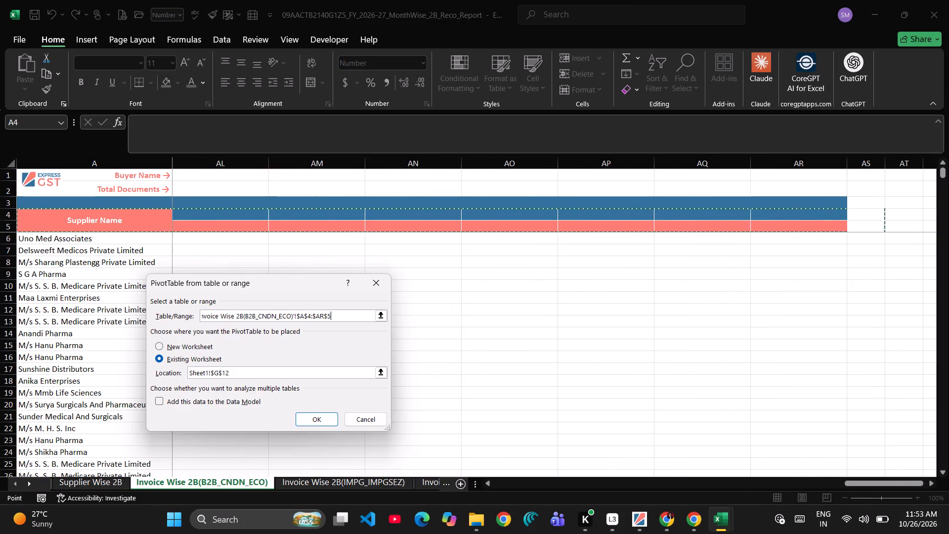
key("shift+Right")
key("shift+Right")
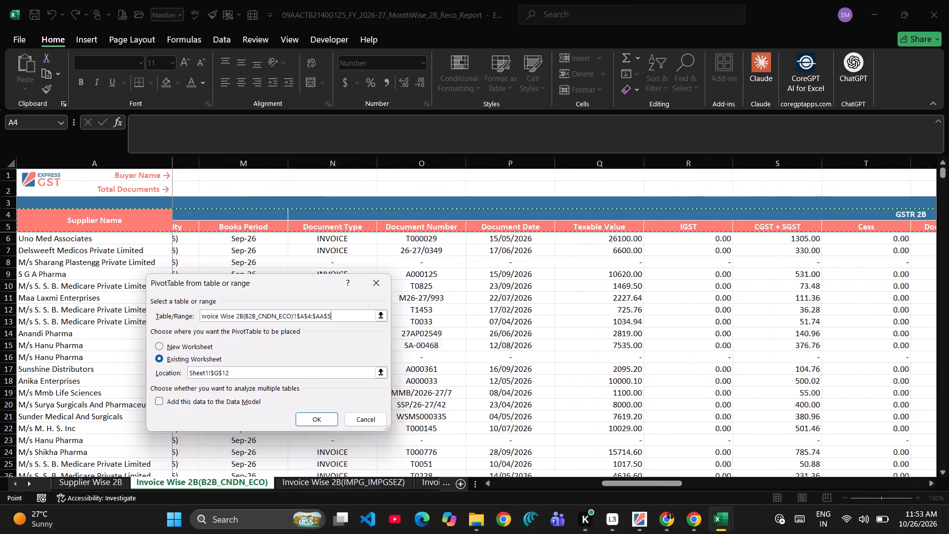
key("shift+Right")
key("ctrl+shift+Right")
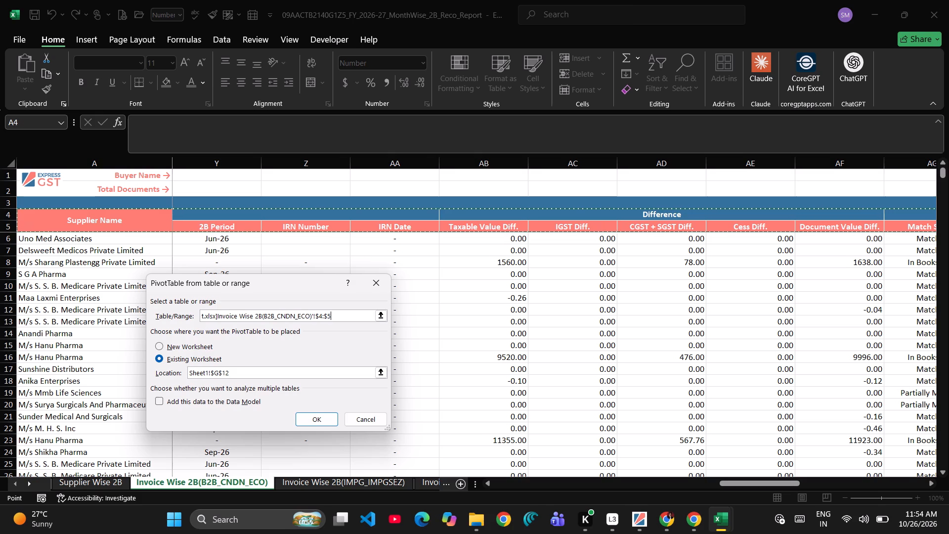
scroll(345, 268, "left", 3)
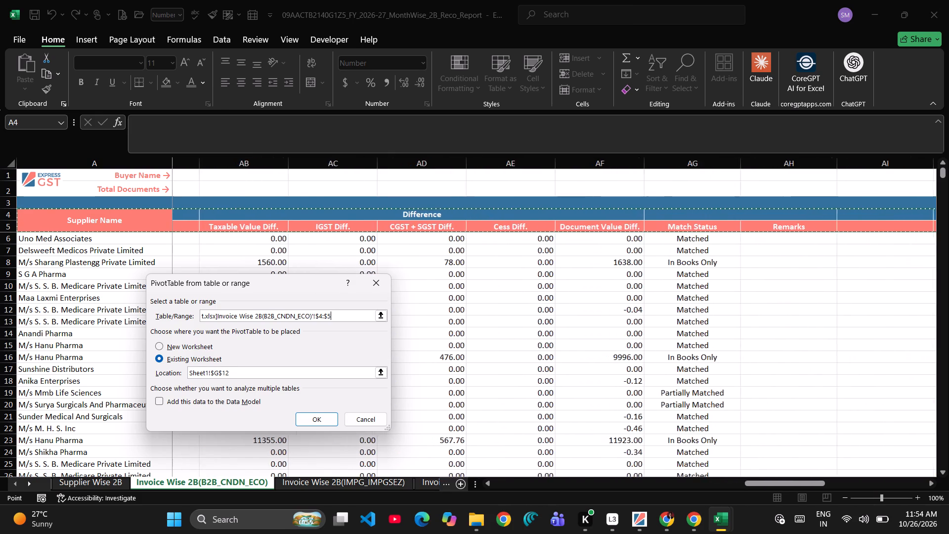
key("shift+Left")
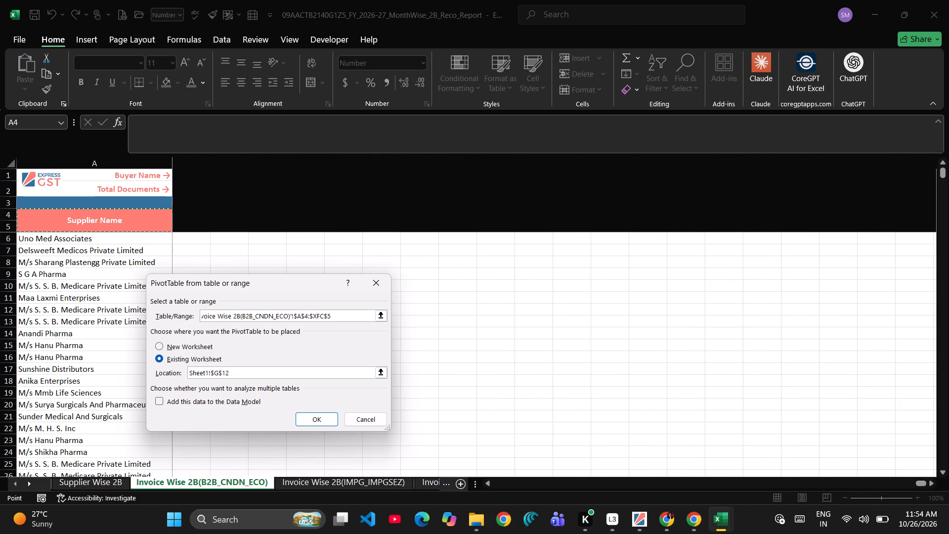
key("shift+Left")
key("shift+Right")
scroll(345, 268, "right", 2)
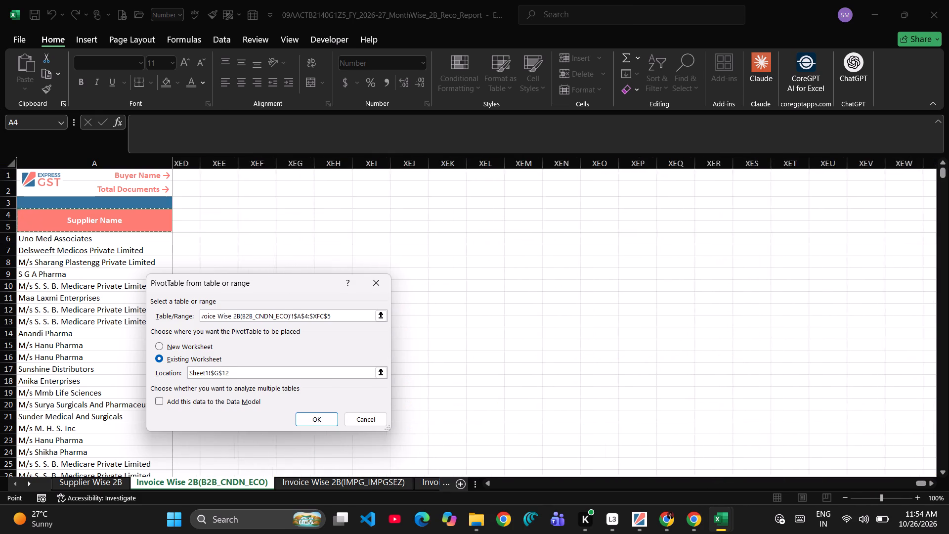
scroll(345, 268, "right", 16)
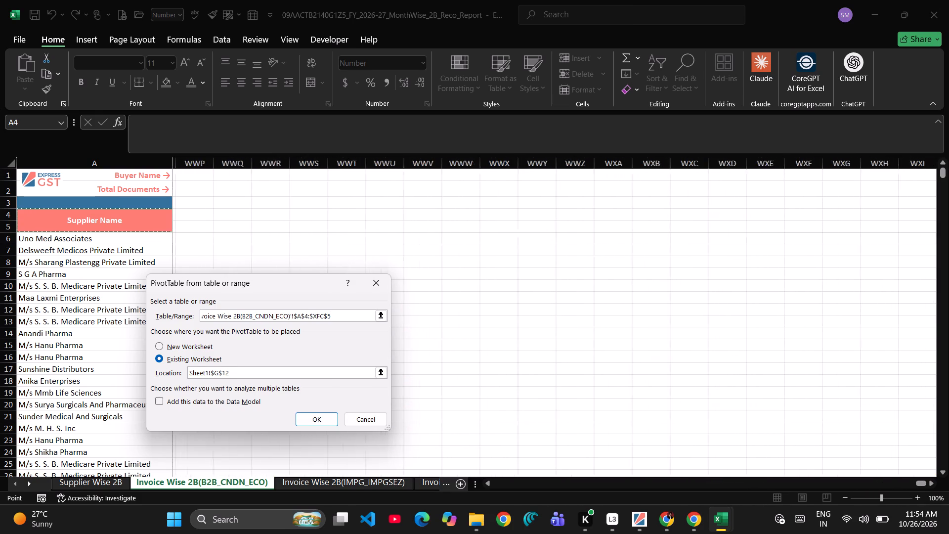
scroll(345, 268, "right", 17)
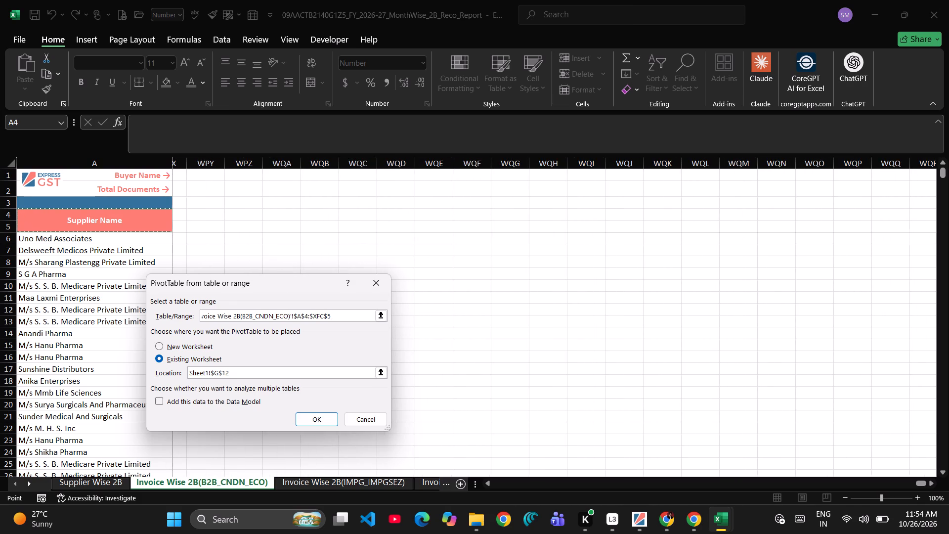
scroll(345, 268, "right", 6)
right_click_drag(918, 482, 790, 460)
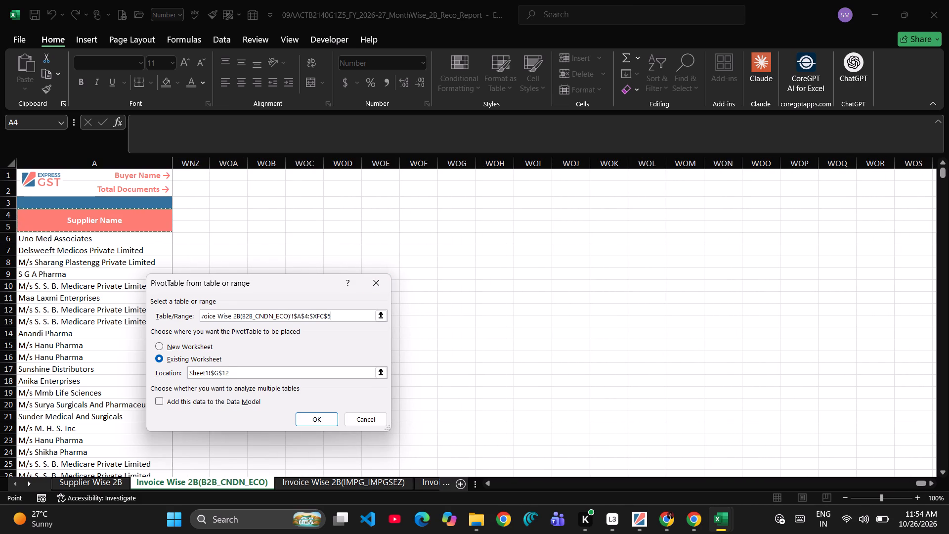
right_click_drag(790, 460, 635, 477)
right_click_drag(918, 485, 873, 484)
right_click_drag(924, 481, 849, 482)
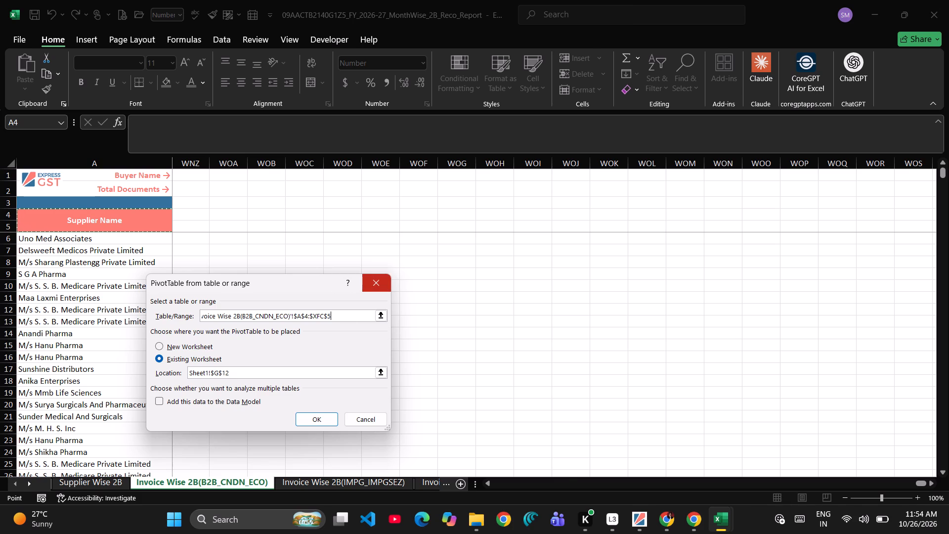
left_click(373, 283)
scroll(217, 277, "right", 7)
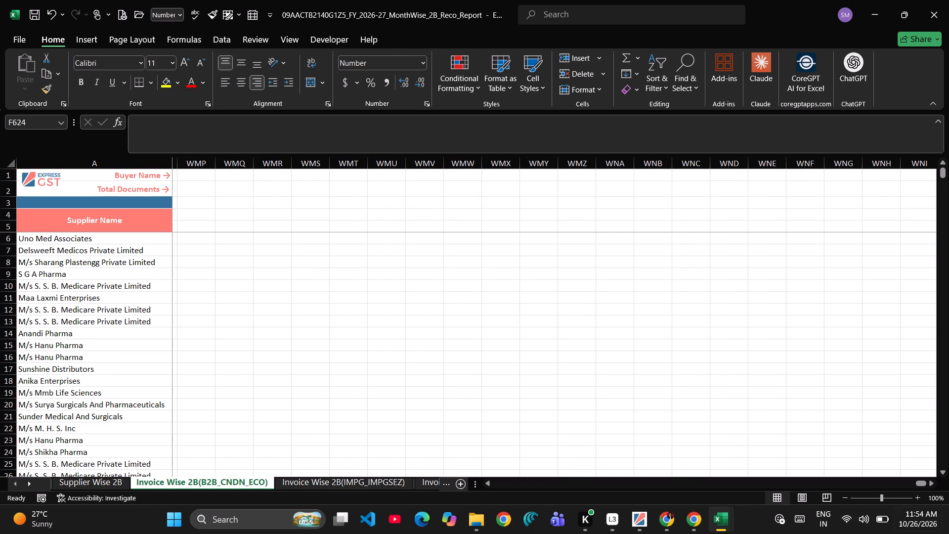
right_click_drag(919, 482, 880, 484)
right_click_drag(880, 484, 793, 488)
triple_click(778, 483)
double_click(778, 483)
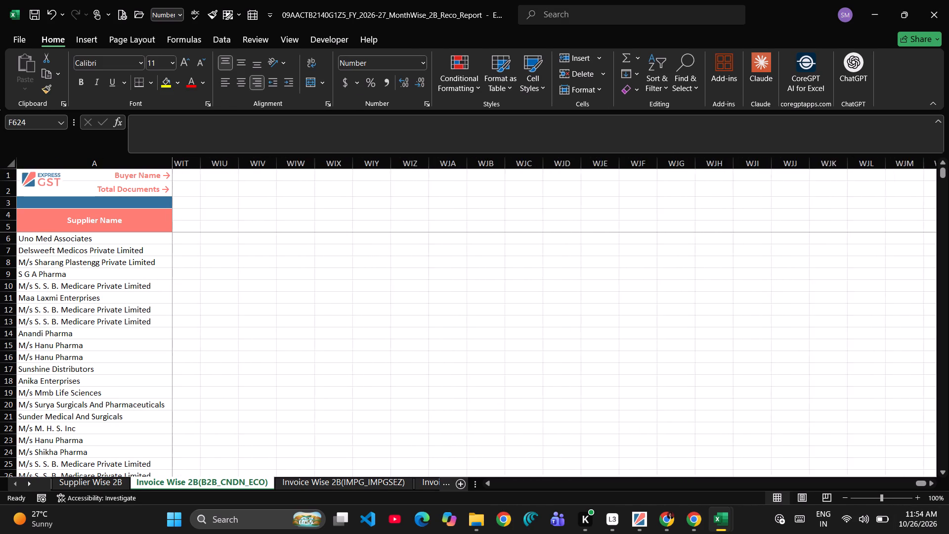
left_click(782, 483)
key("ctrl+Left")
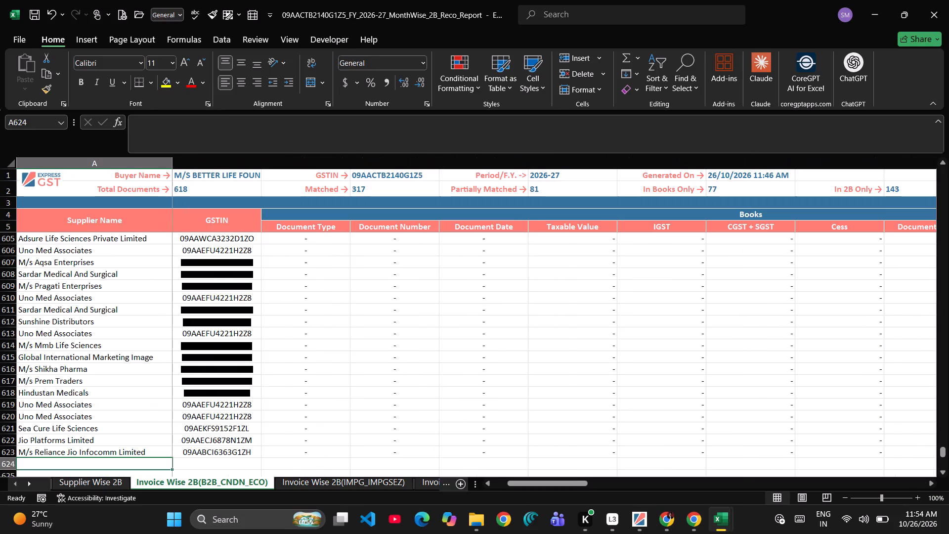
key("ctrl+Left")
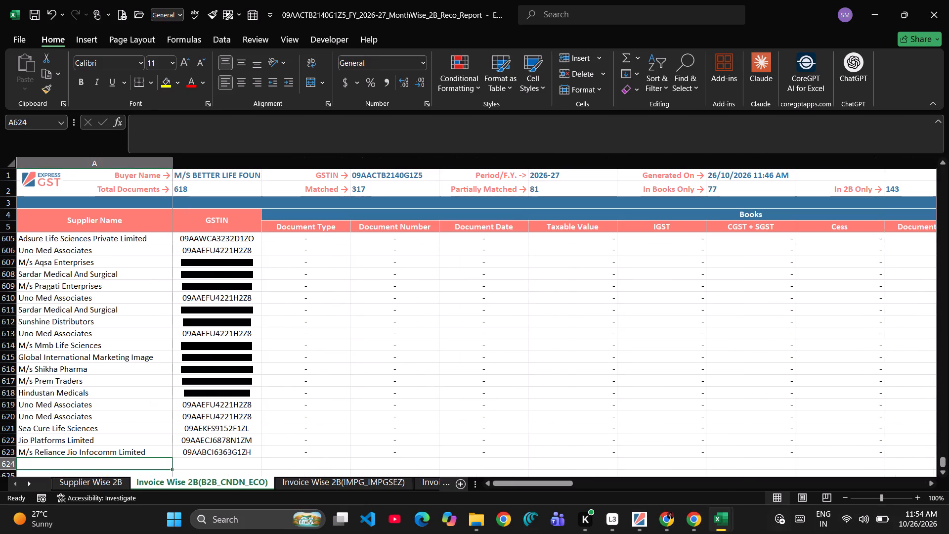
In Book1, try to insert a PivotTable at Sheet1 cell H25 from A4:AH623 of the reco report's Invoice Wise 2B(B2B_CNDN_ECO) sheet.
double_click(821, 461)
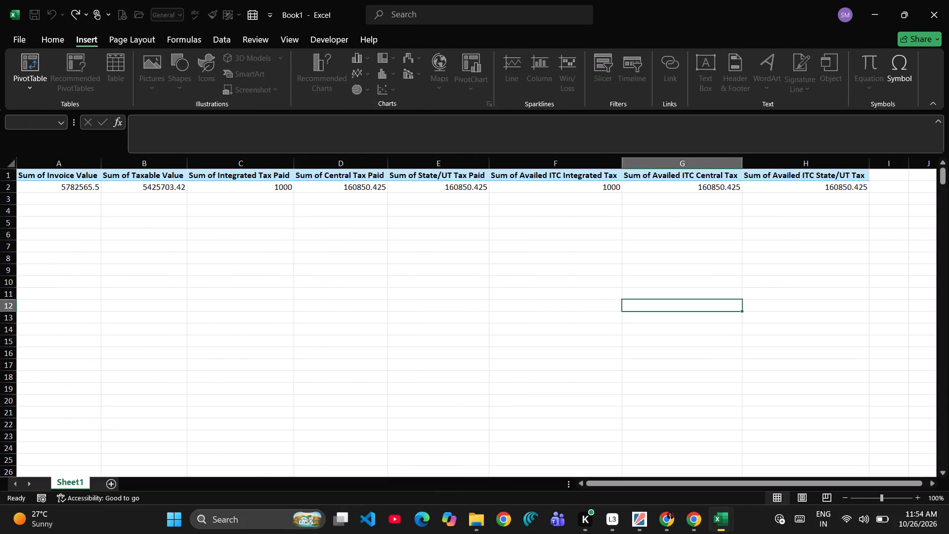
left_click(27, 54)
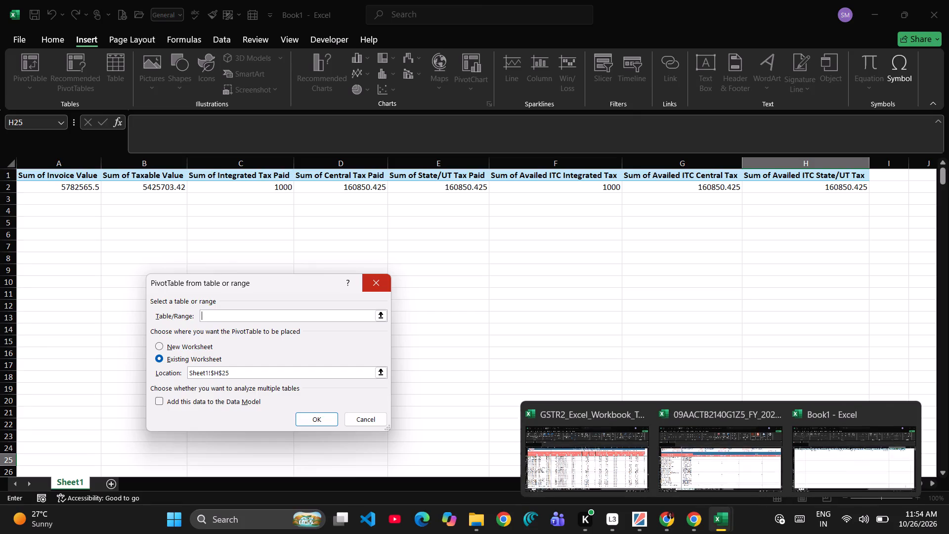
left_click(712, 453)
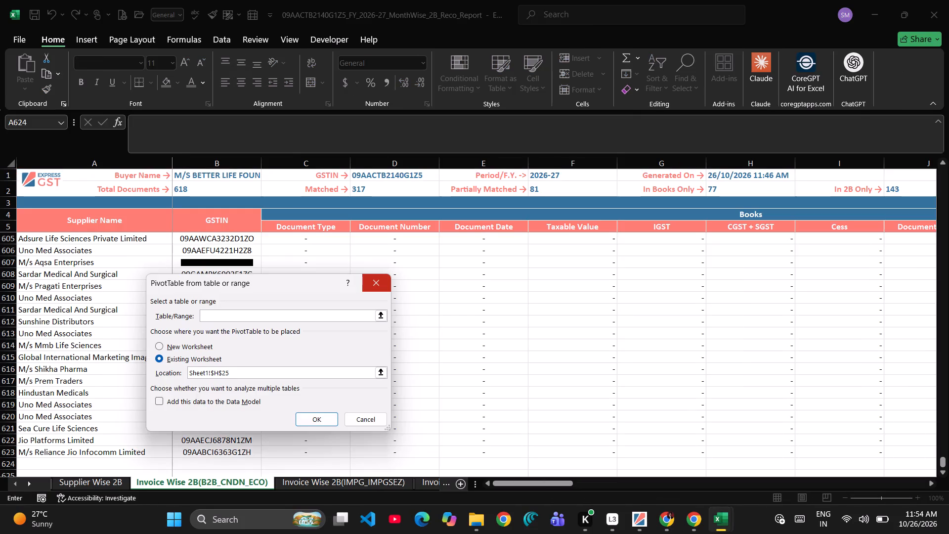
scroll(68, 264, "right", 3)
scroll(68, 264, "up", 12)
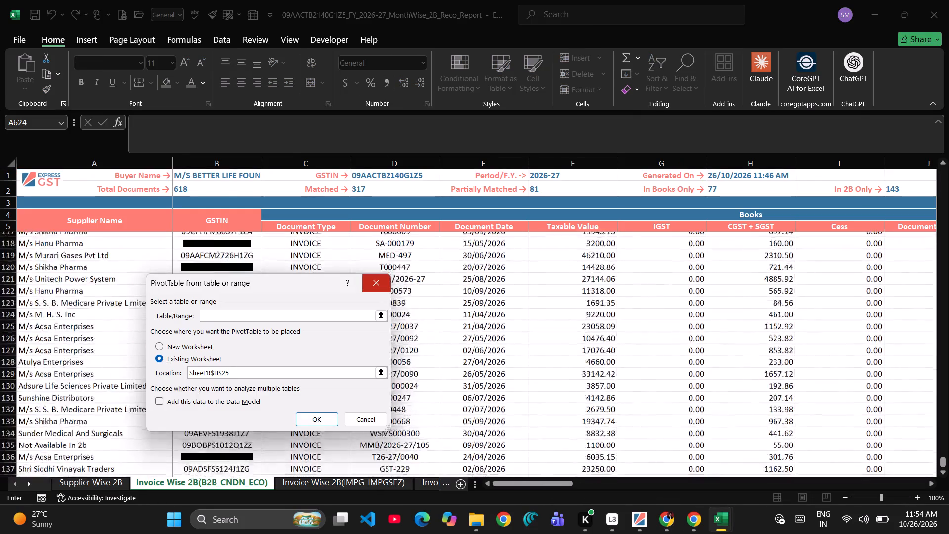
scroll(68, 264, "up", 3)
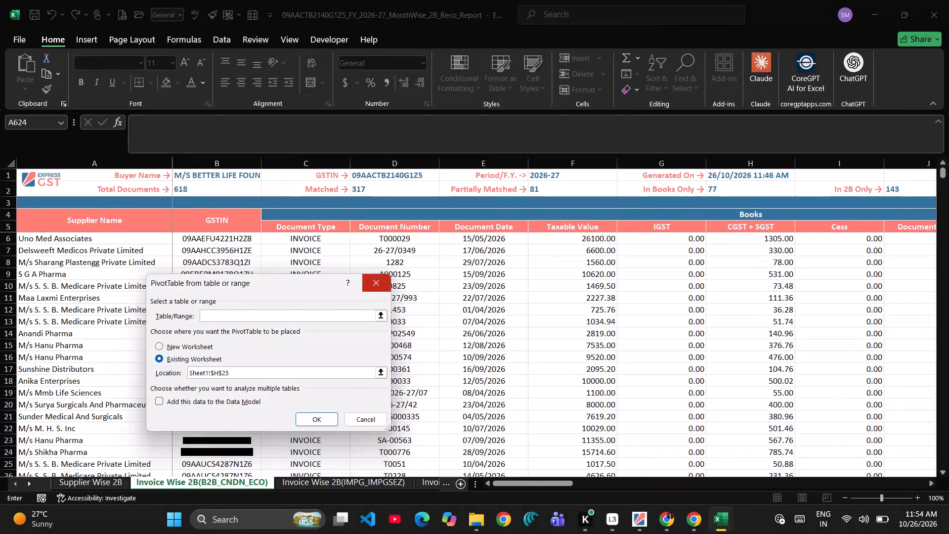
scroll(67, 241, "up", 1)
left_click(68, 221)
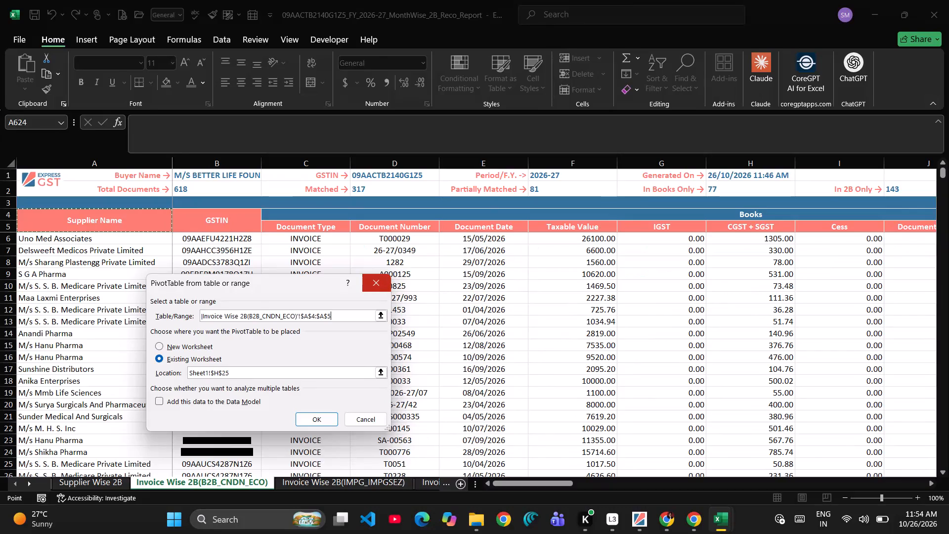
key("shift+Right")
key("shift+Right")
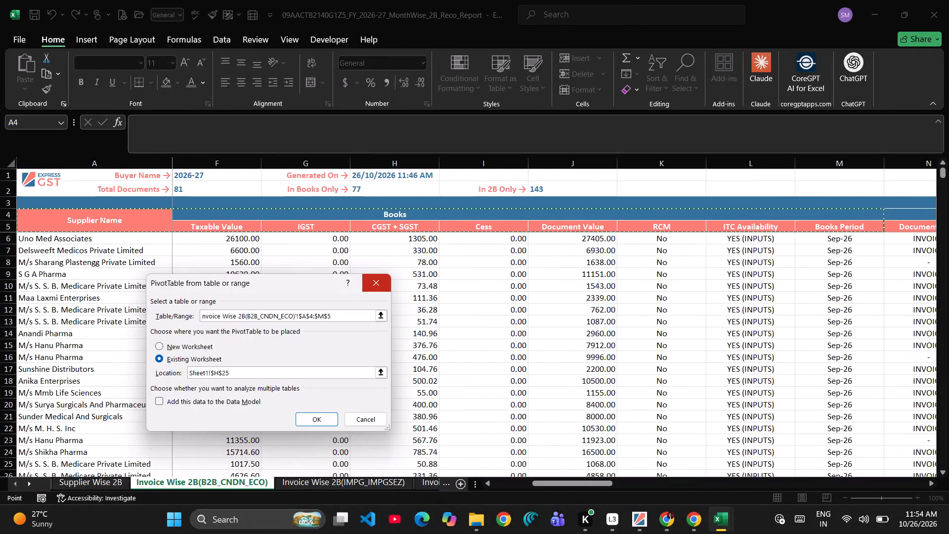
key("shift+Right")
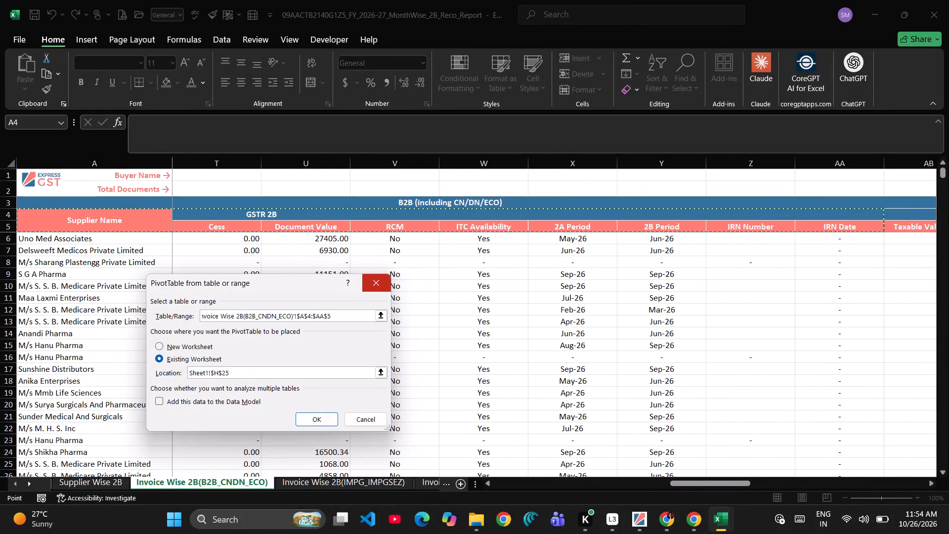
key("shift+Right")
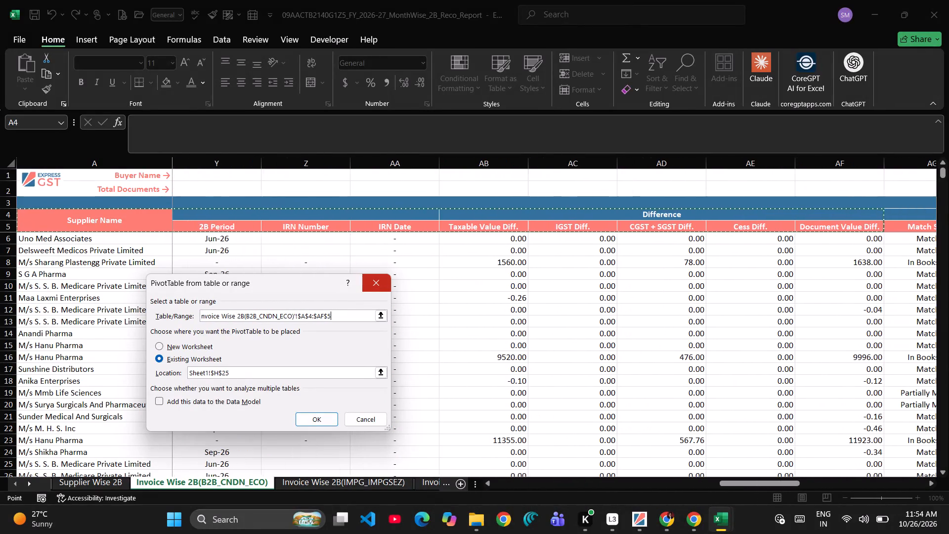
key("shift+Right")
key("shift+Right")
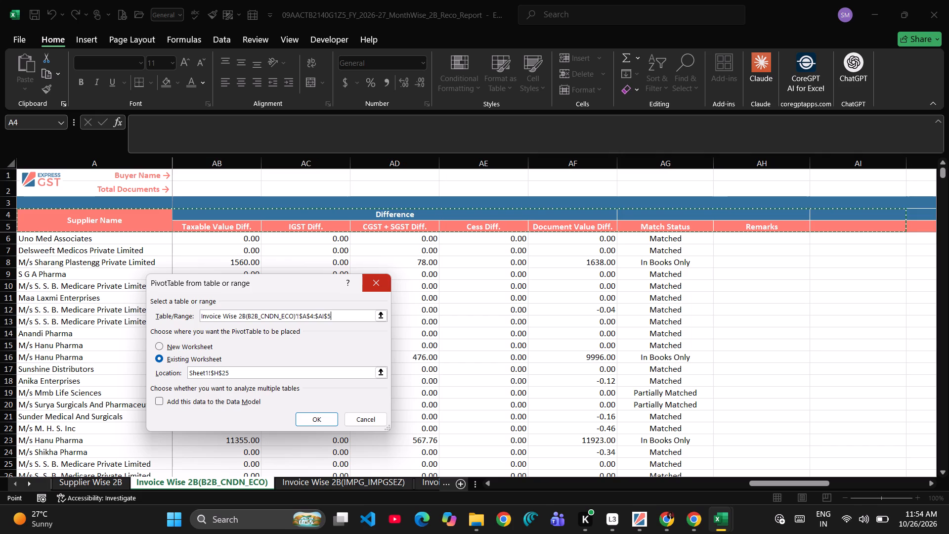
key("shift+Left")
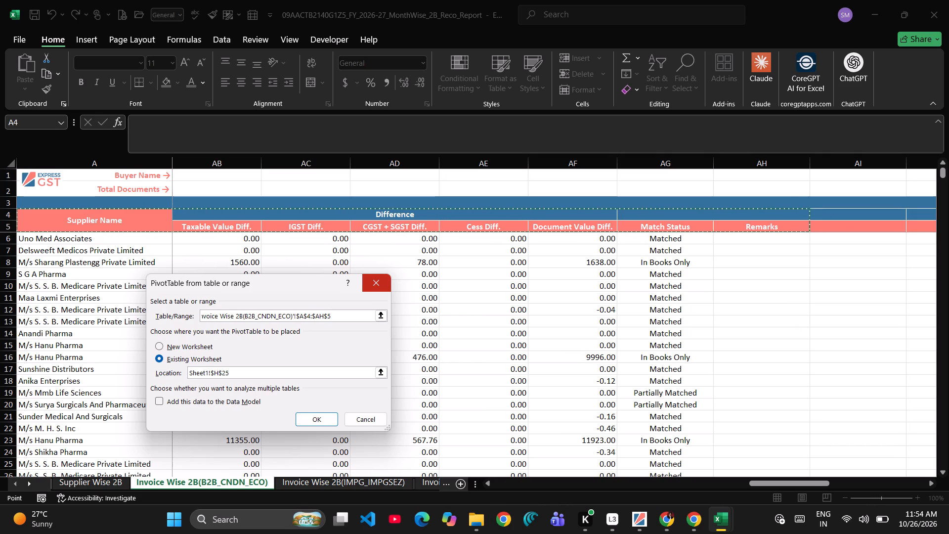
key("ctrl+shift+Down")
key("ctrl+shift+Down")
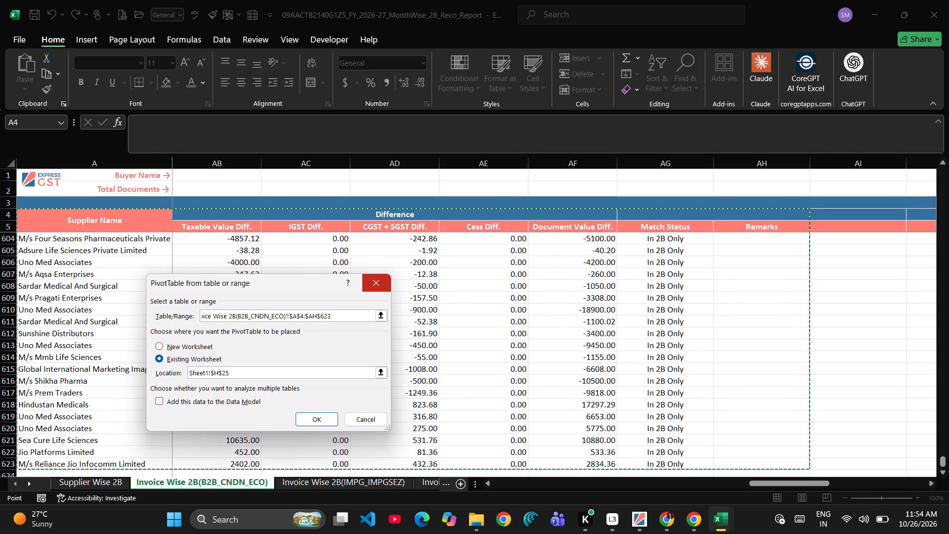
scroll(68, 221, "down", 1)
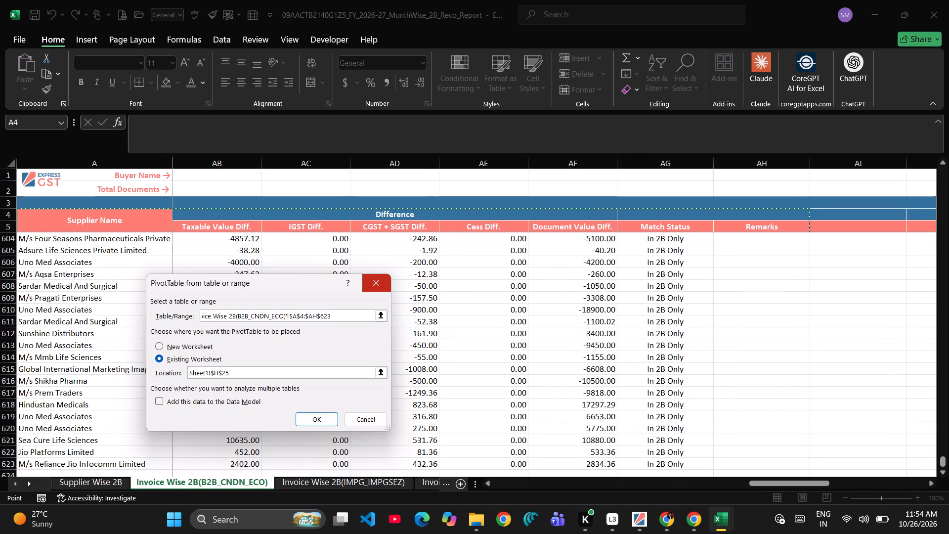
scroll(68, 221, "down", 1)
scroll(70, 228, "up", 1)
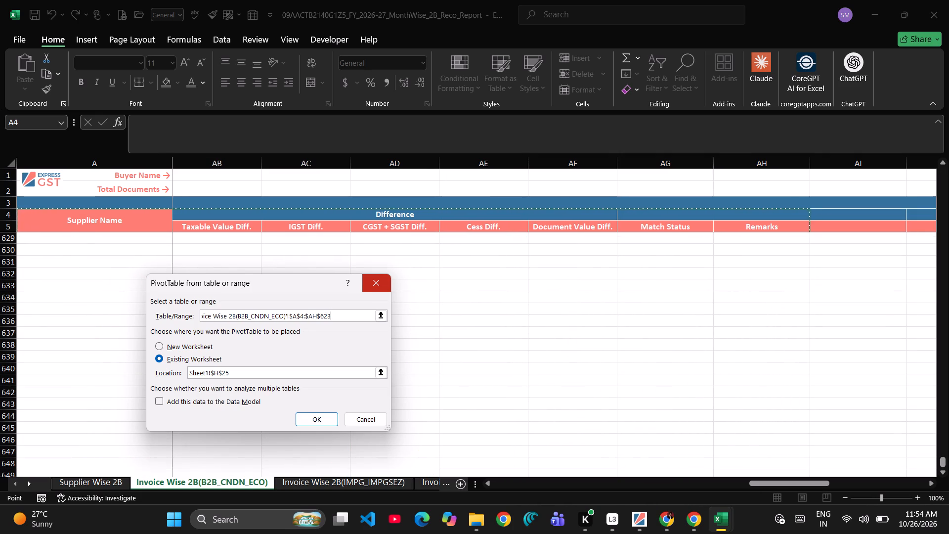
scroll(70, 228, "up", 1)
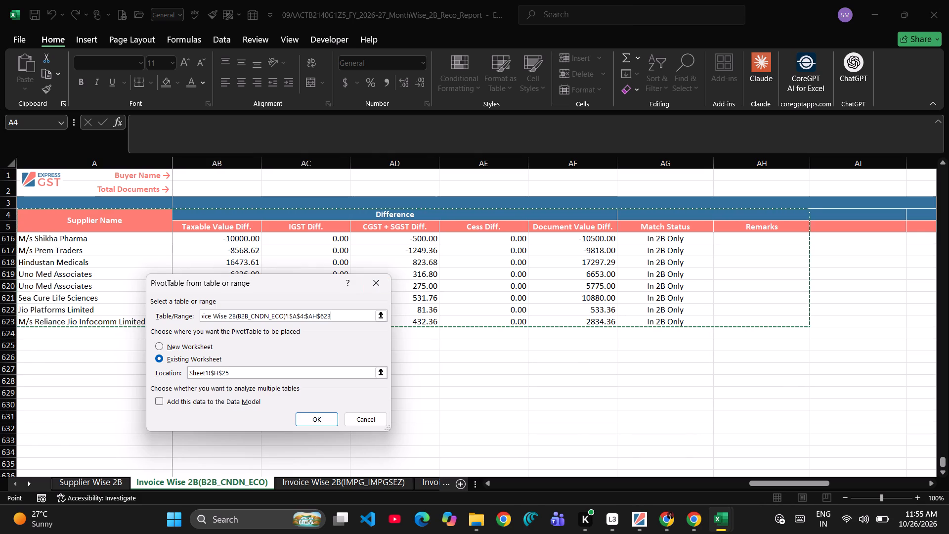
left_click(315, 422)
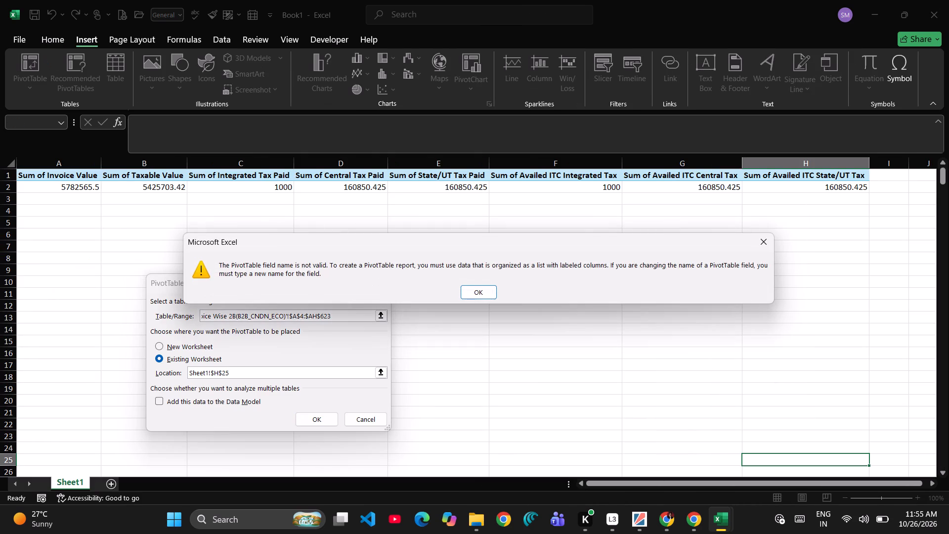
left_click(478, 293)
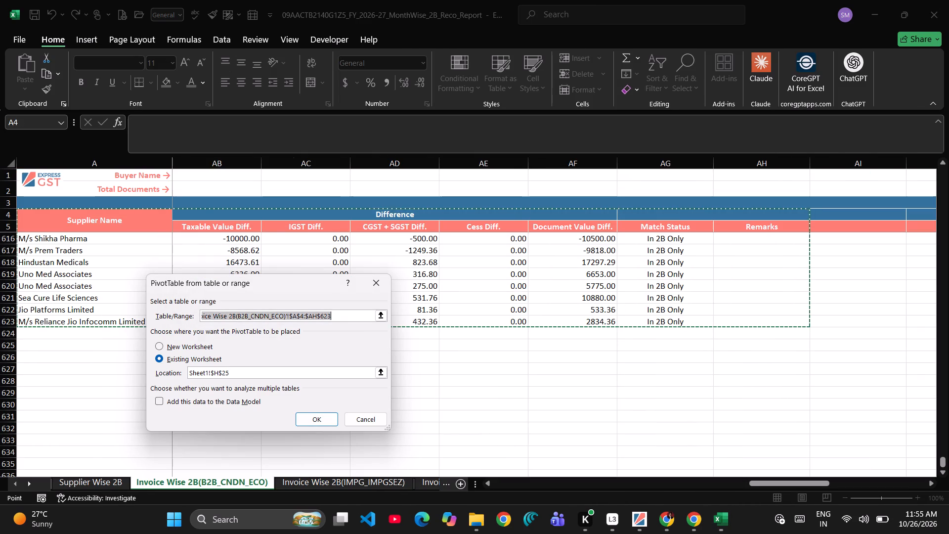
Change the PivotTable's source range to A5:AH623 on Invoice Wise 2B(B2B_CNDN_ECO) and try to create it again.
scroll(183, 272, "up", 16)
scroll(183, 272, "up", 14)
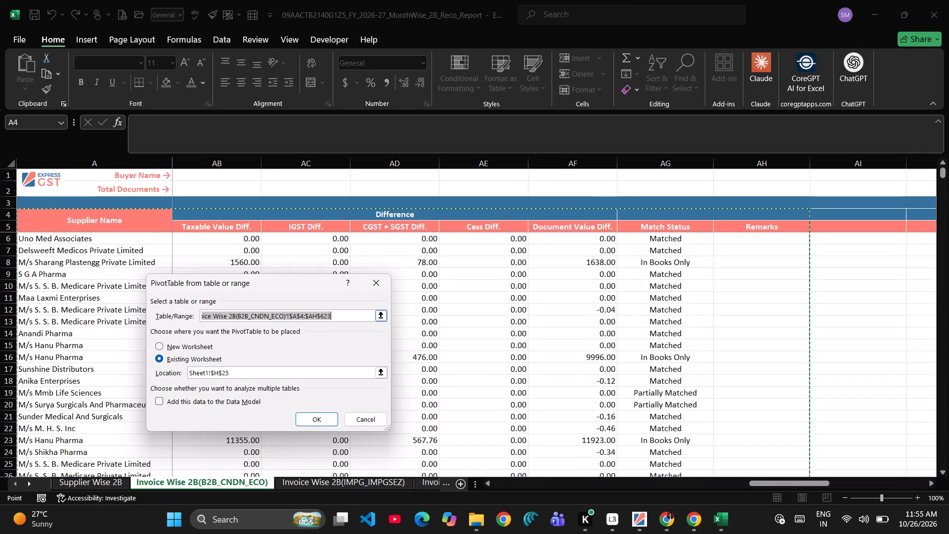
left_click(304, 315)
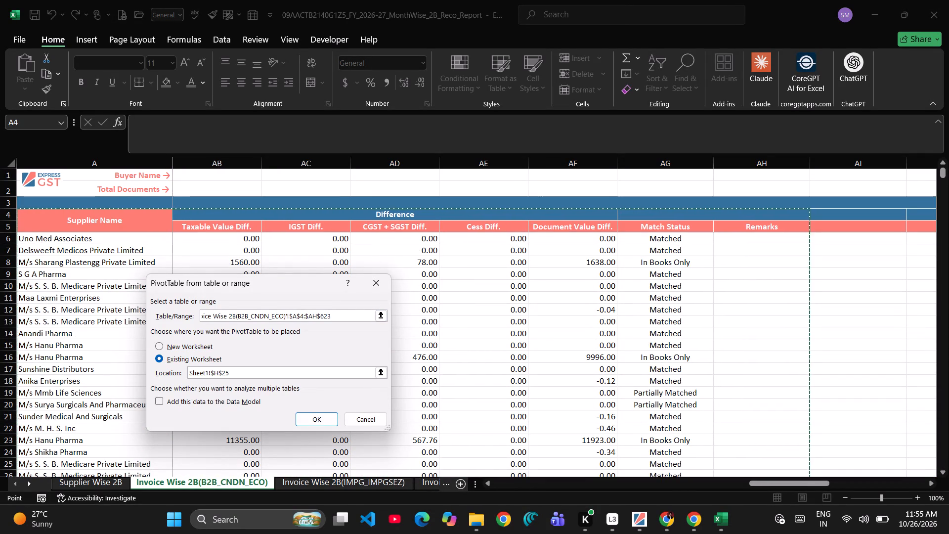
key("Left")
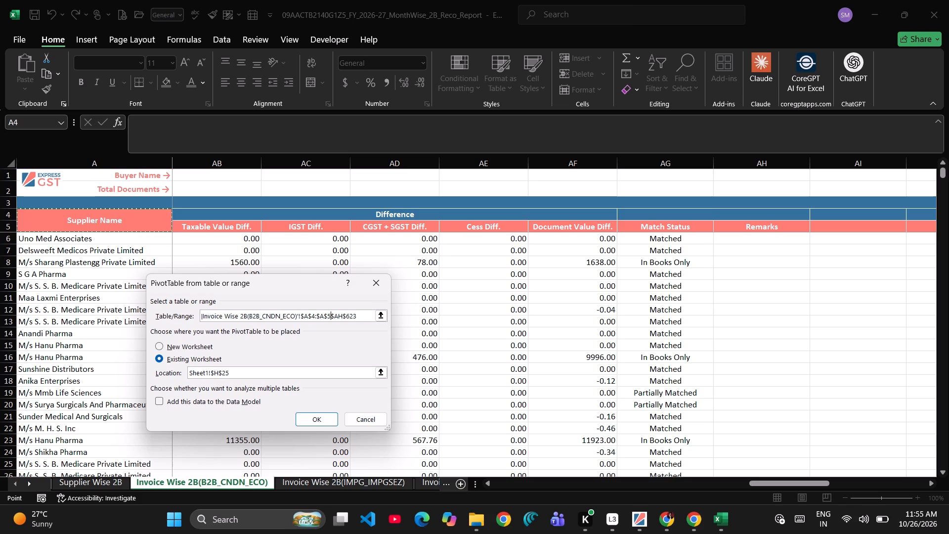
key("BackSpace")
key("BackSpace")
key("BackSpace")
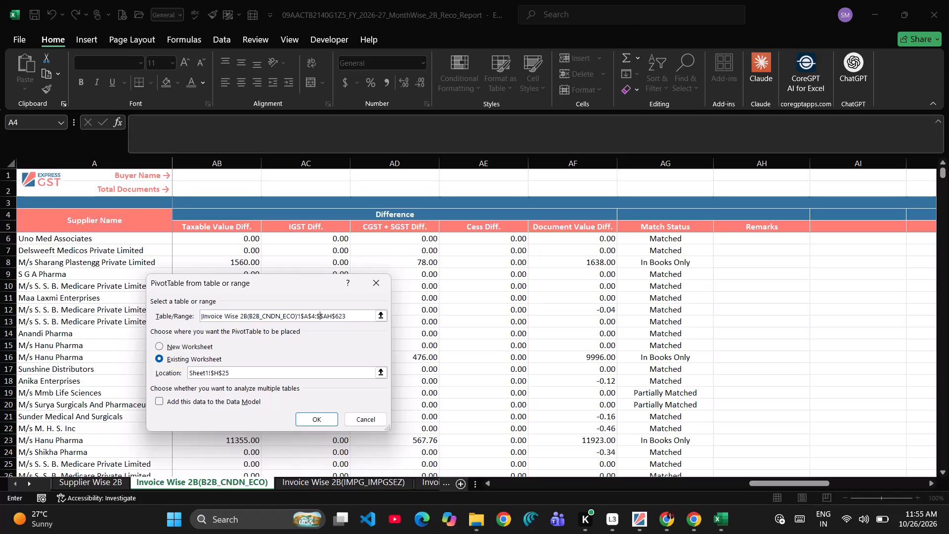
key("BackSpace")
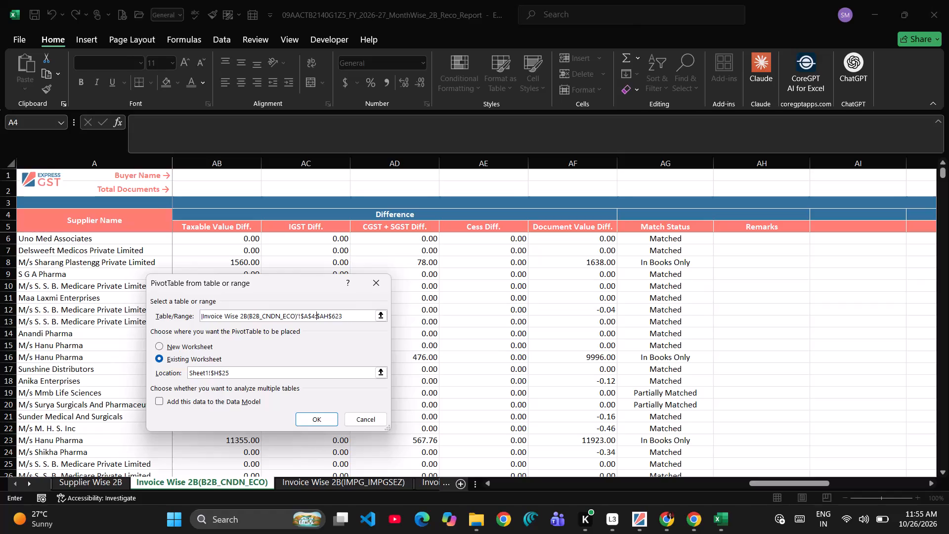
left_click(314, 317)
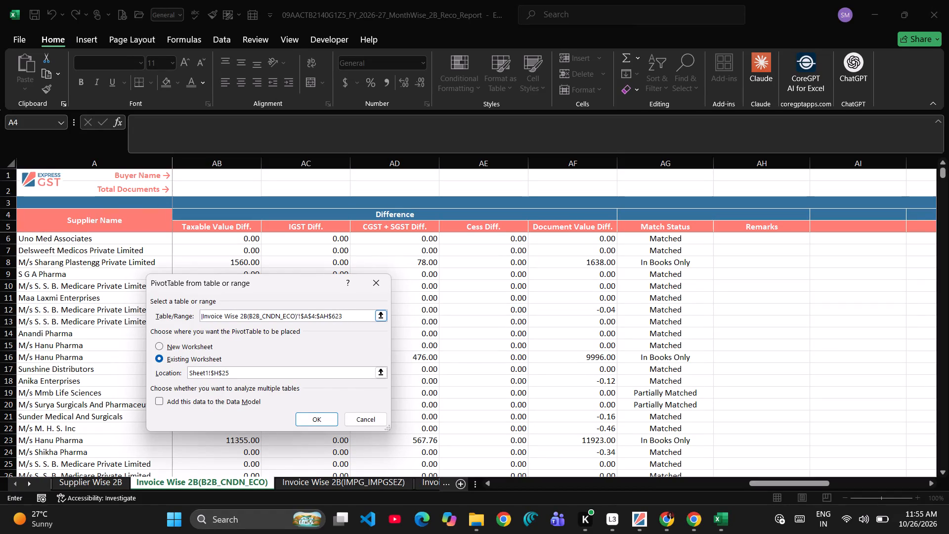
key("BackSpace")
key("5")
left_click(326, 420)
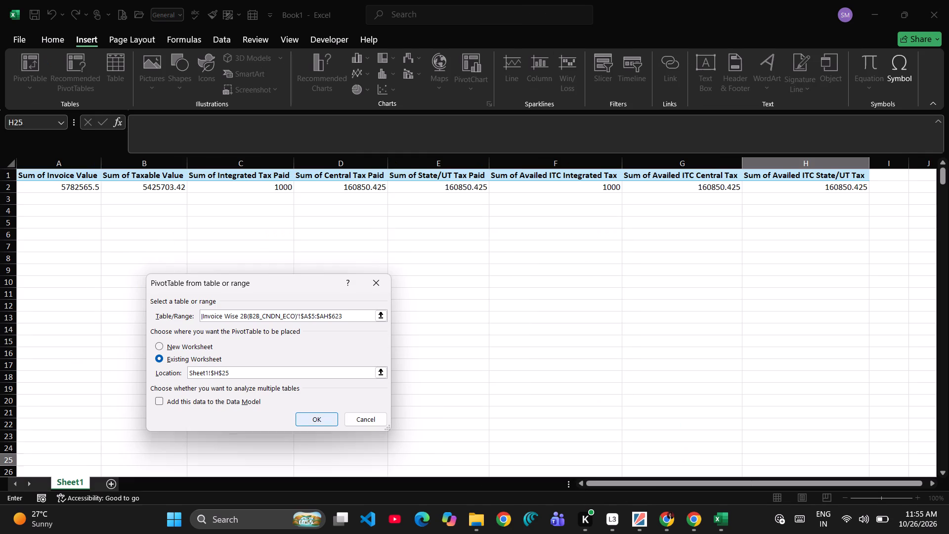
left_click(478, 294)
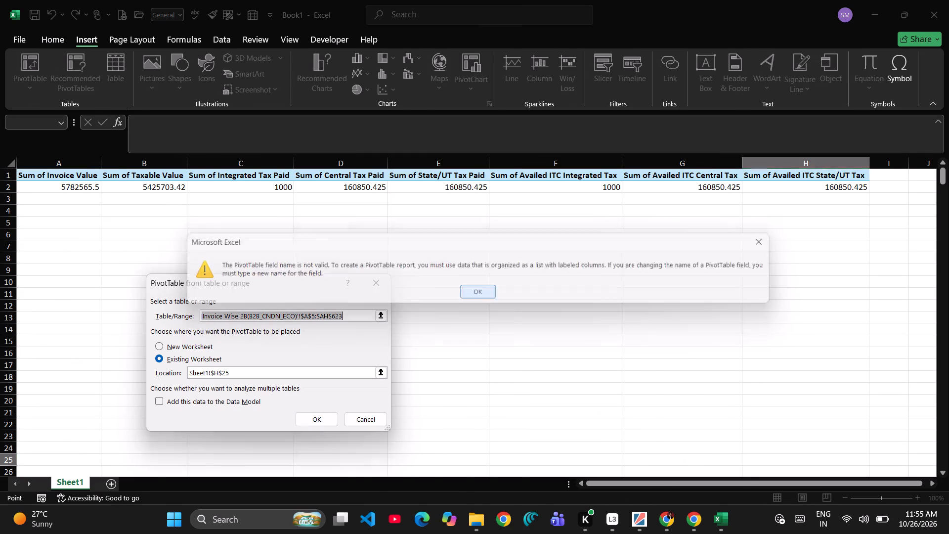
Change the PivotTable's source range to A6:AH623 on Invoice Wise 2B(B2B_CNDN_ECO) and try to create it again.
scroll(160, 271, "up", 5)
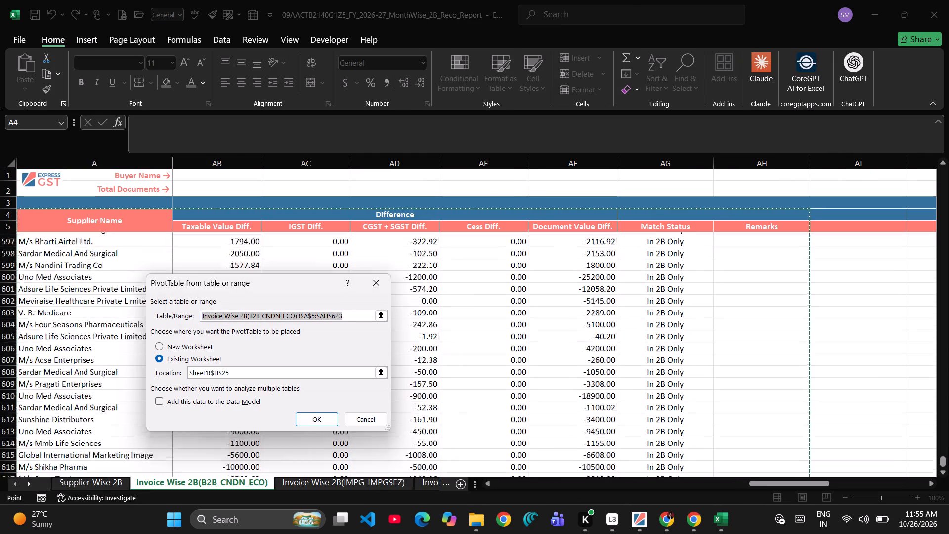
scroll(160, 271, "up", 16)
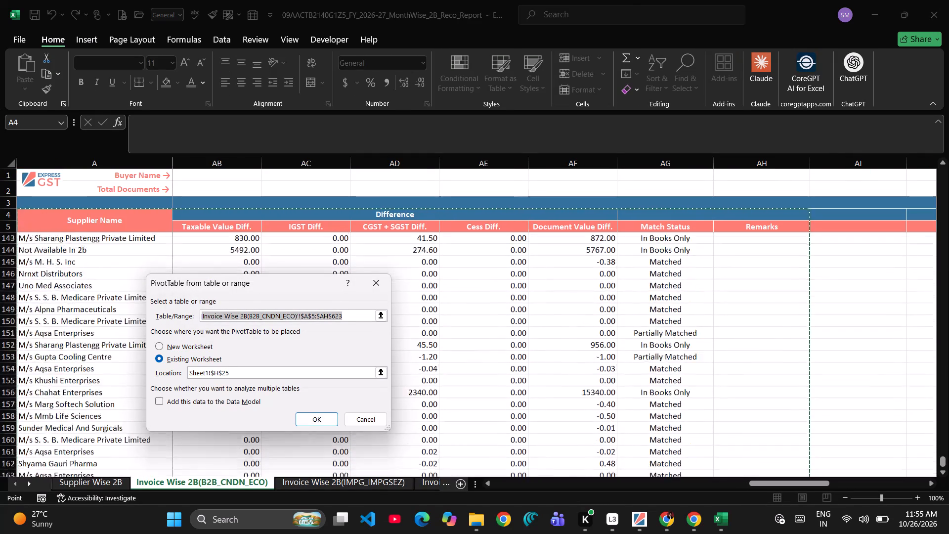
left_click(314, 316)
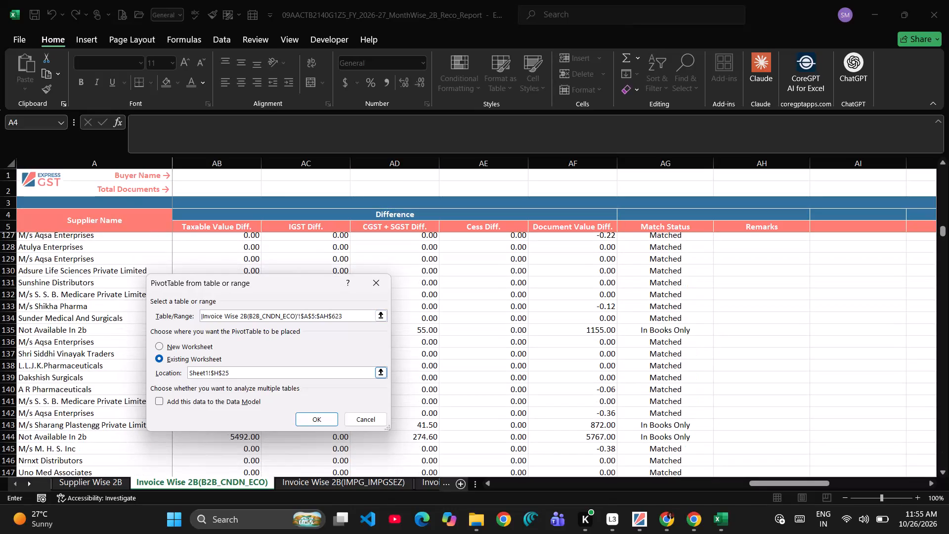
key("BackSpace")
key("6")
left_click(327, 420)
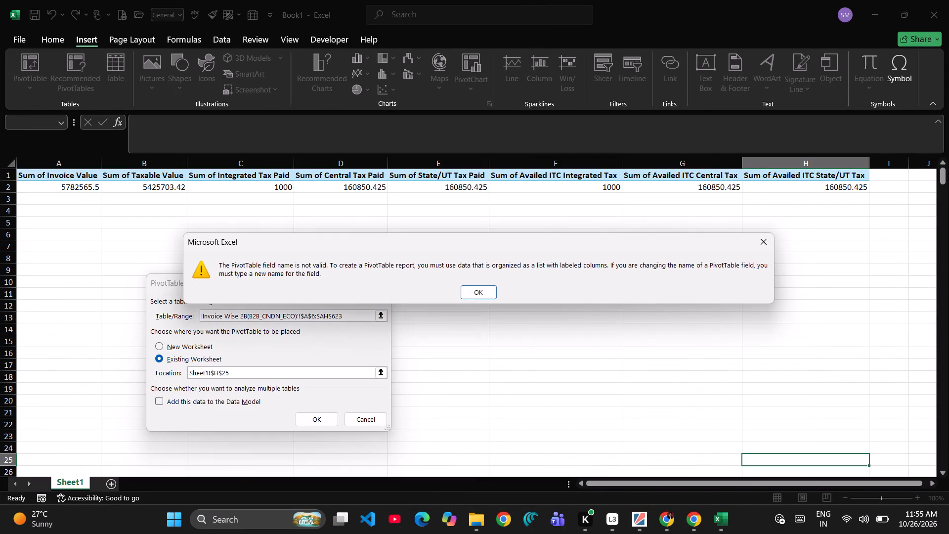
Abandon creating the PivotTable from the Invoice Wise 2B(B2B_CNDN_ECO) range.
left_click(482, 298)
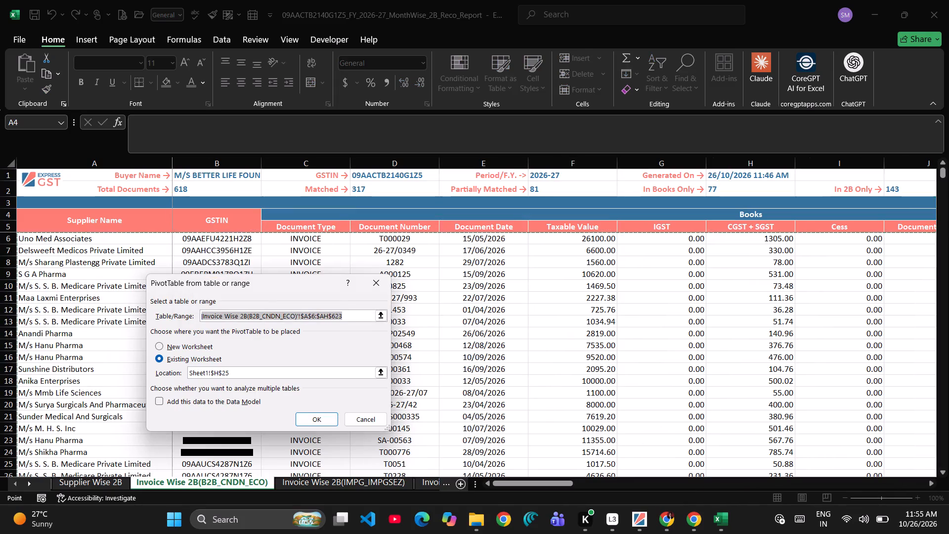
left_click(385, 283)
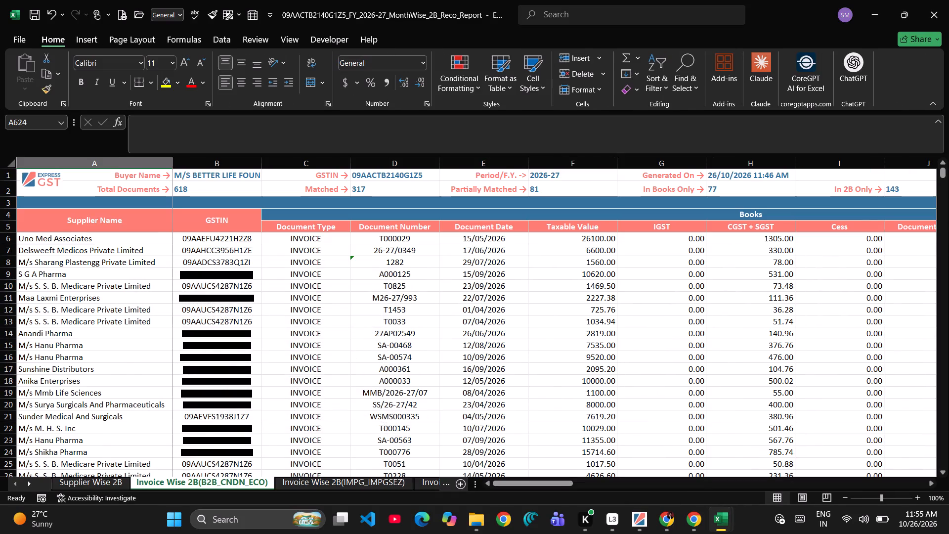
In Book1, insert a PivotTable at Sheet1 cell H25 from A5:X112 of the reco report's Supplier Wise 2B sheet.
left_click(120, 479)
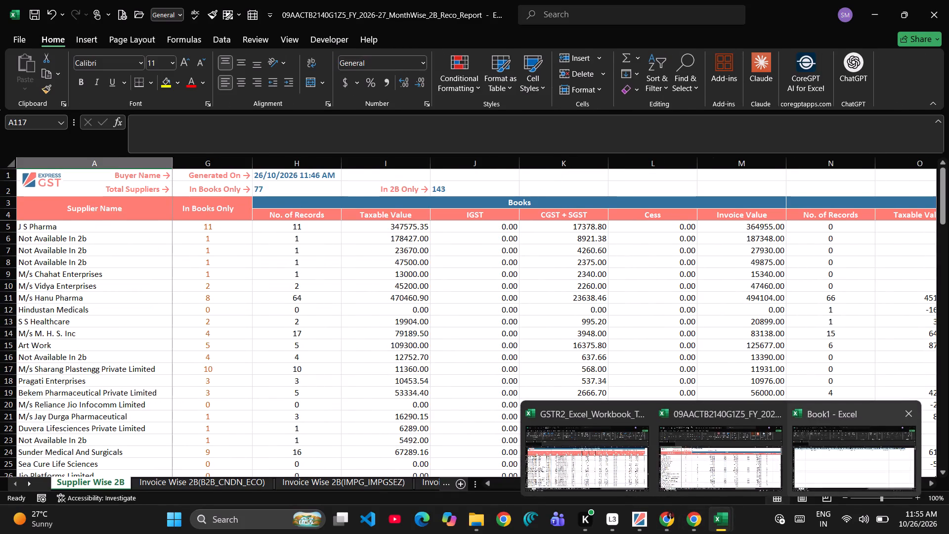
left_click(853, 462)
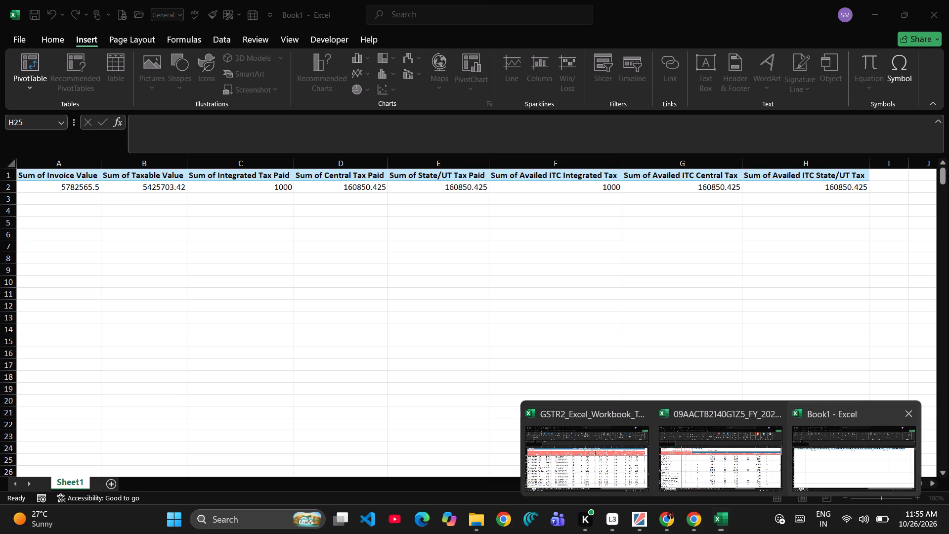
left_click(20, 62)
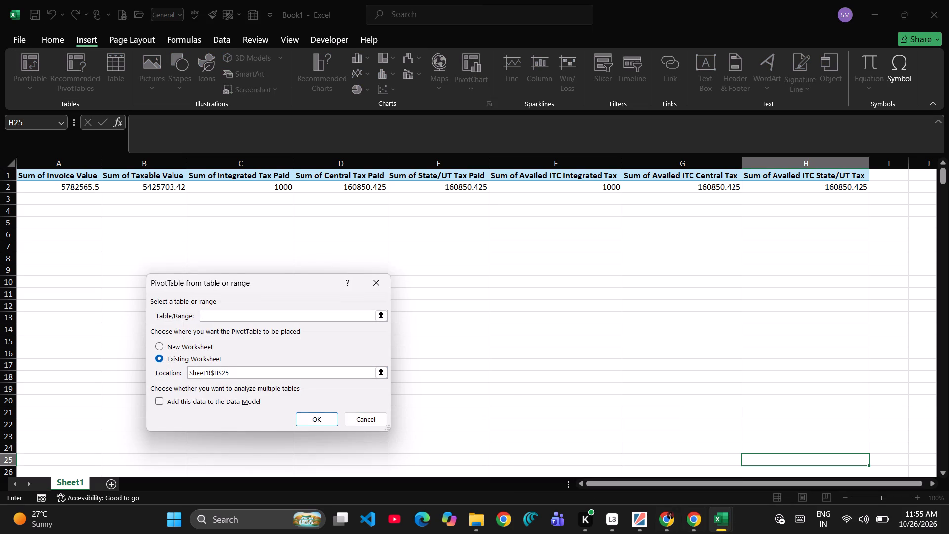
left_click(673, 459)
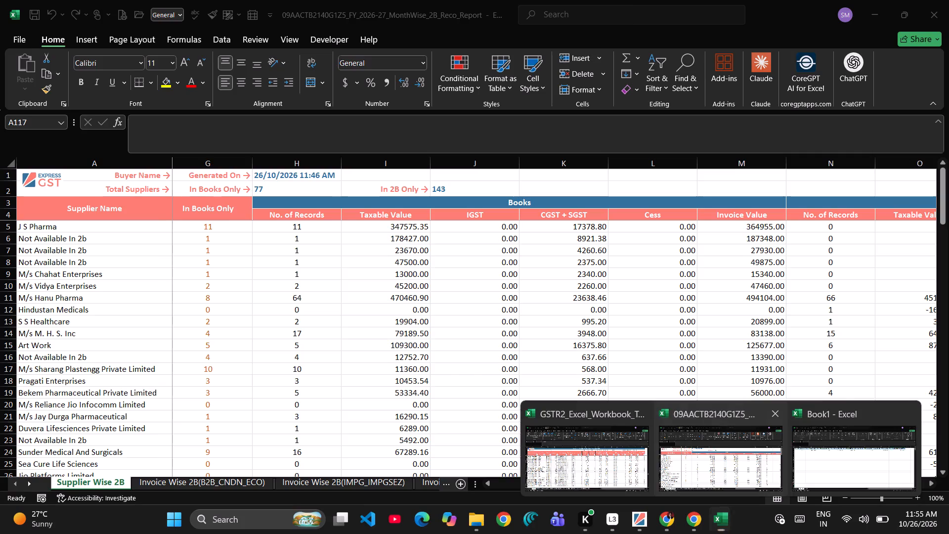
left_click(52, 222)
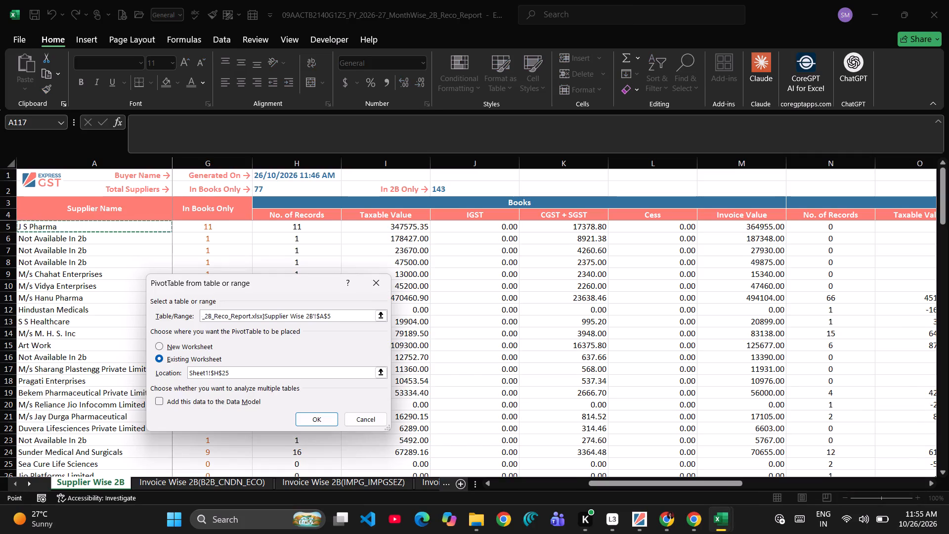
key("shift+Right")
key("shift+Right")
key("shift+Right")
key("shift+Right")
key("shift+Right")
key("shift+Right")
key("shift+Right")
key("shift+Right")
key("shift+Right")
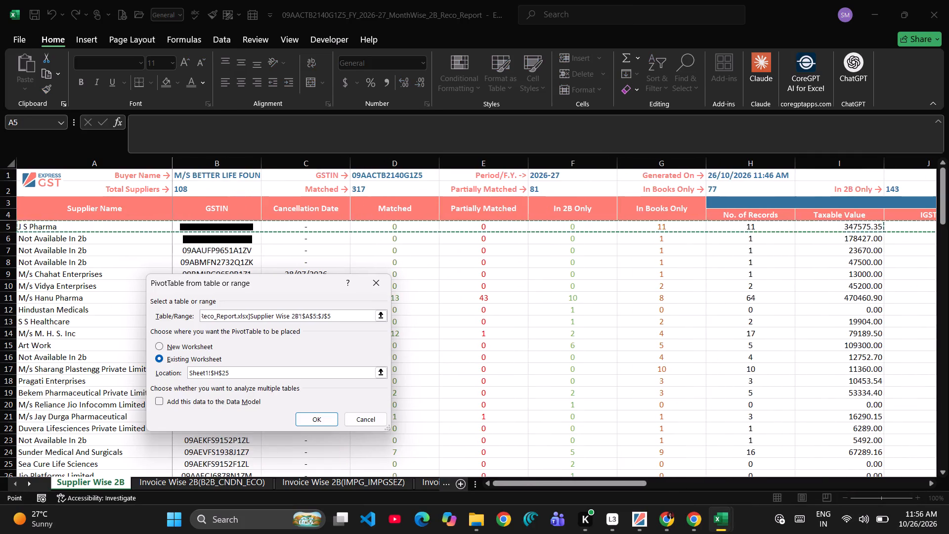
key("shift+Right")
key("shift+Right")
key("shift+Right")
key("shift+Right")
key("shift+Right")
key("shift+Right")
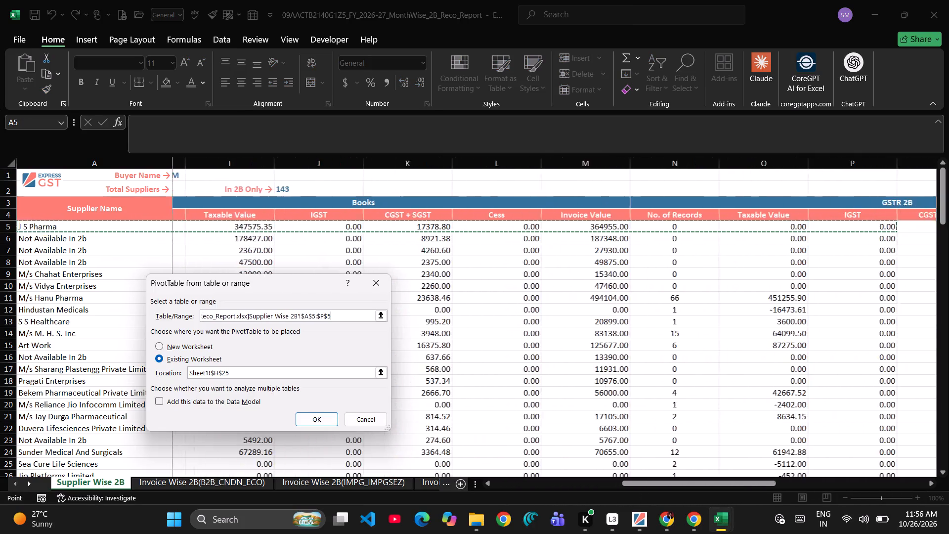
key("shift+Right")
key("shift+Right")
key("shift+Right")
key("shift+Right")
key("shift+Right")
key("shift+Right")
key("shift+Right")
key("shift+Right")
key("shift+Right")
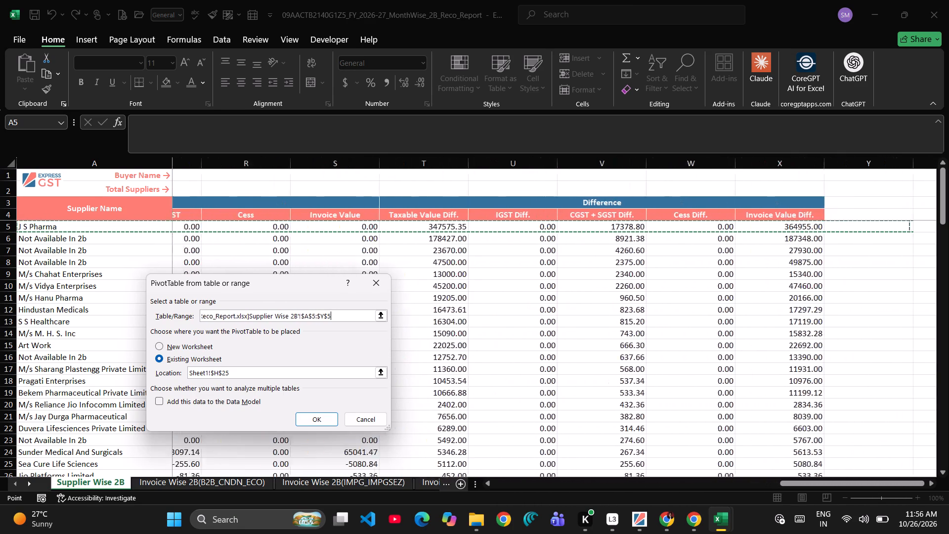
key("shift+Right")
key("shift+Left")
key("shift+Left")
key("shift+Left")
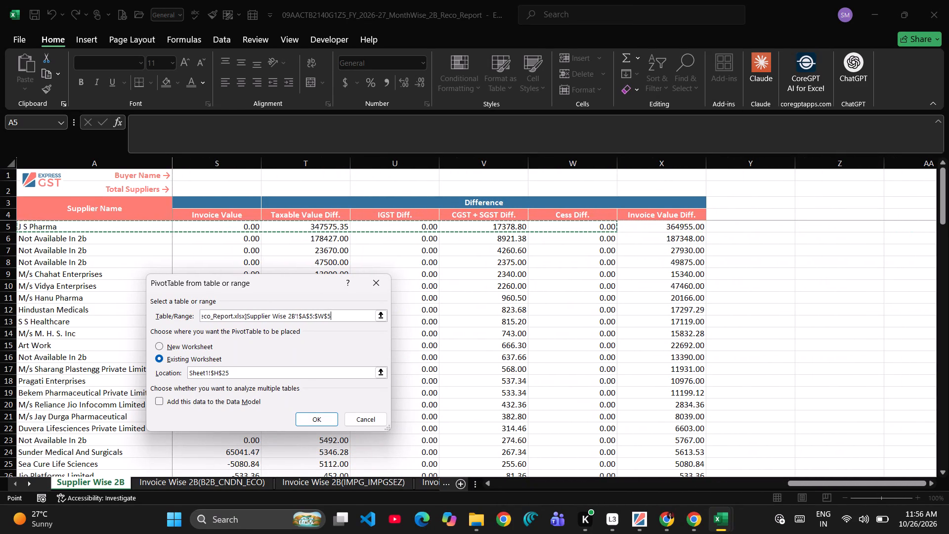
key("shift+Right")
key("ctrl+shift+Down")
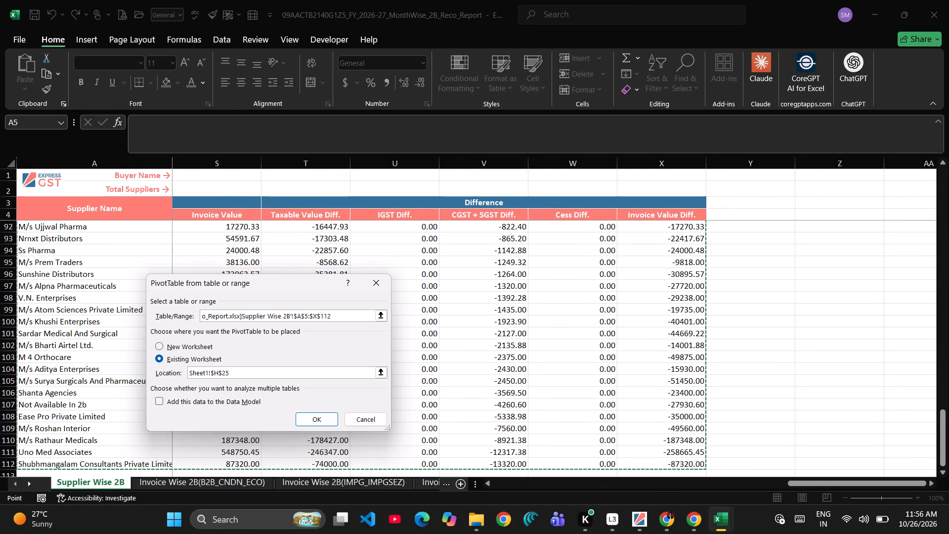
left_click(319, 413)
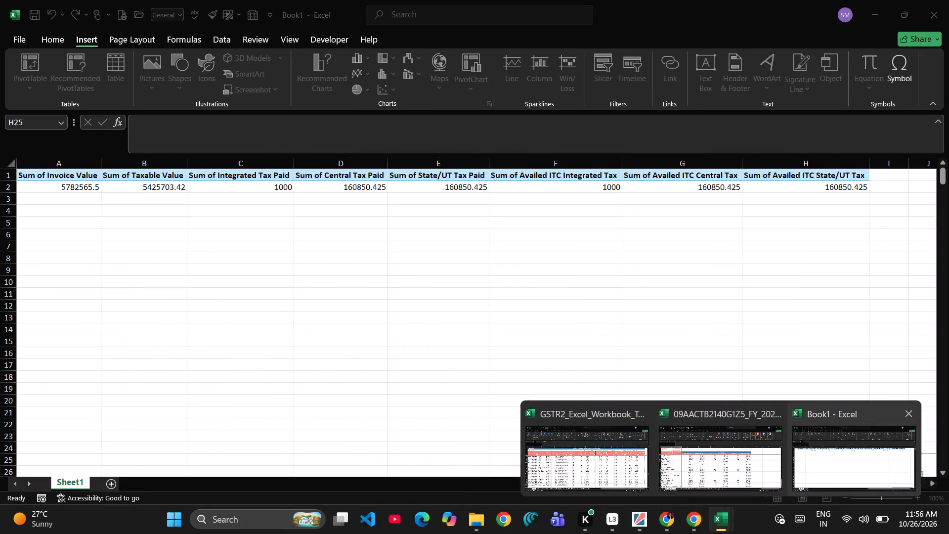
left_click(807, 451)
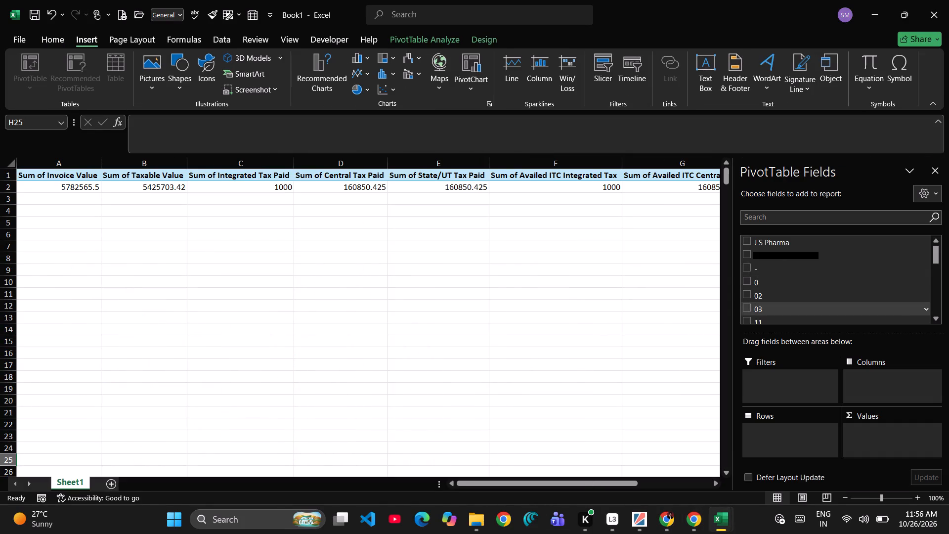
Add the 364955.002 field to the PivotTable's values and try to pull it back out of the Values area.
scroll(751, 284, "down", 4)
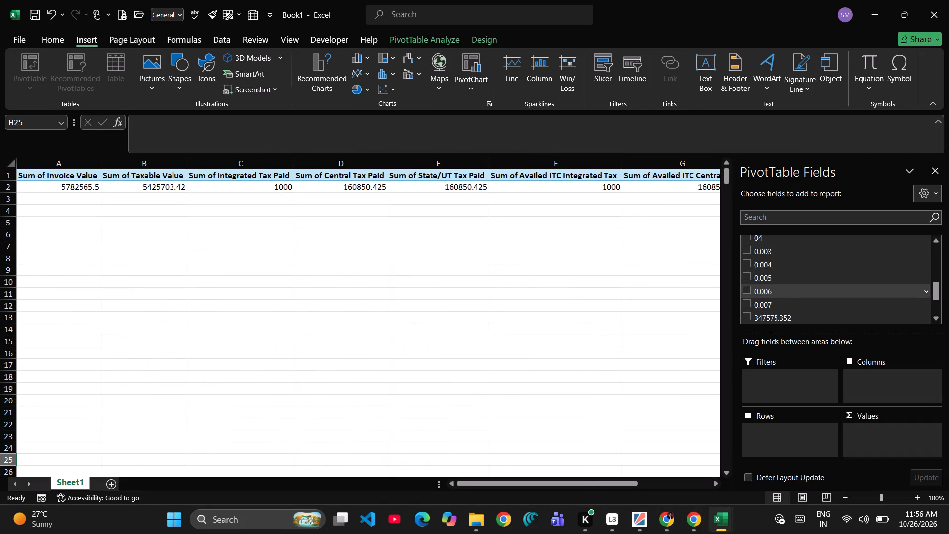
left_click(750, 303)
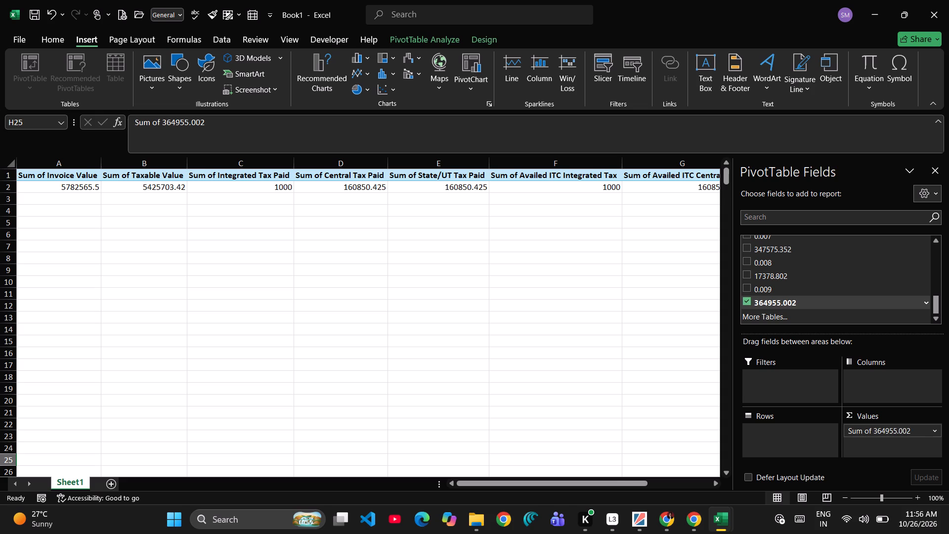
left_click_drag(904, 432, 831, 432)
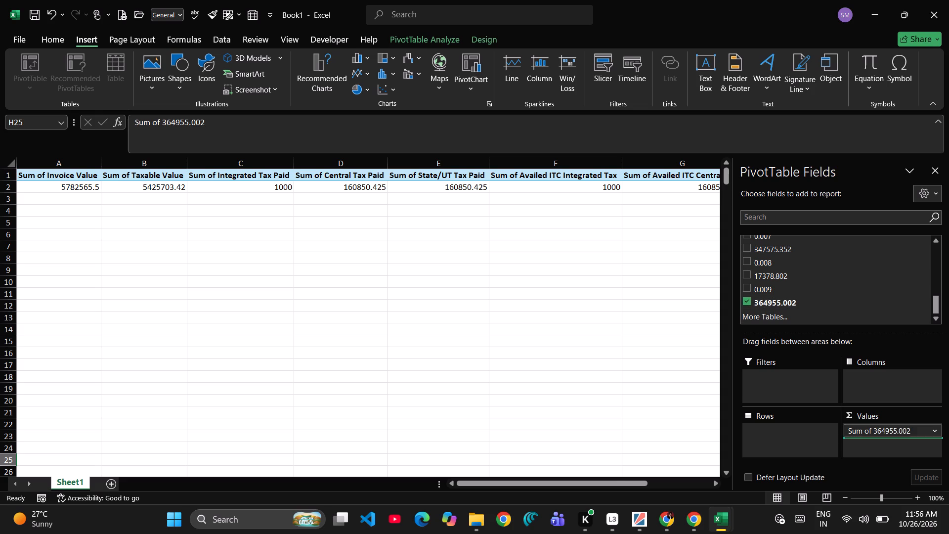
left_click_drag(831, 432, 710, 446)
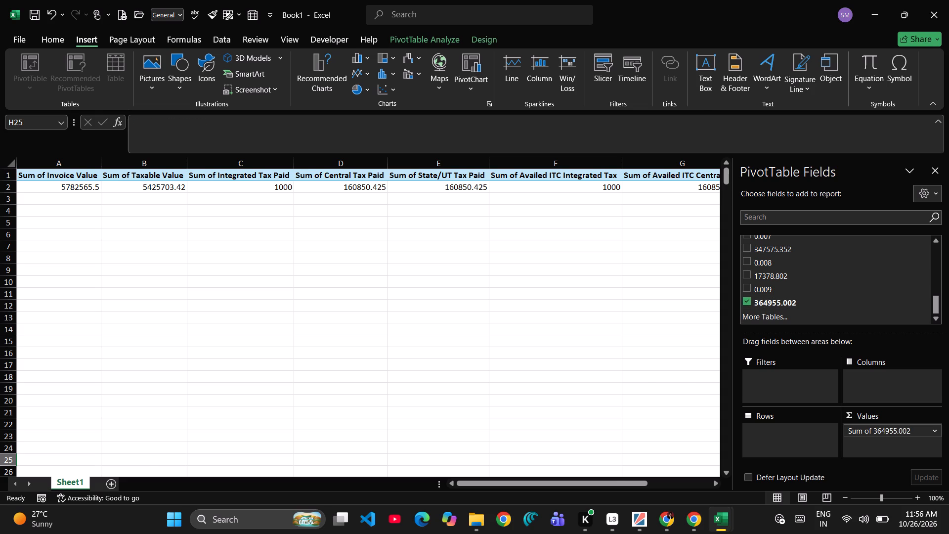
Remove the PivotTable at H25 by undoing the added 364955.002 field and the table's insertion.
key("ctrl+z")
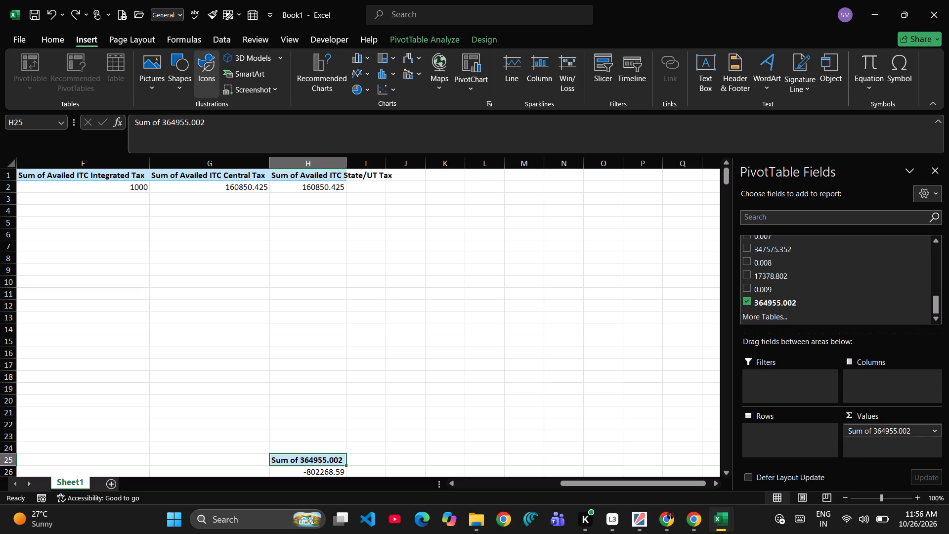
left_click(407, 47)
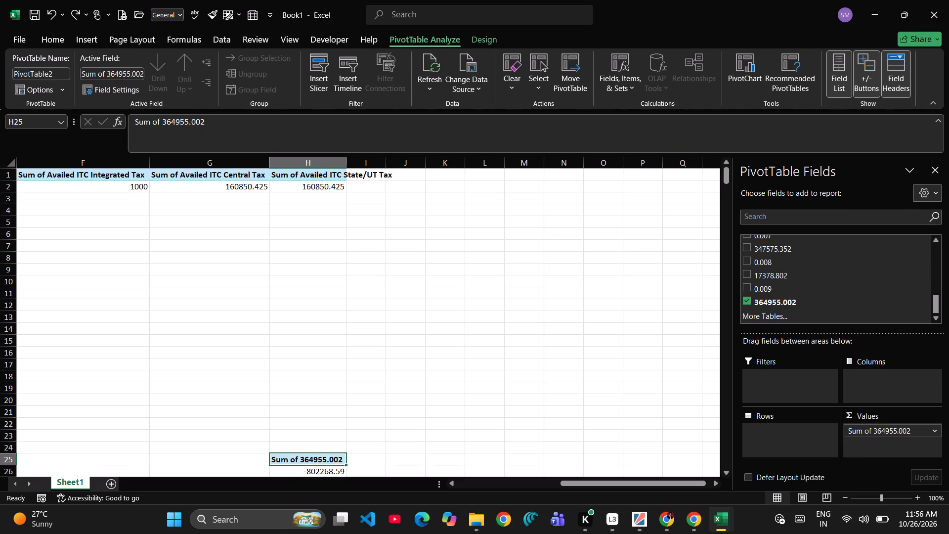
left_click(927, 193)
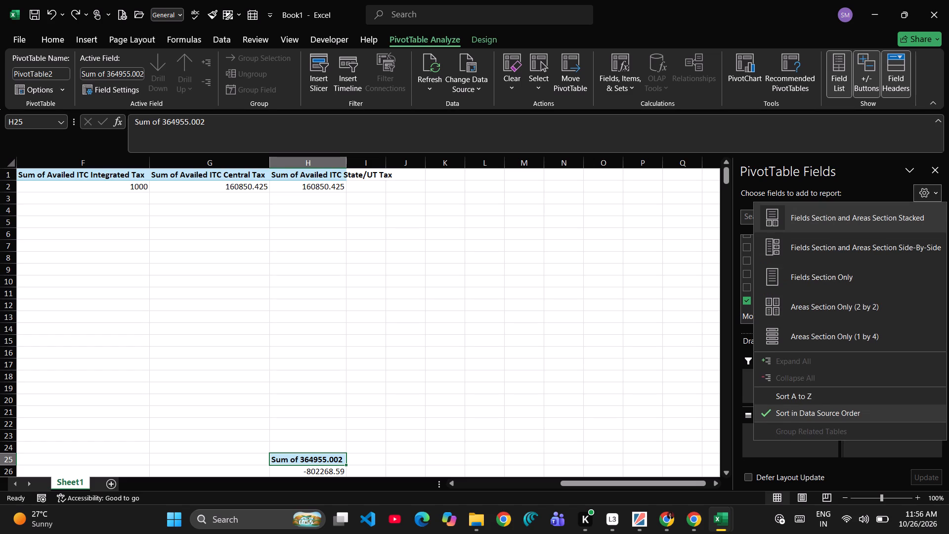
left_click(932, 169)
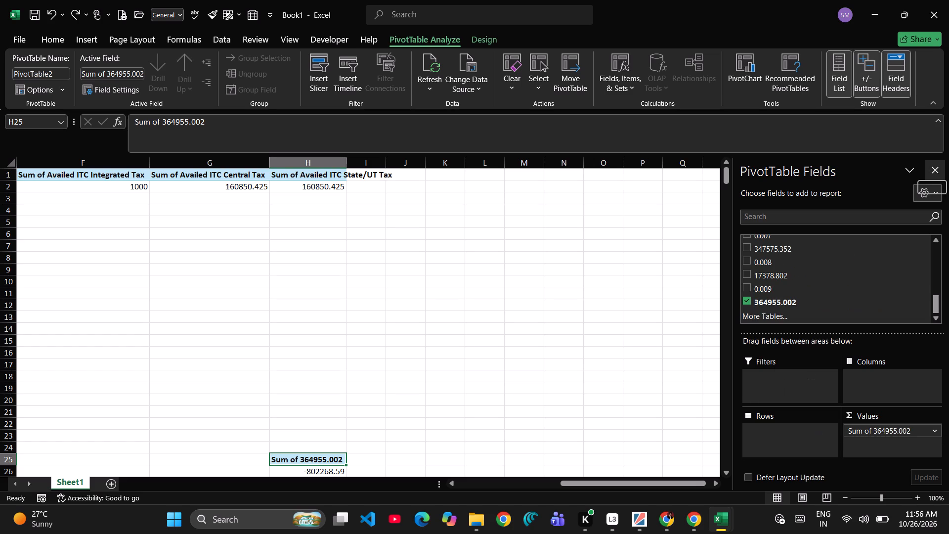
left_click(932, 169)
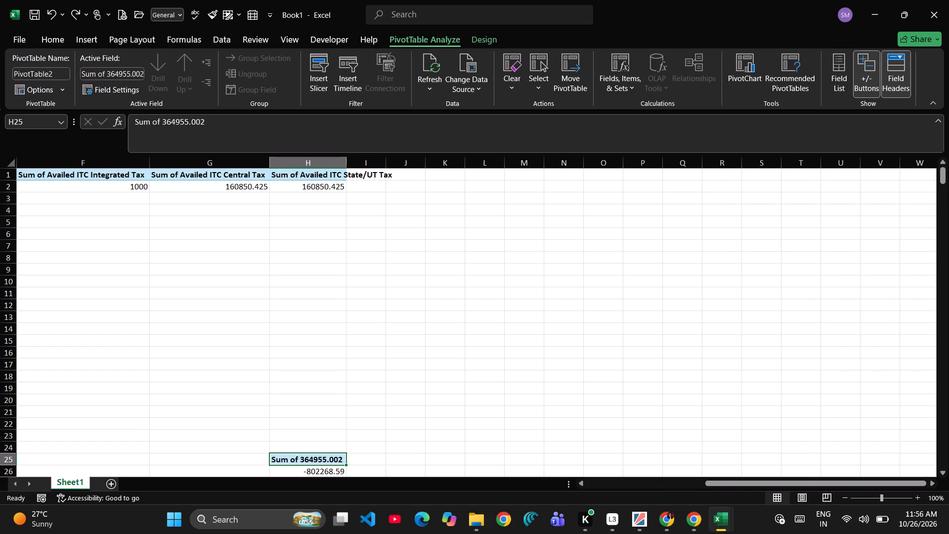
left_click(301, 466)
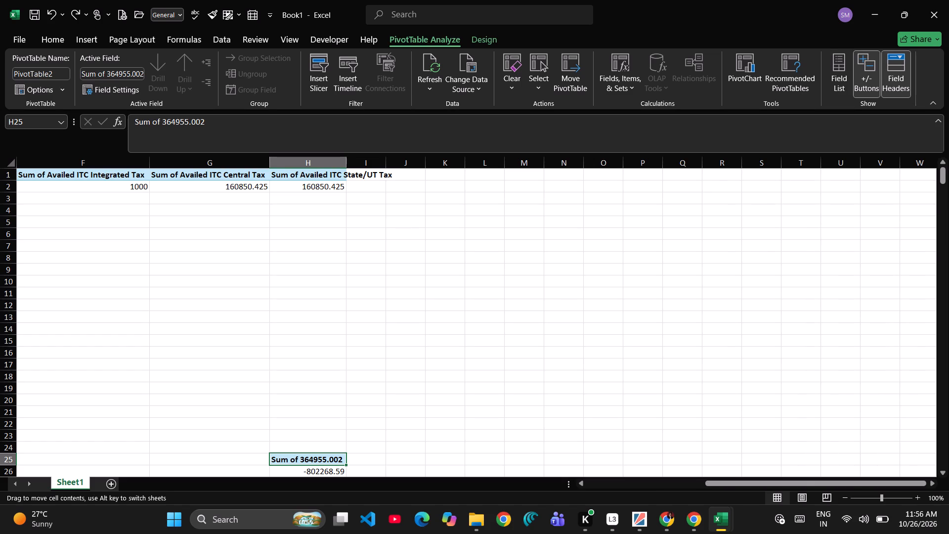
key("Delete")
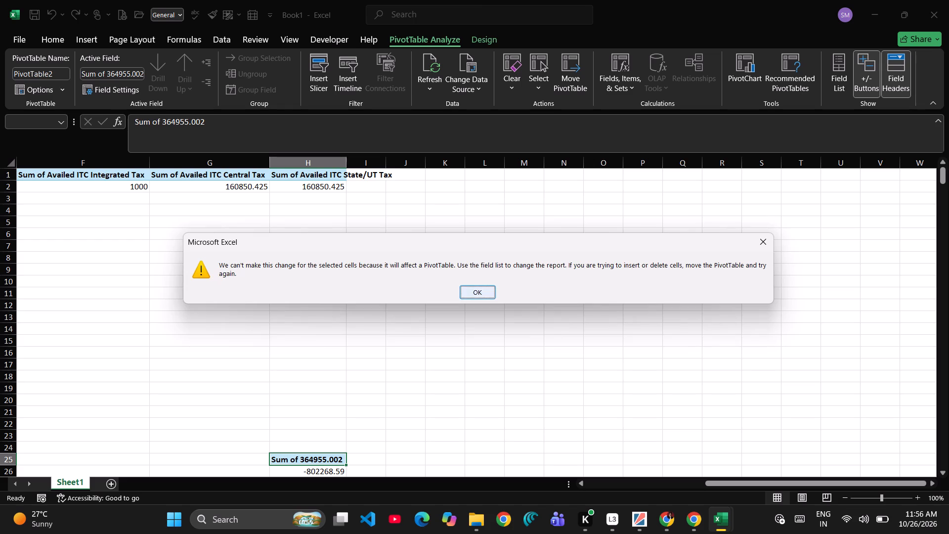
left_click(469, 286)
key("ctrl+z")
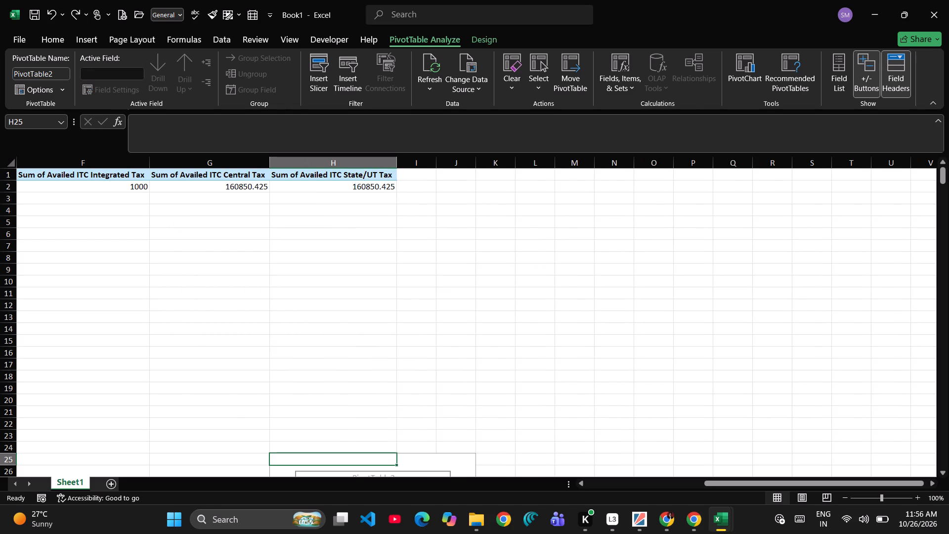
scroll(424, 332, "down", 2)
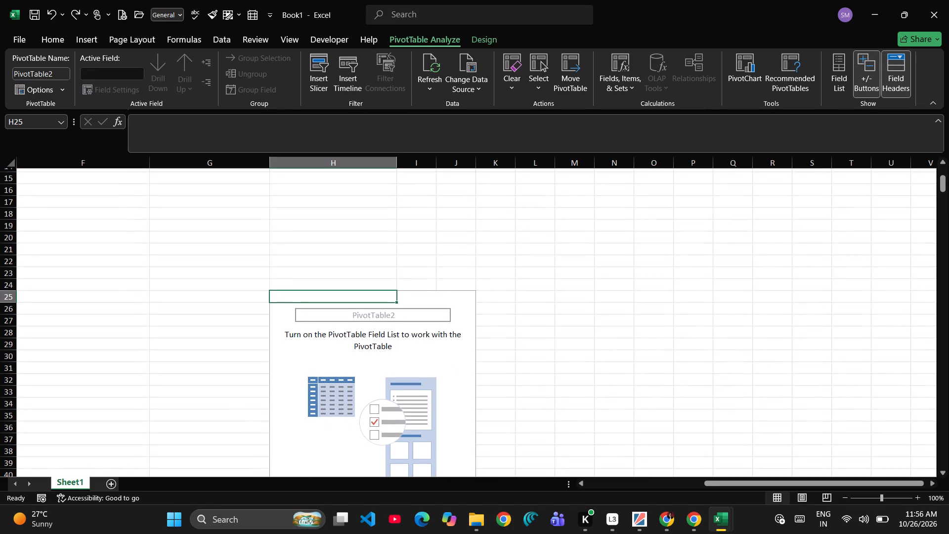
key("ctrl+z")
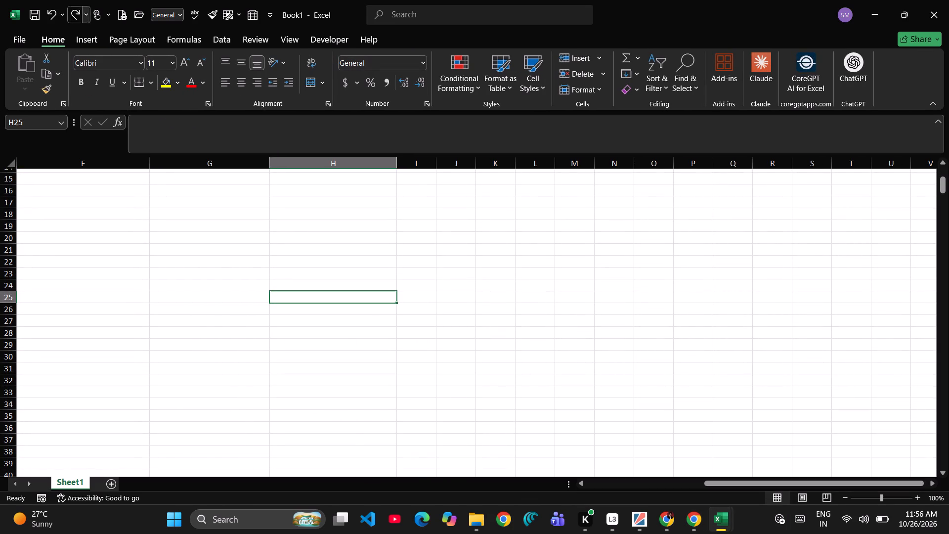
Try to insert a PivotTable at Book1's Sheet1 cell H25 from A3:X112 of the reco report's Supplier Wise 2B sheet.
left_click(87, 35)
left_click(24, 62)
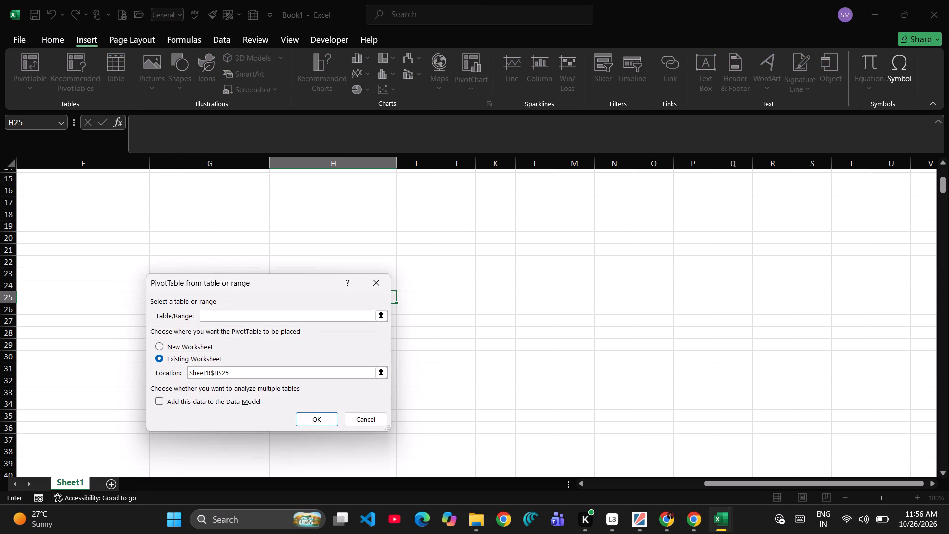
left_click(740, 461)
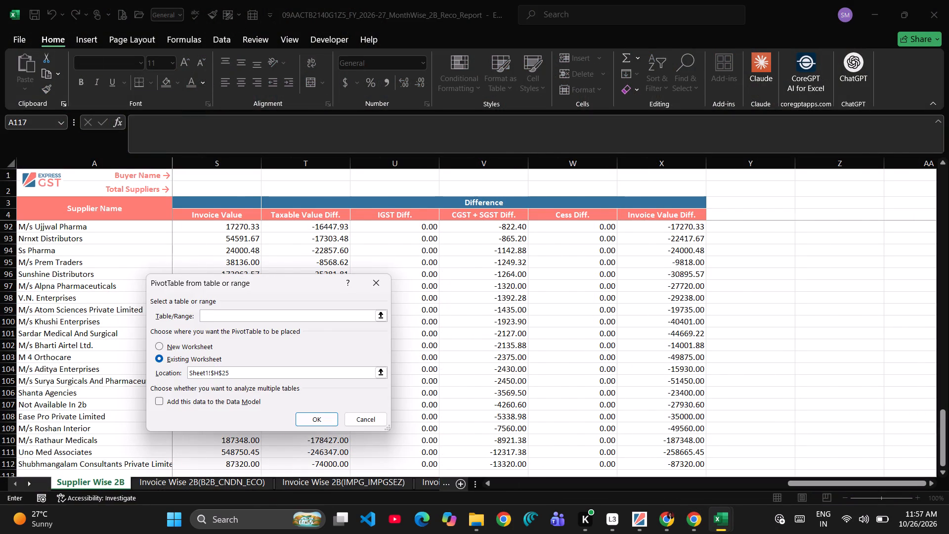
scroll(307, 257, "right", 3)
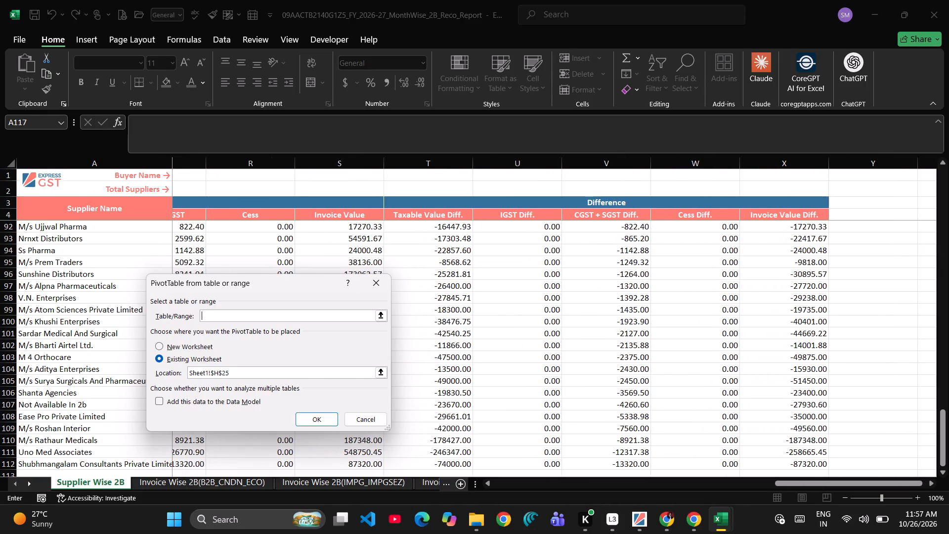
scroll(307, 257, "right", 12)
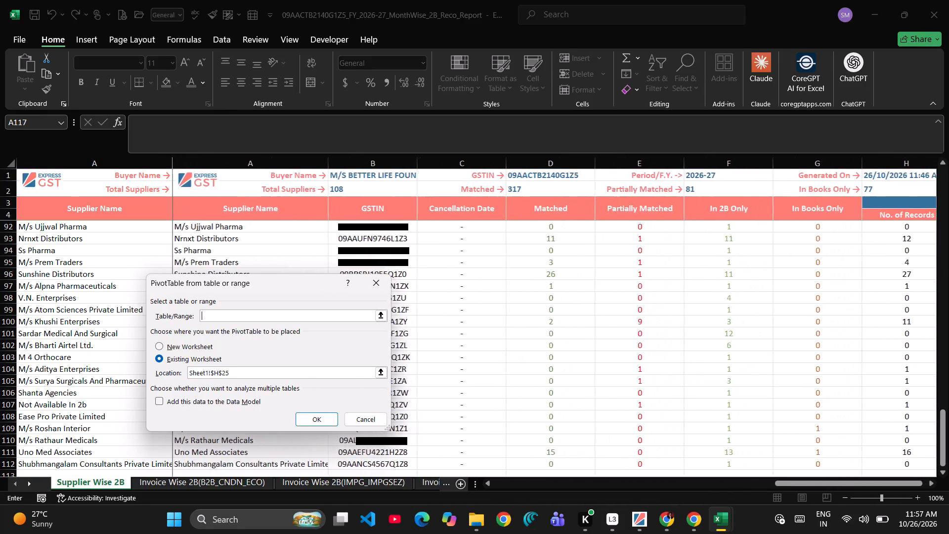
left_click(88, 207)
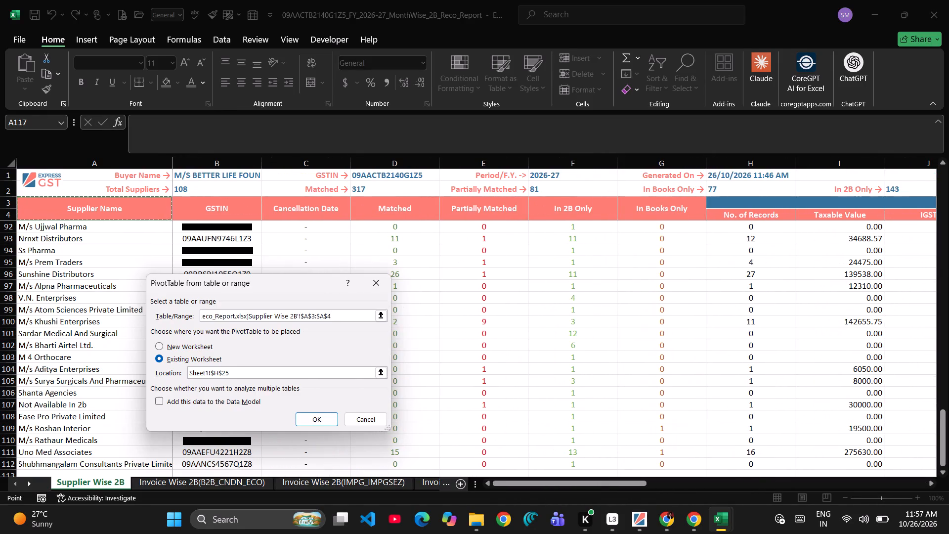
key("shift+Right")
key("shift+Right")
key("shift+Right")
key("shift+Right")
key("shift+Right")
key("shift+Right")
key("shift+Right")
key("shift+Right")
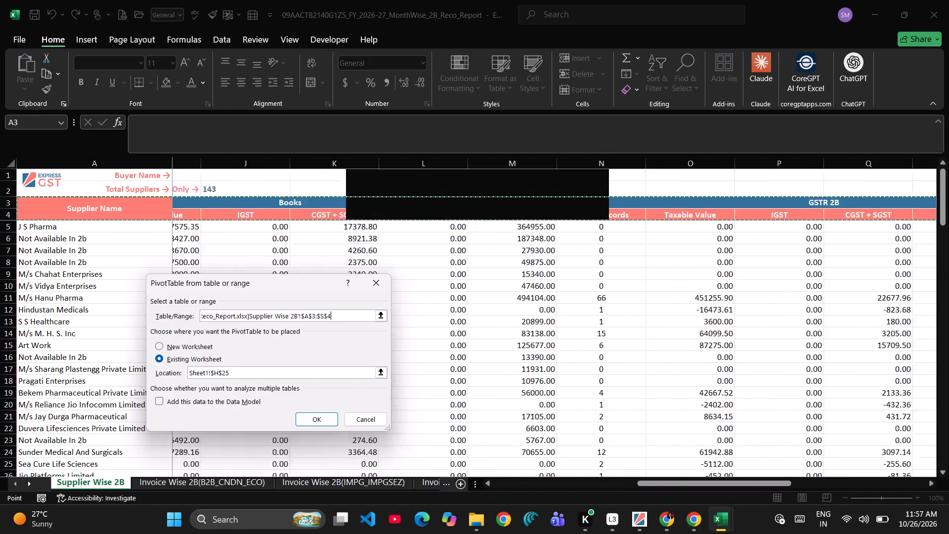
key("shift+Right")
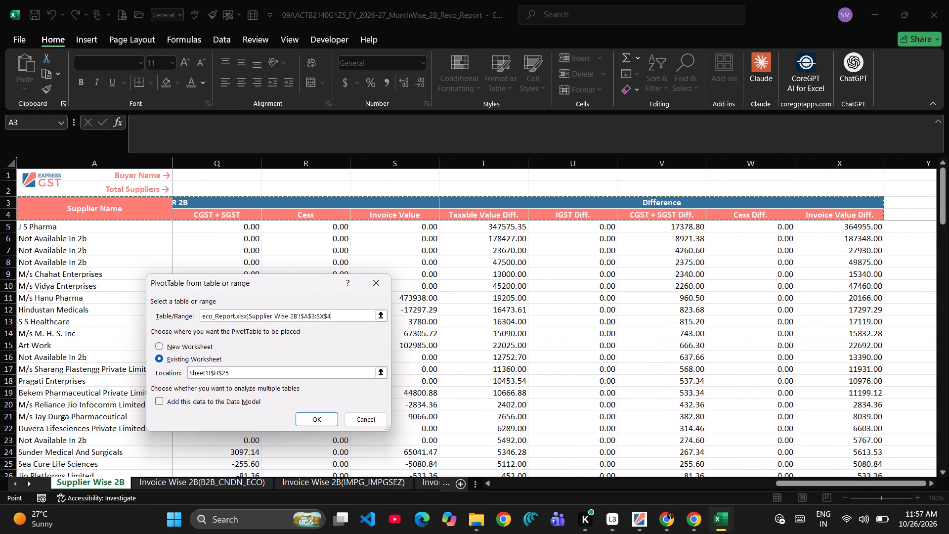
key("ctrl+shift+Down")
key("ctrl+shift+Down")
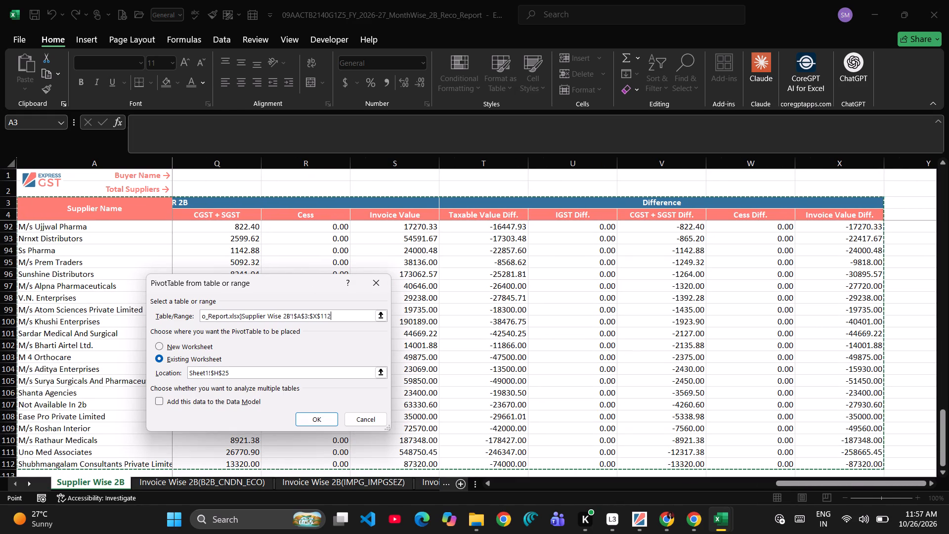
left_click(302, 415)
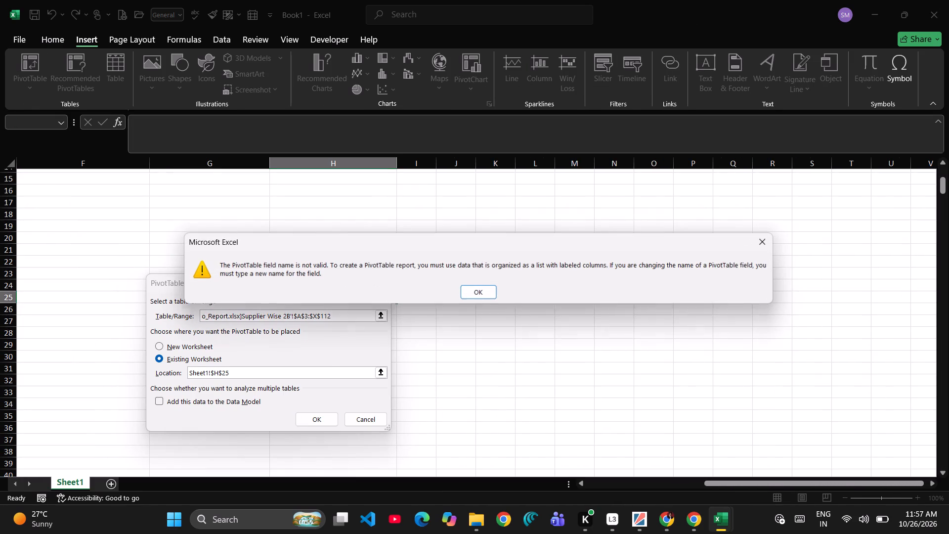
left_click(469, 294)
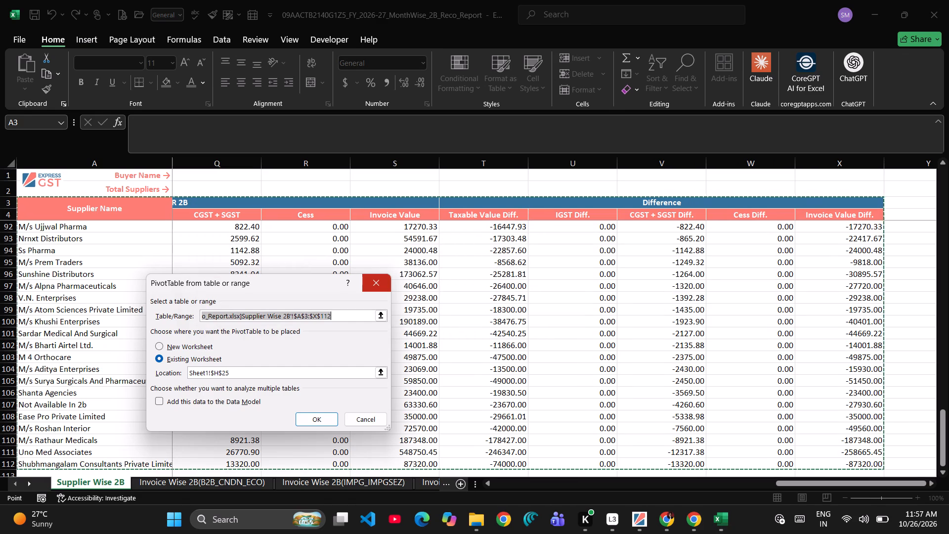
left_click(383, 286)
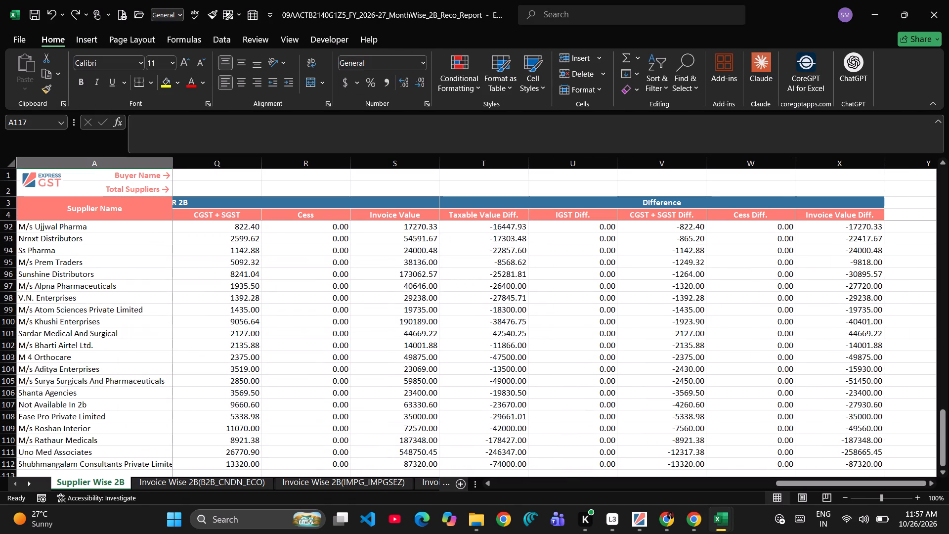
In the reco report's Supplier Wise 2B sheet, select the Taxable Value Diff. figures T92:T112 to check their sum.
left_click(499, 227)
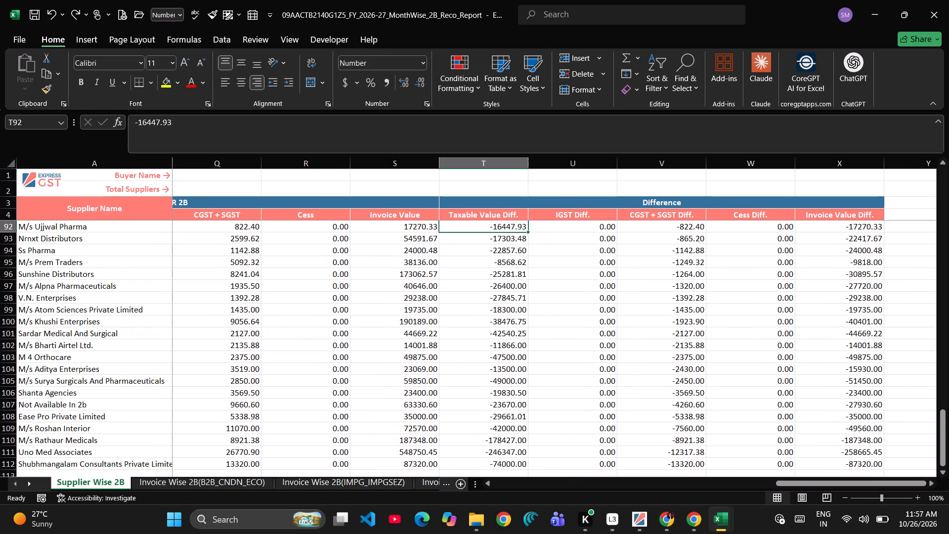
key("shift+Down")
key("shift+Down")
key("shift+Down")
key("shift+Down")
key("shift+Down")
key("shift+Down")
key("shift+Down")
key("shift+Down")
key("shift+Down")
key("shift+Down")
key("shift+Down")
key("shift+Down")
key("shift+Down")
key("shift+Down")
key("shift+Down")
key("shift+Down")
key("shift+Down")
key("shift+Down")
key("shift+Down")
key("shift+Down")
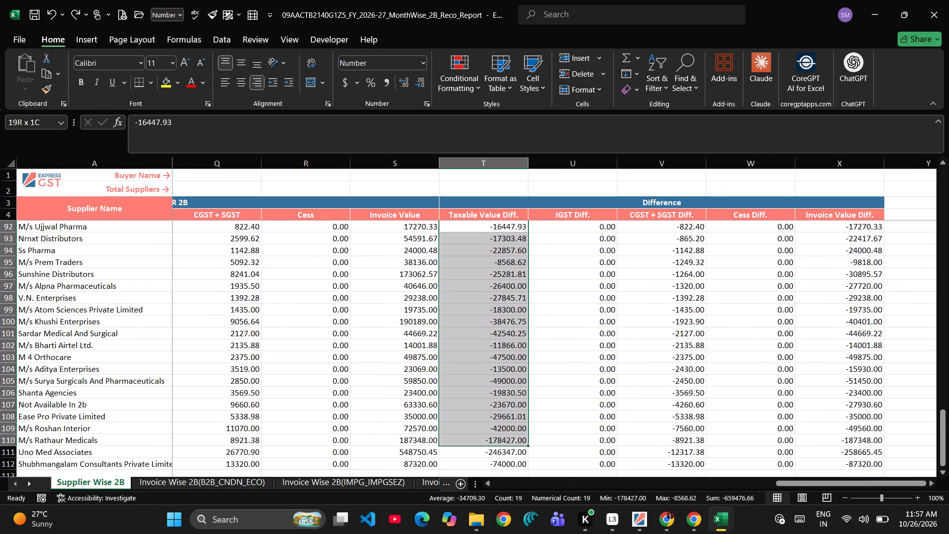
key("ctrl+shift+Up")
key("ctrl+shift+Up")
key("ctrl+shift+Down")
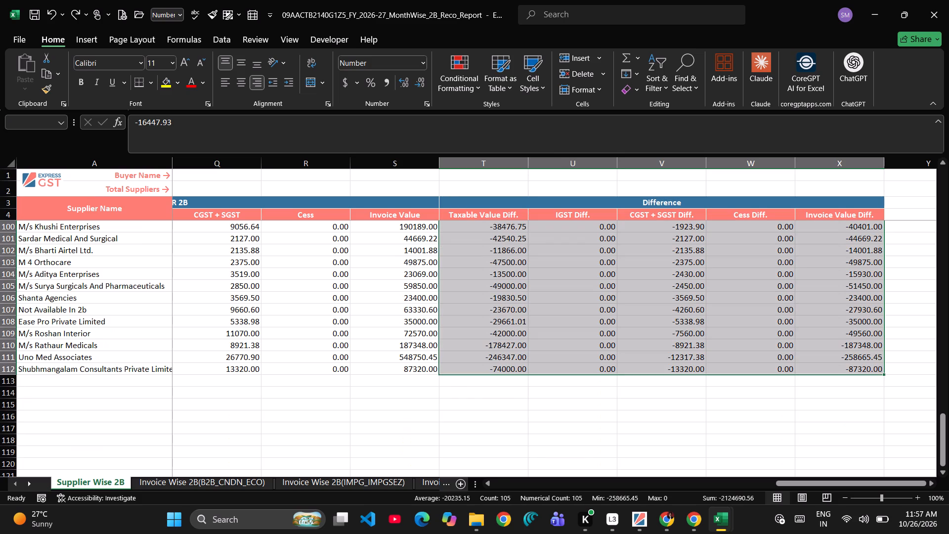
key("ctrl+shift+Left")
key("ctrl+shift+Right")
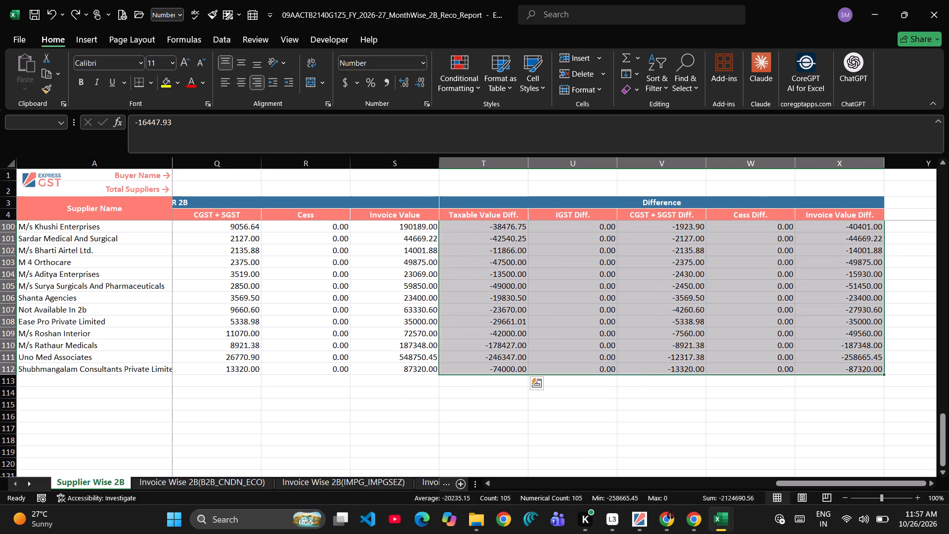
key("shift+Left")
key("shift+Left")
key("shift+Left")
key("shift+Left")
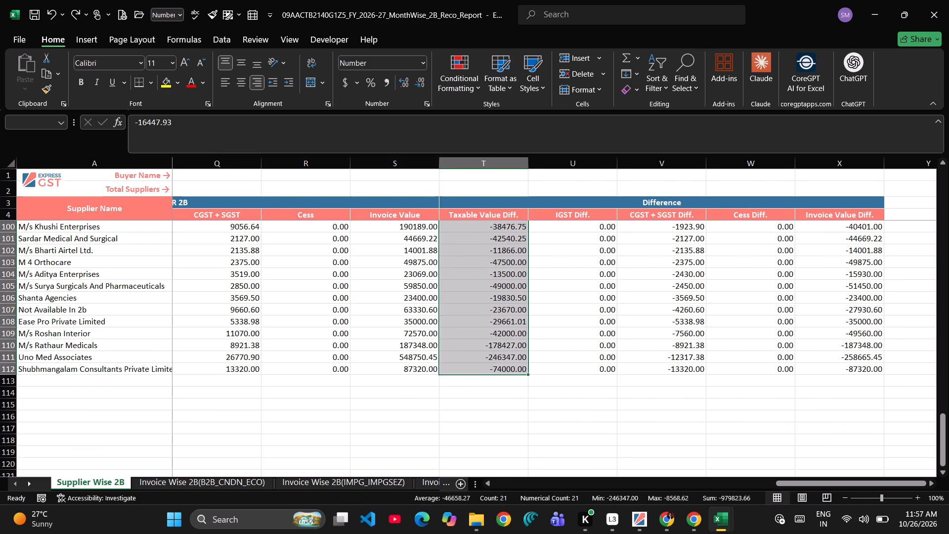
Select the GSTR 2B Invoice Value figures from S5 to S112 to check their sum.
key("Left")
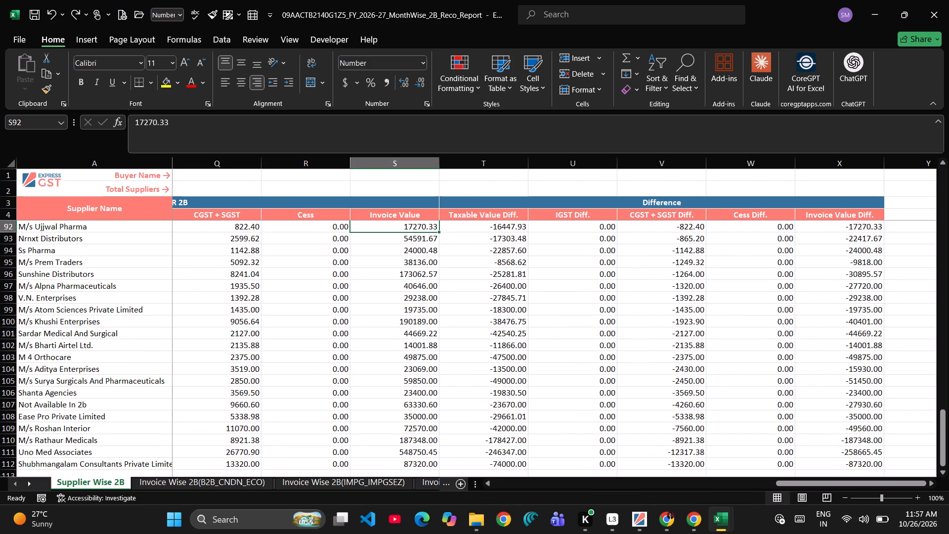
key("ctrl+shift+Down")
key("Up")
key("Up")
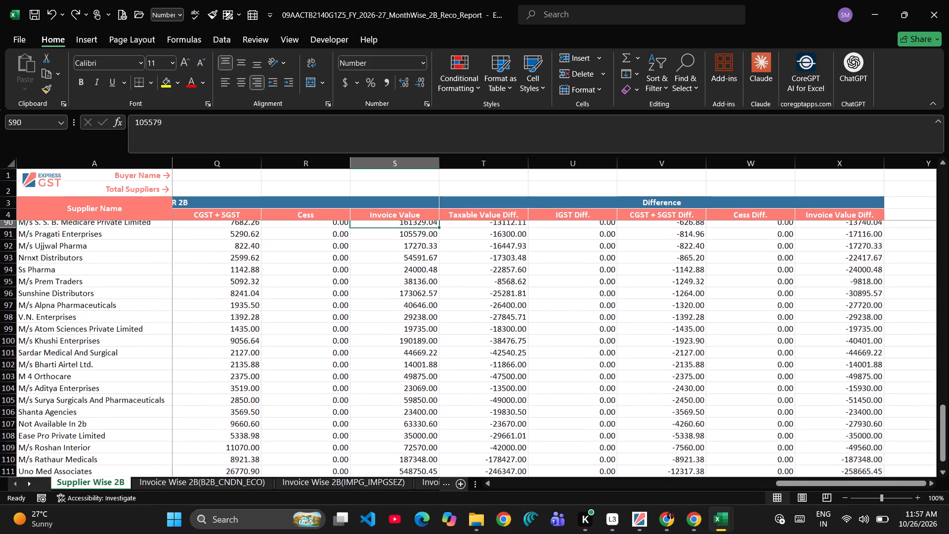
key("ctrl+Up")
key("ctrl+Up")
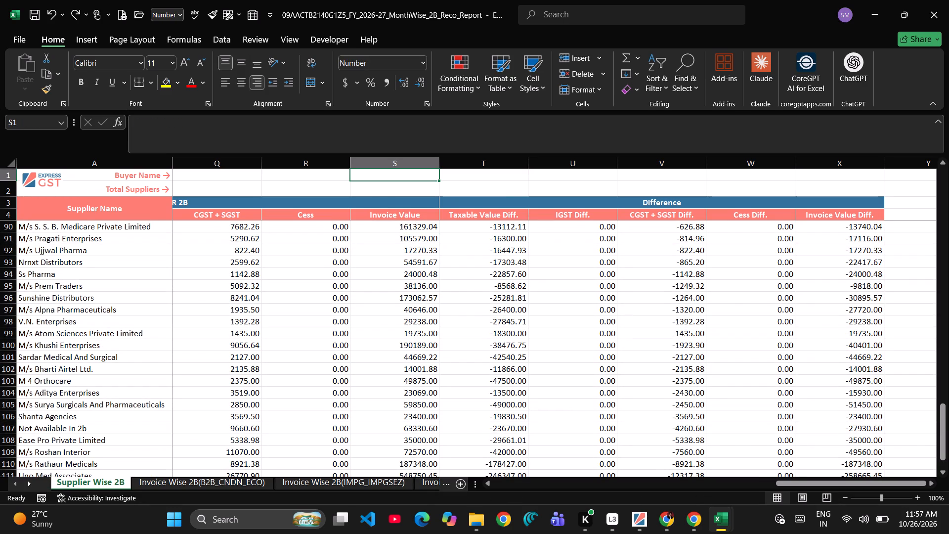
scroll(503, 348, "up", 8)
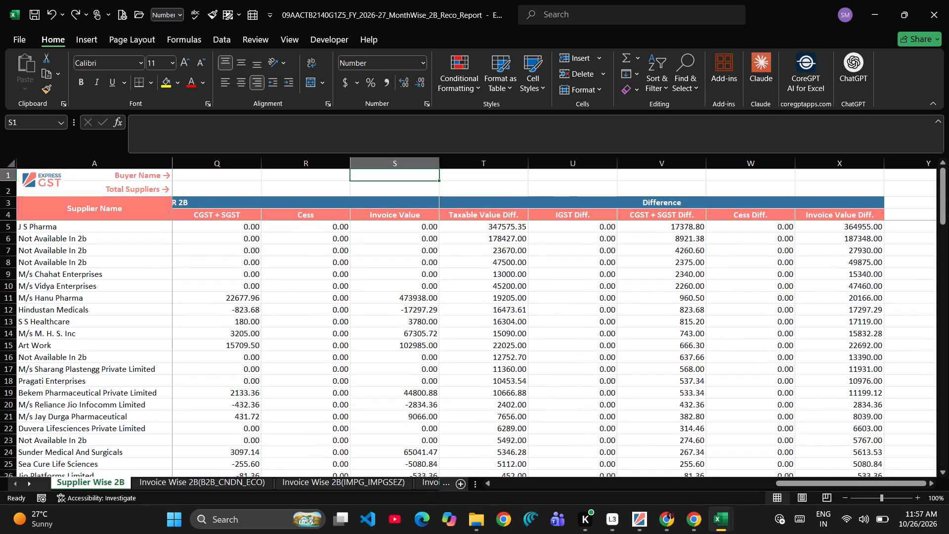
left_click(388, 225)
key("ctrl+shift+Down")
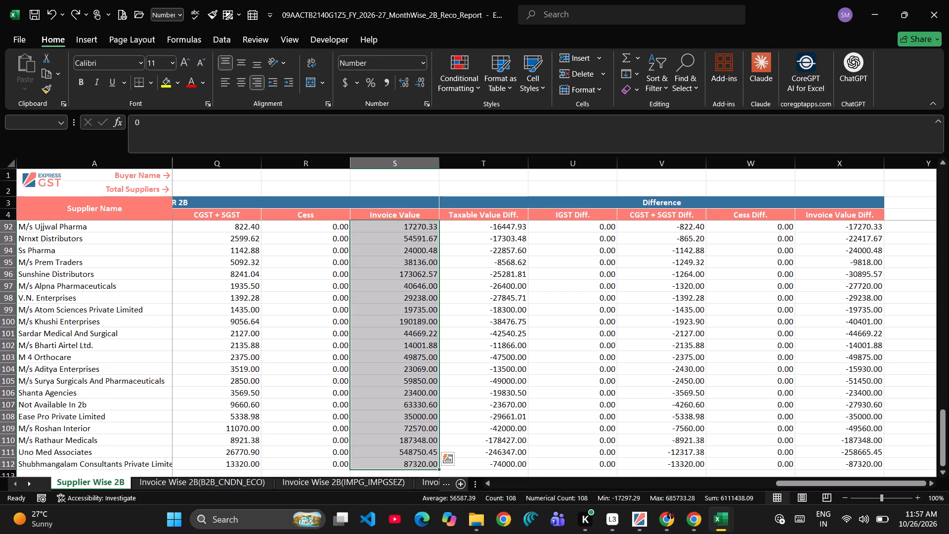
Remove Minimum, Maximum and Numerical Count from the status bar's selection statistics.
right_click(749, 494)
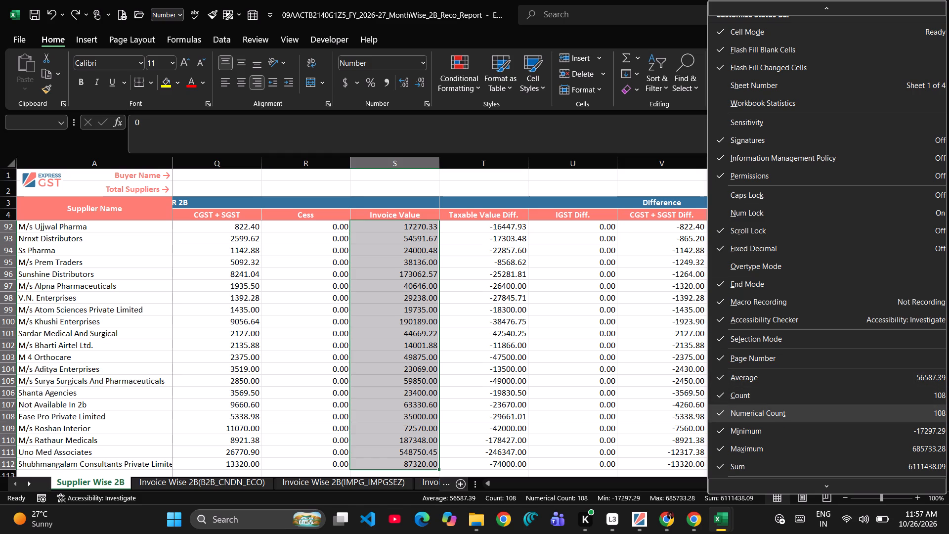
left_click(719, 433)
left_click(719, 446)
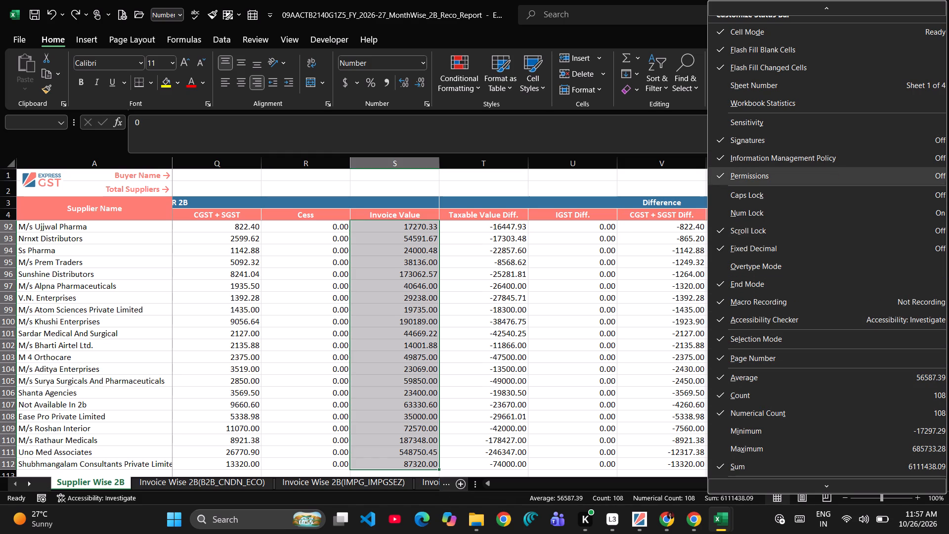
left_click(726, 409)
left_click(674, 434)
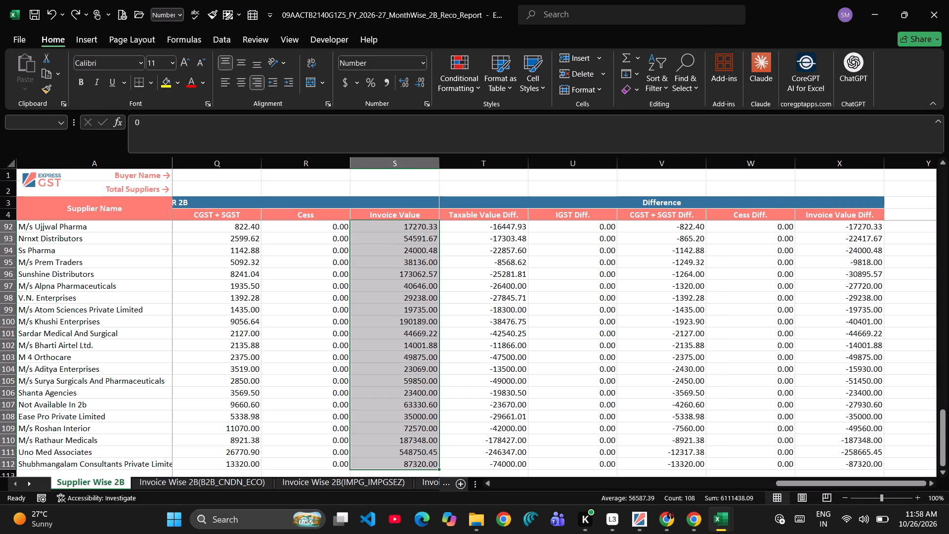
Look over Book1's Sheet1, and examine the Books, GSTR 2B and match-status columns of the Supplier Wise 2B sheet.
scroll(428, 416, "right", 1)
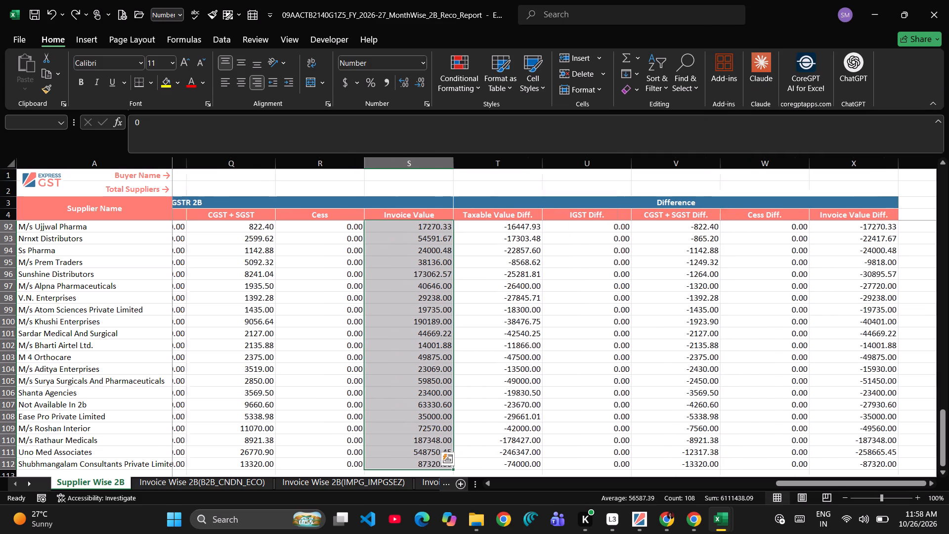
scroll(428, 416, "right", 1)
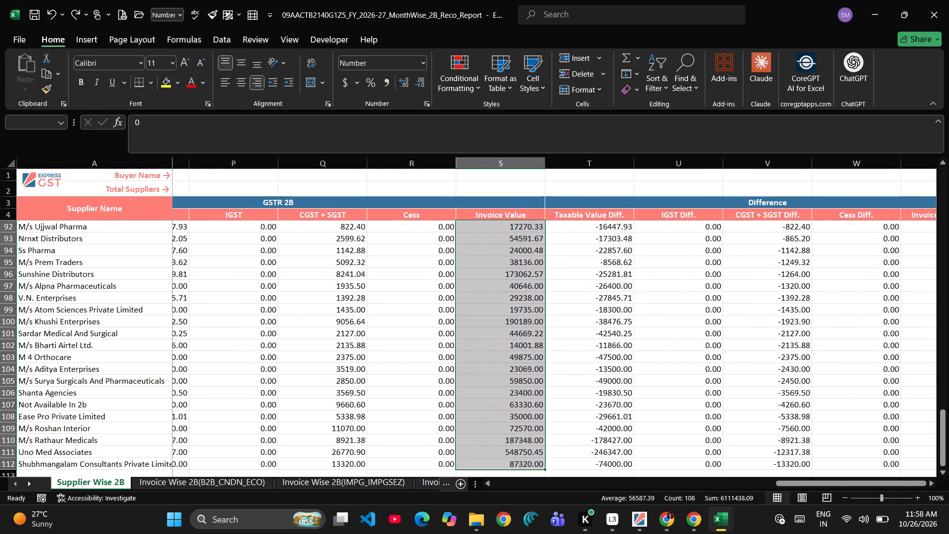
scroll(428, 416, "right", 1)
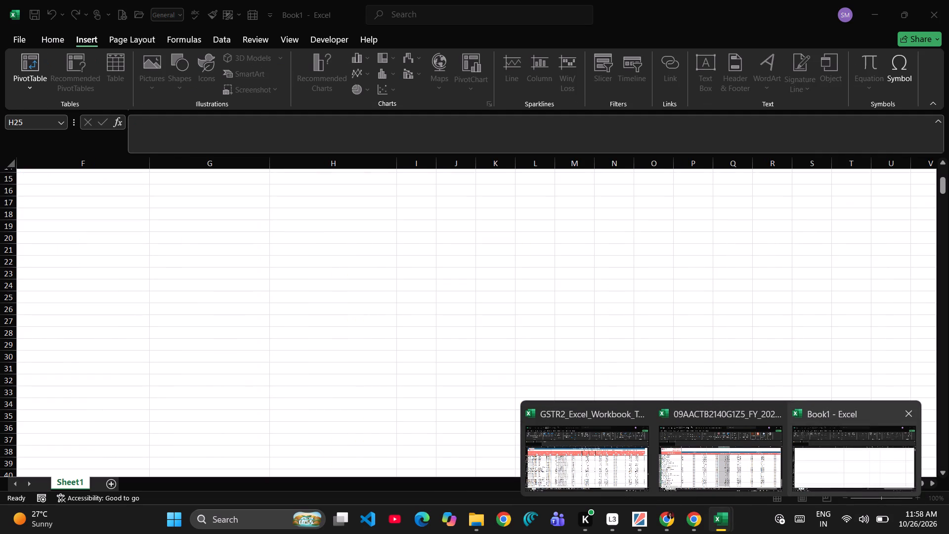
left_click(831, 472)
scroll(471, 351, "up", 8)
scroll(471, 351, "right", 4)
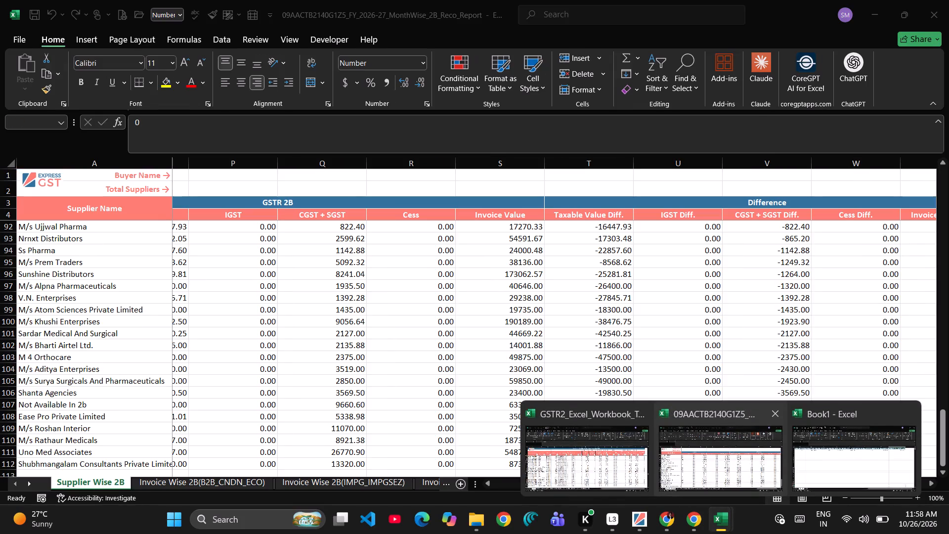
left_click(734, 465)
scroll(424, 394, "right", 1)
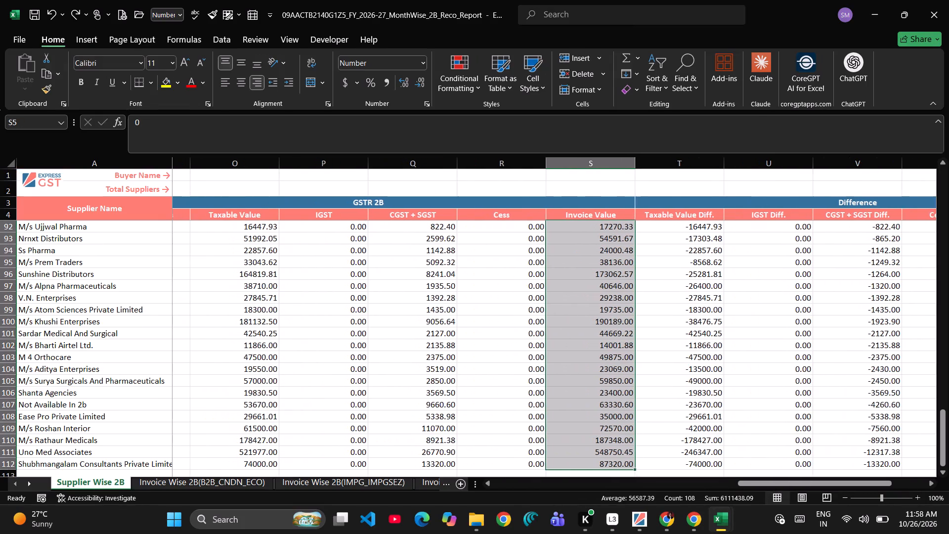
scroll(424, 394, "right", 5)
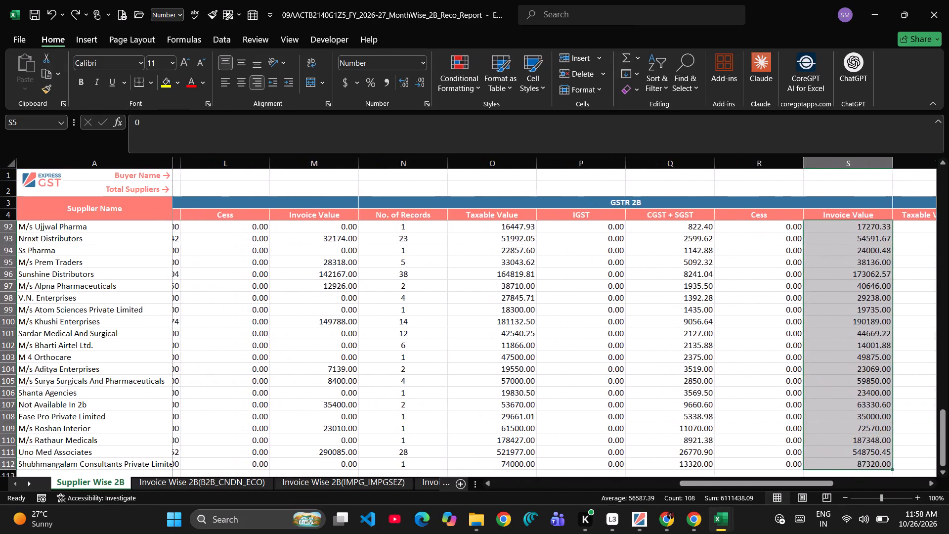
scroll(424, 394, "right", 7)
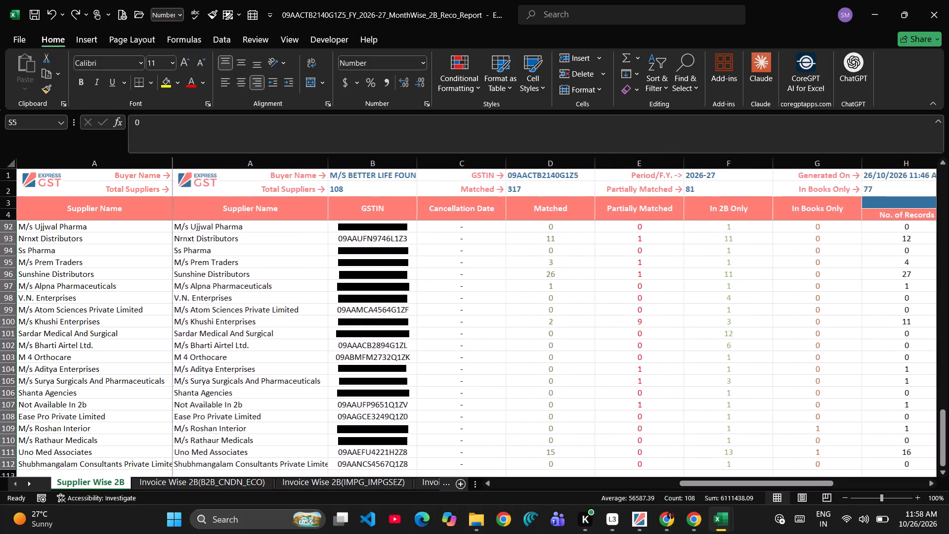
scroll(424, 394, "up", 4)
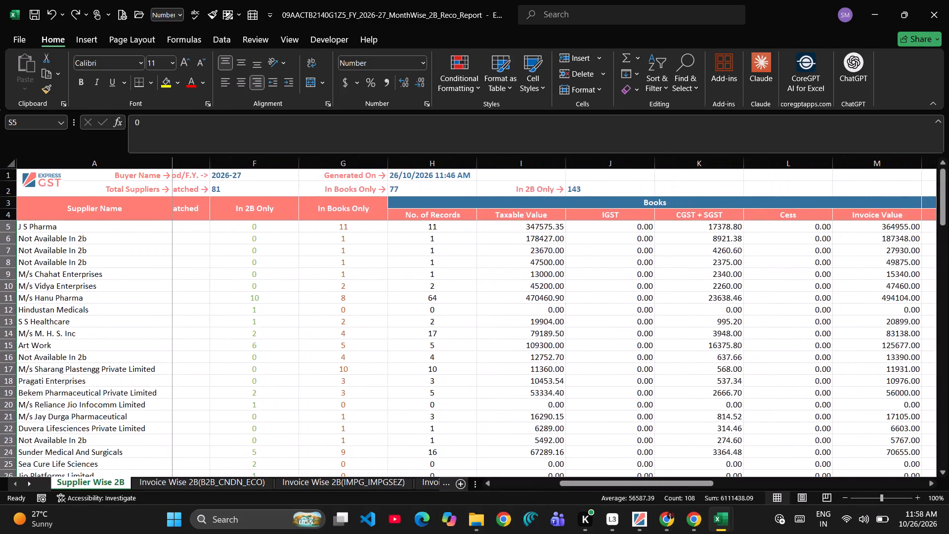
scroll(424, 394, "right", 3)
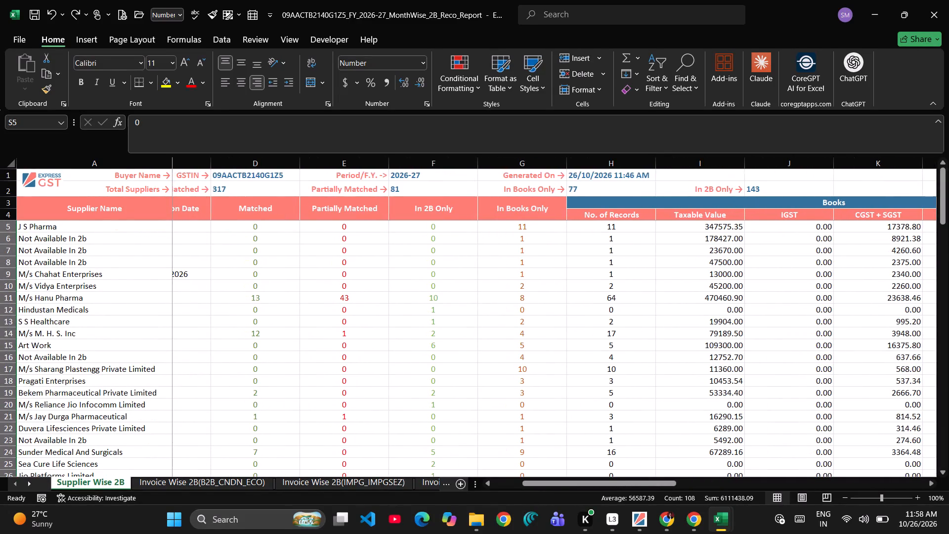
Open the Invoice Wise 2B(B2B_CNDN_ECO) sheet and look over its document details and Books columns.
left_click(223, 489)
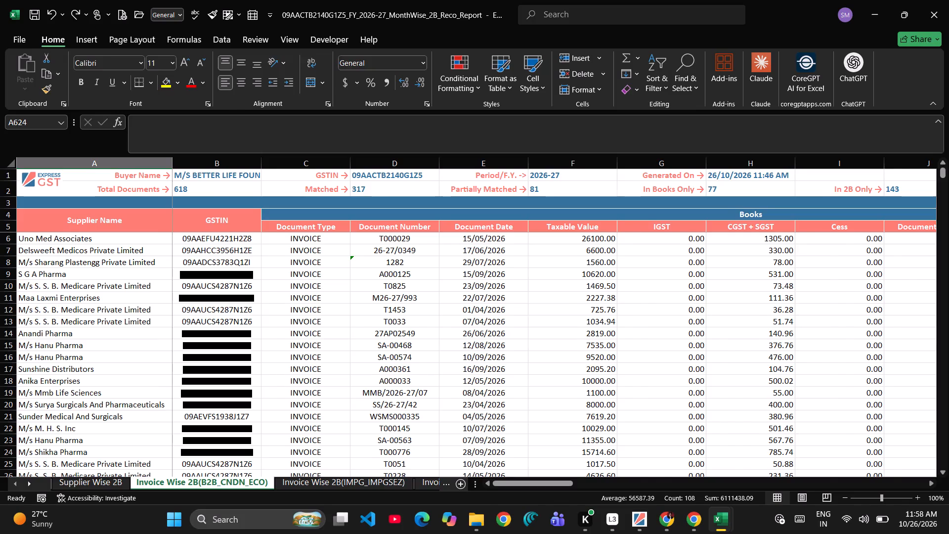
scroll(423, 277, "left", 1)
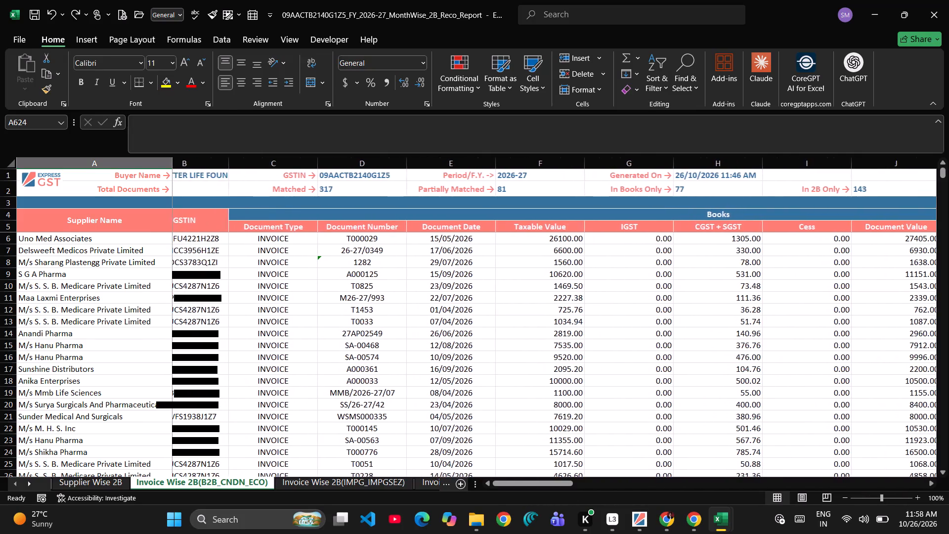
scroll(423, 277, "left", 1)
scroll(423, 277, "right", 1)
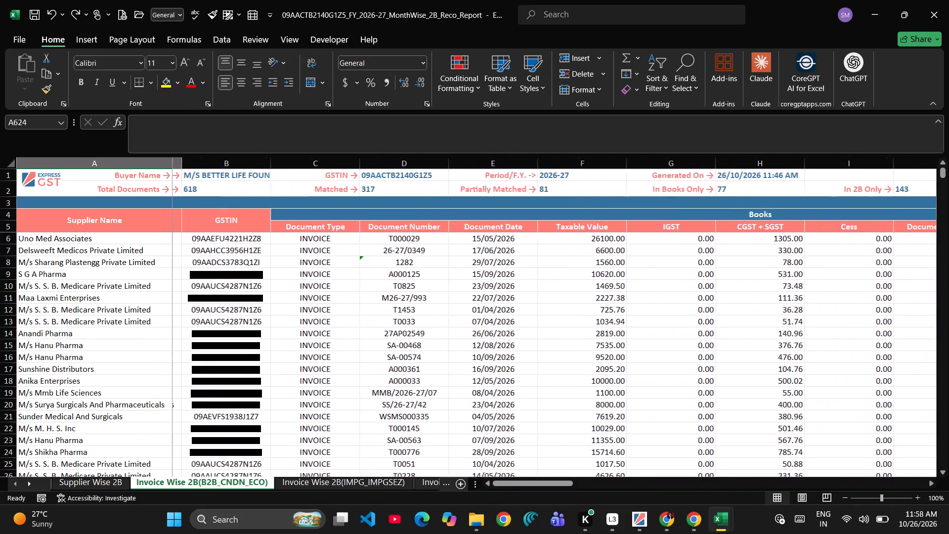
scroll(423, 277, "right", 1)
scroll(423, 277, "up", 1)
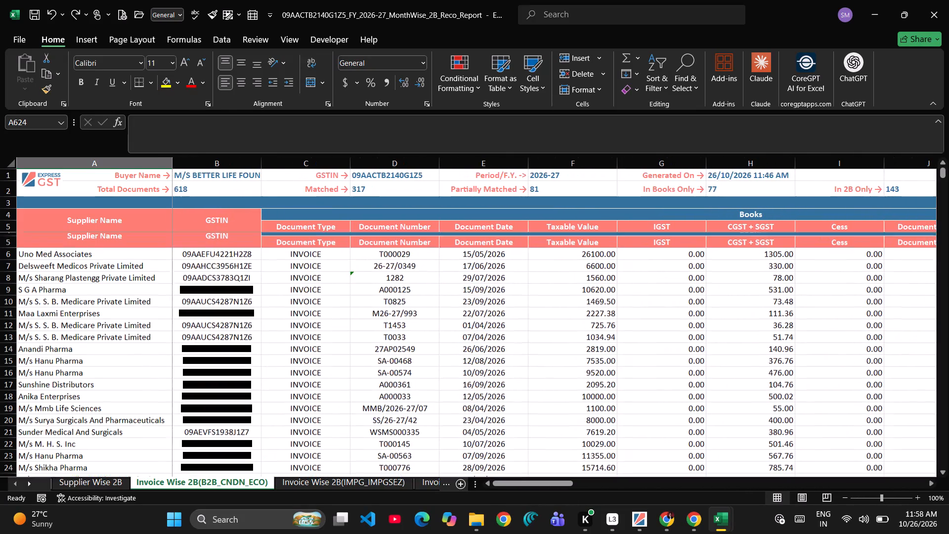
scroll(423, 277, "up", 1)
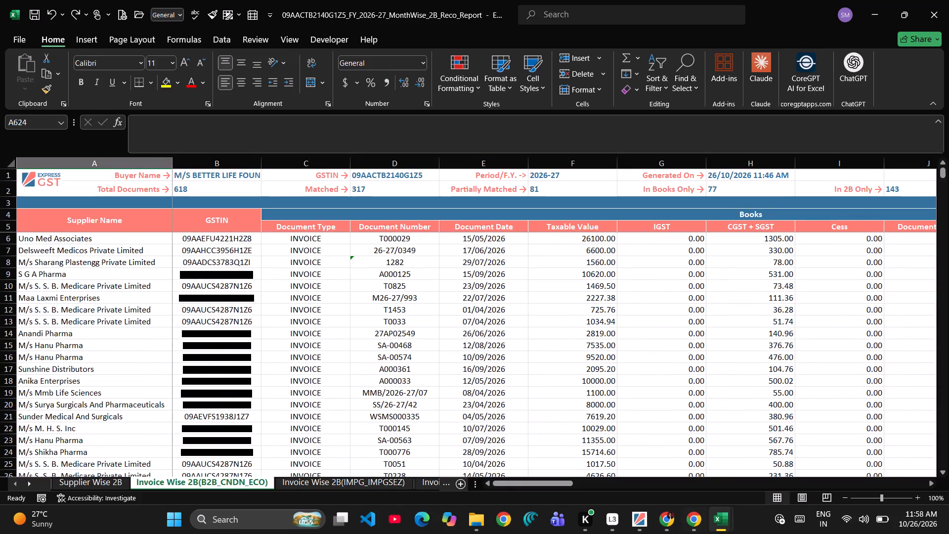
Switch to the GSTR2_Excel_Workbook_Template and examine the B2B sheet's invoice rows up to the first records and column totals.
left_click(707, 470)
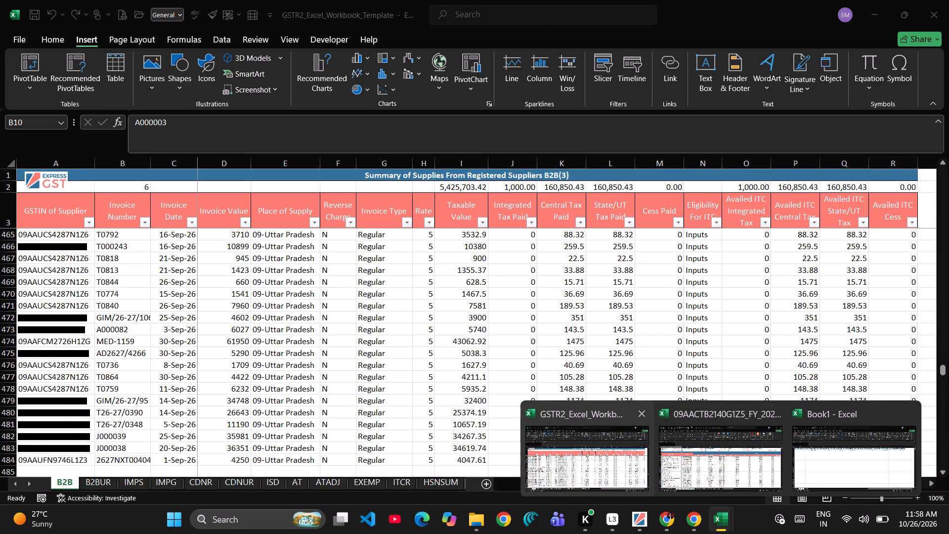
left_click(592, 465)
scroll(346, 430, "up", 5)
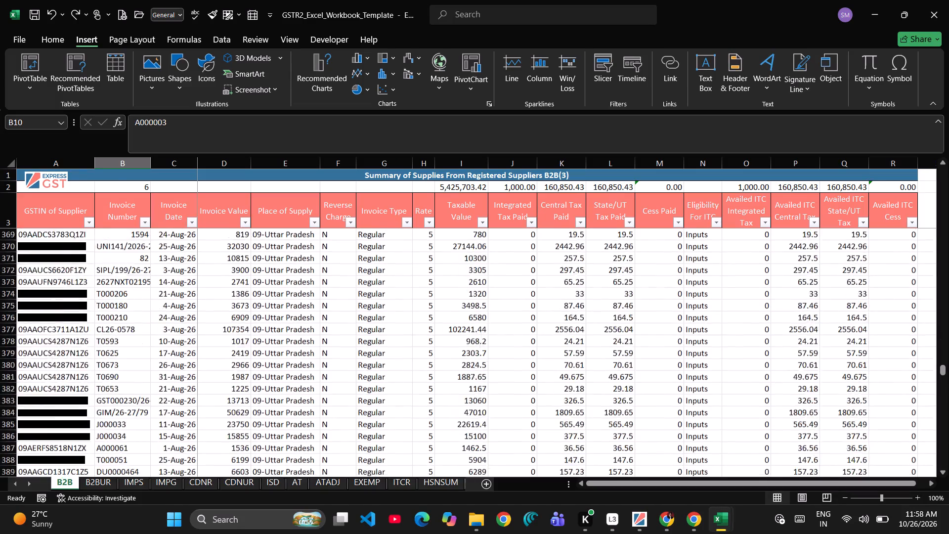
scroll(346, 430, "up", 10)
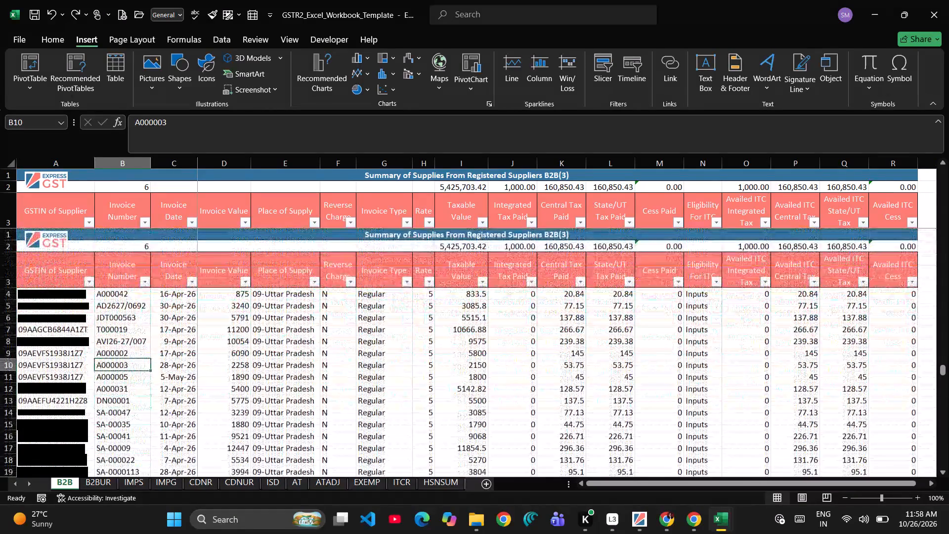
scroll(346, 430, "up", 1)
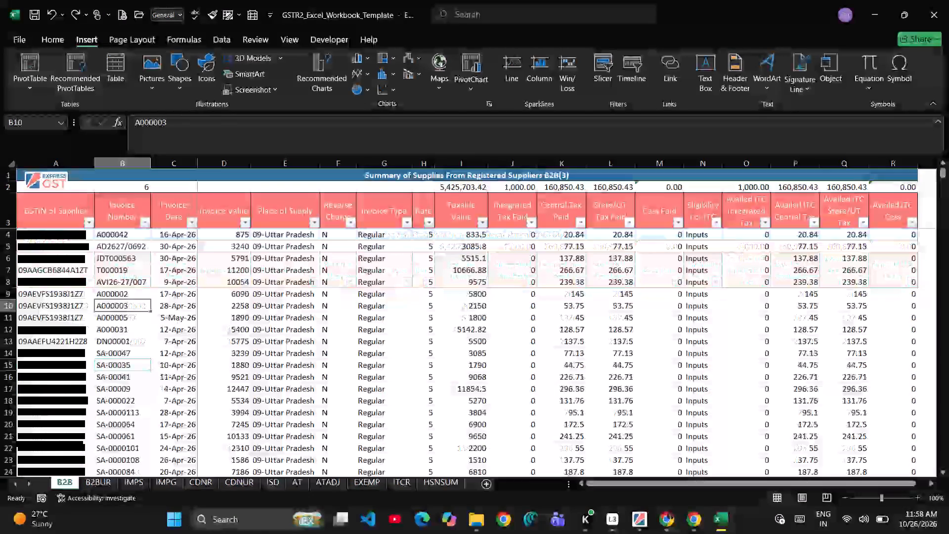
Return to the reco report and examine the Books entries down to the last rows of the Invoice Wise 2B(B2B_CNDN_ECO) sheet.
left_click(877, 2)
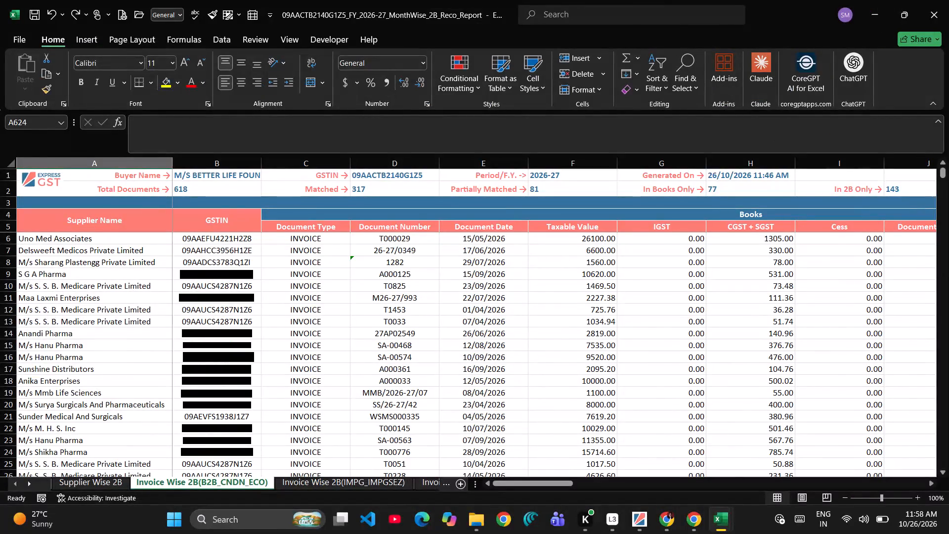
scroll(466, 299, "down", 1)
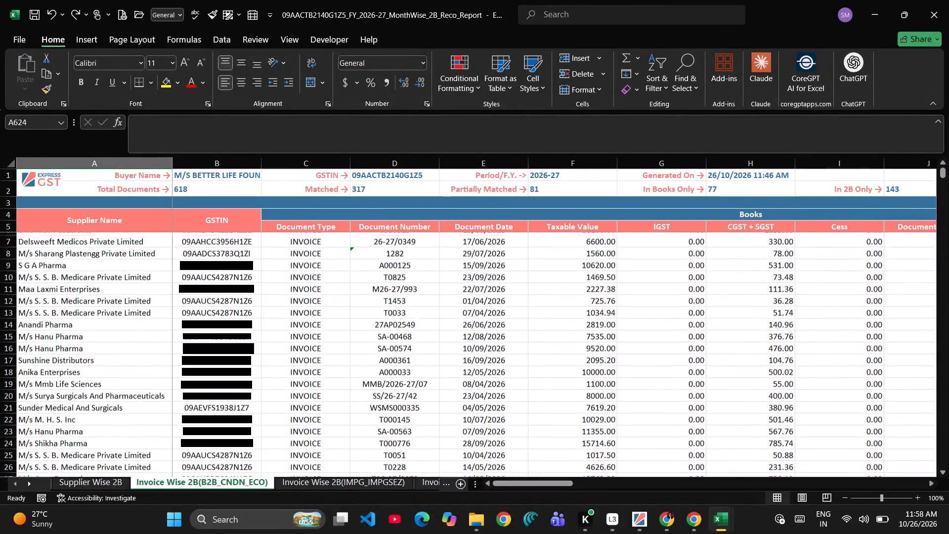
scroll(466, 299, "down", 2)
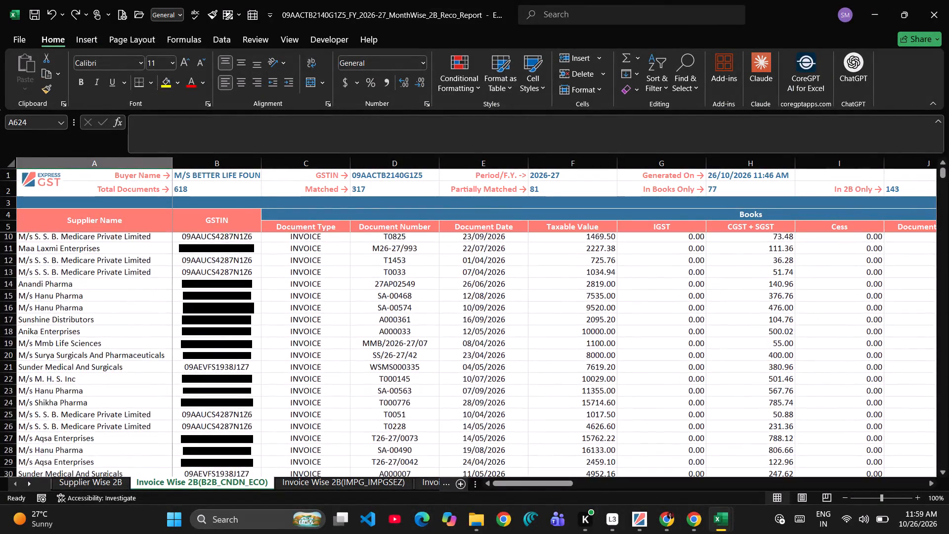
scroll(466, 299, "down", 8)
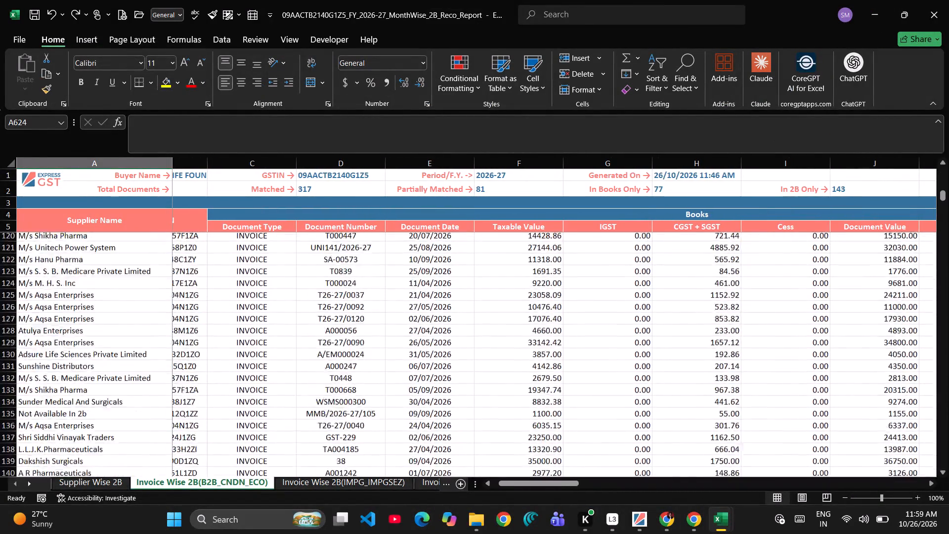
scroll(466, 299, "down", 10)
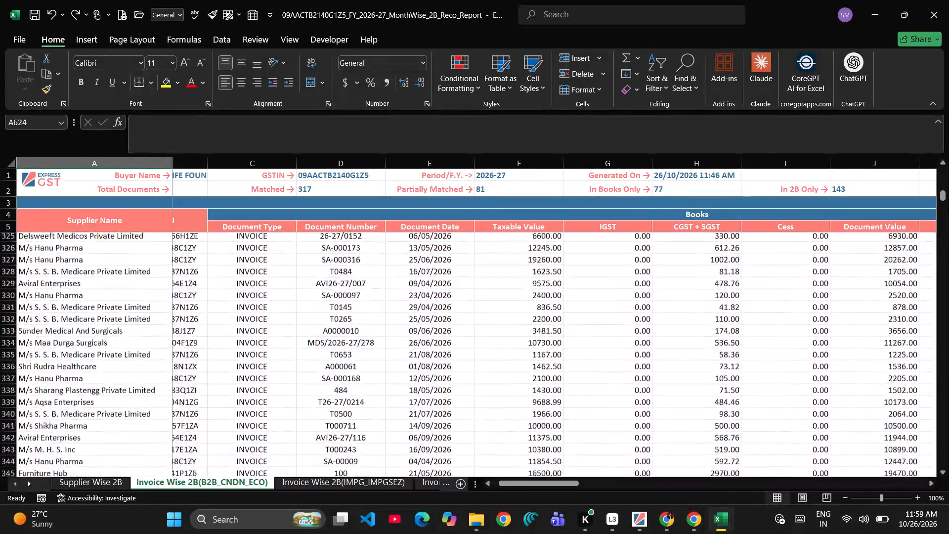
scroll(466, 299, "down", 9)
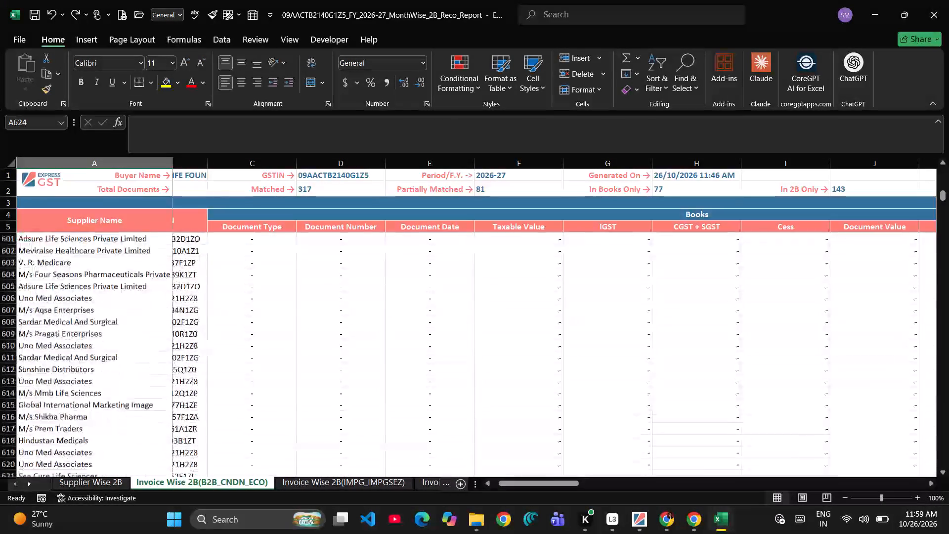
scroll(466, 299, "down", 3)
scroll(466, 299, "up", 5)
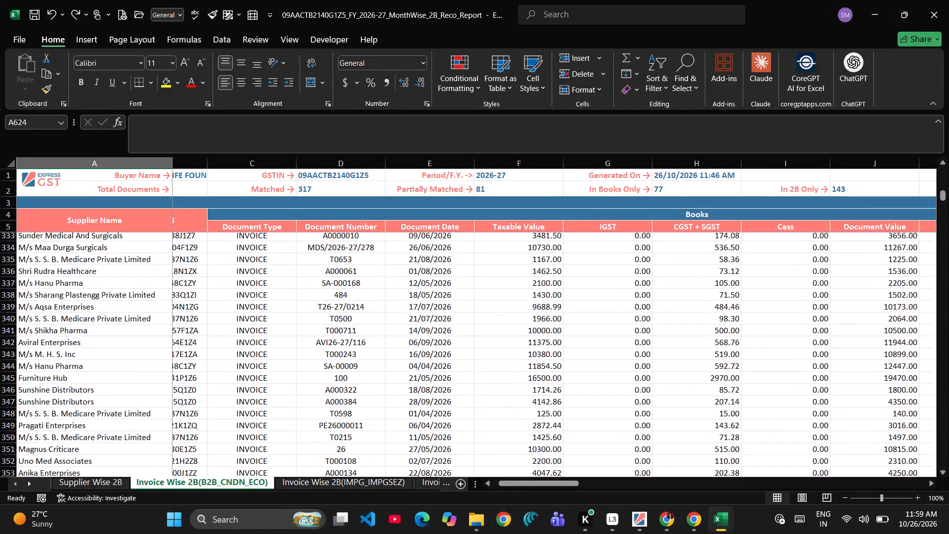
scroll(466, 299, "up", 5)
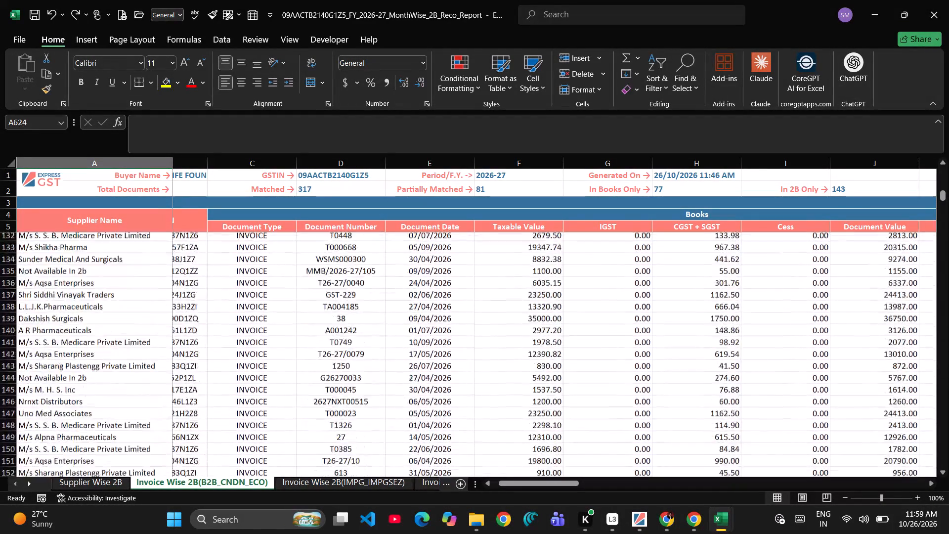
scroll(466, 299, "up", 6)
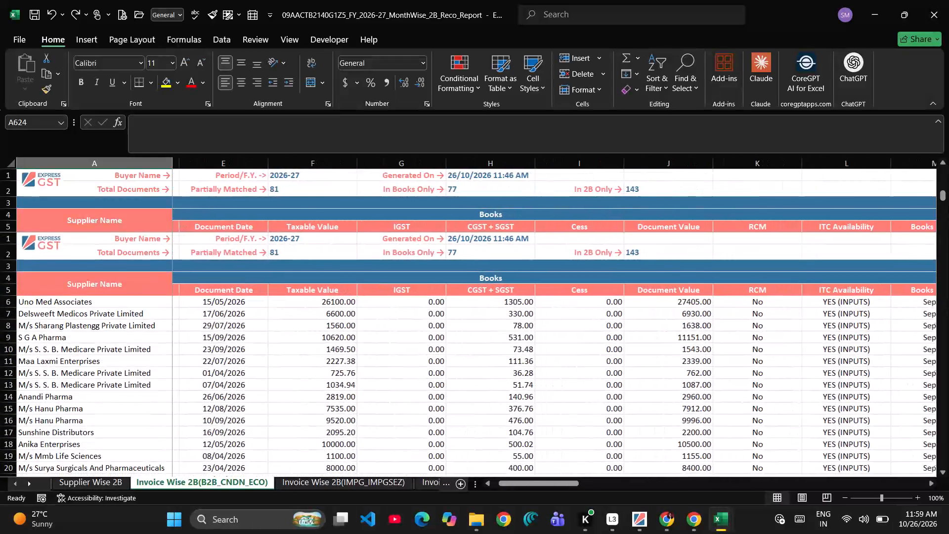
scroll(570, 352, "right", 4)
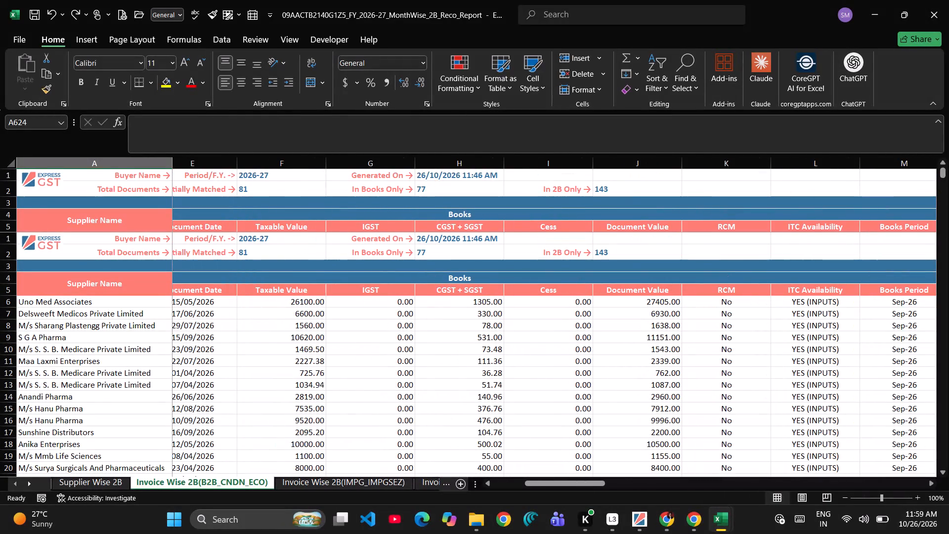
Widen the Supplier Name column slightly so that the supplier names fit.
double_click(171, 160)
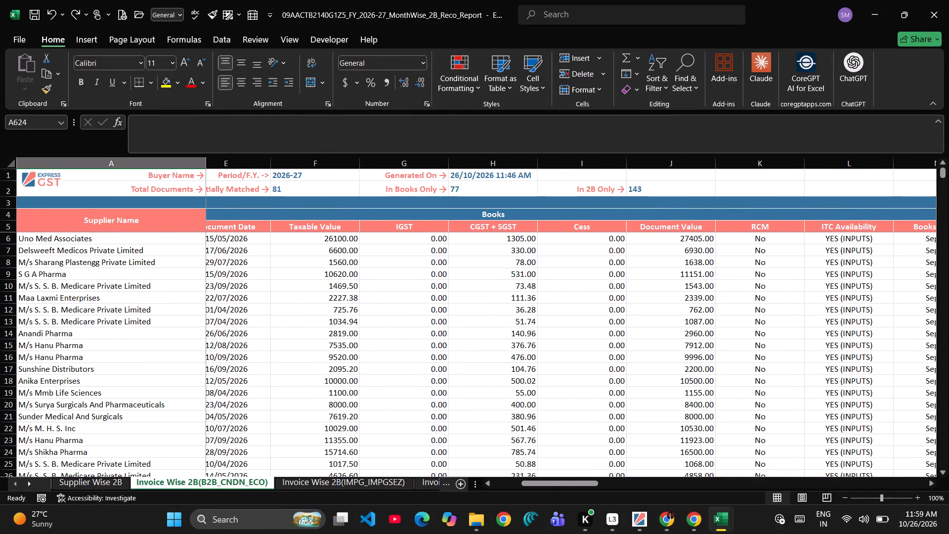
double_click(204, 161)
left_click_drag(204, 161, 180, 159)
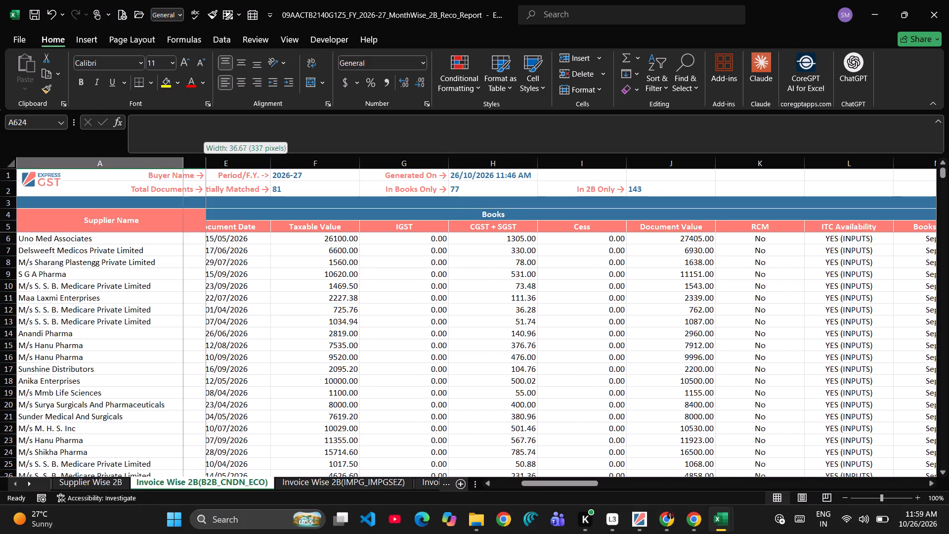
left_click_drag(180, 159, 177, 159)
Auto-fit the Document Date column in the Books section to its contents.
double_click(243, 165)
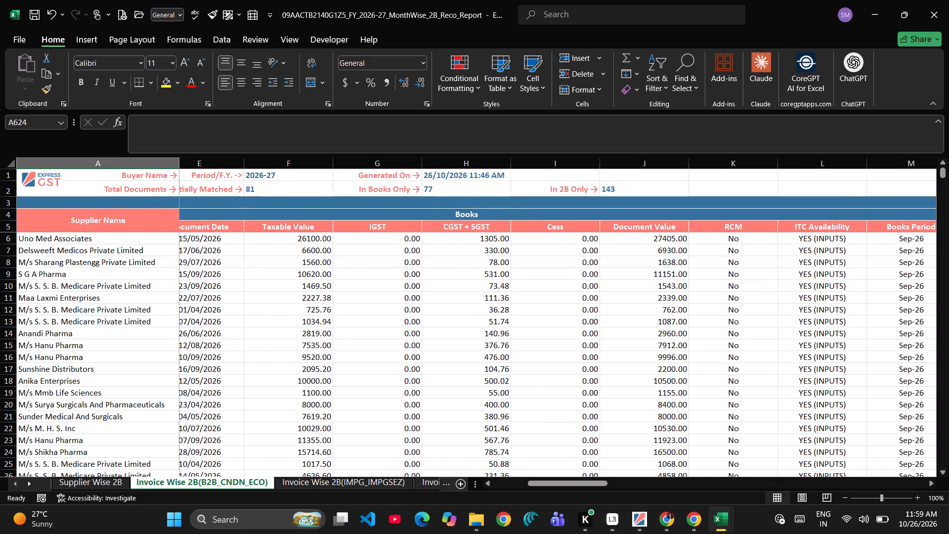
left_click_drag(243, 165, 250, 166)
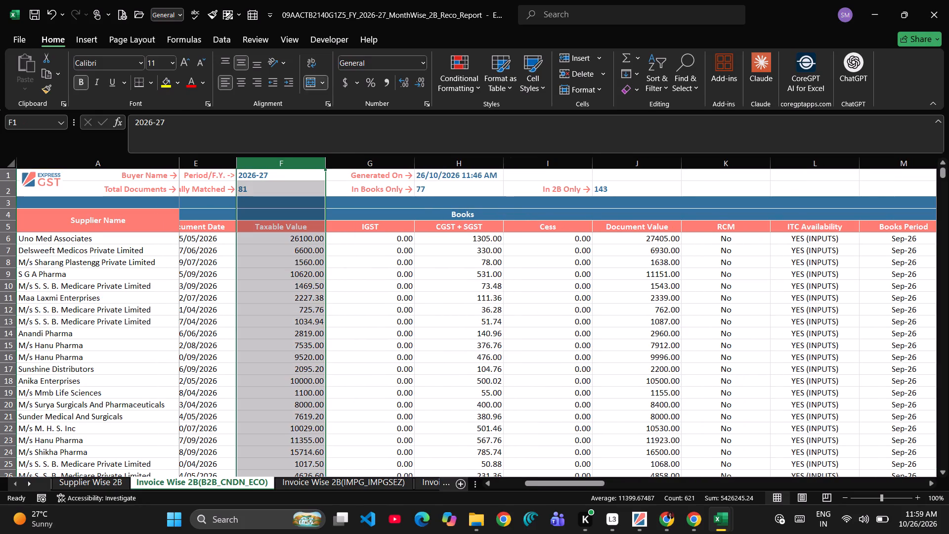
scroll(214, 271, "right", 12)
left_click(214, 271)
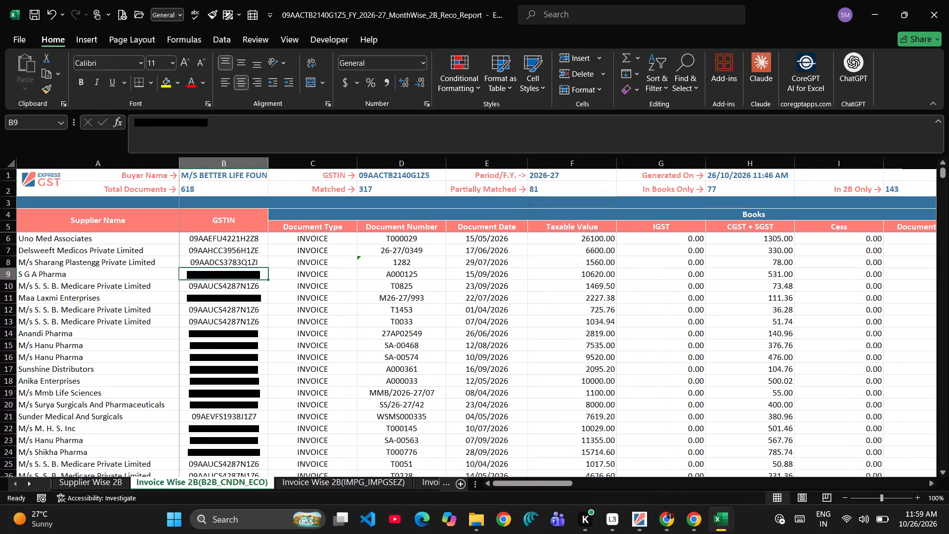
Select the Books Taxable Value figures from F6 to F623 to check their sum.
scroll(259, 273, "left", 1)
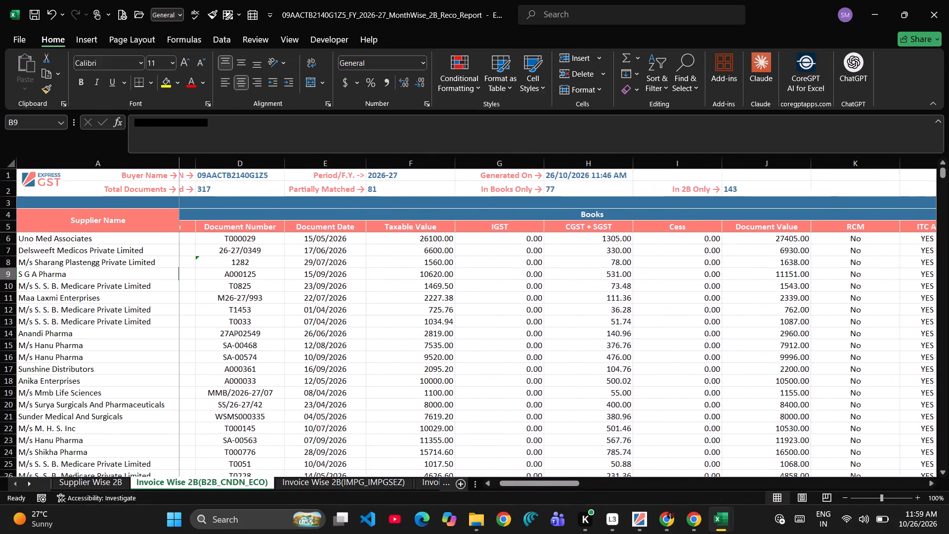
scroll(259, 273, "left", 2)
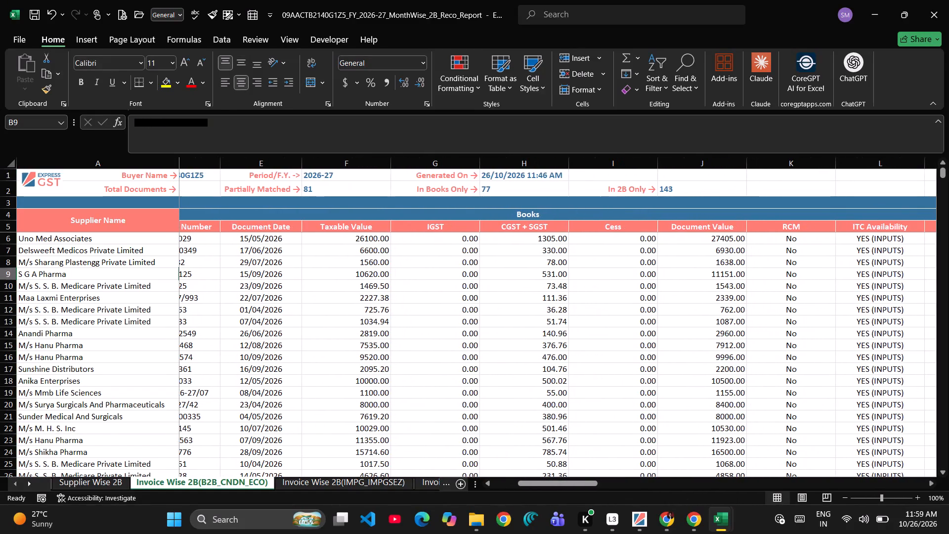
left_click(362, 242)
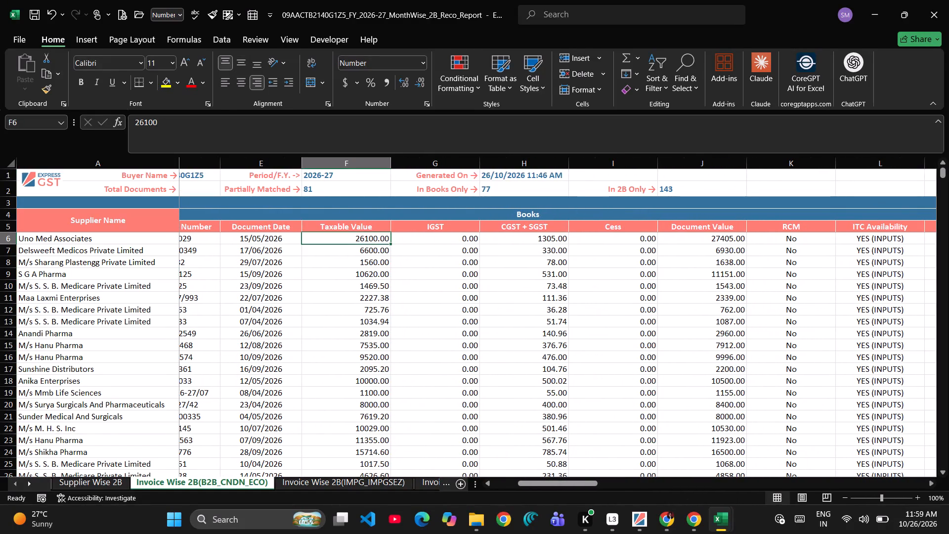
key("ctrl+shift+Down")
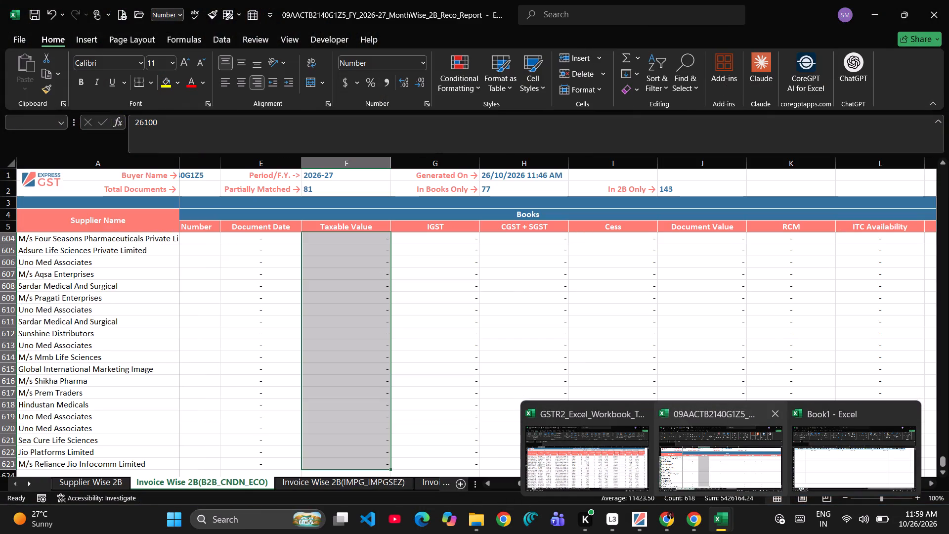
Total the Books Taxable Value column in F624 with =SUM(F6:F623).
left_click_drag(363, 388, 354, 461)
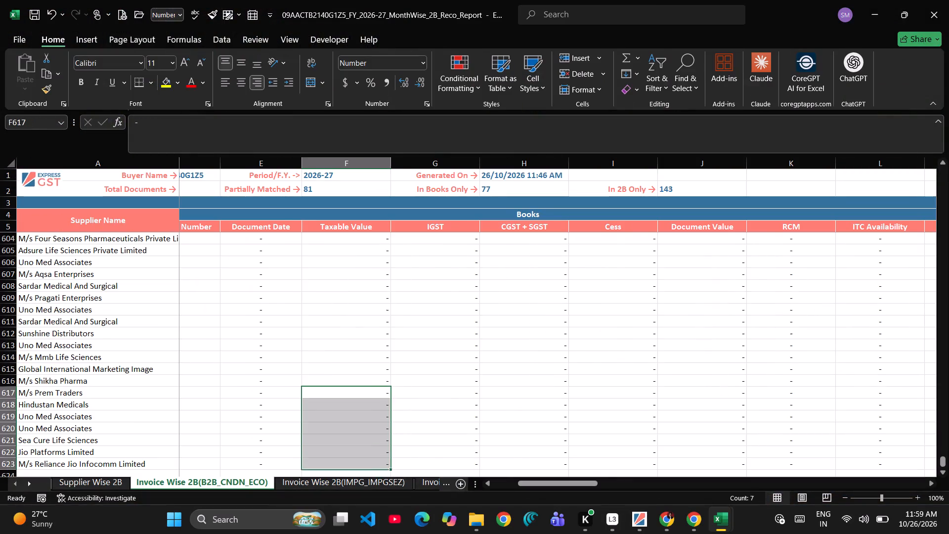
scroll(354, 461, "down", 1)
left_click(328, 415)
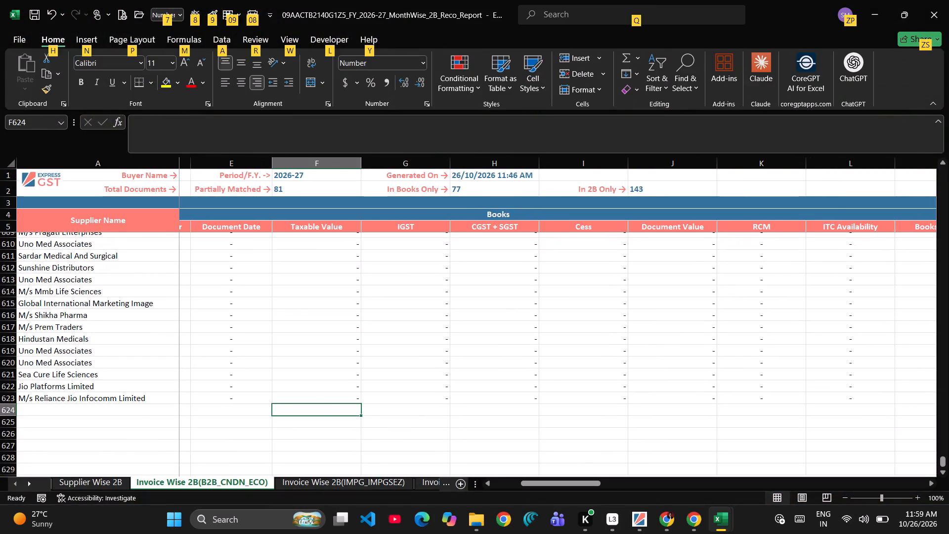
key("alt+equal")
key("Return")
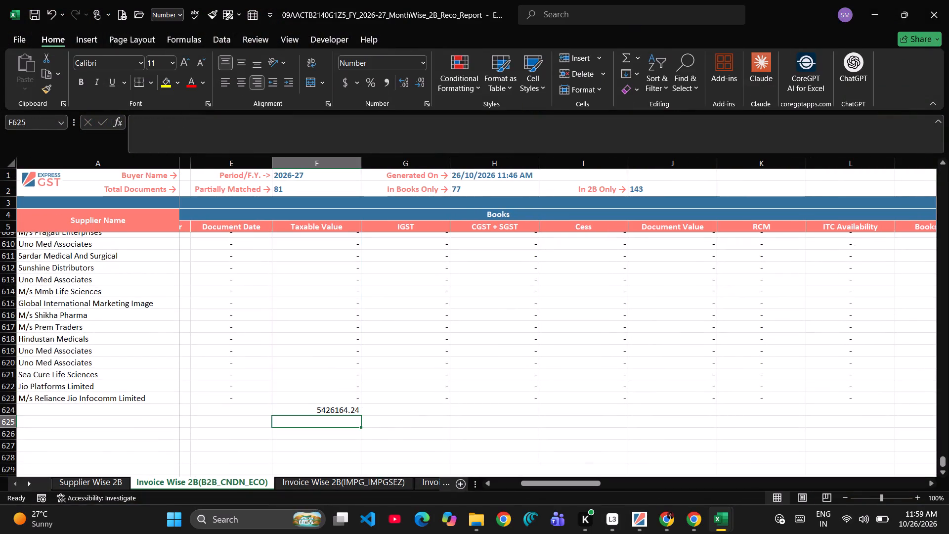
Copy the Books taxable value total in F624 and paste it as values into cell A5 of Book1.
left_click(325, 404)
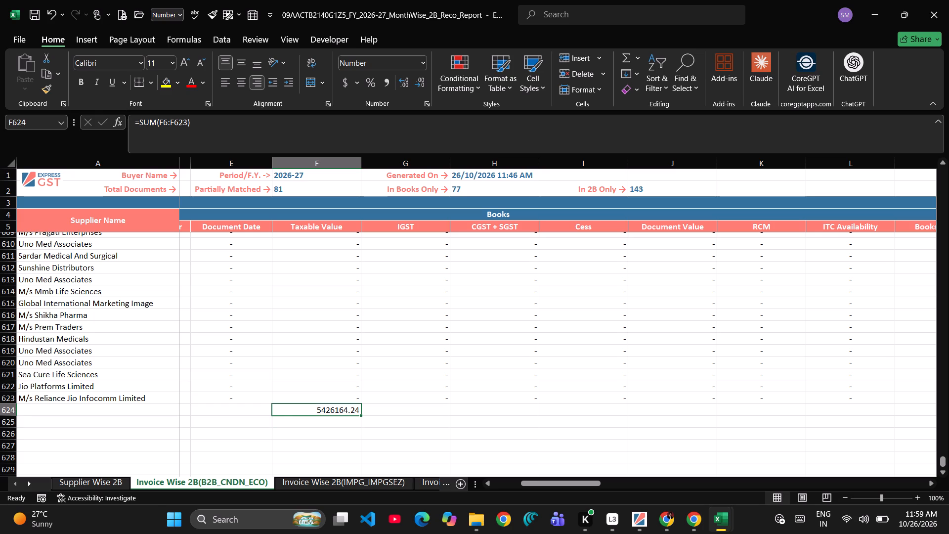
key("ctrl+c")
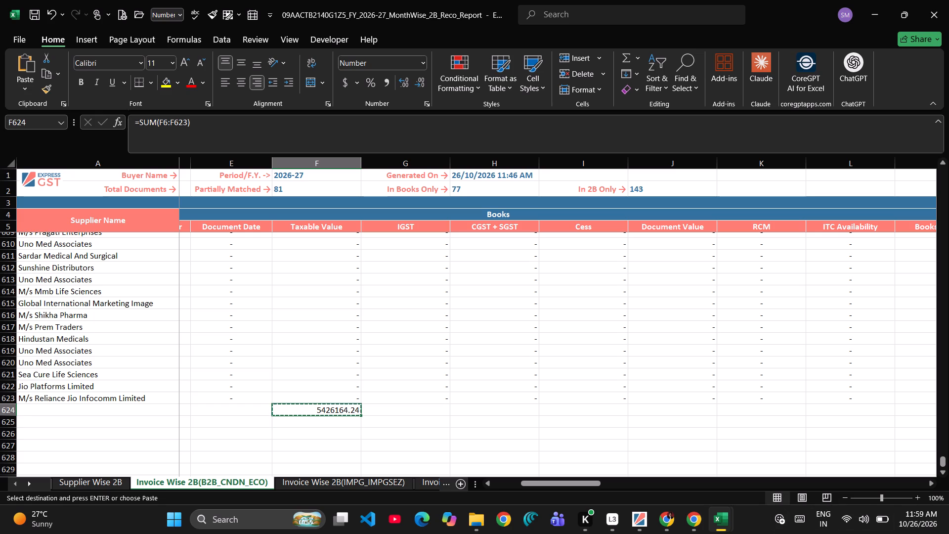
left_click(841, 462)
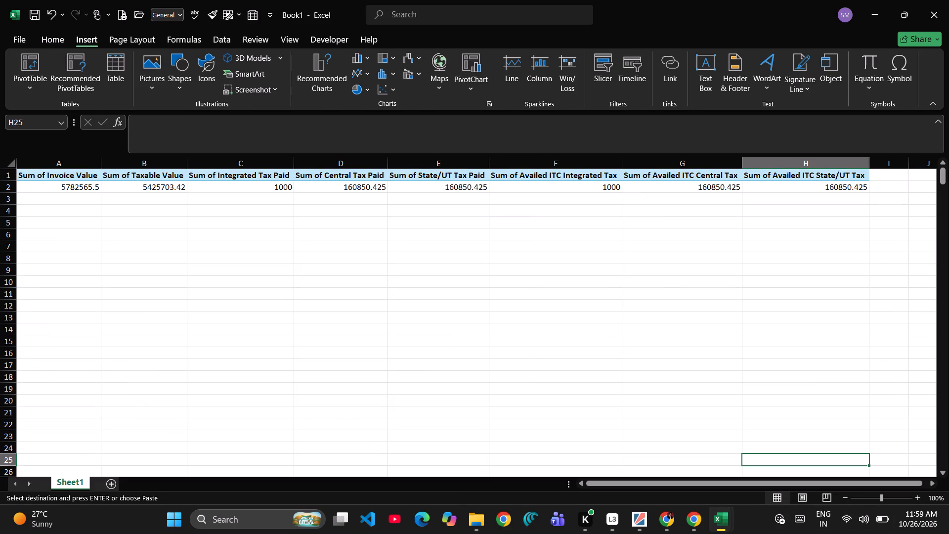
left_click(71, 203)
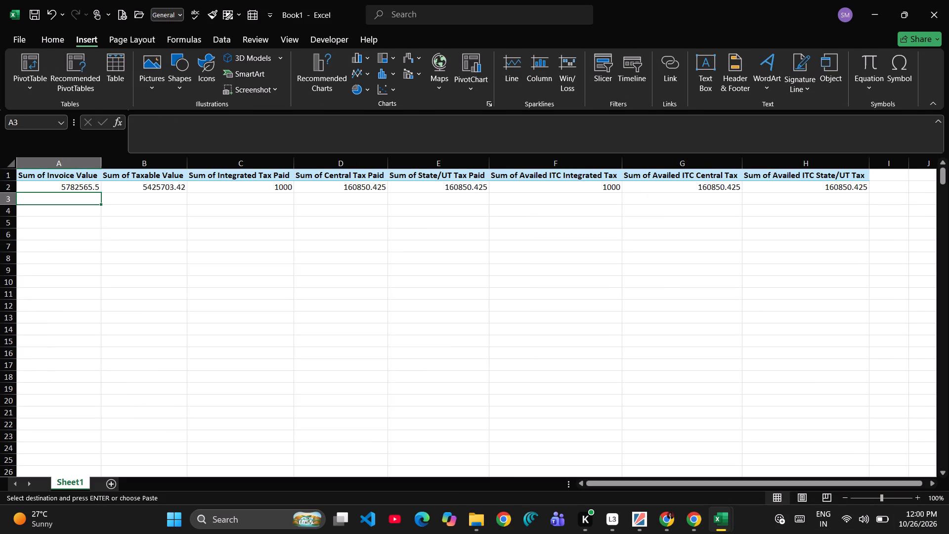
left_click(72, 224)
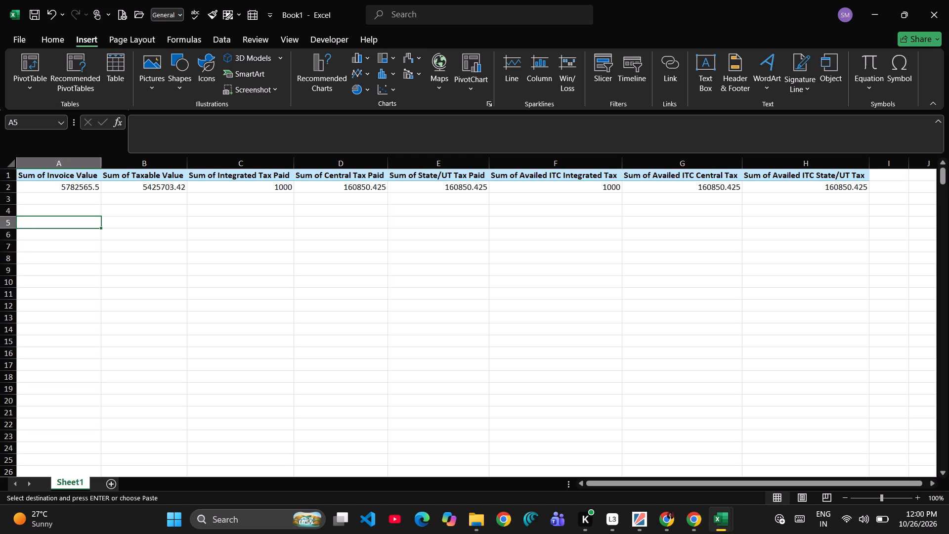
key("ctrl+alt+v")
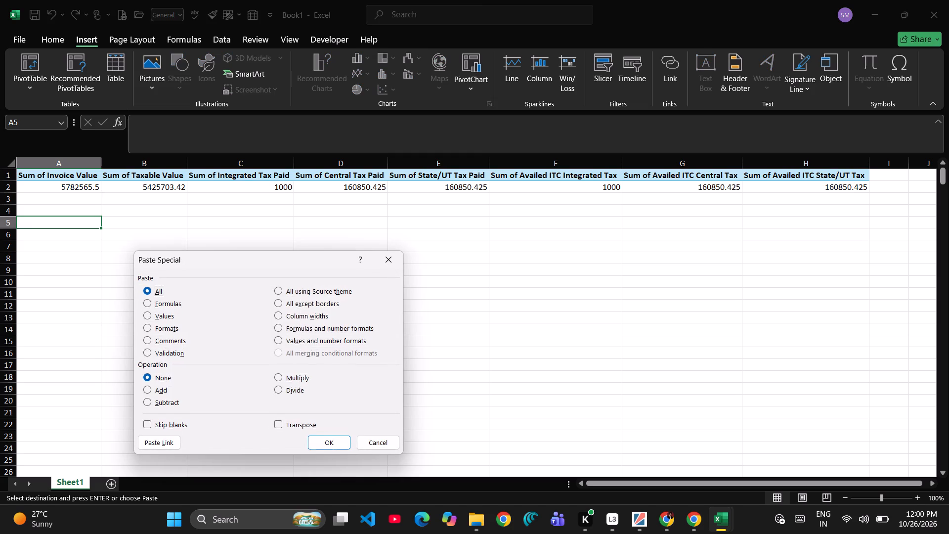
key("Down")
key("Down")
key("Down")
key("Up")
key("Return")
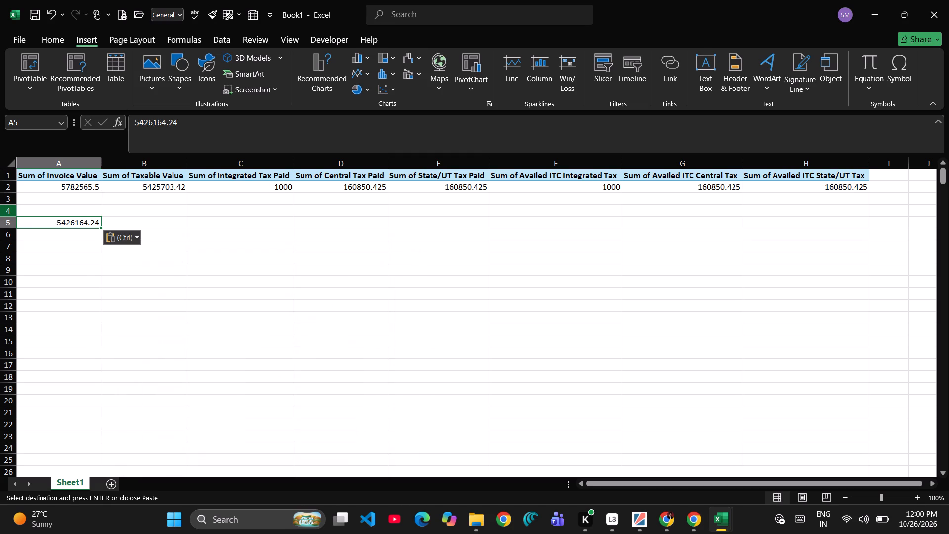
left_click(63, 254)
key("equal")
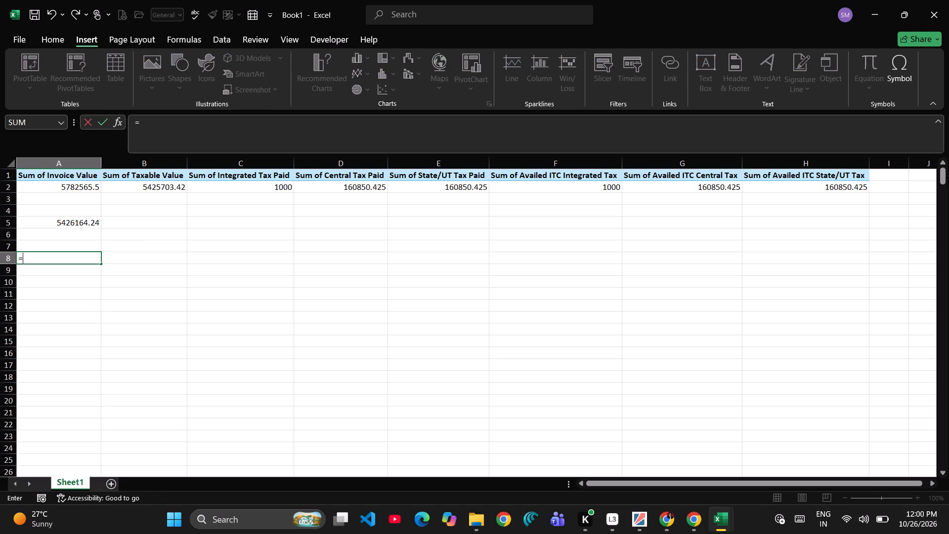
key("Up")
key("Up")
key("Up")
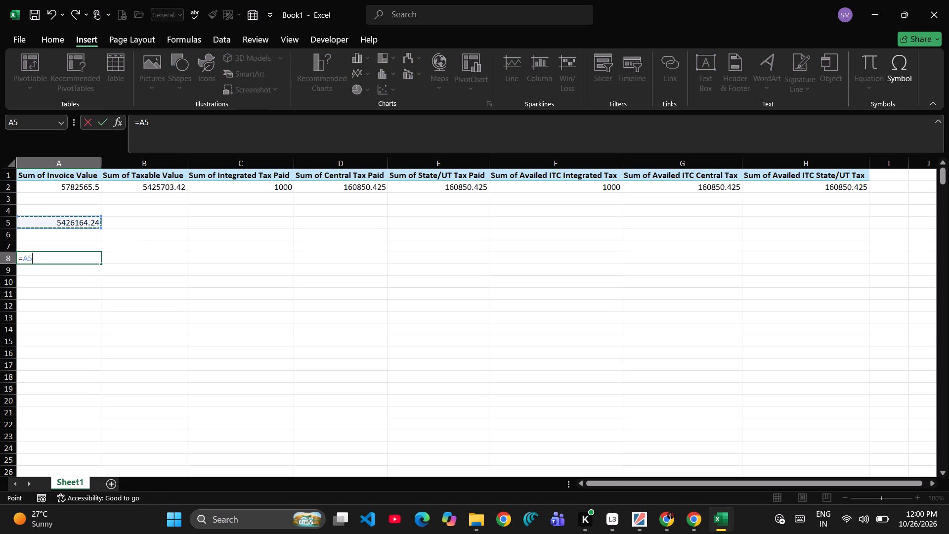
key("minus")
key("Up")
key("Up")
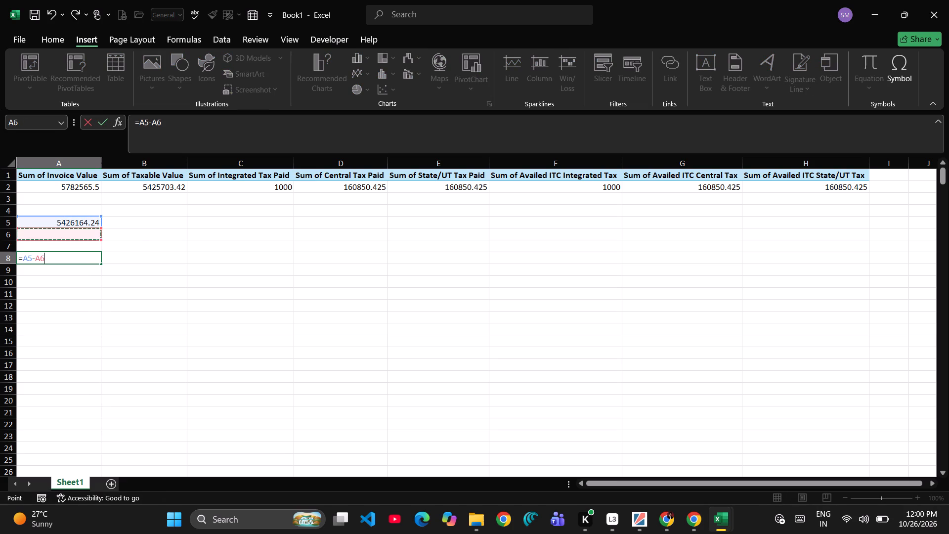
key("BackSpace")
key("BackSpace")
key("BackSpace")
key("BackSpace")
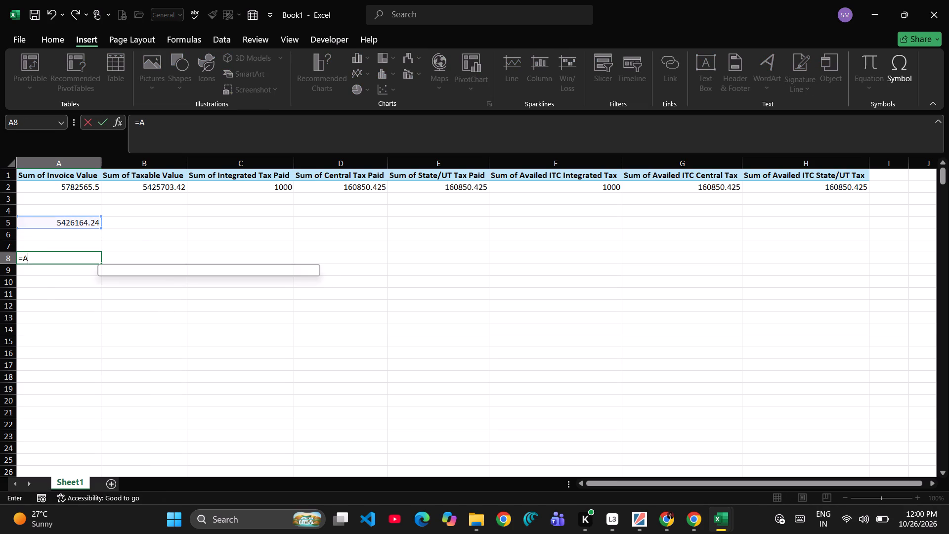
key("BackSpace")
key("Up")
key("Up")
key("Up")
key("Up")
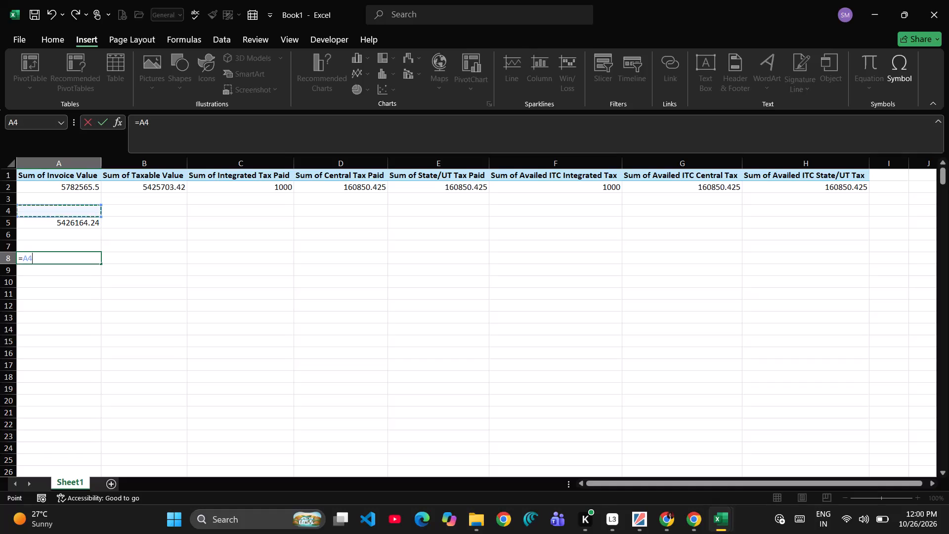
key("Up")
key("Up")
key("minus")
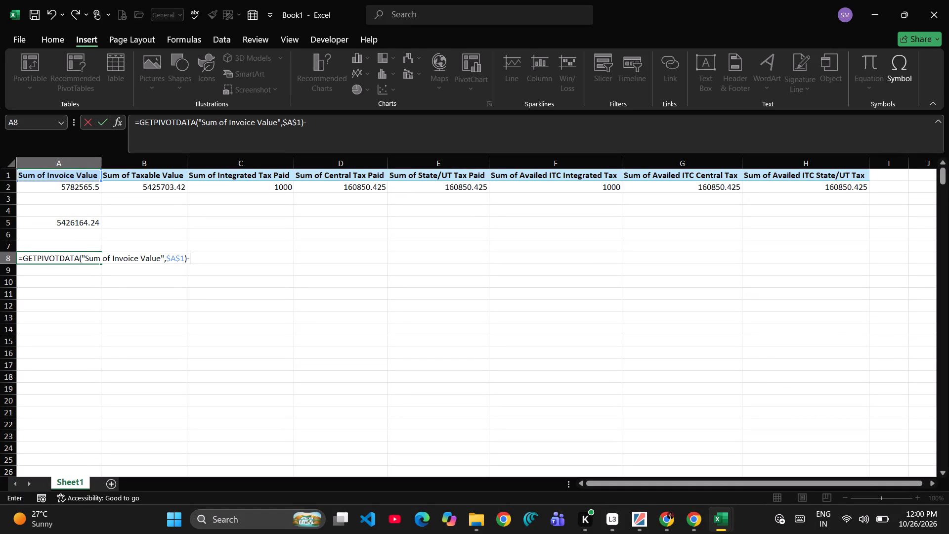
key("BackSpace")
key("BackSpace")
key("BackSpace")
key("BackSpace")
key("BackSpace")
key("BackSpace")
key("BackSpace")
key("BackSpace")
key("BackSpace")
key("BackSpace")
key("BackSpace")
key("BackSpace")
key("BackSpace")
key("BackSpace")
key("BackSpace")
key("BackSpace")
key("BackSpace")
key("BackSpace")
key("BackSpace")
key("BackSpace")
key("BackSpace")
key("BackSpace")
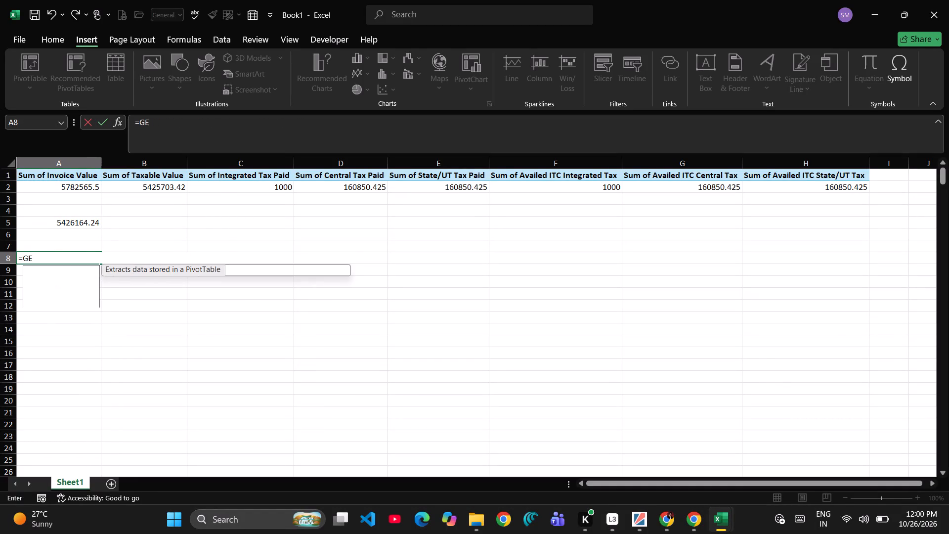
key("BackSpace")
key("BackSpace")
Complete the formula in A8 so that it subtracts A5 from the pivot's Sum of Invoice Value in A2.
key("Up")
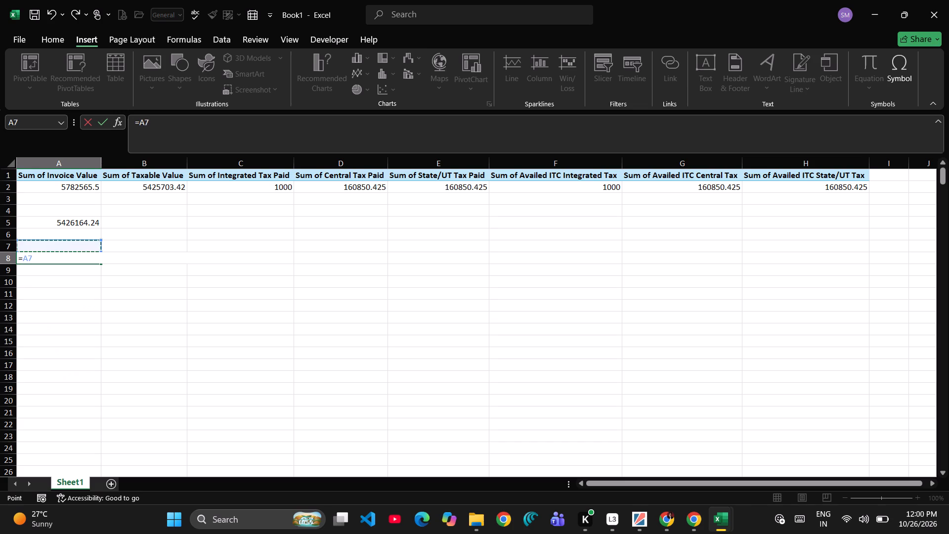
key("Up")
key("Up")
key("Up")
key("Up")
key("Up")
key("Down")
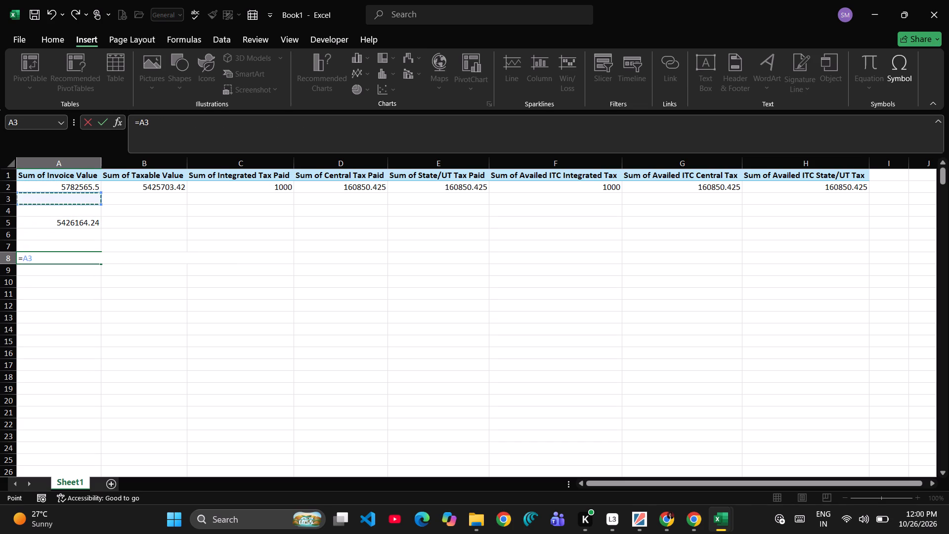
key("Up")
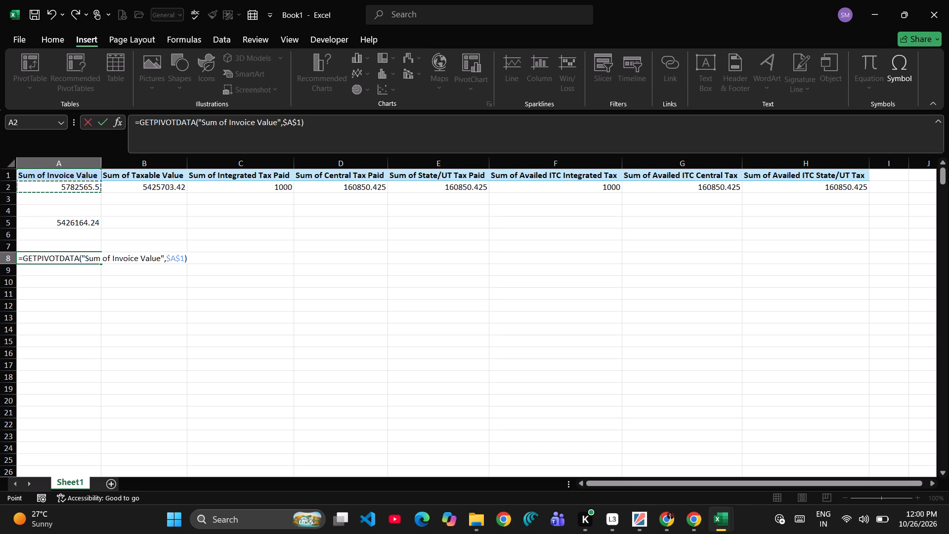
key("minus")
key("Up")
key("Up")
key("Up")
key("Return")
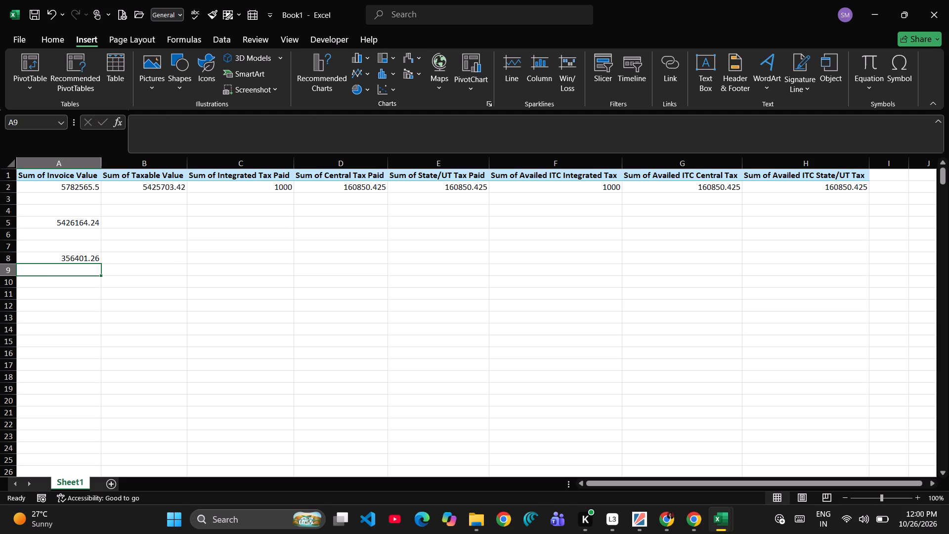
Recheck the source total in the reco report, then move Book1's pasted total from A5 to B5 under Sum of Taxable Value.
left_click(66, 259)
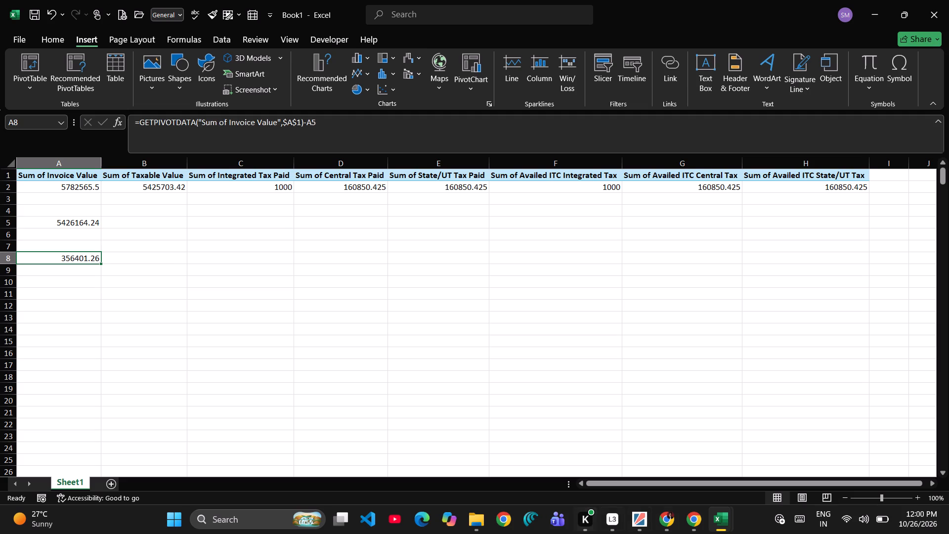
left_click(716, 471)
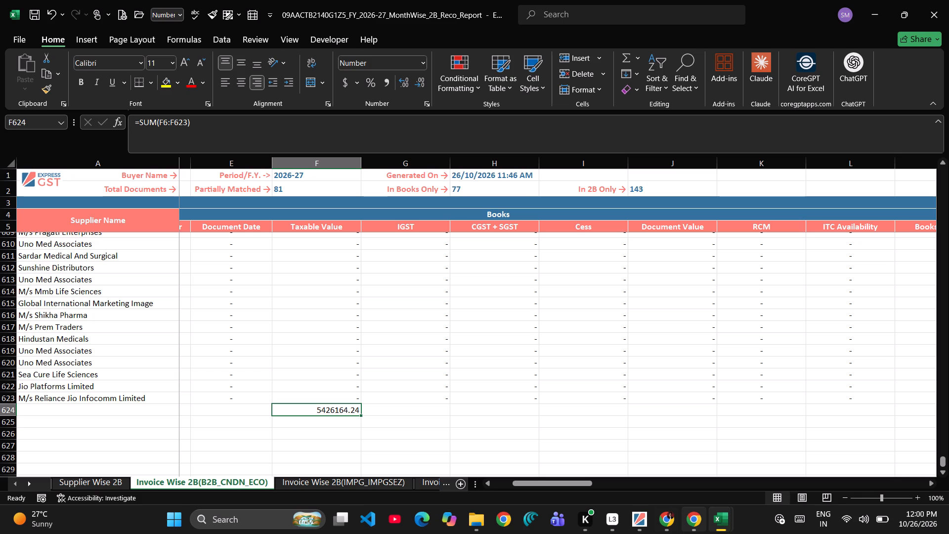
left_click(815, 466)
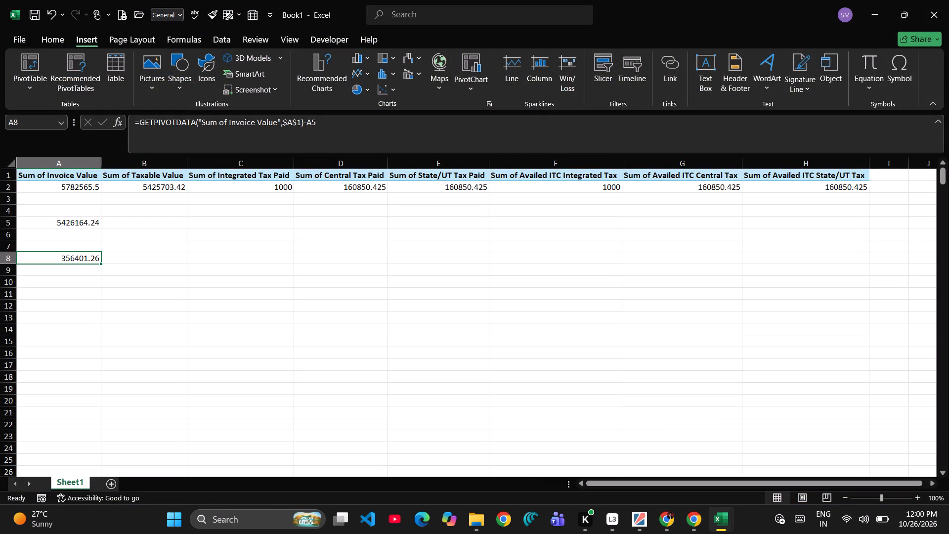
left_click(78, 222)
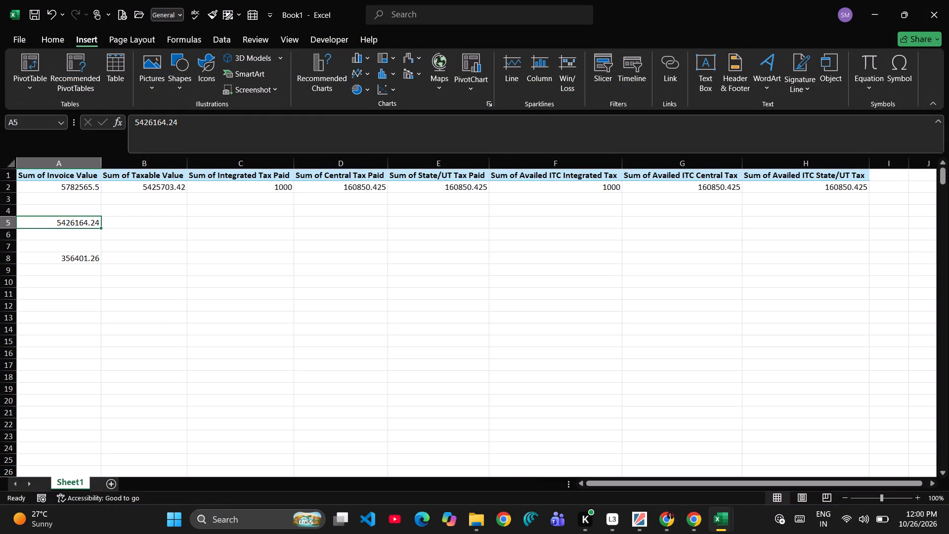
left_click_drag(101, 225, 162, 229)
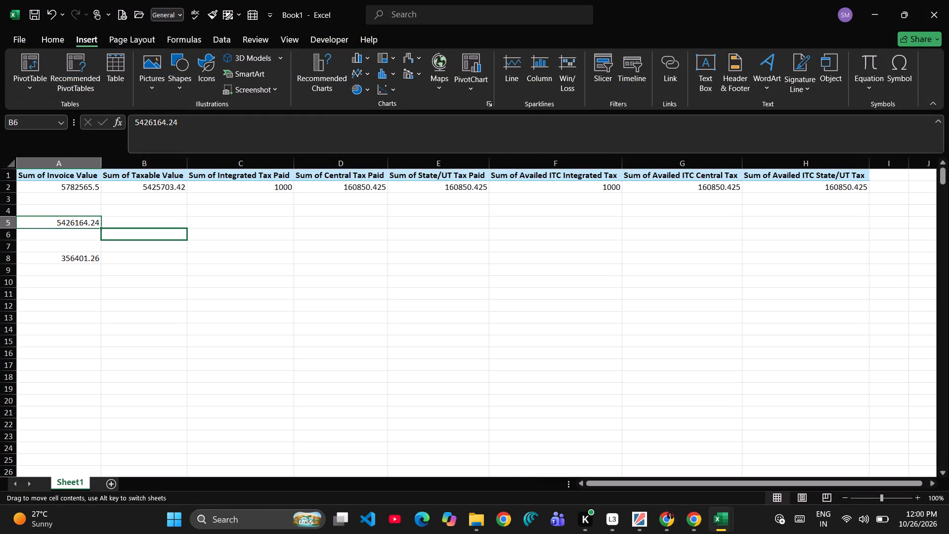
left_click(160, 223)
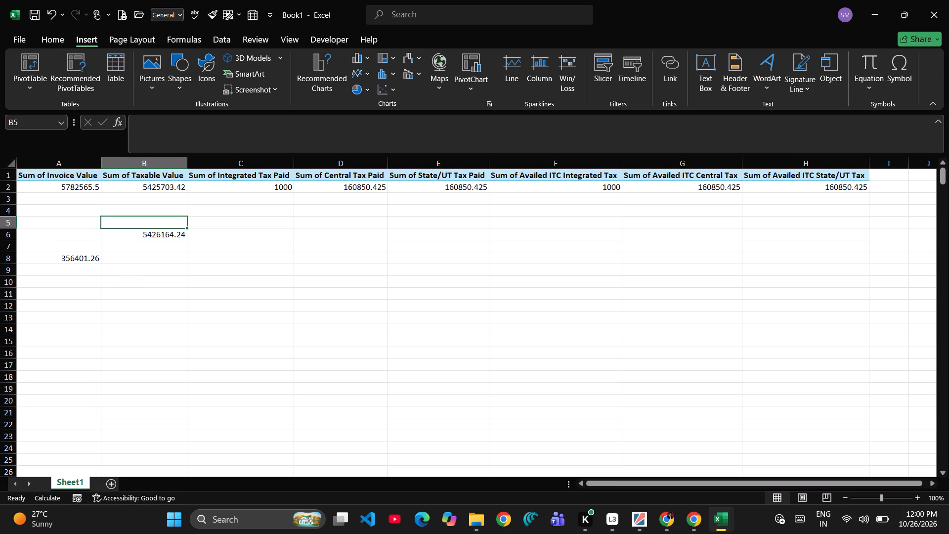
left_click(159, 232)
left_click_drag(160, 227, 161, 221)
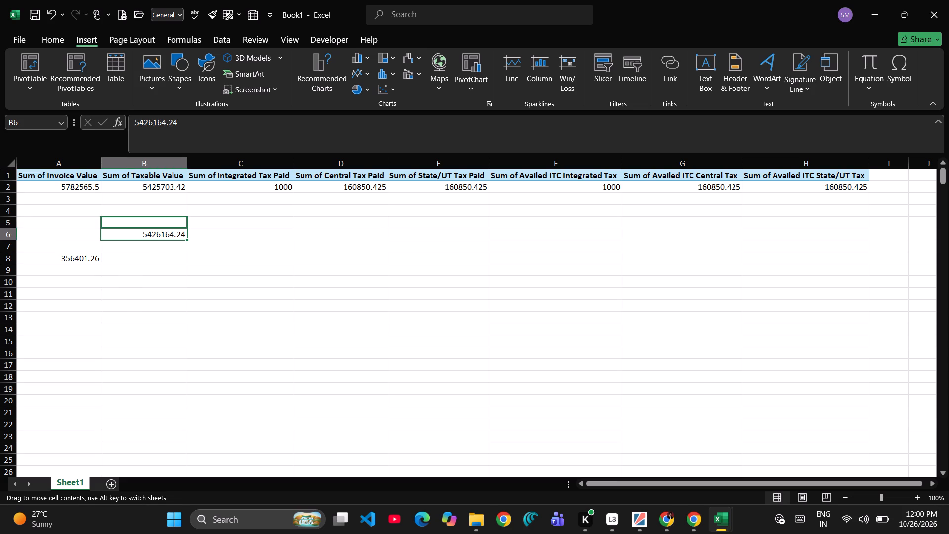
Move the difference formula from A8 to B8, under the Sum of Taxable Value column.
double_click(69, 257)
left_click(147, 298)
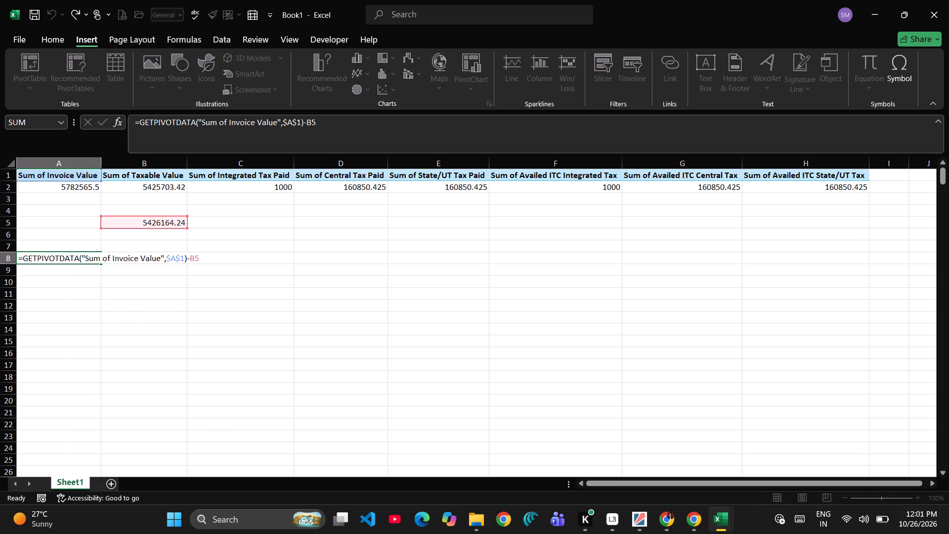
left_click(85, 255)
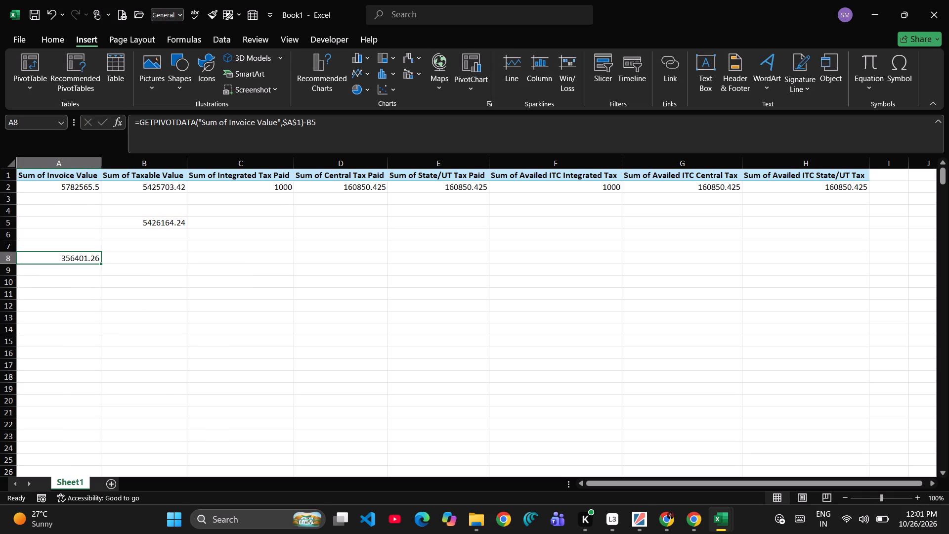
left_click_drag(101, 259, 114, 260)
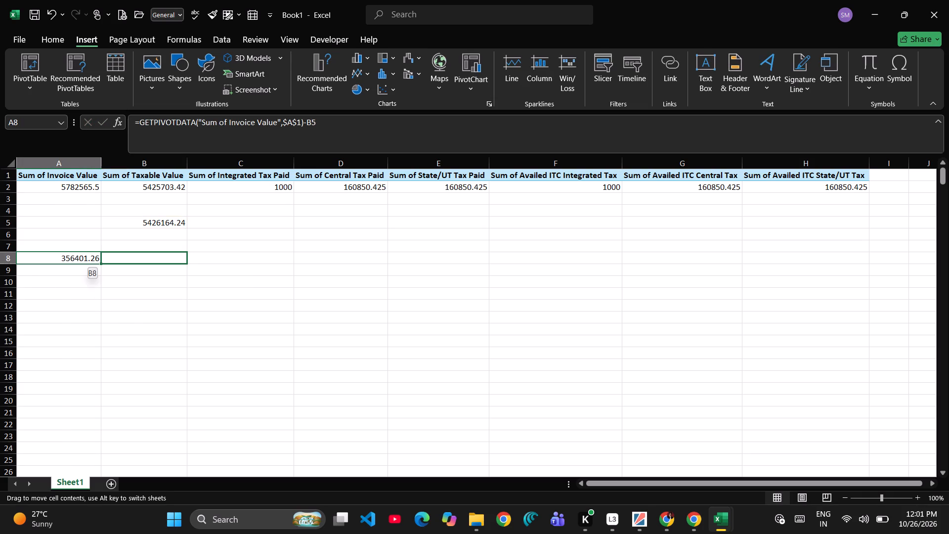
left_click_drag(114, 260, 117, 260)
Edit the difference formula in B8 so that its pivot table reference points to $B$1 instead of the Sum of Invoice Value header.
double_click(159, 256)
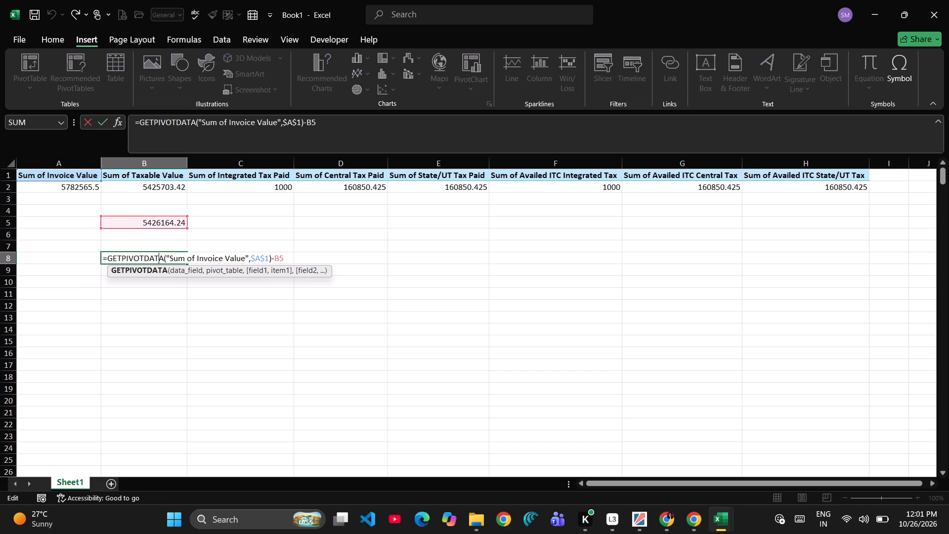
left_click(267, 258)
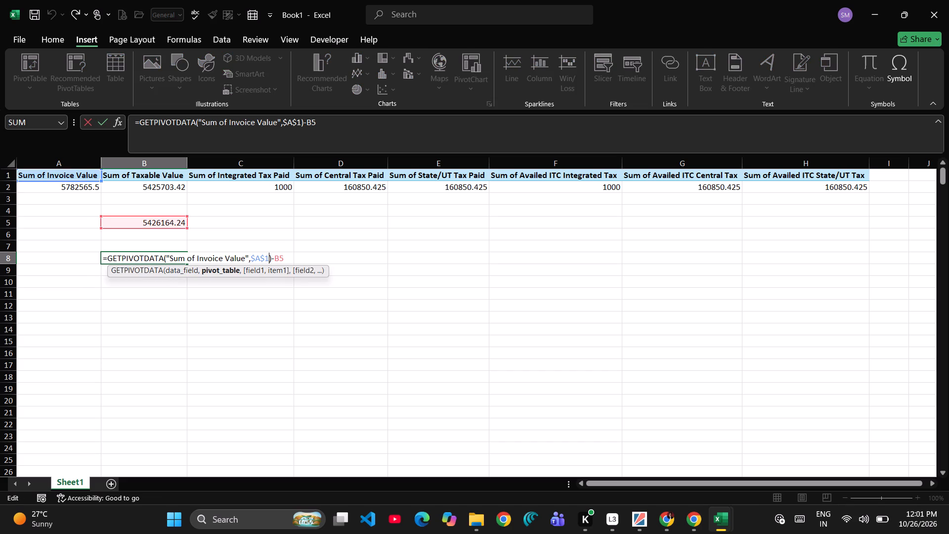
left_click_drag(100, 177, 122, 176)
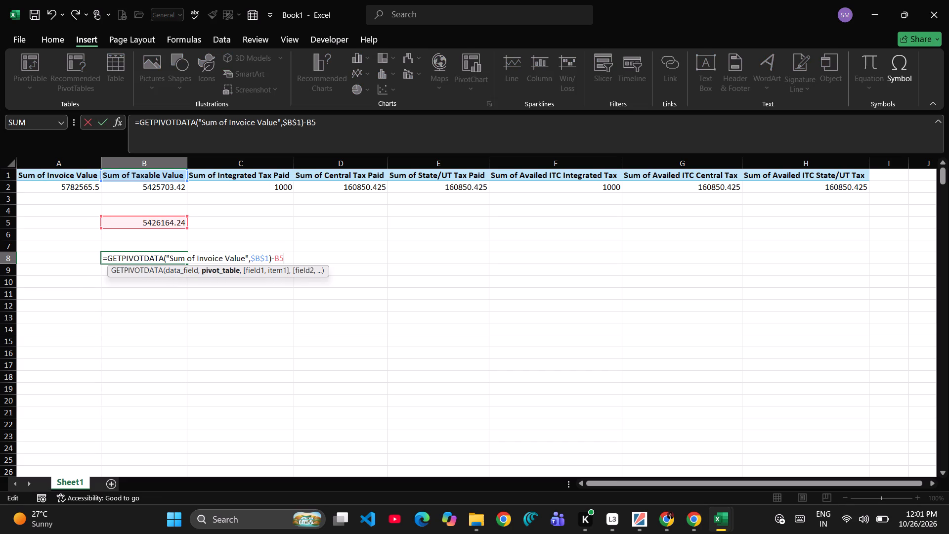
key("Return")
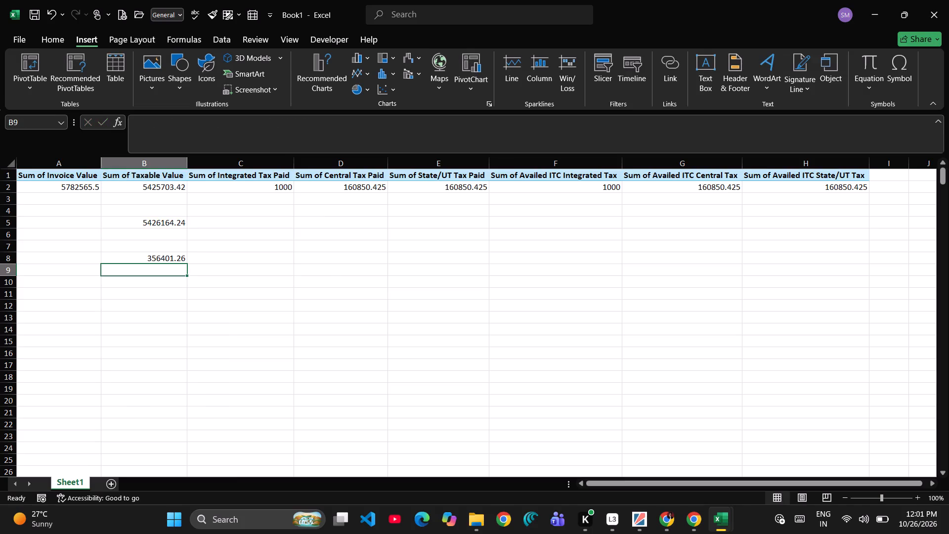
left_click(142, 256)
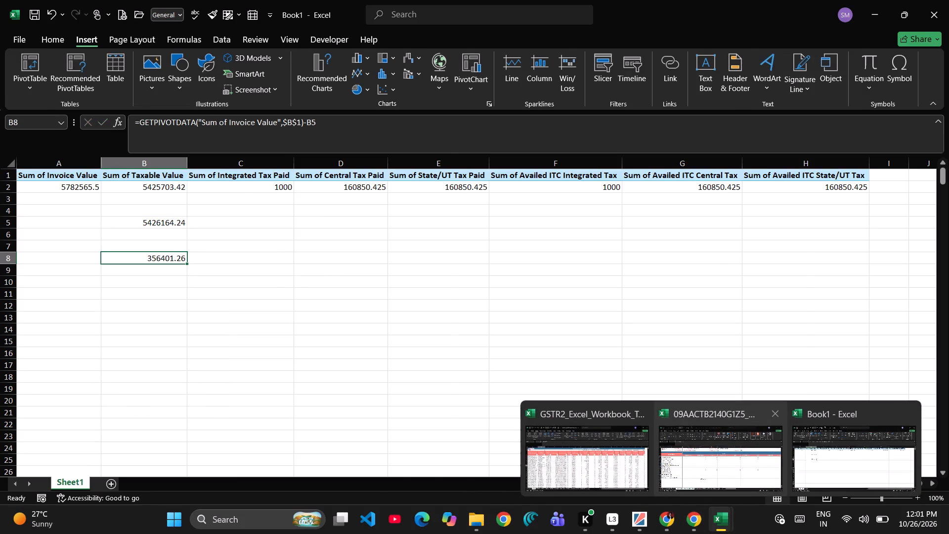
Switch to the MonthWise 2B reco report and clear the Books Taxable Value total from F624.
left_click(728, 477)
scroll(327, 367, "right", 2)
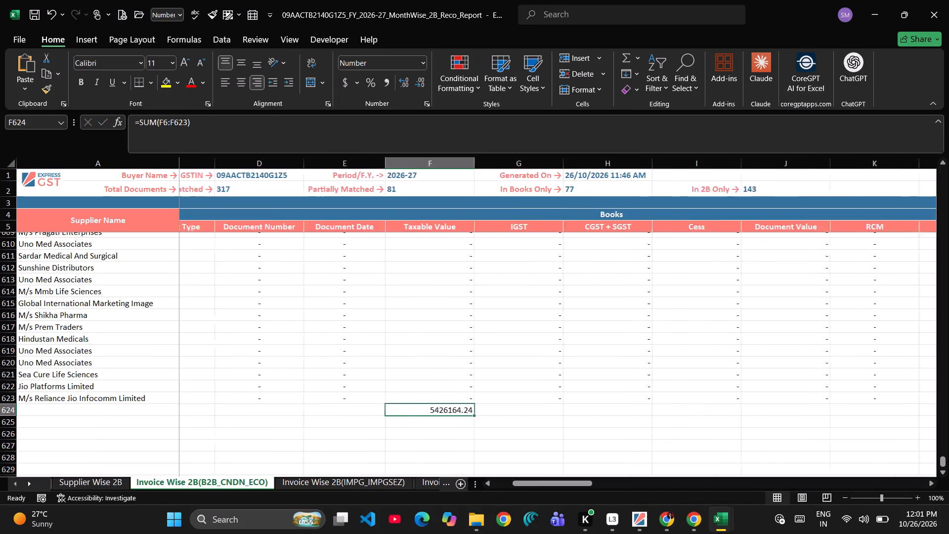
scroll(327, 367, "right", 4)
scroll(327, 367, "left", 2)
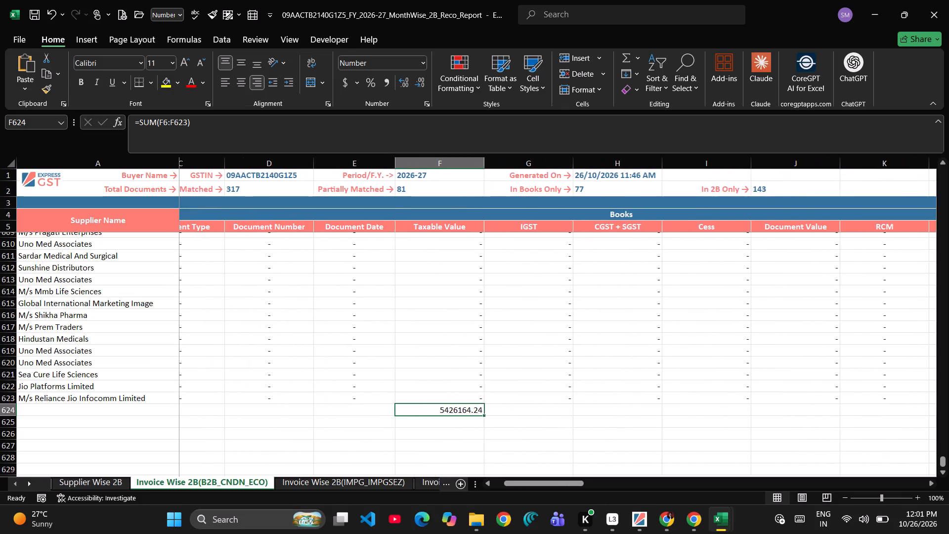
key("Delete")
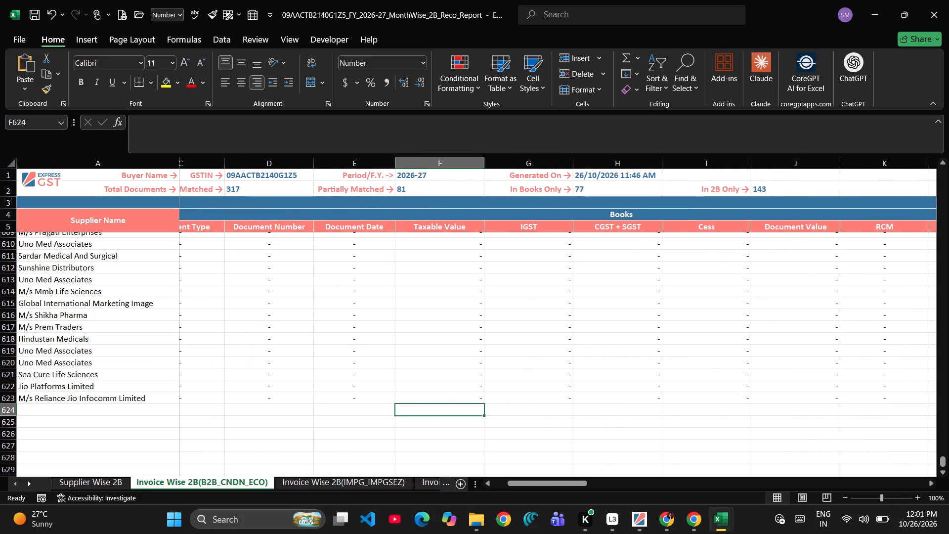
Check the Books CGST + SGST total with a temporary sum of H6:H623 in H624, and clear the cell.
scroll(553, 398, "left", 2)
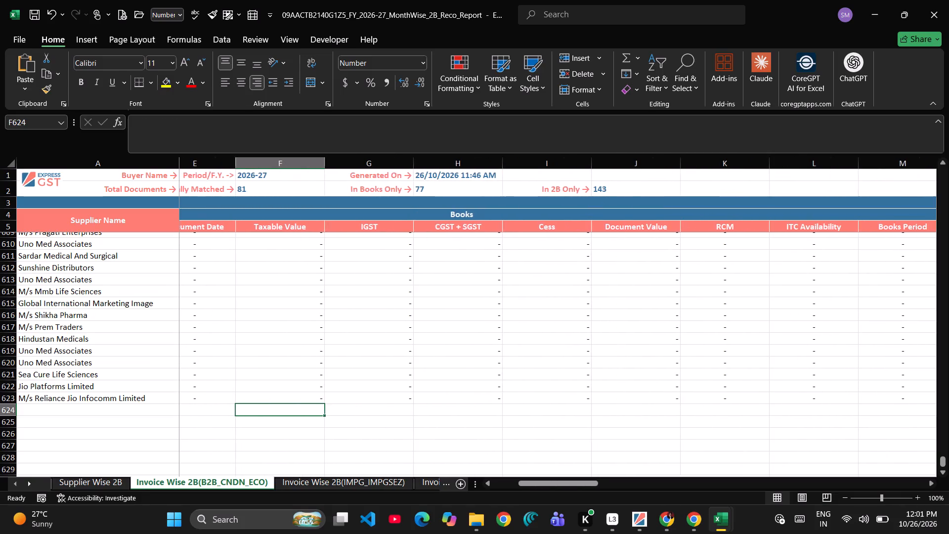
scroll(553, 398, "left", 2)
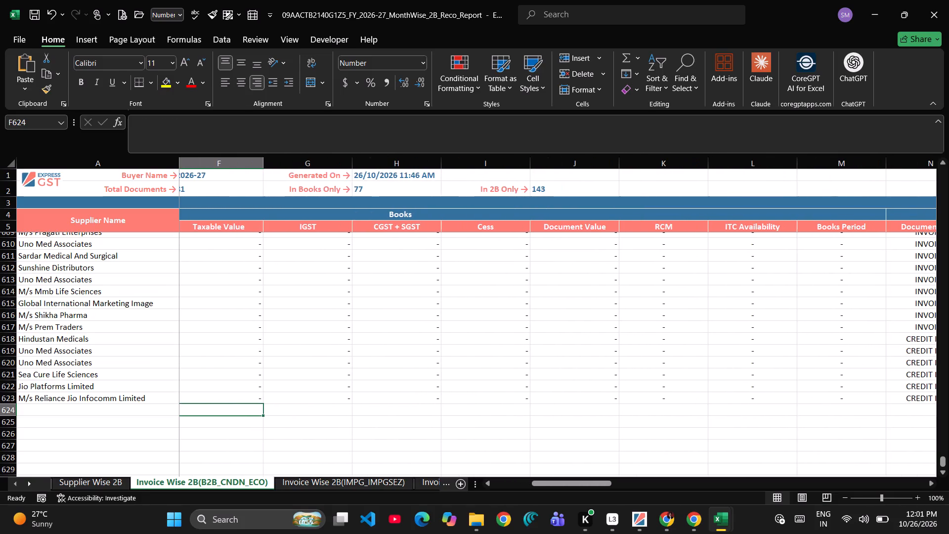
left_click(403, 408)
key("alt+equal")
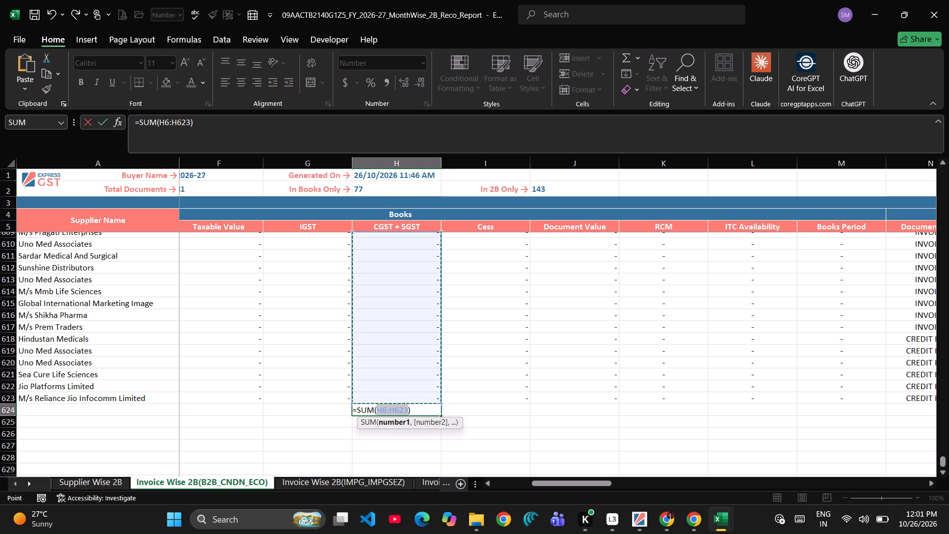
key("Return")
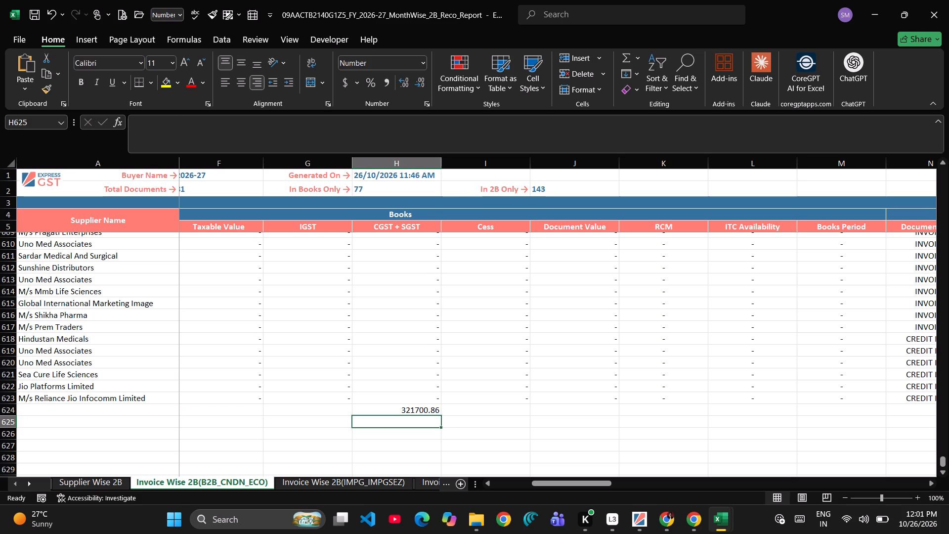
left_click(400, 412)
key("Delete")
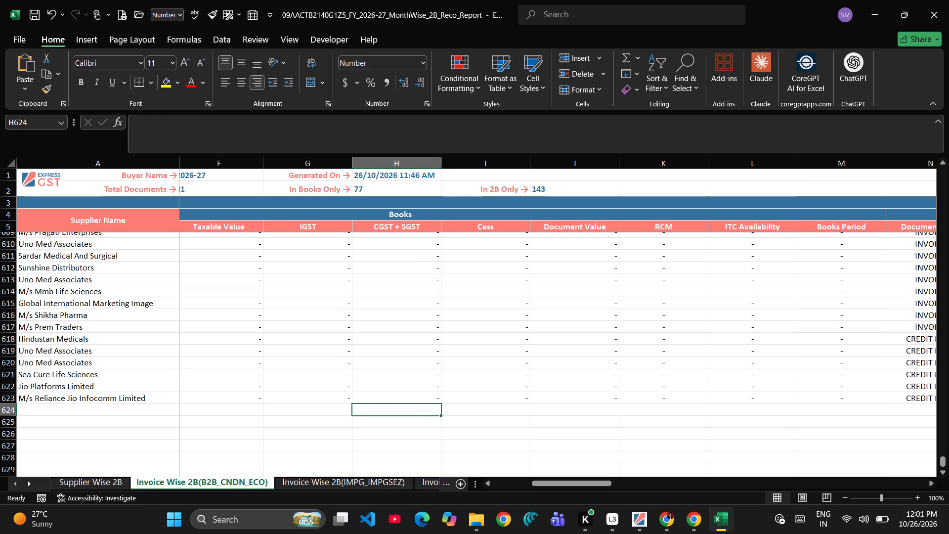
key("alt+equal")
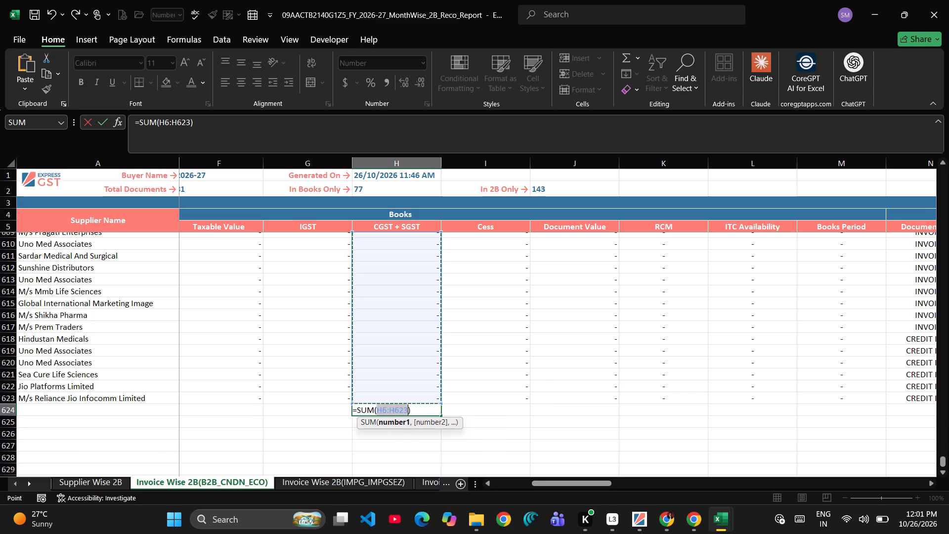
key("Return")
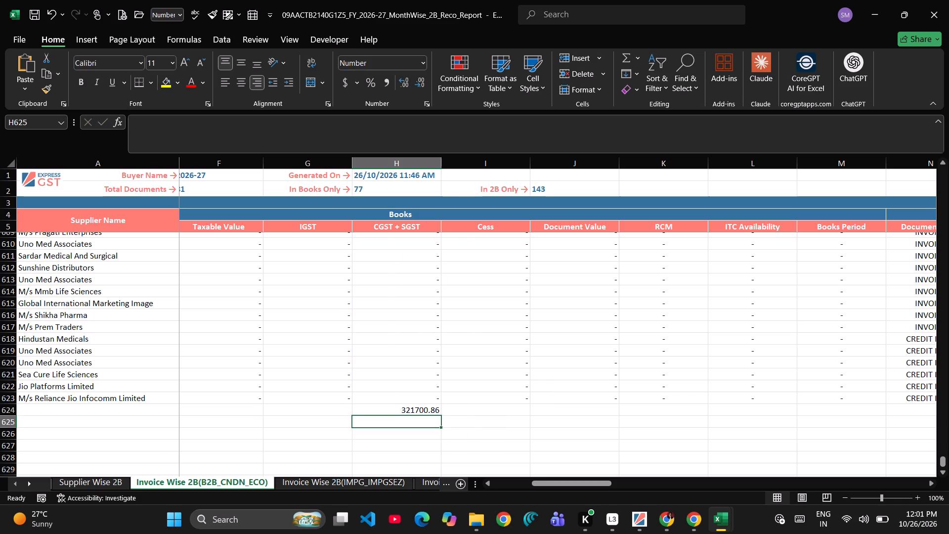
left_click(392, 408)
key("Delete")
Examine the GSTR 2B and Difference columns through to Match Status in the last rows of the invoice-wise B2B sheet.
scroll(564, 423, "left", 1)
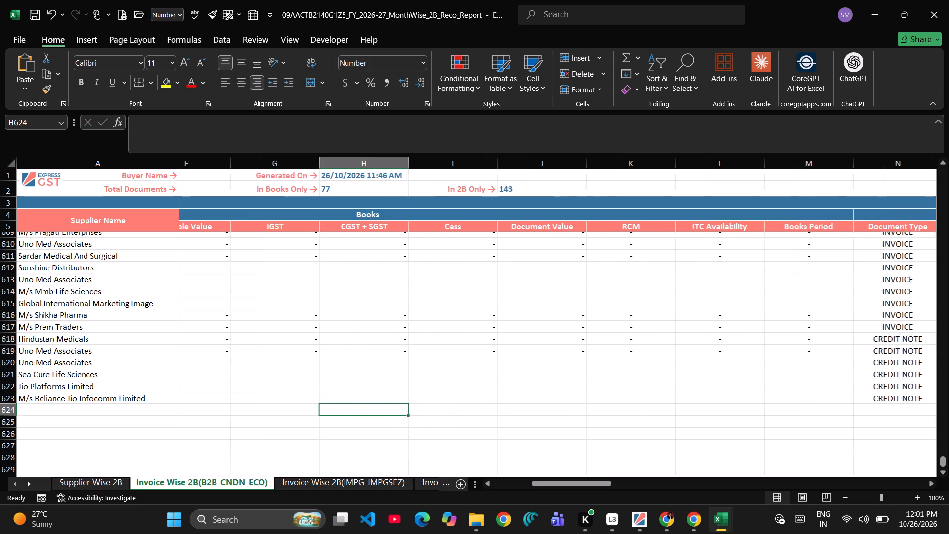
scroll(564, 423, "left", 3)
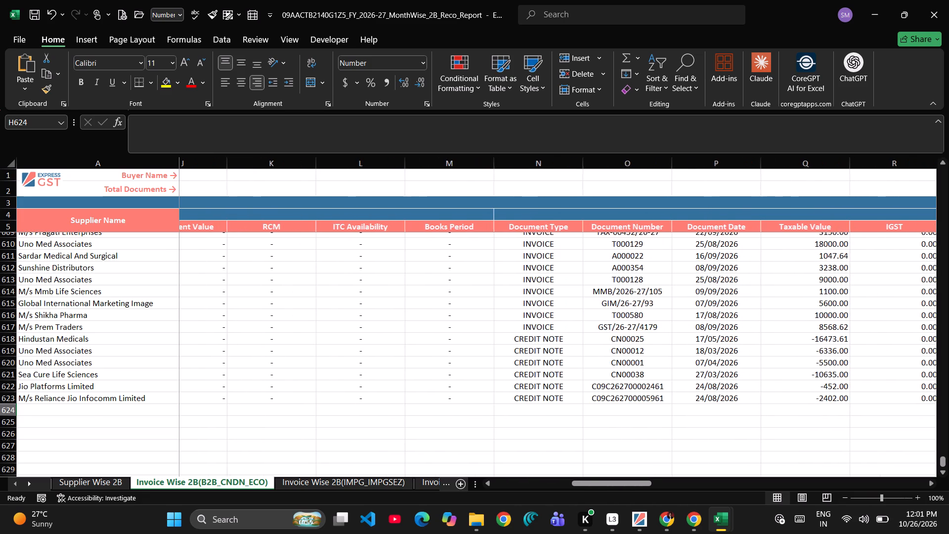
scroll(564, 423, "left", 2)
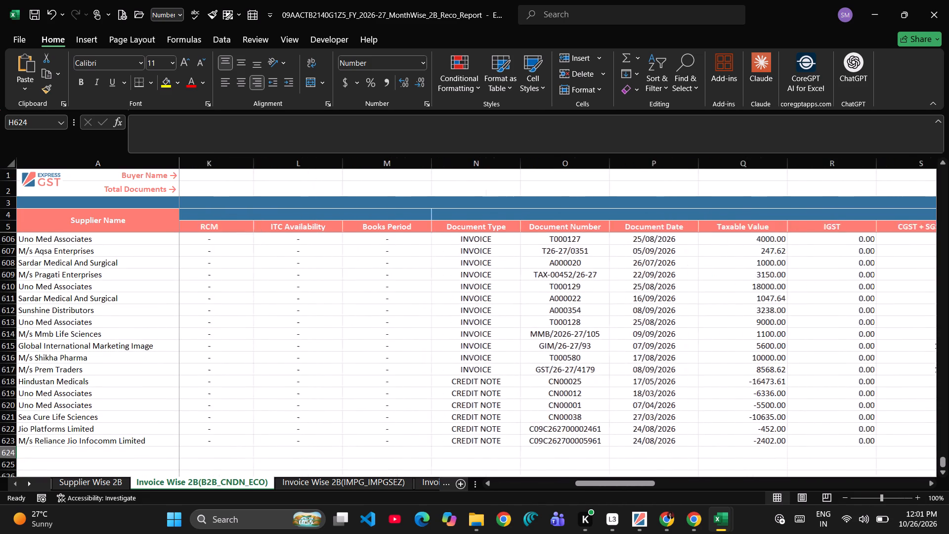
scroll(564, 423, "left", 2)
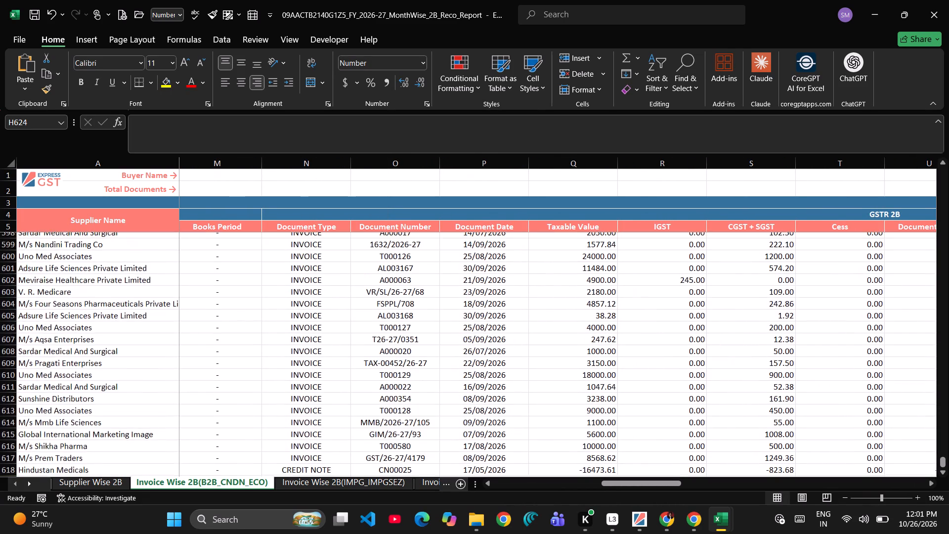
scroll(564, 423, "down", 1)
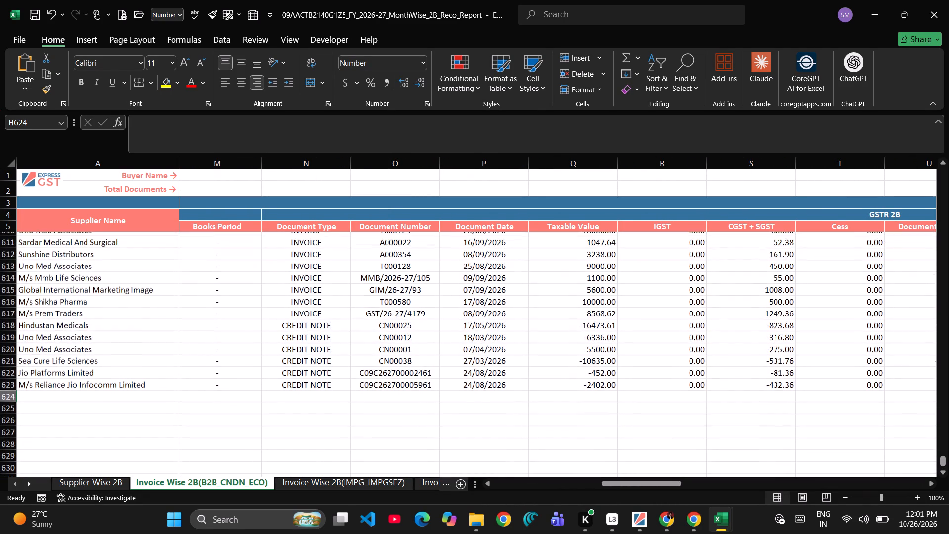
scroll(564, 423, "down", 1)
left_click(562, 400)
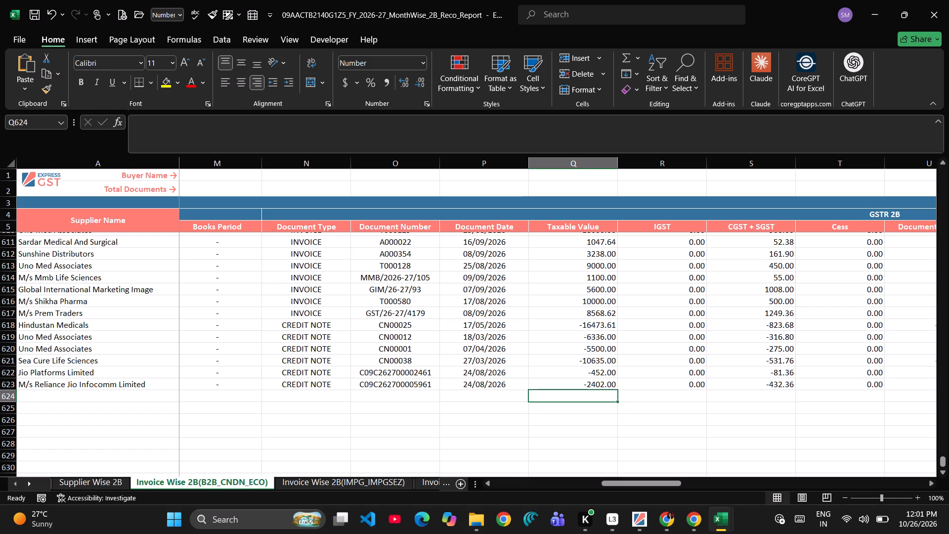
scroll(649, 391, "left", 2)
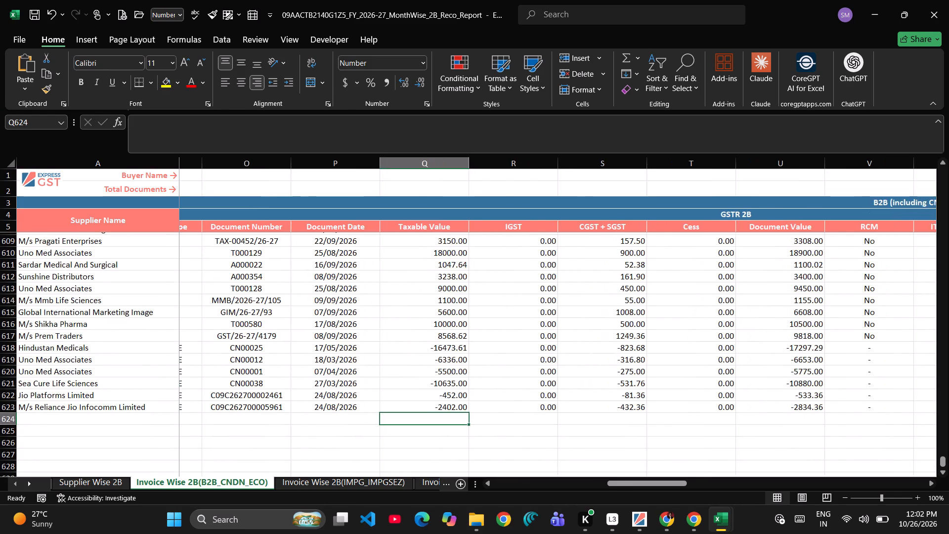
scroll(649, 391, "left", 3)
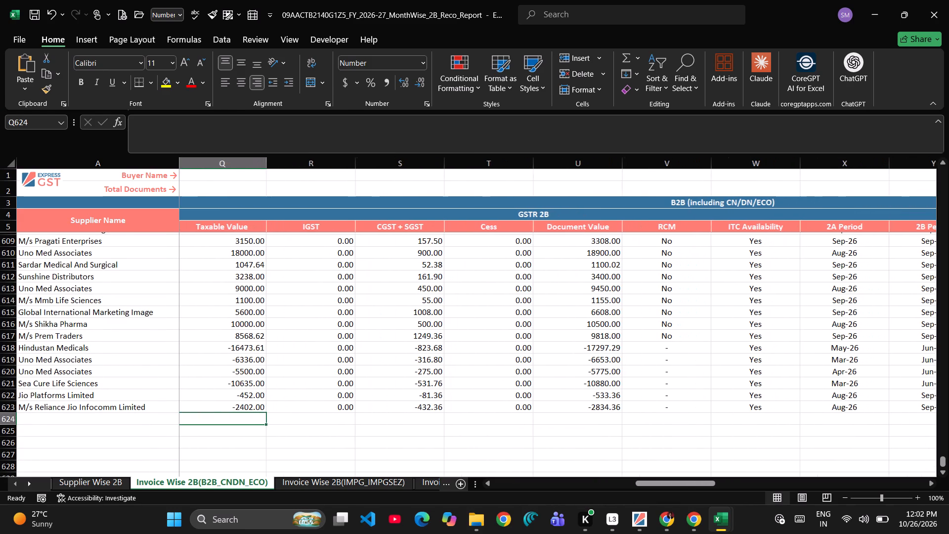
scroll(649, 391, "left", 4)
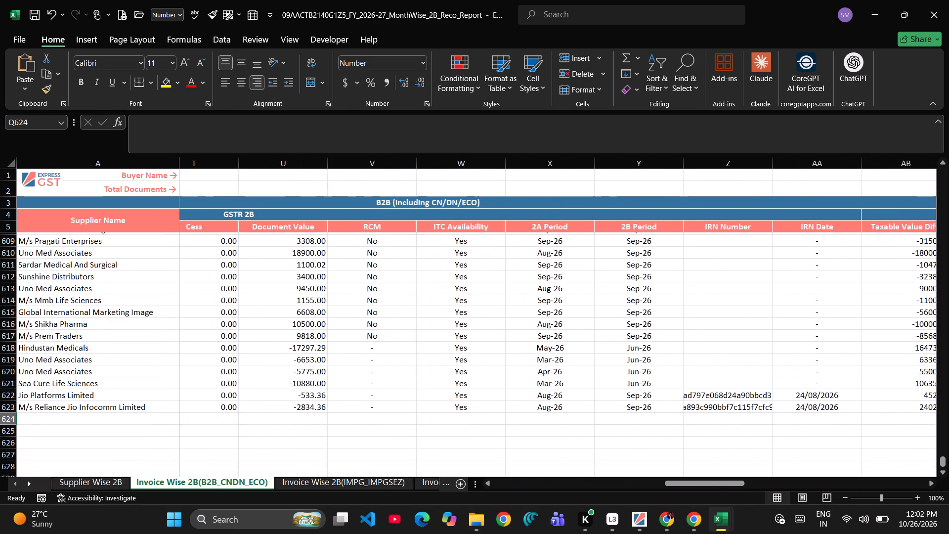
scroll(649, 391, "left", 3)
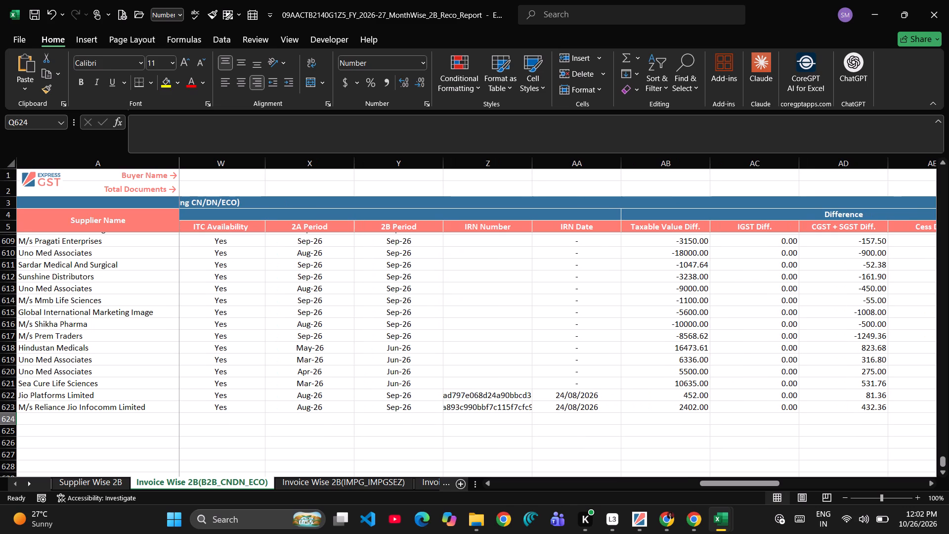
left_click(666, 420)
scroll(666, 420, "left", 2)
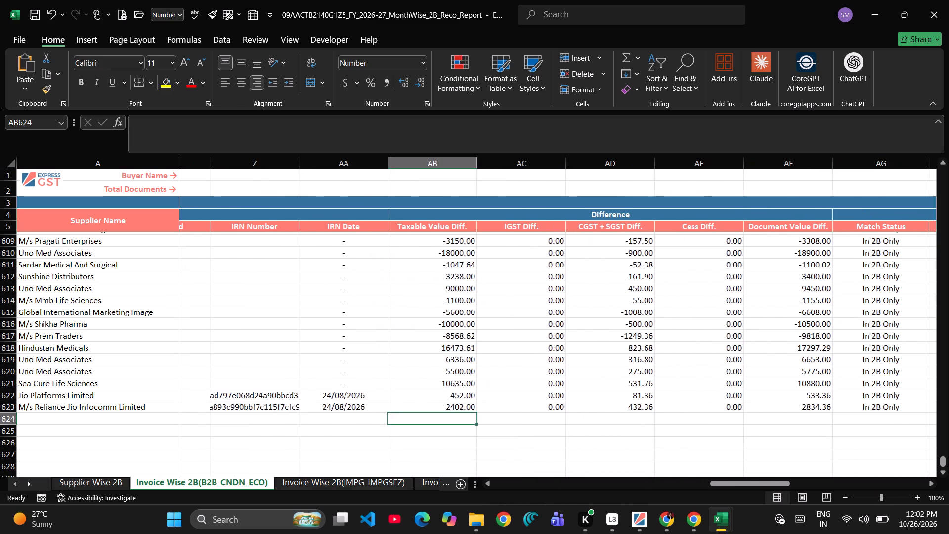
scroll(666, 420, "left", 3)
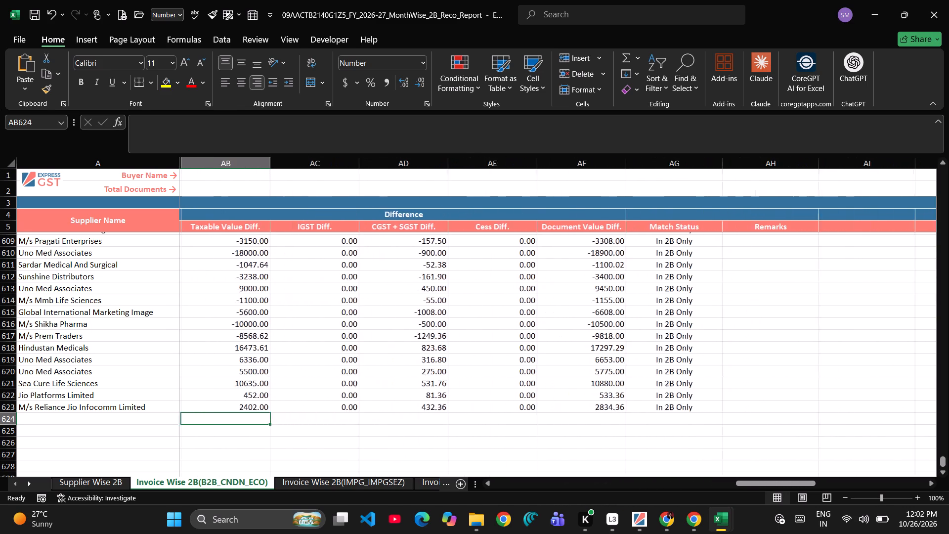
scroll(666, 420, "right", 1)
left_click(714, 407)
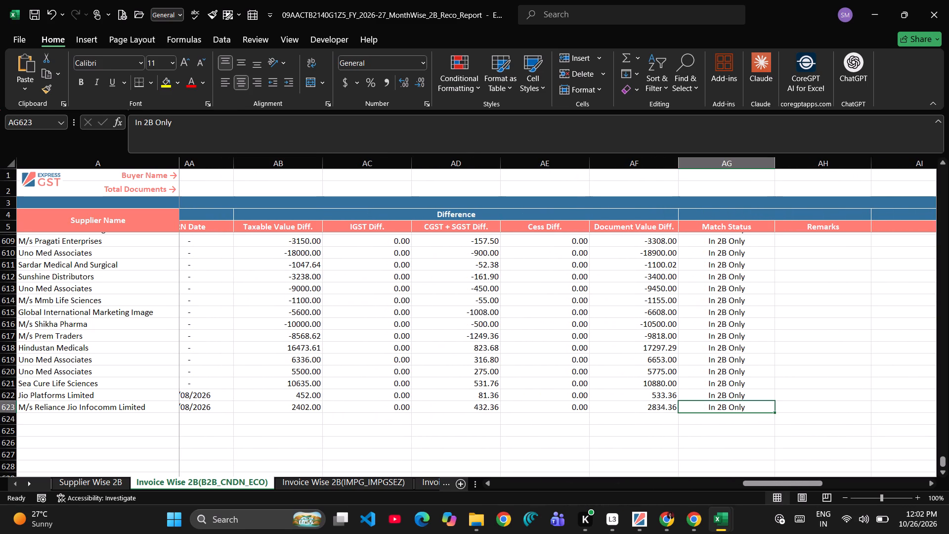
Review the Supplier Wise 2B sheet, comparing each supplier's match counts and its Books, GSTR 2B and Difference amounts.
left_click(93, 478)
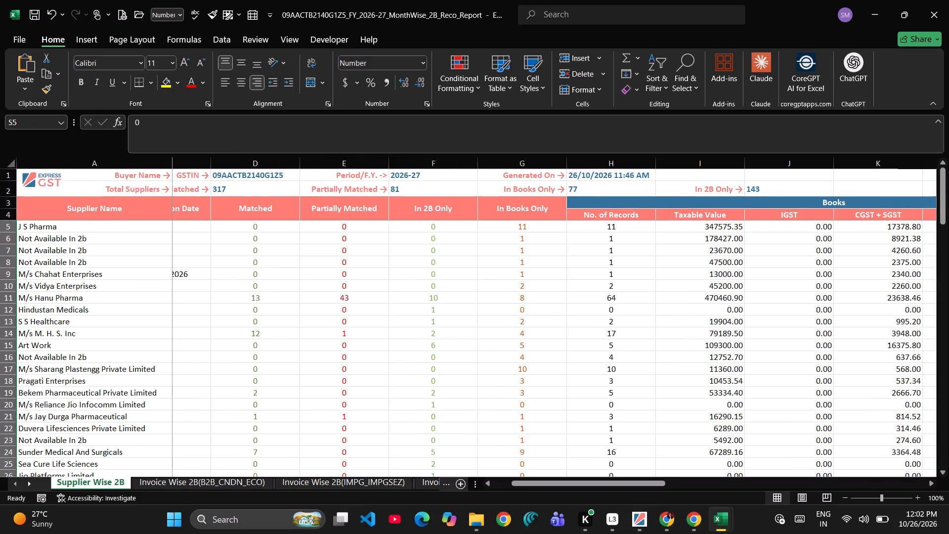
scroll(353, 340, "right", 5)
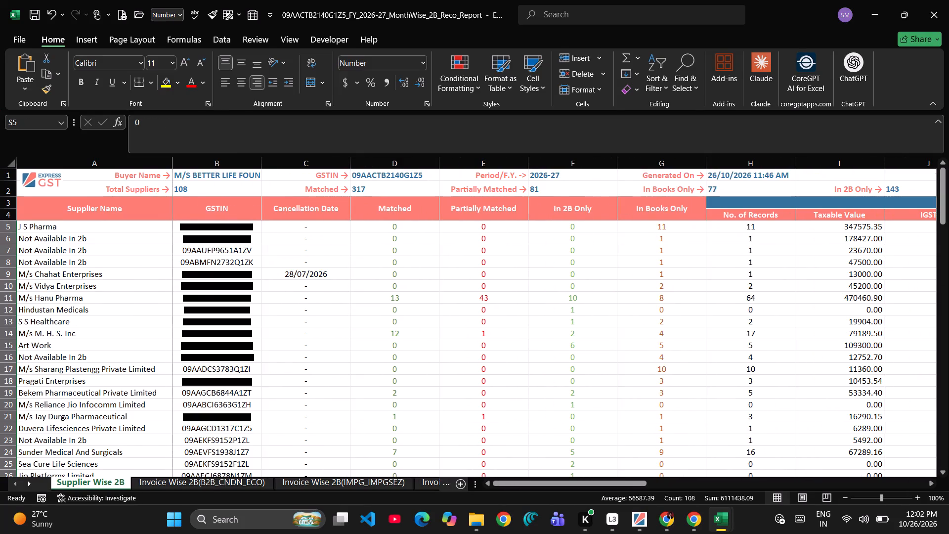
scroll(353, 340, "left", 1)
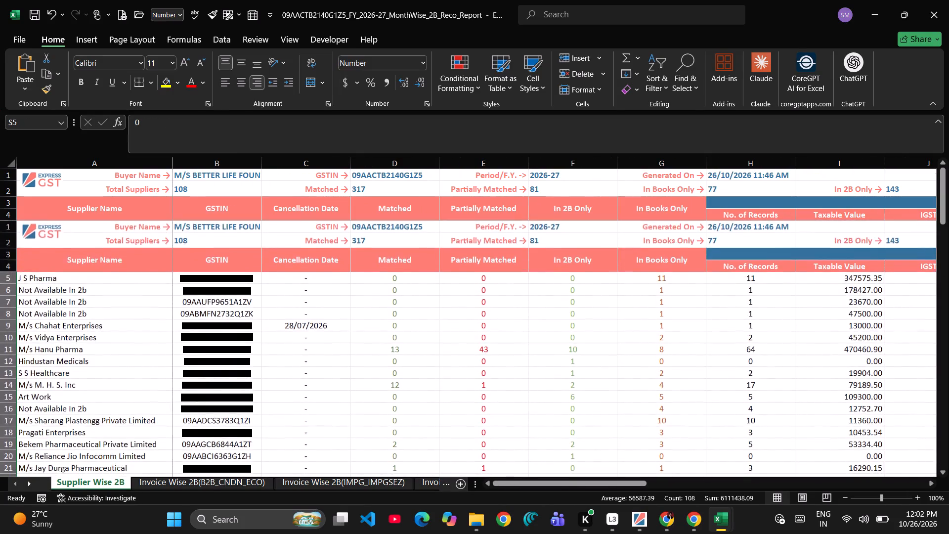
scroll(353, 340, "up", 1)
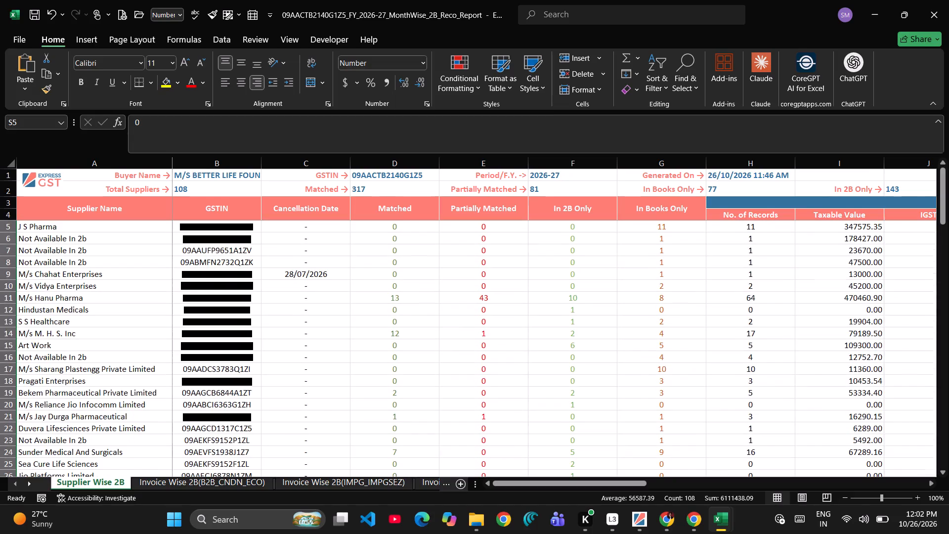
scroll(353, 340, "left", 5)
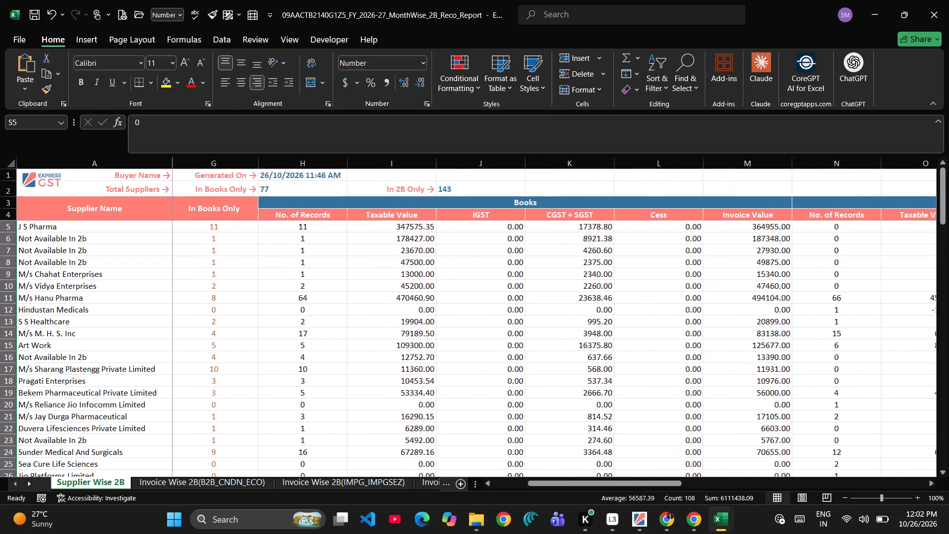
scroll(353, 340, "left", 12)
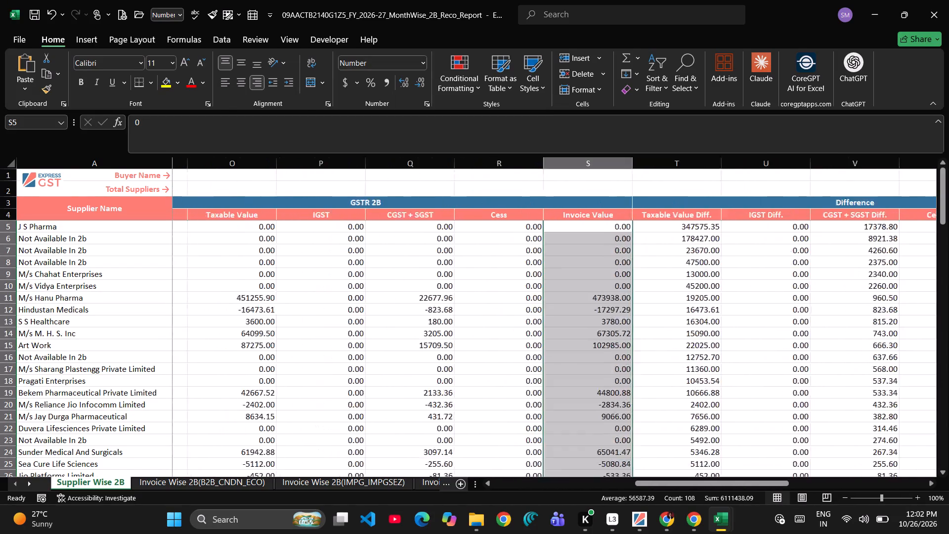
scroll(353, 340, "right", 8)
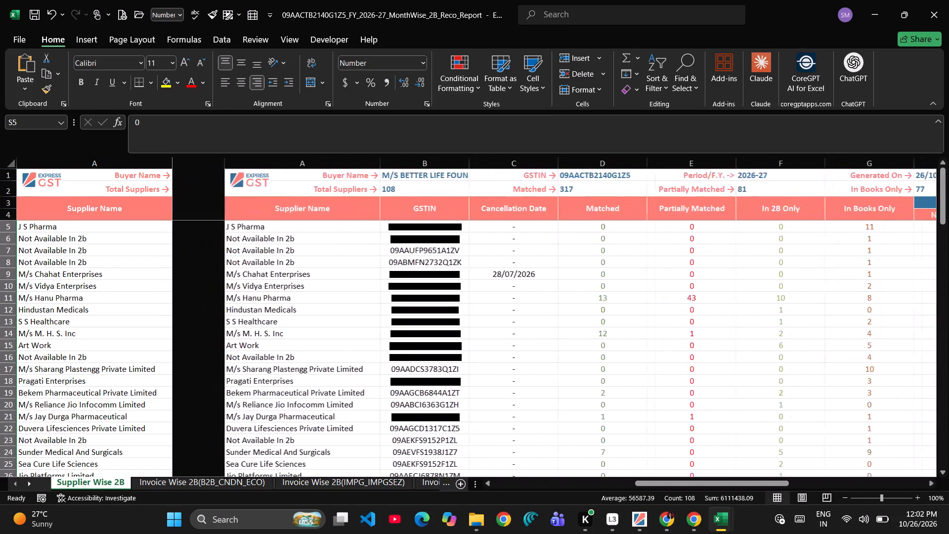
Examine the invoice-wise B2B, CDN and ECO sheet of the reco report, from its last rows' Books and GSTR 2B columns up to the first records.
left_click(239, 476)
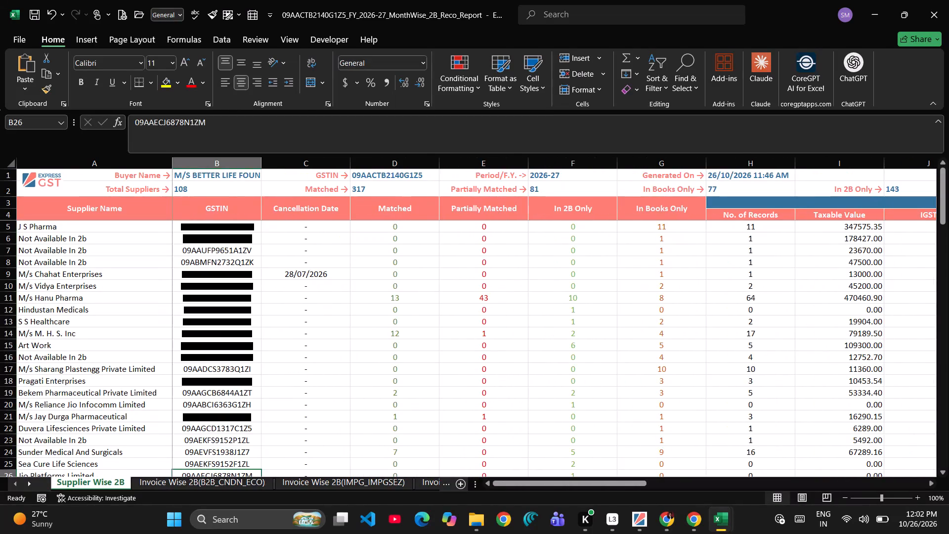
left_click(243, 481)
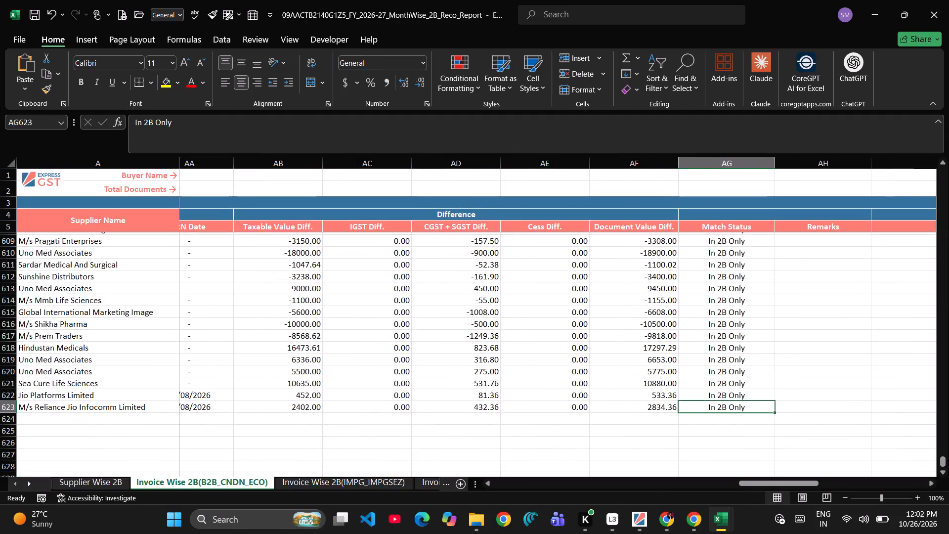
scroll(413, 386, "right", 5)
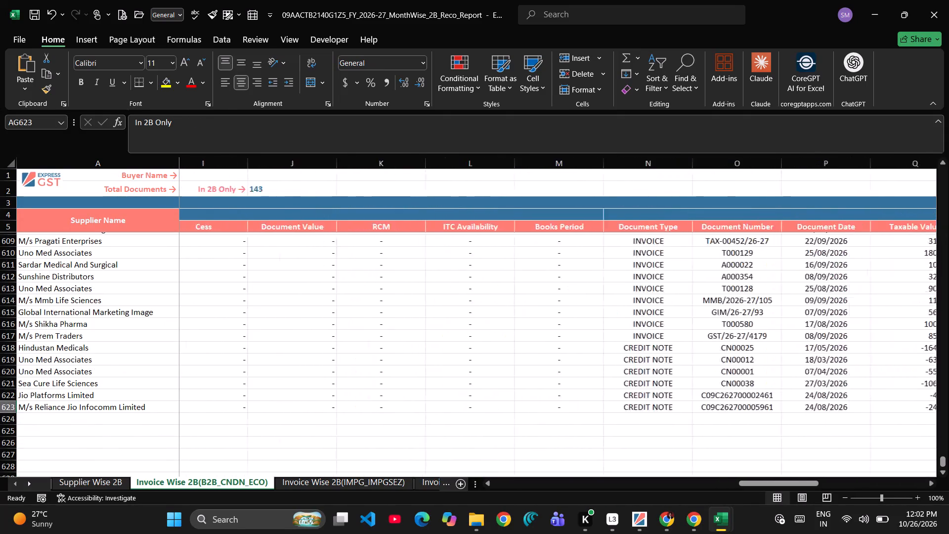
scroll(413, 386, "right", 1)
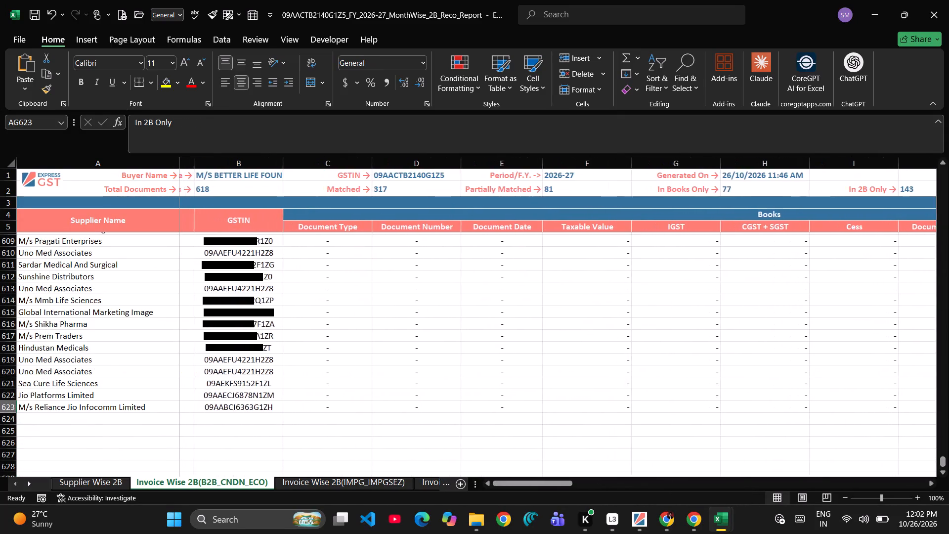
scroll(413, 386, "right", 1)
scroll(413, 386, "left", 6)
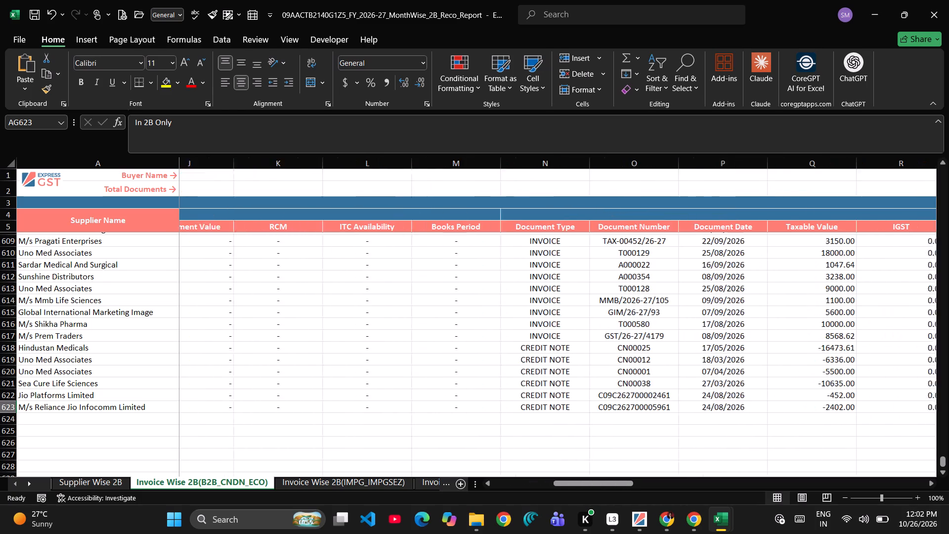
scroll(413, 386, "left", 4)
scroll(413, 386, "up", 17)
scroll(413, 386, "up", 6)
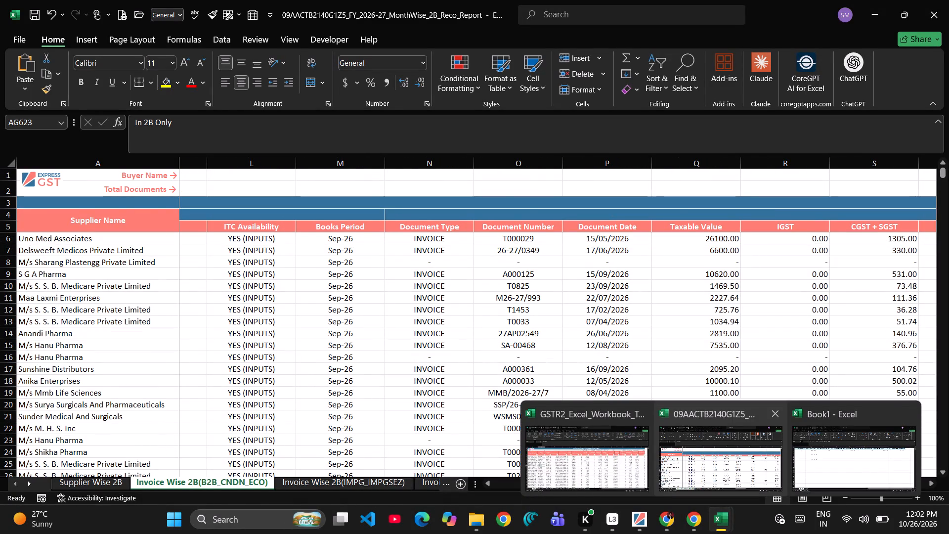
Switch to Book1 and check the Sum of Invoice Value and the comparison figures in B8 and B5.
left_click(798, 469)
left_click(37, 187)
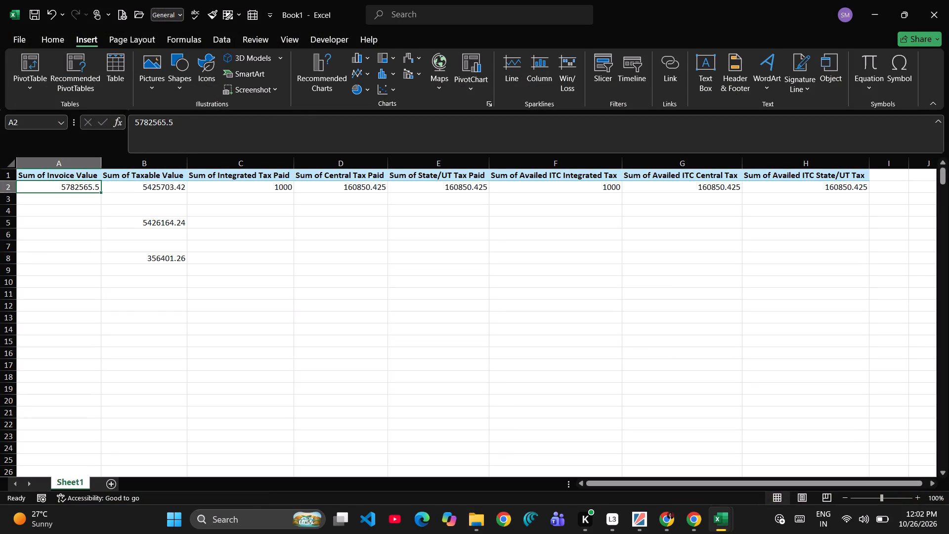
left_click(52, 177)
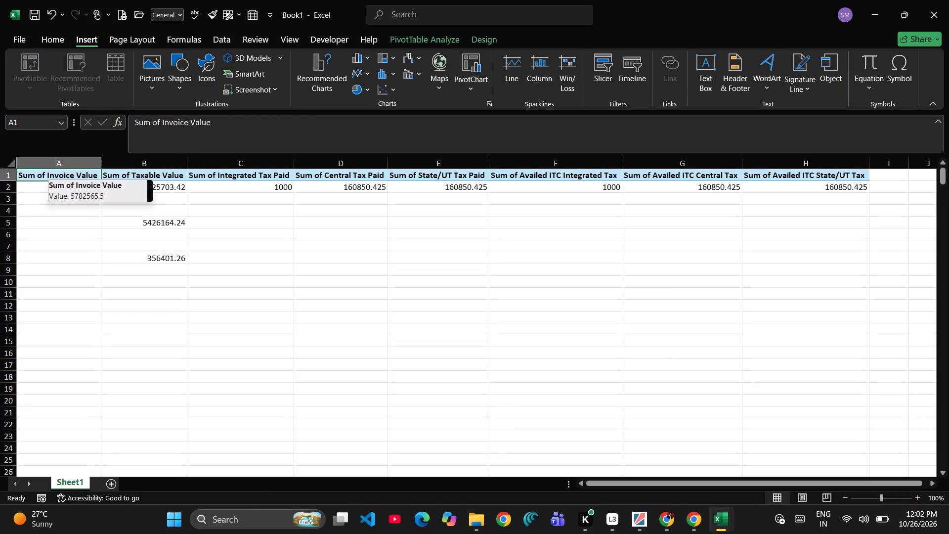
left_click(165, 261)
left_click(125, 223)
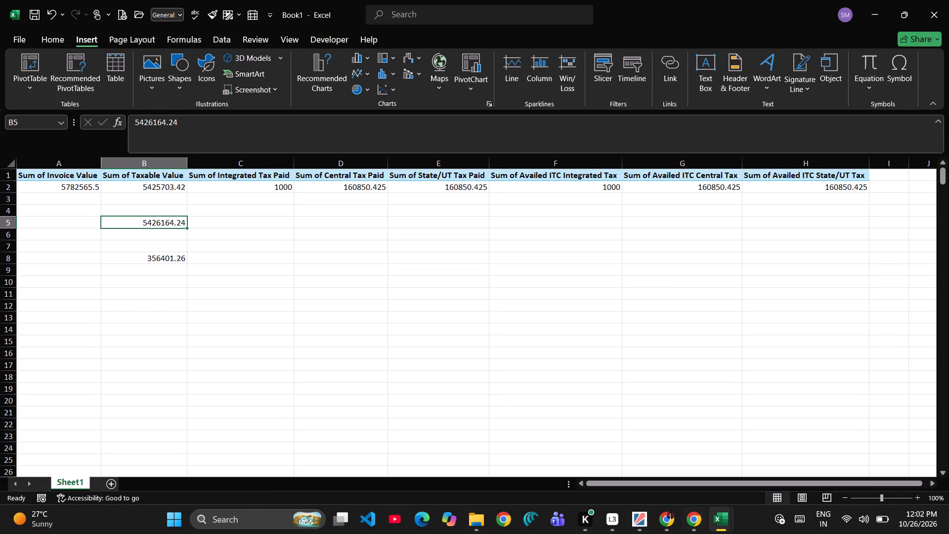
Return to the MonthWise 2B reco report and review the first invoice-wise rows across the Books and GSTR 2B columns.
left_click(678, 475)
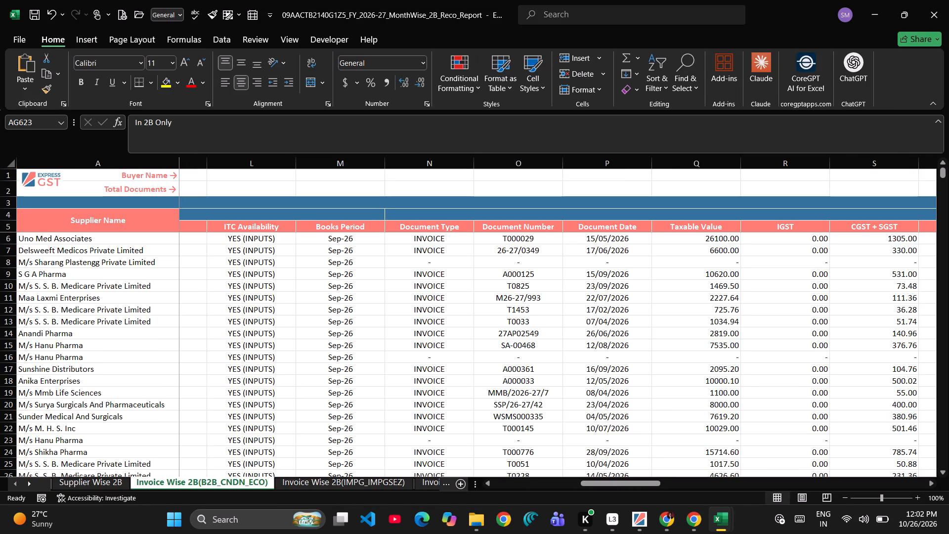
left_click(299, 20)
left_click(311, 16)
scroll(322, 286, "up", 1)
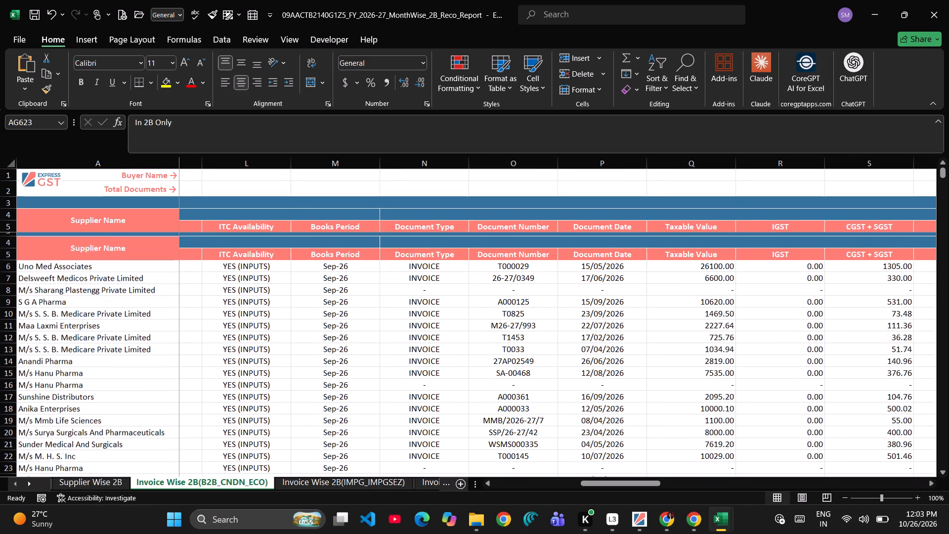
scroll(322, 286, "up", 2)
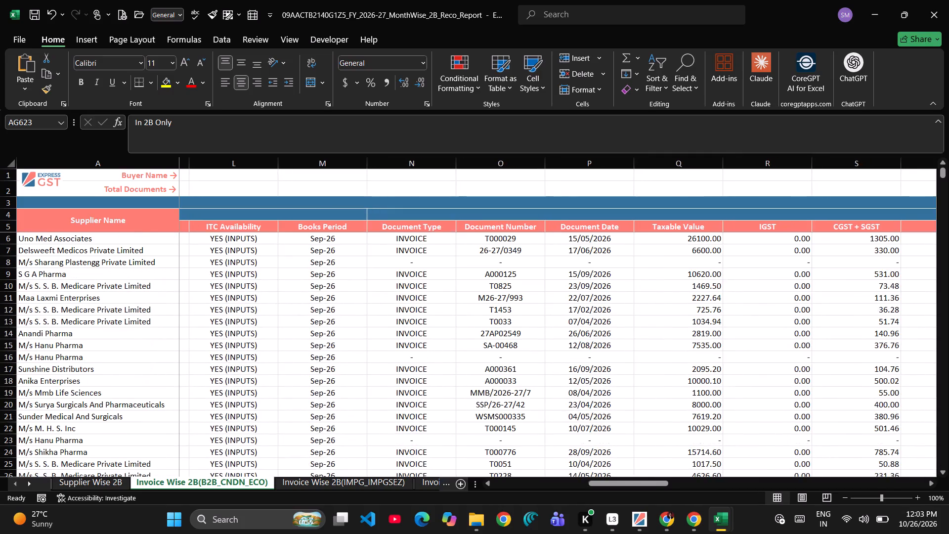
scroll(322, 286, "right", 9)
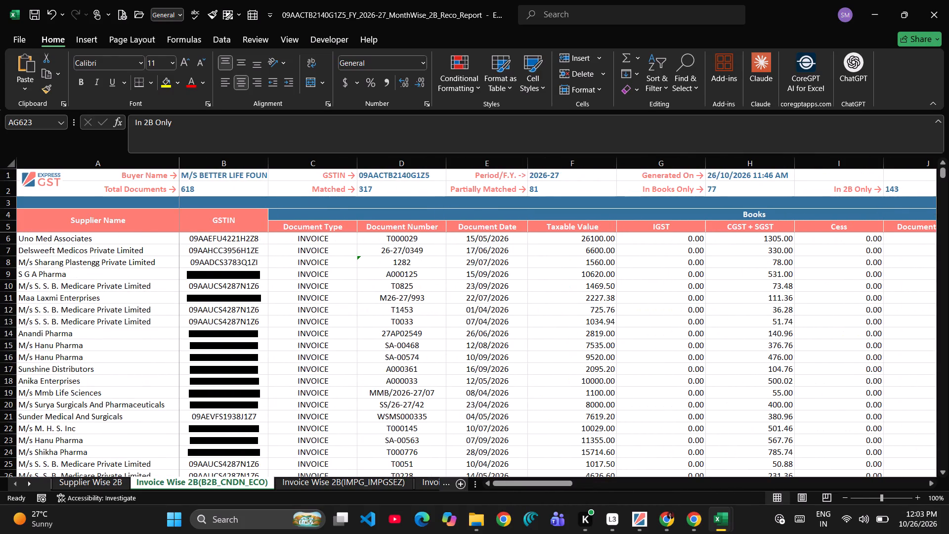
Resize the GSTIN column B of the invoice-wise B2B sheet to a width of about 26.
double_click(268, 165)
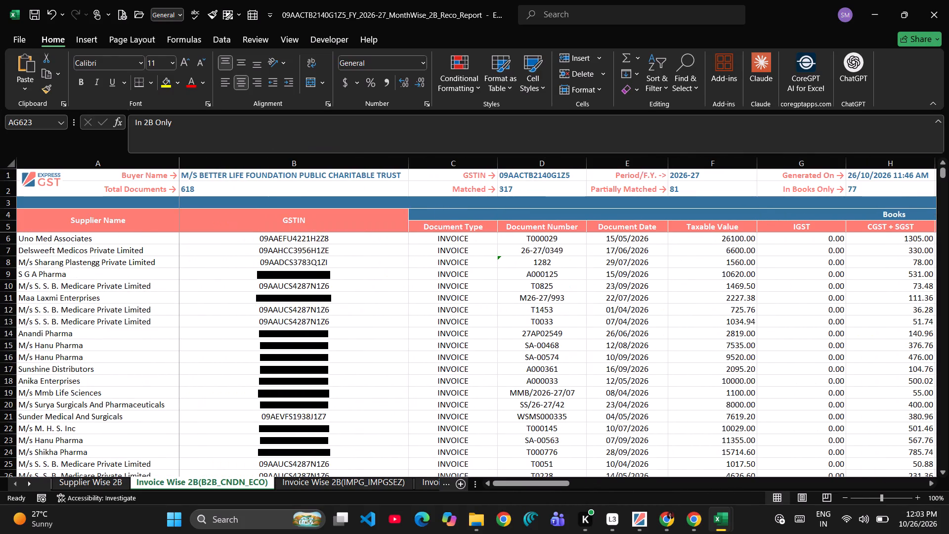
scroll(253, 318, "down", 11)
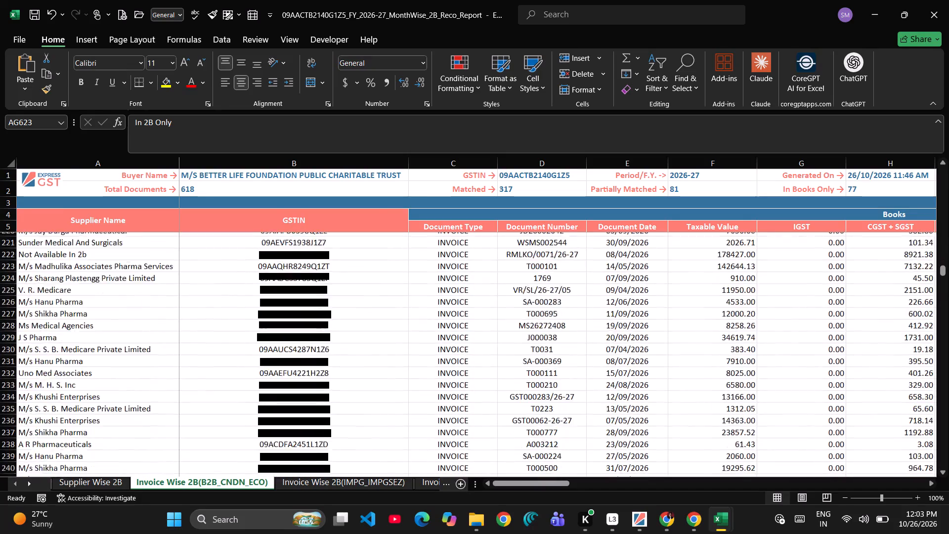
double_click(407, 162)
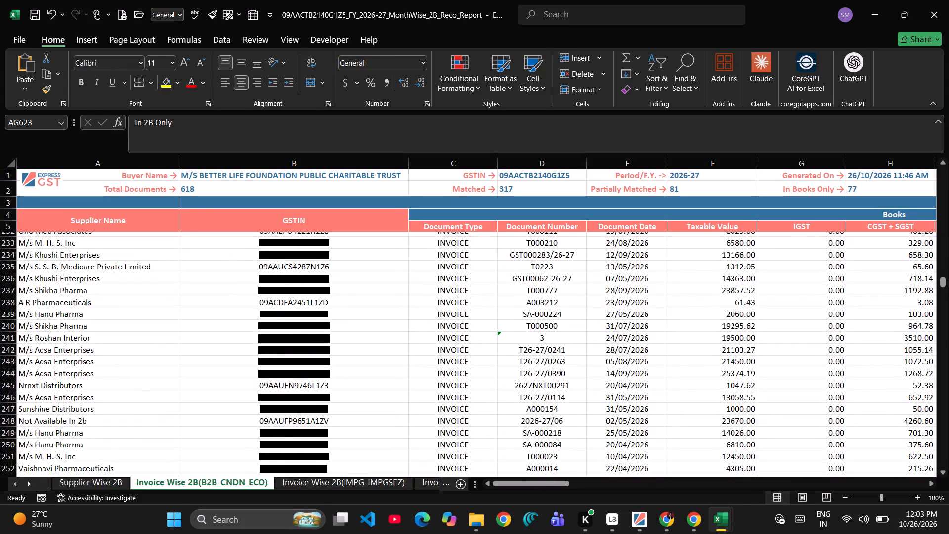
left_click(407, 162)
left_click_drag(407, 162, 318, 168)
left_click_drag(407, 161, 298, 162)
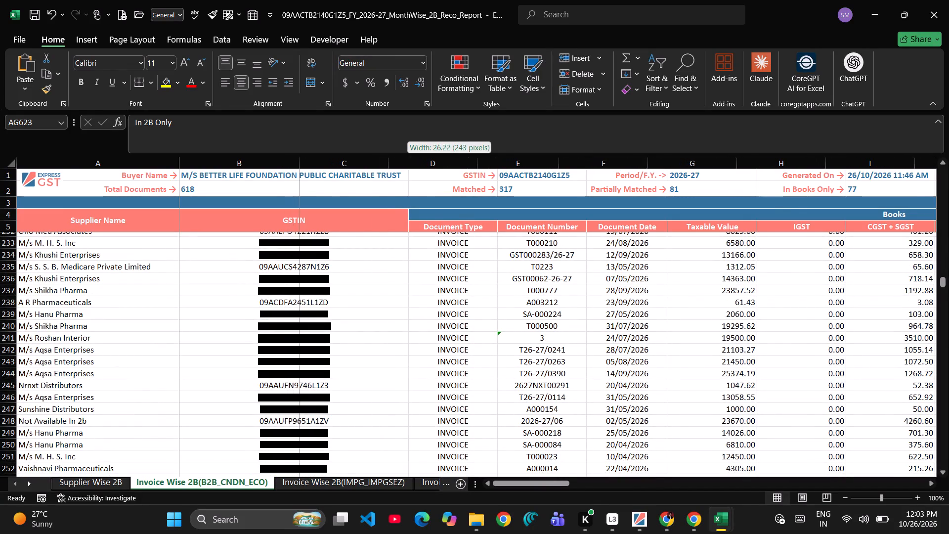
left_click_drag(298, 162, 298, 162)
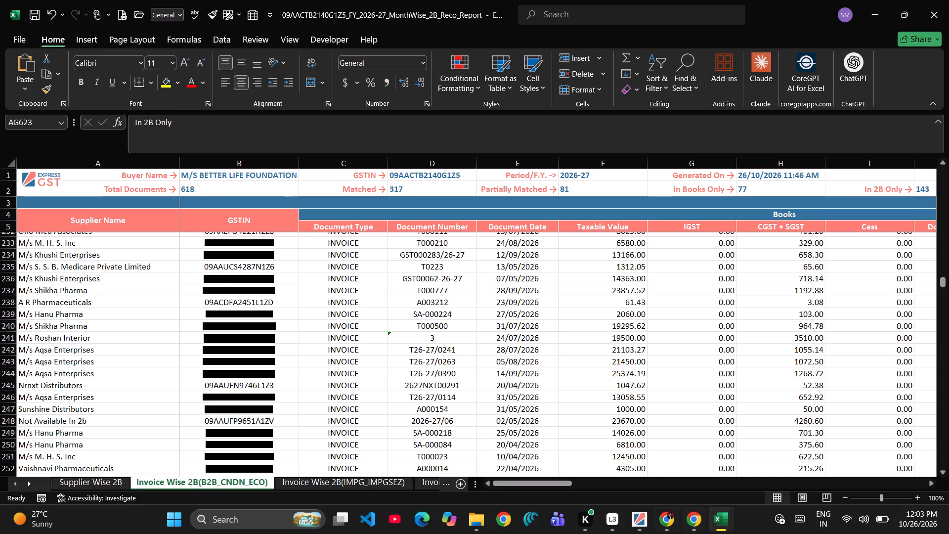
Switch to the ExpressGST portal and close the Download Reconciliation Data form without downloading another report.
left_click(637, 531)
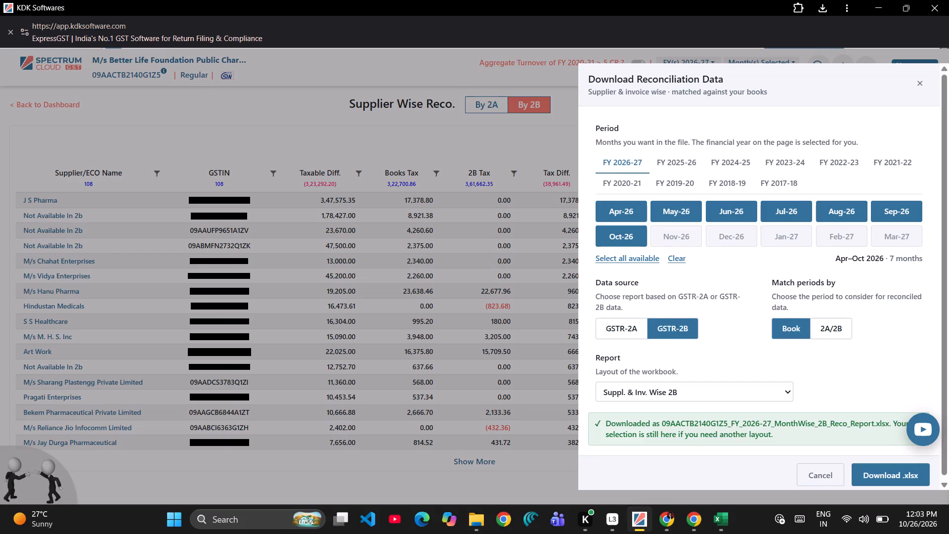
left_click(352, 148)
left_click(639, 330)
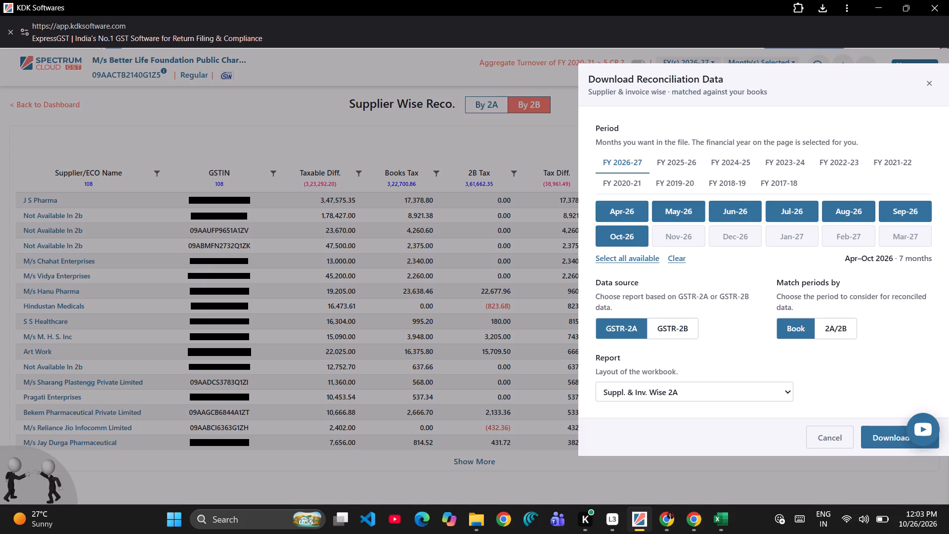
left_click(925, 83)
View the Supplier Wise Reco by 2A, check its Books Tax total, and load more suppliers.
scroll(531, 317, "up", 7)
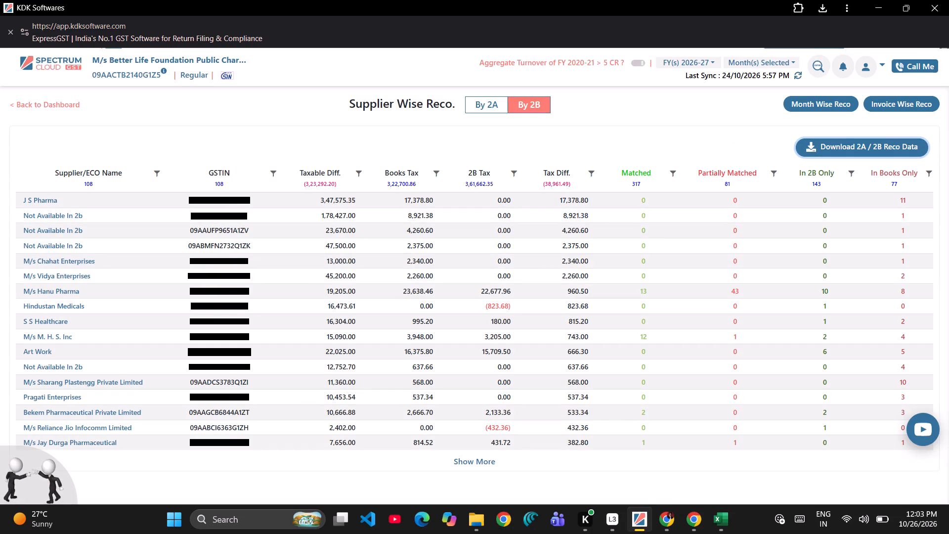
scroll(741, 262, "left", 2)
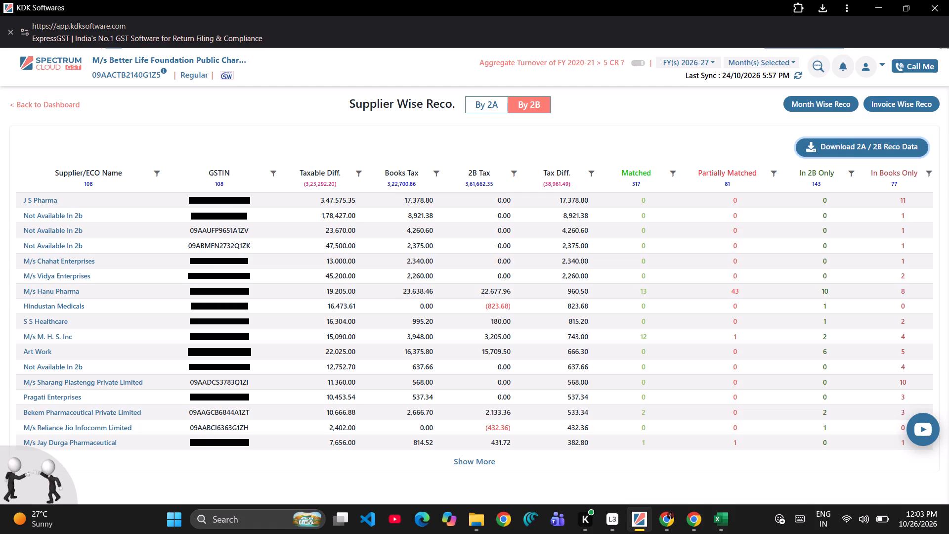
left_click(473, 97)
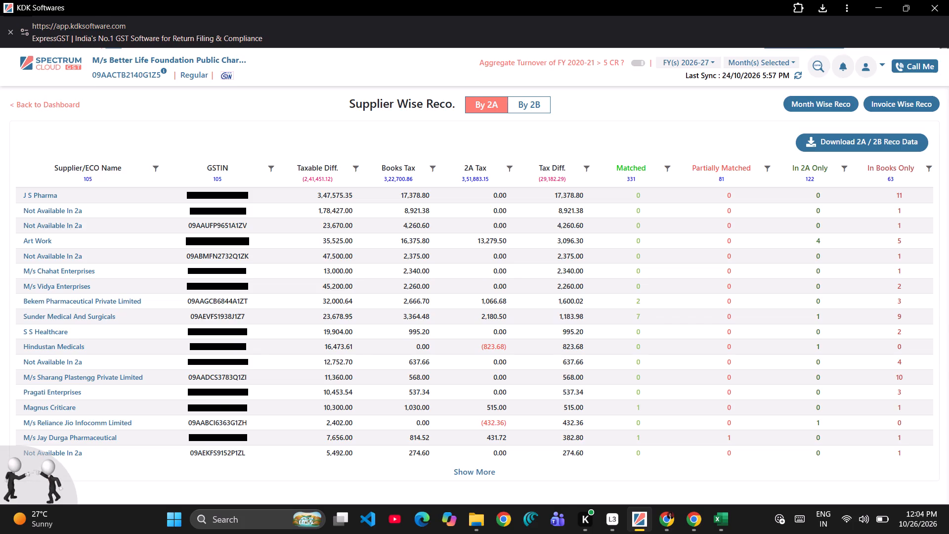
left_click_drag(379, 178, 391, 178)
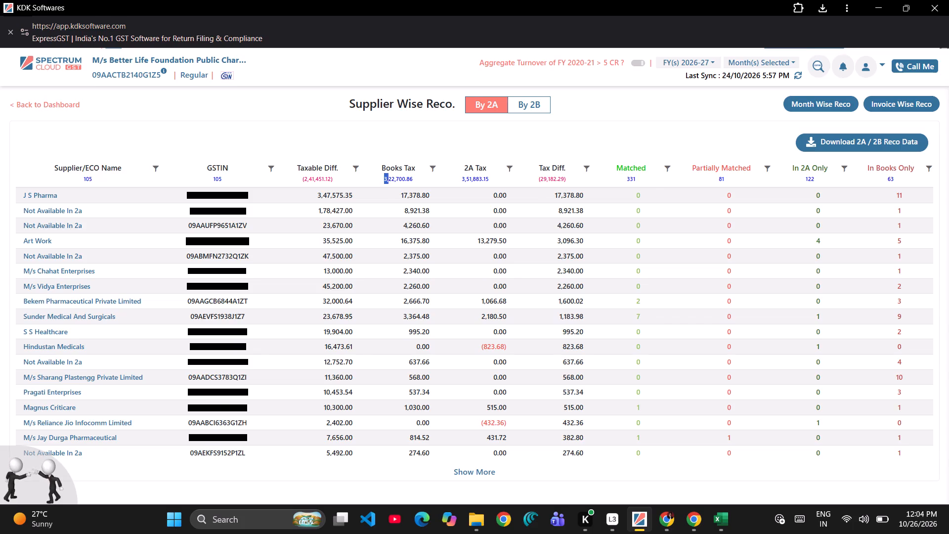
left_click_drag(391, 178, 422, 179)
left_click(422, 179)
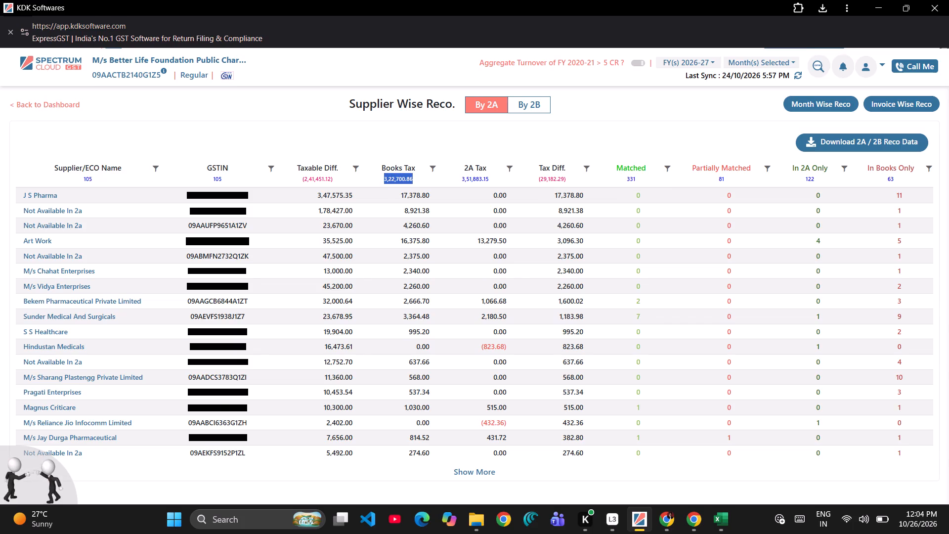
left_click(465, 470)
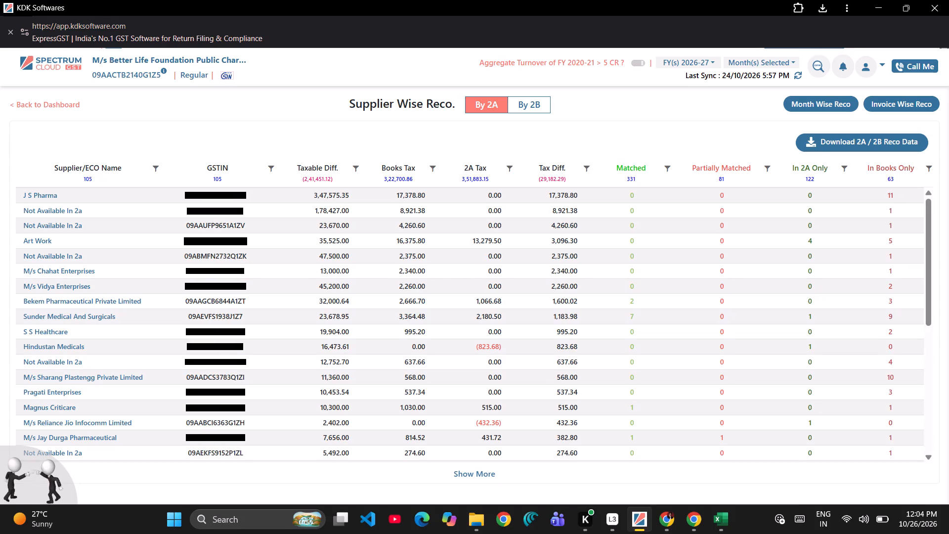
Open the Invoice Wise Reco by 2A, review the B2B invoices found in books only, and load more records.
left_click(901, 101)
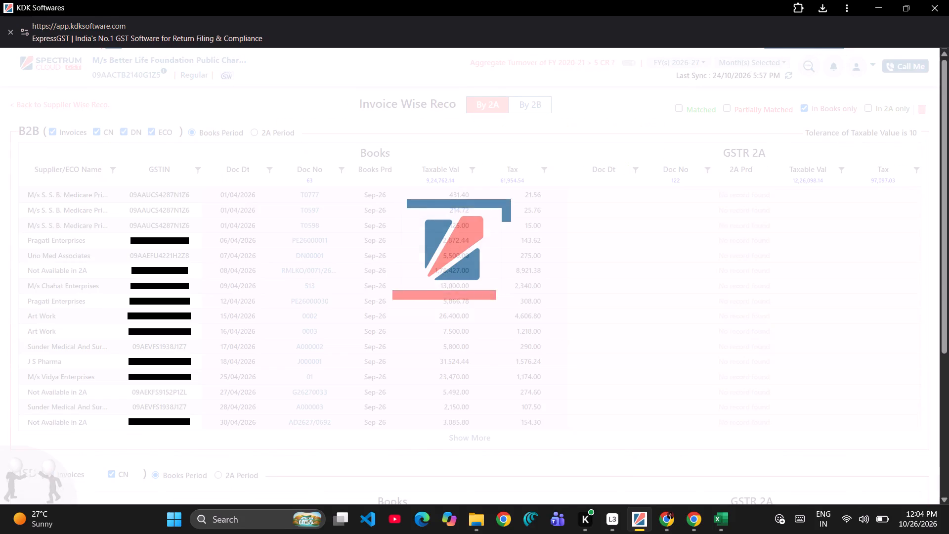
scroll(471, 323, "up", 1)
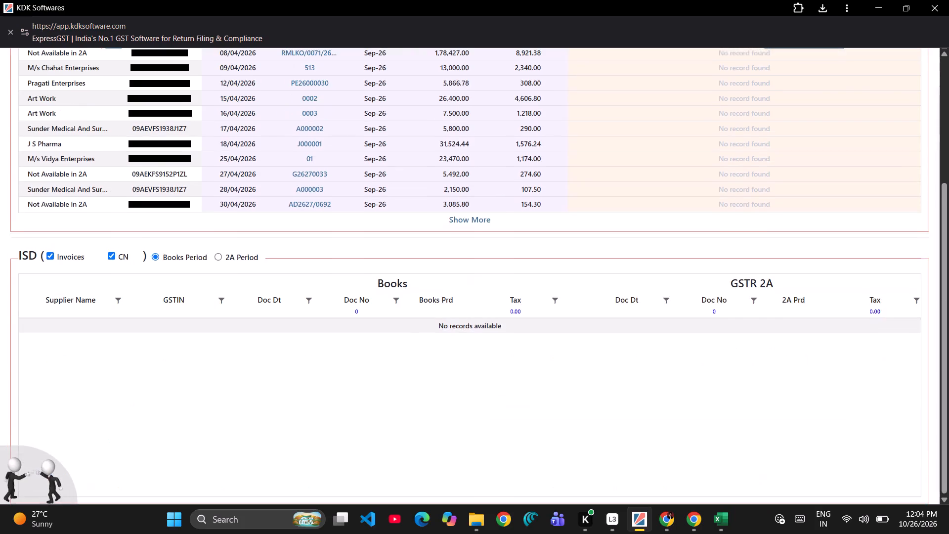
scroll(471, 323, "up", 8)
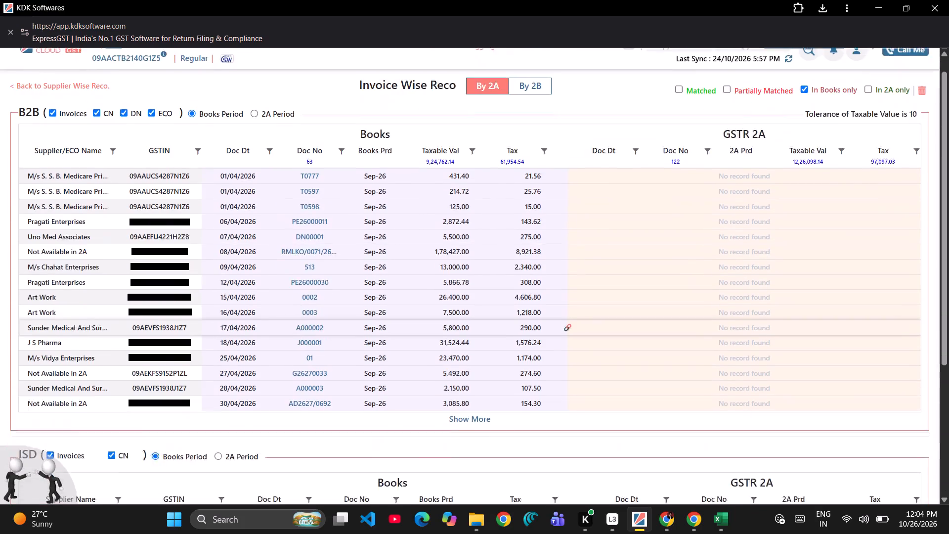
scroll(471, 323, "up", 1)
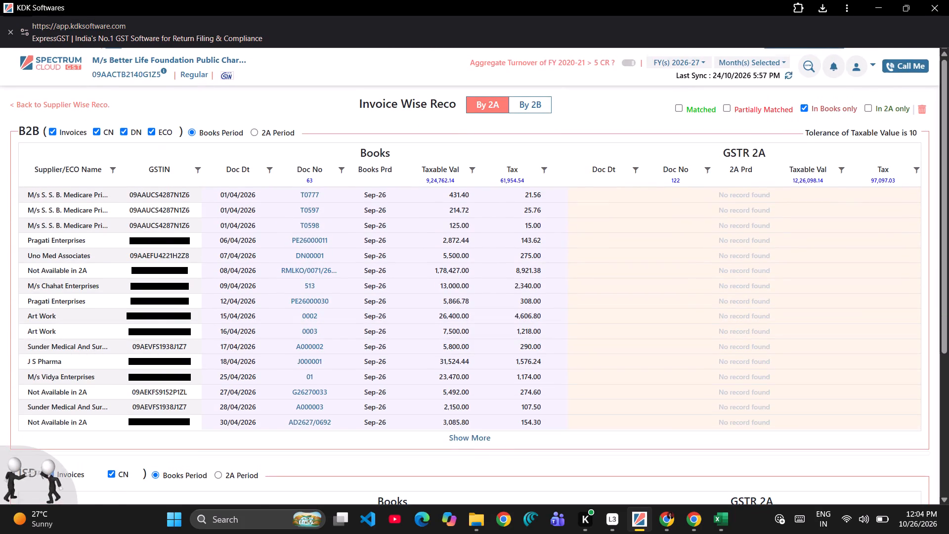
left_click(475, 442)
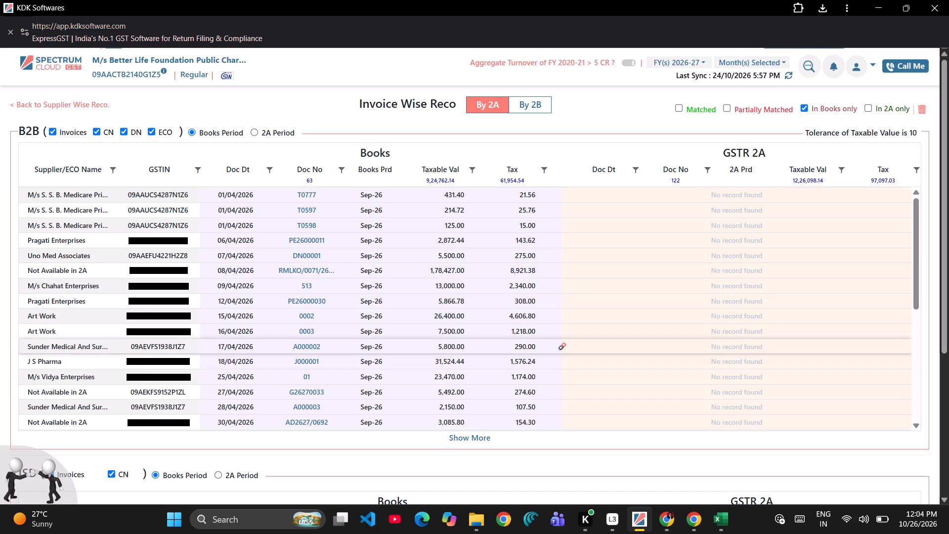
Review the books-only B2B invoices in the Invoice Wise Reco by 2A, from the last loaded records back to the first.
scroll(424, 309, "up", 1)
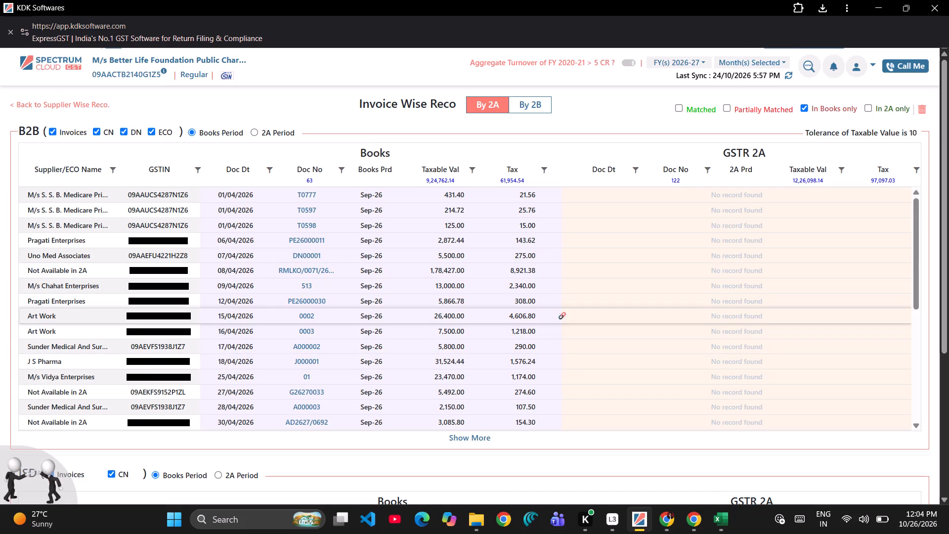
scroll(424, 309, "up", 1)
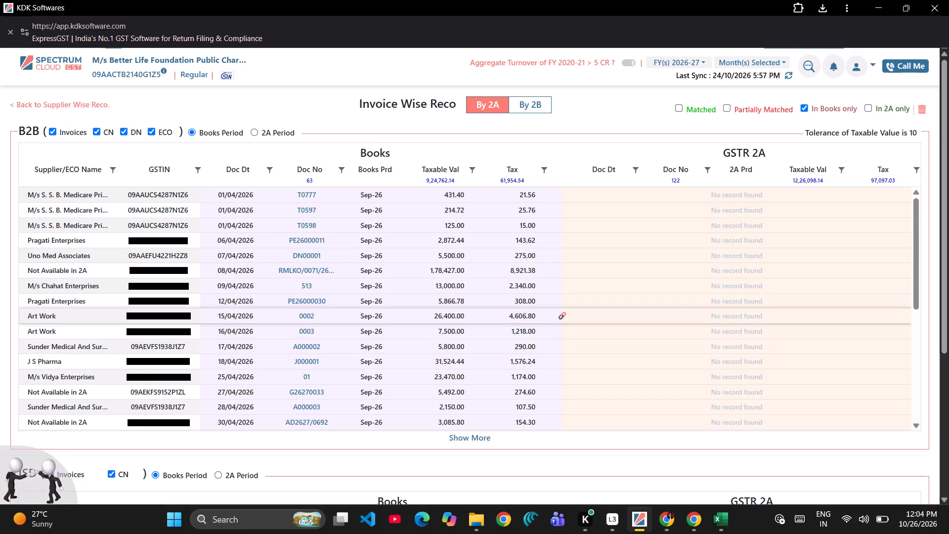
scroll(424, 309, "up", 1)
scroll(424, 309, "down", 6)
scroll(424, 309, "up", 1)
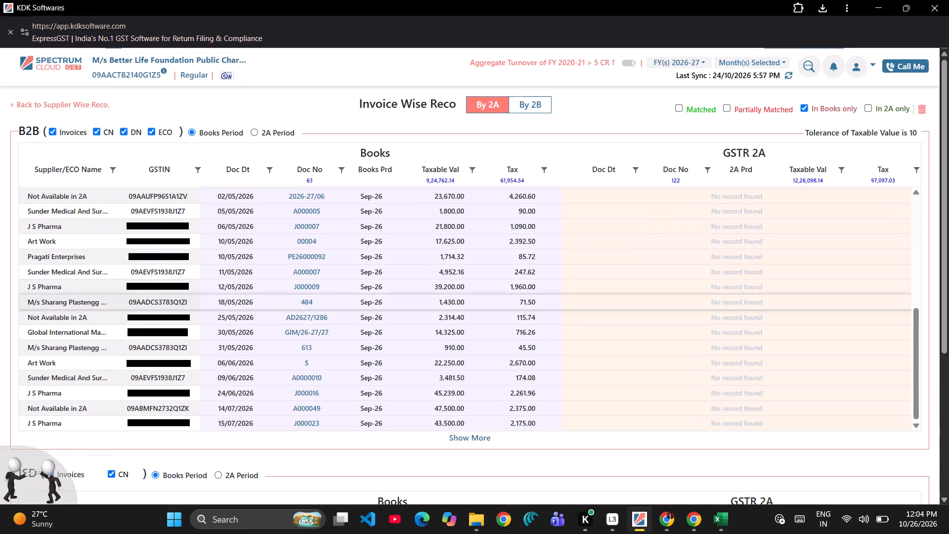
scroll(424, 309, "up", 6)
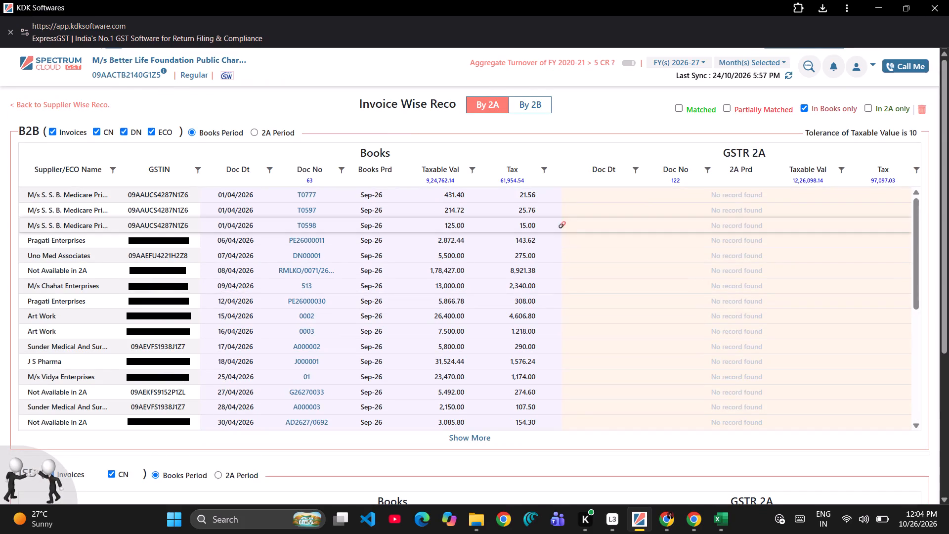
Include Matched invoices alongside In Books only in the 2A invoice-wise view and check the B2B Books Tax total.
left_click(677, 110)
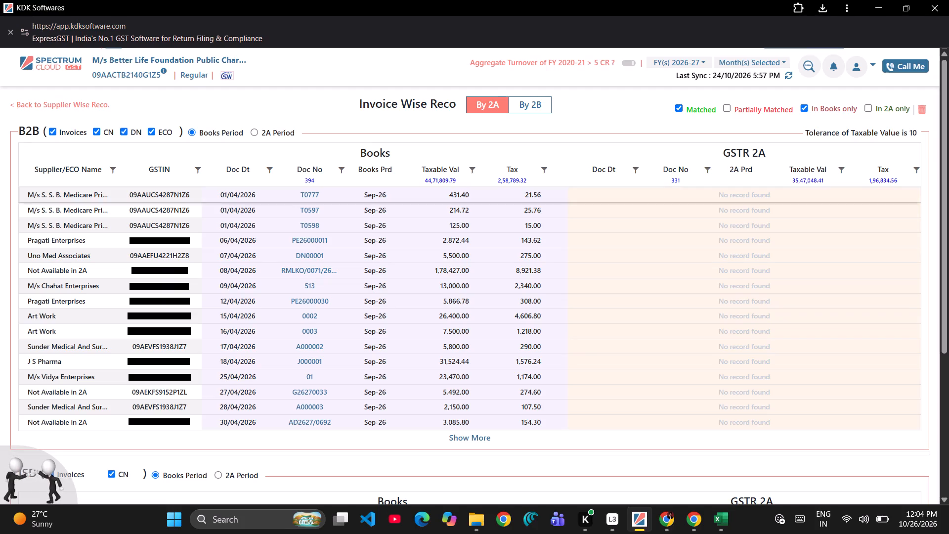
scroll(468, 281, "up", 3)
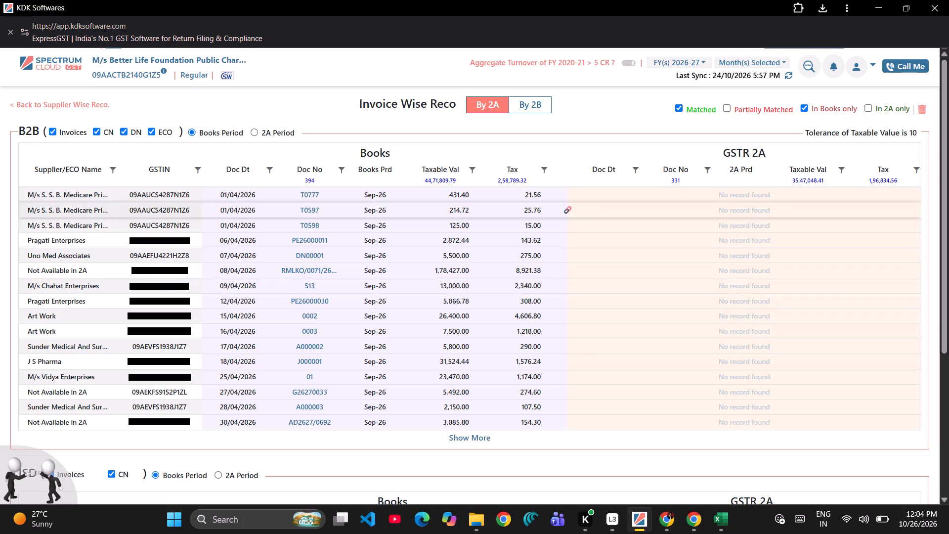
left_click_drag(493, 181, 520, 183)
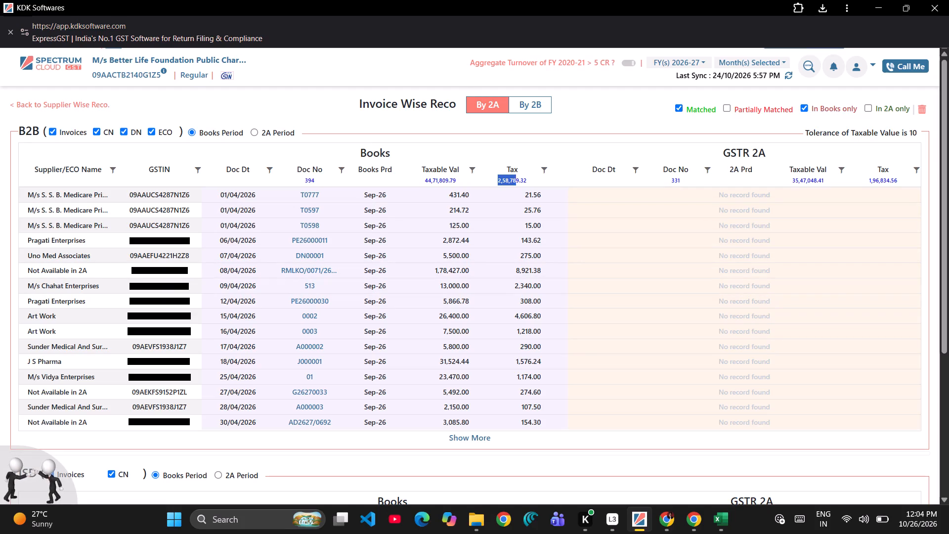
left_click_drag(520, 183, 530, 183)
left_click(526, 184)
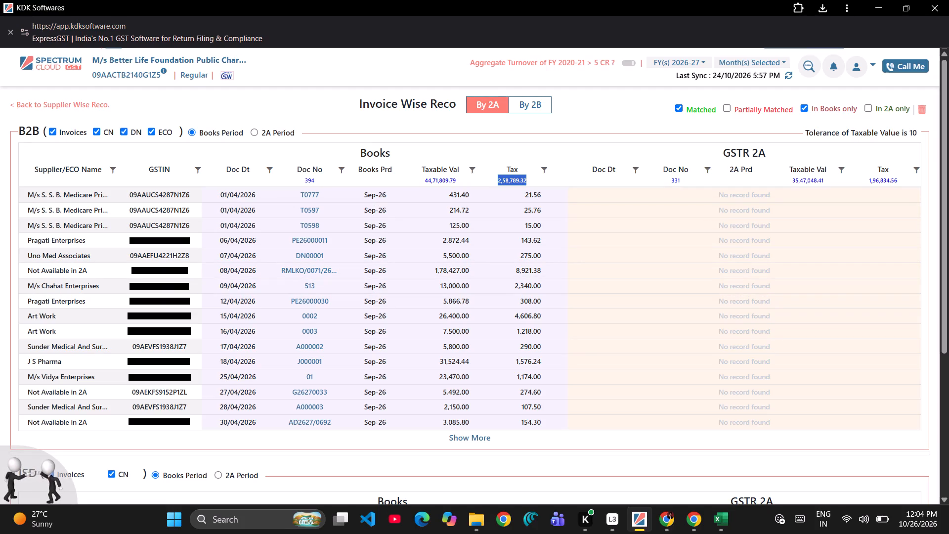
View the Invoice Wise Reco by 2B, removing the Matched filter and the In Books only filter to compare B2B totals.
left_click(539, 104)
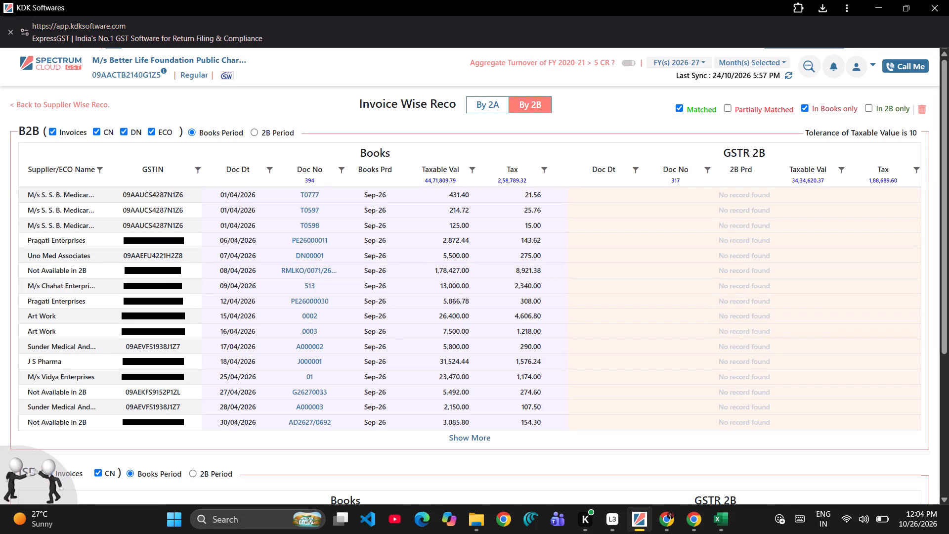
left_click(678, 105)
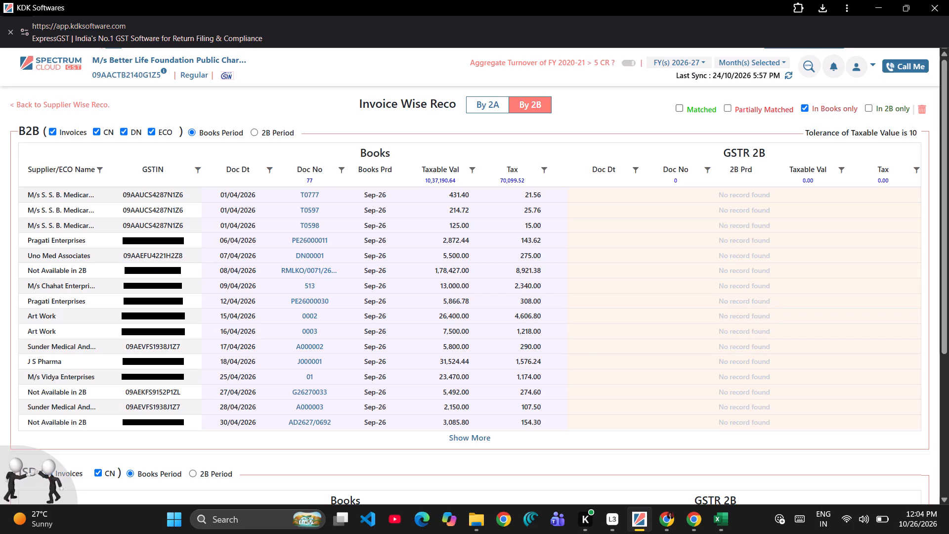
scroll(436, 281, "up", 6)
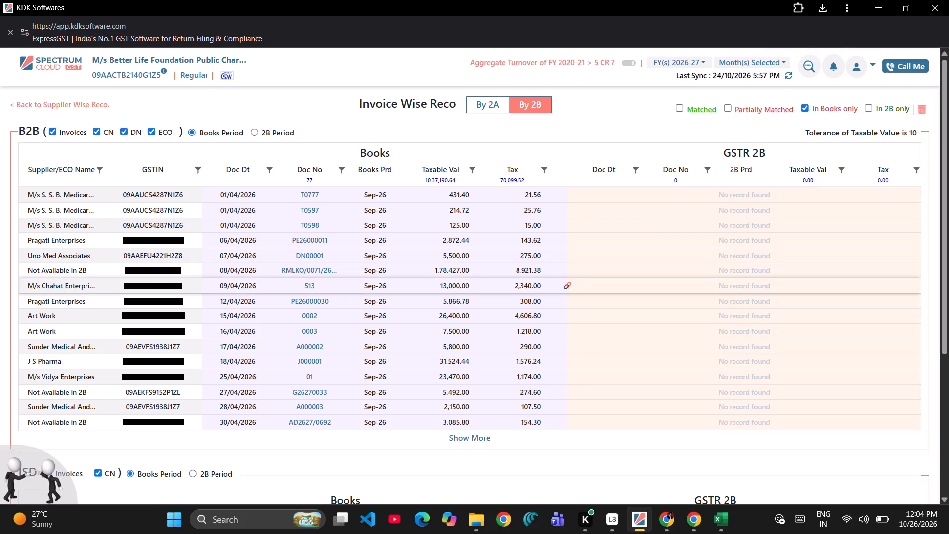
left_click(806, 107)
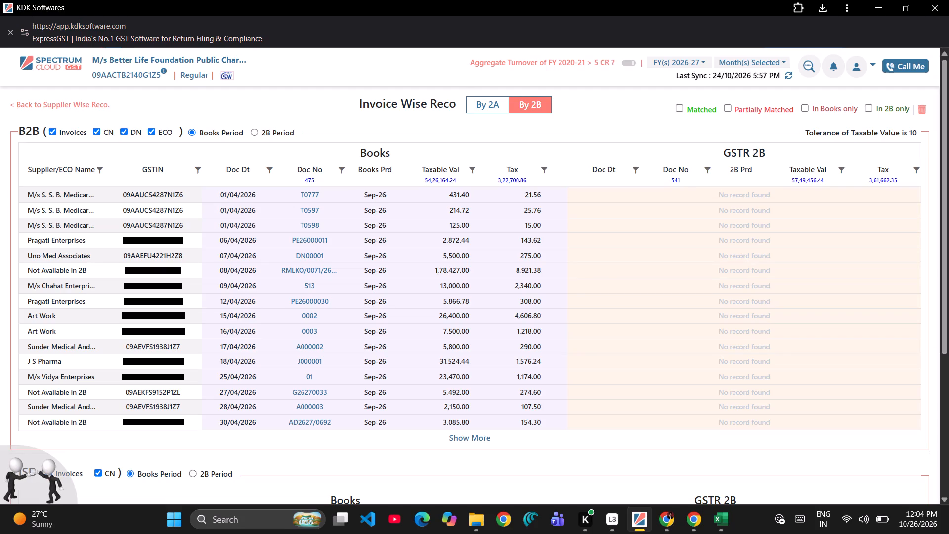
Return to the Supplier Wise Reco, view the Month Wise Reco charts, and go back to the supplier-wise list.
left_click(41, 101)
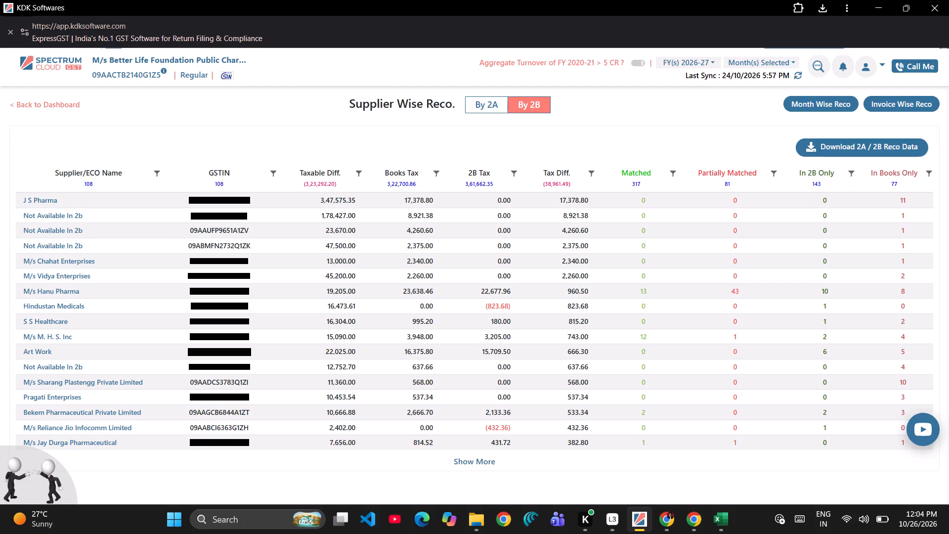
left_click(817, 101)
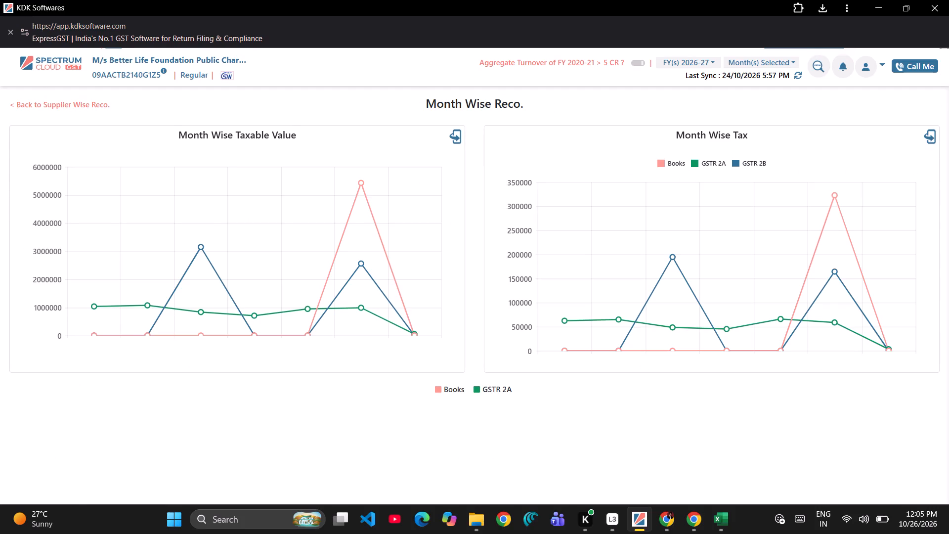
left_click(34, 102)
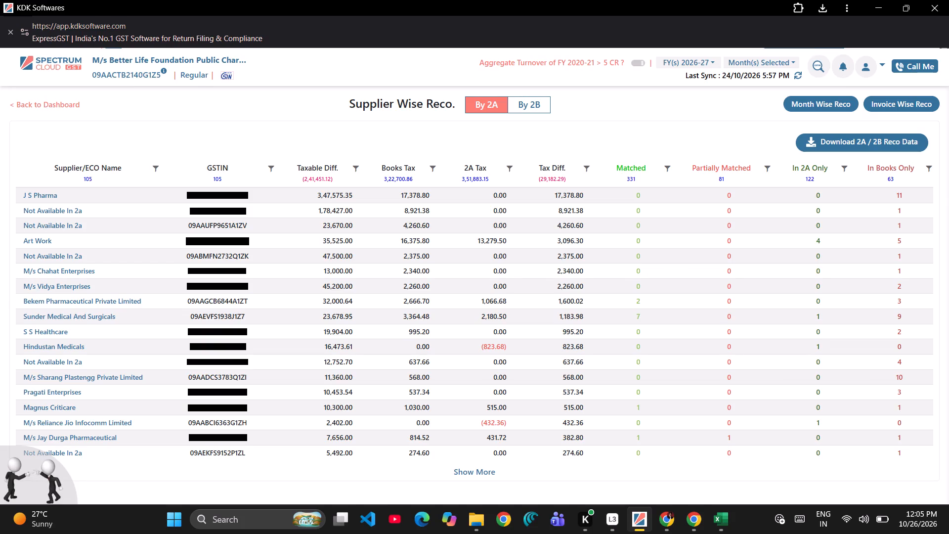
scroll(455, 312, "down", 1)
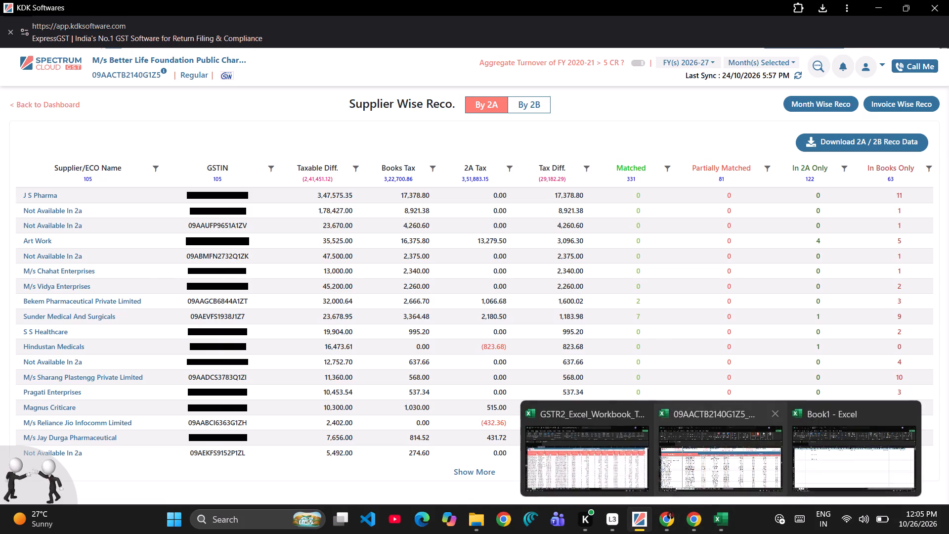
Switch to the MonthWise_2B_Reco_Report workbook in Excel and examine the Books and GSTR 2B columns of the Invoice Wise 2B(B2B_CNDN_ECO) sheet.
left_click(743, 471)
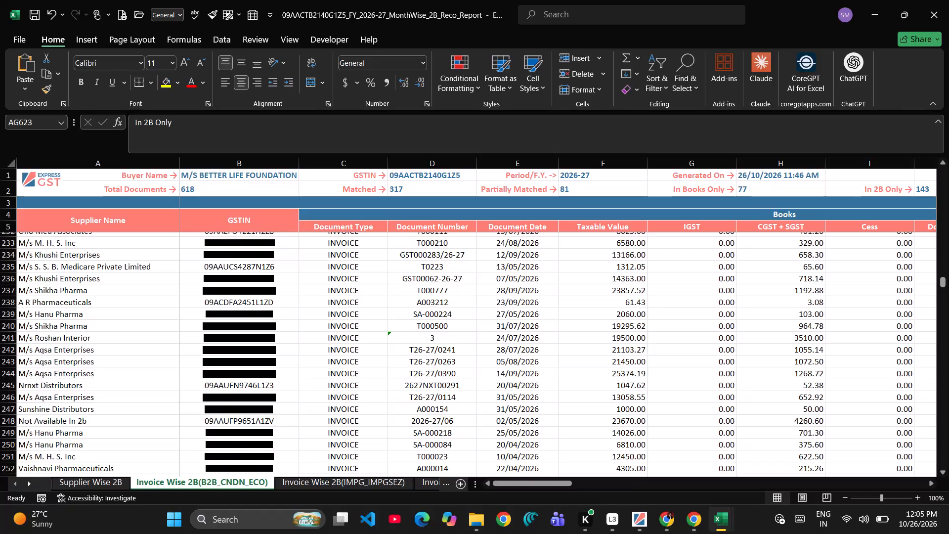
scroll(635, 396, "up", 5)
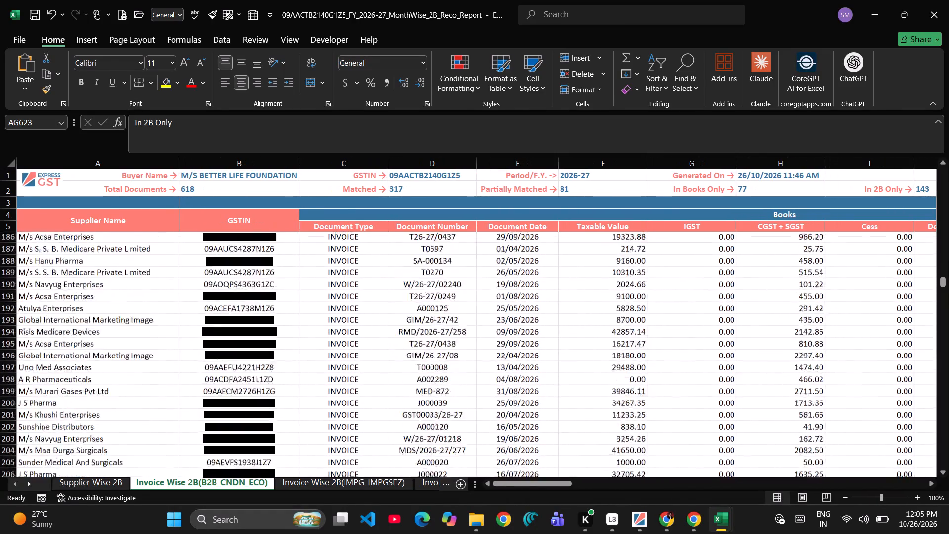
scroll(635, 396, "up", 1)
scroll(635, 396, "left", 1)
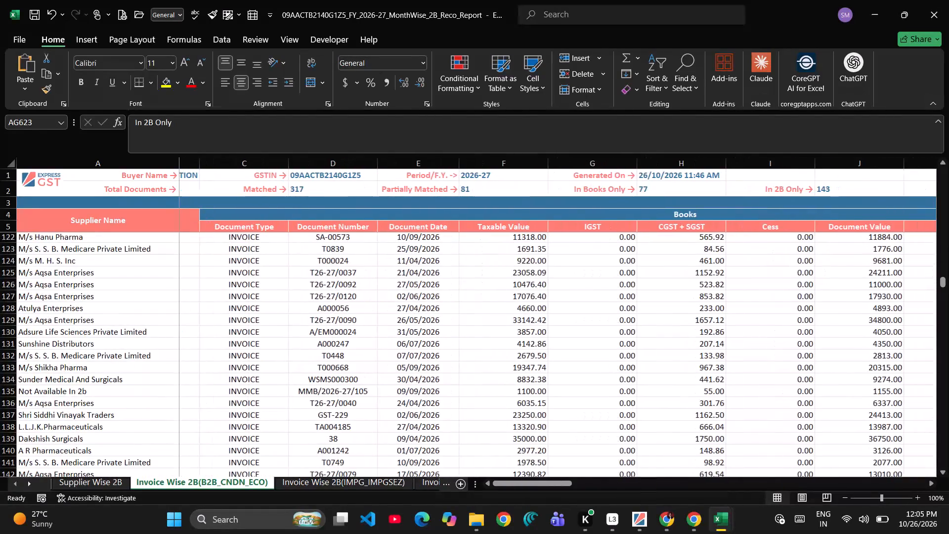
scroll(635, 396, "left", 2)
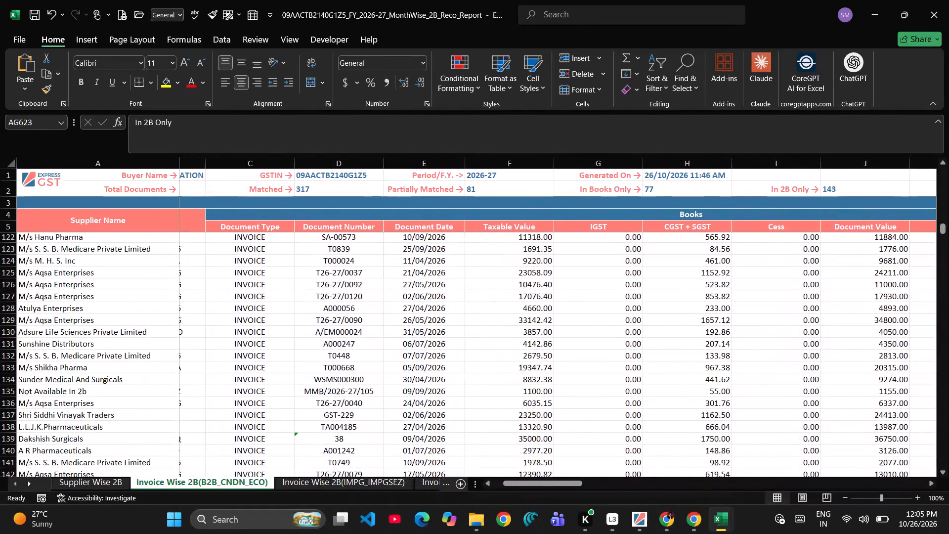
left_click(475, 186)
scroll(628, 381, "up", 1)
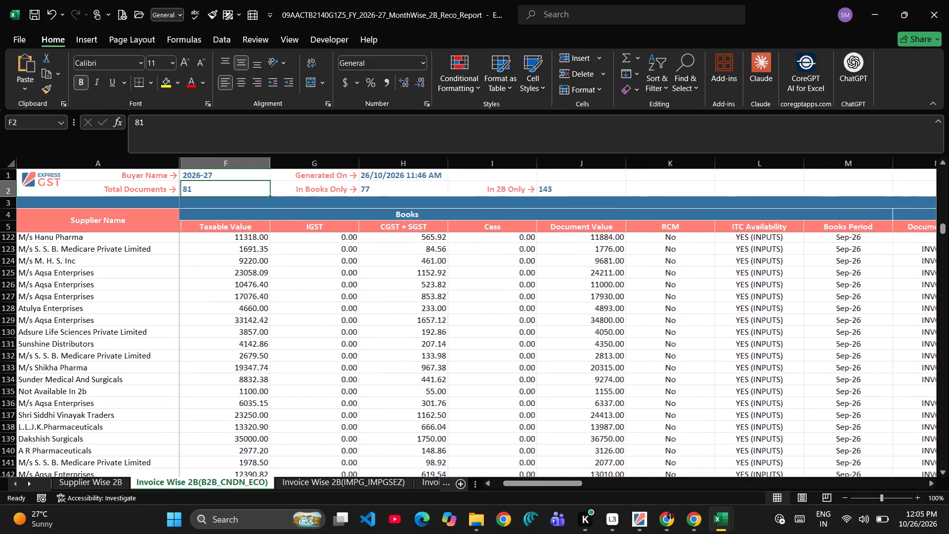
scroll(628, 381, "up", 3)
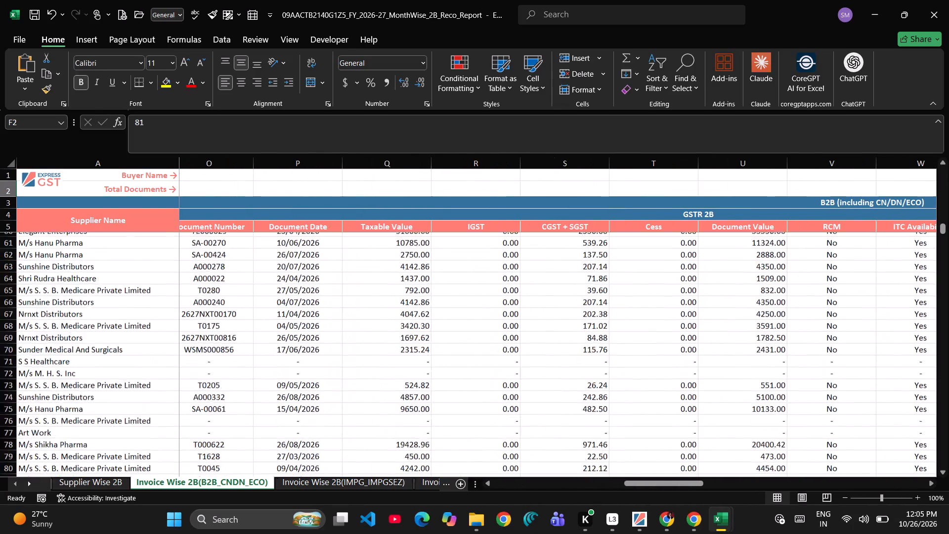
scroll(628, 381, "up", 6)
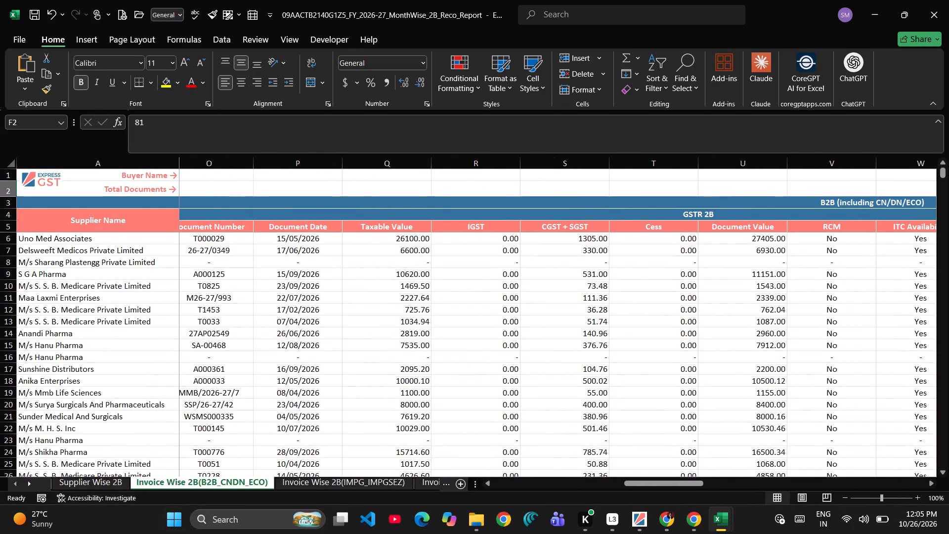
Open the Supplier Wise 2B sheet and check the sum of all suppliers' Taxable Value Diff. in column T.
left_click(105, 487)
scroll(532, 389, "left", 2)
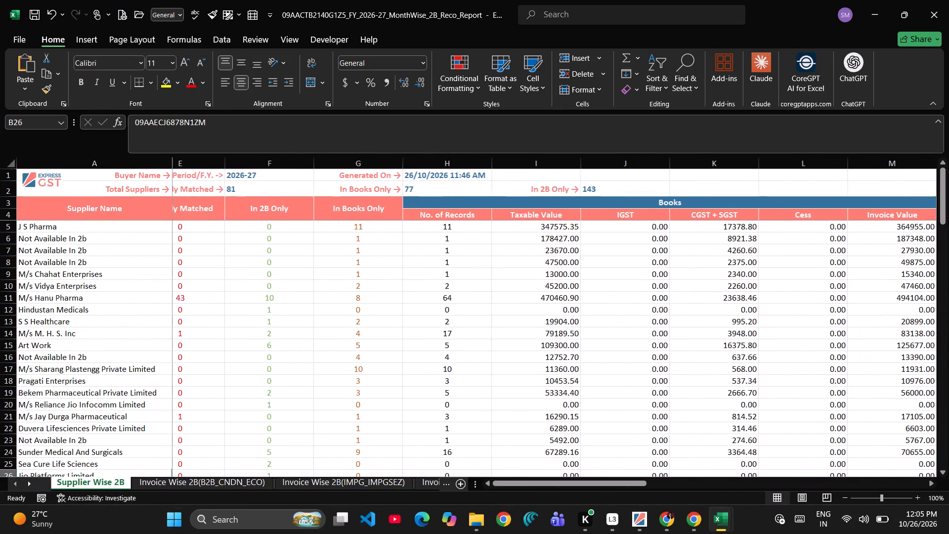
scroll(532, 389, "left", 4)
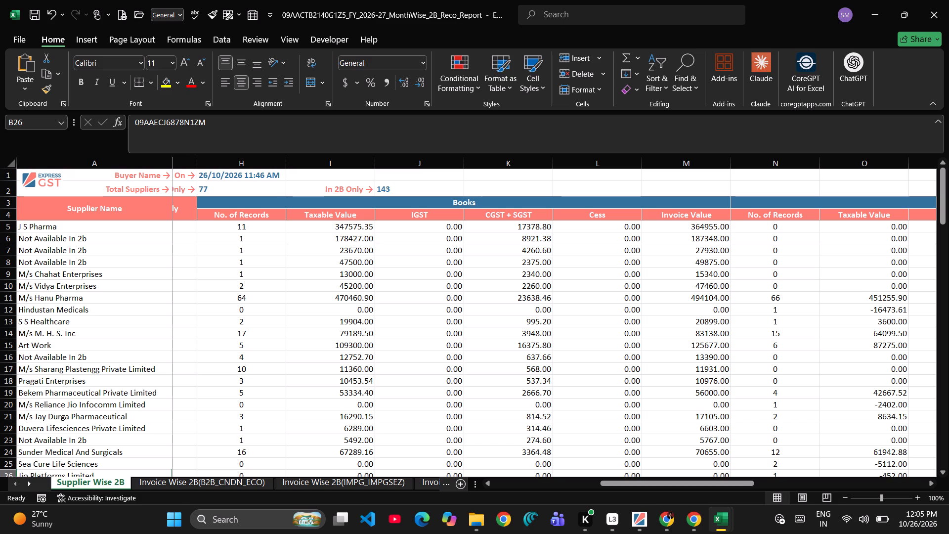
scroll(532, 389, "left", 1)
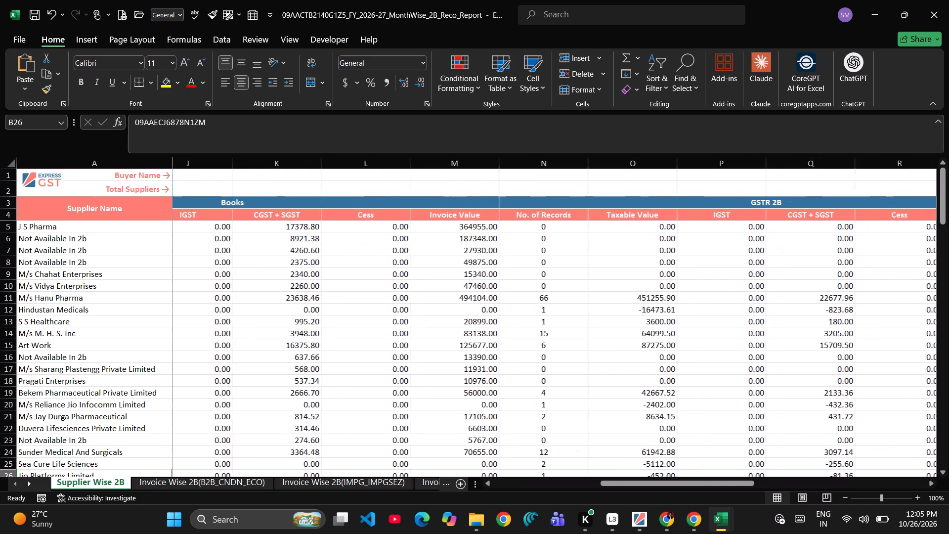
scroll(532, 389, "left", 4)
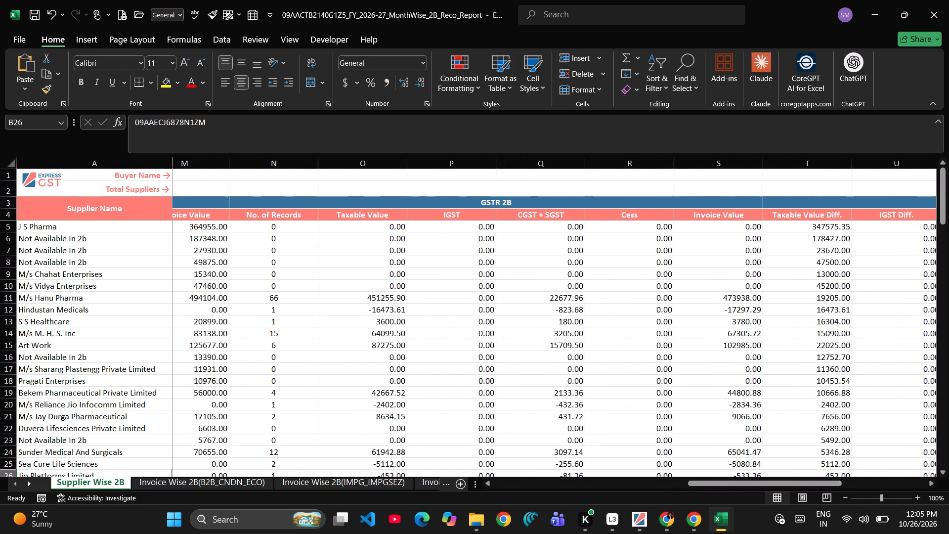
scroll(532, 389, "left", 4)
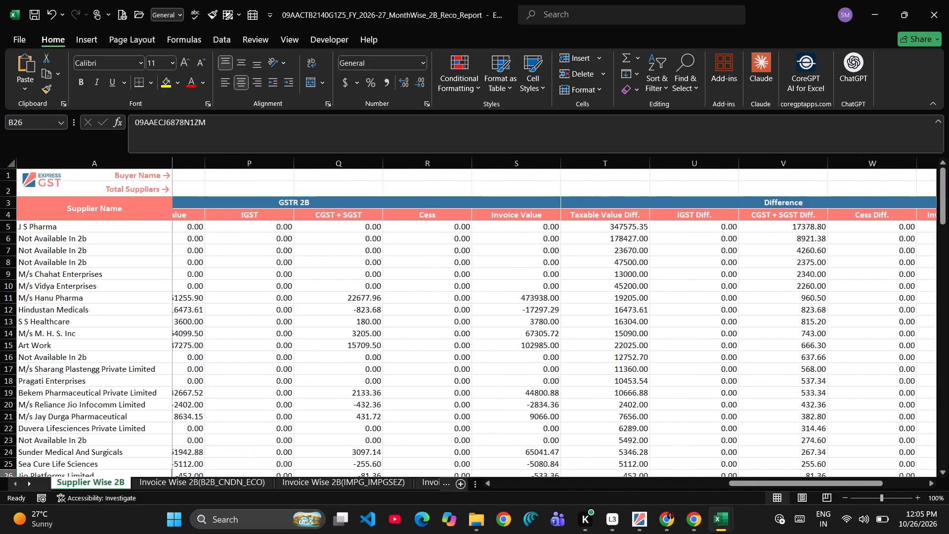
left_click(600, 224)
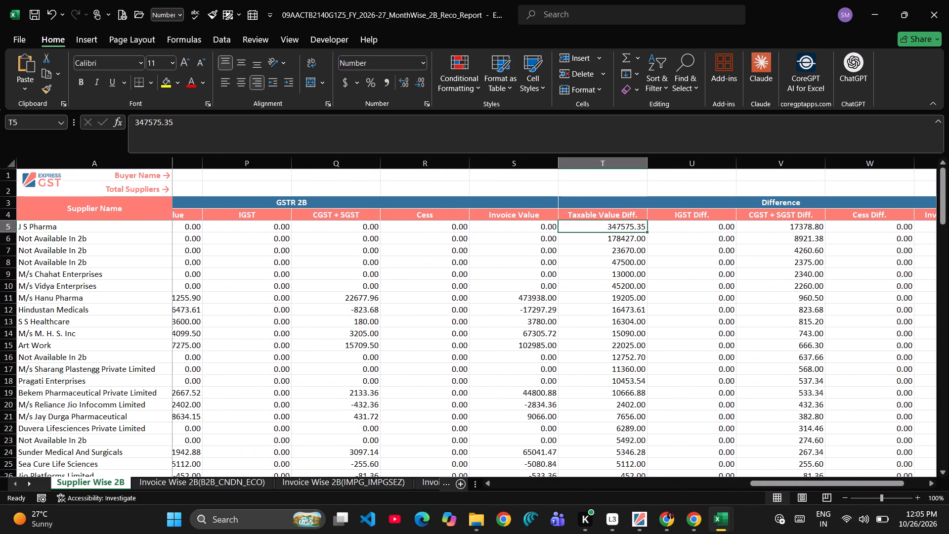
key("ctrl+shift+Down")
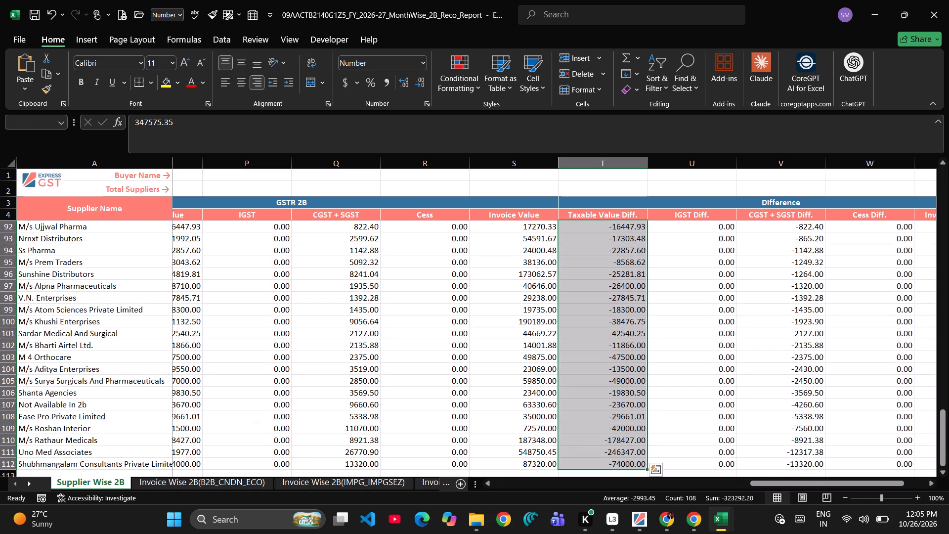
key("Escape")
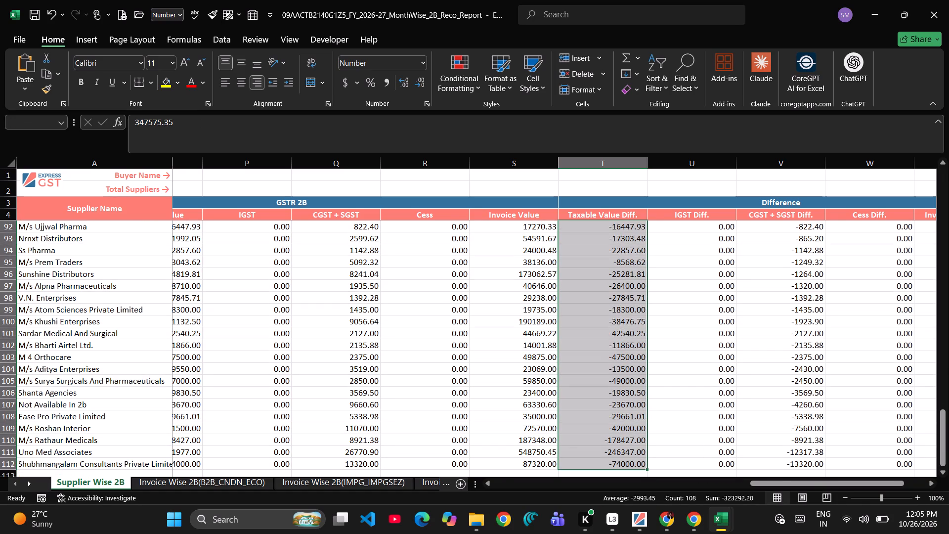
key("Escape")
Examine the Supplier Wise 2B sheet from the Difference and GSTR 2B columns back to the Books and match-status columns.
scroll(600, 224, "up", 13)
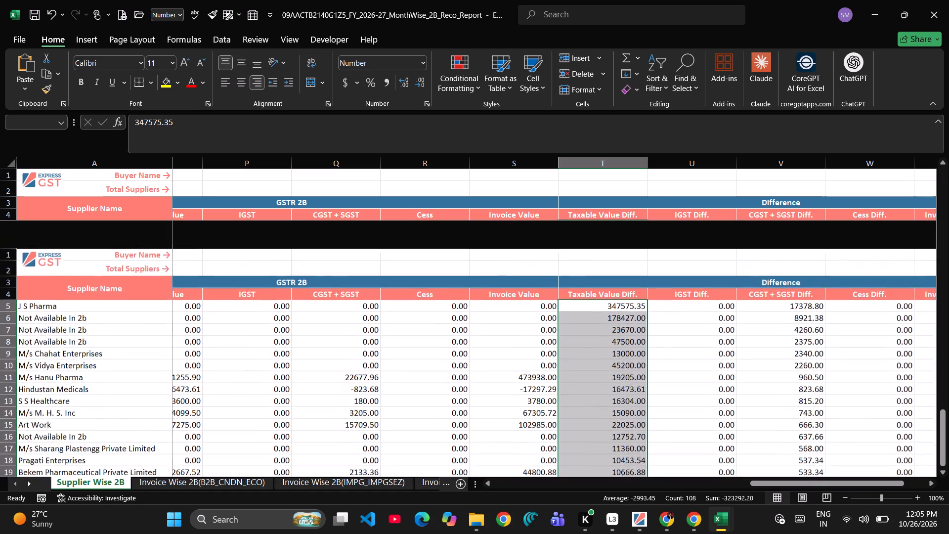
scroll(461, 262, "right", 1)
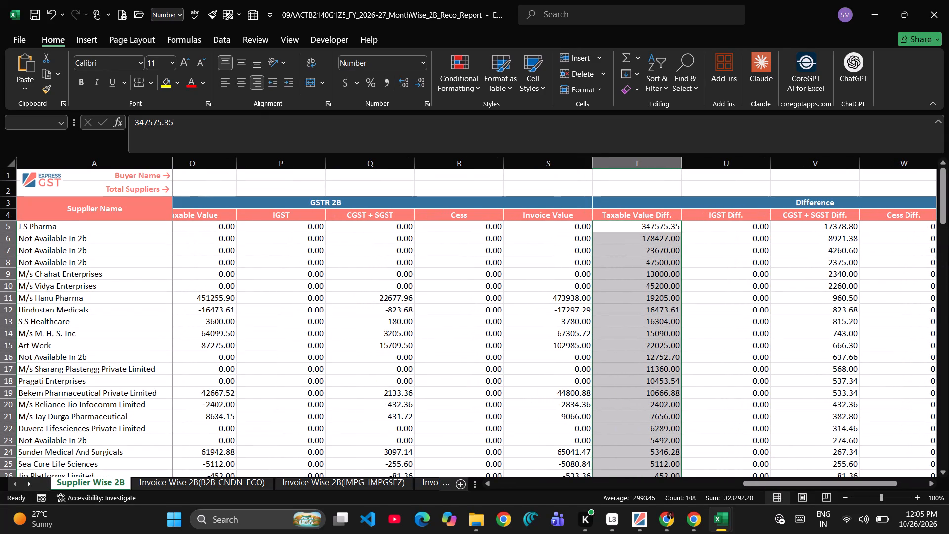
left_click(539, 226)
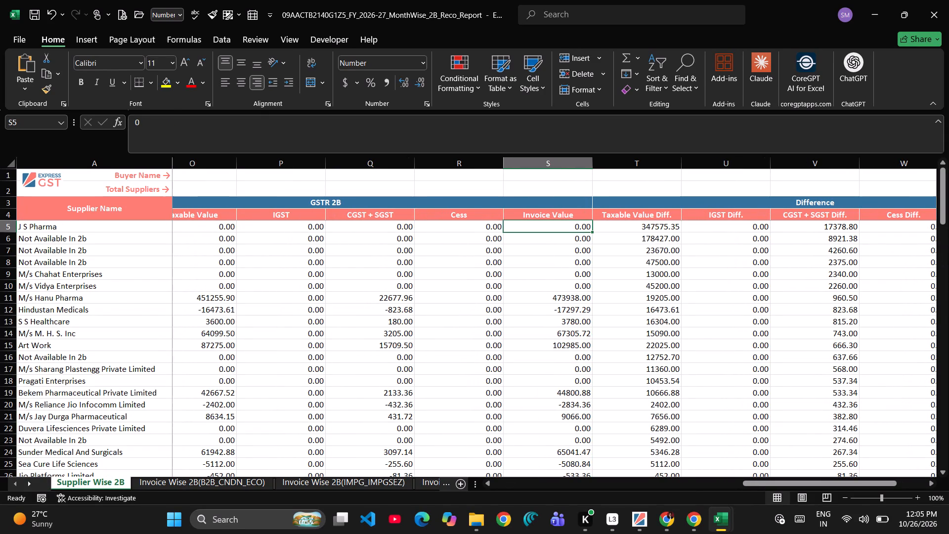
scroll(364, 238, "right", 4)
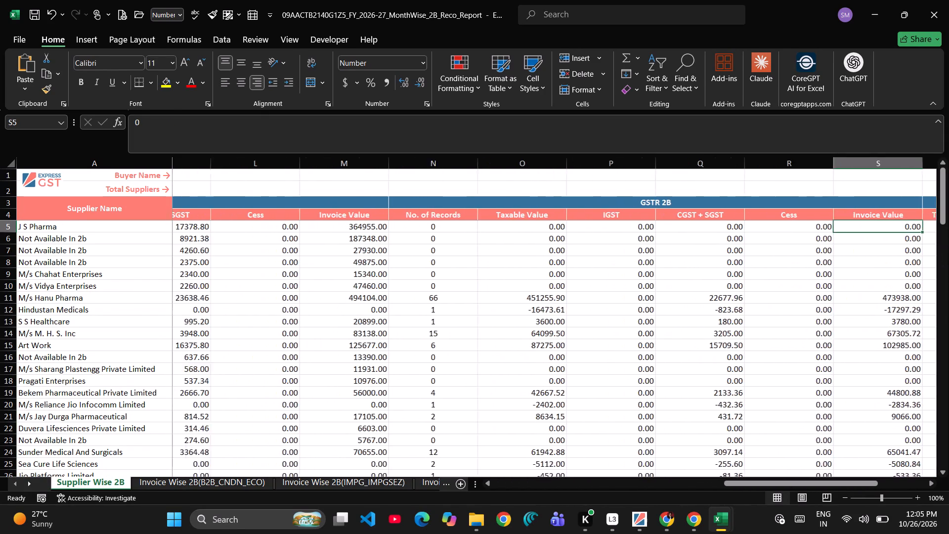
scroll(364, 238, "right", 4)
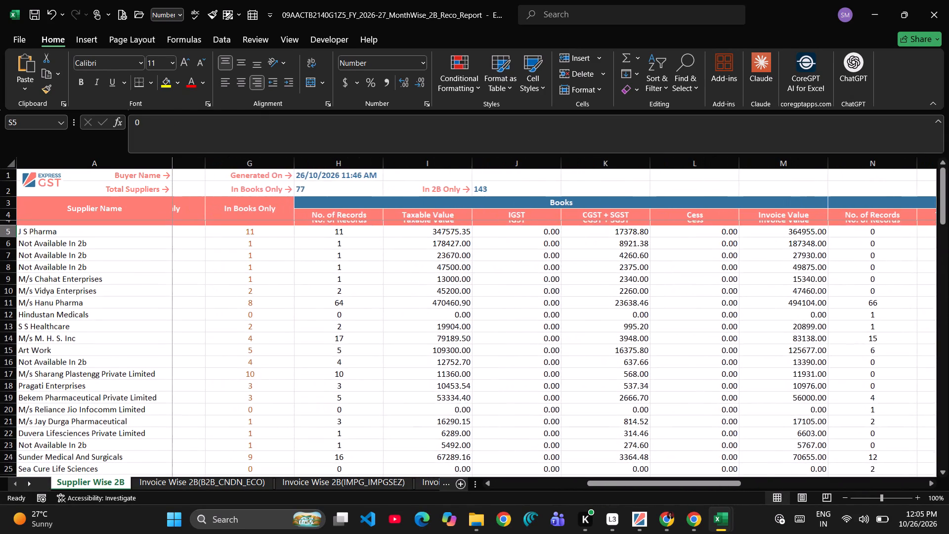
scroll(364, 238, "right", 2)
scroll(364, 238, "up", 1)
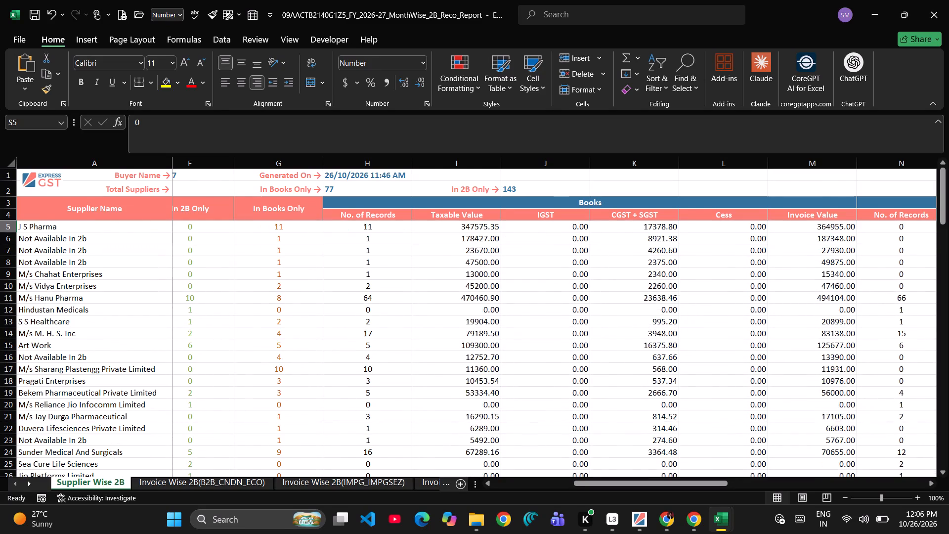
scroll(364, 238, "right", 2)
scroll(364, 238, "up", 1)
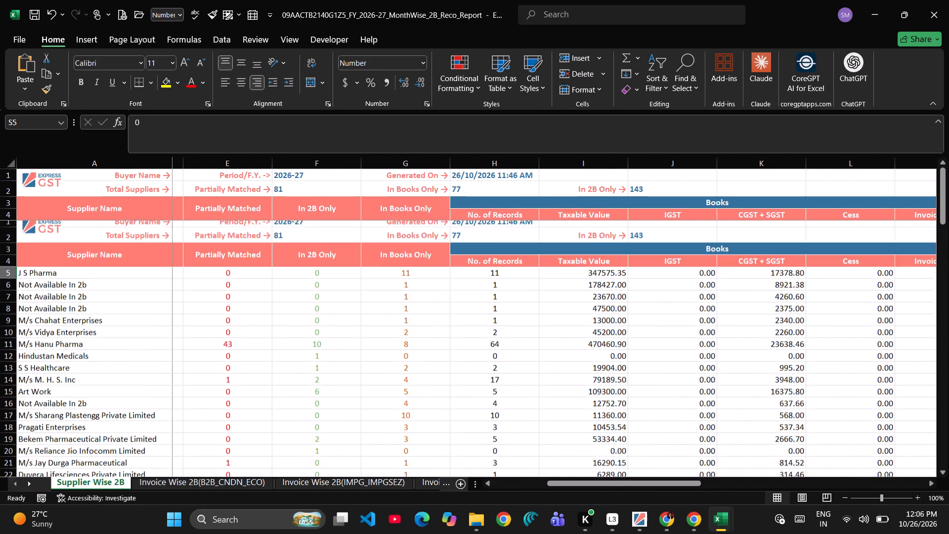
scroll(364, 238, "up", 1)
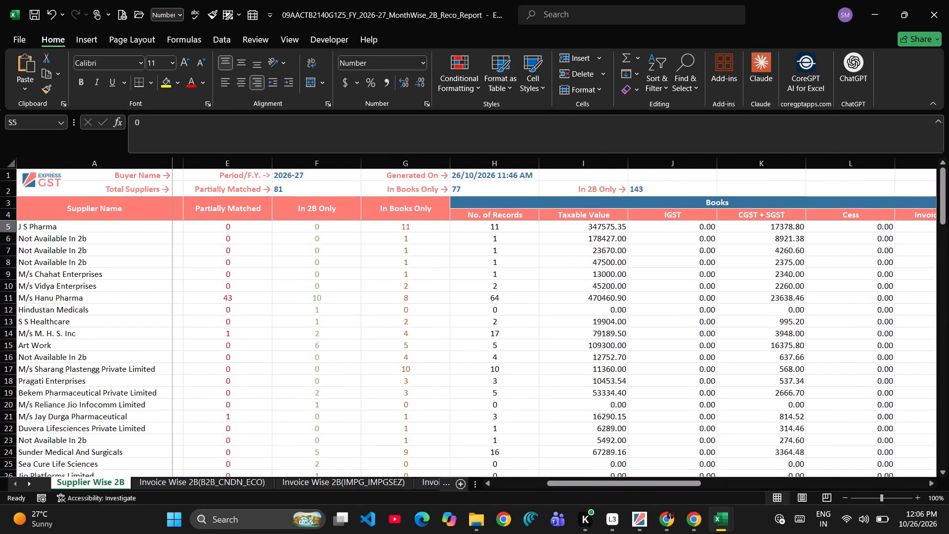
scroll(496, 331, "down", 1)
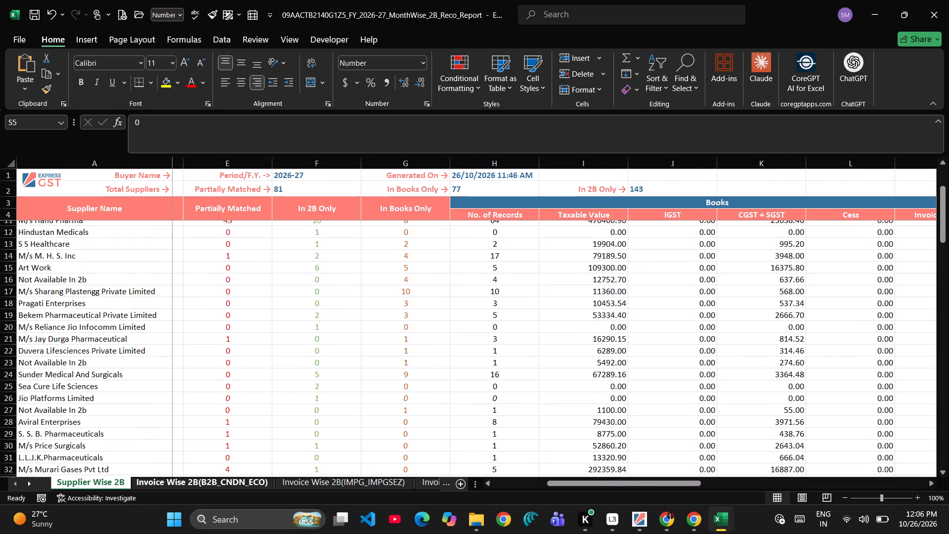
Open the Invoice Wise 2B(B2B_CNDN_ECO) sheet and check the number of entries in the GSTIN column.
left_click(224, 488)
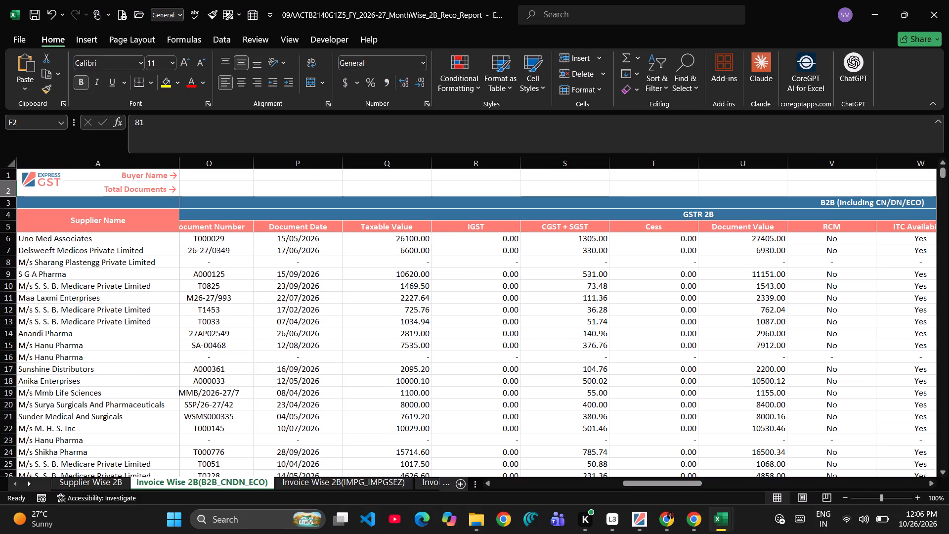
scroll(374, 407, "up", 9)
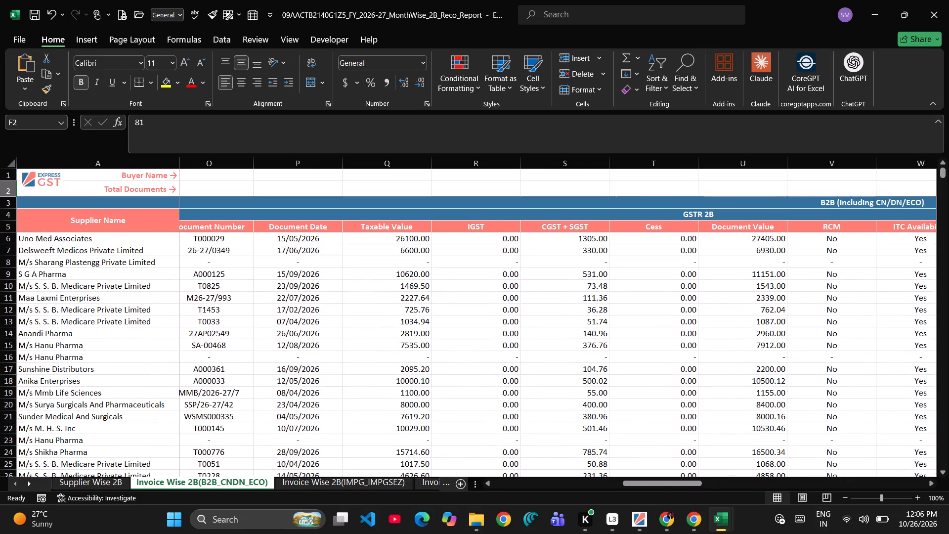
left_click(206, 261)
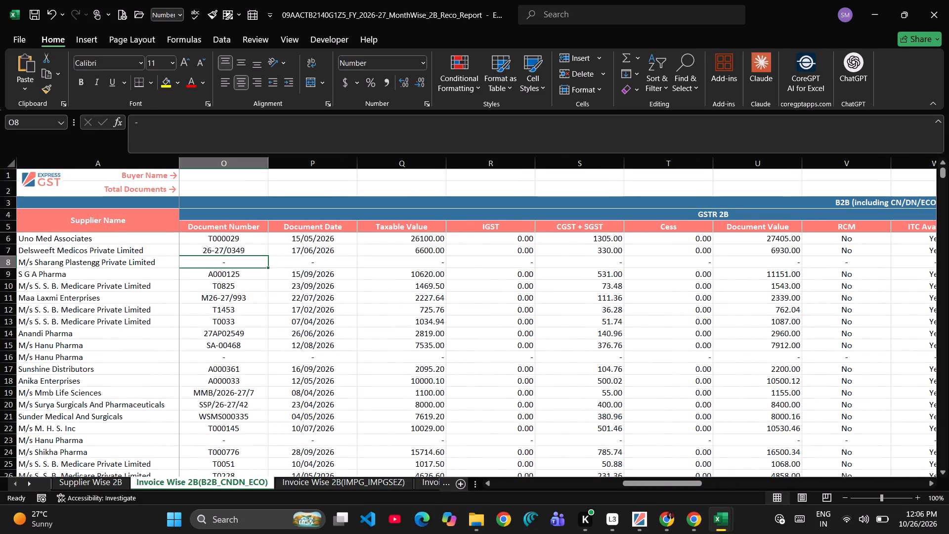
scroll(223, 274, "right", 11)
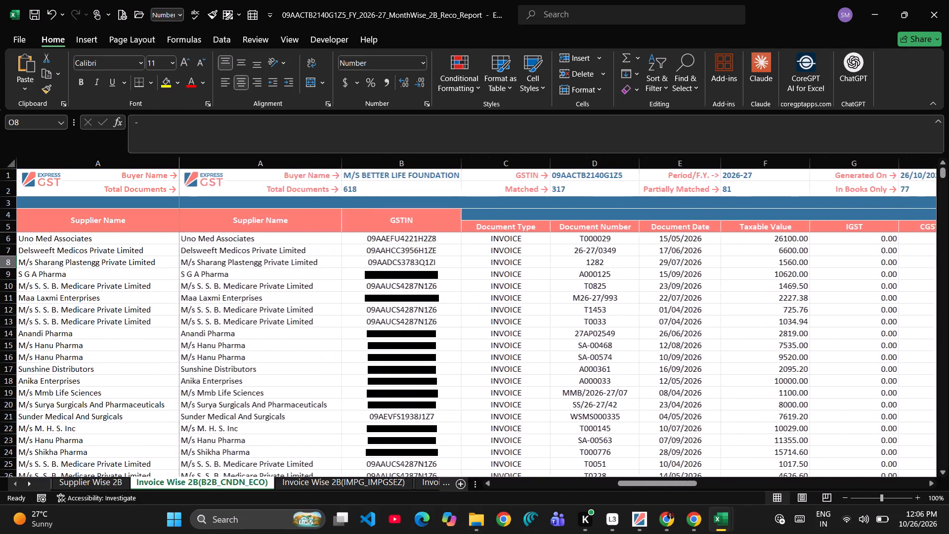
left_click(237, 241)
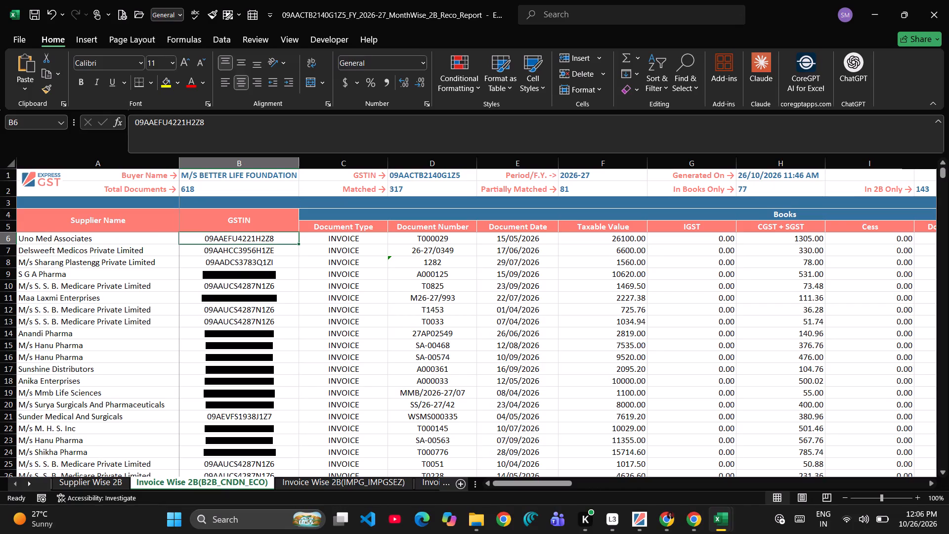
key("ctrl+shift+Down")
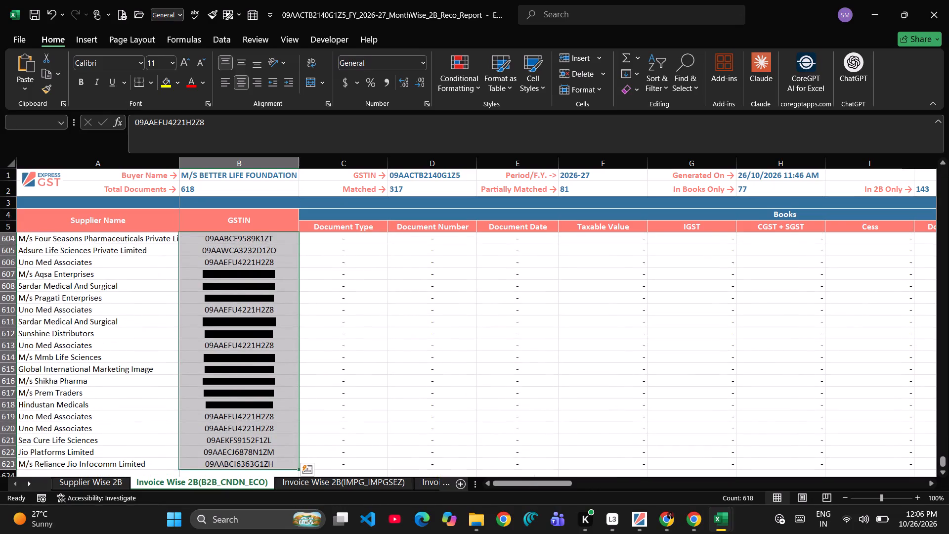
key("ctrl+shift+Up")
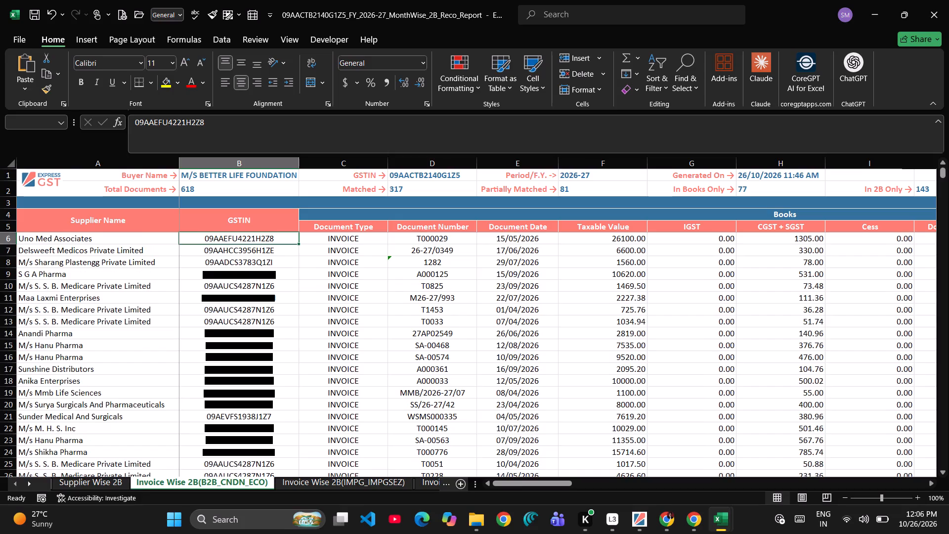
key("shift+Up")
key("shift+Down")
Examine the header's Matched, Partially Matched, In Books Only and In 2B Only counts along with the Books columns.
key("Right")
key("Right")
key("Up")
key("Up")
key("Up")
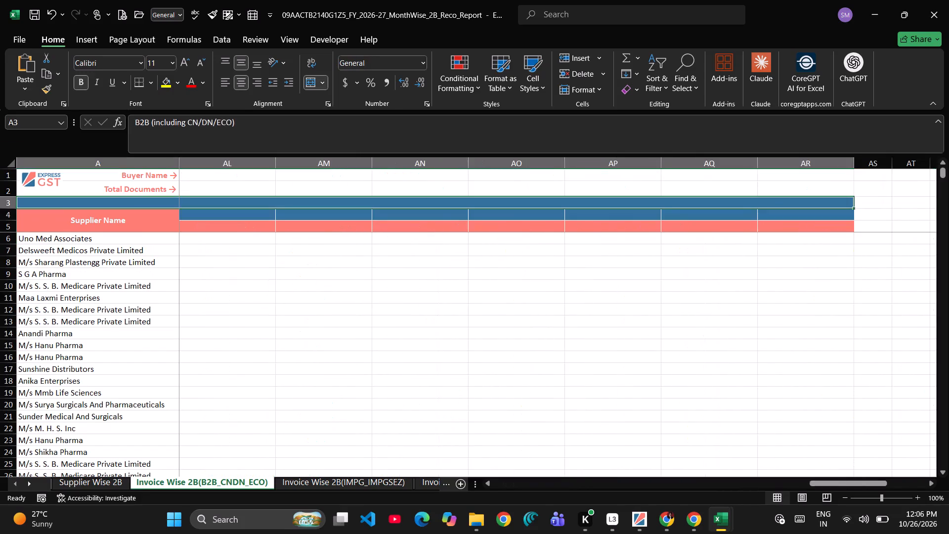
key("ctrl+Left")
scroll(237, 241, "right", 6)
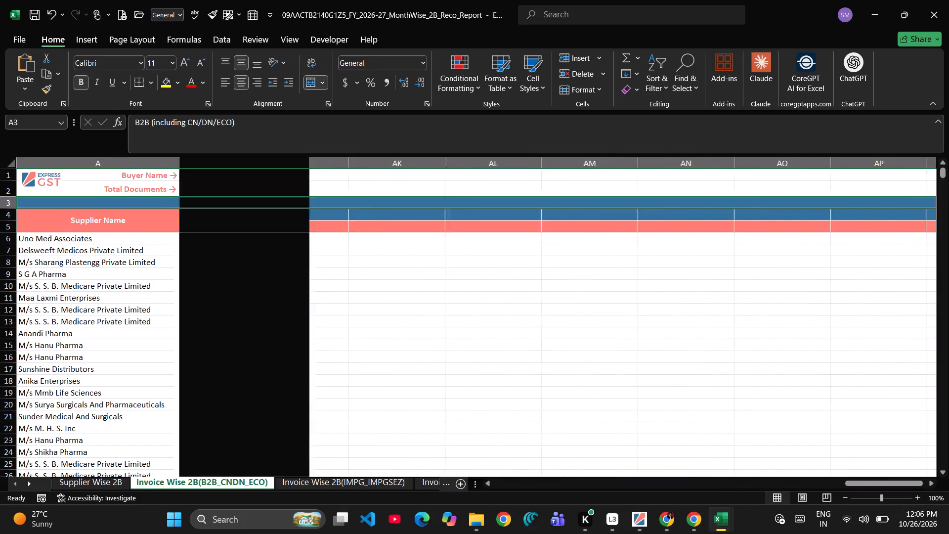
scroll(237, 241, "right", 18)
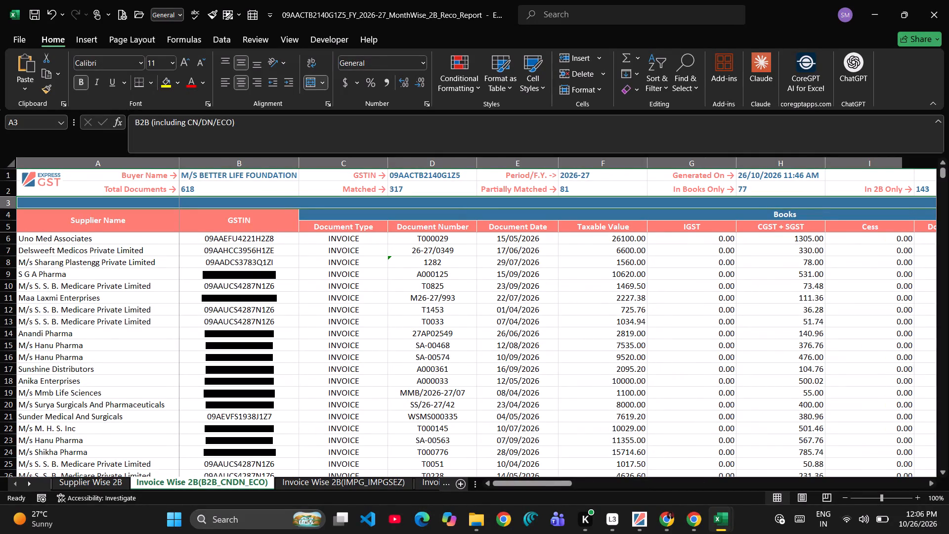
double_click(755, 189)
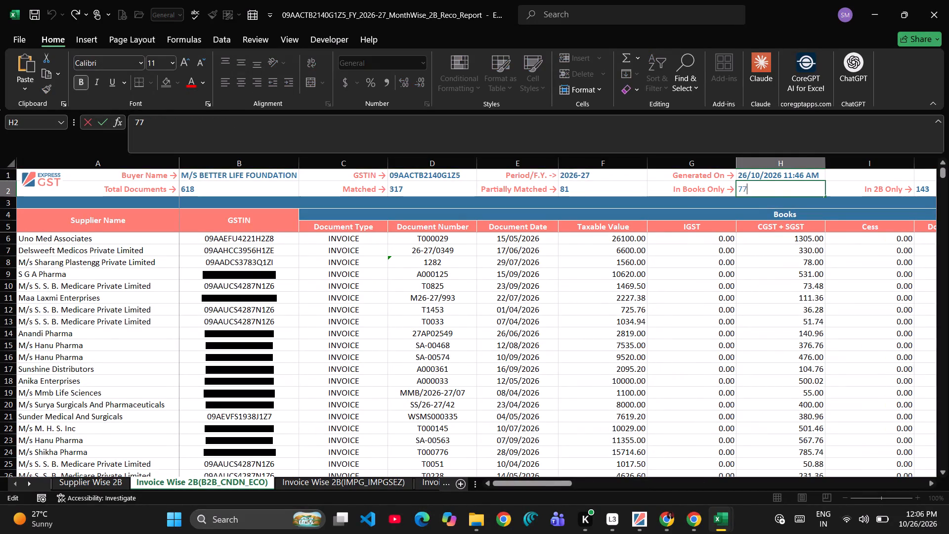
key("Return")
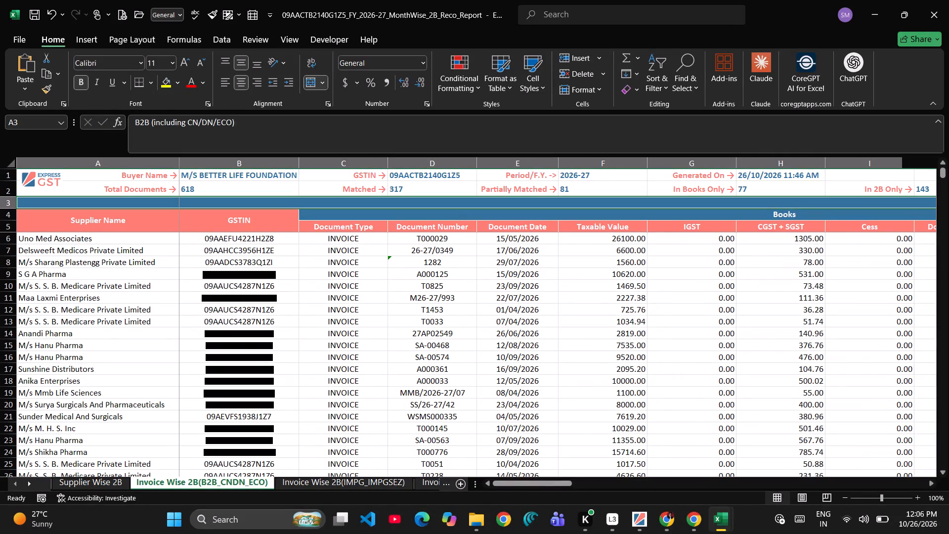
left_click(588, 193)
scroll(542, 187, "left", 1)
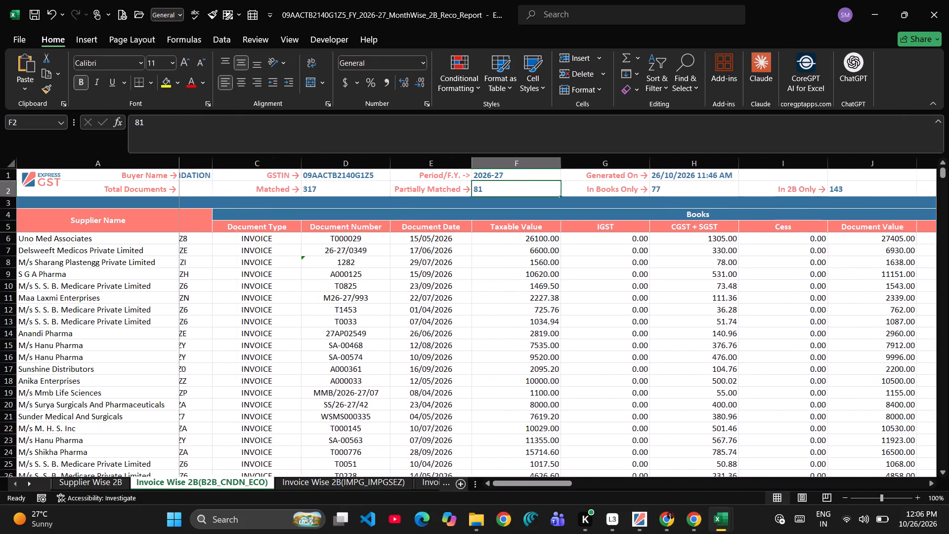
scroll(542, 187, "left", 2)
scroll(542, 187, "up", 1)
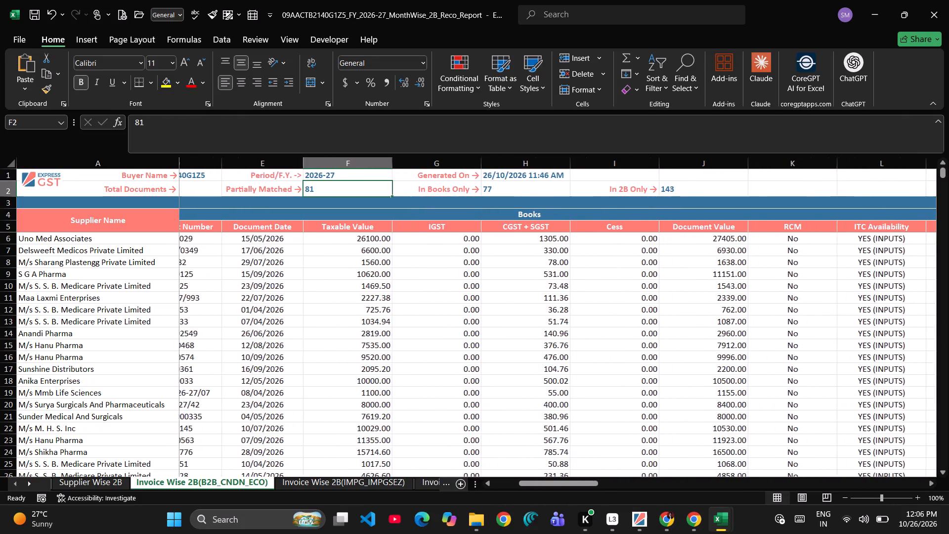
scroll(542, 187, "up", 1)
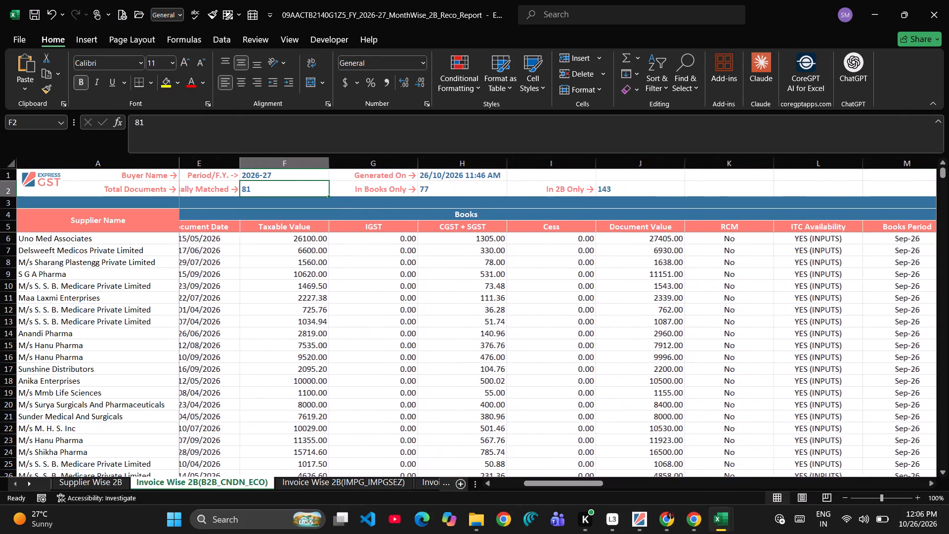
scroll(542, 187, "up", 1)
scroll(502, 186, "right", 2)
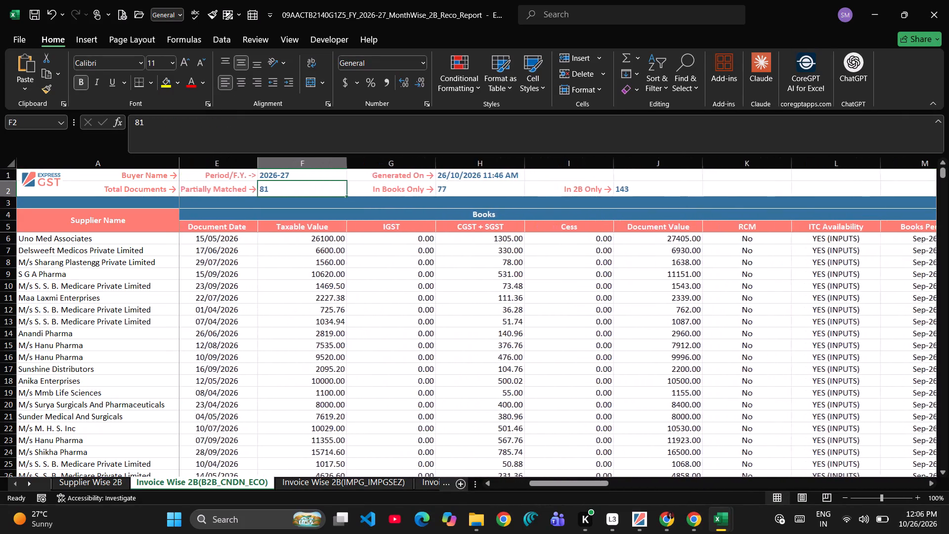
scroll(502, 186, "right", 1)
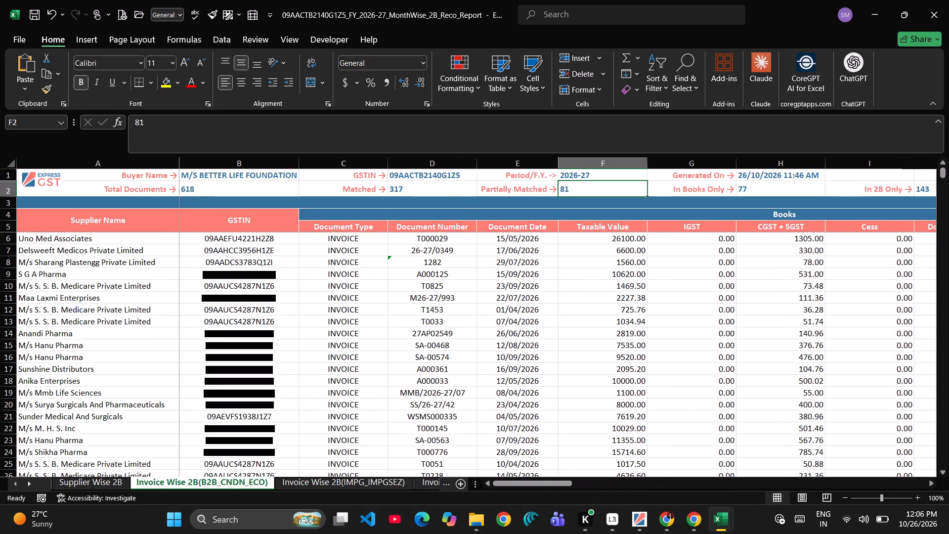
Check the sum of the Books Document Value column J from row 6 to the last invoice.
left_click(600, 236)
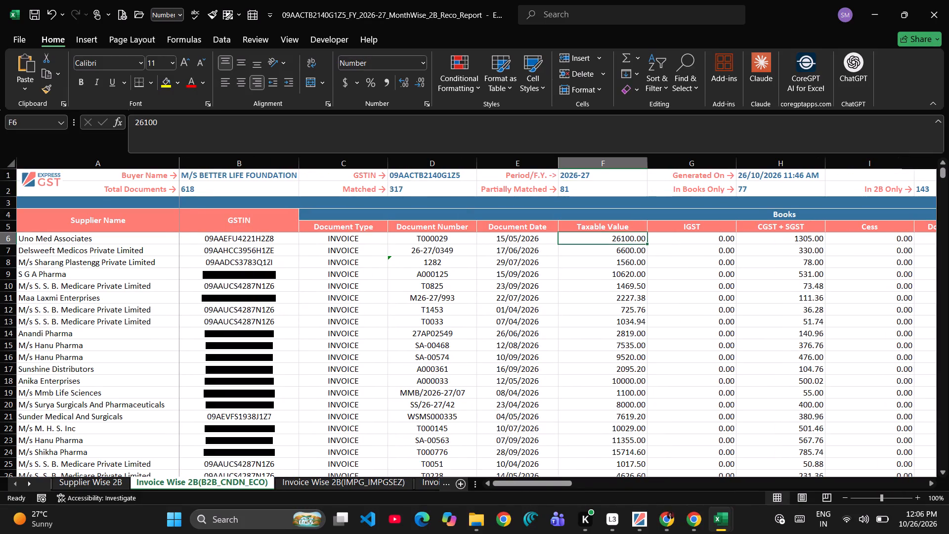
scroll(738, 255, "left", 1)
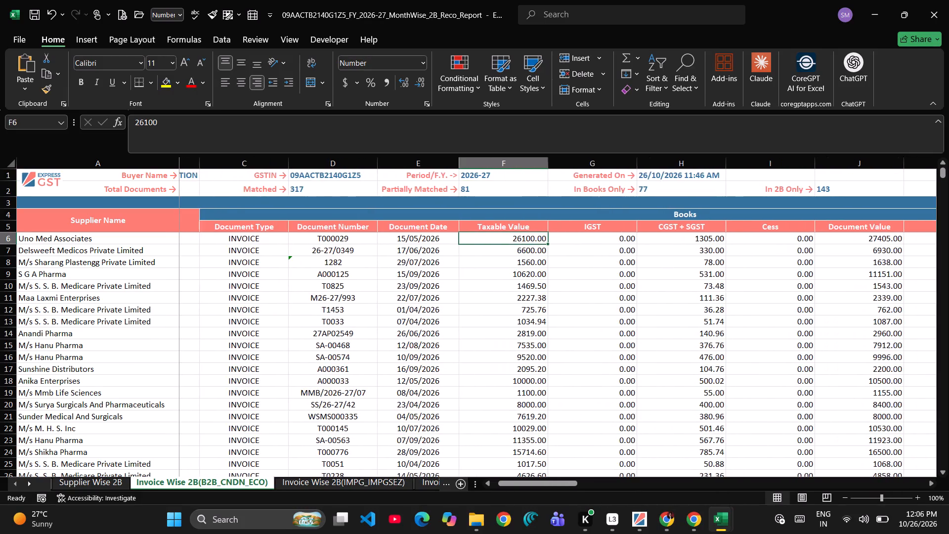
scroll(738, 255, "left", 2)
left_click(728, 234)
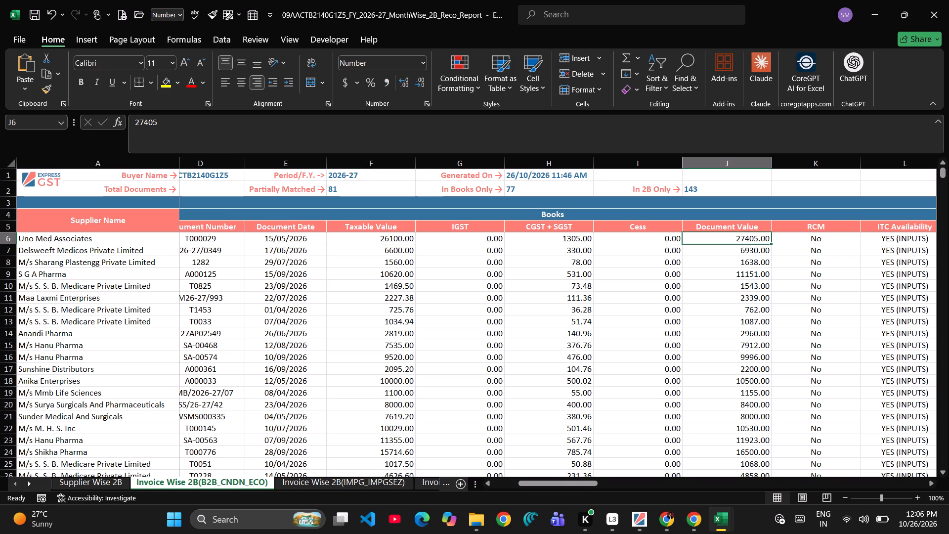
key("ctrl+shift+Down")
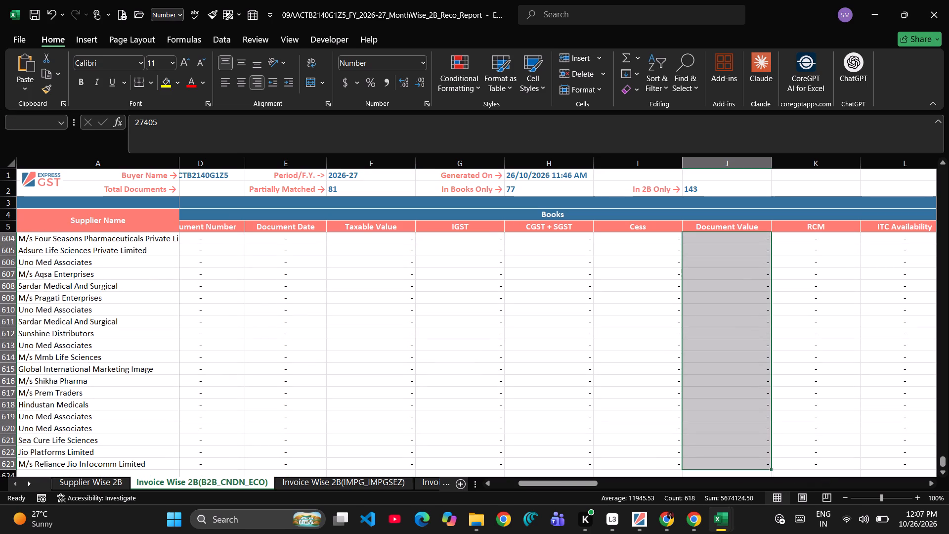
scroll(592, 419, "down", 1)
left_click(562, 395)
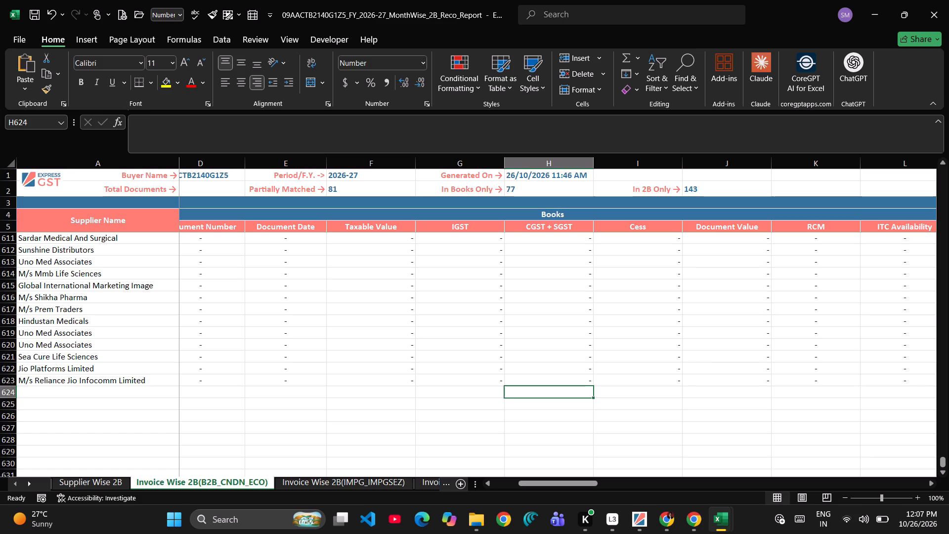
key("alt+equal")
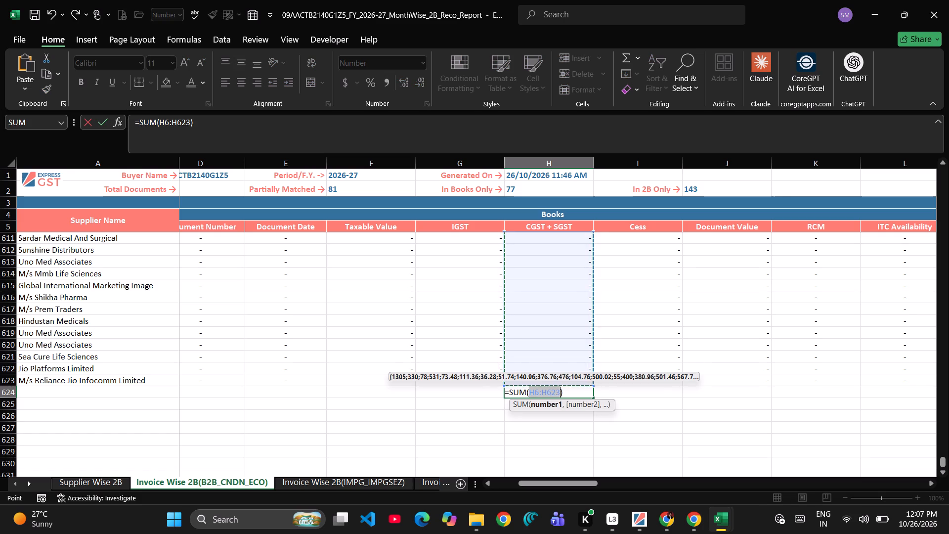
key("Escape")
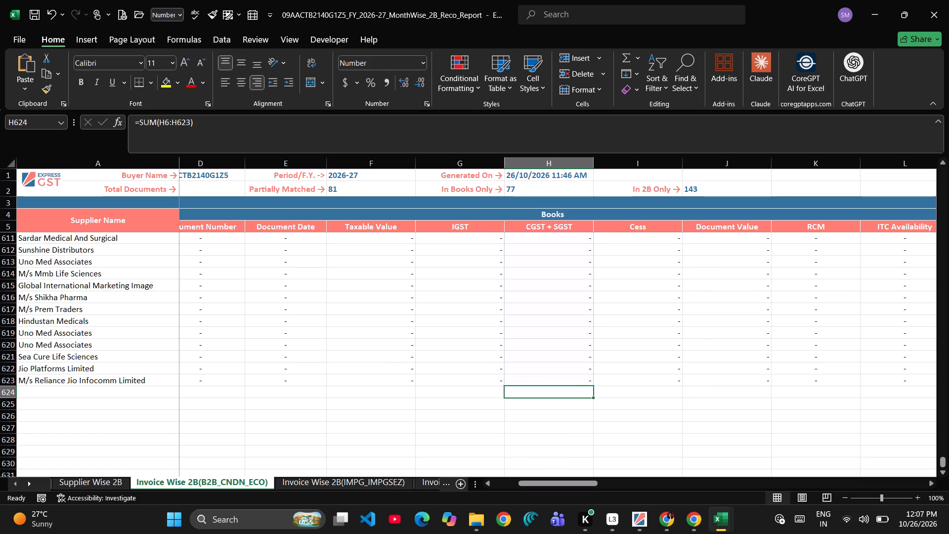
Total the Books IGST column in cell G624 with a sum of G6:G623.
key("Left")
key("alt+equal")
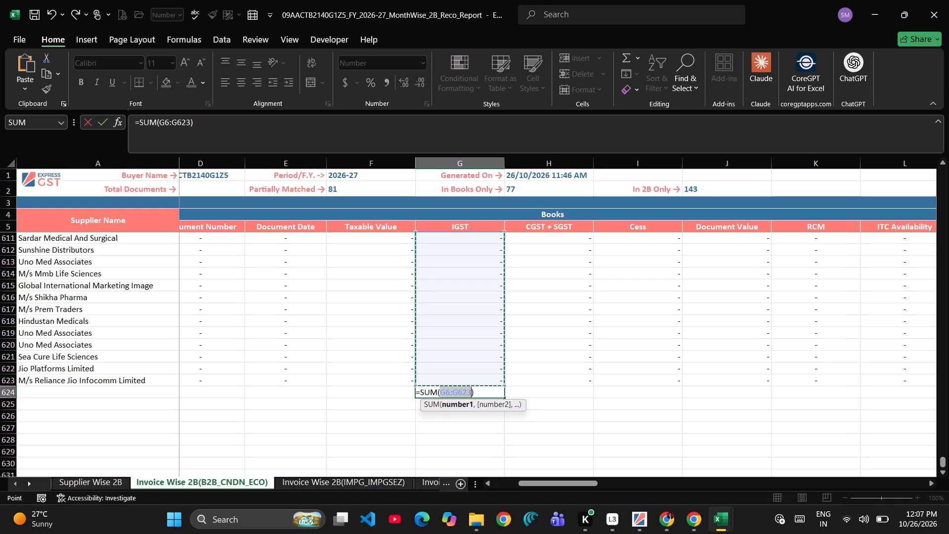
key("Return")
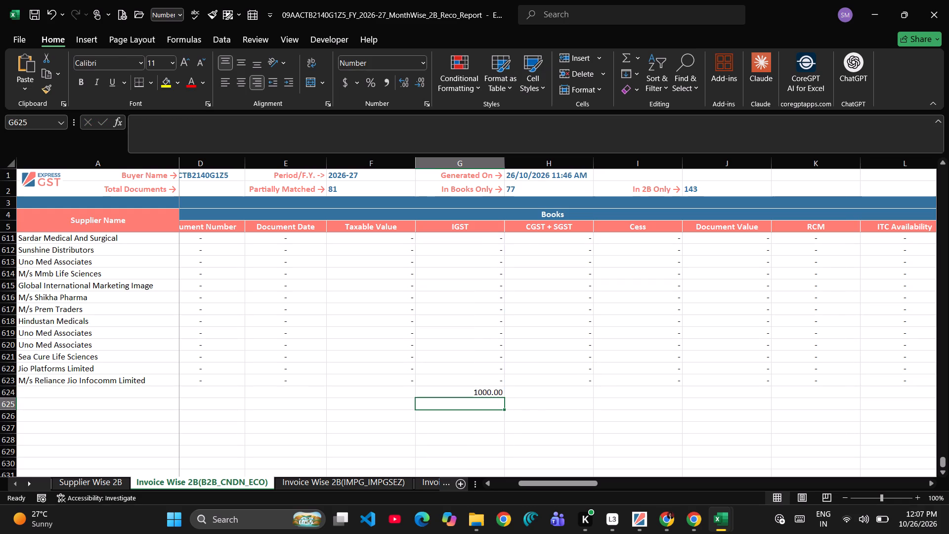
Copy the IGST total from G624 and paste it as values only into cell C5 of the Book1 workbook.
left_click(441, 393)
key("ctrl+c")
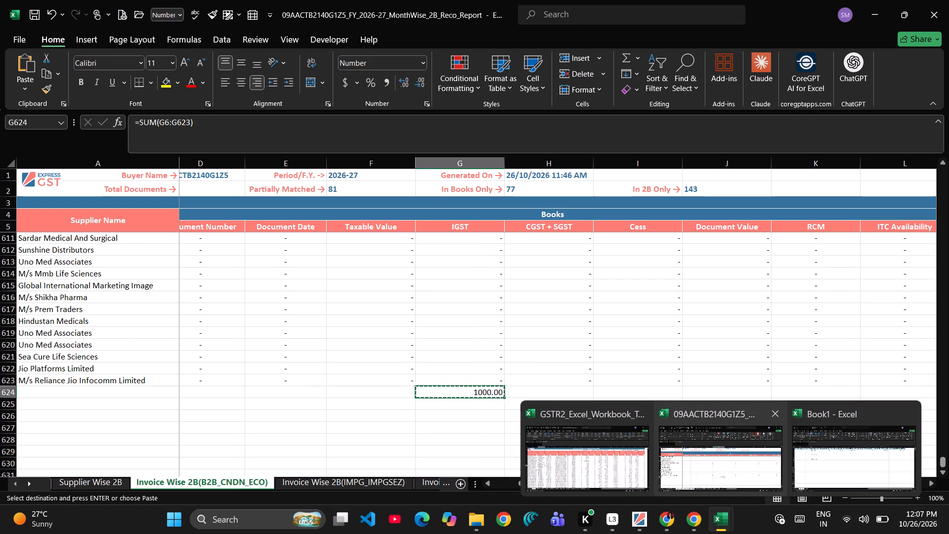
left_click(827, 464)
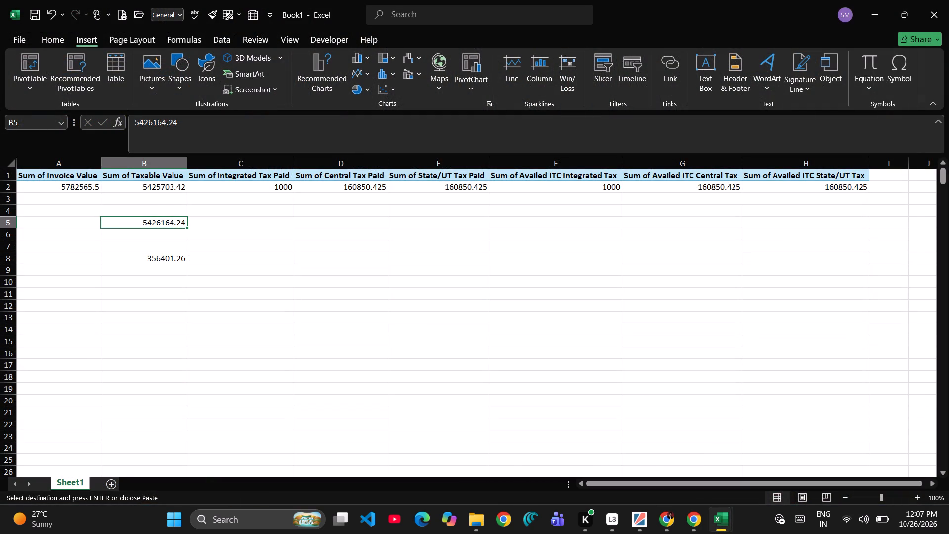
left_click(262, 263)
left_click(257, 222)
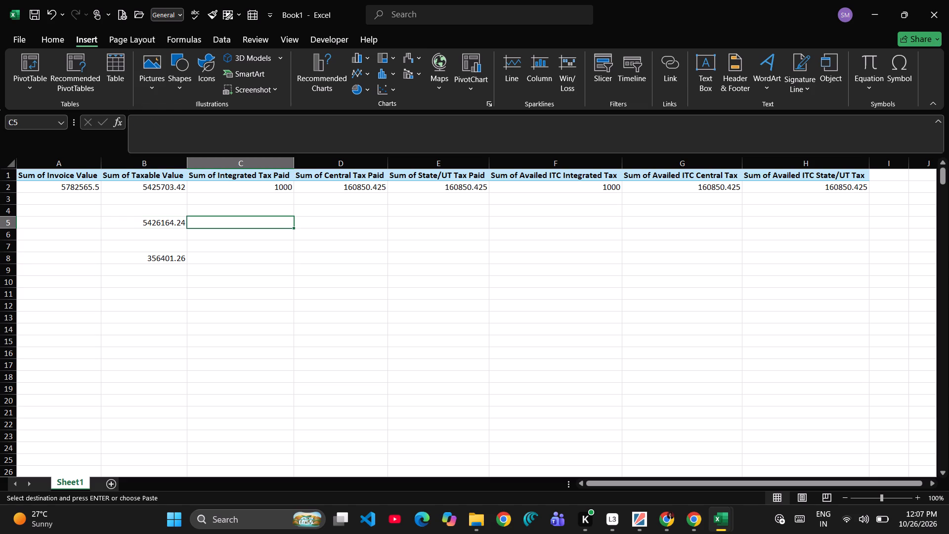
key("ctrl+alt+v")
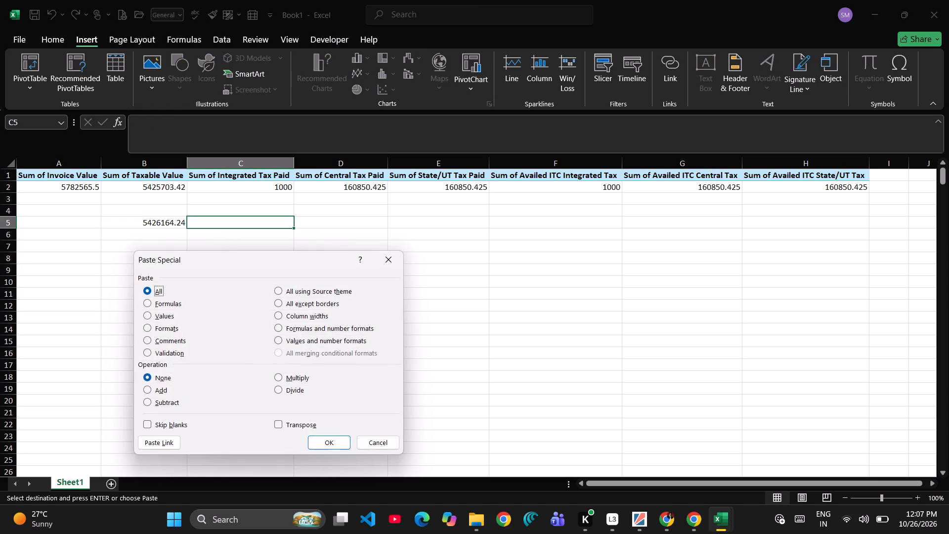
key("Down")
key("Down")
key("Return")
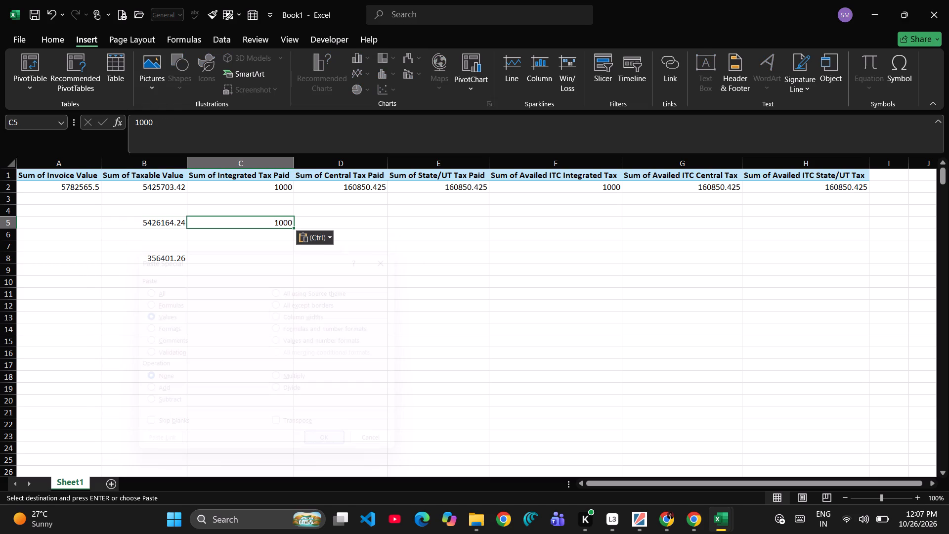
Copy the difference formula from B8 into C8 in the Sum of Integrated Tax Paid column.
key("Down")
key("Down")
key("Down")
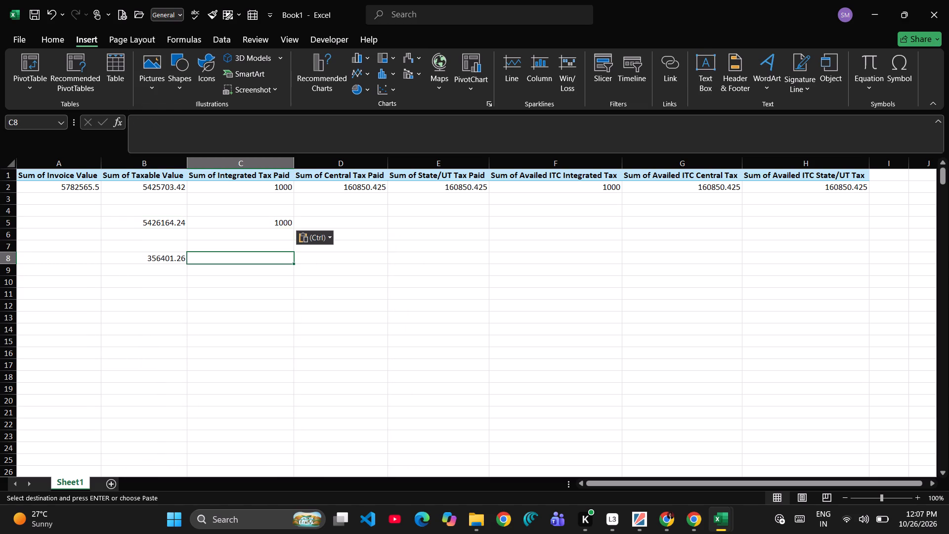
left_click(129, 254)
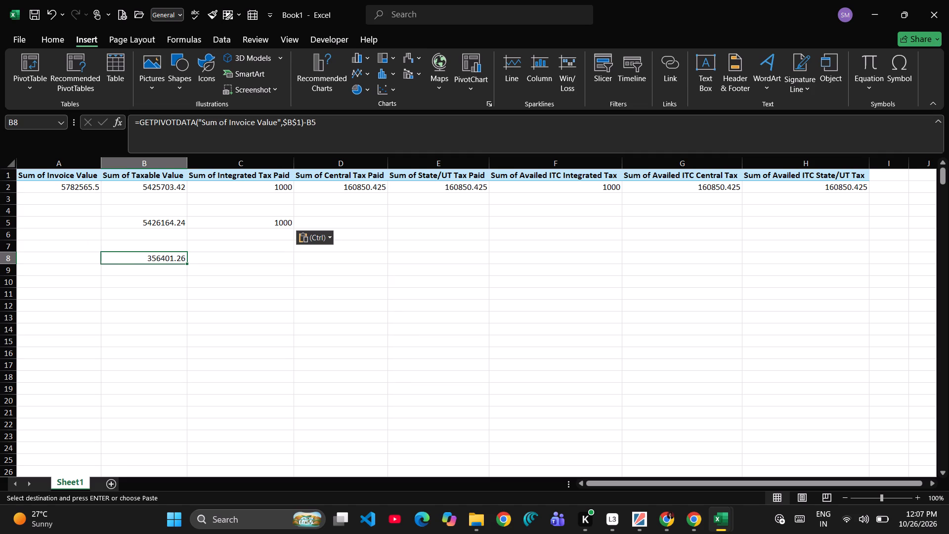
key("ctrl+c")
key("Right")
key("ctrl+v")
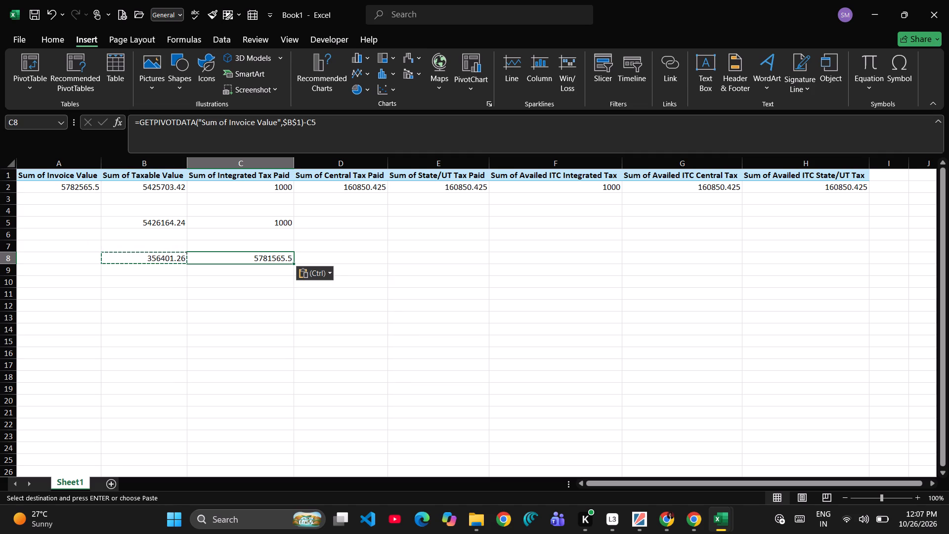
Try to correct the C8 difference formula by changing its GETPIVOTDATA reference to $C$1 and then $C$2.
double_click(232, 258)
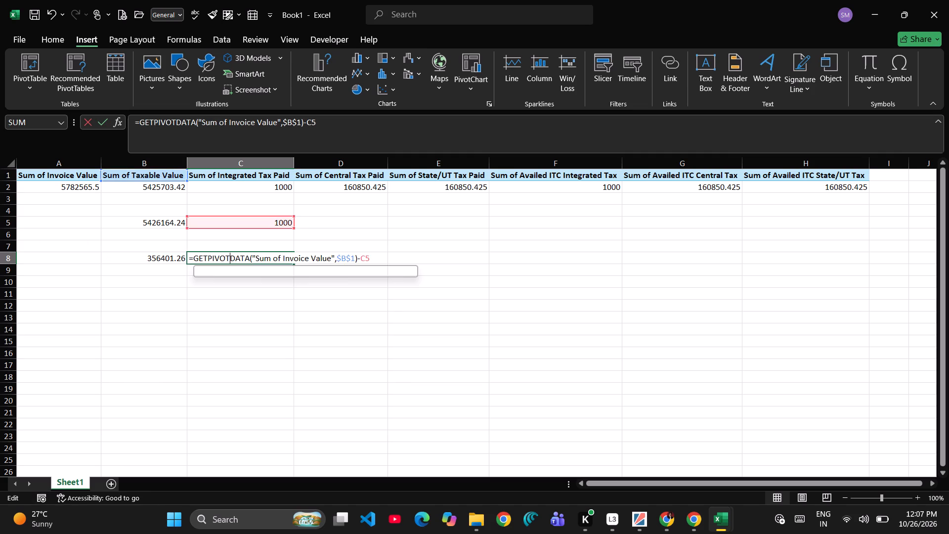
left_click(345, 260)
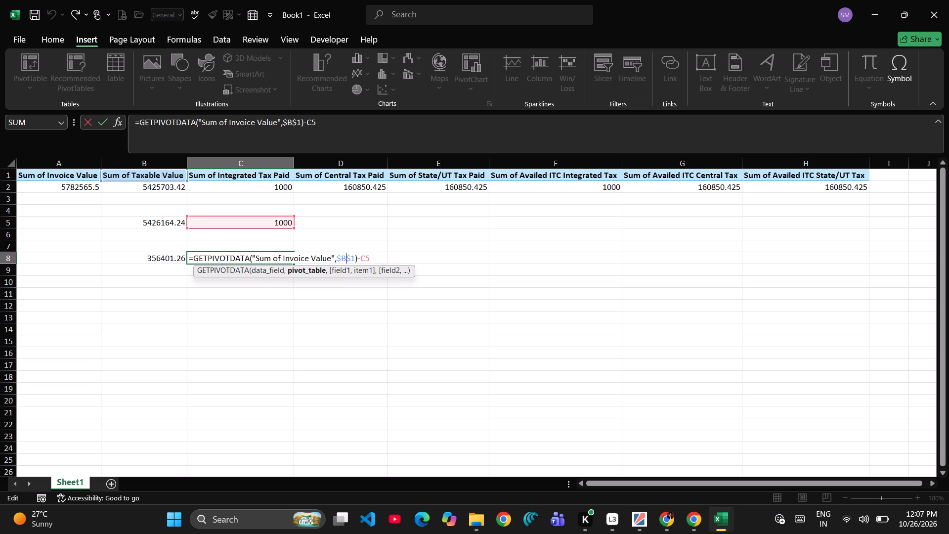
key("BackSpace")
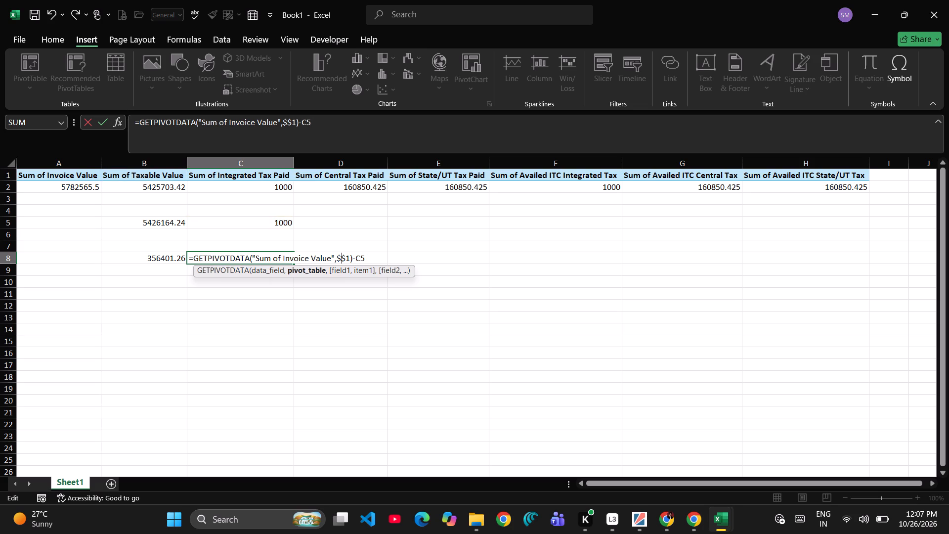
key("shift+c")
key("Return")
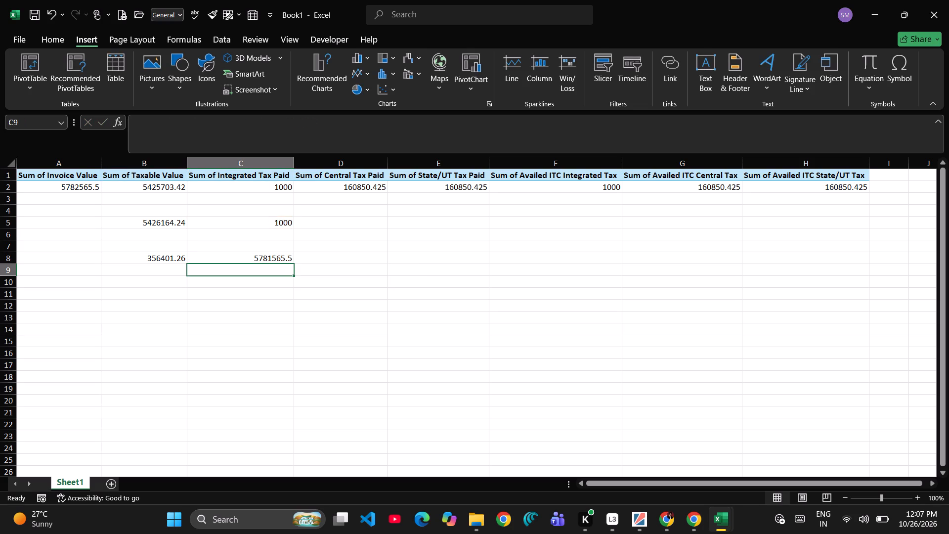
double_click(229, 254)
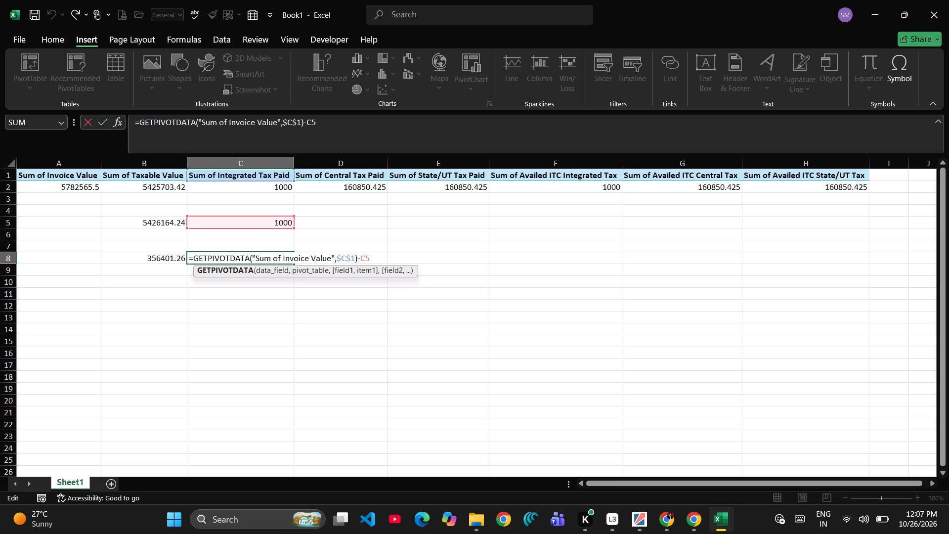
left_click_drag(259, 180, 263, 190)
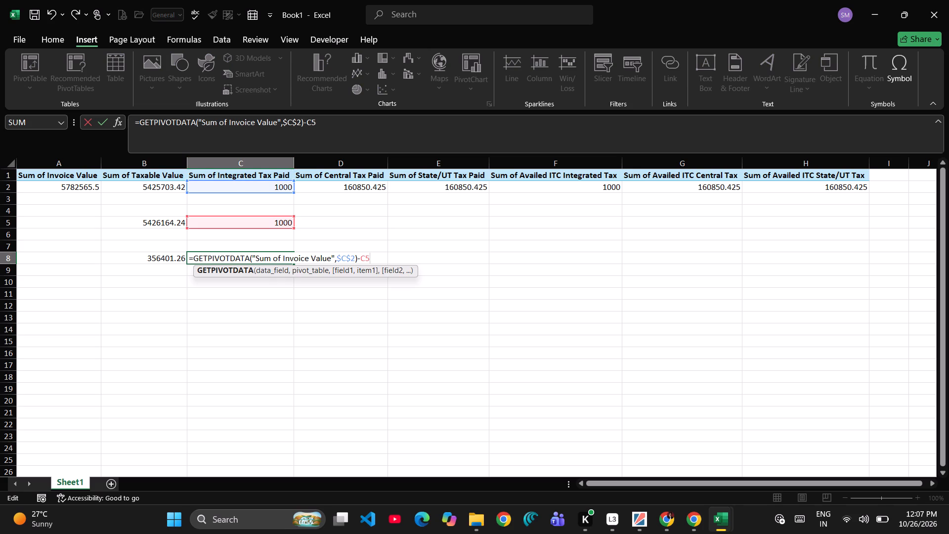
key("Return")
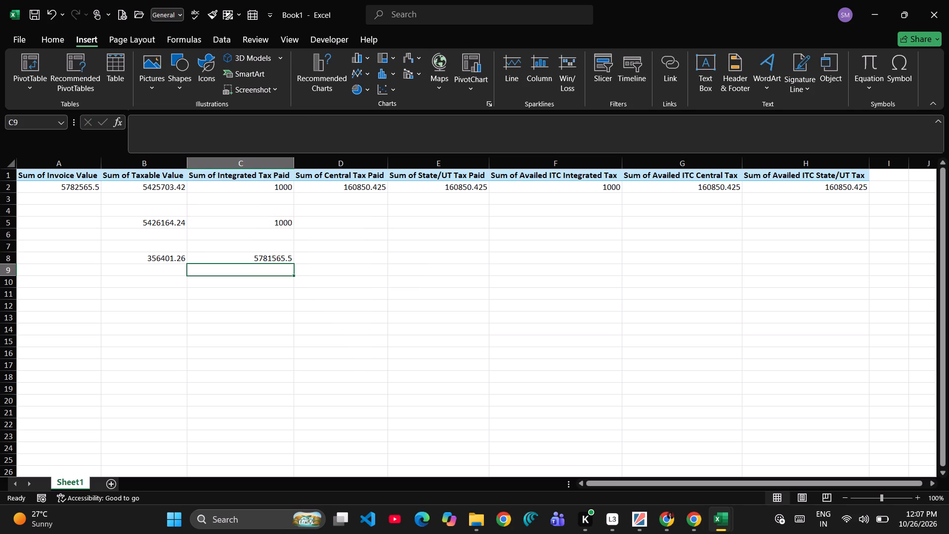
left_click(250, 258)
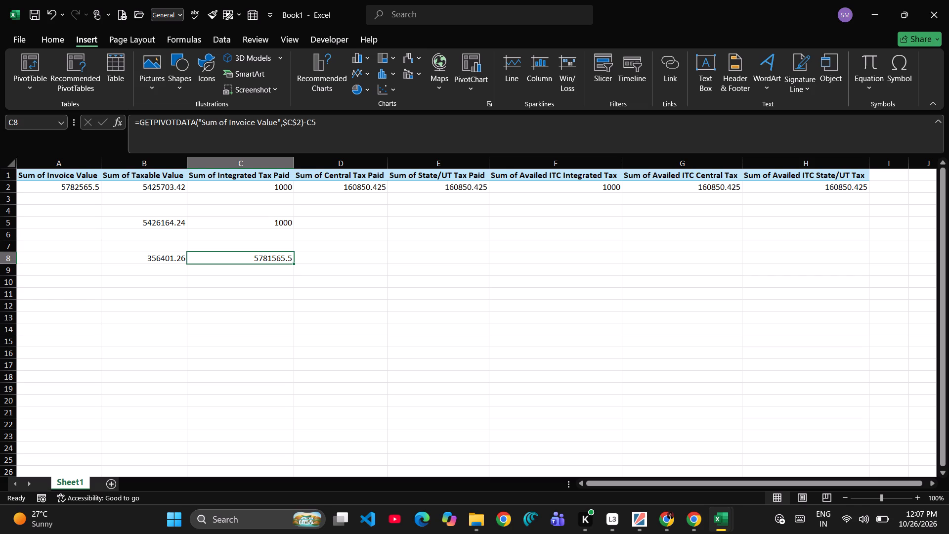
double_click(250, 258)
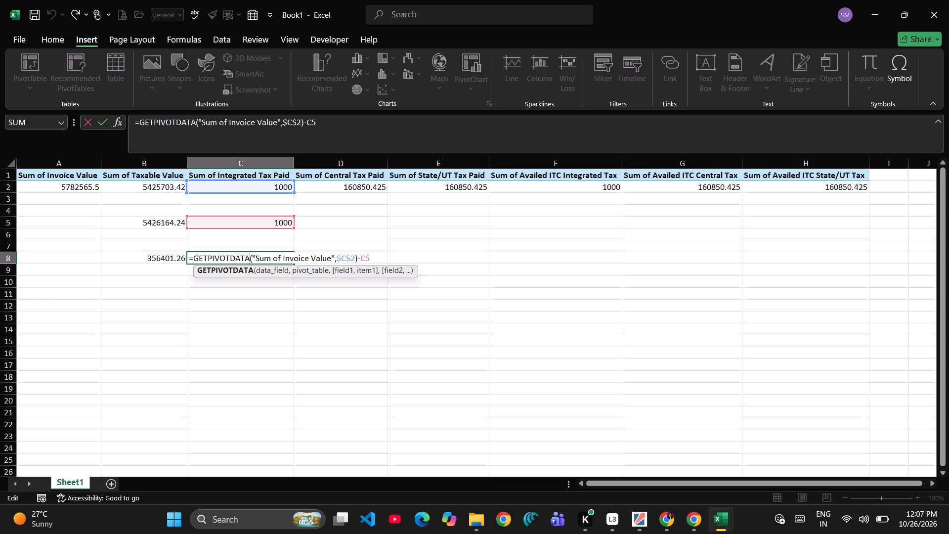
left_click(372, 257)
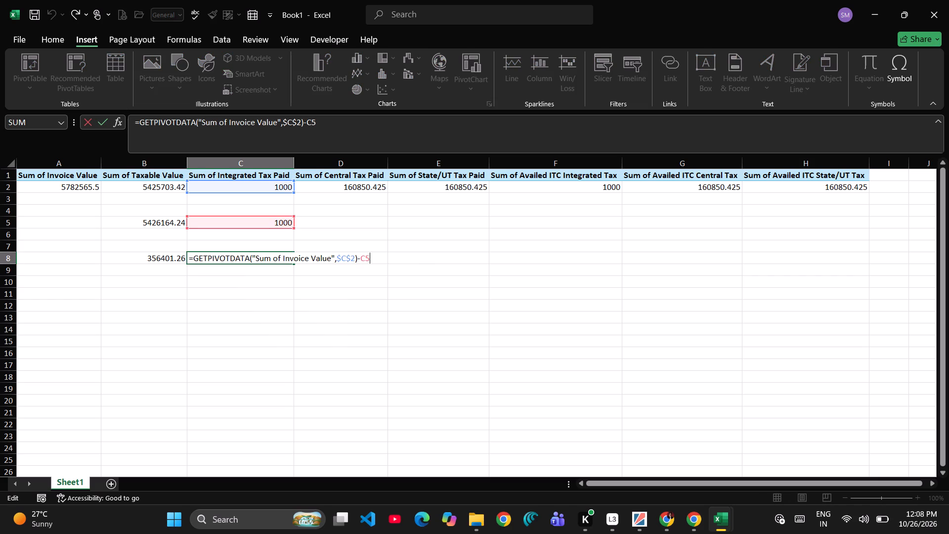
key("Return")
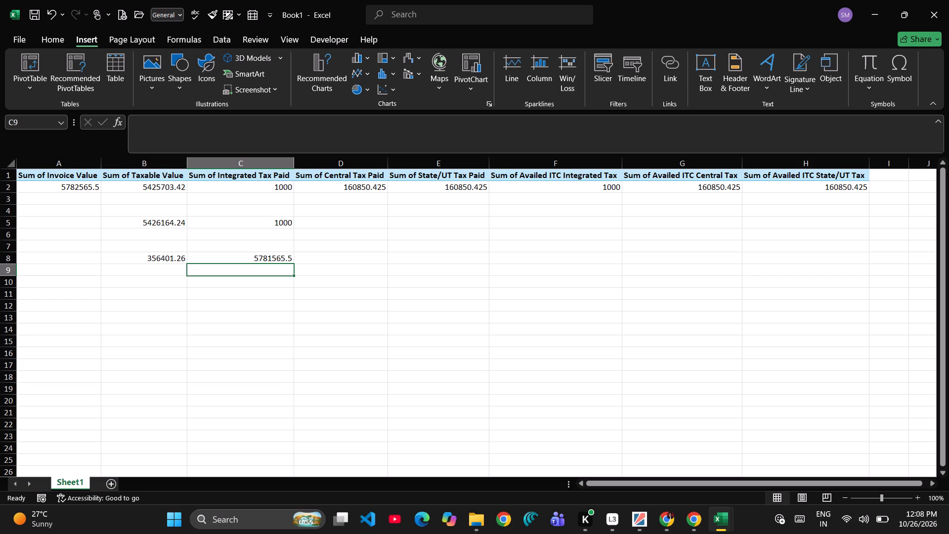
Copy the pivot totals A2:H2 and paste them as values only into row 3, starting at A3.
left_click(152, 189)
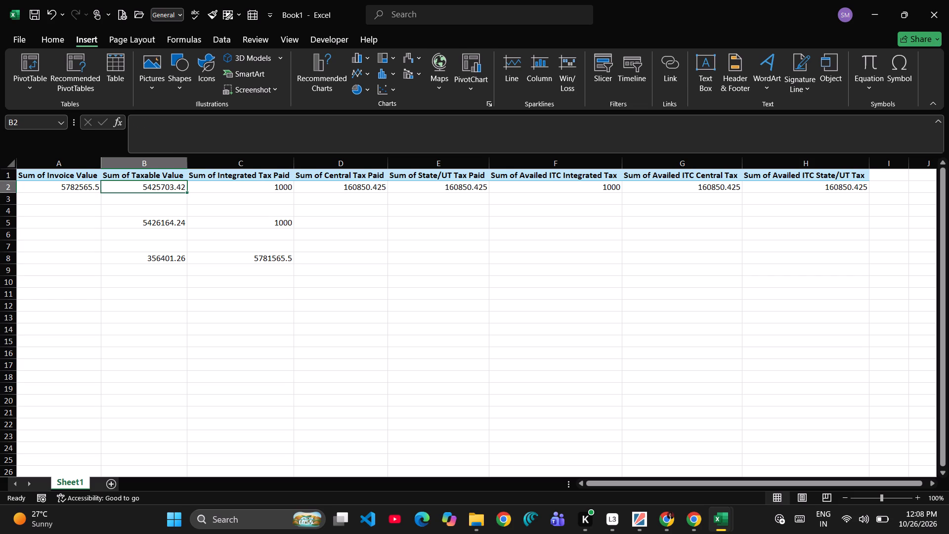
left_click(61, 187)
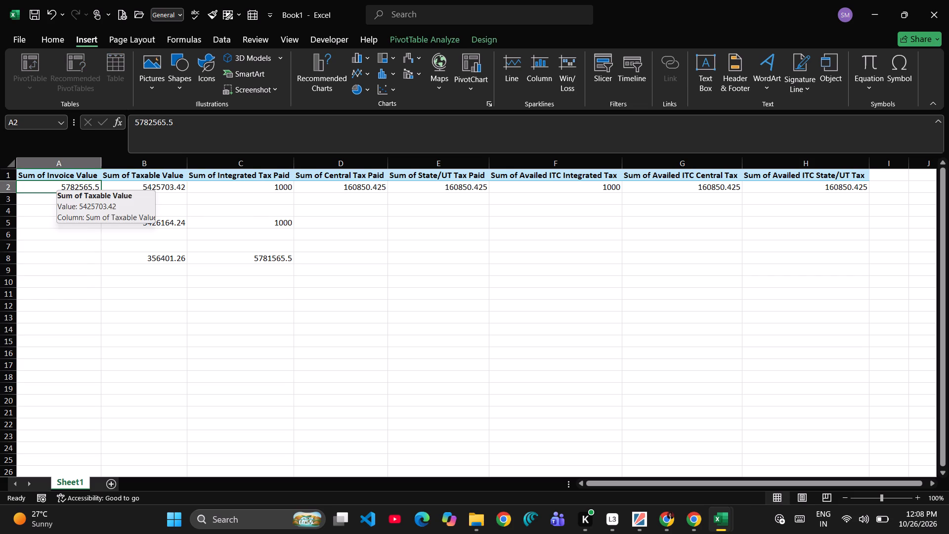
key("shift+Right")
key("shift+Right")
key("shift+Right")
key("shift+Right")
key("shift+Right")
key("shift+Right")
key("shift+Right")
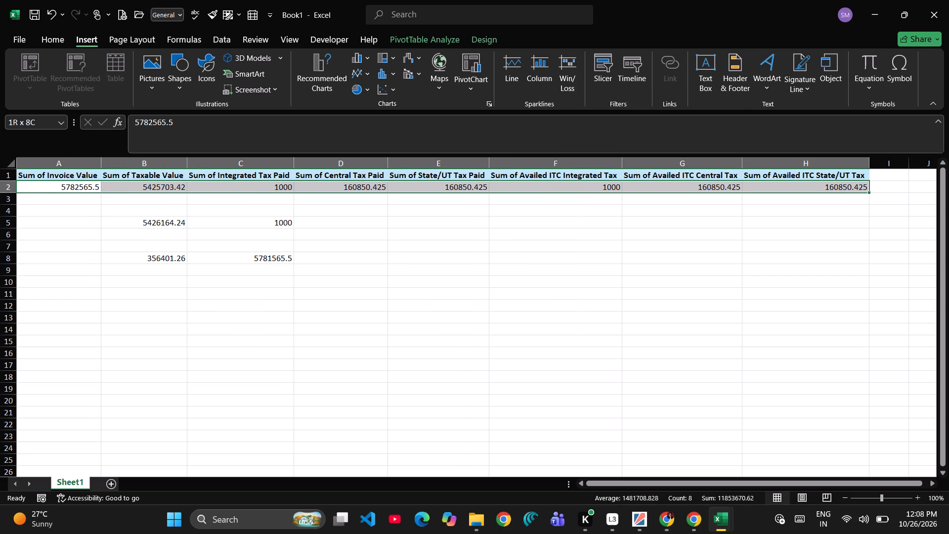
key("ctrl+c")
key("Down")
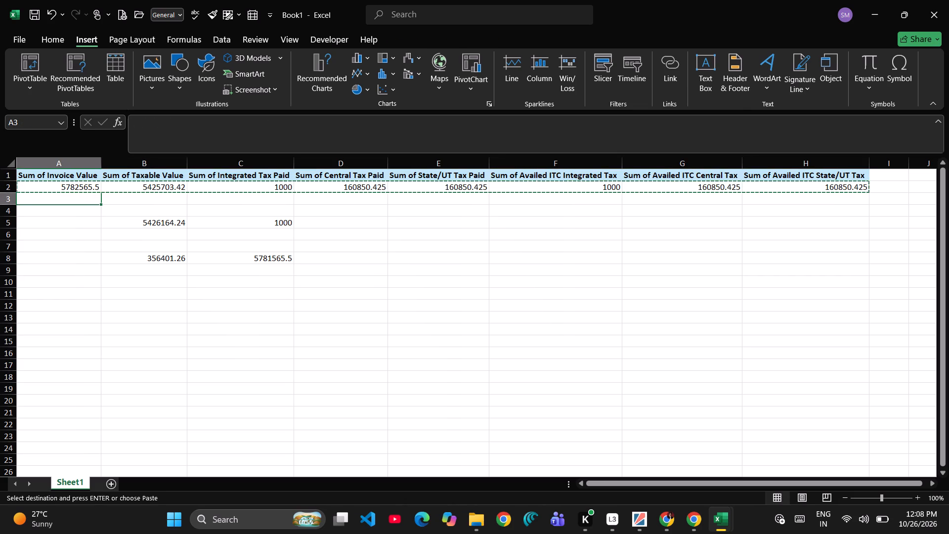
key("ctrl+alt+v")
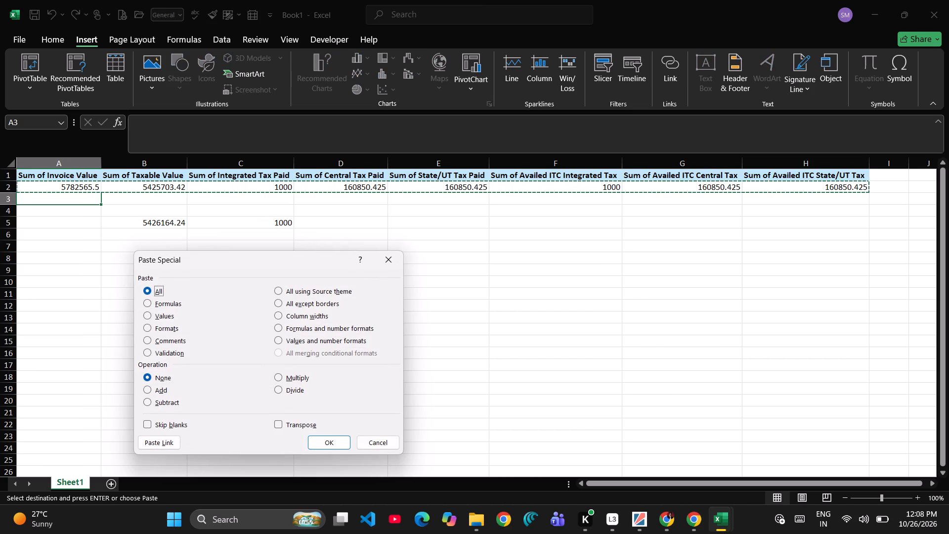
key("Down")
key("Down")
key("Return")
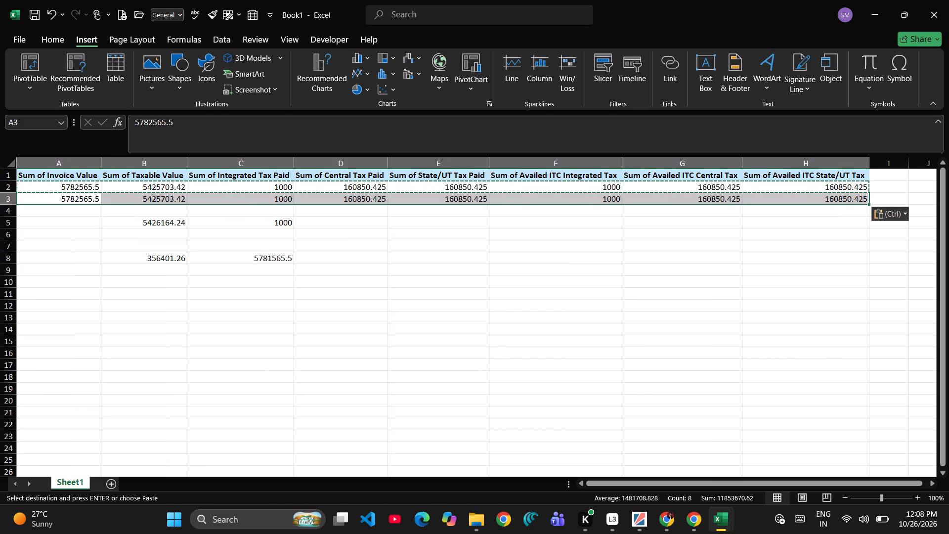
Replace the GETPIVOTDATA part of the C8 formula with a reference to C3, making the formula =C3-C5.
left_click(268, 264)
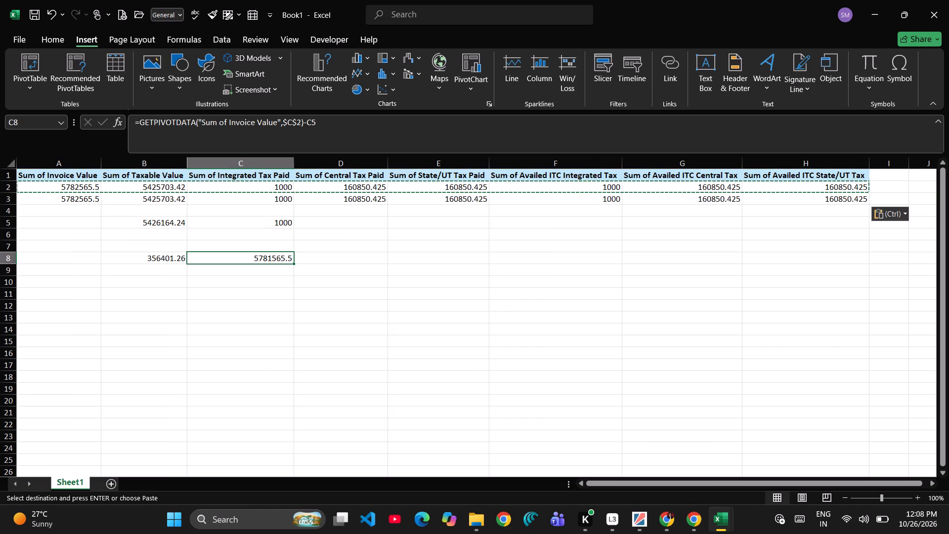
key("F2")
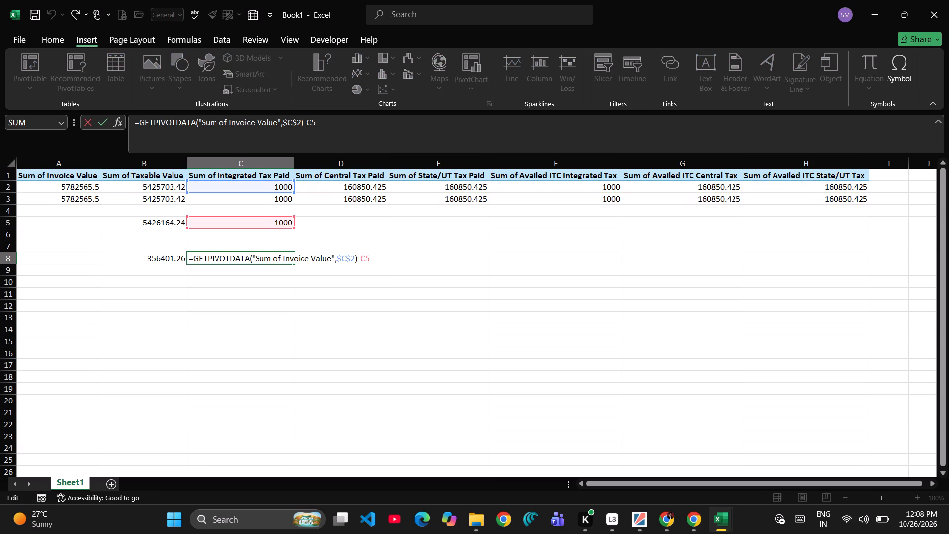
left_click(359, 258)
key("Left")
key("ctrl+shift+Left")
key("ctrl+shift+Left")
key("ctrl+shift+Left")
key("ctrl+shift+Left")
key("ctrl+shift+Left")
key("ctrl+shift+Left")
key("ctrl+shift+Left")
key("ctrl+shift+Left")
key("ctrl+shift+Left")
key("ctrl+shift+Left")
key("ctrl+shift+Left")
key("ctrl+shift+Left")
key("ctrl+shift+Left")
key("ctrl+shift+Left")
key("ctrl+shift+Left")
key("ctrl+shift+Left")
key("ctrl+shift+Left")
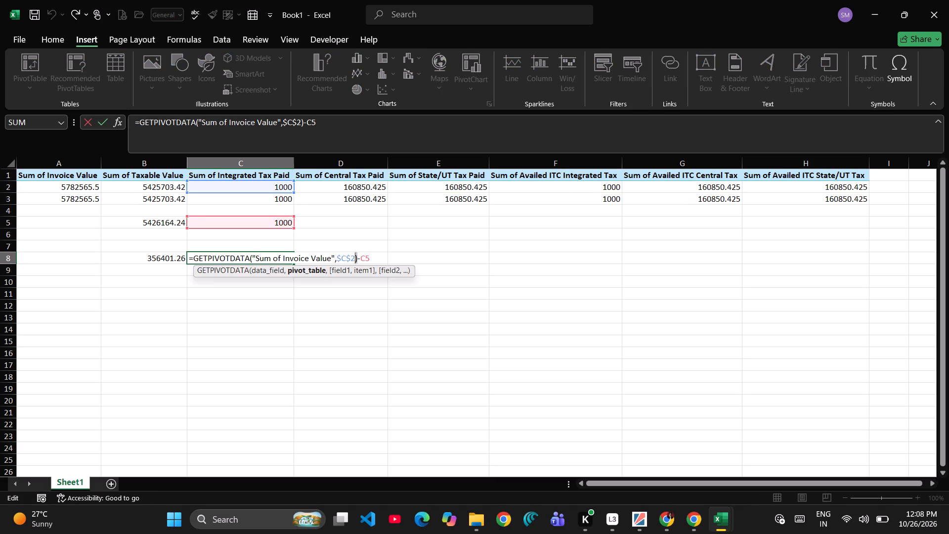
key("ctrl+shift+Right")
key("BackSpace")
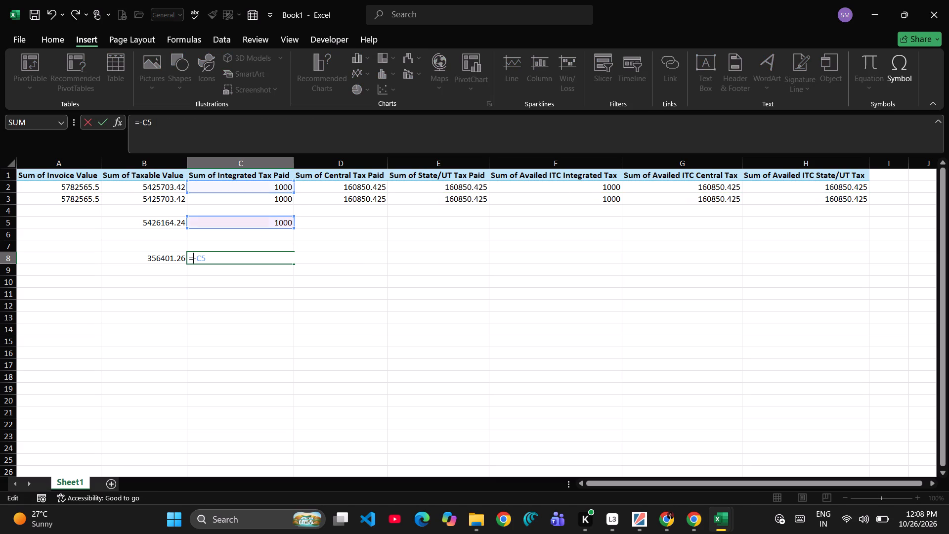
left_click(231, 198)
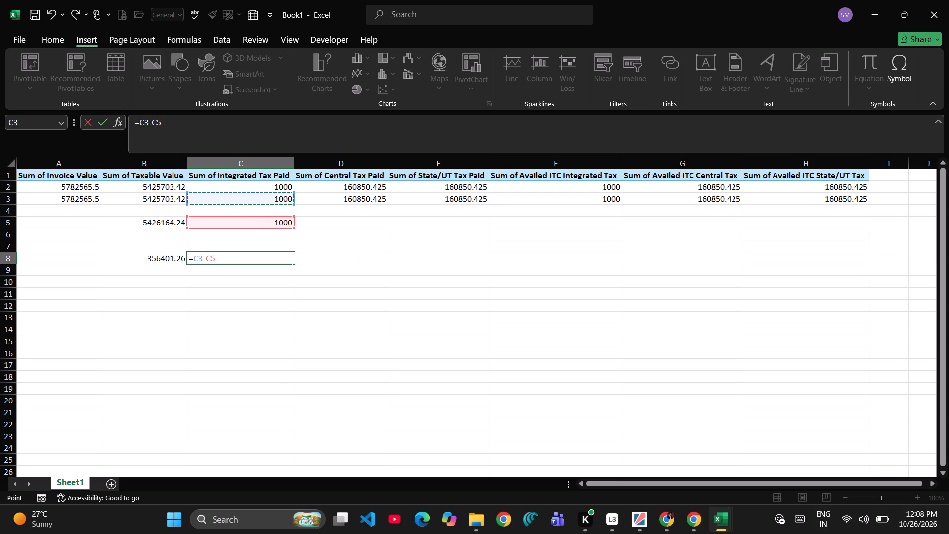
key("Return")
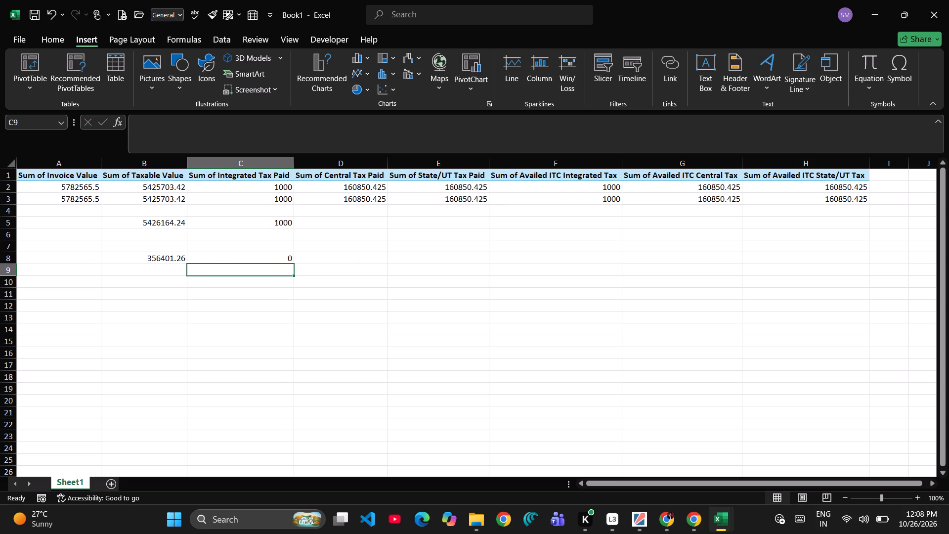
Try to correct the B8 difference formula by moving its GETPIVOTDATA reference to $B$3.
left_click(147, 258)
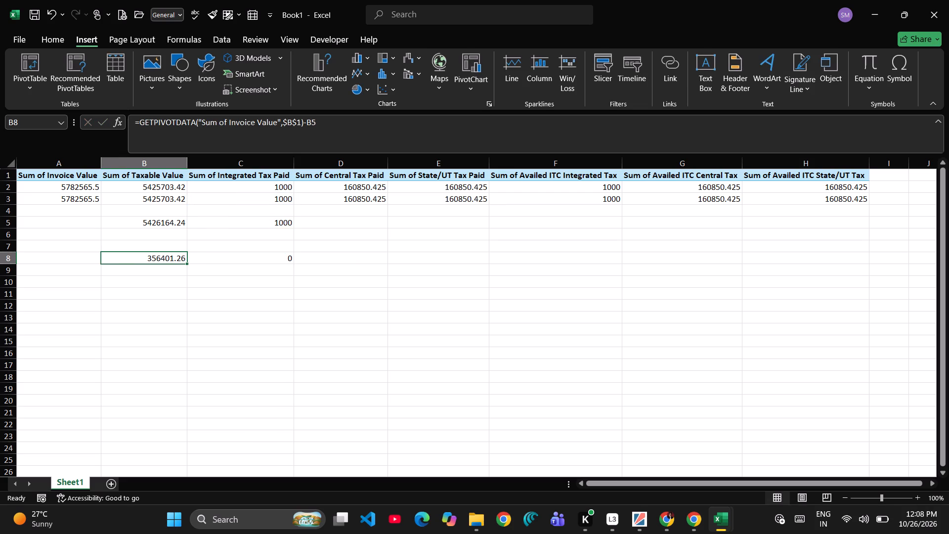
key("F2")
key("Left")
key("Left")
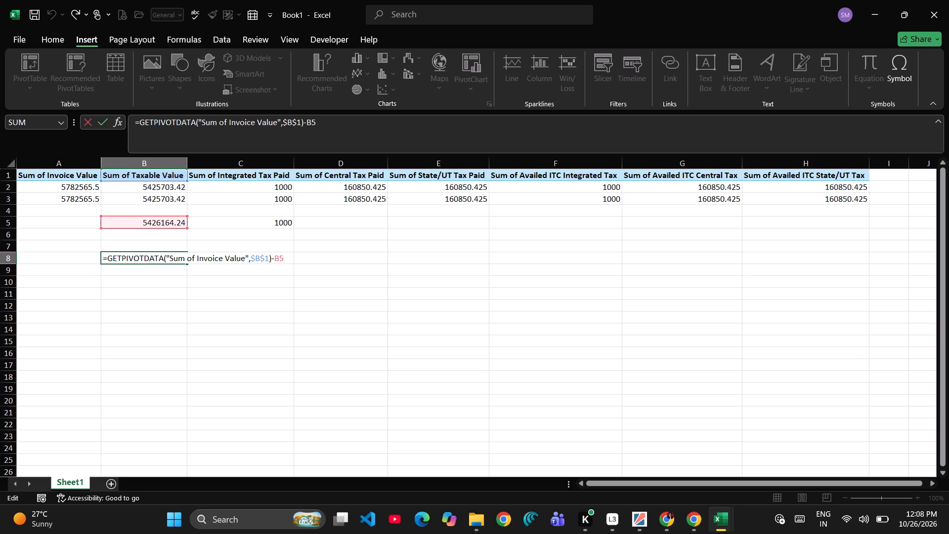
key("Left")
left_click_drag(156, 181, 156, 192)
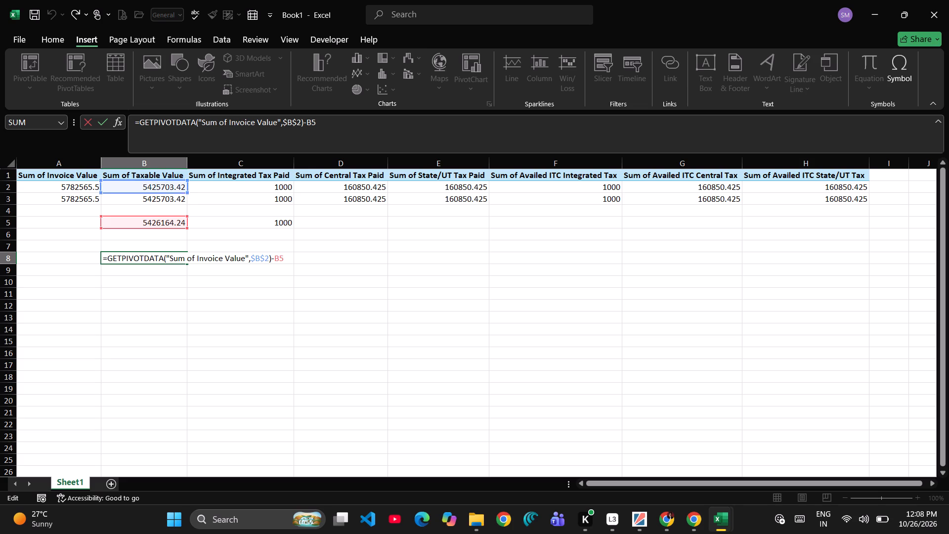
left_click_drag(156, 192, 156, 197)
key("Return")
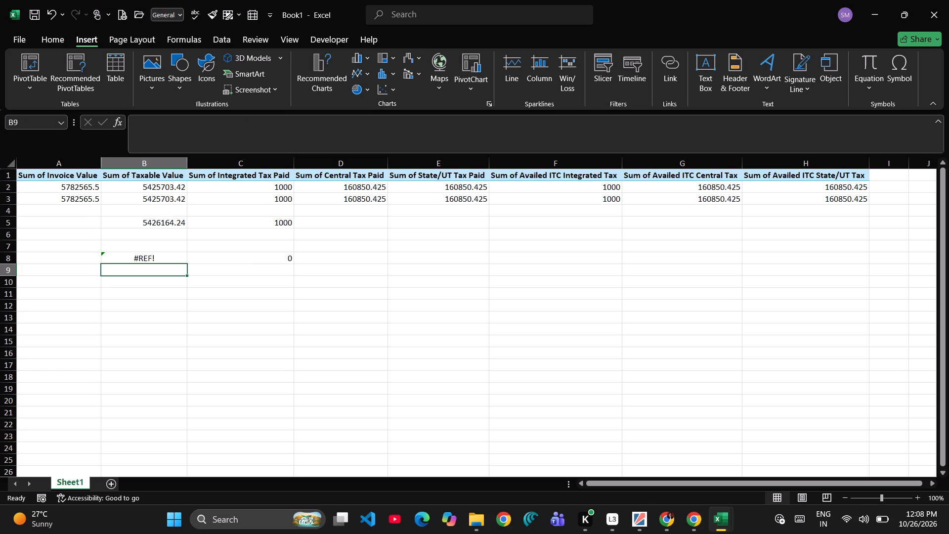
Replace the GETPIVOTDATA part of the B8 formula with a reference to B3, making the formula =B3-B5.
left_click(140, 260)
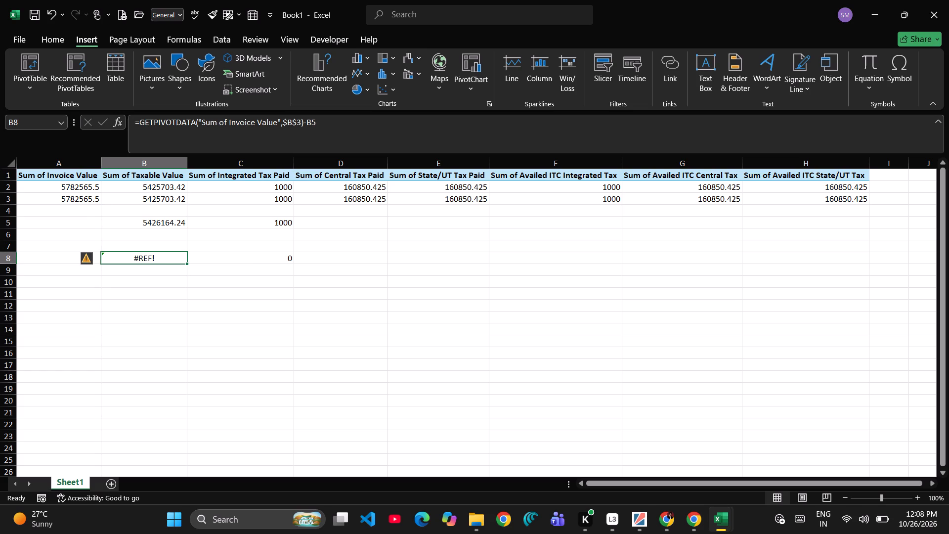
double_click(140, 260)
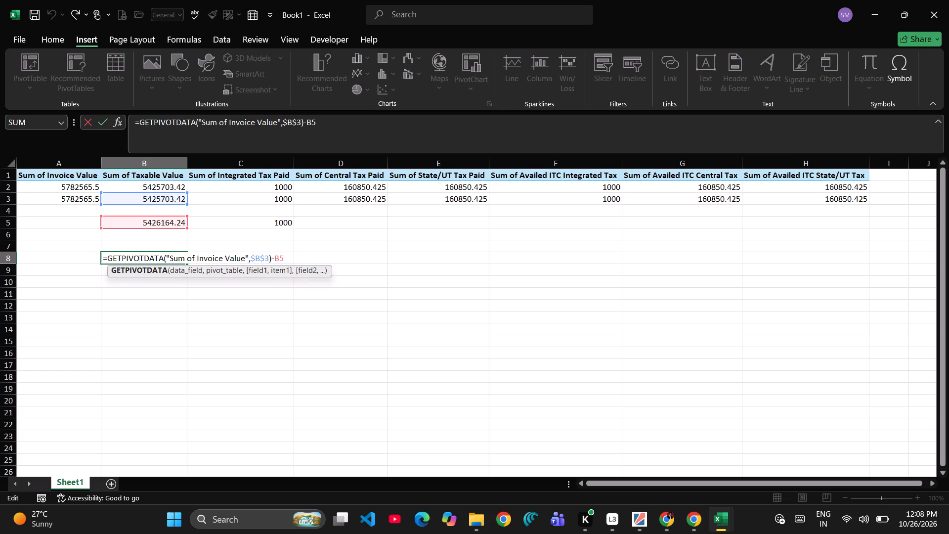
left_click(269, 260)
key("Right")
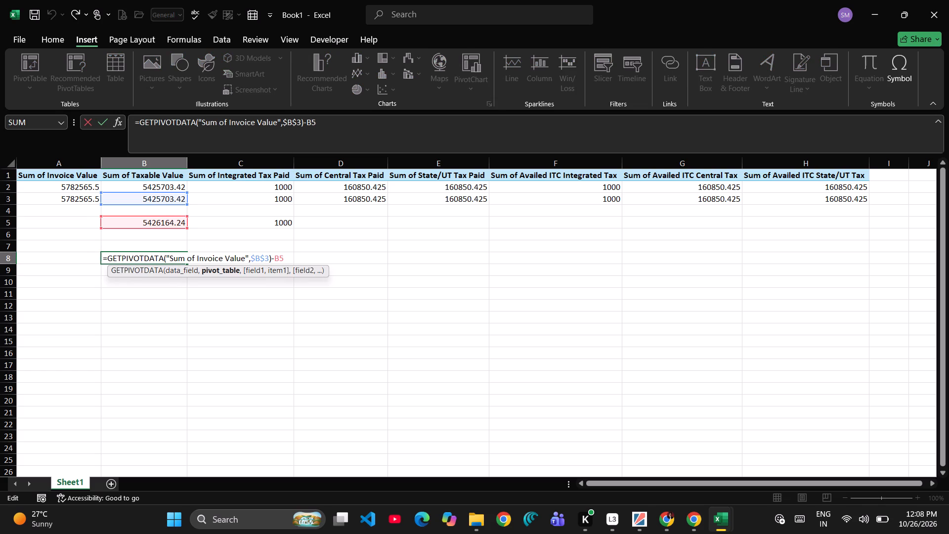
key("BackSpace")
key("BackSpace")
key("BackSpace")
key("BackSpace")
key("BackSpace")
key("BackSpace")
key("BackSpace")
key("BackSpace")
key("BackSpace")
key("BackSpace")
key("BackSpace")
key("BackSpace")
key("BackSpace")
key("BackSpace")
key("BackSpace")
key("BackSpace")
key("BackSpace")
key("BackSpace")
key("BackSpace")
key("BackSpace")
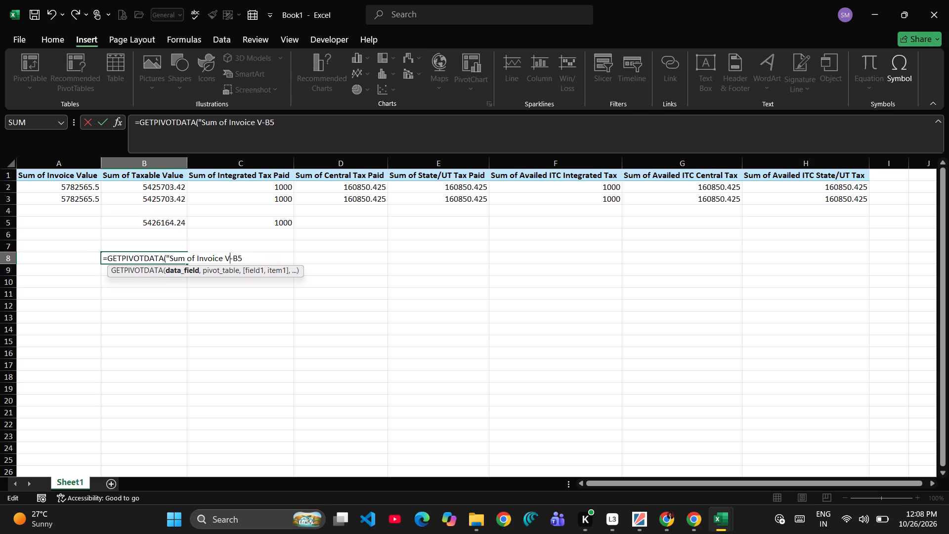
key("BackSpace")
key("BackSpace")
key("BackSpace")
key("BackSpace")
key("BackSpace")
key("BackSpace")
key("BackSpace")
key("BackSpace")
key("BackSpace")
key("BackSpace")
key("BackSpace")
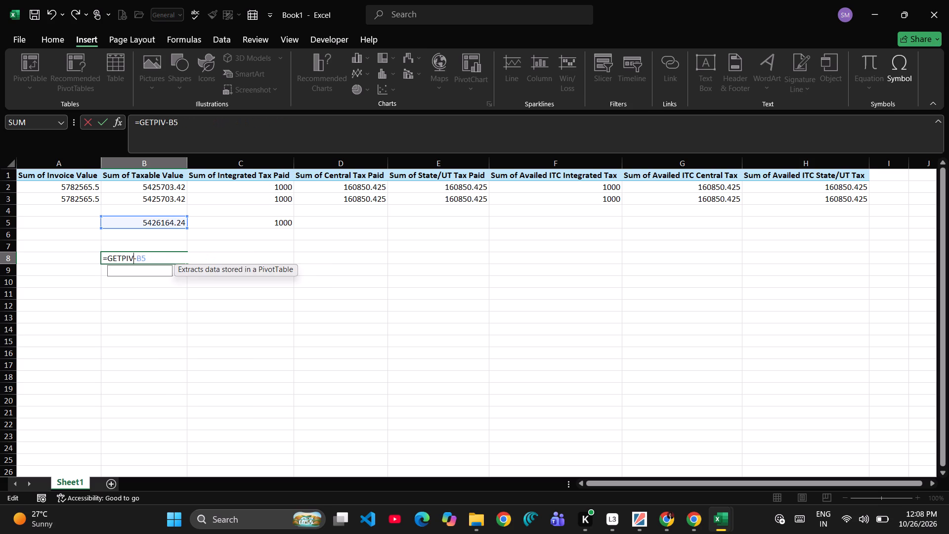
key("BackSpace")
key("BackSpace")
key("BackSpace")
key("BackSpace")
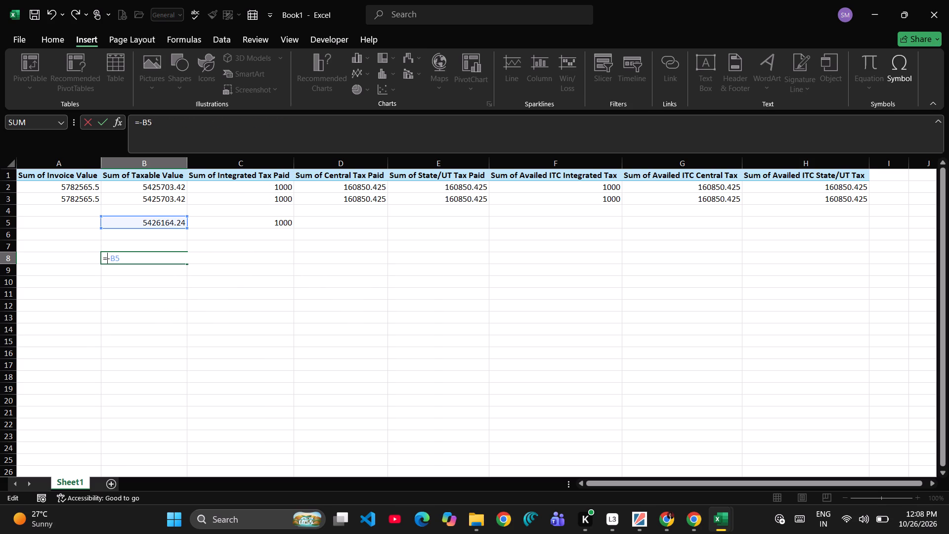
left_click(173, 198)
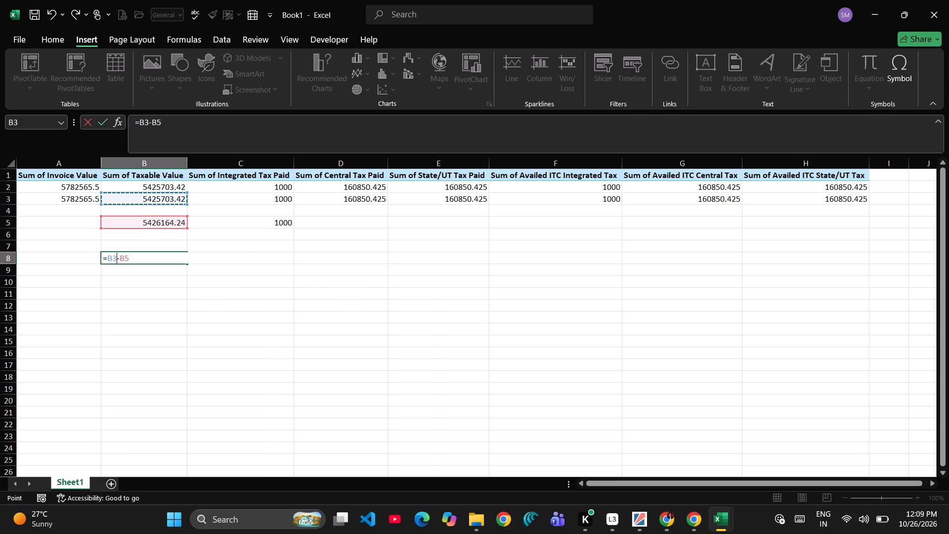
key("Return")
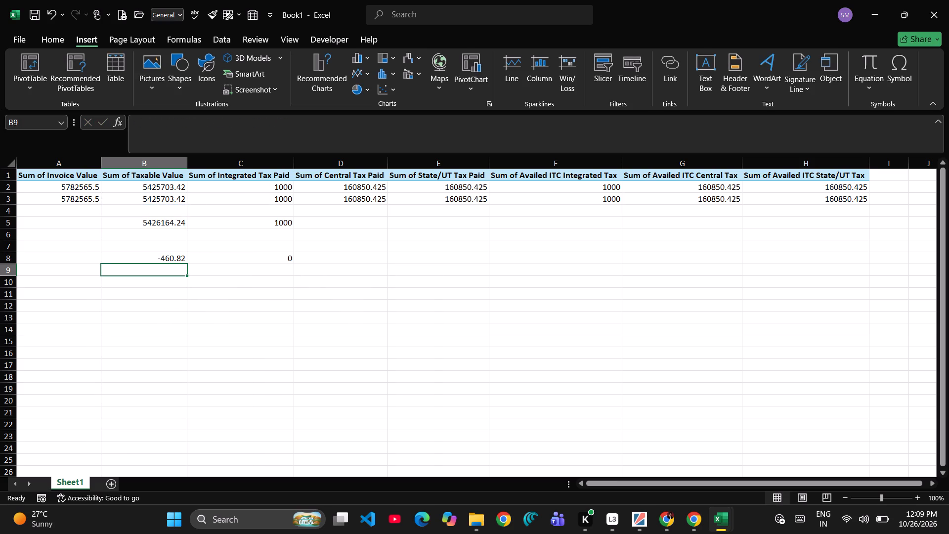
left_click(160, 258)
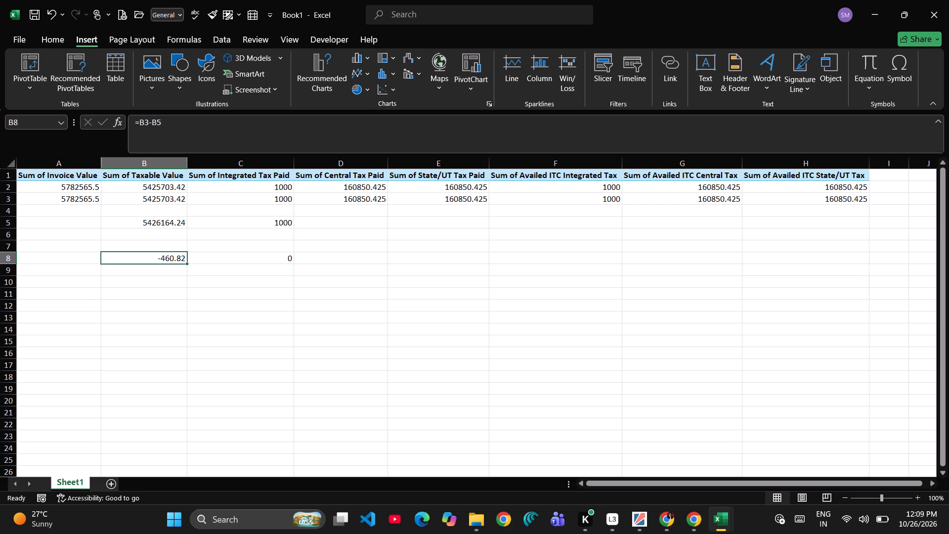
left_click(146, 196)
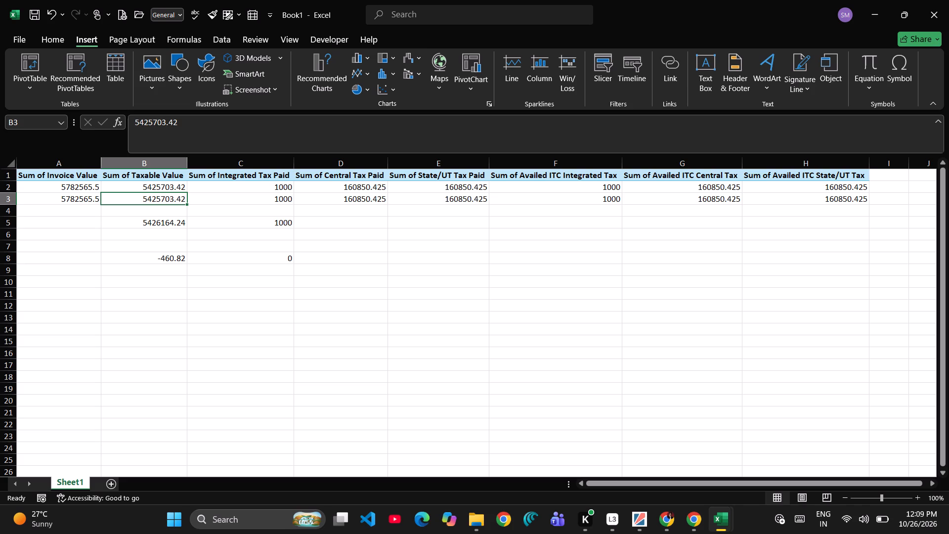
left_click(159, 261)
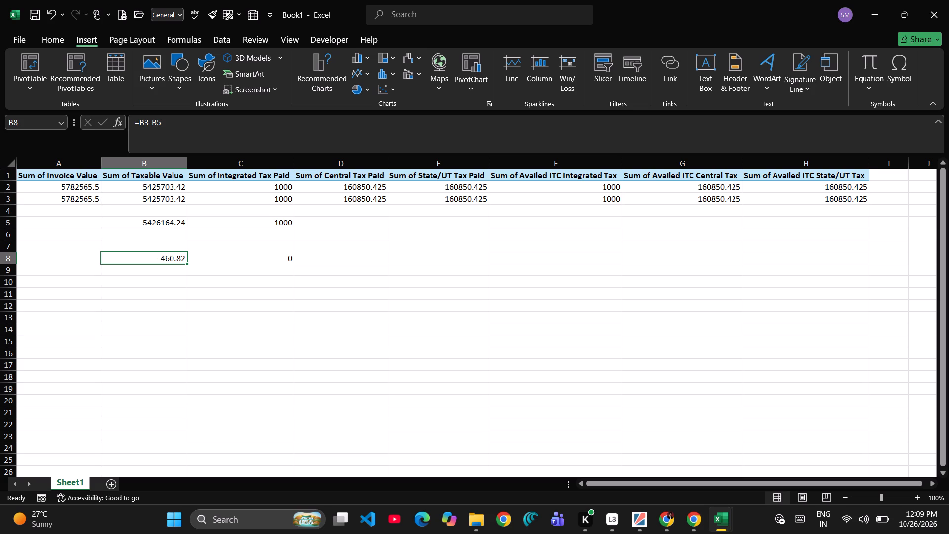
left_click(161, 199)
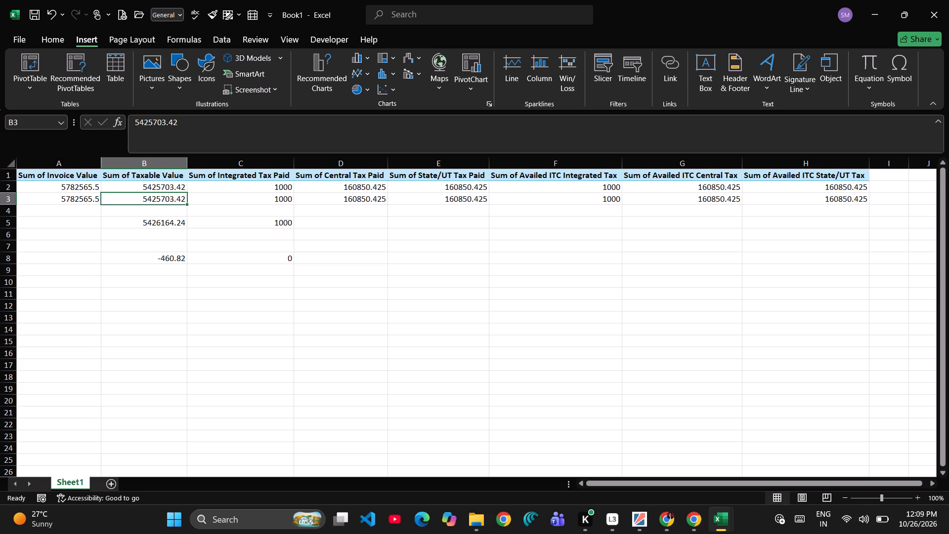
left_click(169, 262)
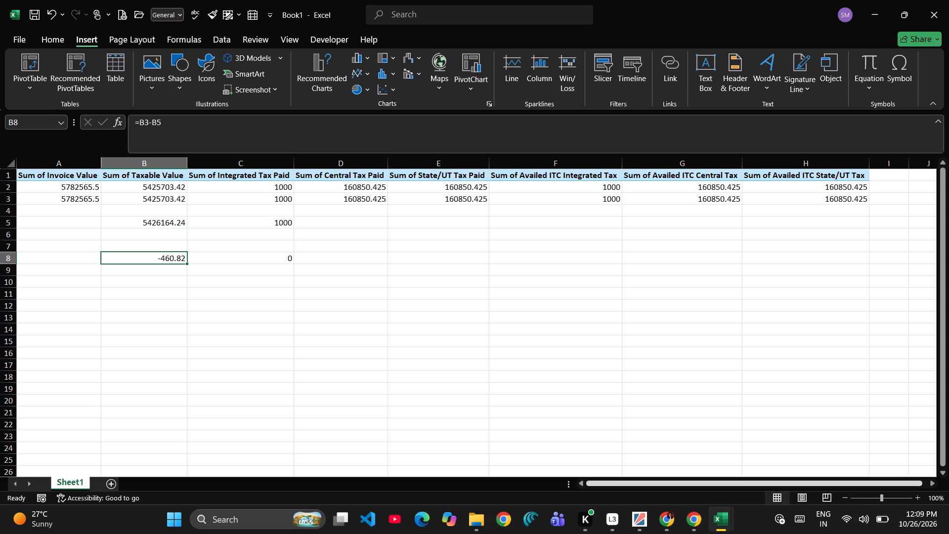
Switch to the MonthWise 2B reco report workbook and delete the IGST column total in G624.
left_click(763, 466)
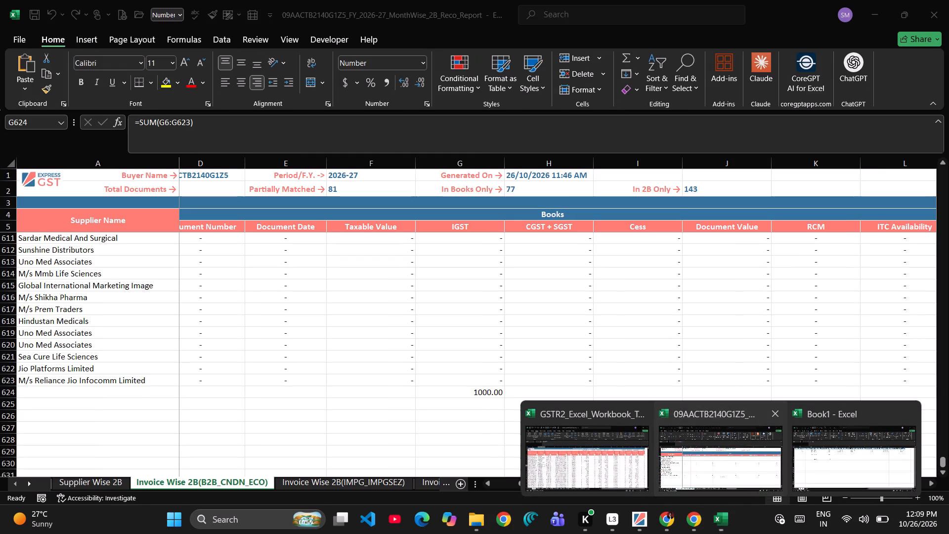
key("Delete")
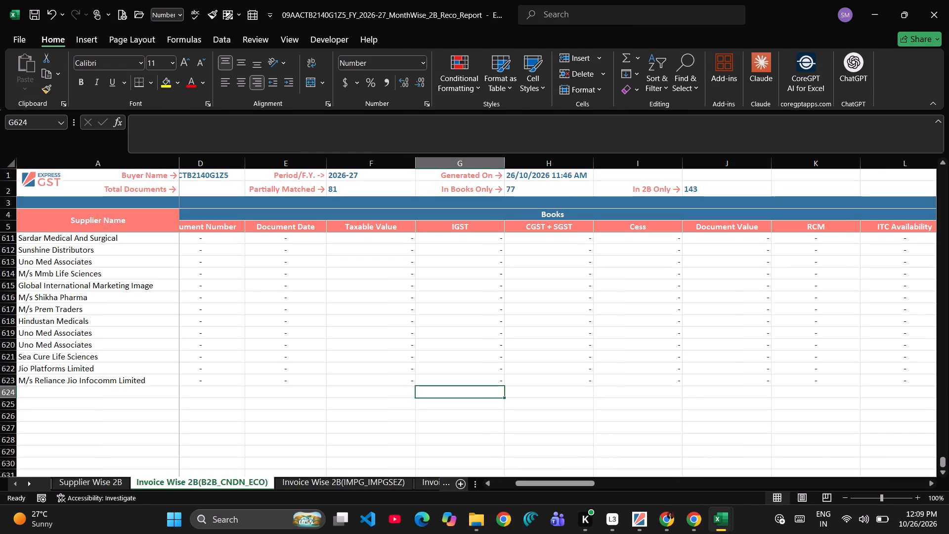
Total the Books CGST + SGST column in H624 with the formula =SUM(H6:H623).
key("Right")
key("alt+equal")
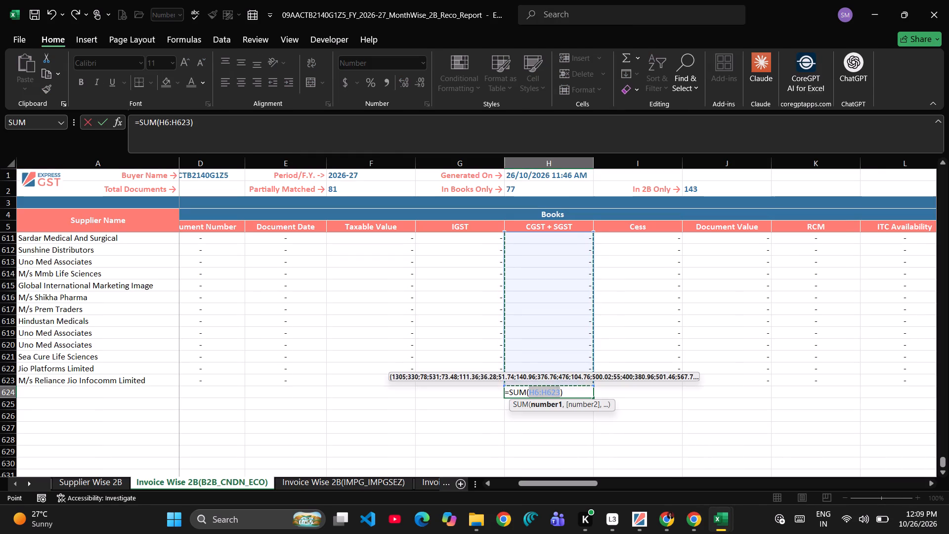
key("Return")
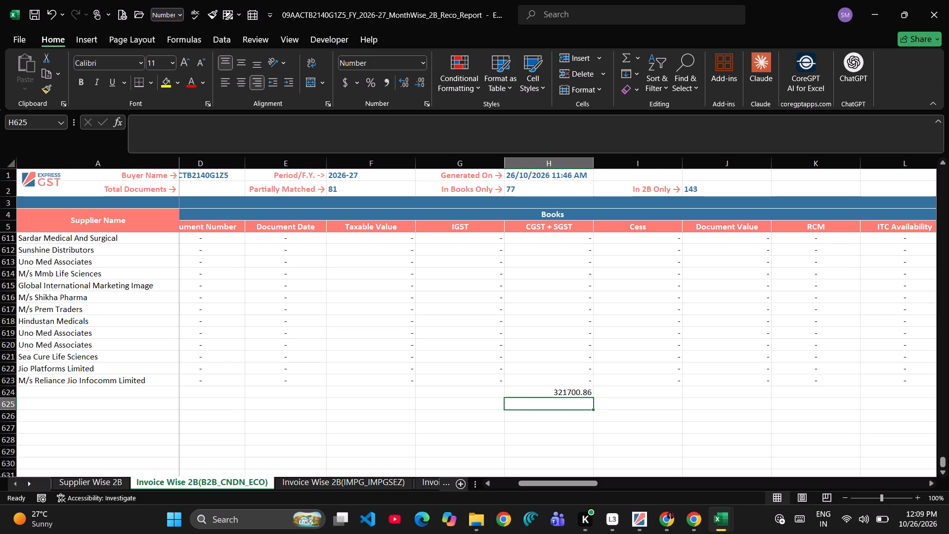
Return to Book1 and enter 0 in C8 as the Sum of Integrated Tax Paid difference.
key("Up")
key("ctrl+c")
key("alt+Tab")
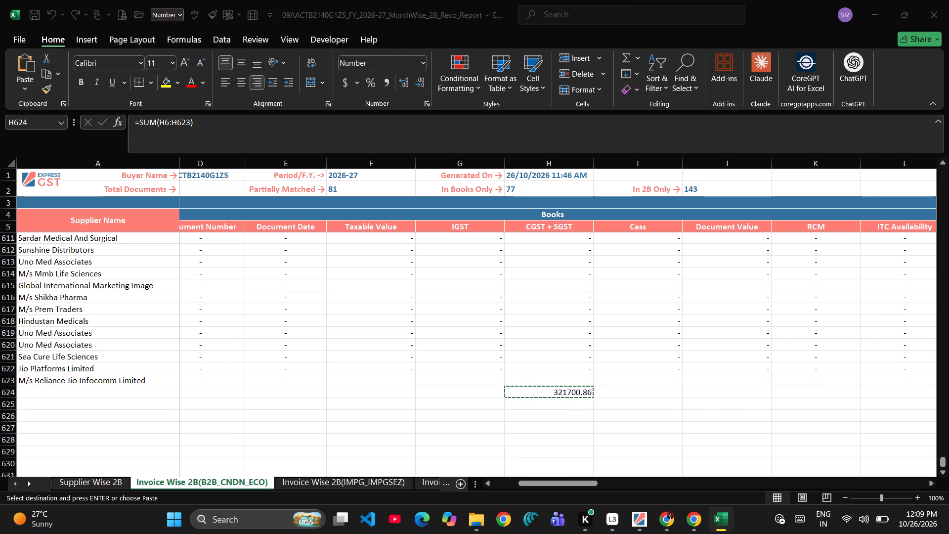
key("Right")
key("0")
key("Right")
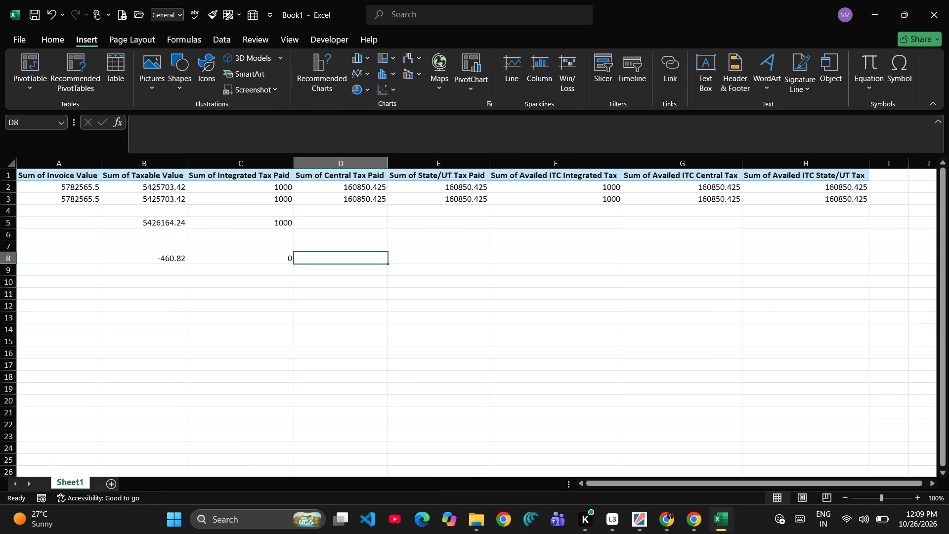
Copy the CGST + SGST total from H624 of the reco report and paste it as values only into Book1's D5.
key("Up")
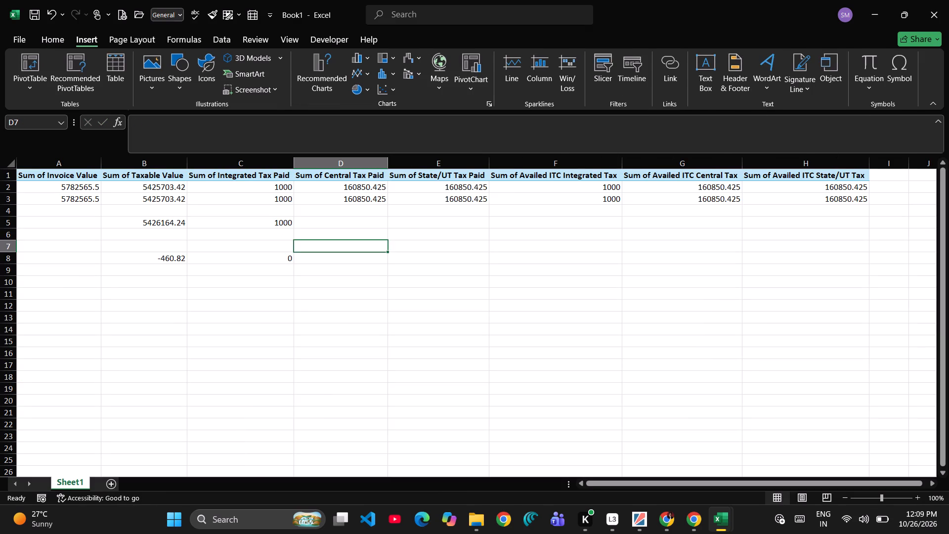
key("Up")
key("Up")
key("Right")
key("Left")
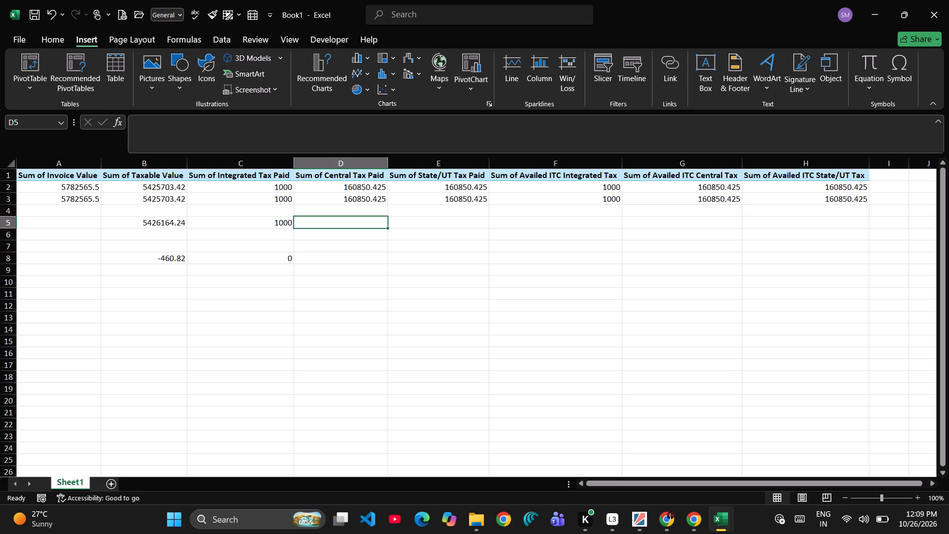
key("ctrl+v")
key("alt+Tab")
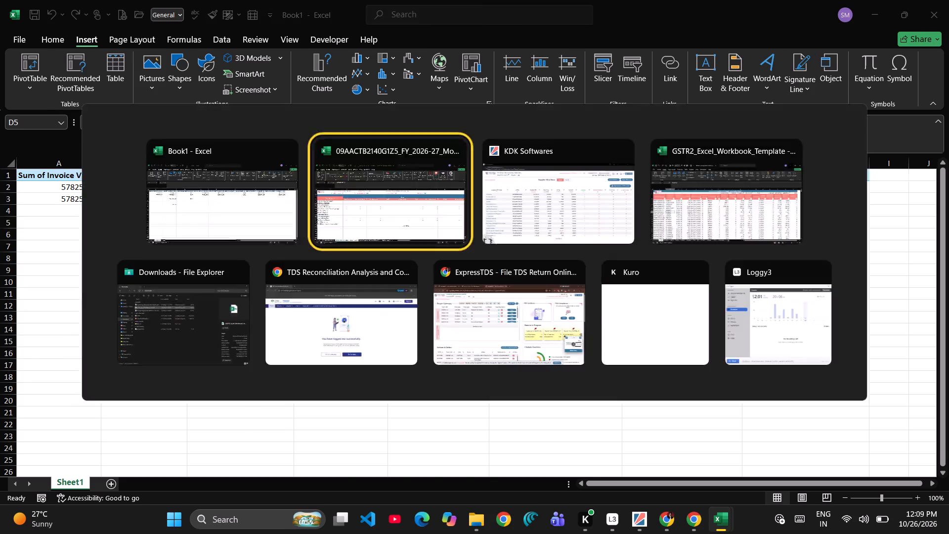
key("ctrl+c")
key("alt+Tab")
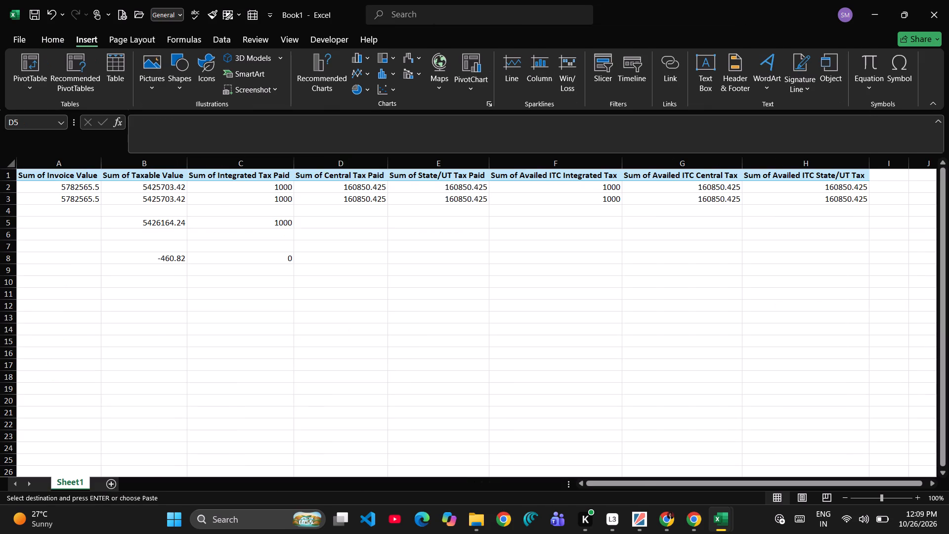
key("ctrl+v")
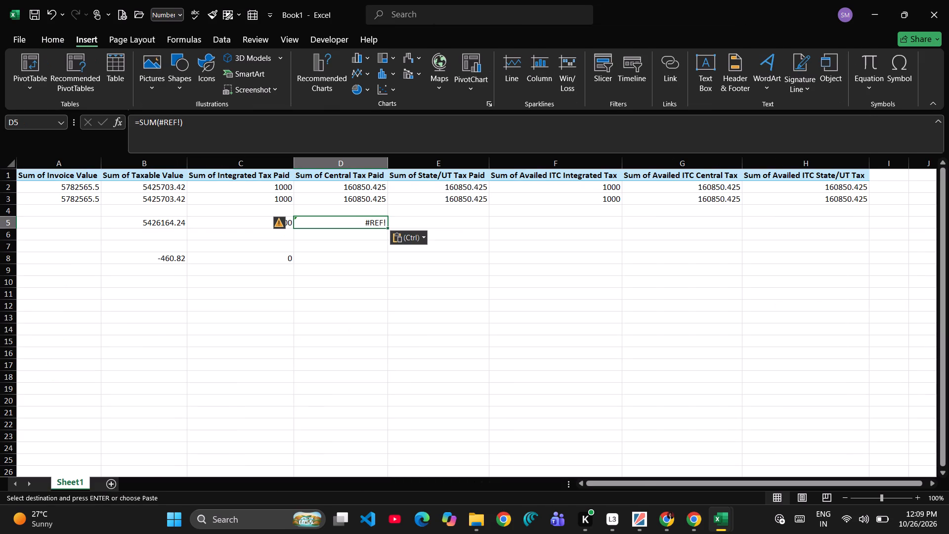
key("ctrl+alt+v")
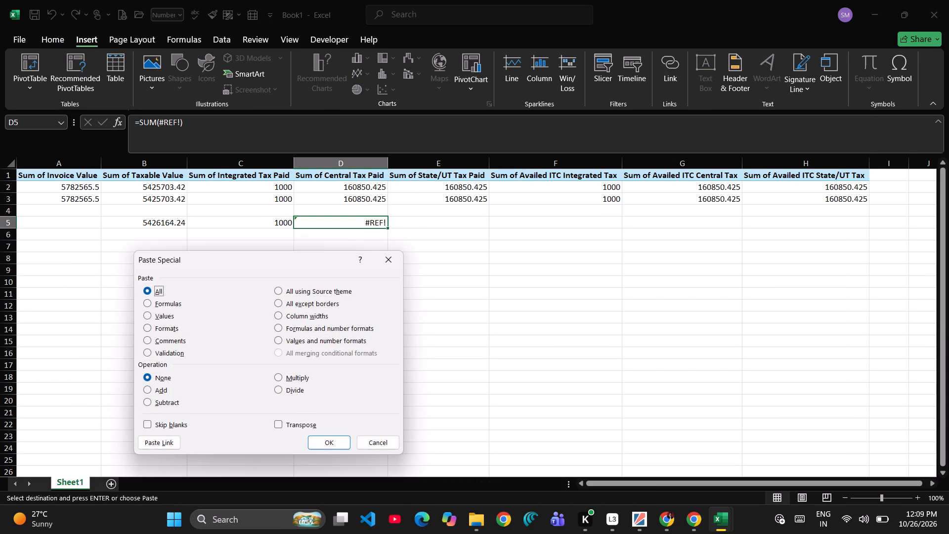
key("v")
key("Return")
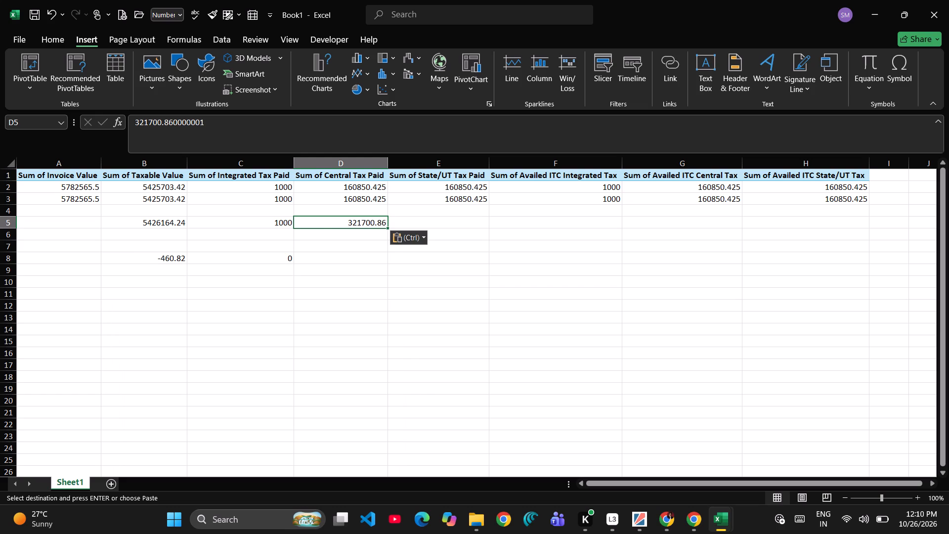
Halve the combined tax total in D5 by turning it into the formula =321700.860000001/2.
key("F2")
key("Left")
key("Left")
key("Left")
key("Left")
key("Left")
key("Left")
key("Left")
key("Left")
key("Left")
key("Left")
key("Left")
key("Left")
key("Left")
key("Left")
key("Left")
key("Left")
key("Left")
key("Left")
key("Left")
key("Left")
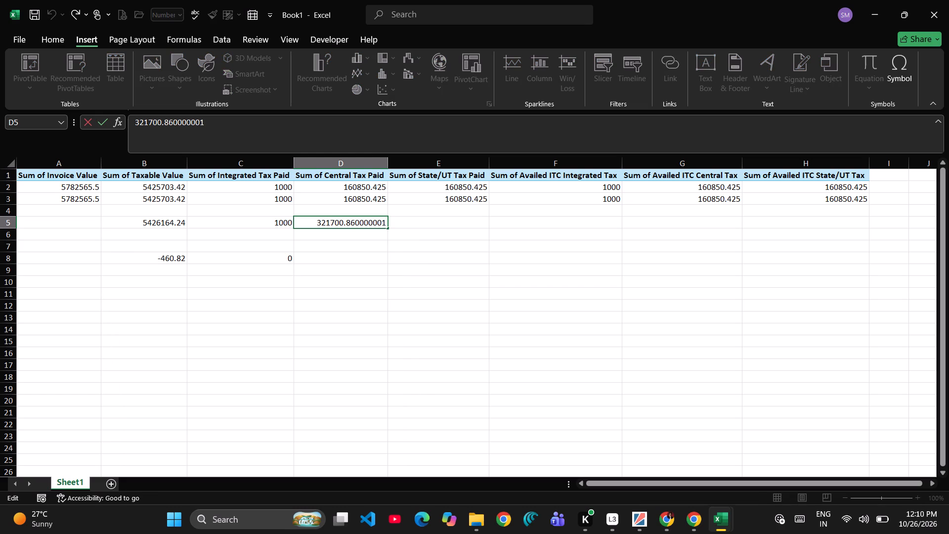
key("equal")
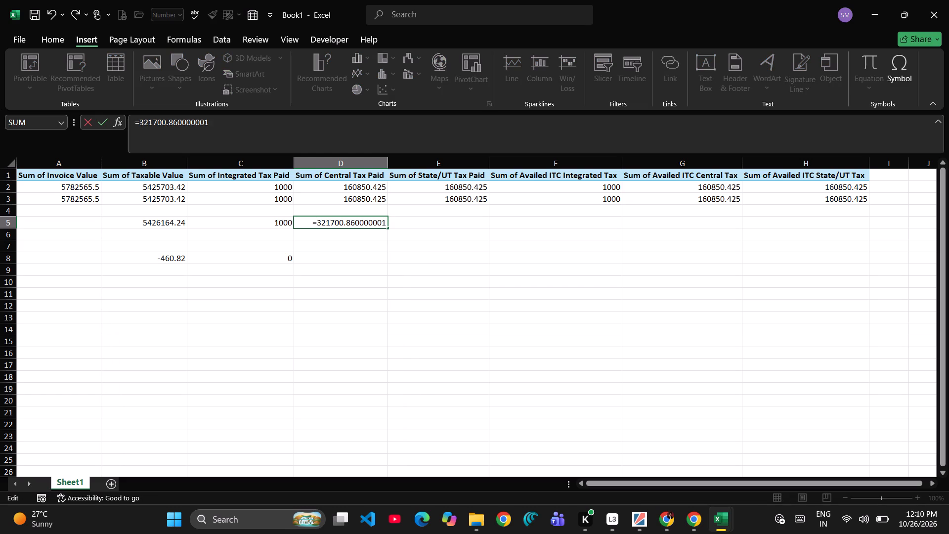
key("Right")
key("Right")
key("Right")
key("Right")
key("Right")
key("Right")
key("Right")
key("Right")
key("Right")
key("Right")
key("Right")
key("Right")
key("Right")
key("Right")
key("Right")
key("Right")
key("Right")
key("slash")
key("2")
key("Return")
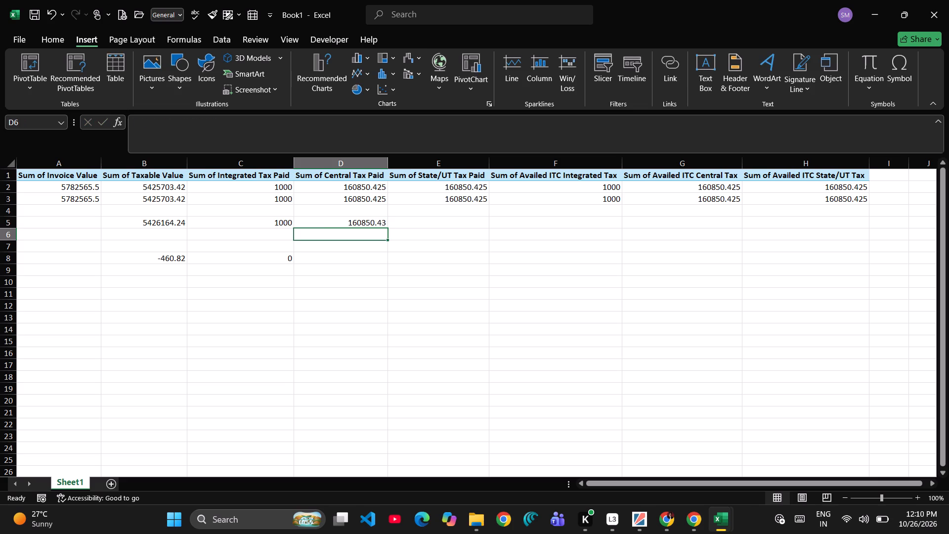
Calculate the Sum of Central Tax Paid difference in D8 with the formula =D3-D5.
key("Up")
key("Down")
key("Down")
key("Down")
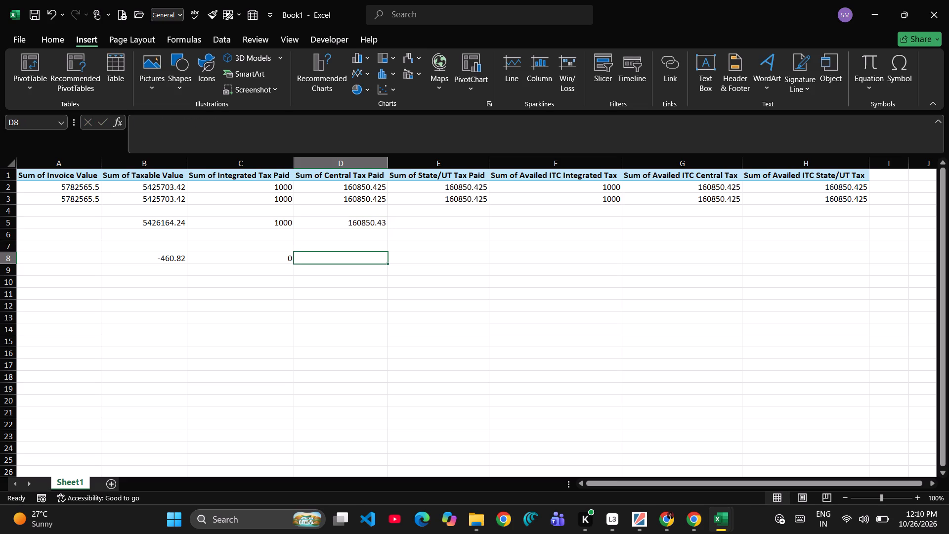
key("equal")
key("Up")
key("Up")
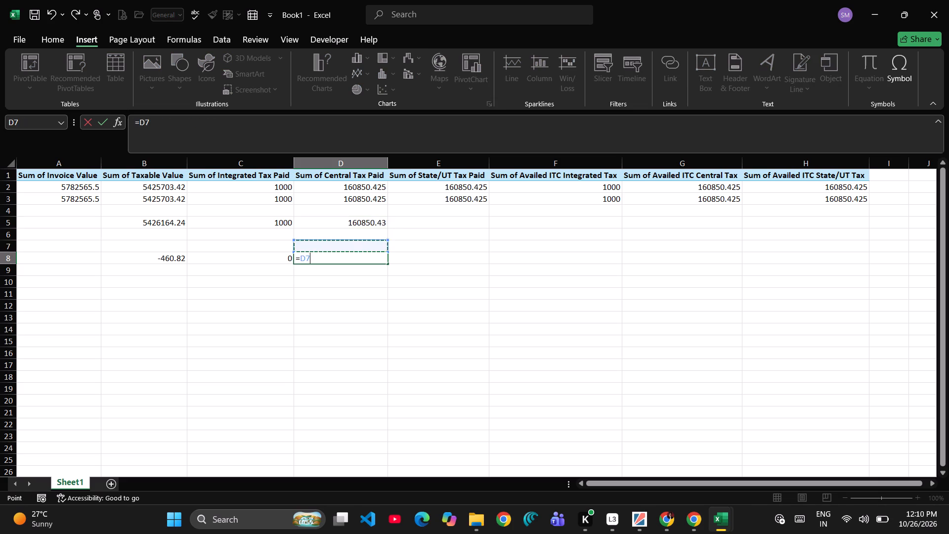
key("Up")
key("Up")
key("Up")
key("minus")
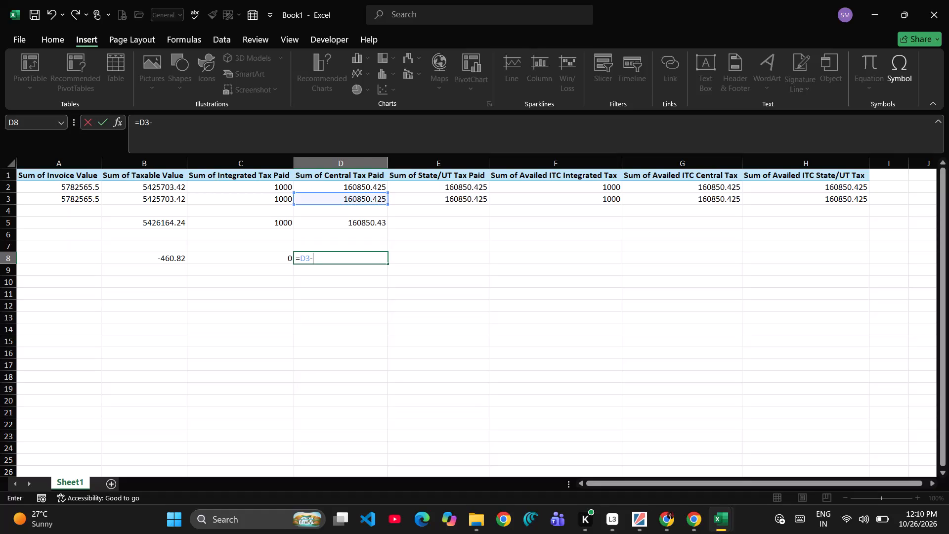
key("Up")
key("Up")
key("Up")
key("Return")
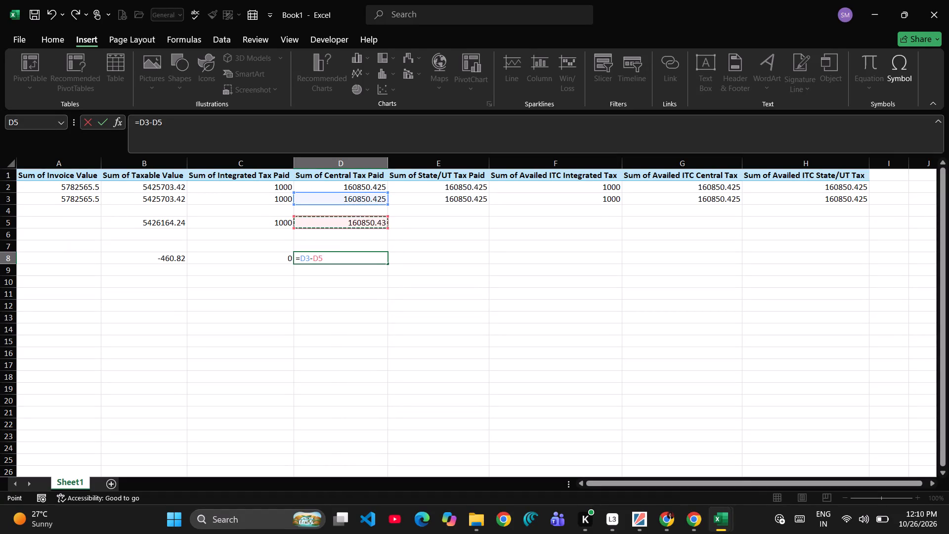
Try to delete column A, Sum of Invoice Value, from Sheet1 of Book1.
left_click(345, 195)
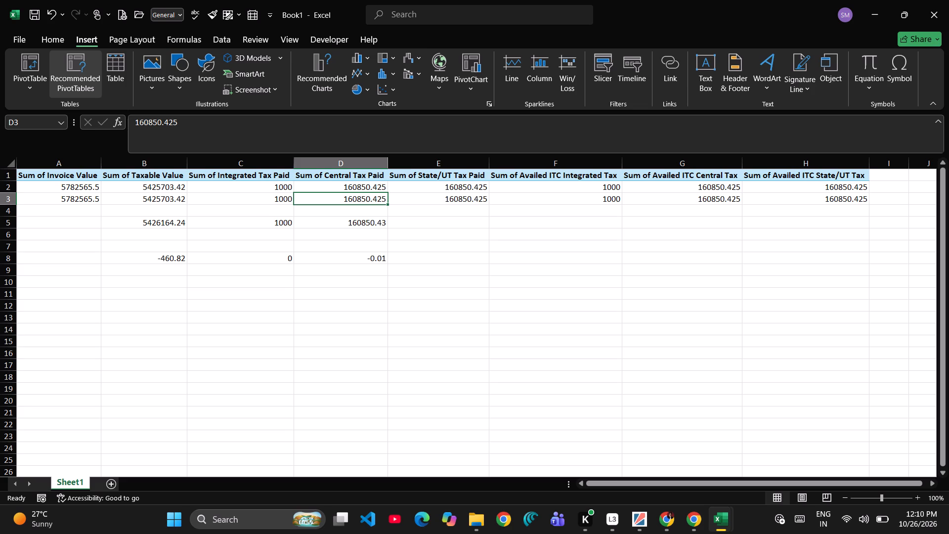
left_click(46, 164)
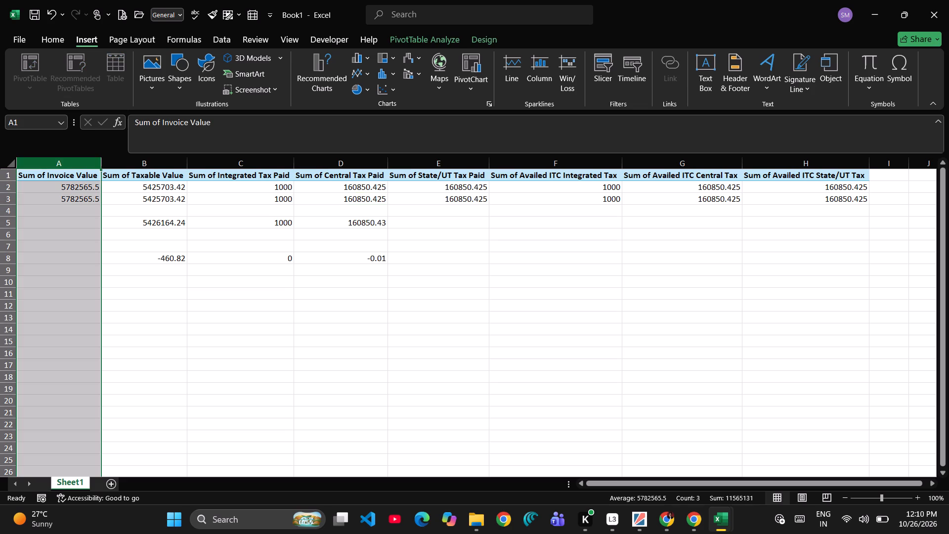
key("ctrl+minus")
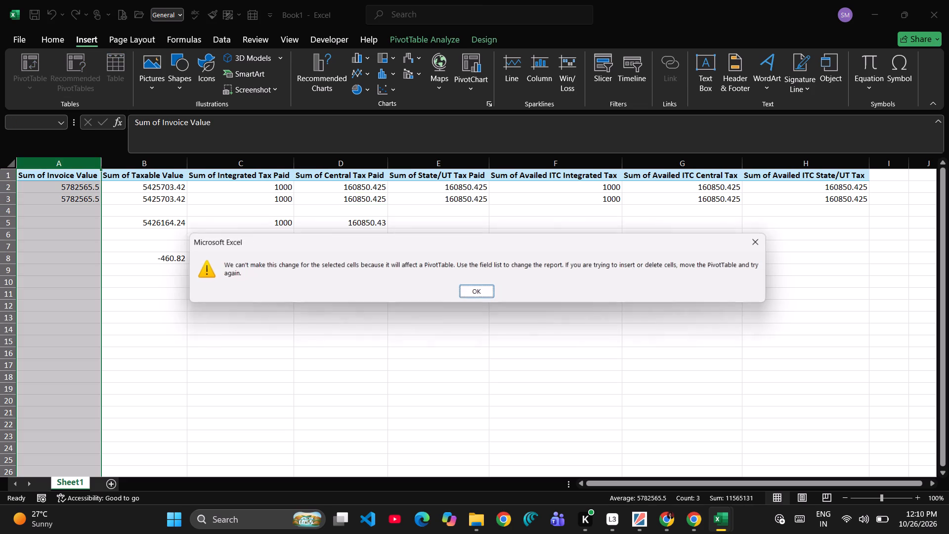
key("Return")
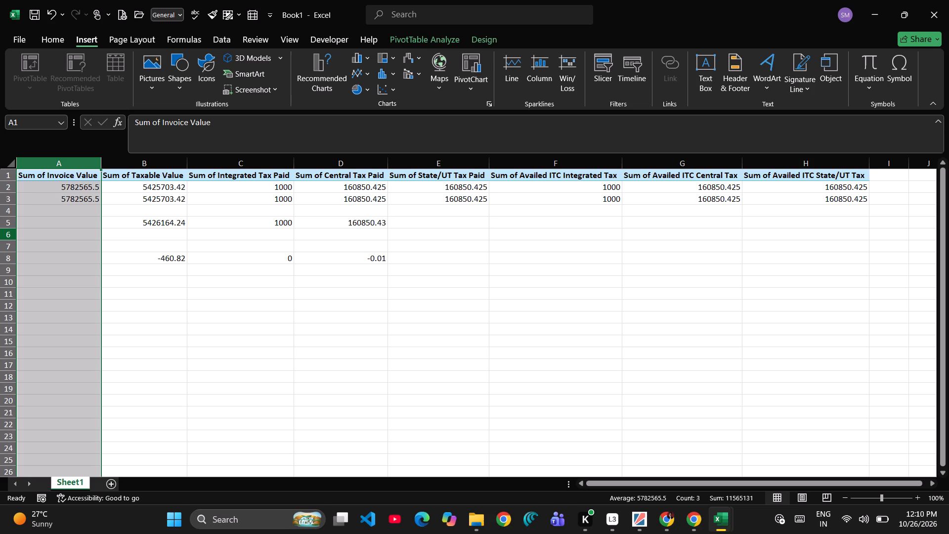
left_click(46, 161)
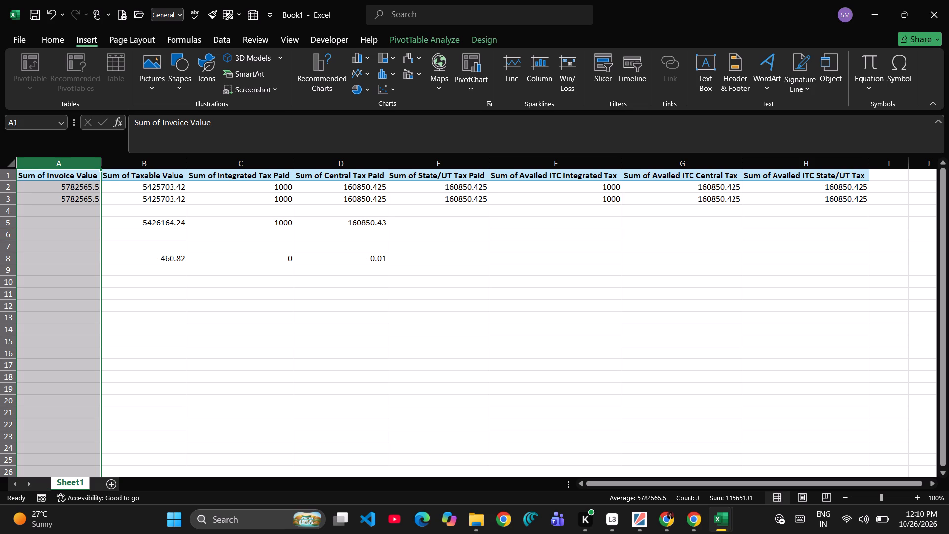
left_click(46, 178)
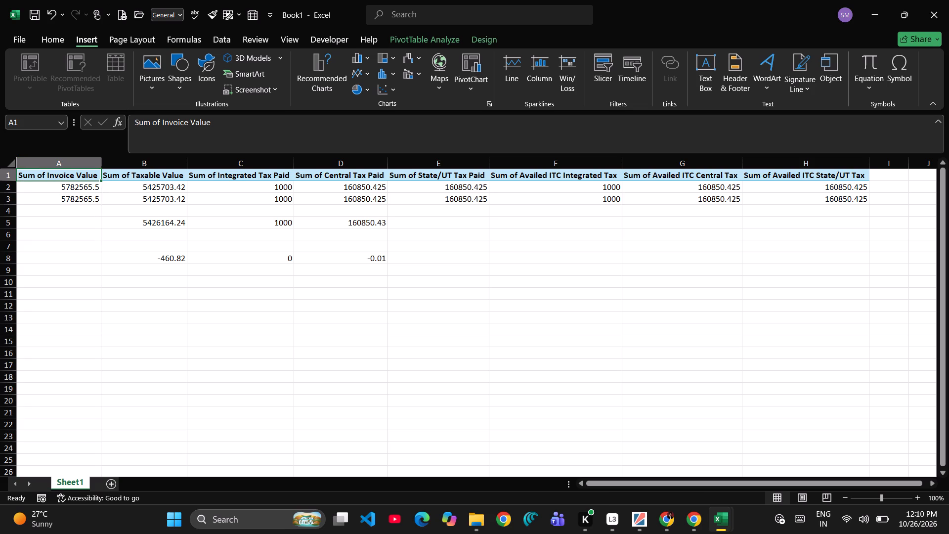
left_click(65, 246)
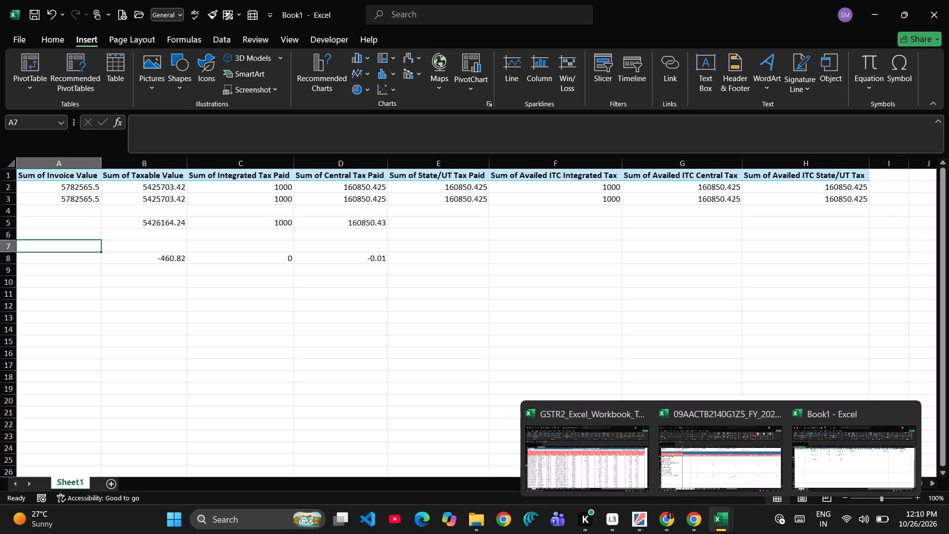
Clear the temporary CGST + SGST total from H624 of the 2B reco report workbook.
left_click(716, 467)
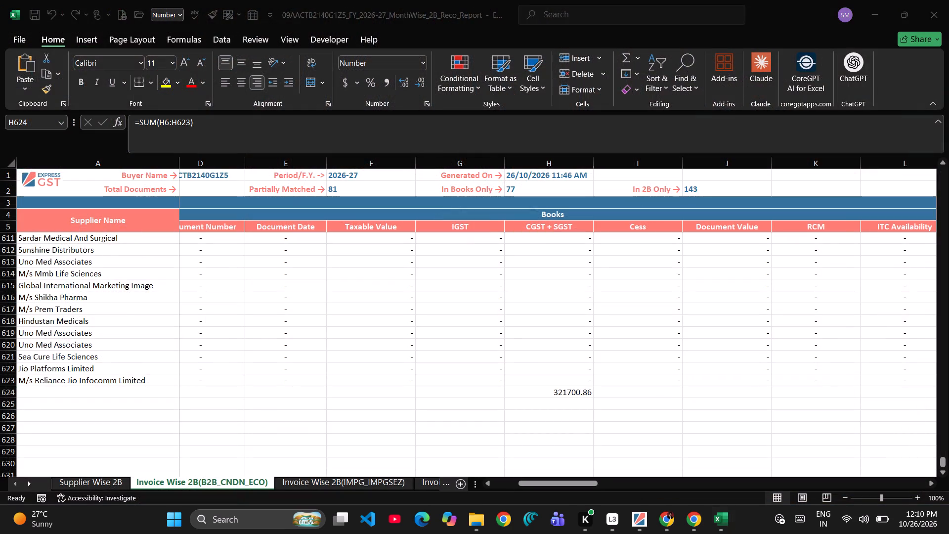
key("Delete")
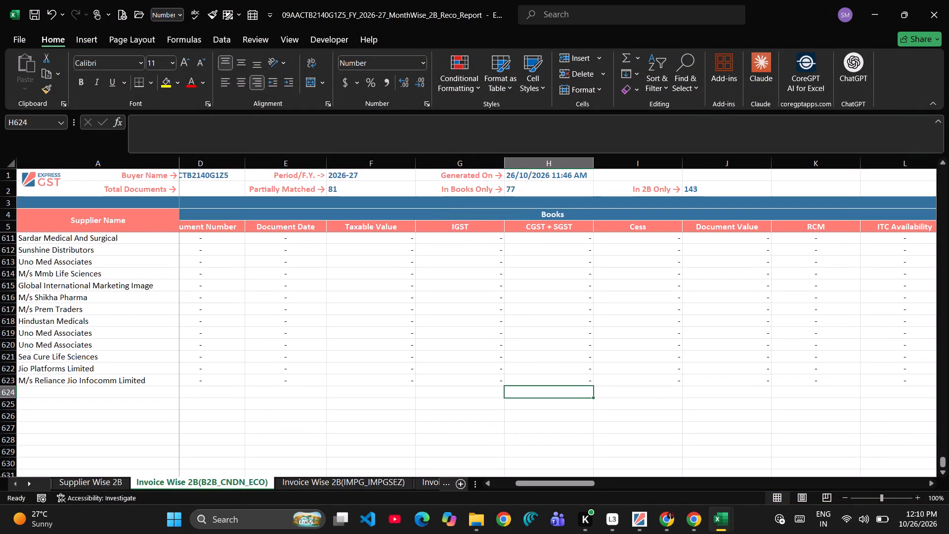
Return to Book1 and copy the halved tax formula from D5 into E5 under Sum of State/UT Tax Paid.
key("alt+Tab")
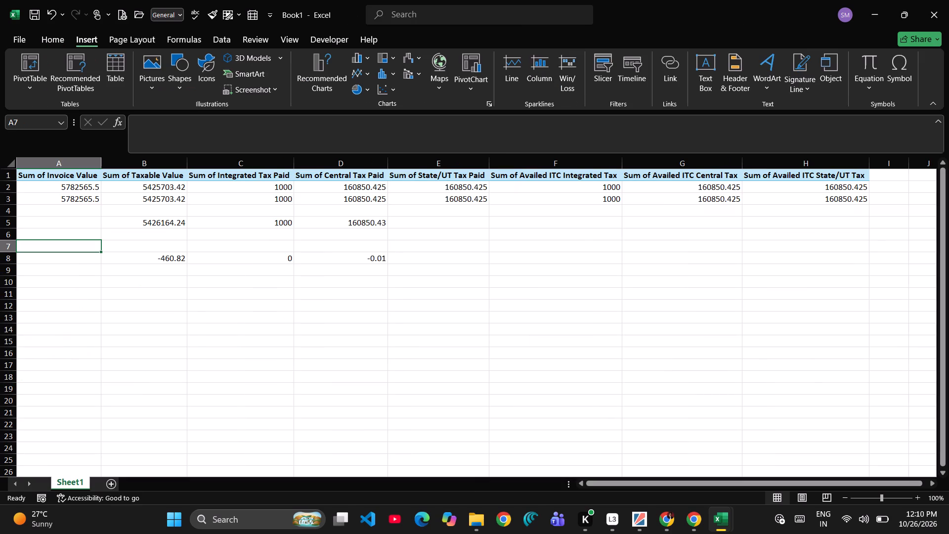
left_click(346, 267)
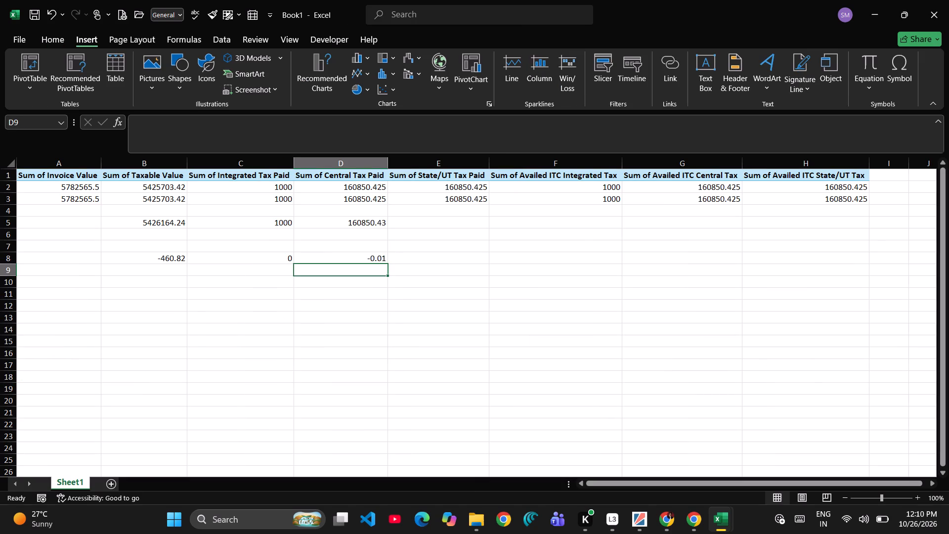
left_click(343, 259)
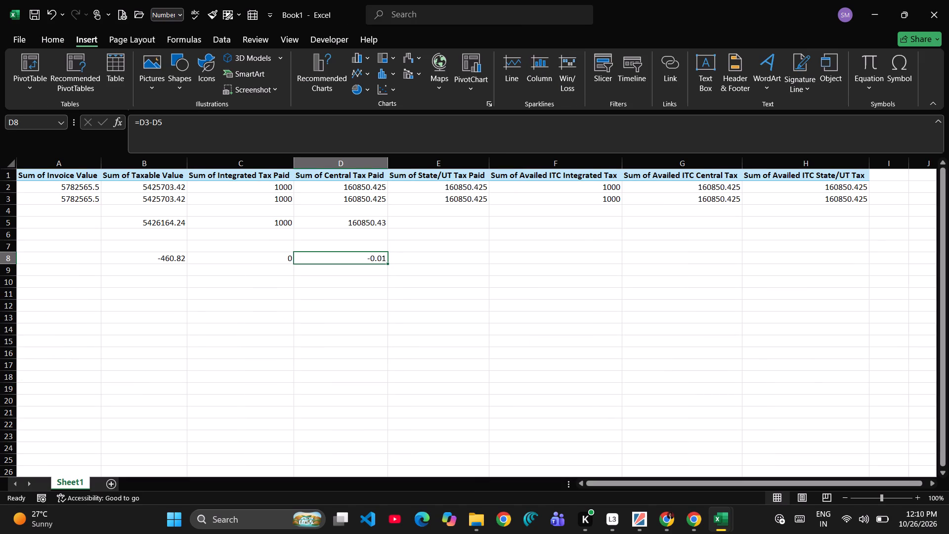
left_click(374, 222)
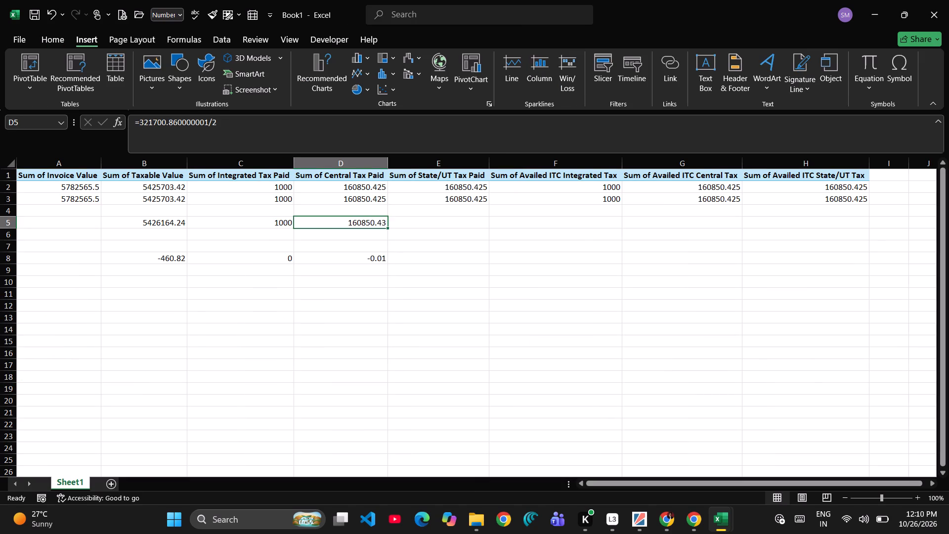
key("ctrl+c")
key("Right")
key("ctrl+v")
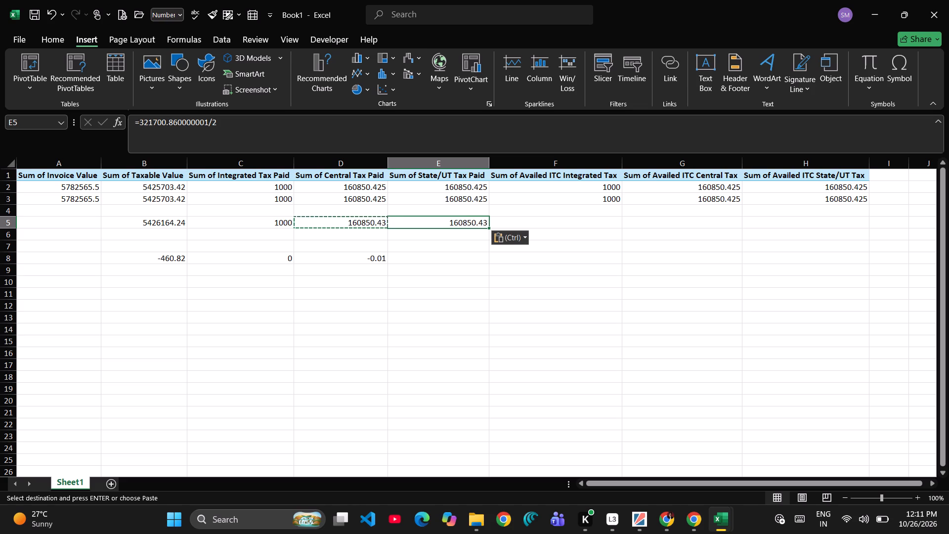
Copy the difference formula from D8 into E8 so State/UT tax is calculated as =E3-E5.
key("Down")
key("Down")
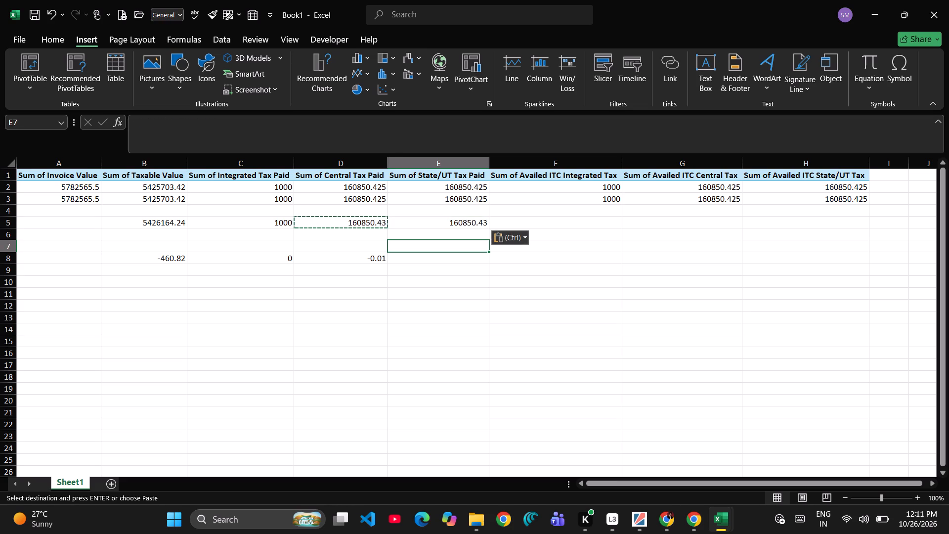
left_click(361, 258)
key("ctrl+c")
key("Right")
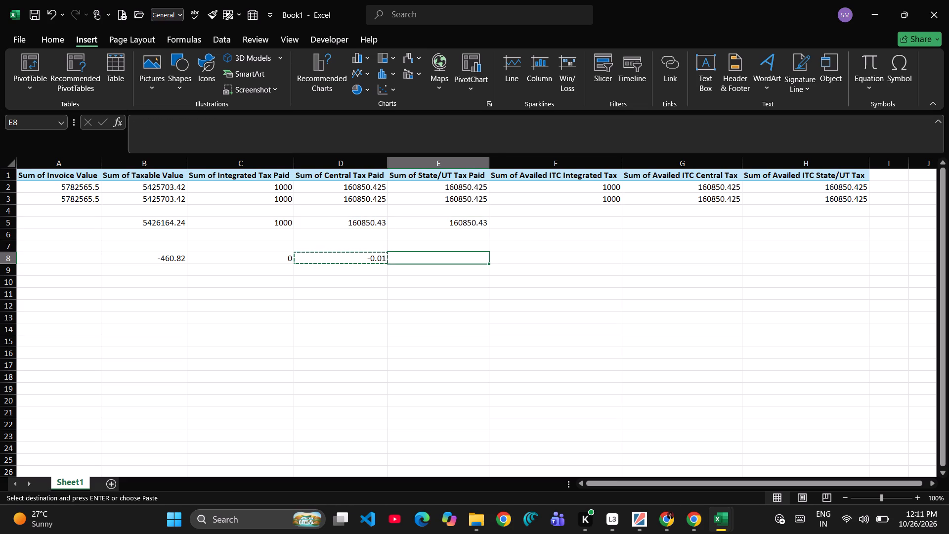
key("ctrl+v")
double_click(418, 260)
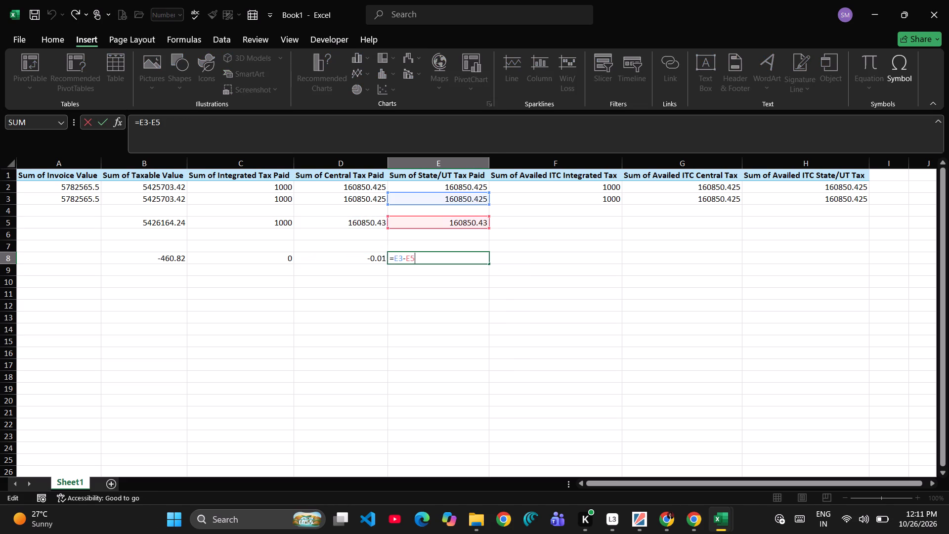
key("Return")
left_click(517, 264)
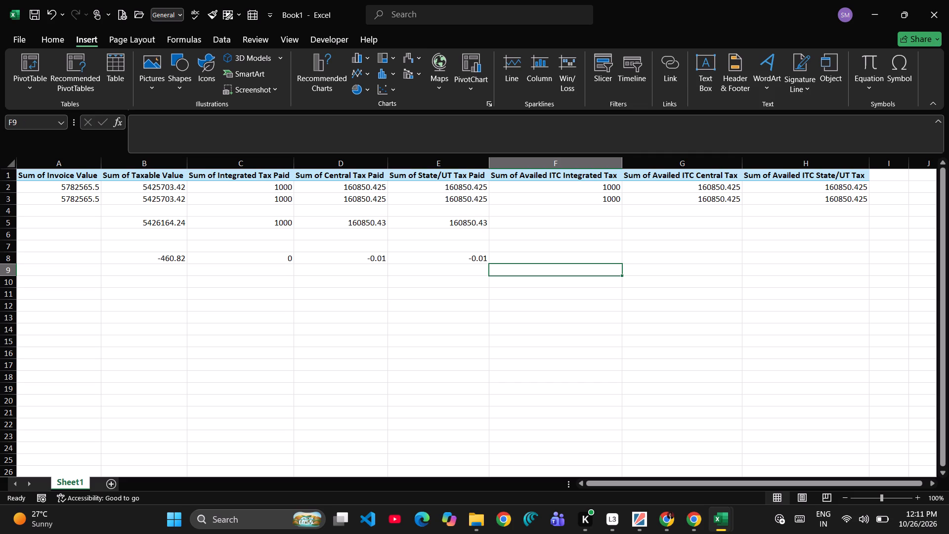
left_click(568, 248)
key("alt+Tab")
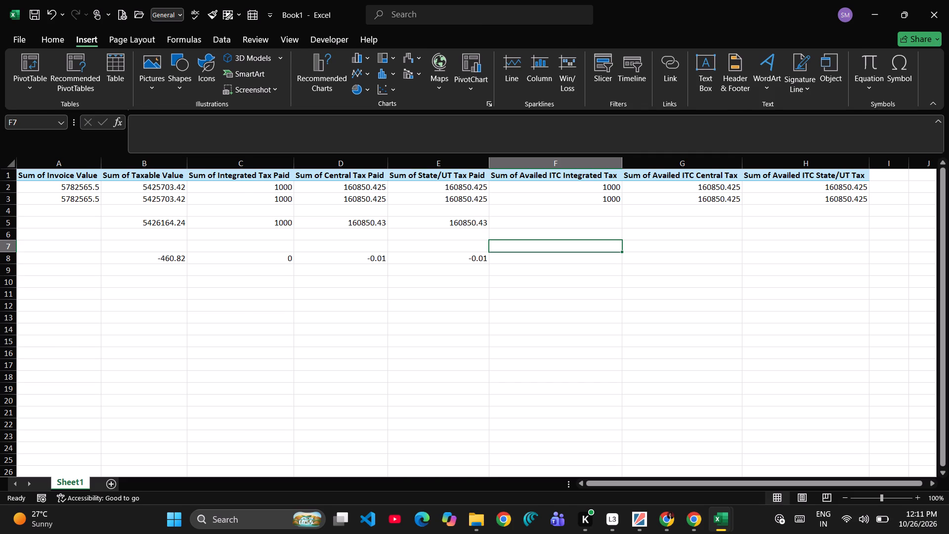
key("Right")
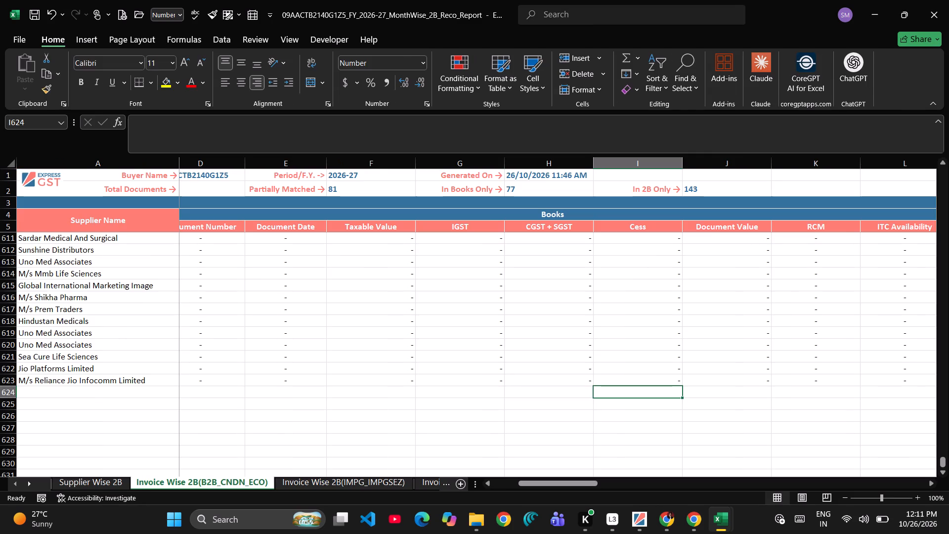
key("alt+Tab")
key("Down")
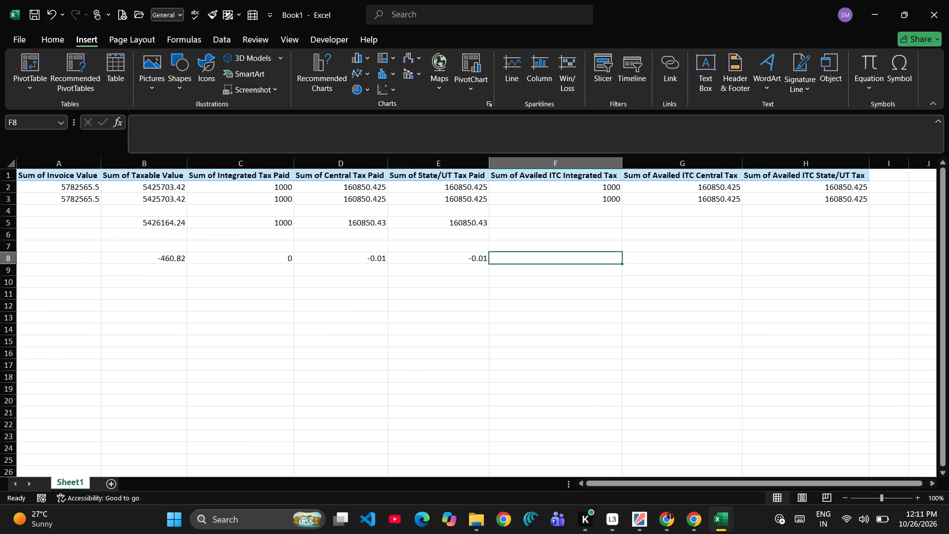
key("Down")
Switch to the 2B reco report and examine the Books and GSTR 2B columns along row 624 of the B2B_CNDN_ECO invoice-wise sheet.
key("alt+Tab")
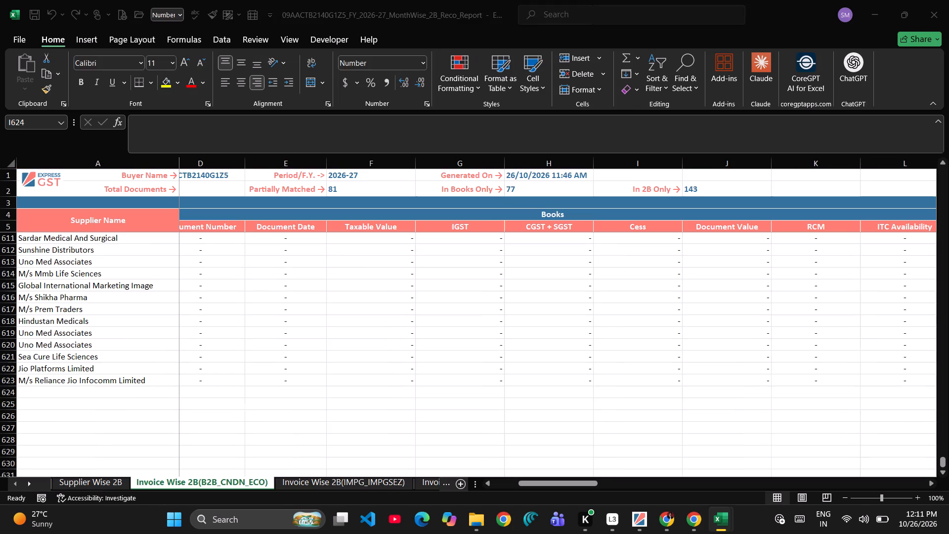
key("Right")
key("Right")
key("Right")
key("Right")
key("Left")
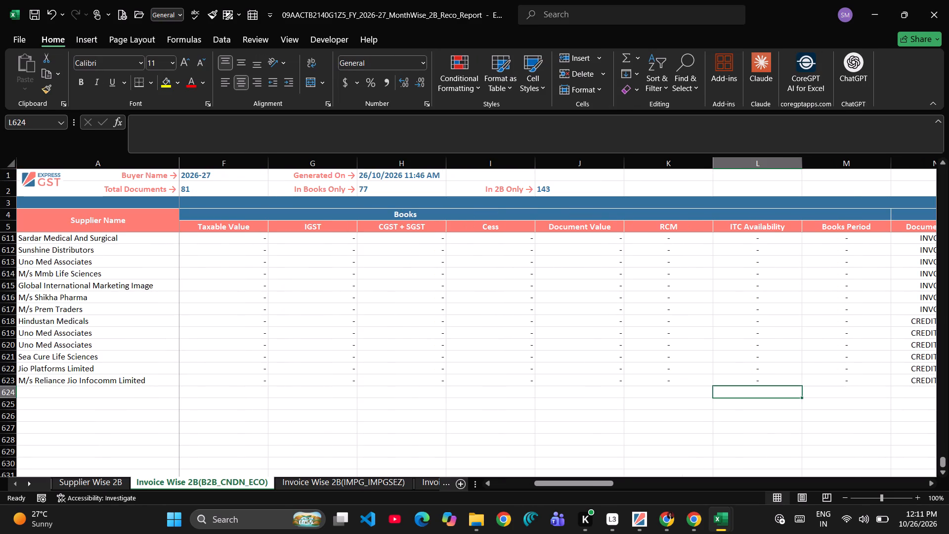
key("Right")
key("Right")
key("Right")
key("Right")
key("Right")
key("Right")
key("Right")
key("Right")
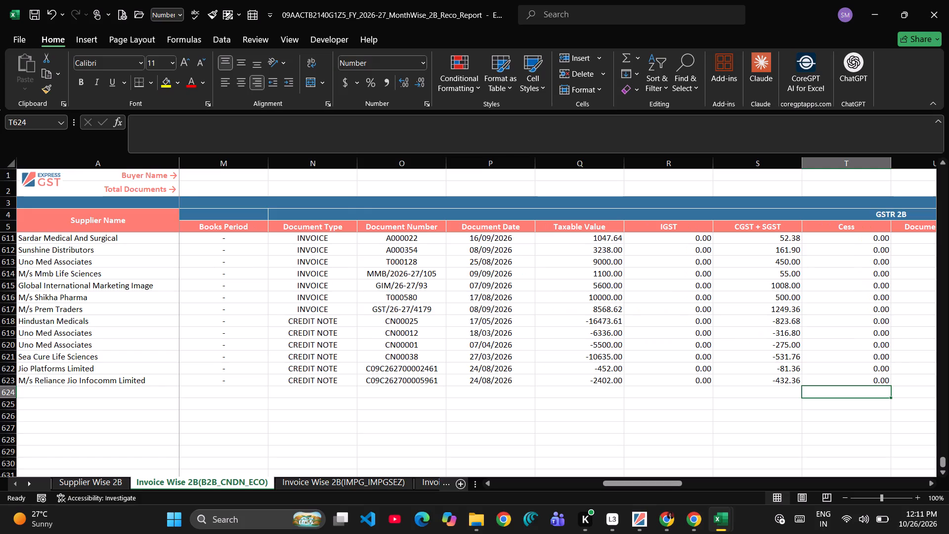
key("Left")
key("Left")
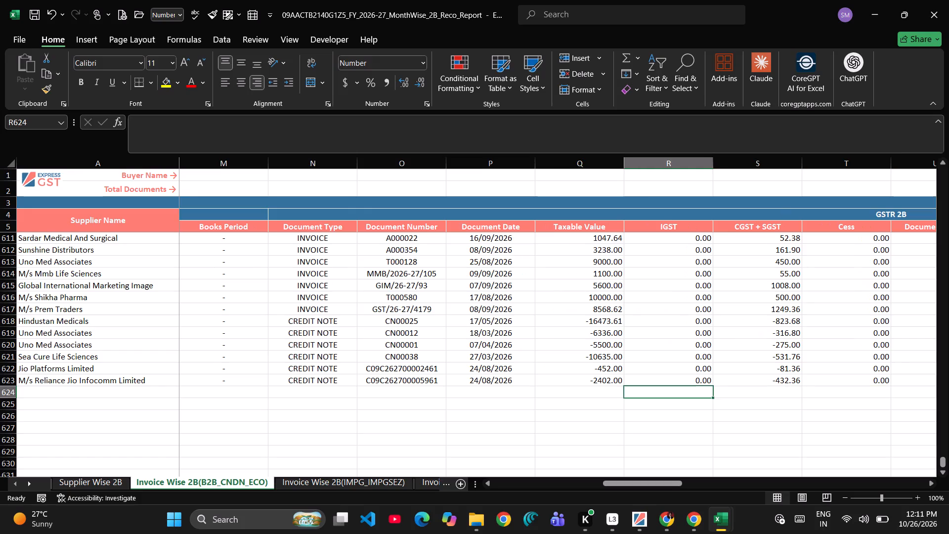
key("Left")
key("Left")
key("Left")
key("Left")
key("Left")
key("Left")
key("Left")
key("Left")
key("Left")
key("Left")
key("Left")
key("Left")
key("Left")
key("Left")
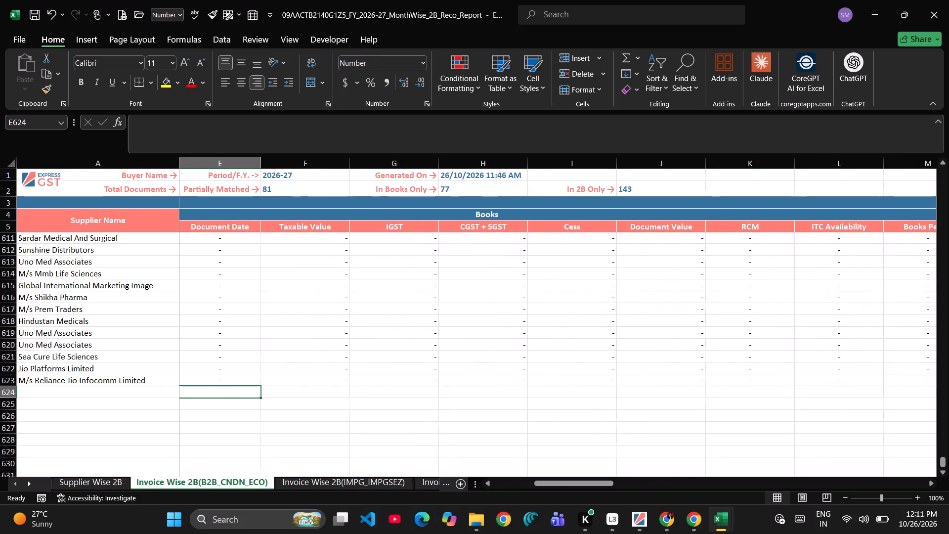
key("Left")
key("Left")
key("Left")
key("Left")
key("Right")
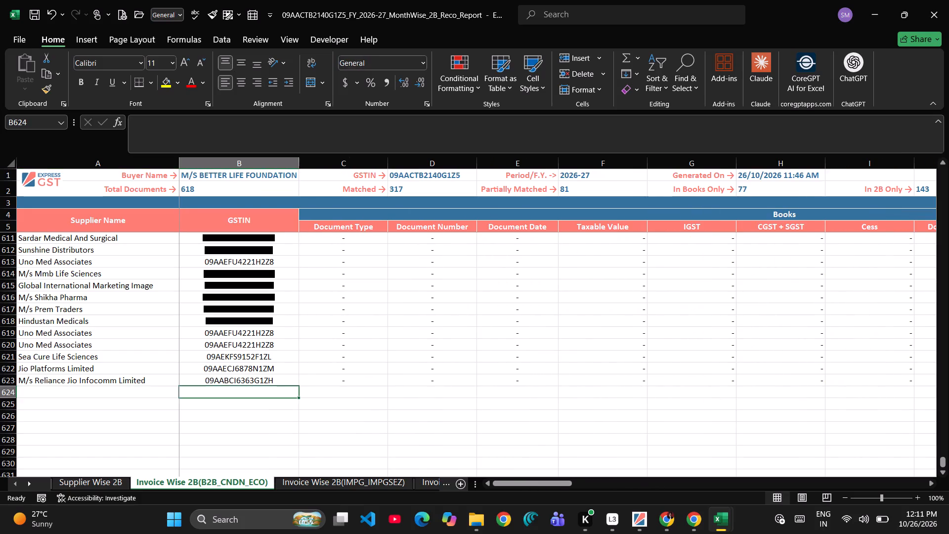
key("Right")
key("Right")
key("Right")
key("Right")
key("Right")
key("Right")
key("Right")
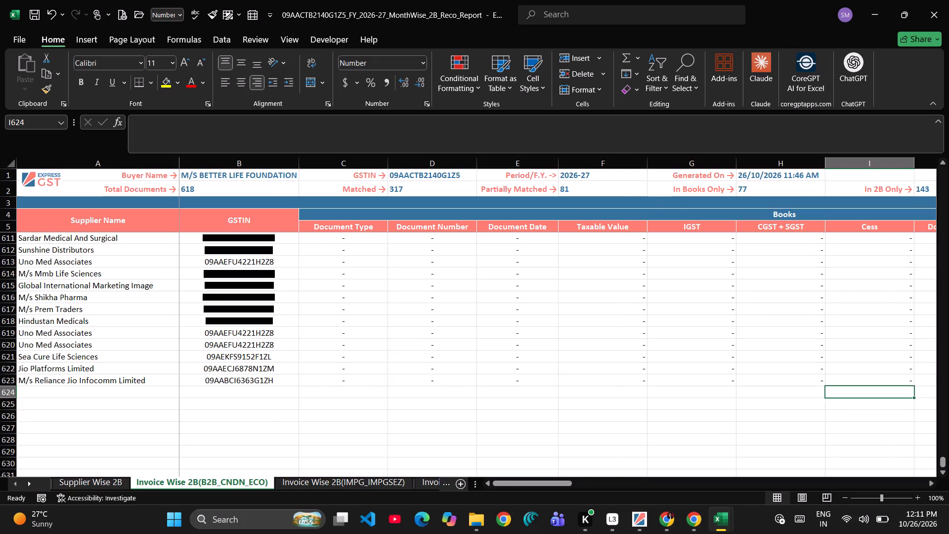
key("Right")
key("Right")
key("Right")
key("Right")
key("Right")
key("Right")
key("Right")
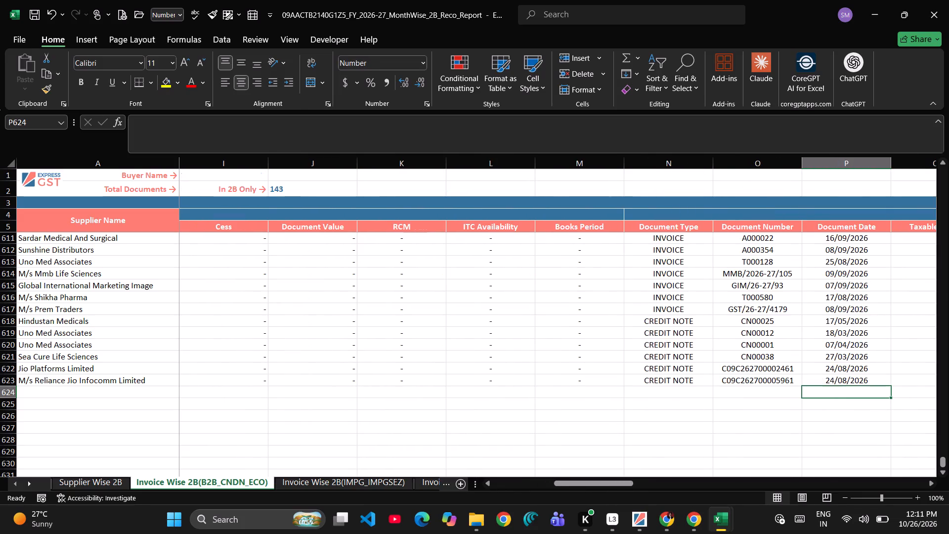
key("Right")
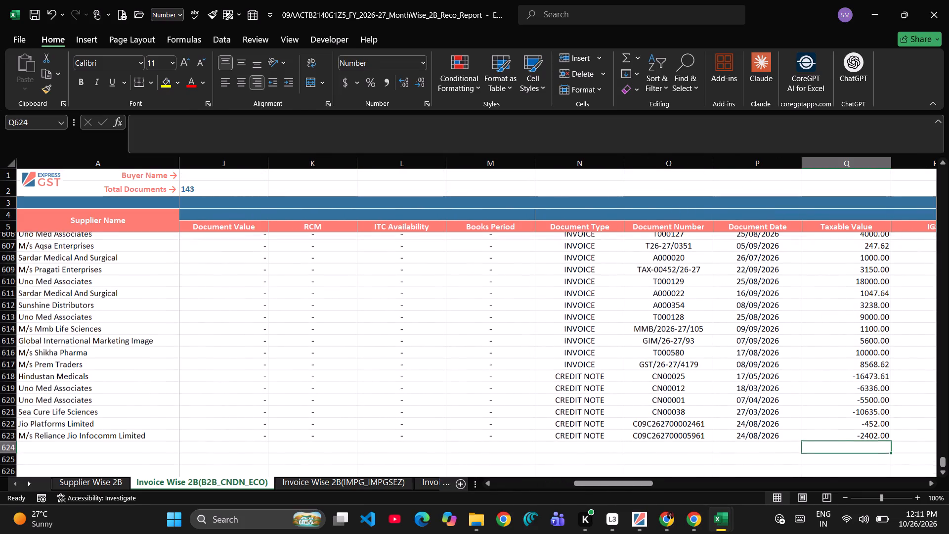
key("Right")
key("Right")
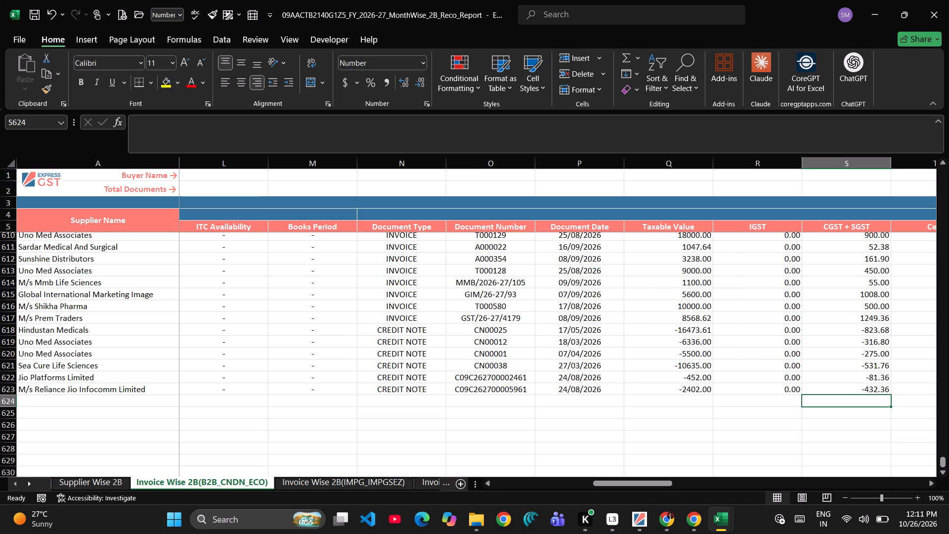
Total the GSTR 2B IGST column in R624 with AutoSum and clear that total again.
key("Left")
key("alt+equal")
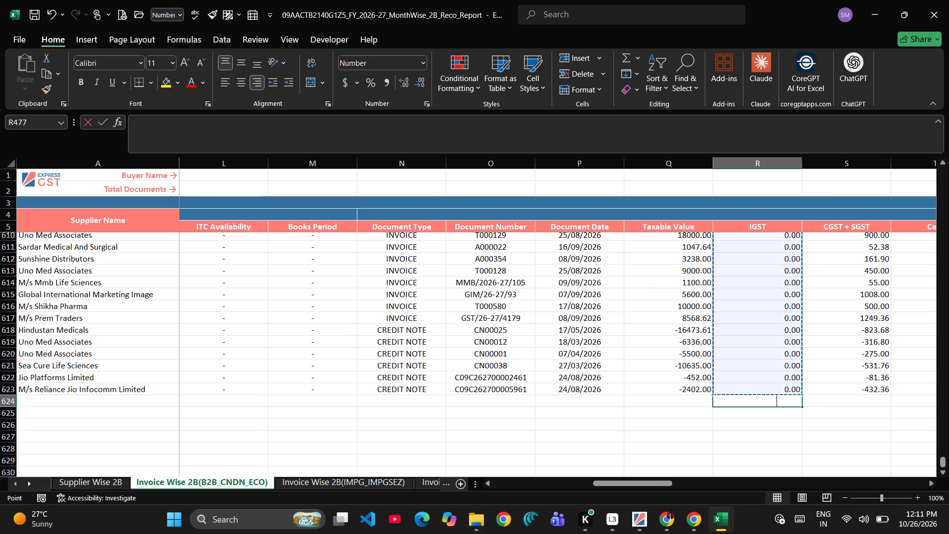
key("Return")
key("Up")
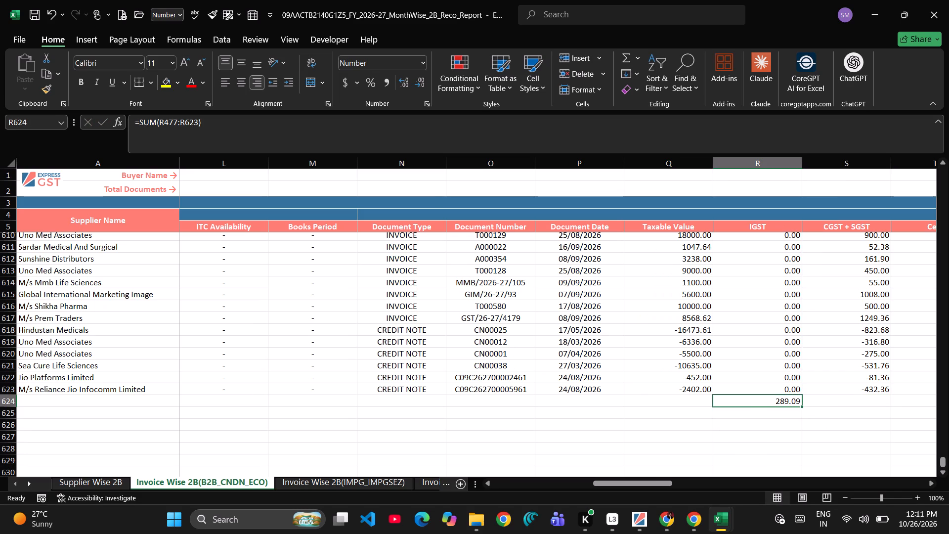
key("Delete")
Examine the remaining GSTR 2B columns and the Difference, Match Status and Remarks columns of the invoice-wise sheet.
key("Right")
key("Right")
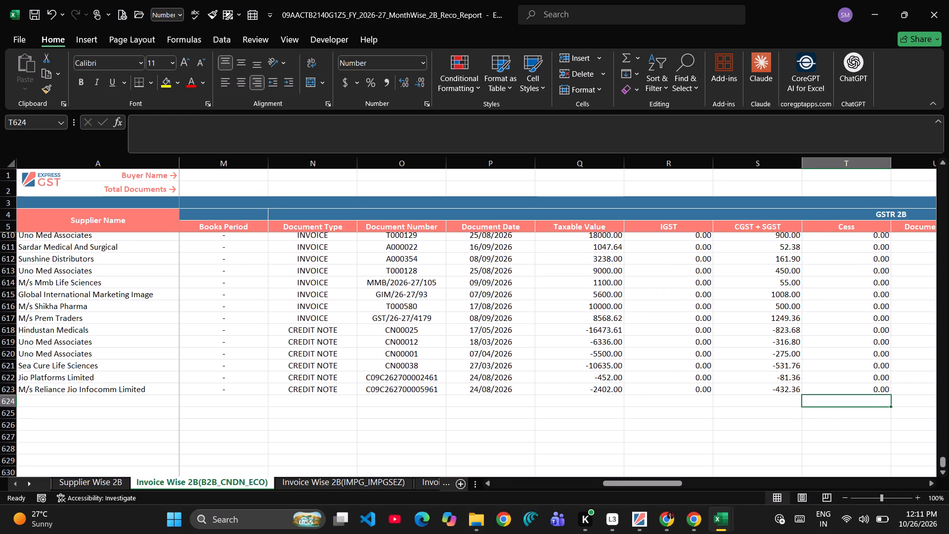
key("Right")
key("Right")
key("Right")
key("Right")
key("Right")
key("Right")
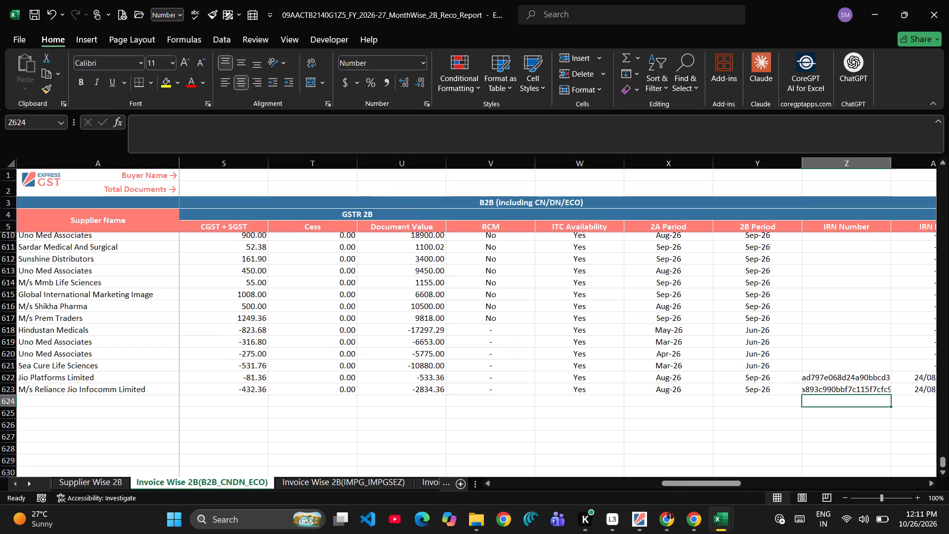
key("Right")
key("Right")
key("Right")
key("Right")
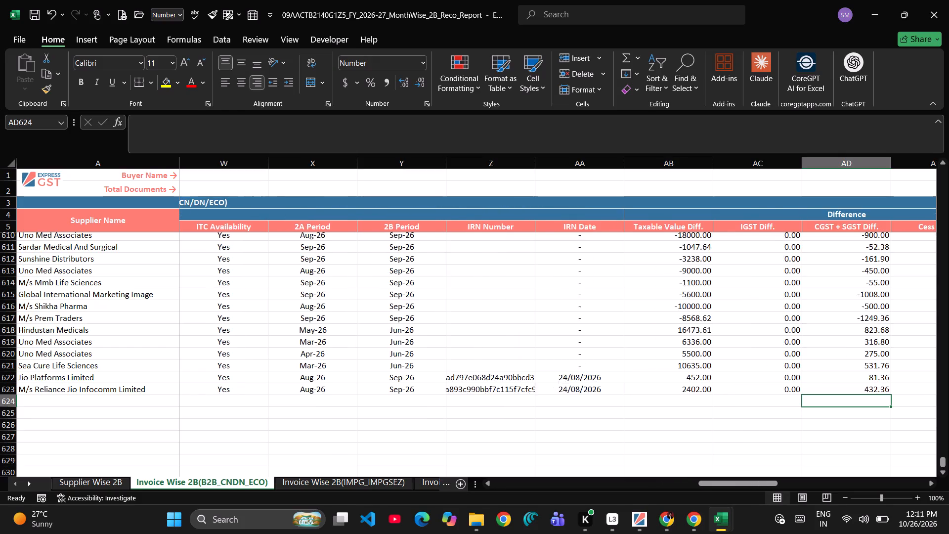
key("Right")
key("Right")
key("Right")
key("Right")
key("Right")
key("Right")
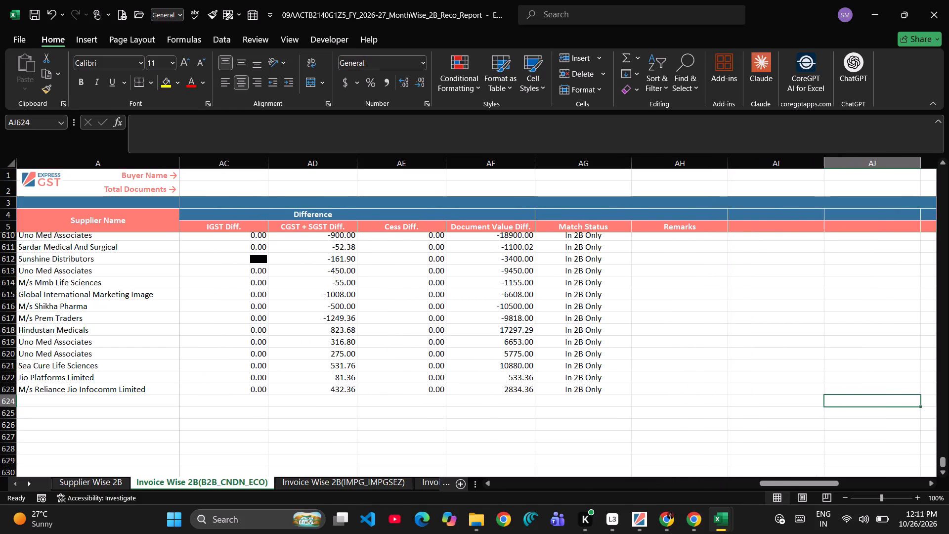
key("ctrl+Left")
key("ctrl+Left")
key("ctrl+Left")
key("Right")
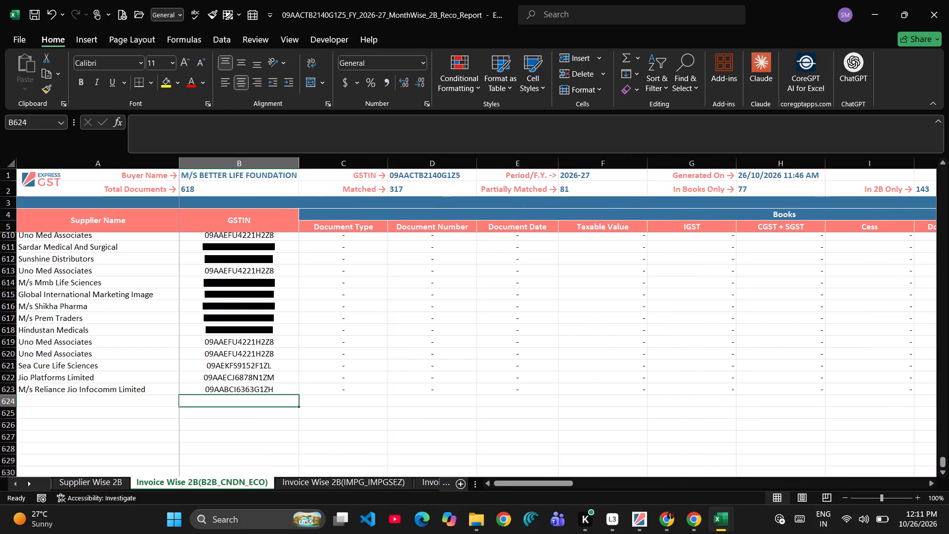
On the Supplier Wise 2B sheet, total the Books Taxable Value column in I113 with =SUM(I5:I112).
left_click(357, 478)
left_click(94, 480)
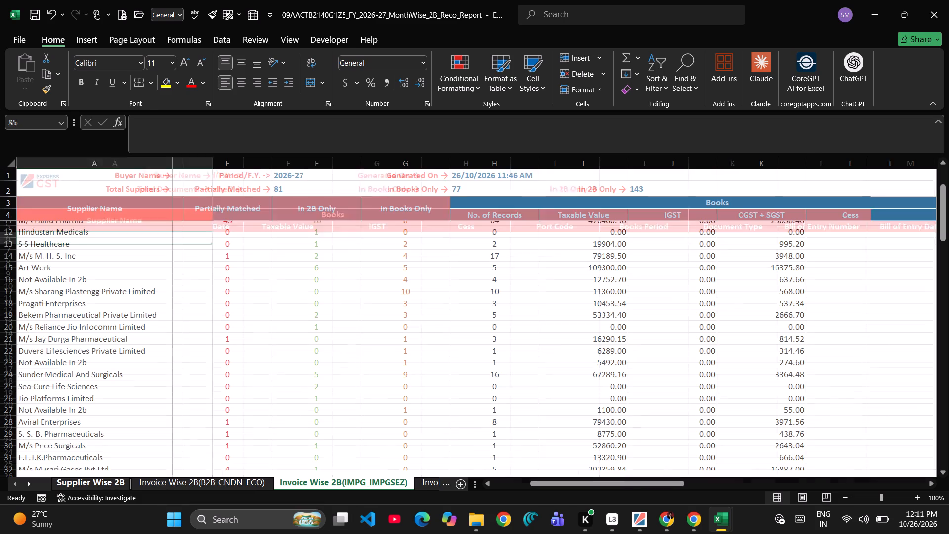
scroll(393, 425, "down", 4)
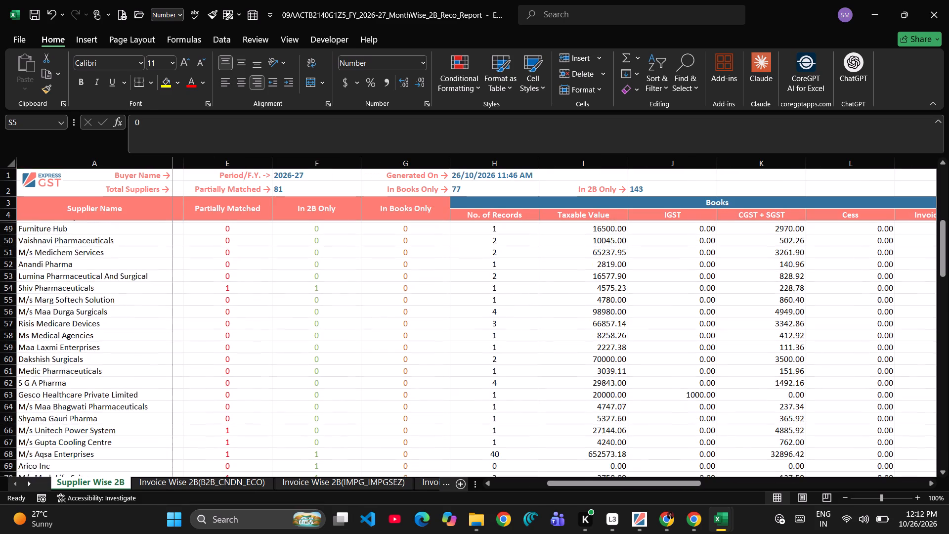
scroll(393, 425, "down", 8)
scroll(393, 425, "up", 1)
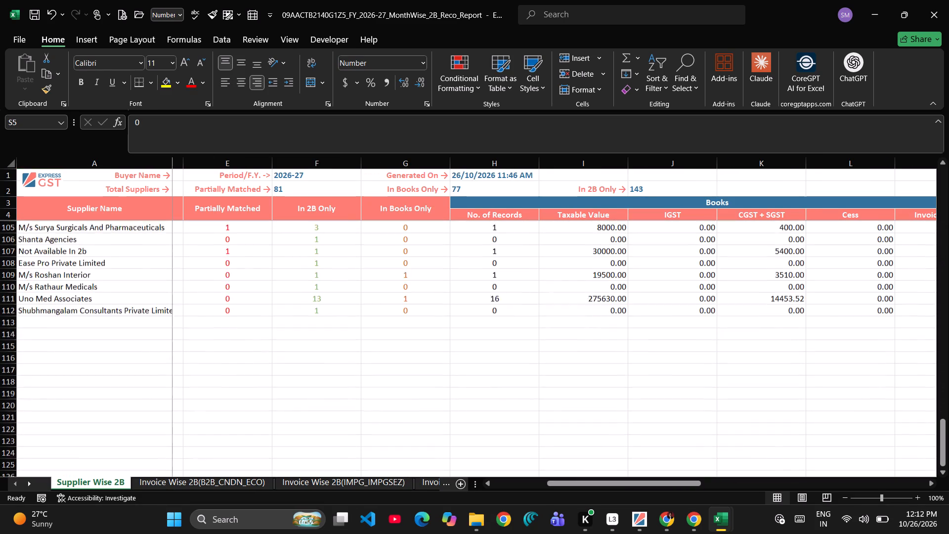
scroll(393, 425, "up", 1)
left_click(599, 372)
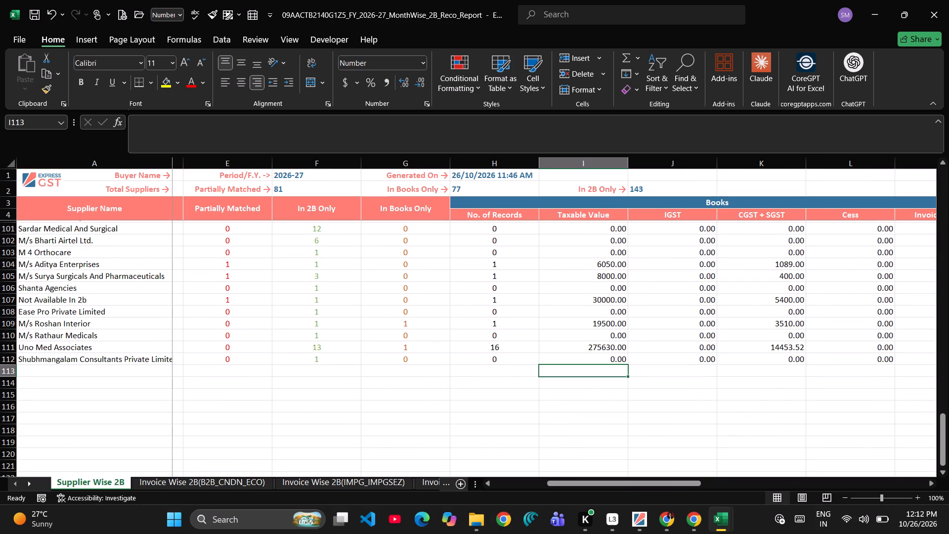
key("alt+equal")
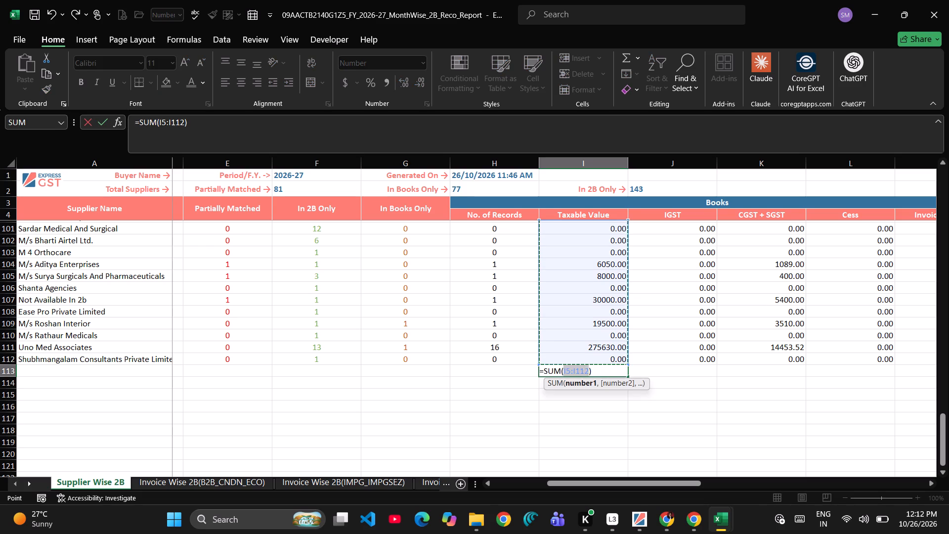
key("Return")
Total the Books IGST column in J113, beside the taxable value total, using AutoSum.
key("Right")
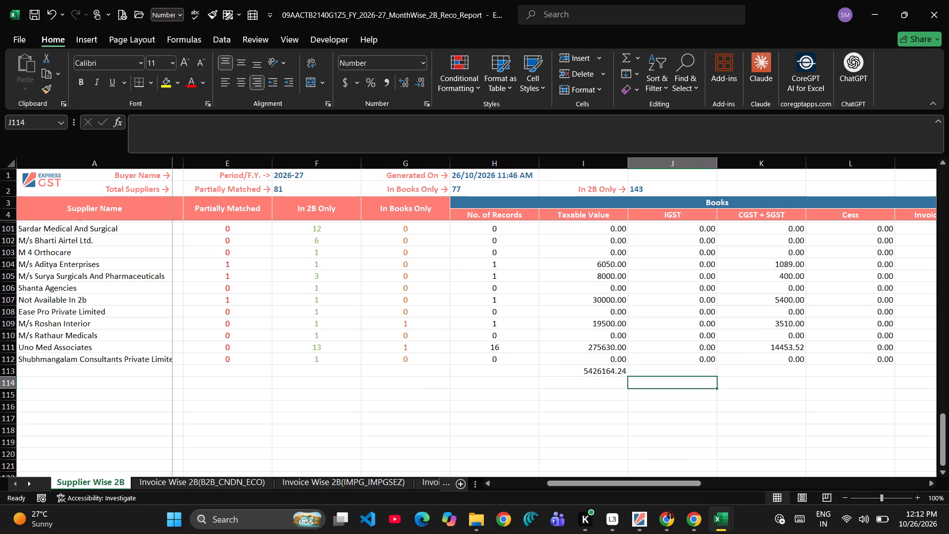
key("Down")
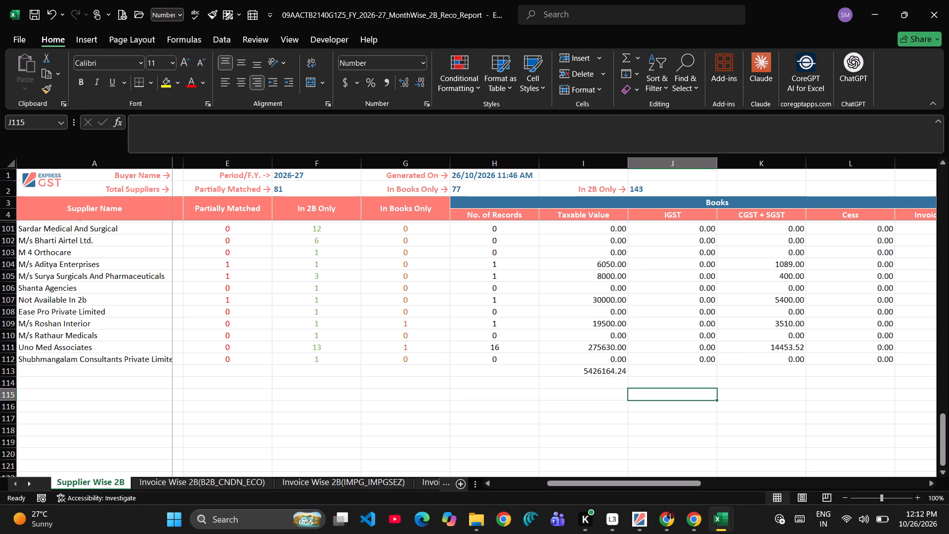
key("Left")
key("Right")
key("Up")
key("Up")
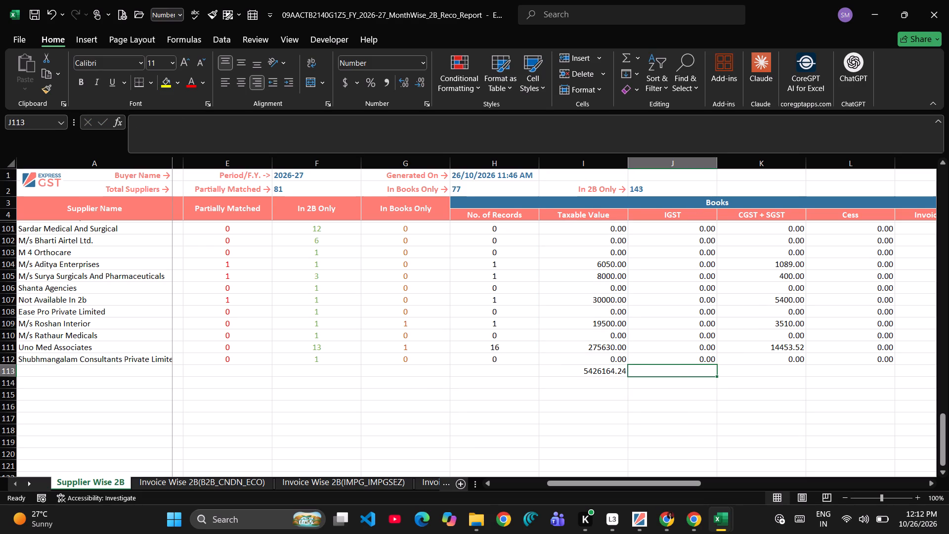
key("alt+equal")
key("Return")
Total the Books CGST + SGST column in K113 with =SUM(K5:K112).
key("Right")
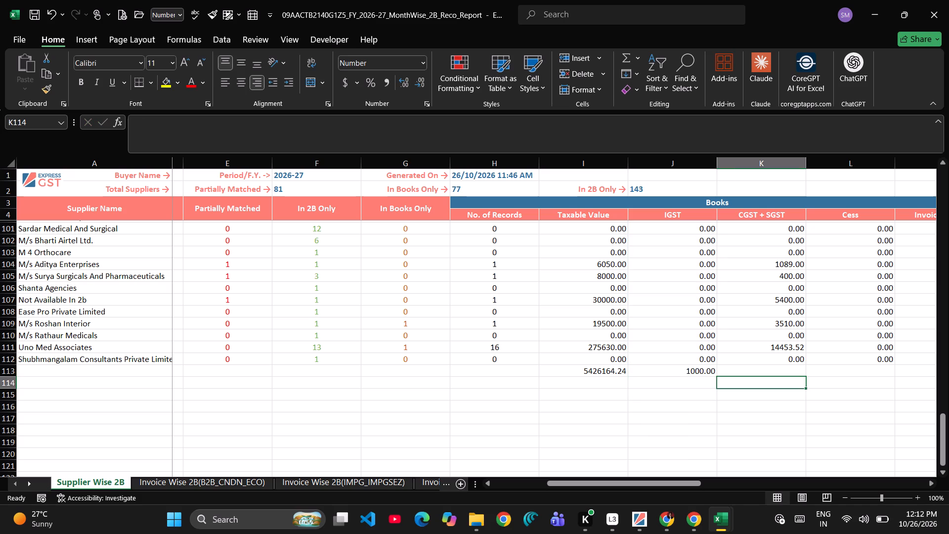
key("Up")
key("alt+equal")
key("Return")
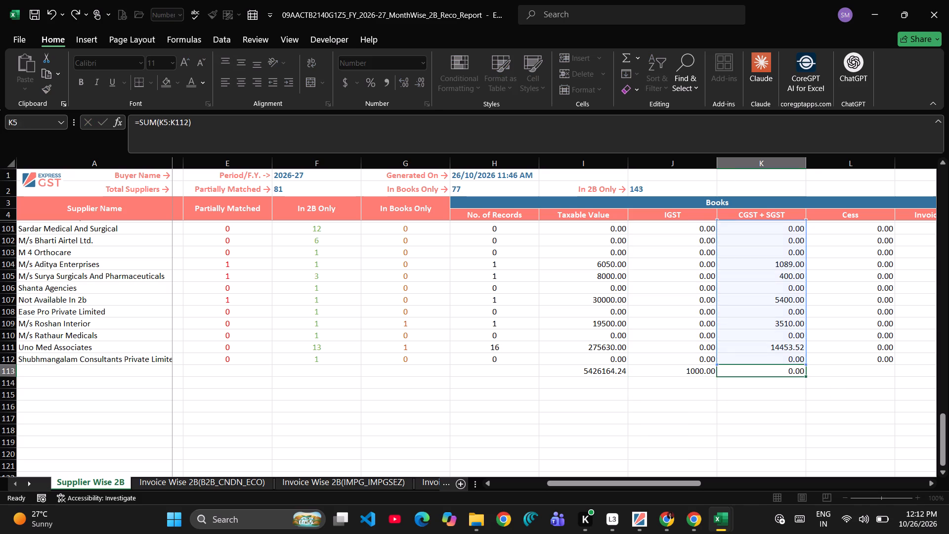
key("Up")
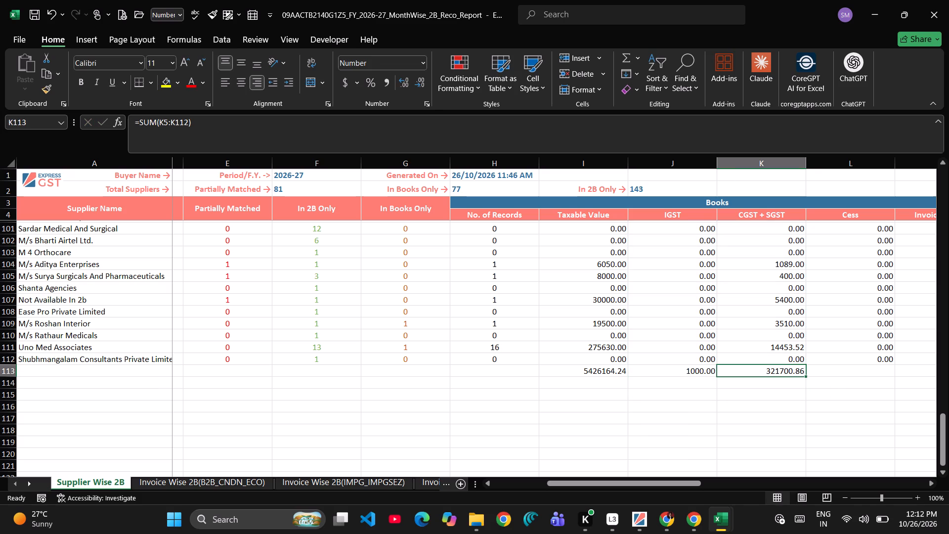
Examine the columns beyond the Books totals, from Cess and Invoice Value through the GSTR 2B CGST + SGST column.
key("Right")
key("Right")
key("Right")
key("Right")
key("Right")
key("Right")
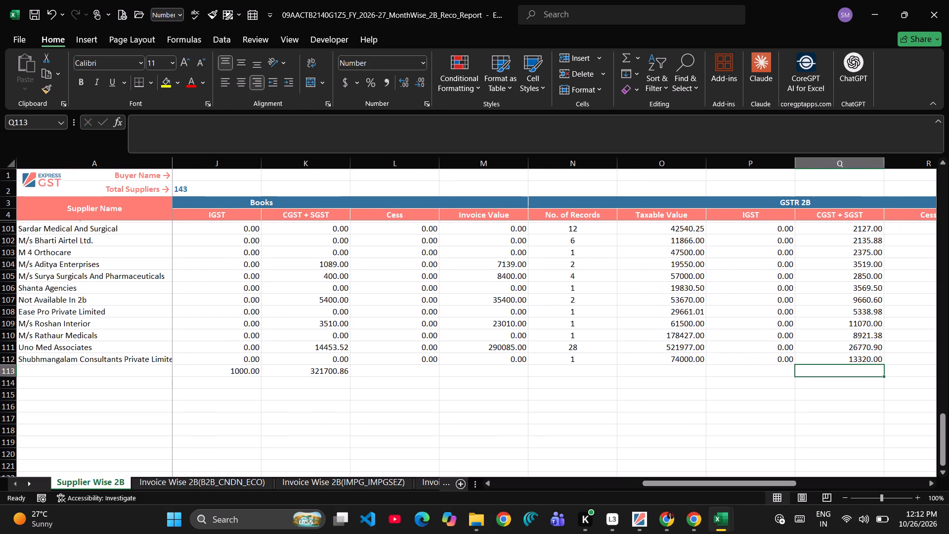
key("Left")
key("Left")
key("Left")
key("Left")
key("Left")
key("Left")
key("Left")
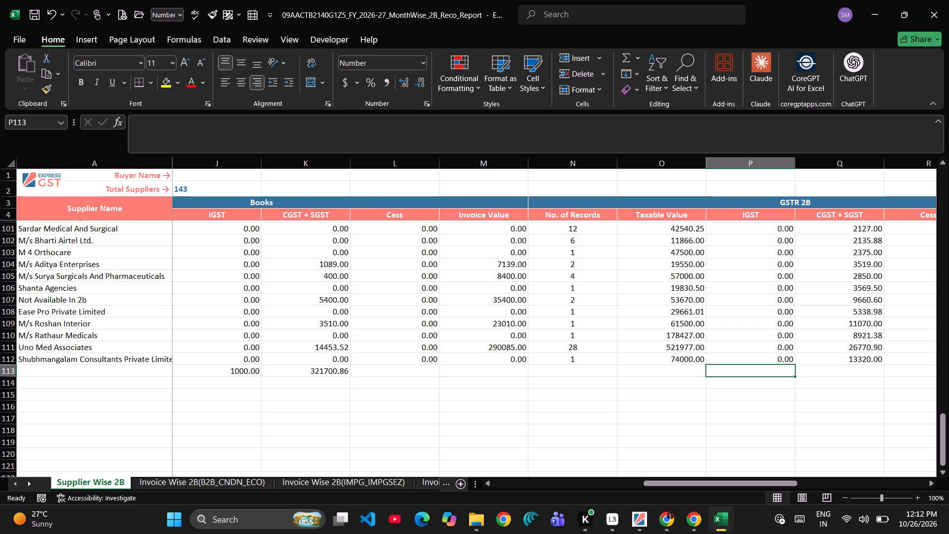
key("Left")
key("Left")
key("Left")
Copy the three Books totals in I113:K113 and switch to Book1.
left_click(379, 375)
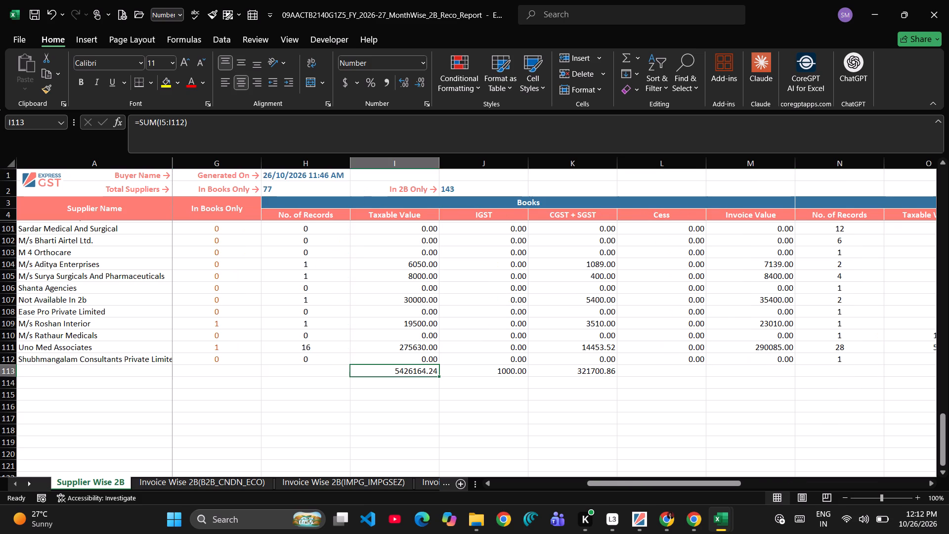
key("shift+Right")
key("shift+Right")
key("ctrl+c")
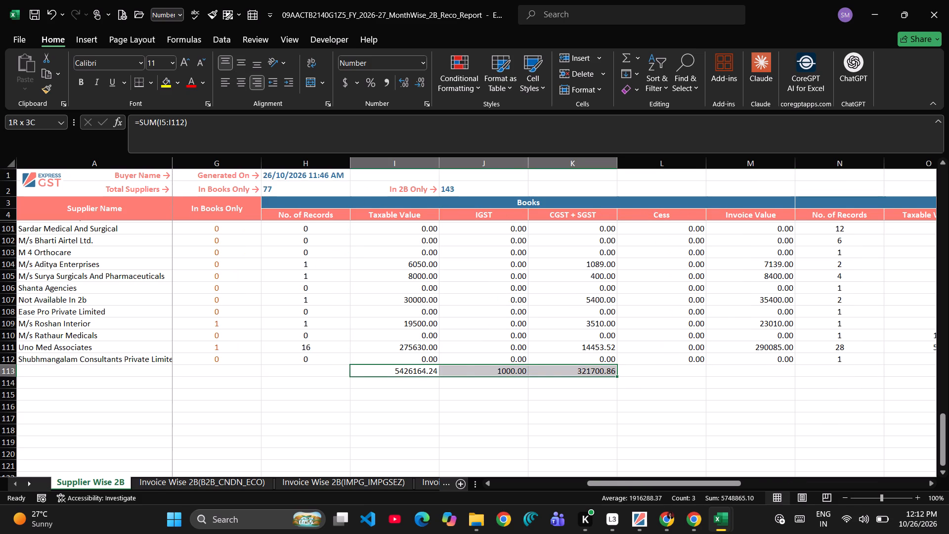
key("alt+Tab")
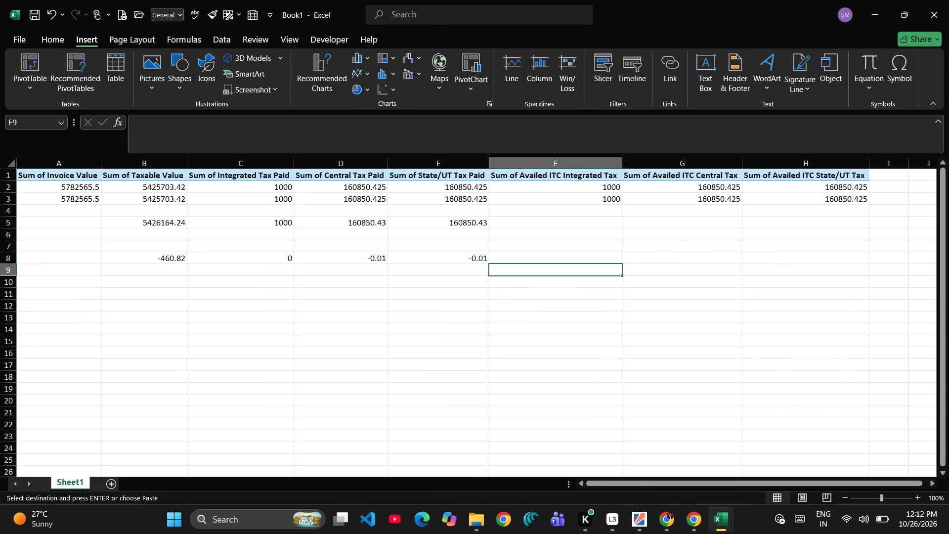
Copy only the Books taxable value and IGST totals in I113:J113 of the Supplier Wise 2B sheet.
key("alt+Tab")
key("Left")
key("Right")
key("shift+Right")
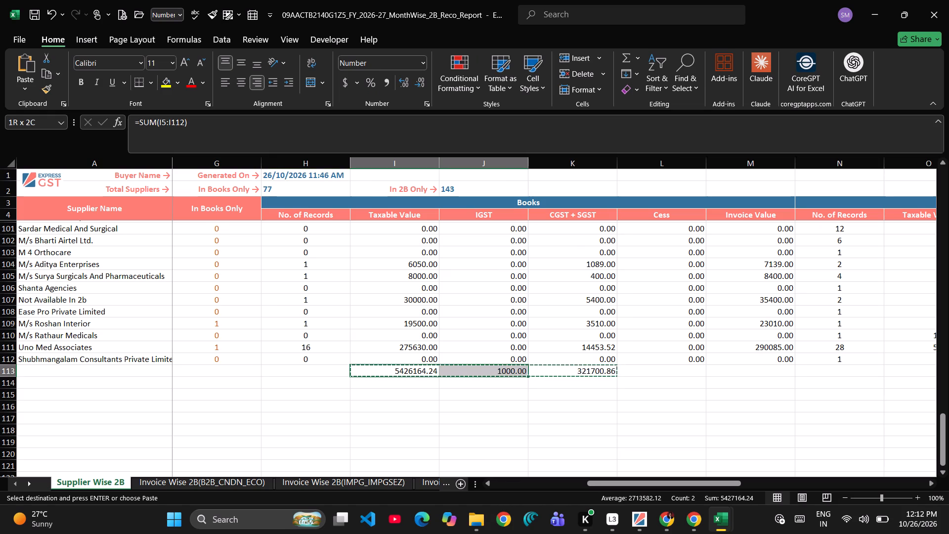
key("ctrl+c")
key("alt+Tab")
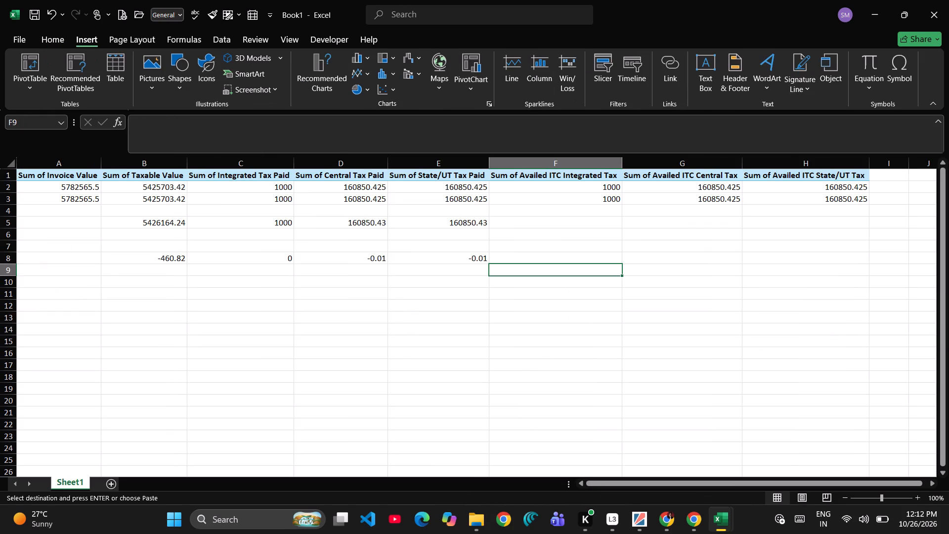
Paste the copied taxable value and IGST totals as values only into B5:C5 of Book1.
key("Left")
key("Left")
key("Left")
key("Left")
key("Up")
key("Up")
key("Up")
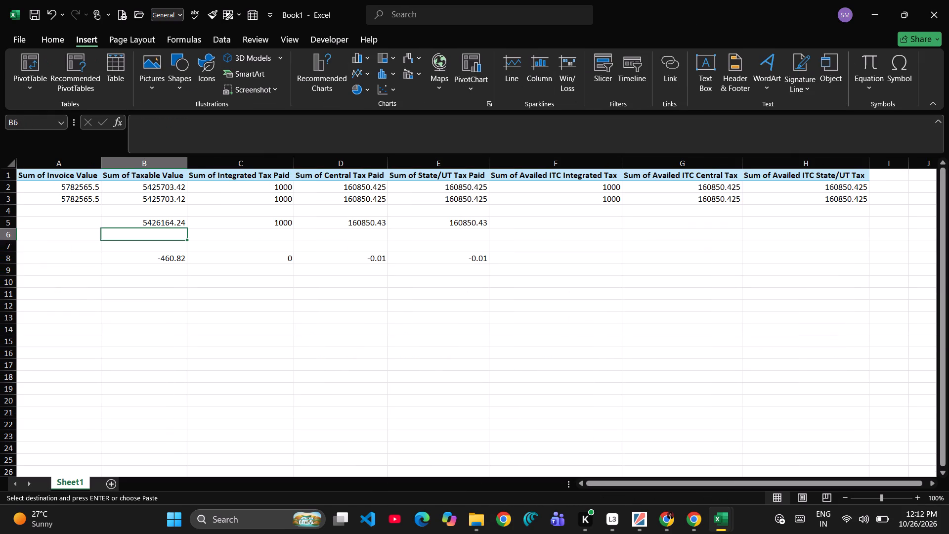
key("Up")
key("alt+Tab")
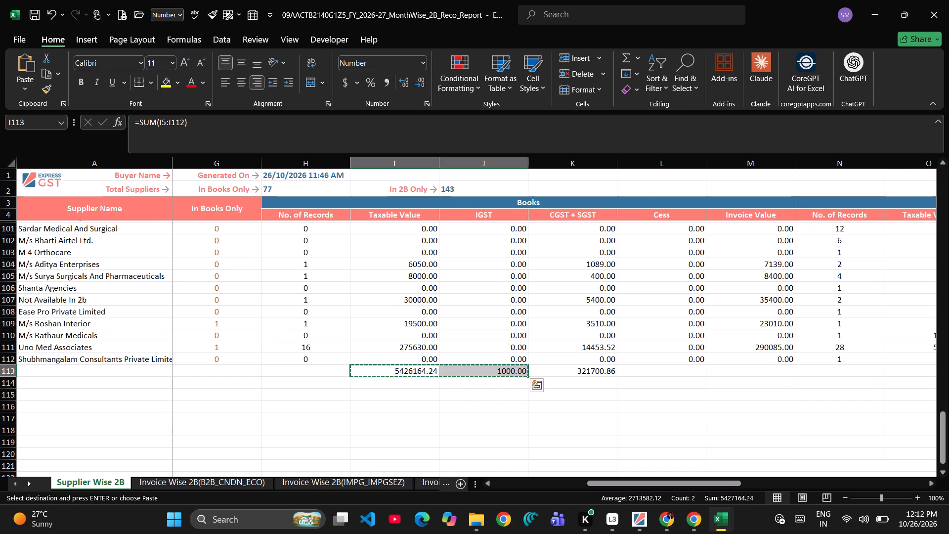
key("alt+Tab")
key("shift+Right")
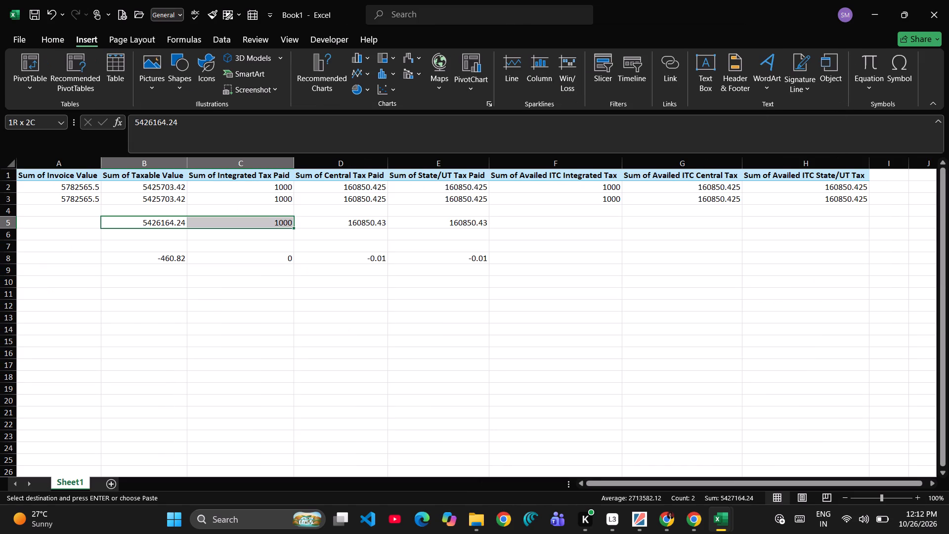
key("ctrl+v")
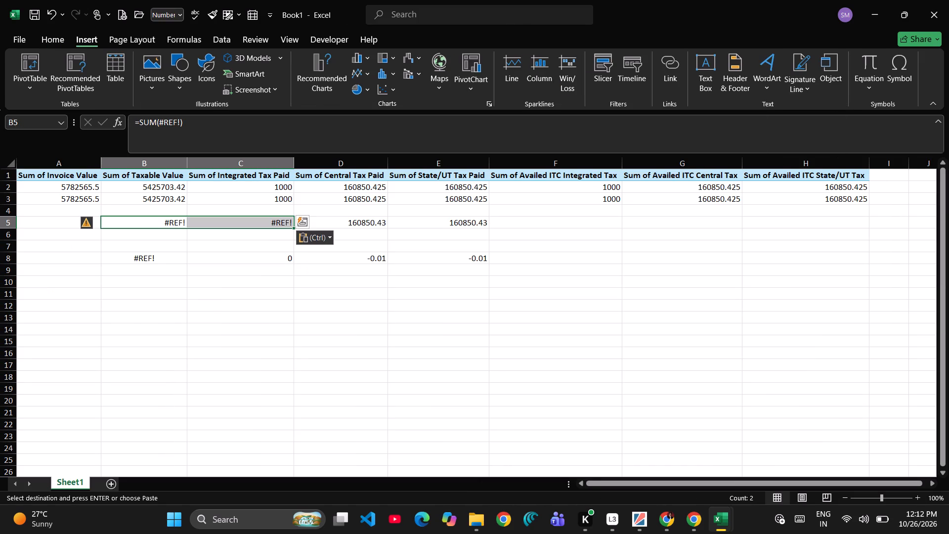
key("ctrl+alt+v")
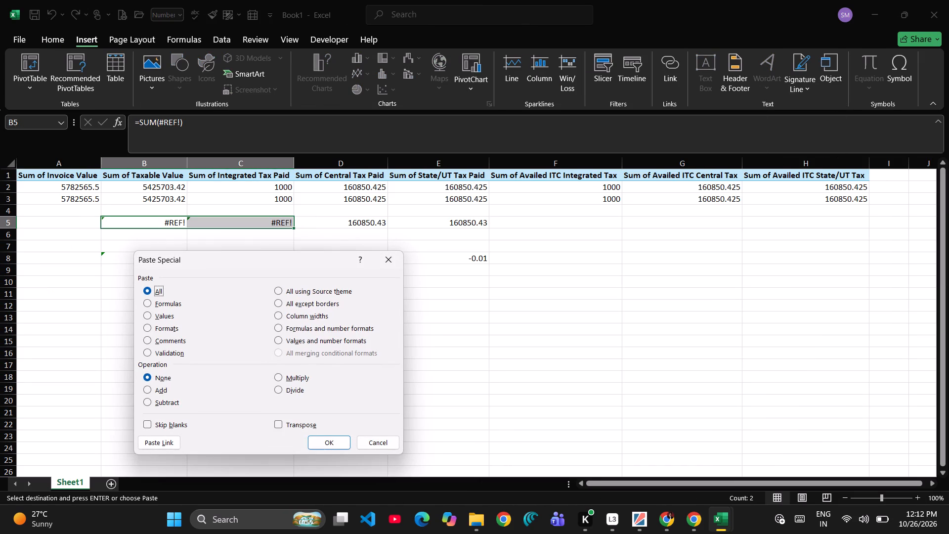
key("v")
key("Return")
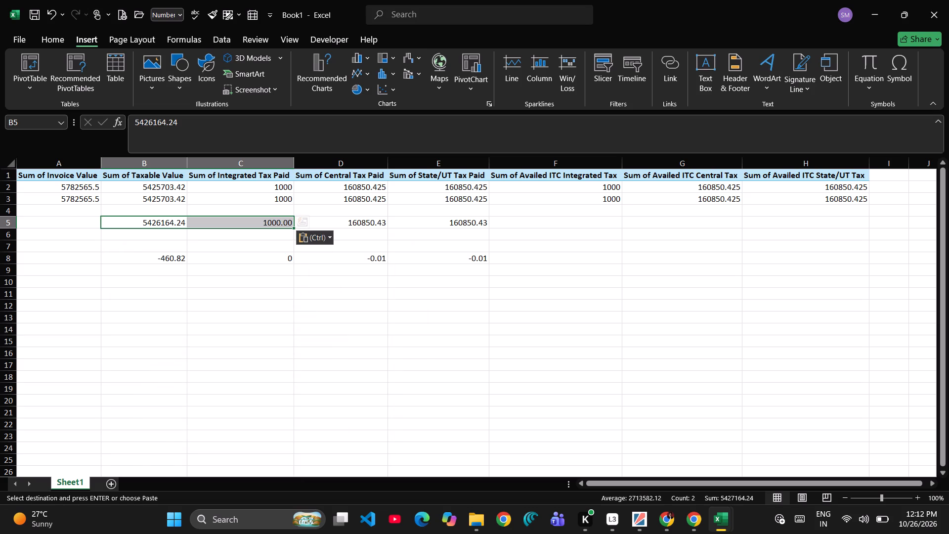
left_click(129, 263)
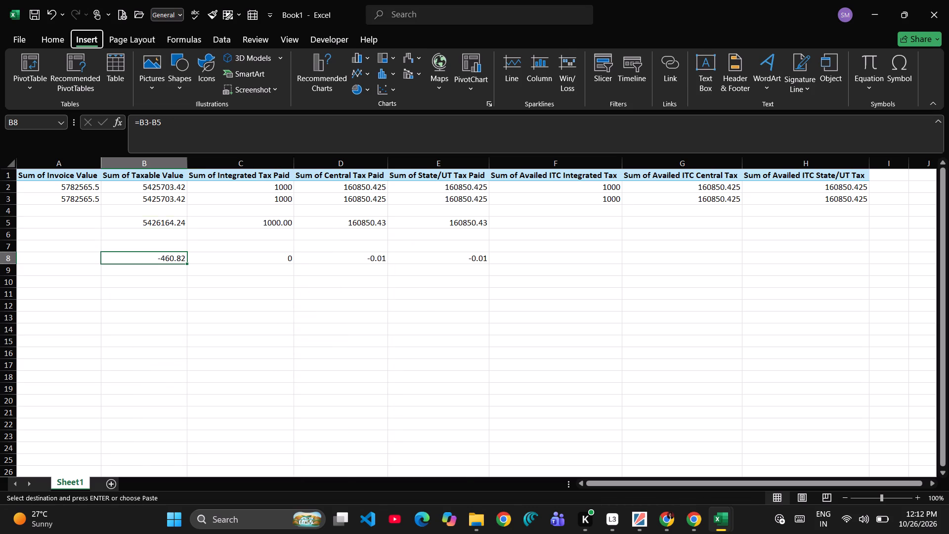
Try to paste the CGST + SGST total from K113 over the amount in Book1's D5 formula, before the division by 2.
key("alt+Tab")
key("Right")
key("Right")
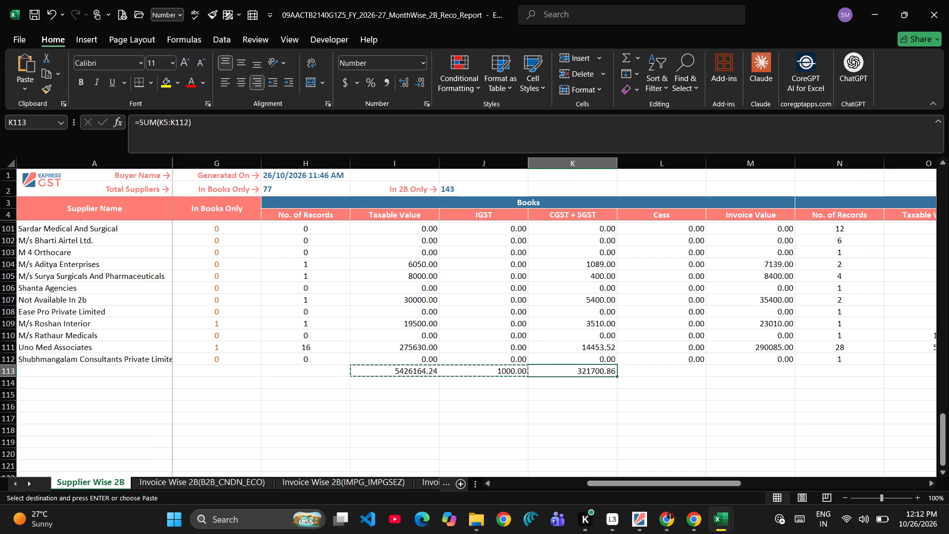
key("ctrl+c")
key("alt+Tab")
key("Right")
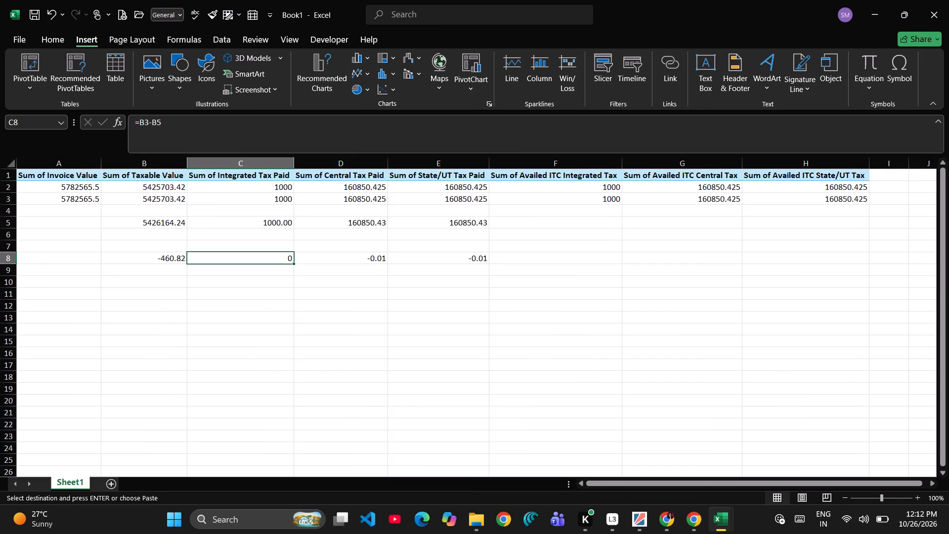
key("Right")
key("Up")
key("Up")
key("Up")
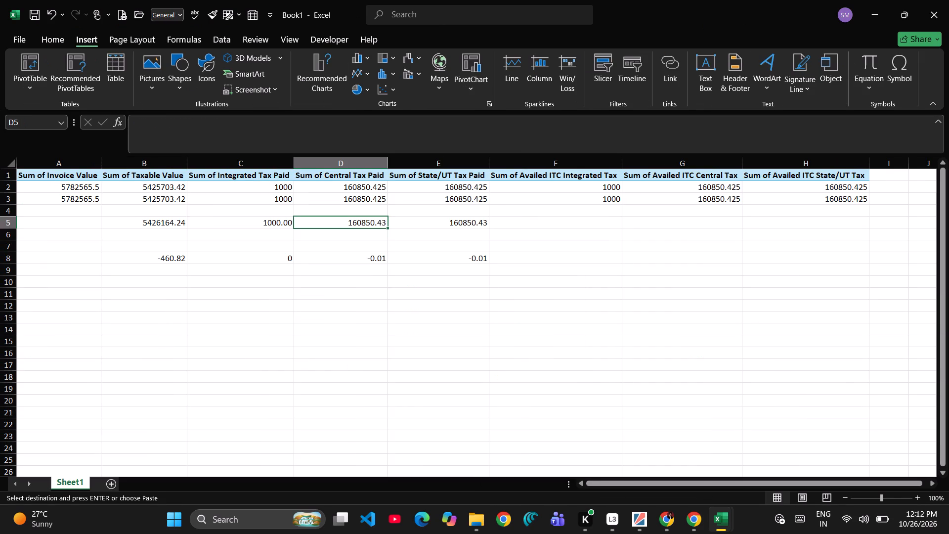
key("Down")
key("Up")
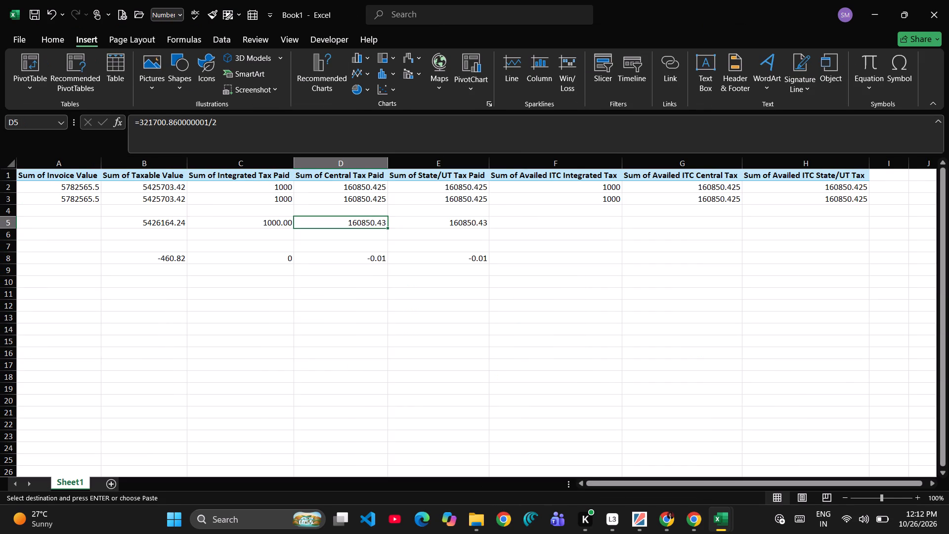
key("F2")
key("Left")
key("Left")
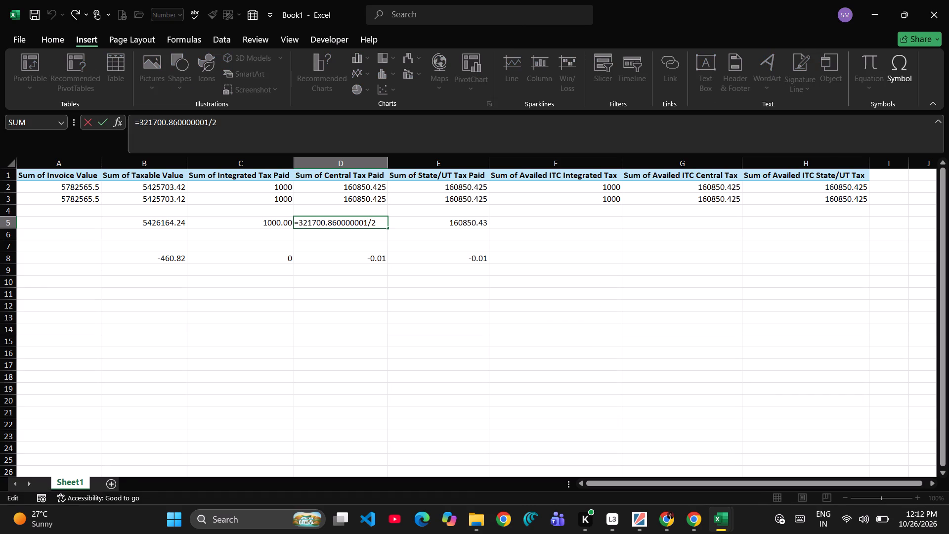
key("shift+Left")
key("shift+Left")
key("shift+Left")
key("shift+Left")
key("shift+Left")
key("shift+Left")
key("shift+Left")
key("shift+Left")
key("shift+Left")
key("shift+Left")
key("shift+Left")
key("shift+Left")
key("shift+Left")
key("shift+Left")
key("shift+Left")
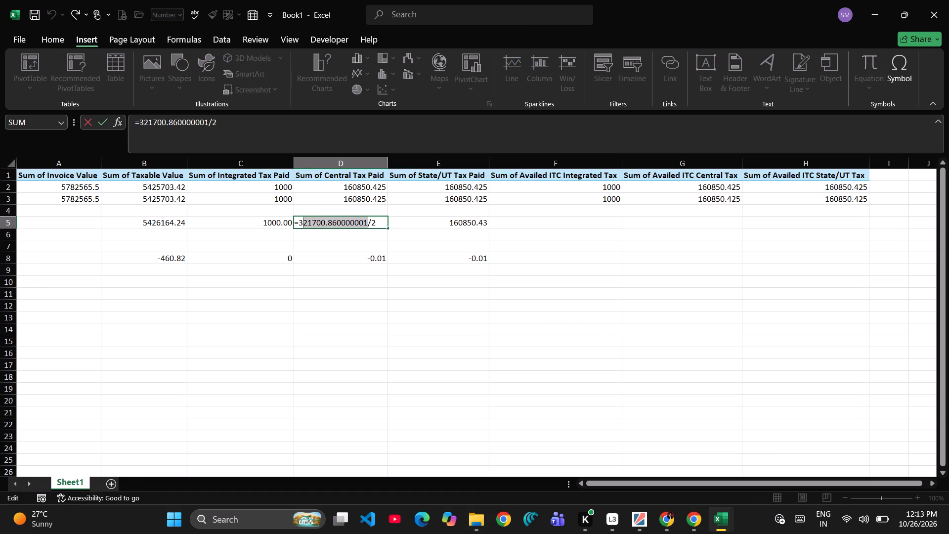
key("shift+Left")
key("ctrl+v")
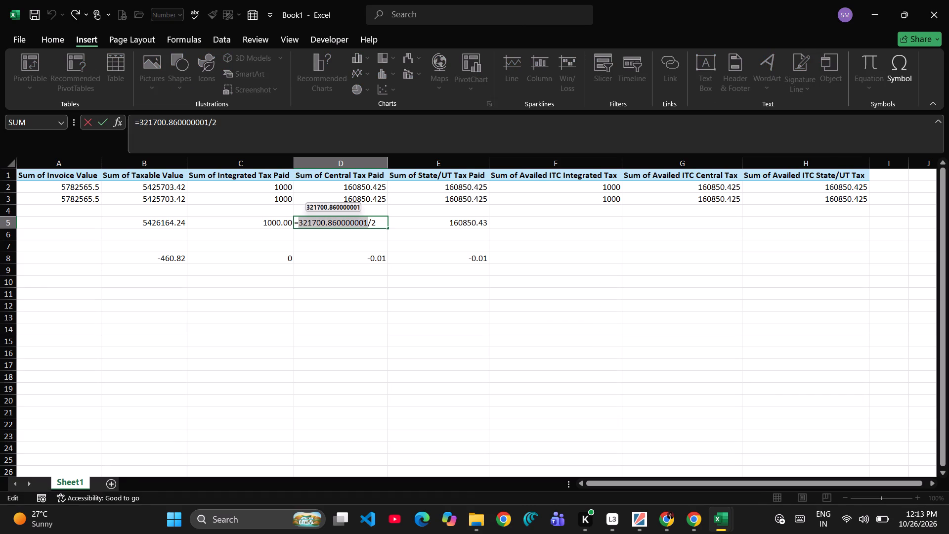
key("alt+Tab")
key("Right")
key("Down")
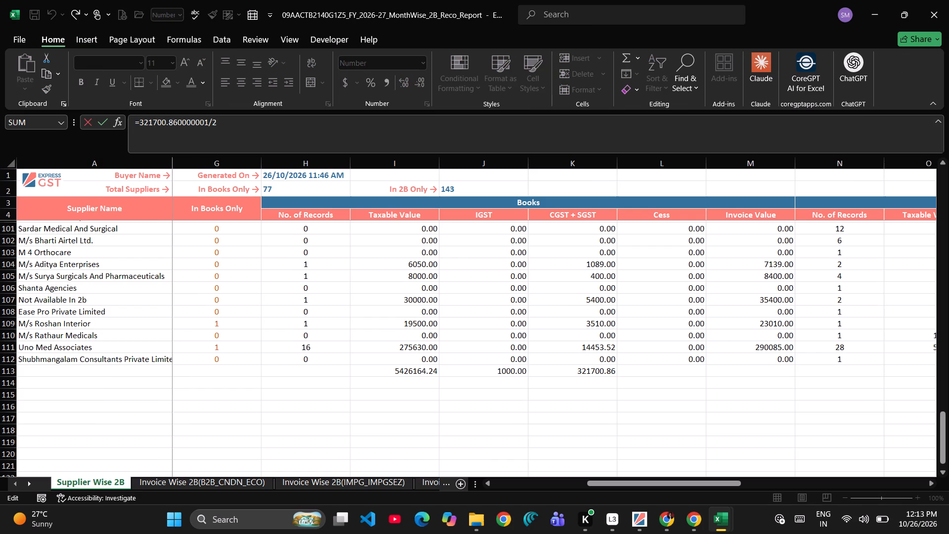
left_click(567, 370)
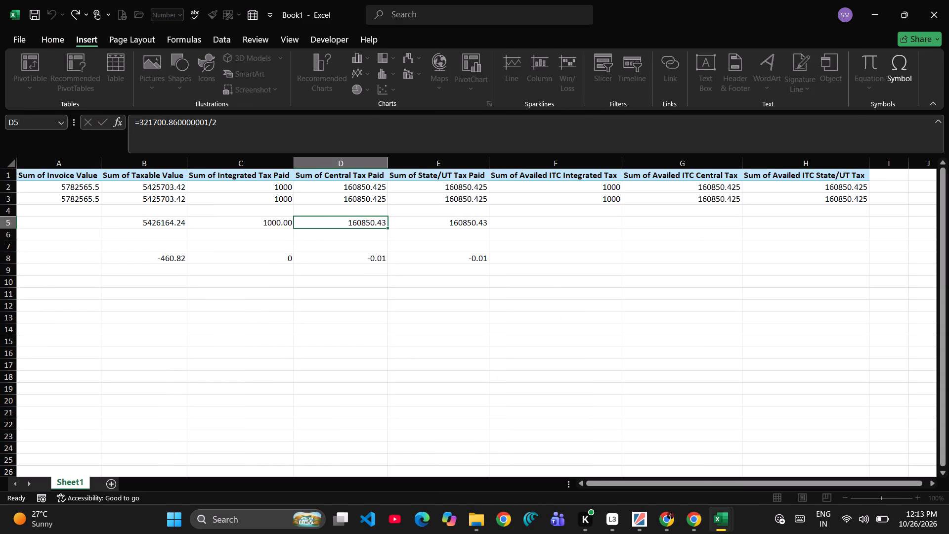
Convert the CGST + SGST total formula in K113 of the Supplier Wise 2B sheet to a plain value.
key("alt+Tab")
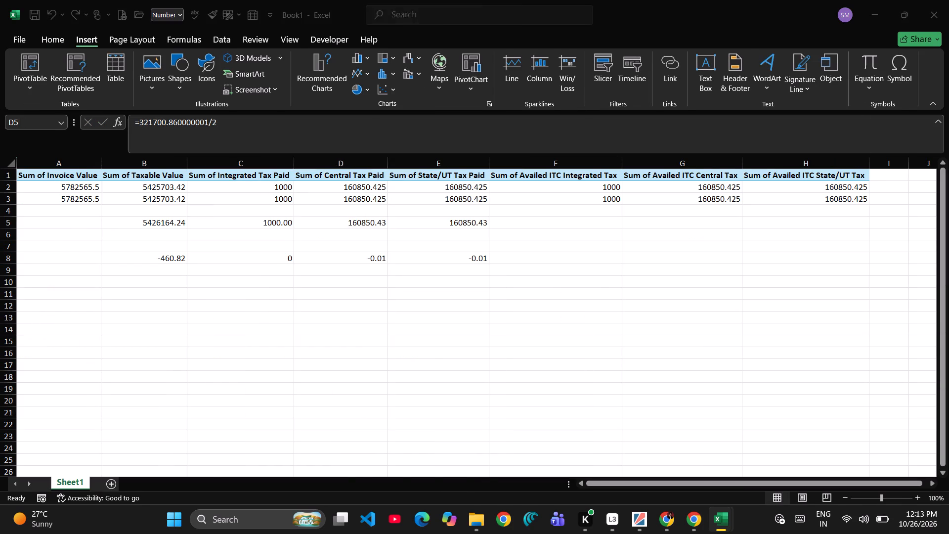
key("Right")
key("Left")
key("F2")
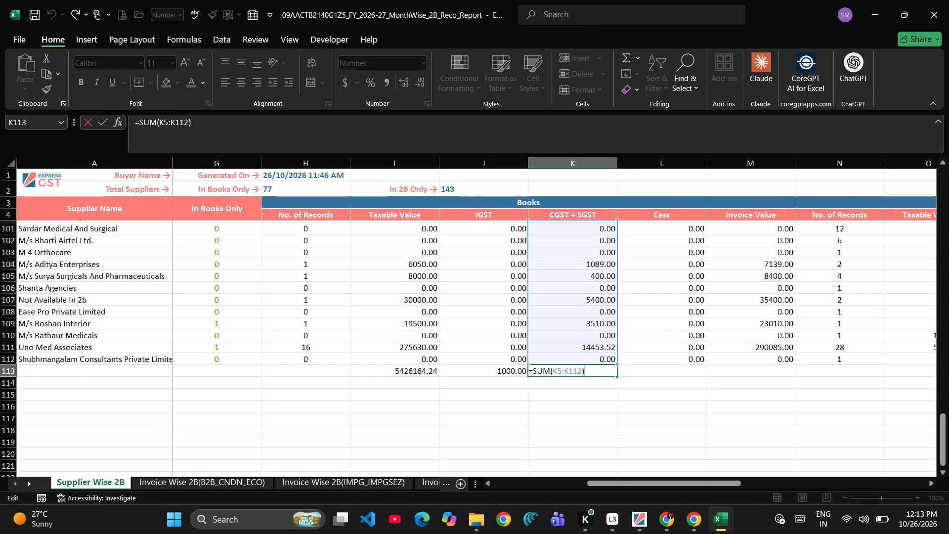
key("Return")
key("Up")
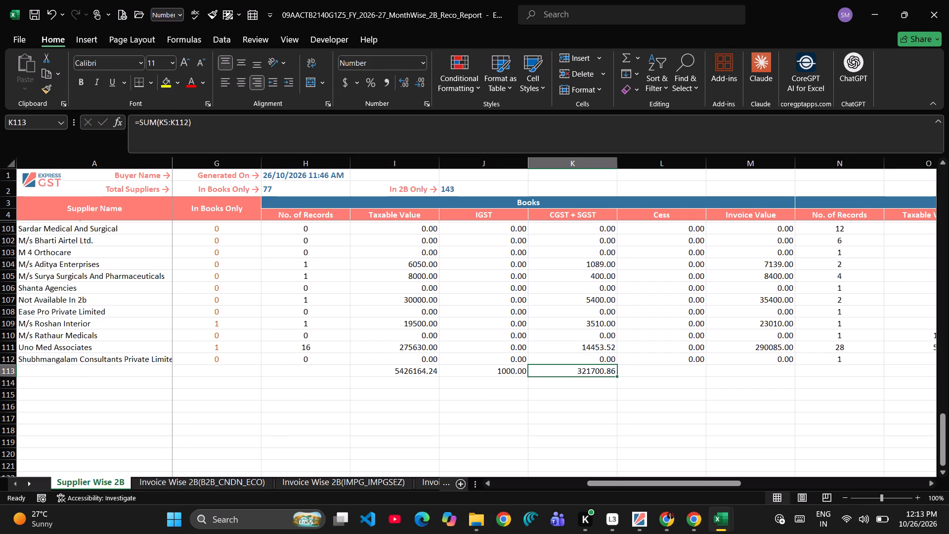
key("ctrl+alt+v")
key("ctrl+c")
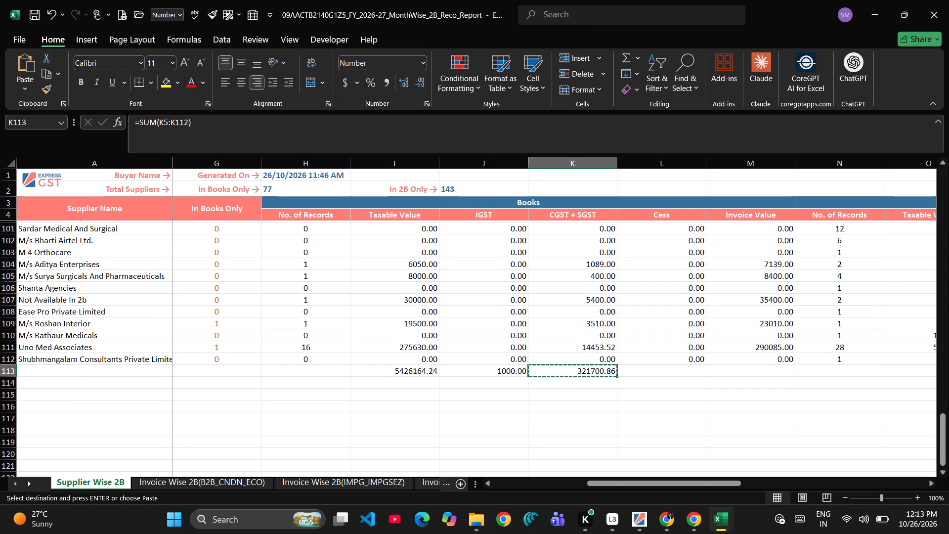
key("ctrl+alt+v")
key("v")
key("Return")
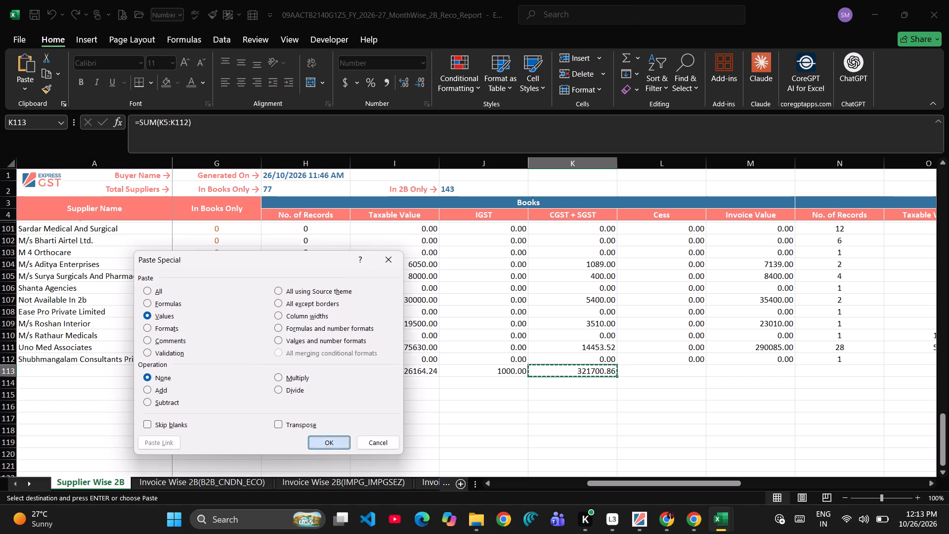
Copy the amount 321700.86 from K113 into Book1's Central Tax formula in D5, making it =321700.86/2.
key("F2")
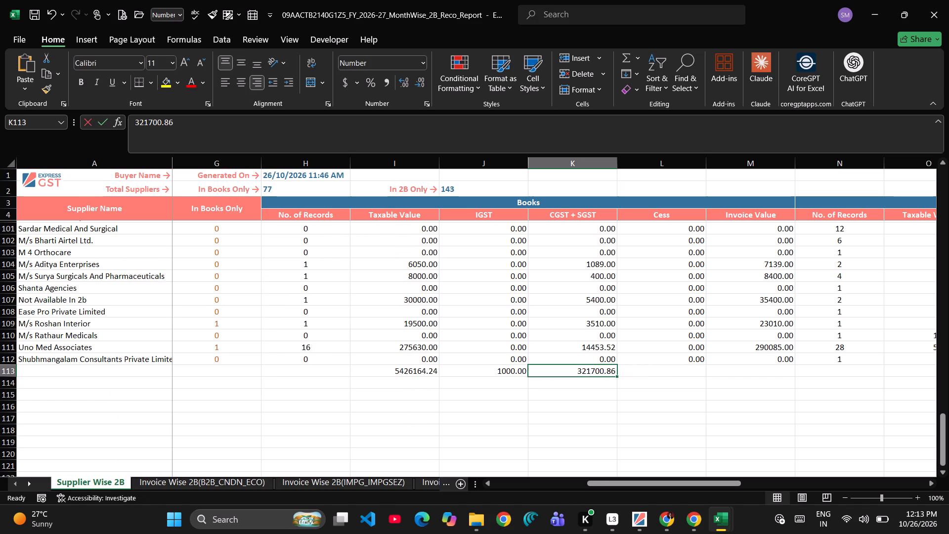
key("ctrl+a")
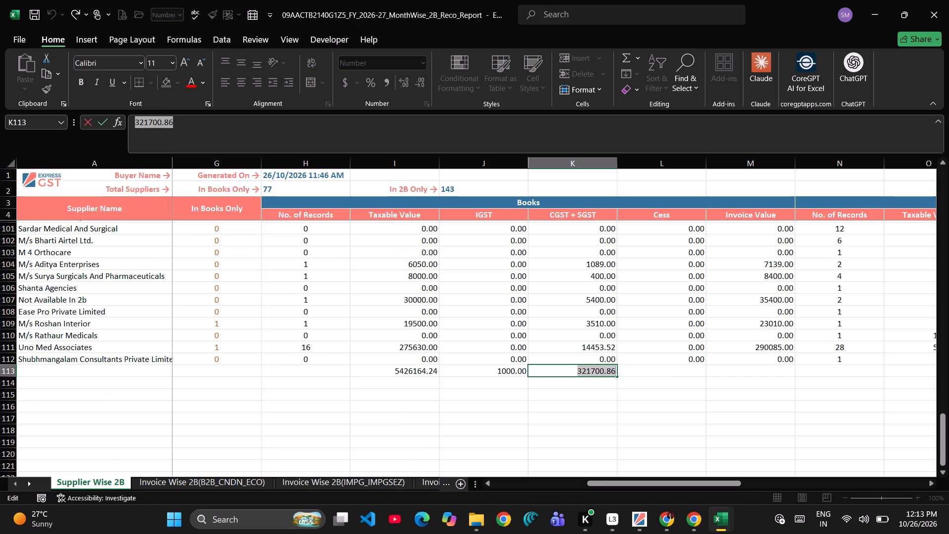
key("ctrl+c")
key("alt+Tab")
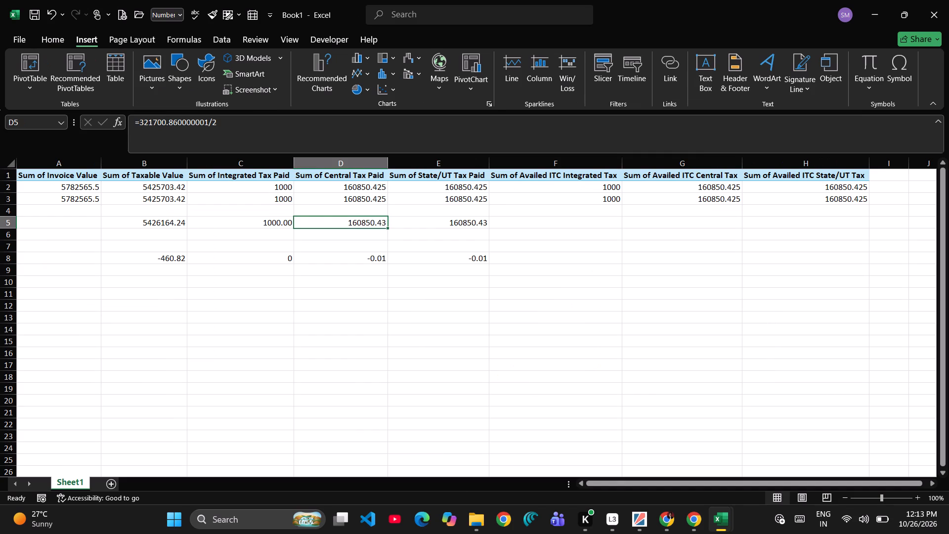
key("F2")
key("Left")
key("Left")
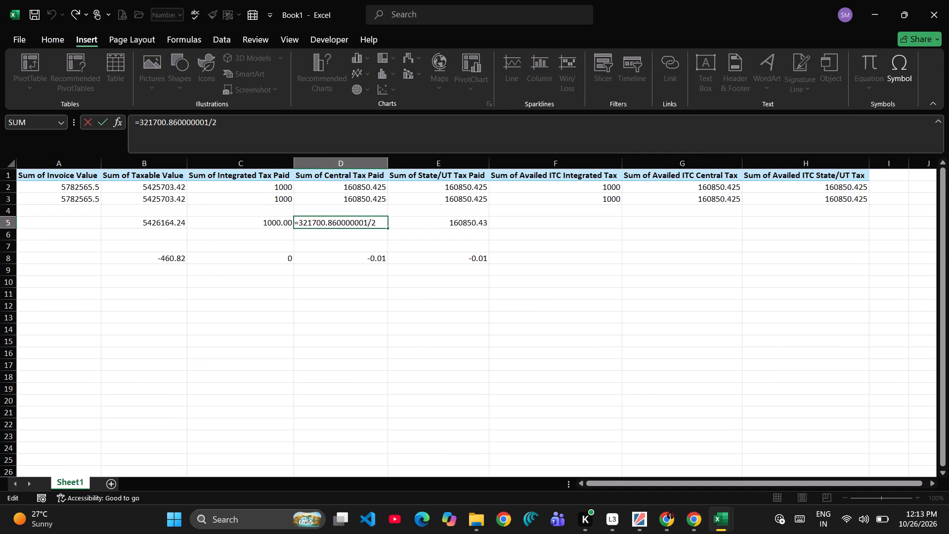
key("shift+Left")
key("shift+Left")
key("shift+Left")
key("shift+Left")
key("shift+Left")
key("shift+Left")
key("shift+Left")
key("shift+Left")
key("shift+Left")
key("shift+Left")
key("shift+Left")
key("shift+Left")
key("shift+Left")
key("shift+Left")
key("shift+Left")
key("shift+Left")
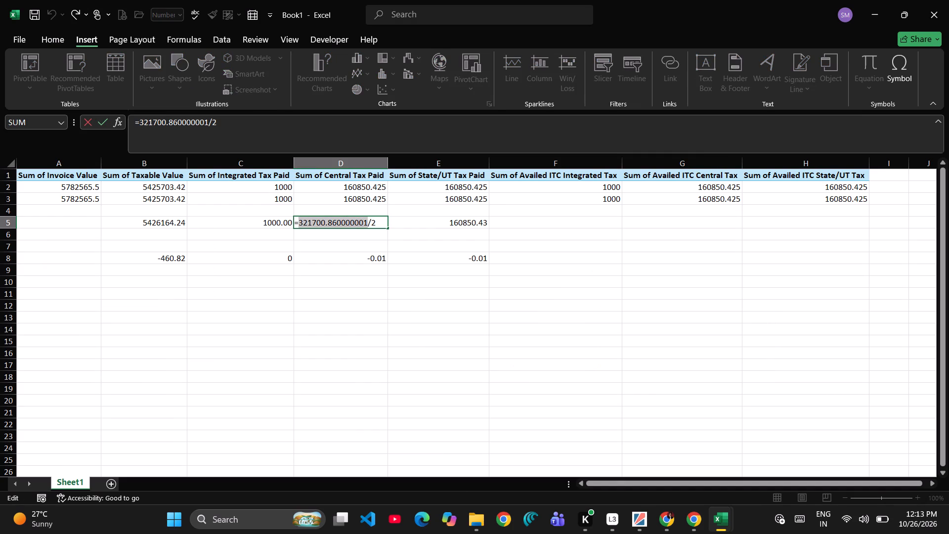
key("ctrl+v")
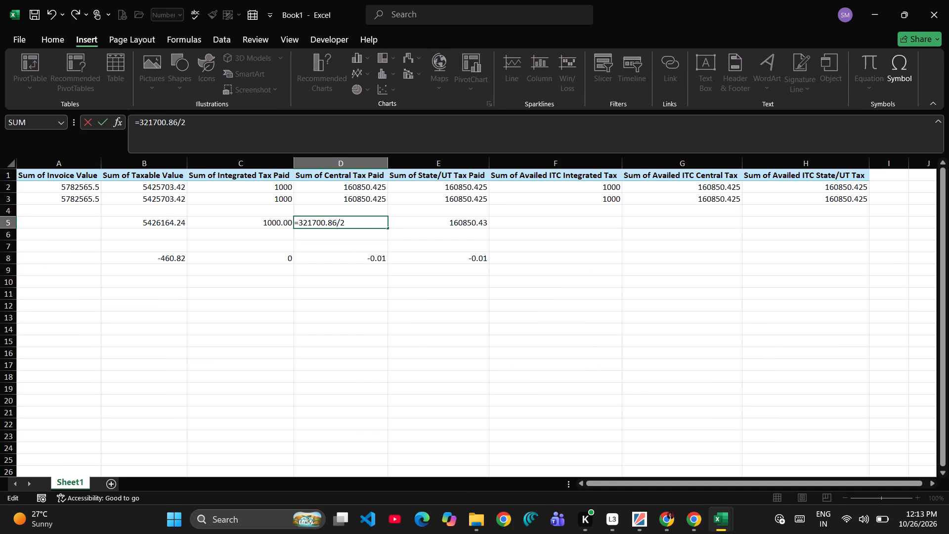
key("Return")
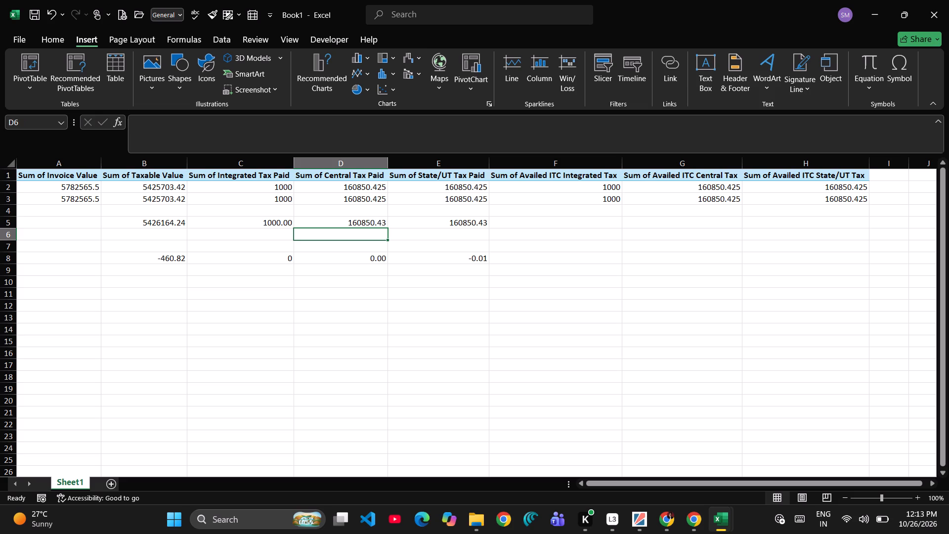
Clear the three Books totals in I113:K113 of the Supplier Wise 2B sheet.
key("alt+Tab")
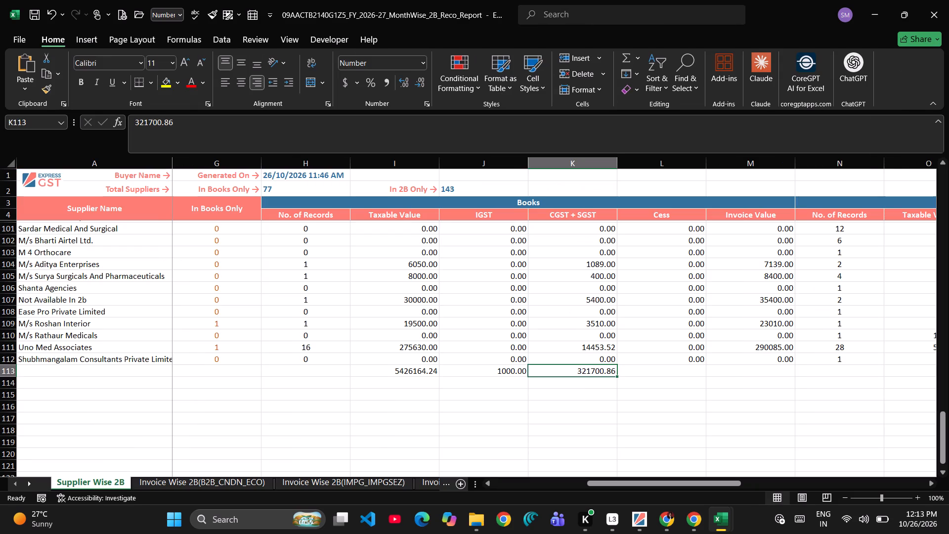
key("shift+Left")
key("shift+Left")
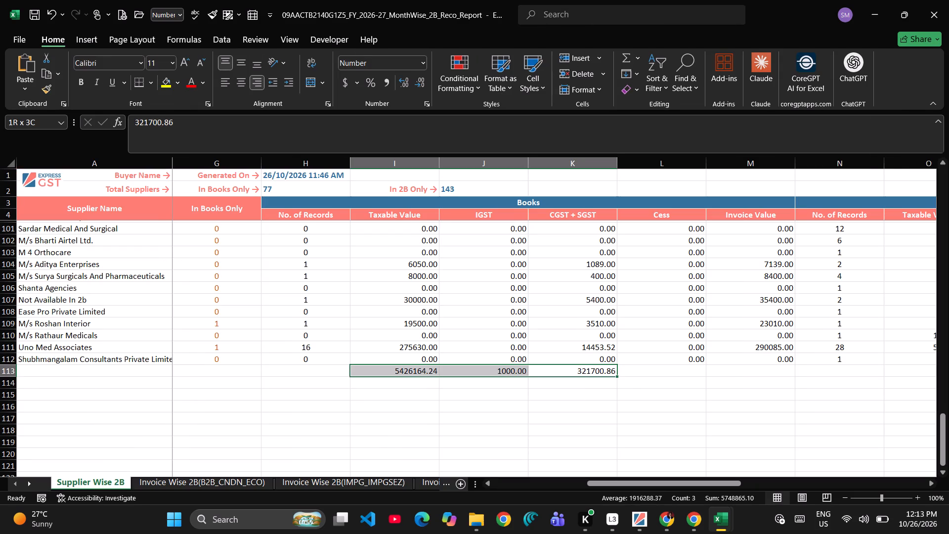
key("Delete")
Total the Books Invoice Value column in M113 using AutoSum.
key("Right")
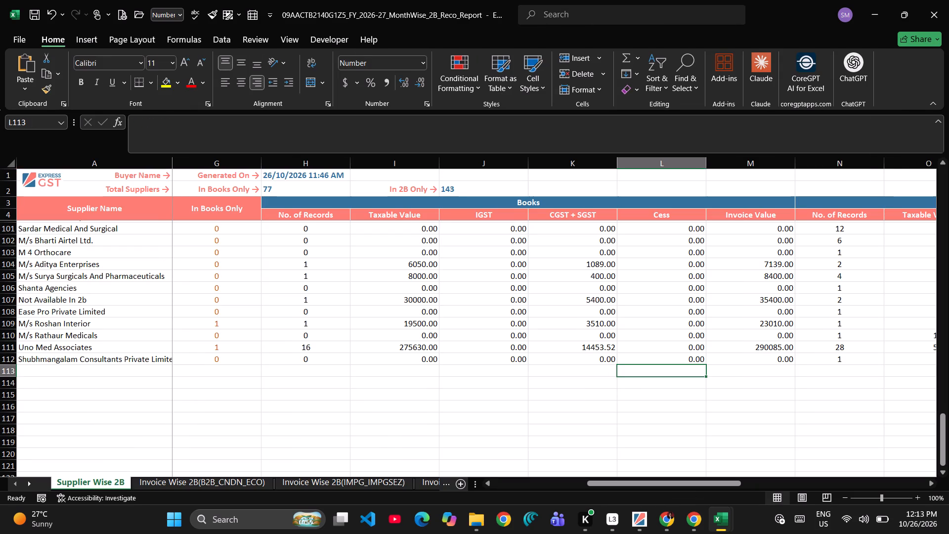
key("Right")
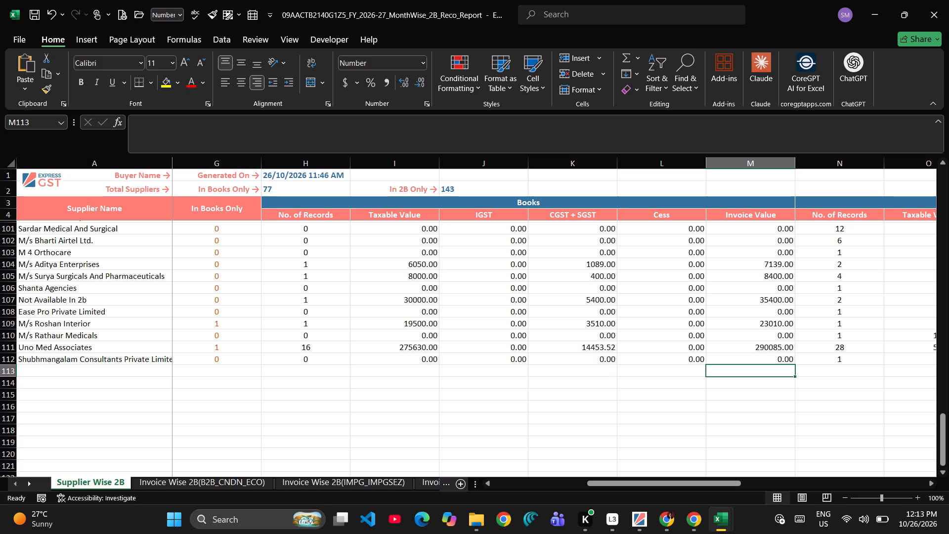
key("alt+equal")
key("Return")
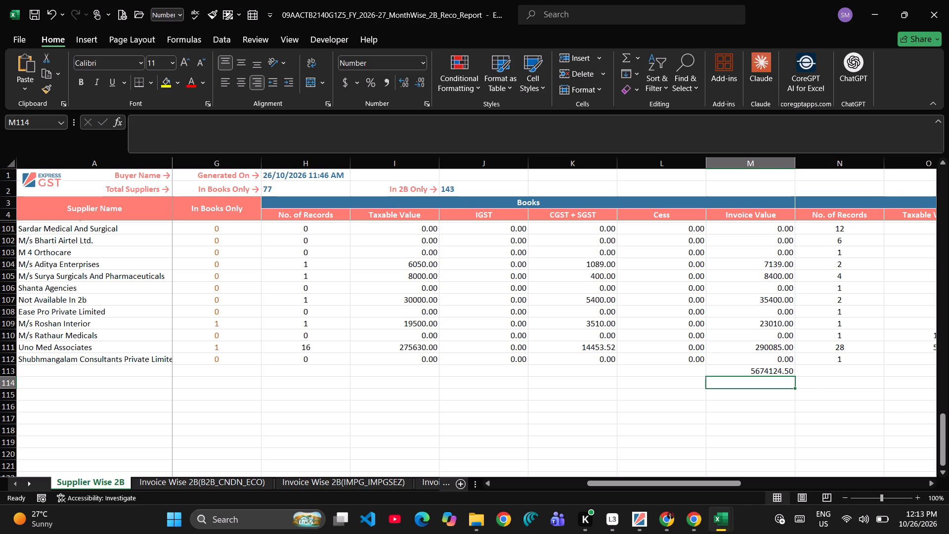
Copy the Books Invoice Value total from M113 of Supplier Wise 2B into Book1's Invoice Value cell A5 as a value.
key("Up")
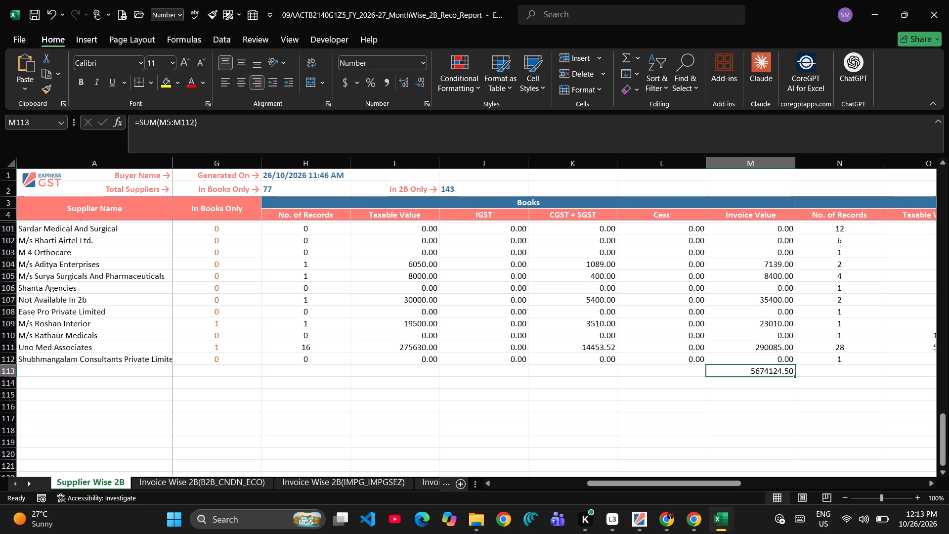
key("ctrl+c")
key("alt+Tab")
key("Left")
key("Left")
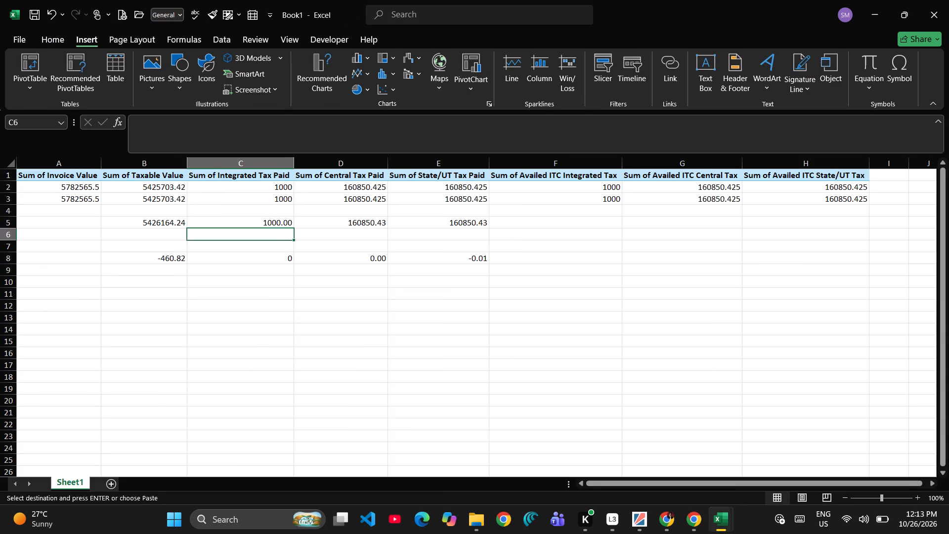
key("Left")
key("Up")
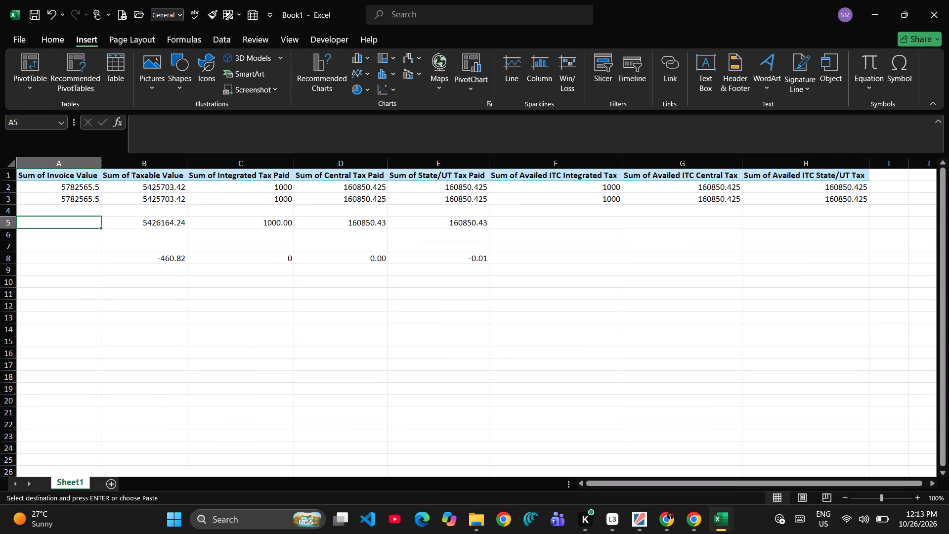
key("ctrl+alt+v")
key("Down")
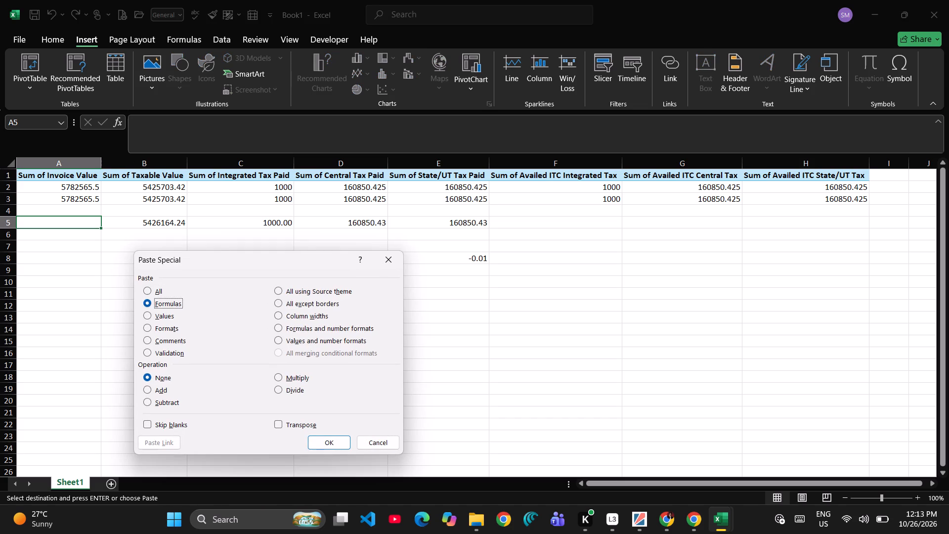
key("Down")
key("Return")
Copy the Taxable Value difference formula from B8 into A8 of Book1, giving =A3-A5 for Invoice Value.
key("Down")
key("Down")
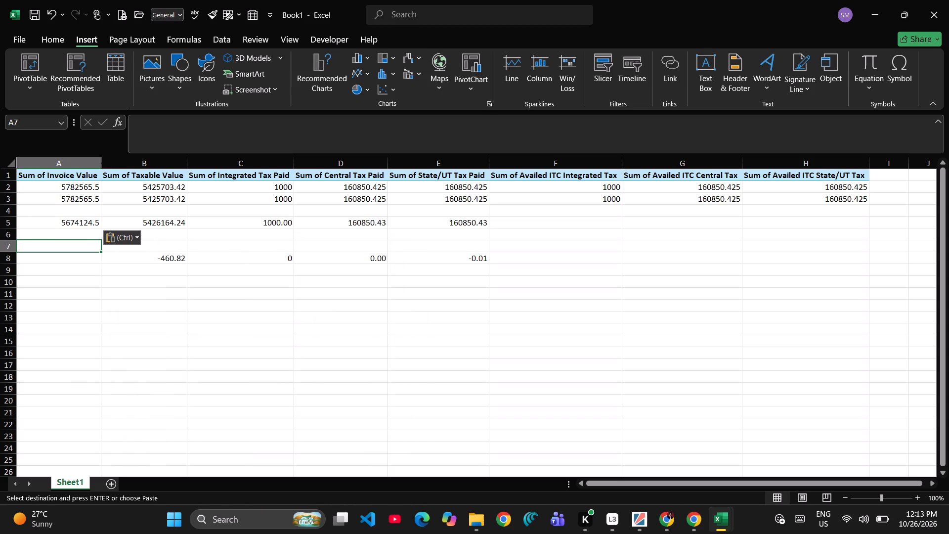
key("Down")
key("Right")
key("ctrl+c")
key("Left")
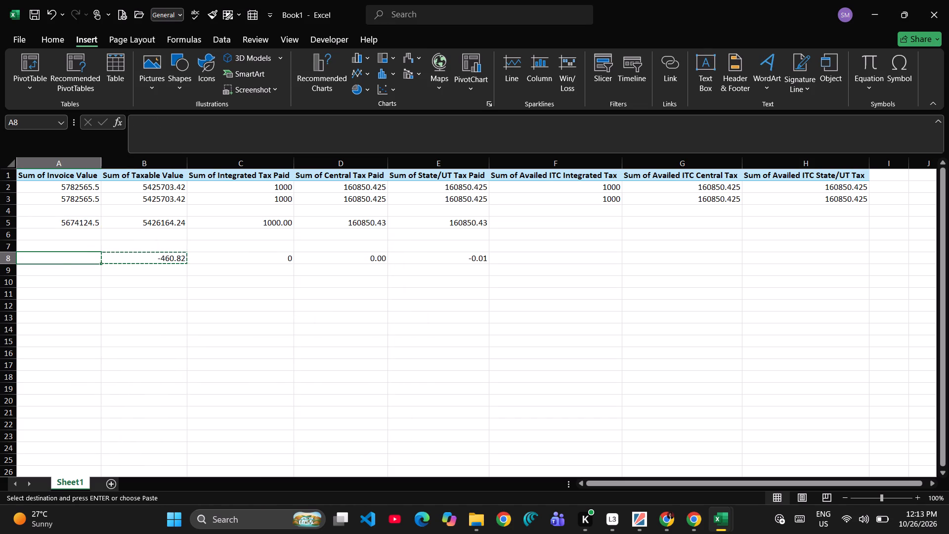
key("ctrl+v")
key("Left")
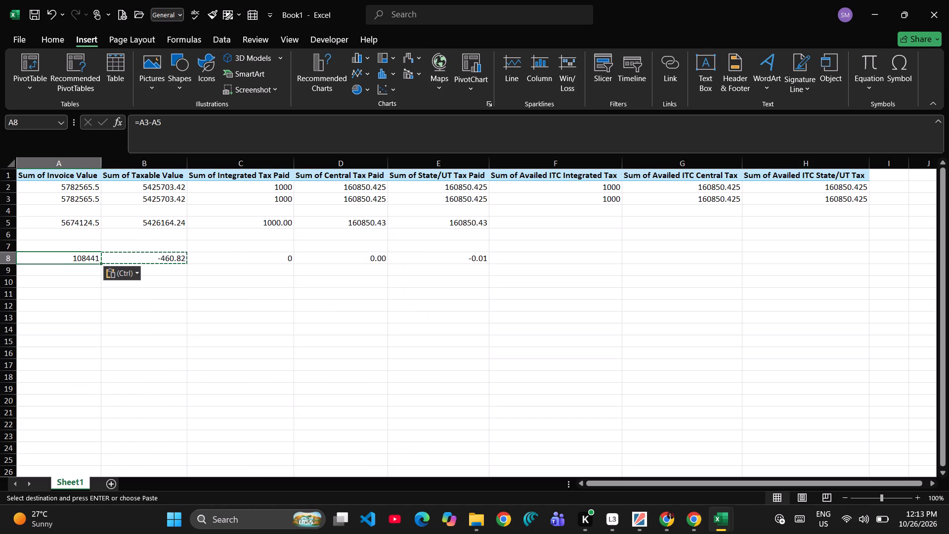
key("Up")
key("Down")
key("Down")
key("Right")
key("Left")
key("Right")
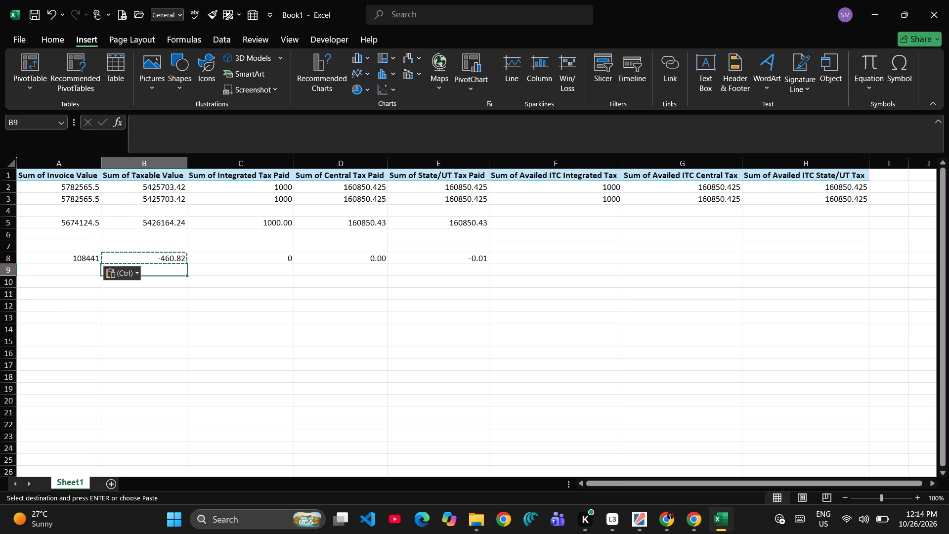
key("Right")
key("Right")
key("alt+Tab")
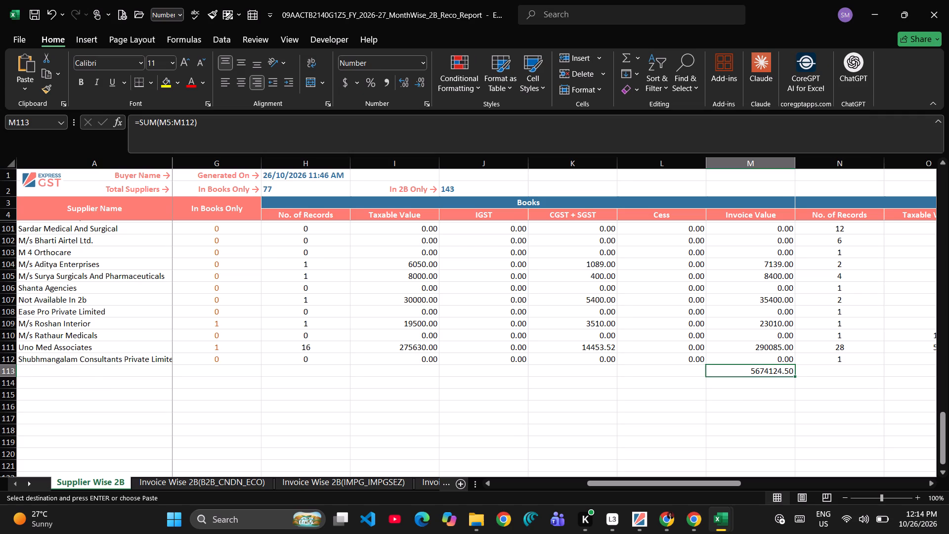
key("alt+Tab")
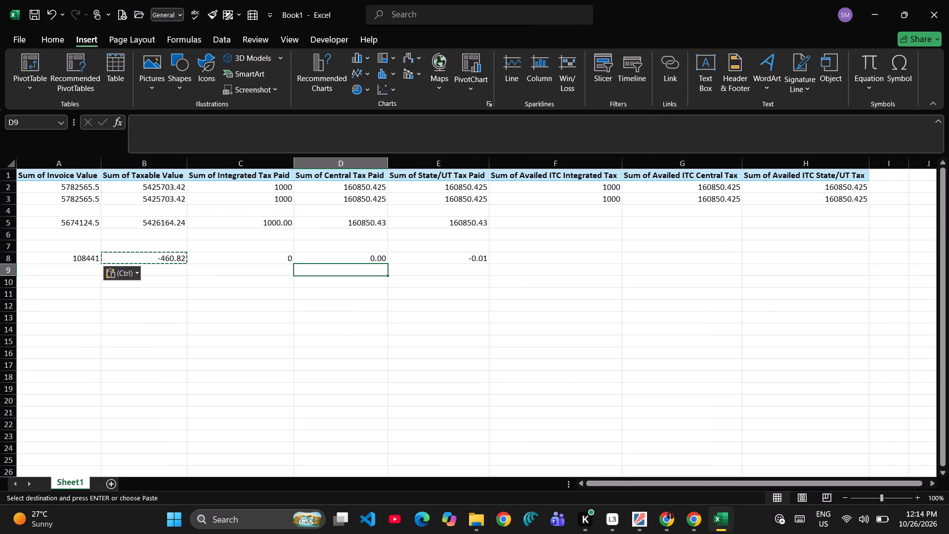
Copy the Central Tax formula =321700.86/2 from D5 into the State/UT Tax cell E5 of Book1.
key("Up")
key("Up")
key("Up")
key("Up")
key("ctrl+c")
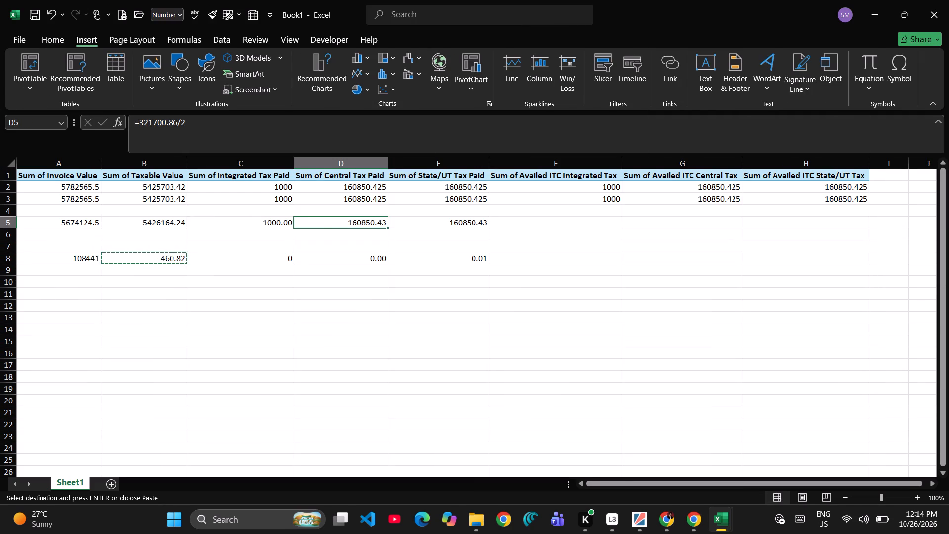
key("Right")
key("ctrl+v")
key("Down")
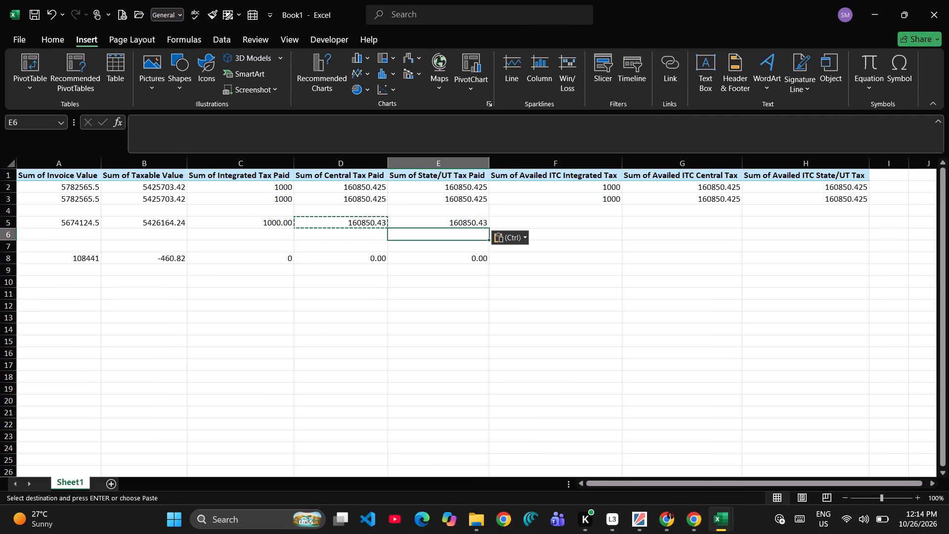
key("Down")
Clear the Books Invoice Value total in M113 of the Supplier Wise 2B sheet.
key("alt+Tab")
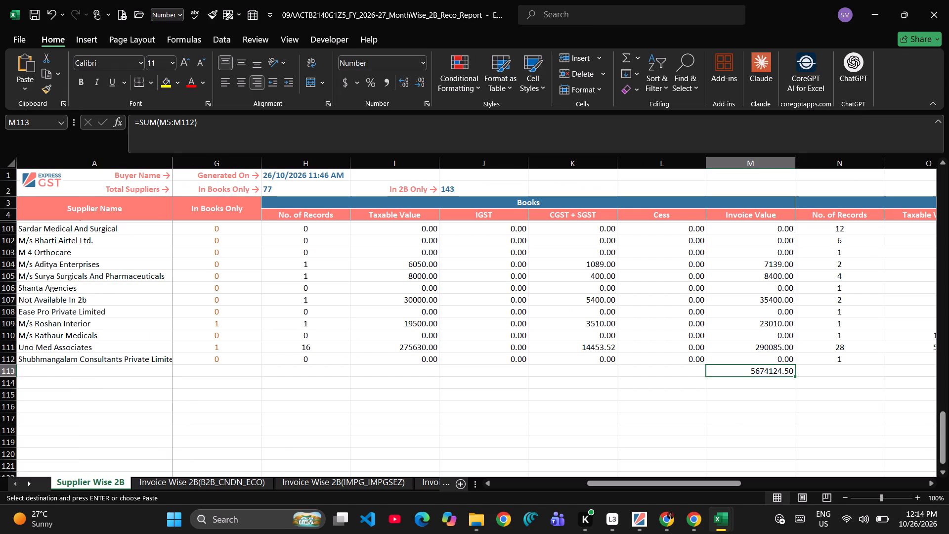
key("Right")
key("Left")
key("Delete")
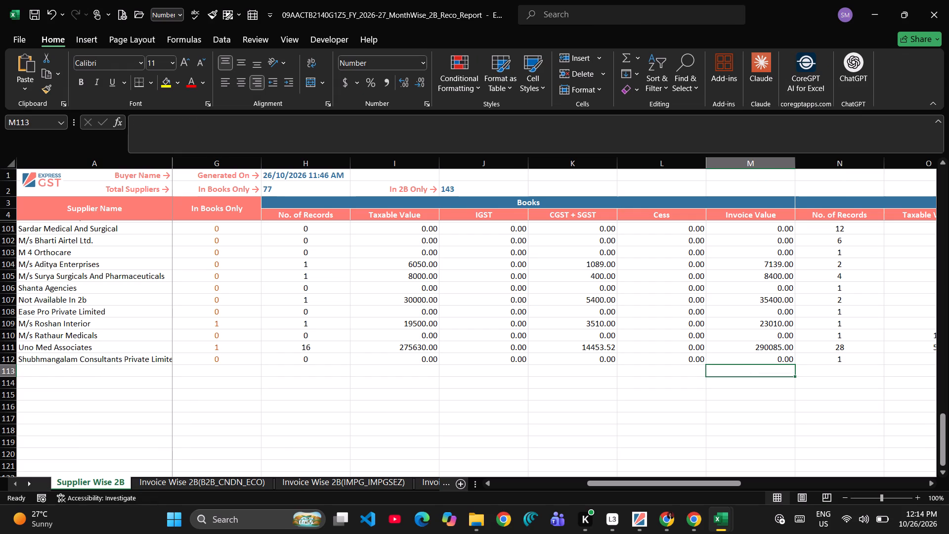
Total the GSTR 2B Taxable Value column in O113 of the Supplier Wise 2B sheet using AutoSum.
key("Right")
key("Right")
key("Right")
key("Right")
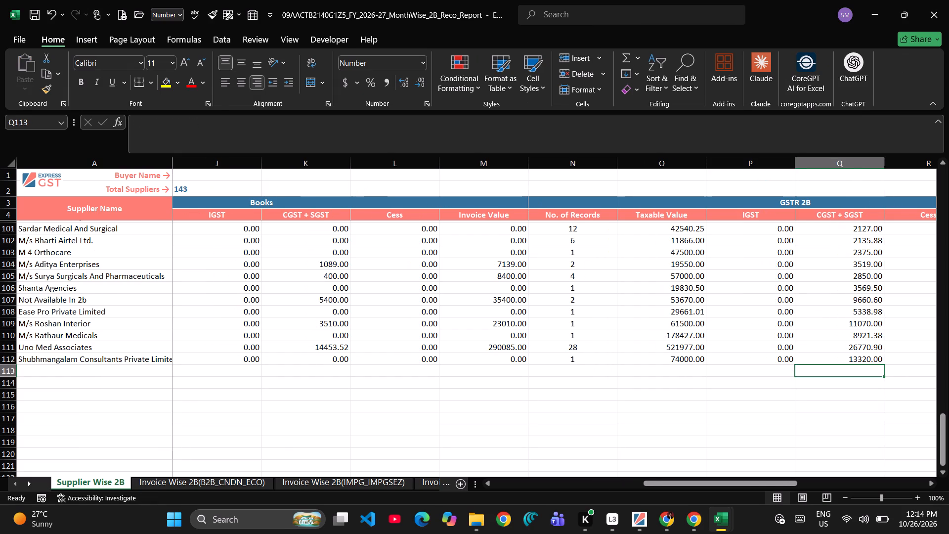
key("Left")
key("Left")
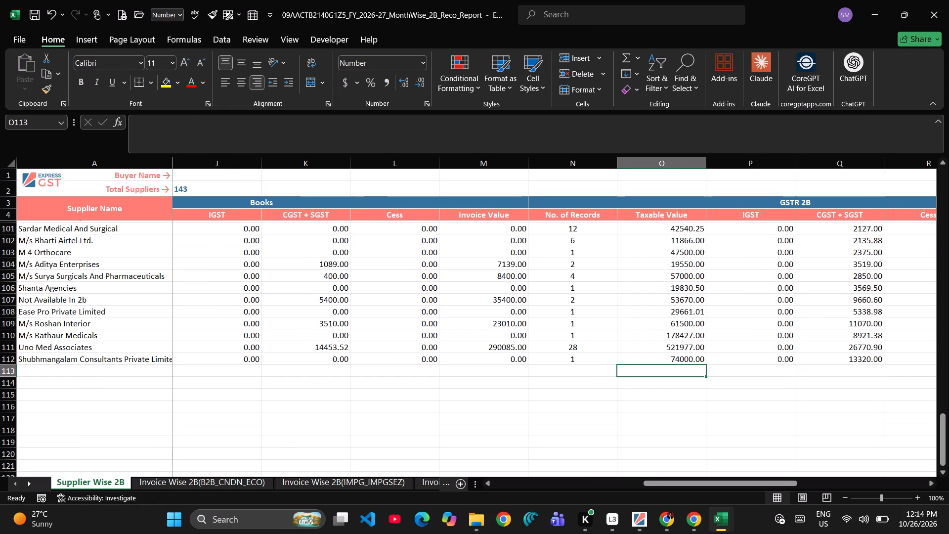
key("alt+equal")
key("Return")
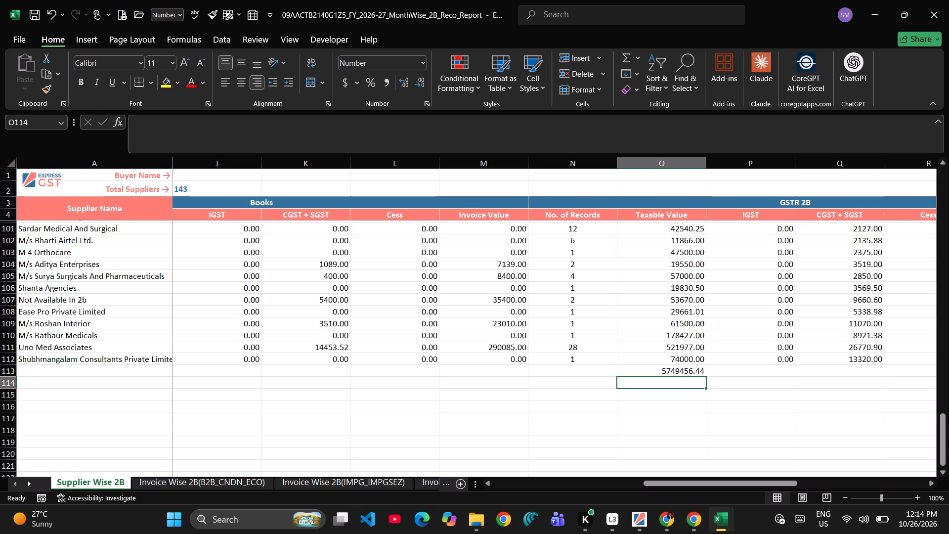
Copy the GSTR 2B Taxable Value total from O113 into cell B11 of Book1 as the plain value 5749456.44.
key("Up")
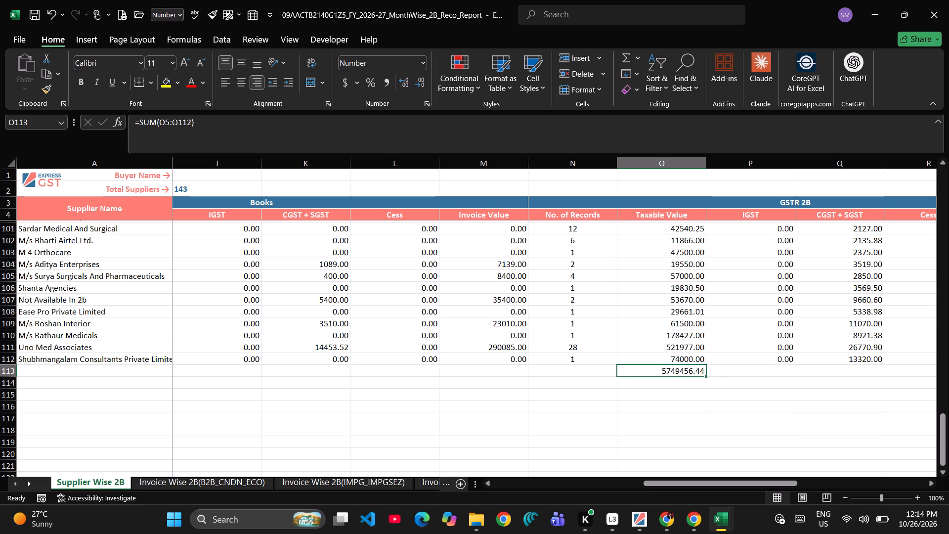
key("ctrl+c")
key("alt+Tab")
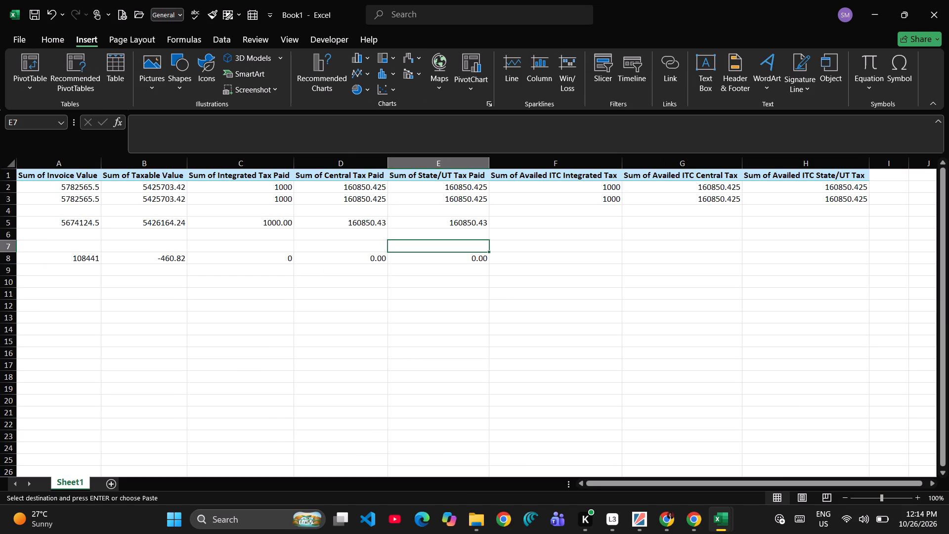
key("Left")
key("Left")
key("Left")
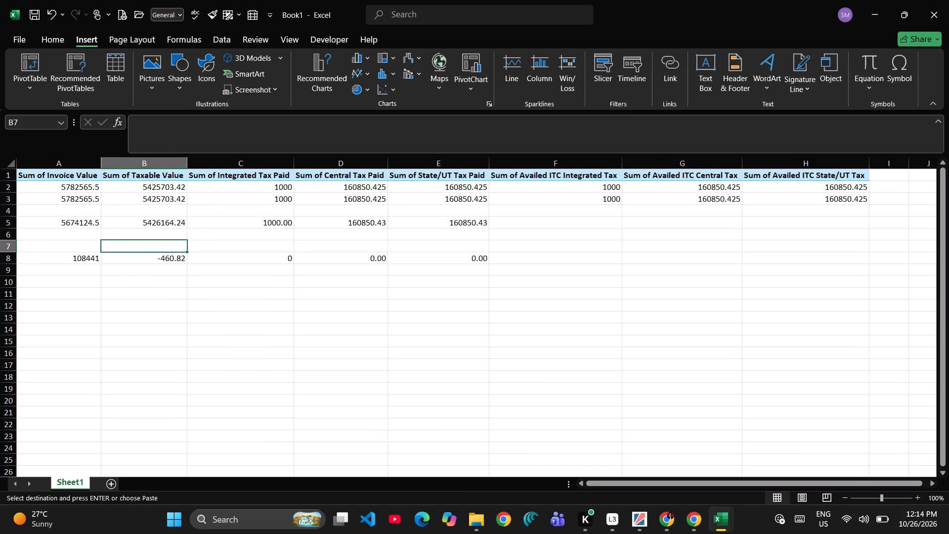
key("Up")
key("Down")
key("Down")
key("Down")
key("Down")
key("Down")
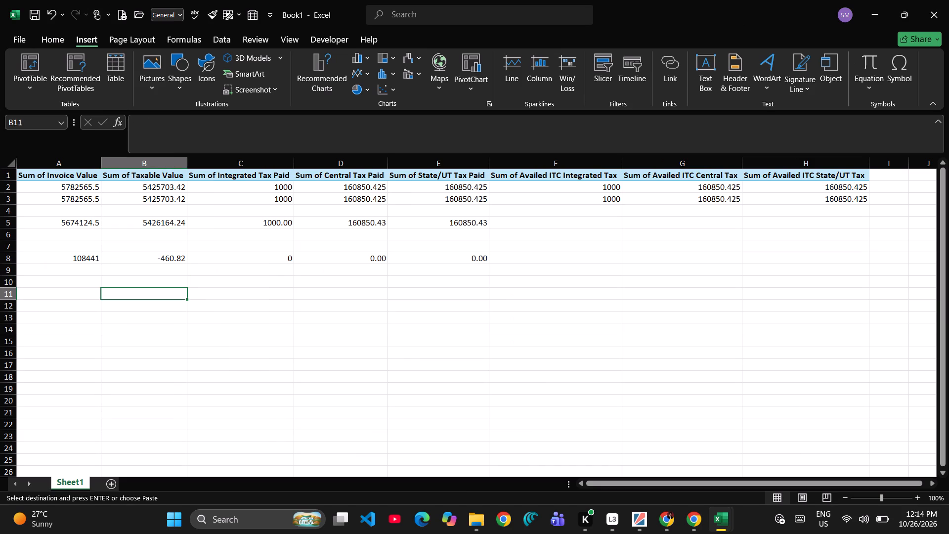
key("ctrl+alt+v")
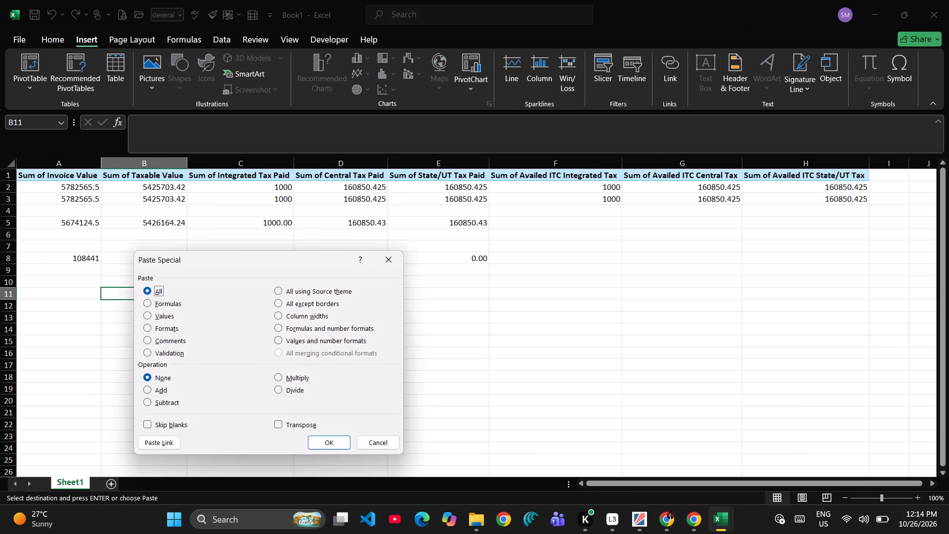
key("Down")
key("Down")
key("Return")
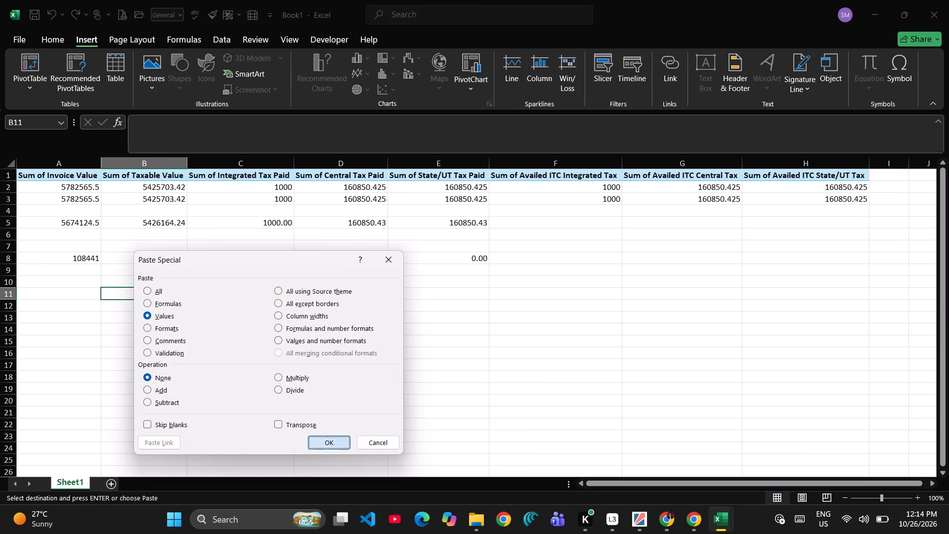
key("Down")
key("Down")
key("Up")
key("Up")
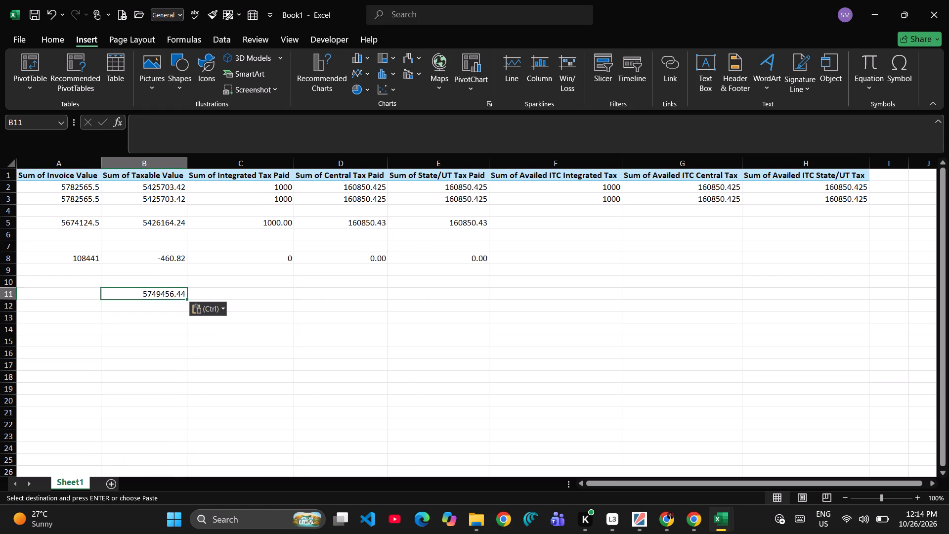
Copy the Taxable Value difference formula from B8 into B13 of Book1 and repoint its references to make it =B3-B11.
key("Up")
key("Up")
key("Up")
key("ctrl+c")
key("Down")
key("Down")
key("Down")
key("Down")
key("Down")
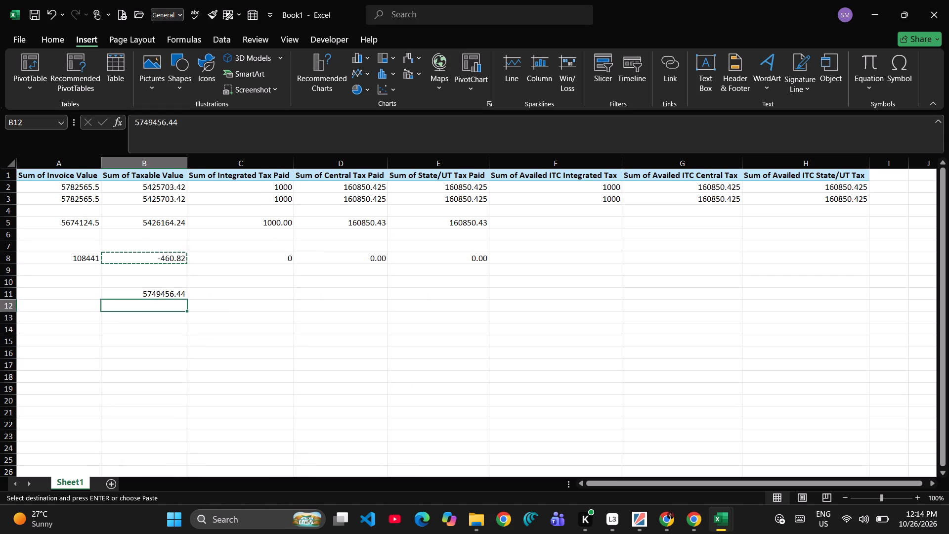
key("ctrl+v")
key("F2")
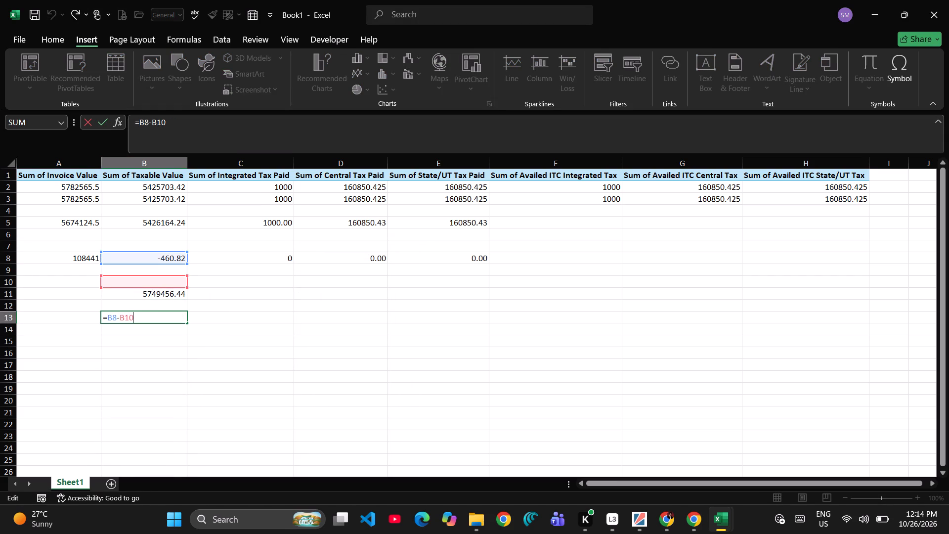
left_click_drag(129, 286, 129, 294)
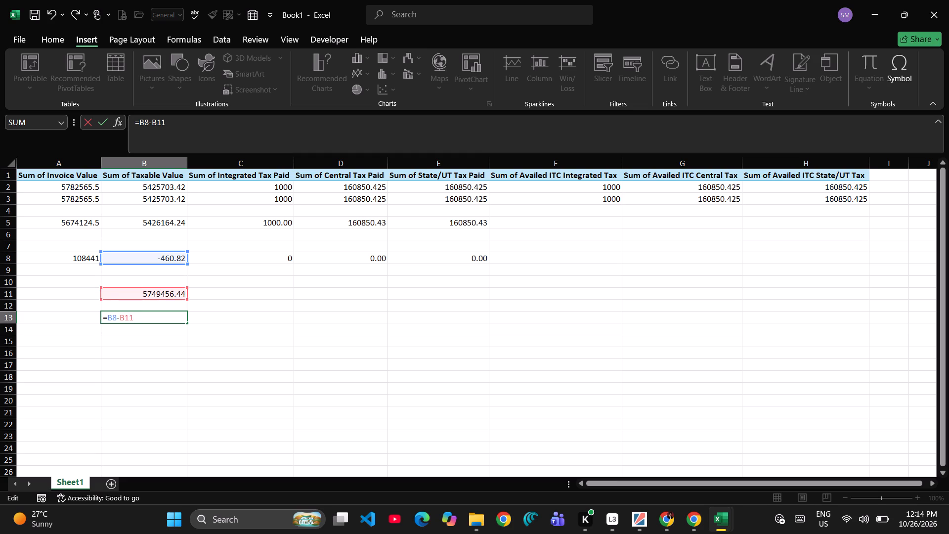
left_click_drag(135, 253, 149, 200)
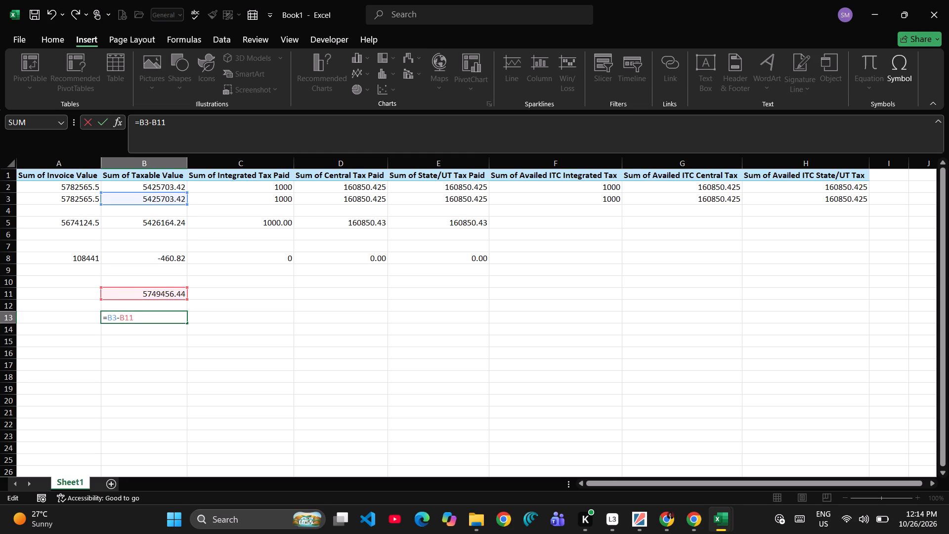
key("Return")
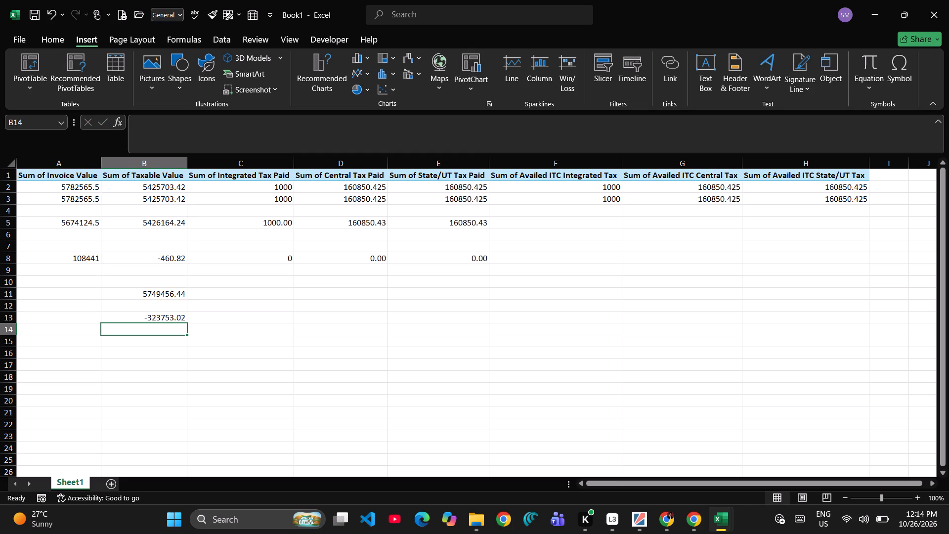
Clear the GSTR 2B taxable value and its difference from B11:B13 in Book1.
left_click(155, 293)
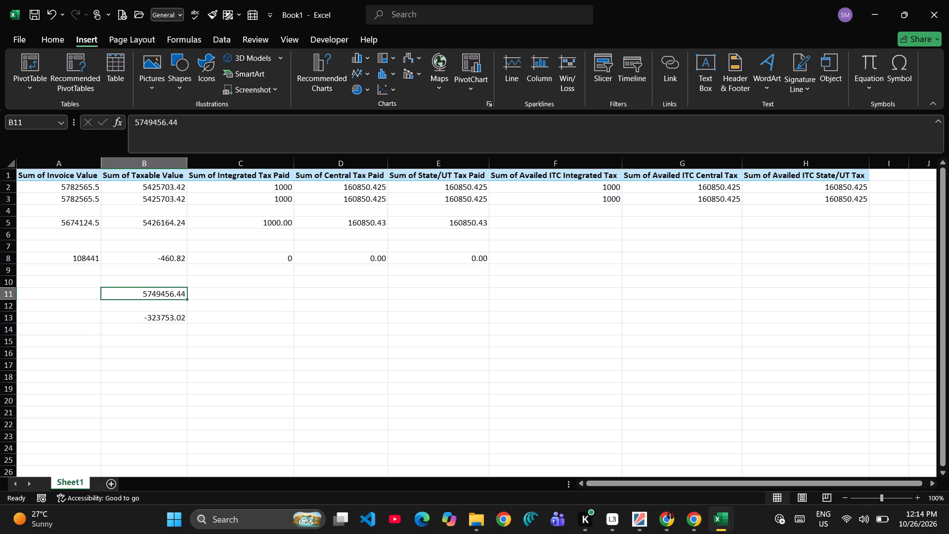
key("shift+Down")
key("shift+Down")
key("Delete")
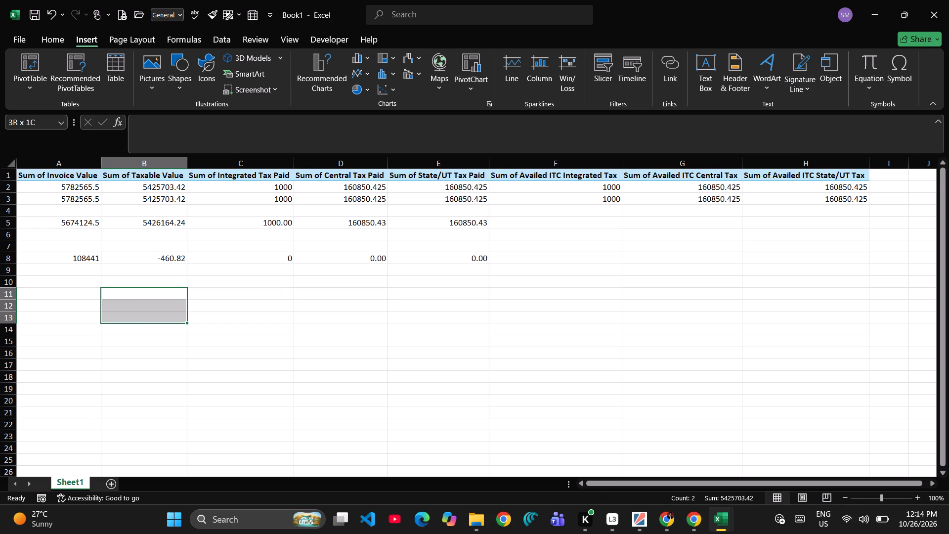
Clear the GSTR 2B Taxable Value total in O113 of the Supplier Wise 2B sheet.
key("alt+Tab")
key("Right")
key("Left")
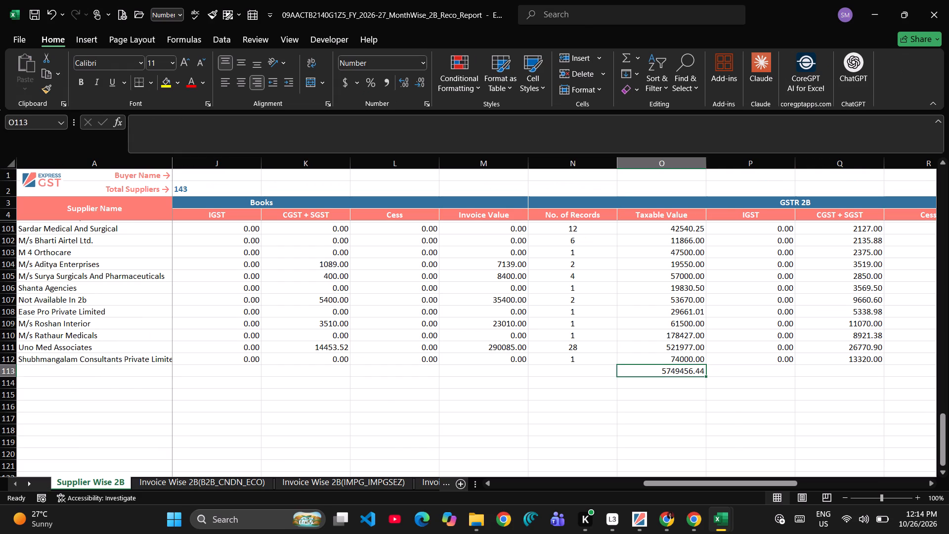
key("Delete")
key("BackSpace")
Review the Books, GSTR 2B and Difference columns at the bottom of the Supplier Wise 2B sheet, checking them against Book1's summary.
key("Right")
key("Right")
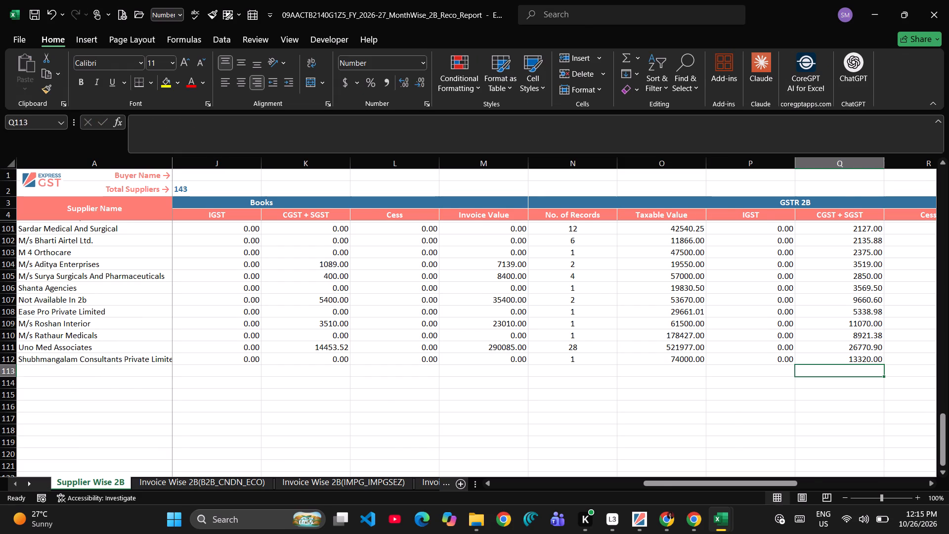
key("Right")
key("Right")
key("Right")
key("Right")
key("Right")
key("Right")
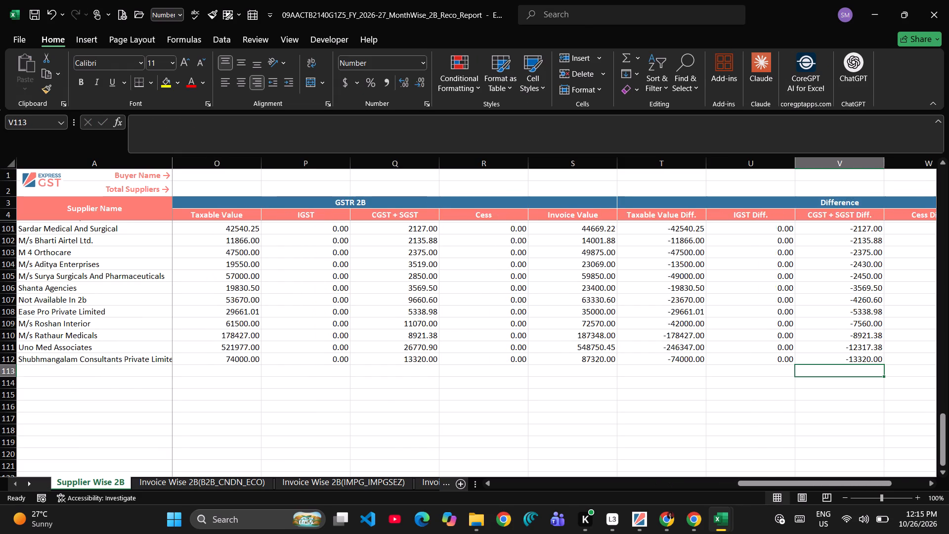
key("Right")
key("Right")
key("Left")
key("Left")
key("Left")
key("Left")
key("Left")
key("Left")
key("Left")
key("Left")
key("Left")
key("Left")
key("Left")
key("Left")
key("Left")
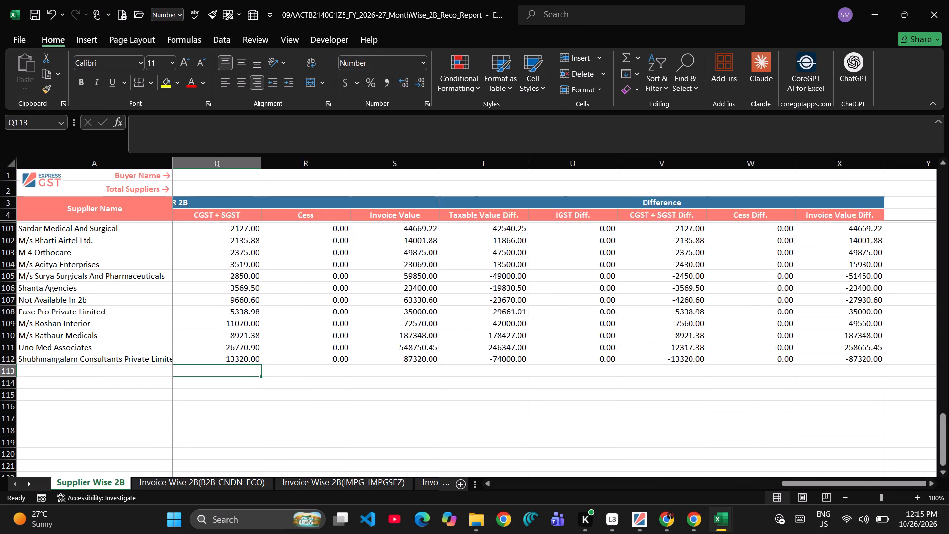
key("Left")
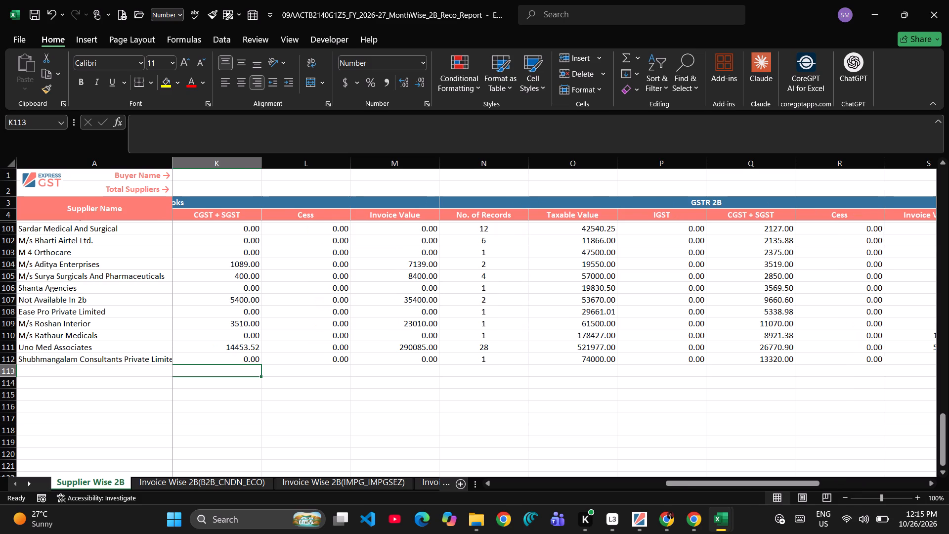
key("Left")
key("Left")
key("Left")
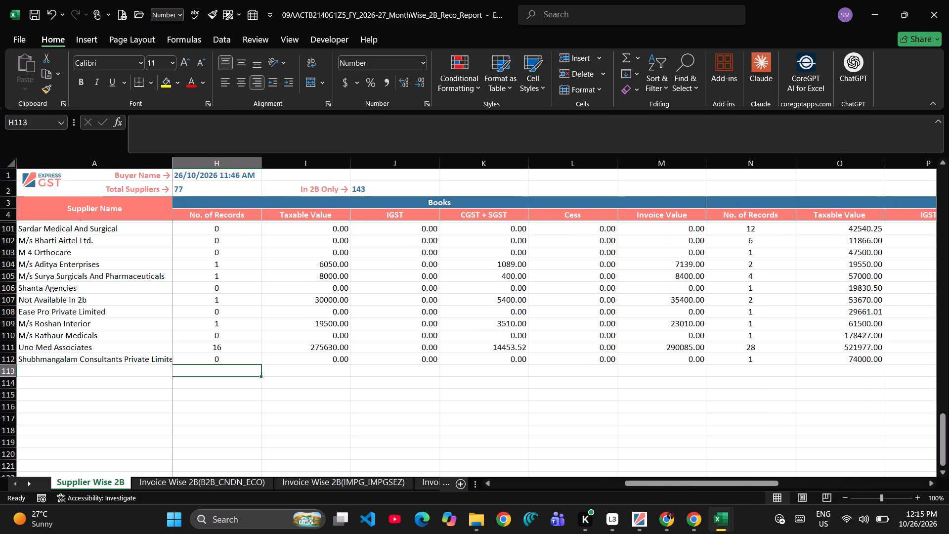
key("Left")
key("Right")
key("Right")
key("Right")
key("Right")
key("Right")
key("Right")
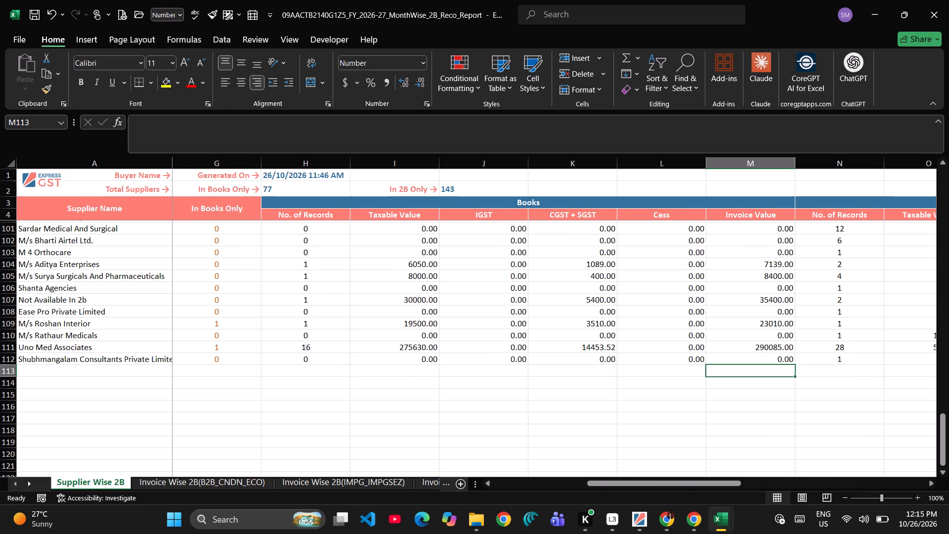
key("Right")
key("Right")
key("Right")
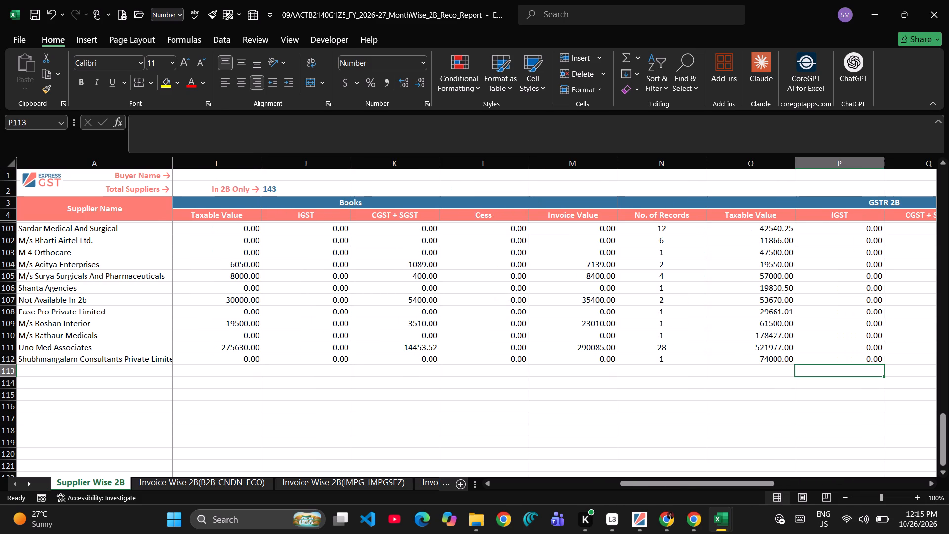
key("Right")
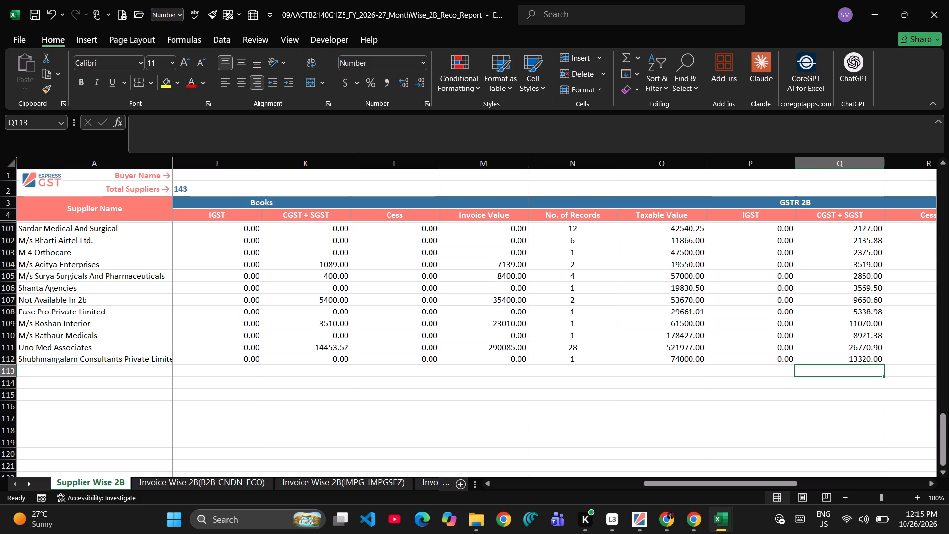
key("Left")
key("Left")
key("alt+Tab")
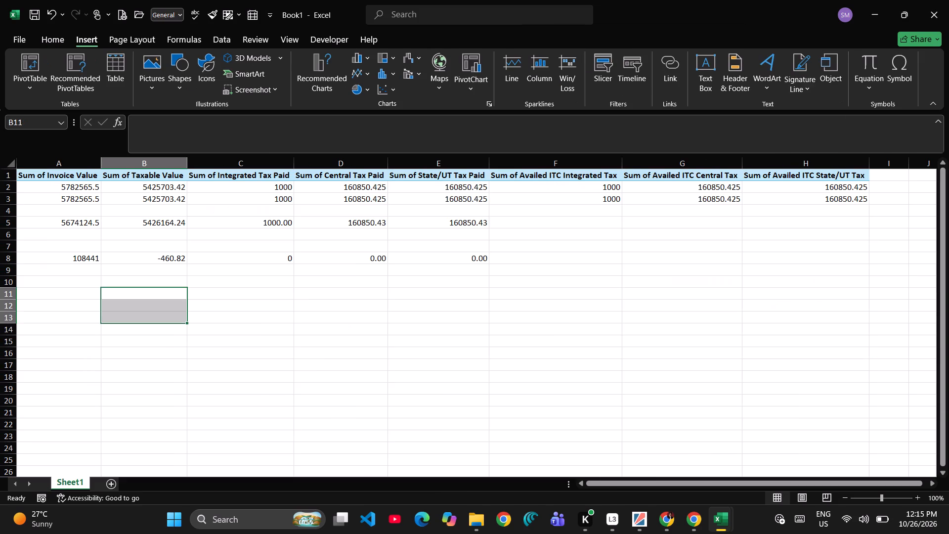
key("alt+Tab")
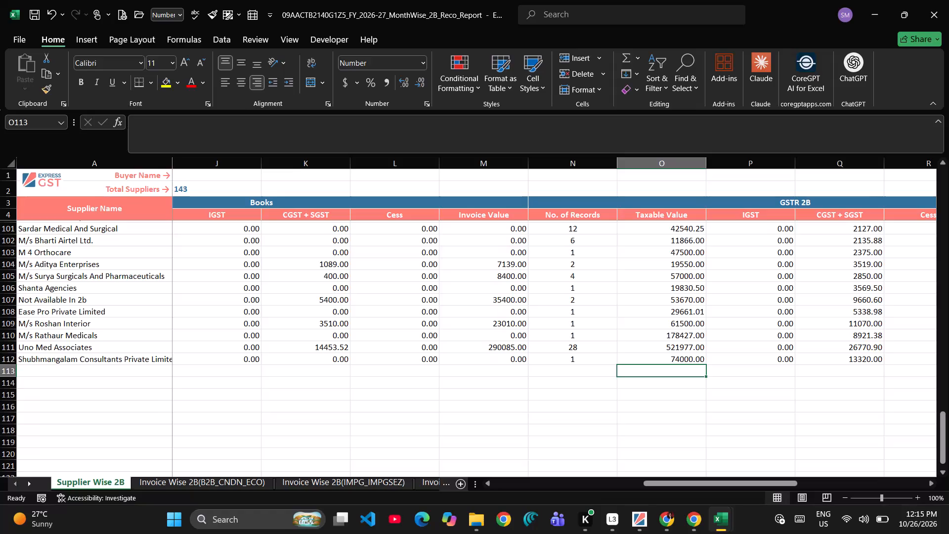
key("Right")
key("Right")
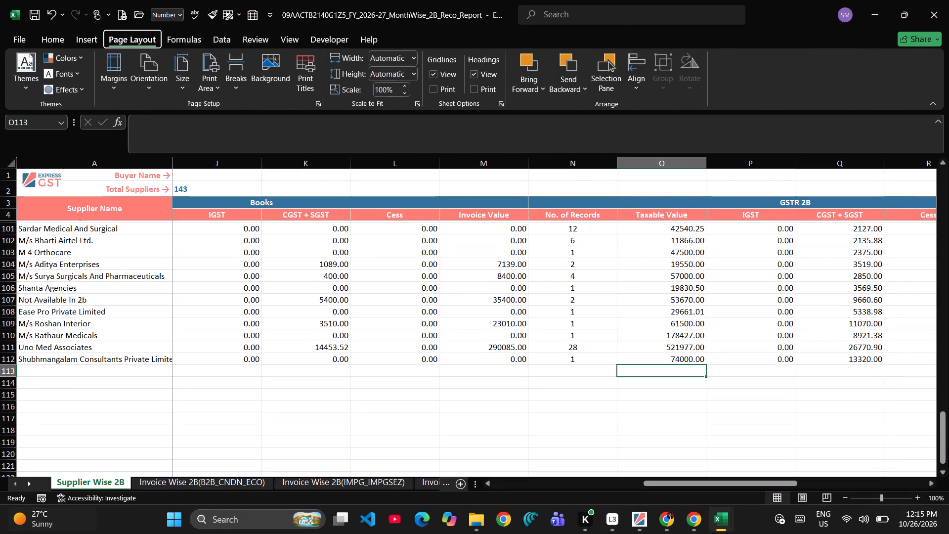
Examine the Books columns in the last rows of the Invoice Wise 2B(B2B_CNDN_ECO) sheet.
left_click(146, 489)
scroll(295, 410, "left", 1)
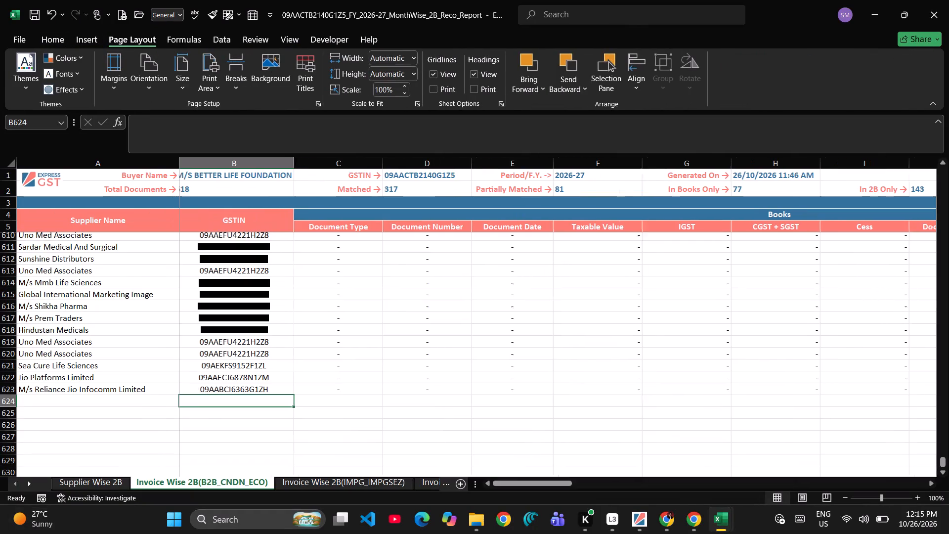
scroll(295, 410, "left", 3)
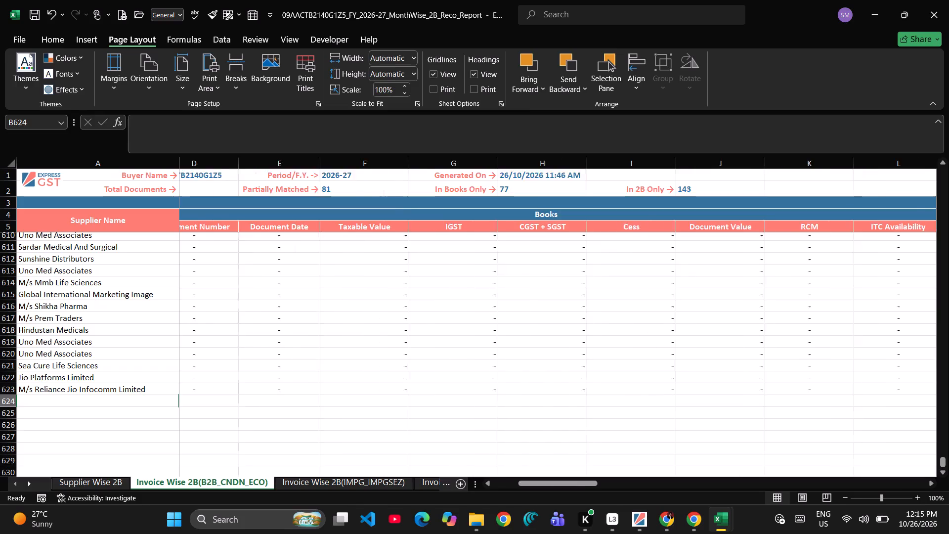
scroll(295, 410, "left", 3)
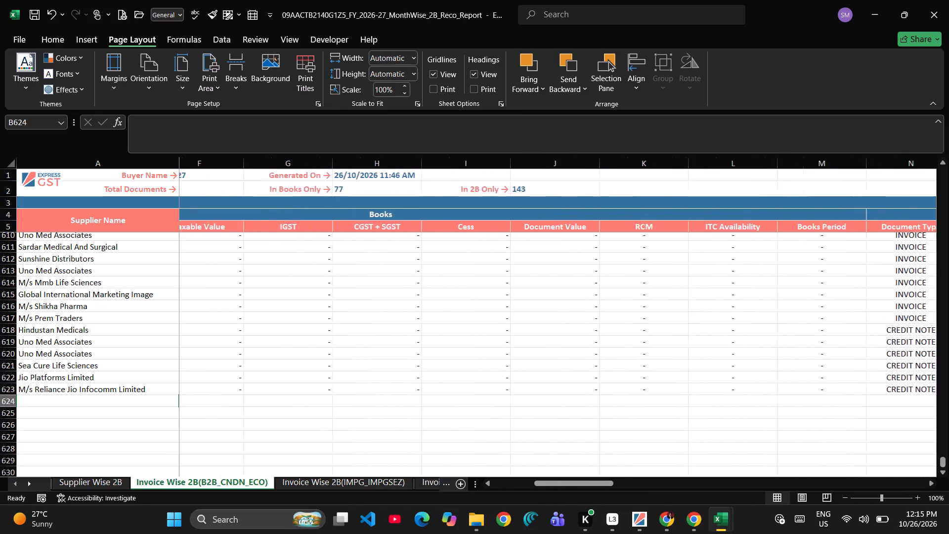
scroll(295, 410, "left", 1)
scroll(295, 410, "right", 7)
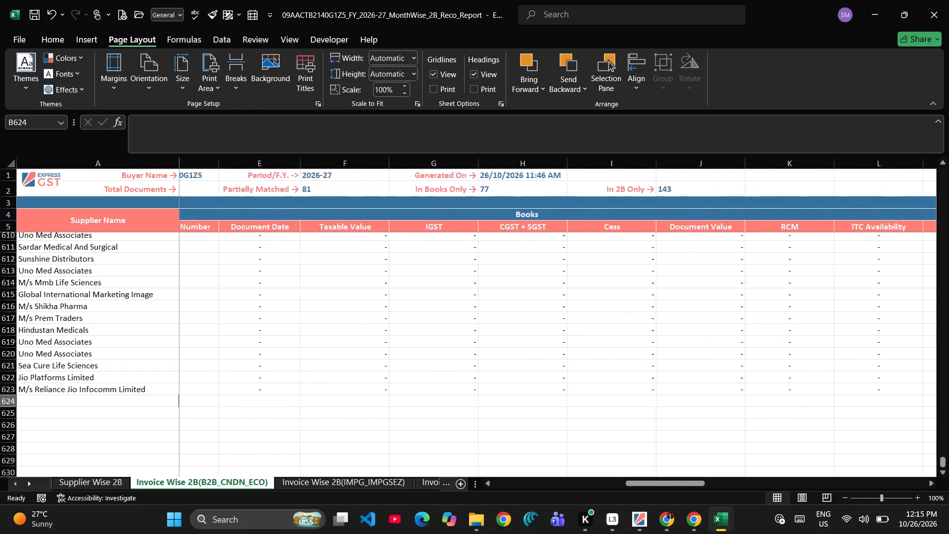
scroll(295, 410, "right", 1)
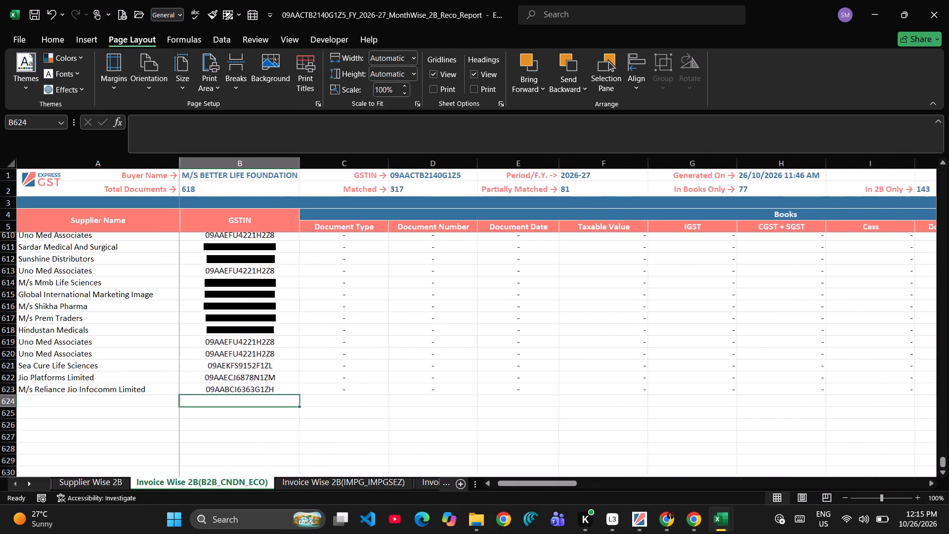
scroll(295, 410, "left", 3)
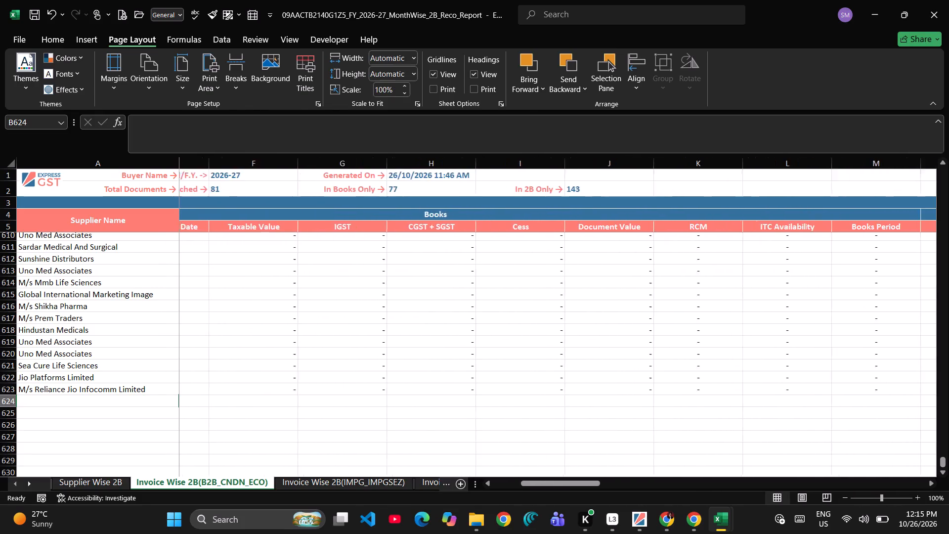
scroll(295, 410, "left", 1)
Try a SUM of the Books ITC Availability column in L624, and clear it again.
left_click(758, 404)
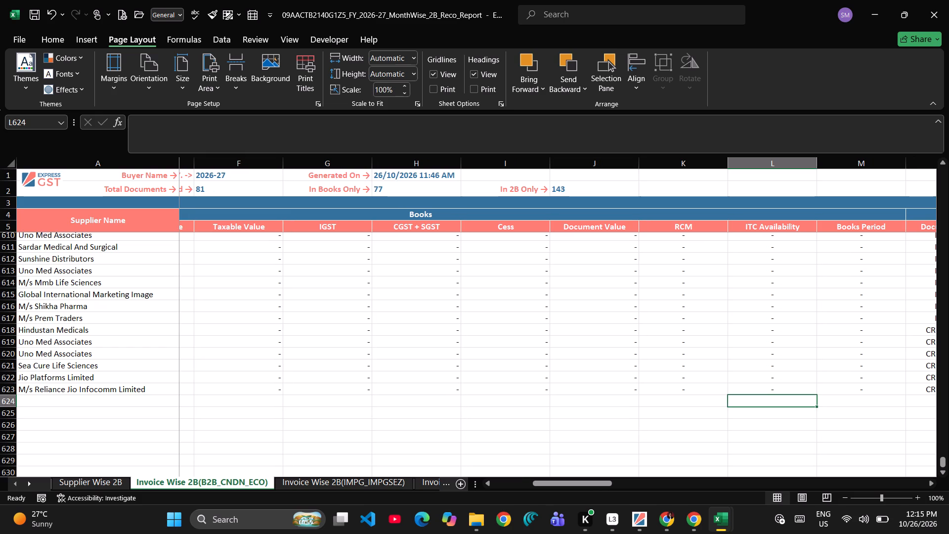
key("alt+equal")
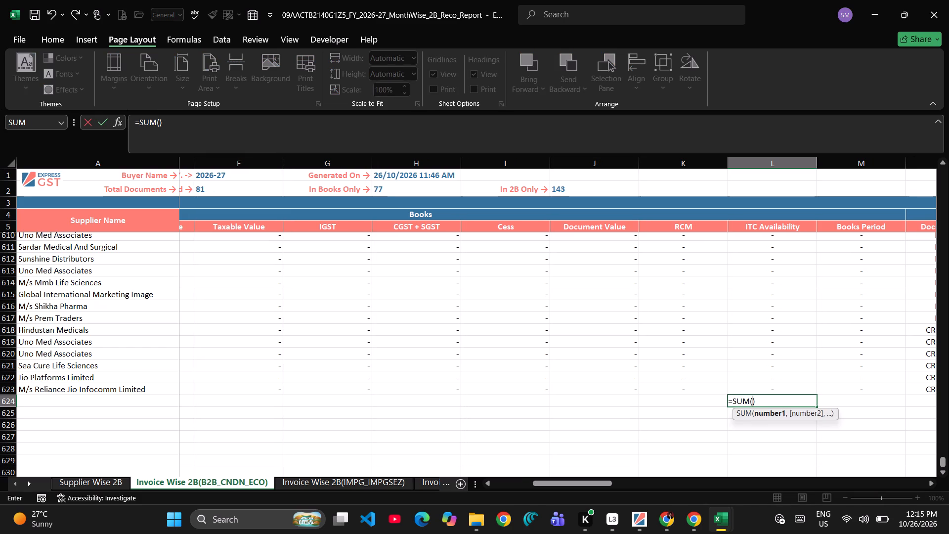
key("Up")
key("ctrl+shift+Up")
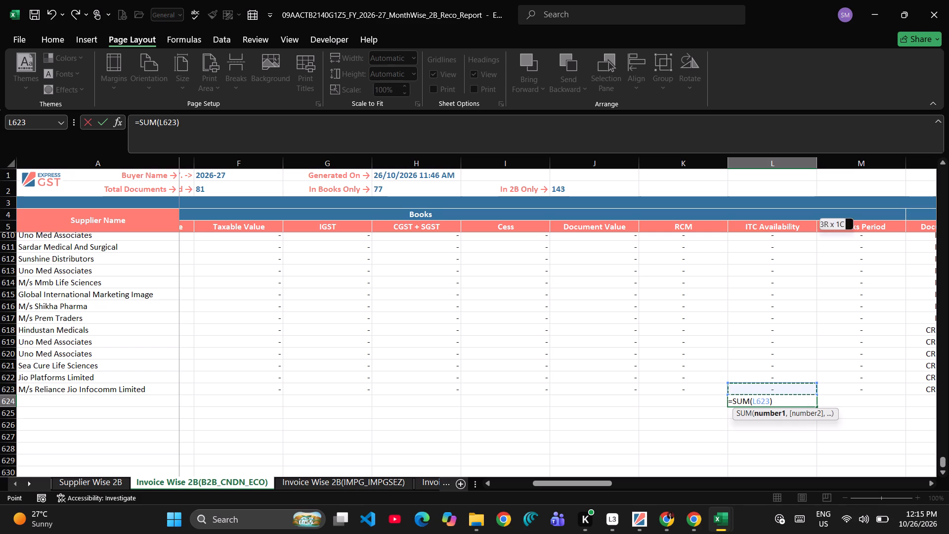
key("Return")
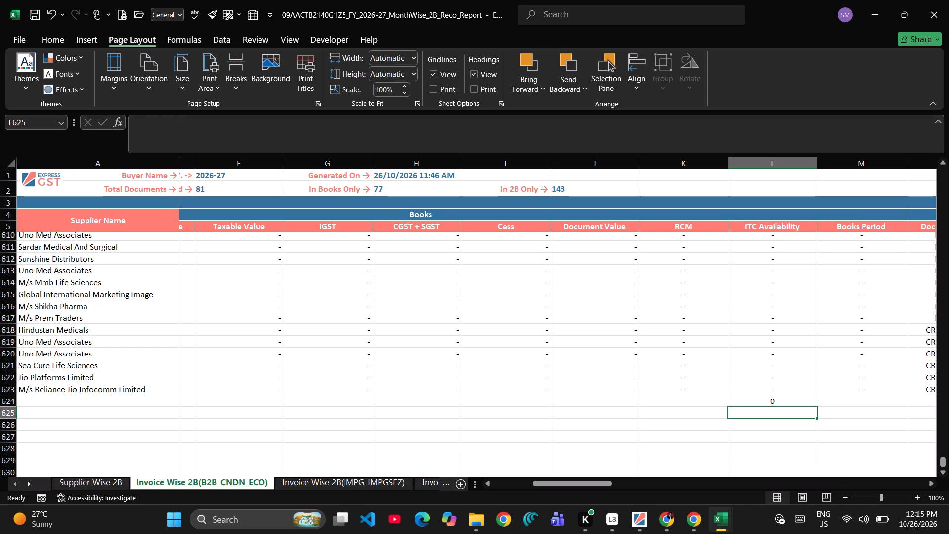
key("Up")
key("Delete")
Examine the GSTR 2B document, taxable value and tax columns in the last rows of the invoice-wise sheet.
key("Right")
key("Right")
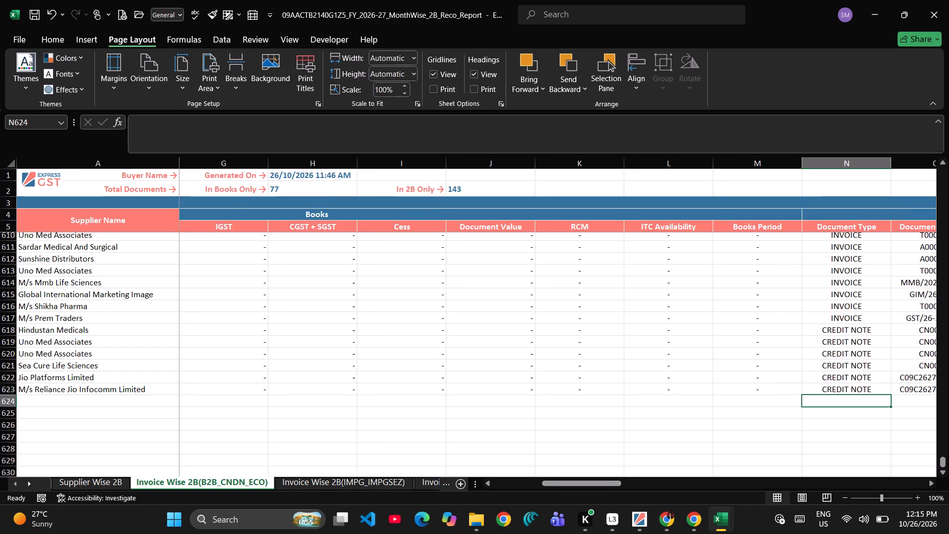
key("Right")
key("Right")
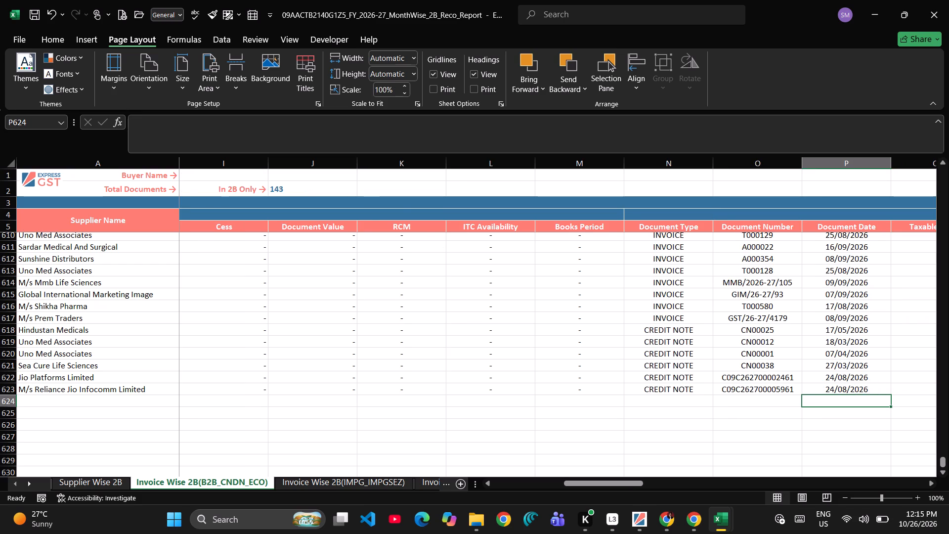
key("Right")
key("Right")
key("Right")
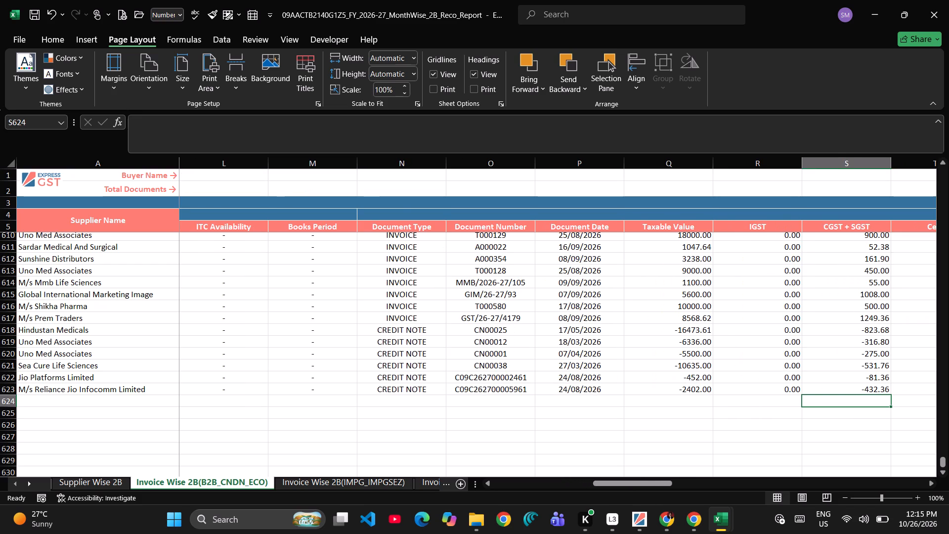
key("Right")
key("Right")
key("Left")
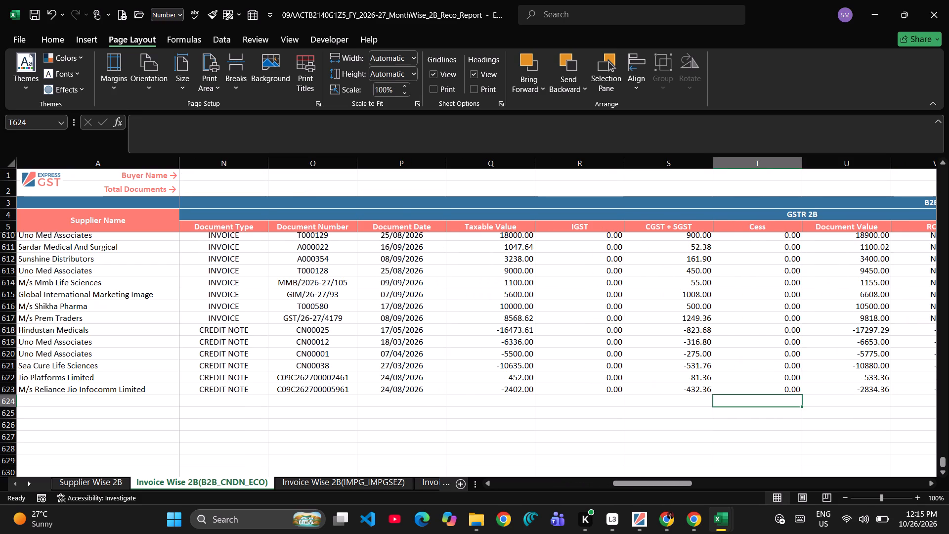
key("Left")
key("Left")
key("Left")
key("Left")
key("Left")
key("Left")
key("Left")
key("Left")
key("Left")
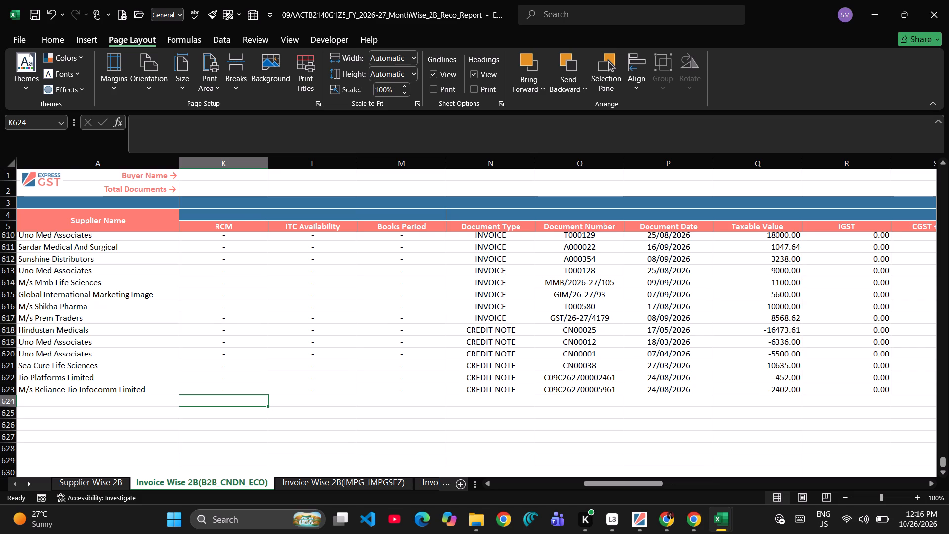
scroll(712, 402, "left", 2)
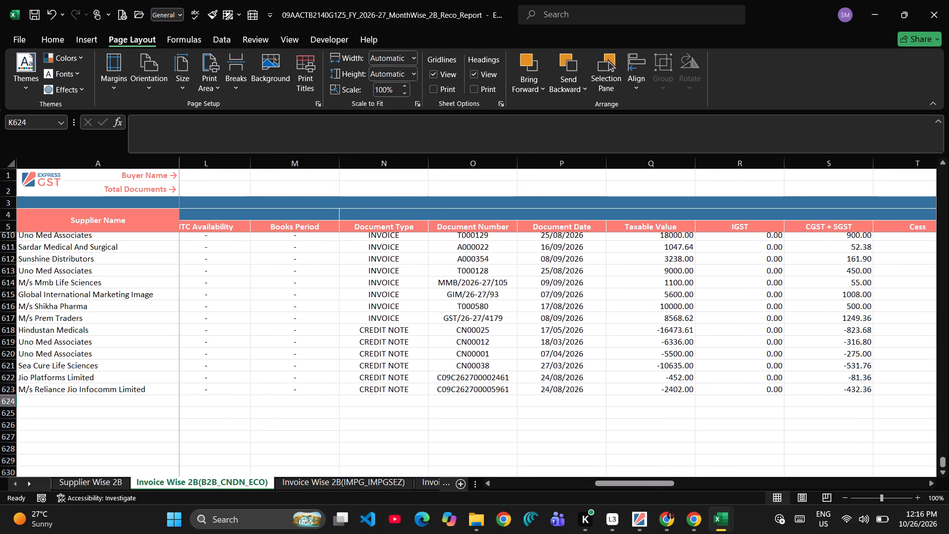
left_click(721, 397)
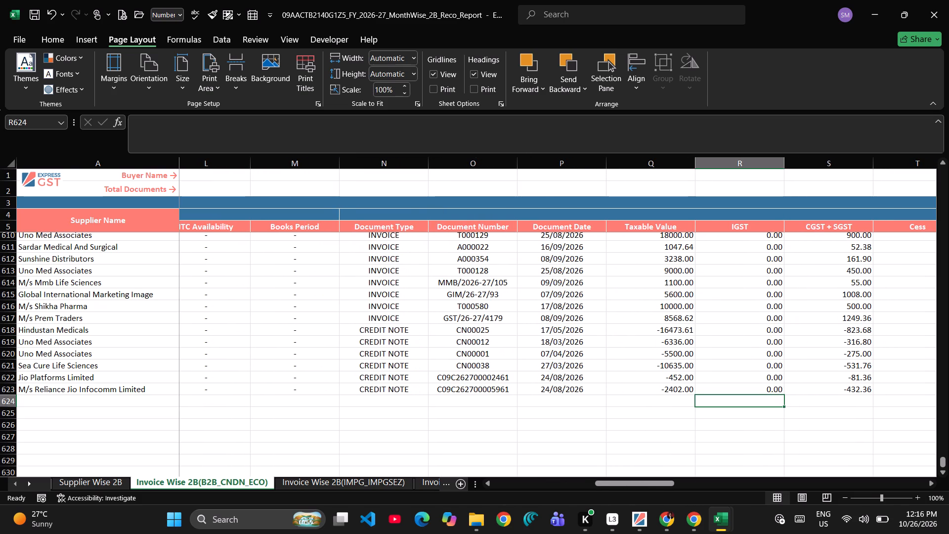
scroll(852, 401, "up", 1)
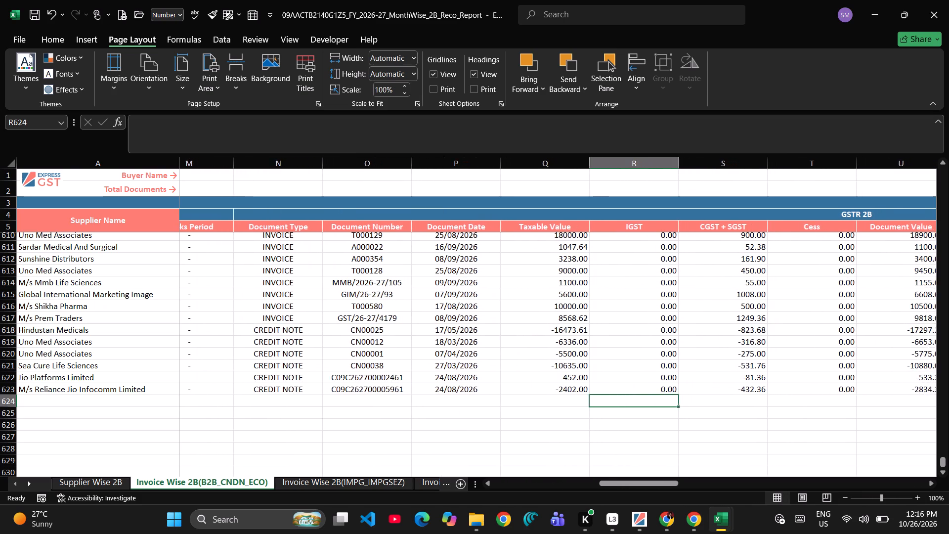
scroll(852, 401, "up", 1)
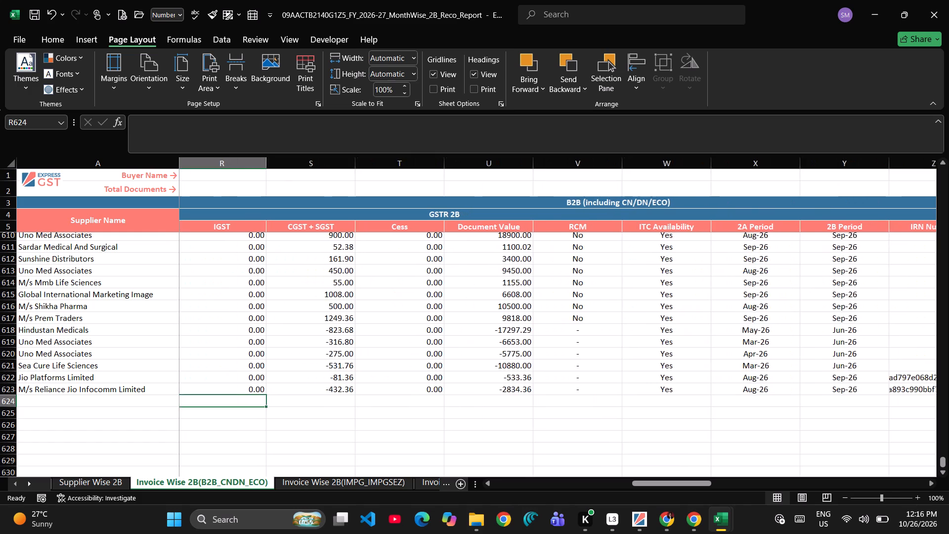
scroll(852, 401, "up", 1)
scroll(852, 401, "left", 1)
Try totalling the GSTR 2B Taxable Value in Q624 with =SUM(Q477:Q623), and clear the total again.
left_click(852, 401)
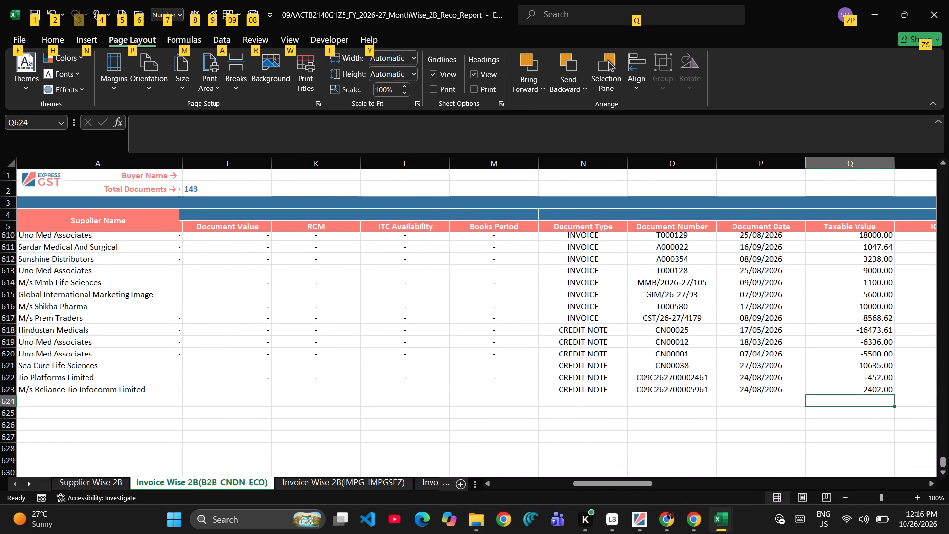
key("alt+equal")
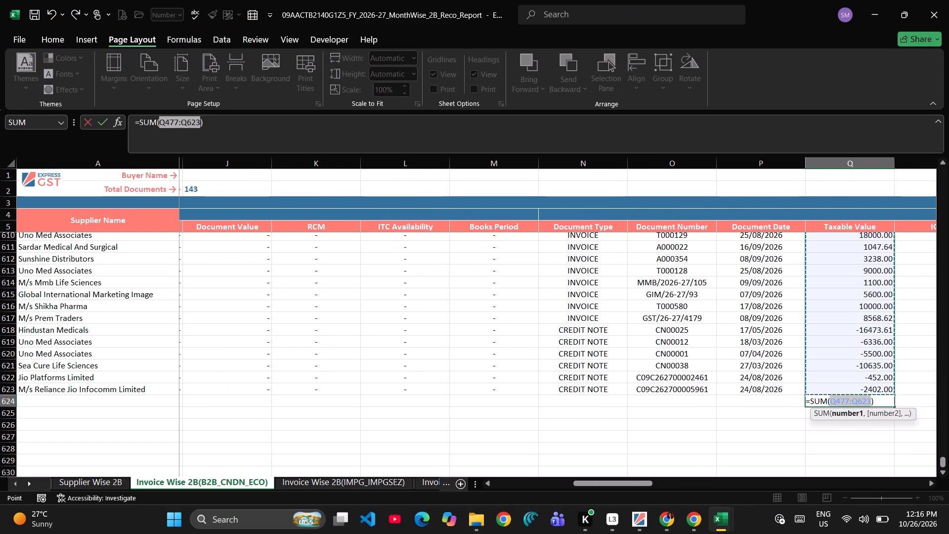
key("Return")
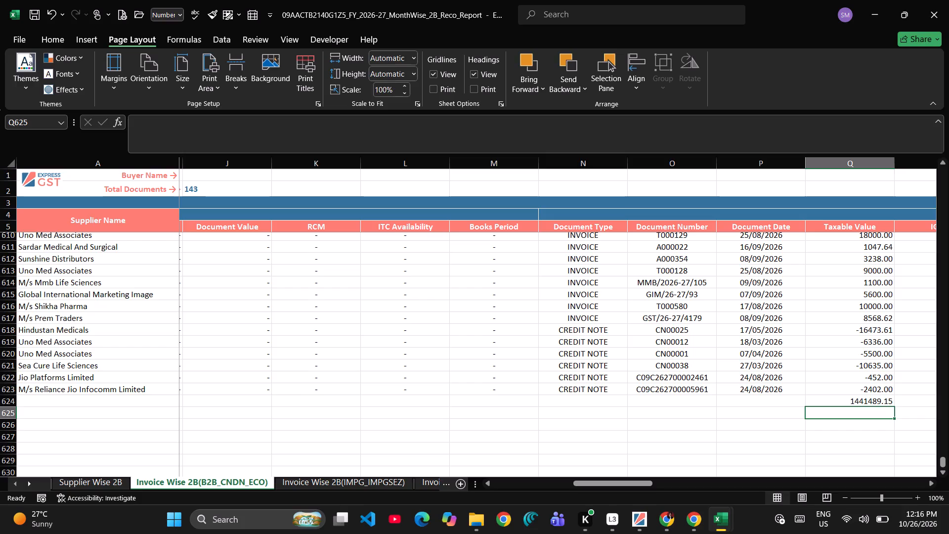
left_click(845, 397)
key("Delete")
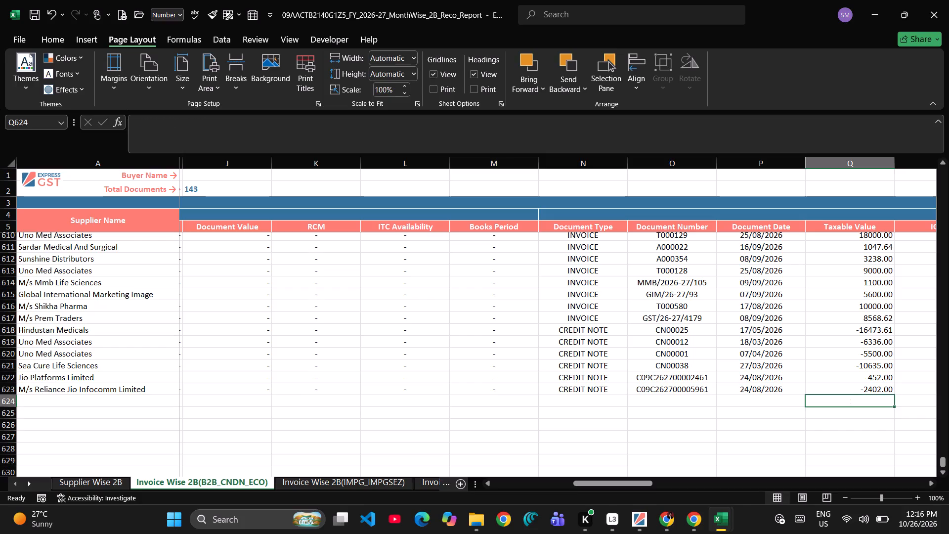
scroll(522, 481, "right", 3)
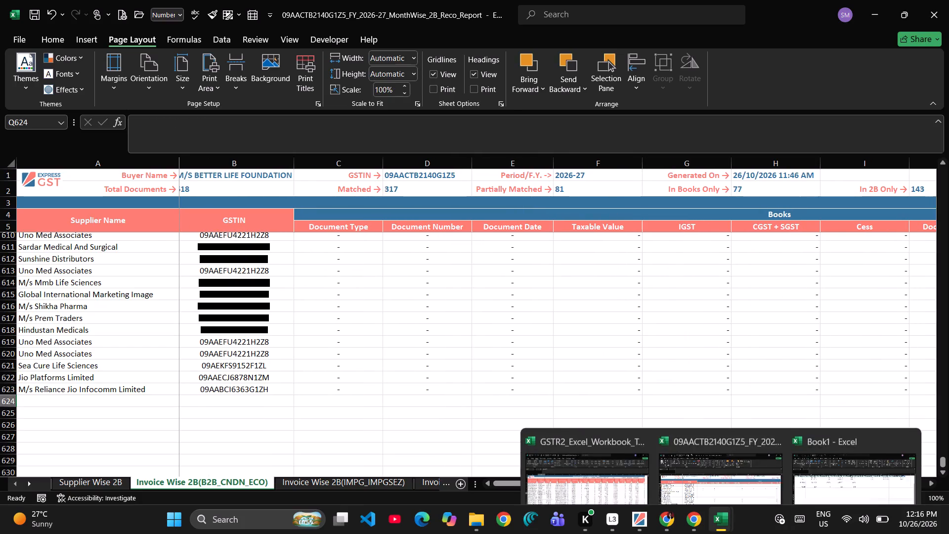
Label cell A7 in Book1 as Difference, copying the text from the Difference header AB4 of the invoice-wise reco report.
left_click(843, 440)
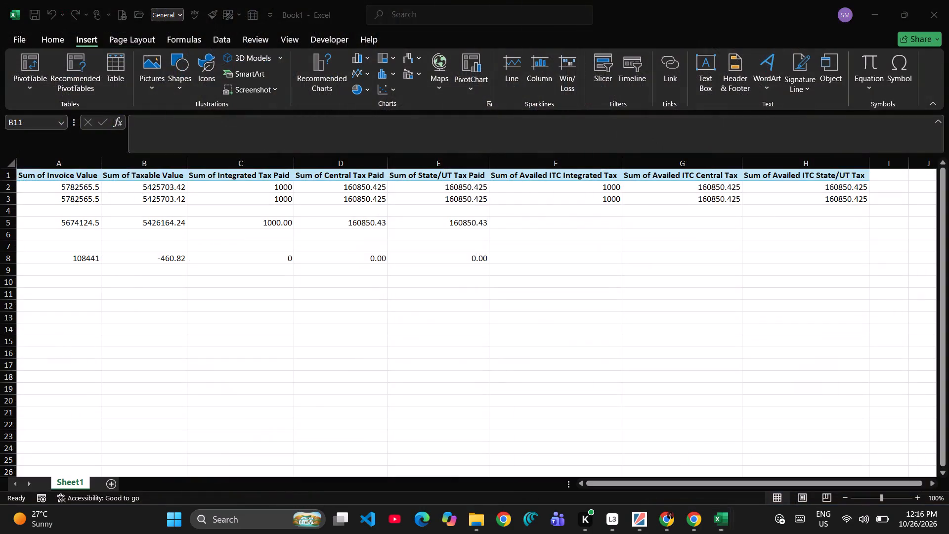
left_click(149, 282)
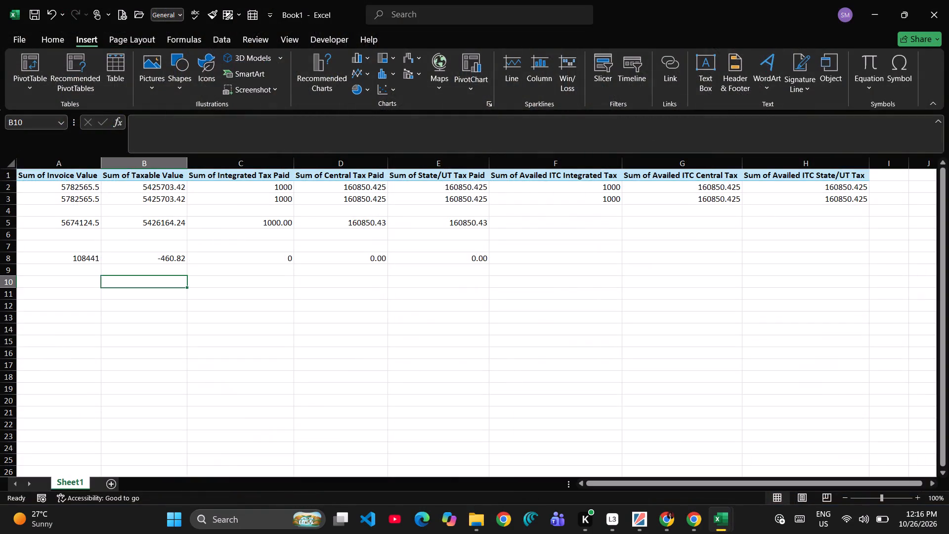
left_click(59, 242)
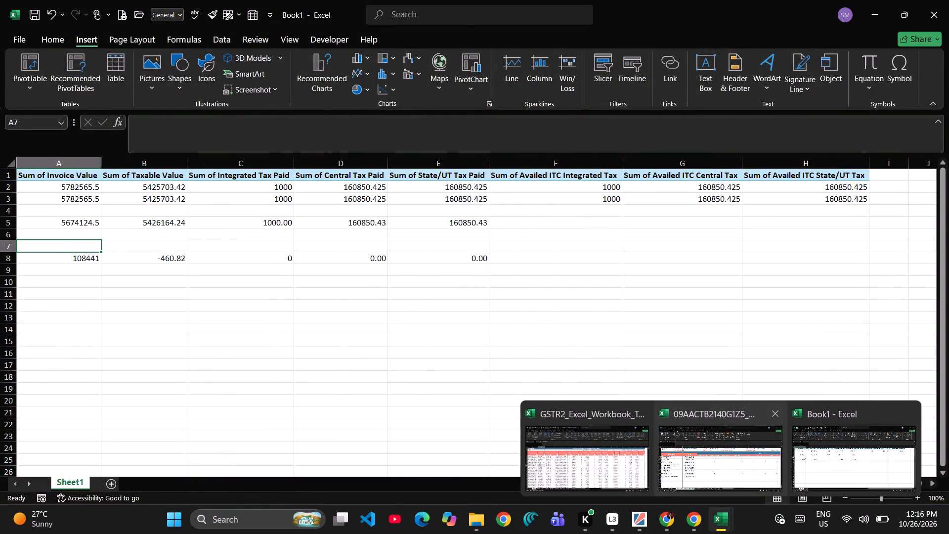
left_click(750, 457)
scroll(633, 375, "left", 4)
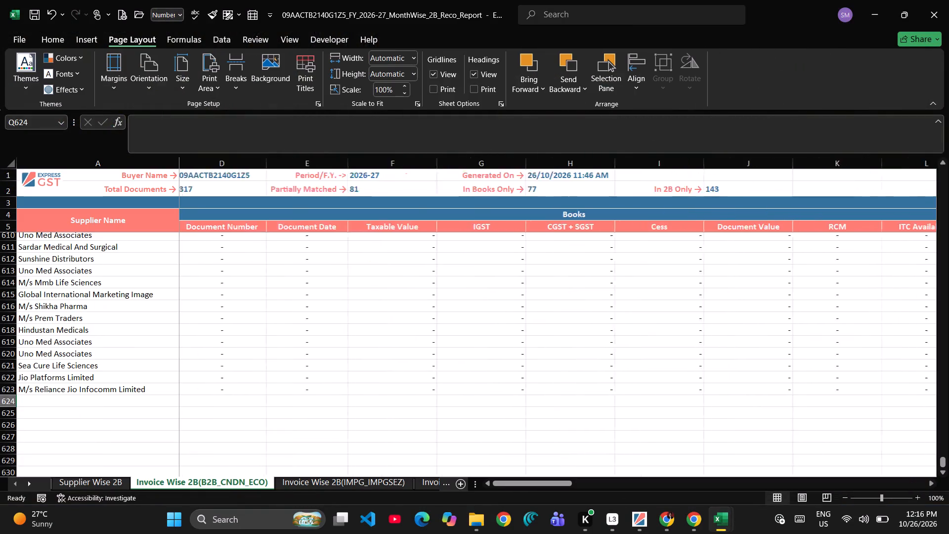
scroll(633, 375, "left", 14)
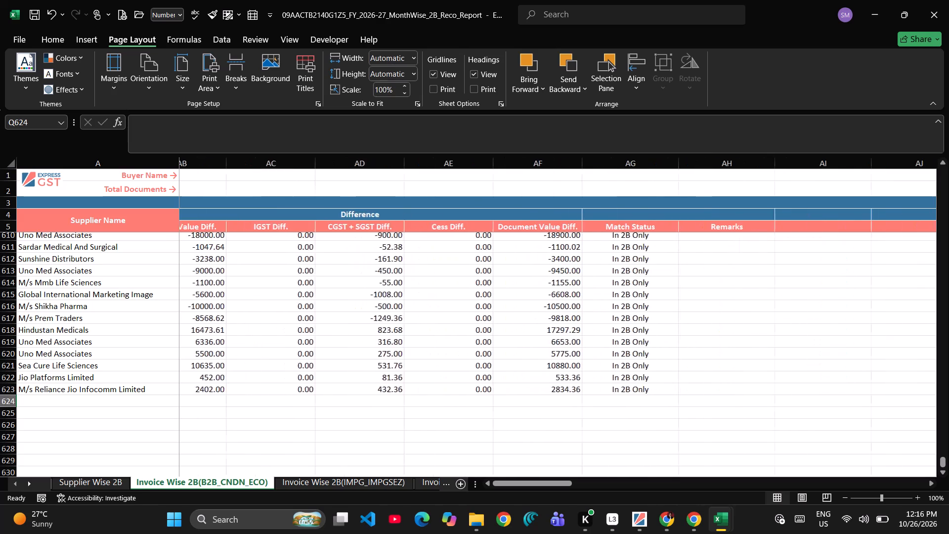
double_click(477, 215)
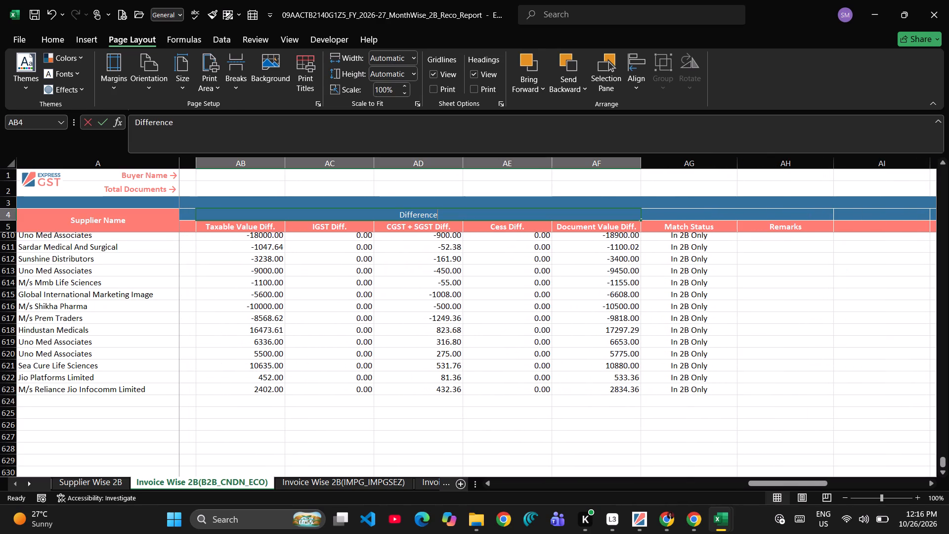
key("ctrl+a")
key("ctrl+c")
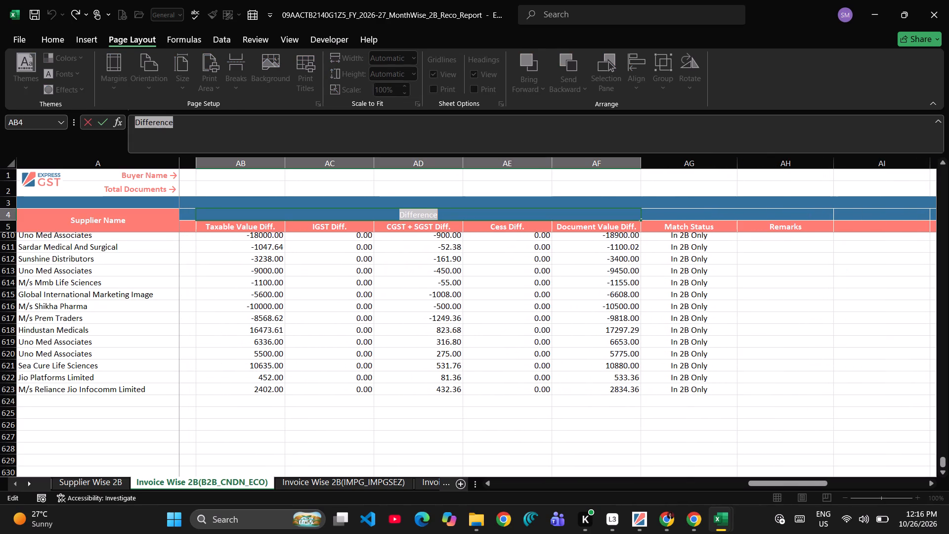
key("Escape")
key("alt+Tab")
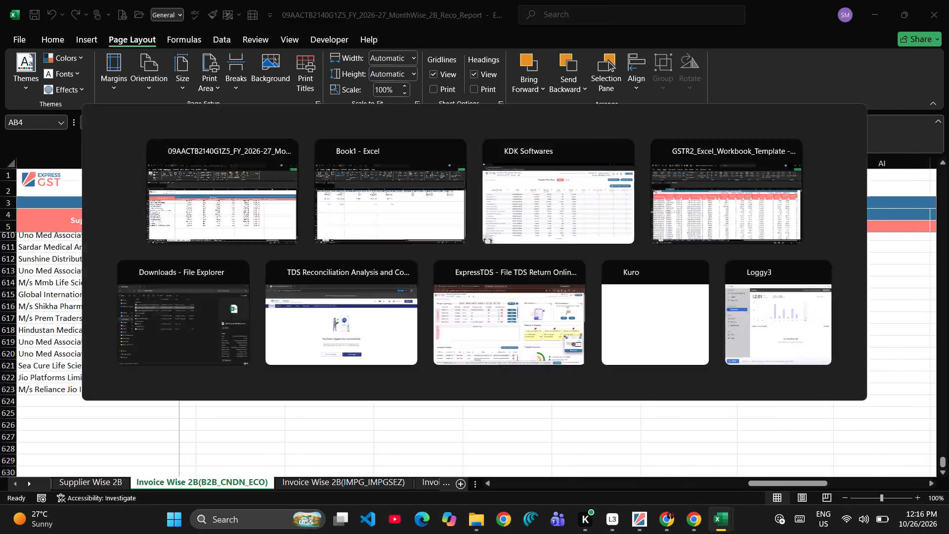
key("ctrl+v")
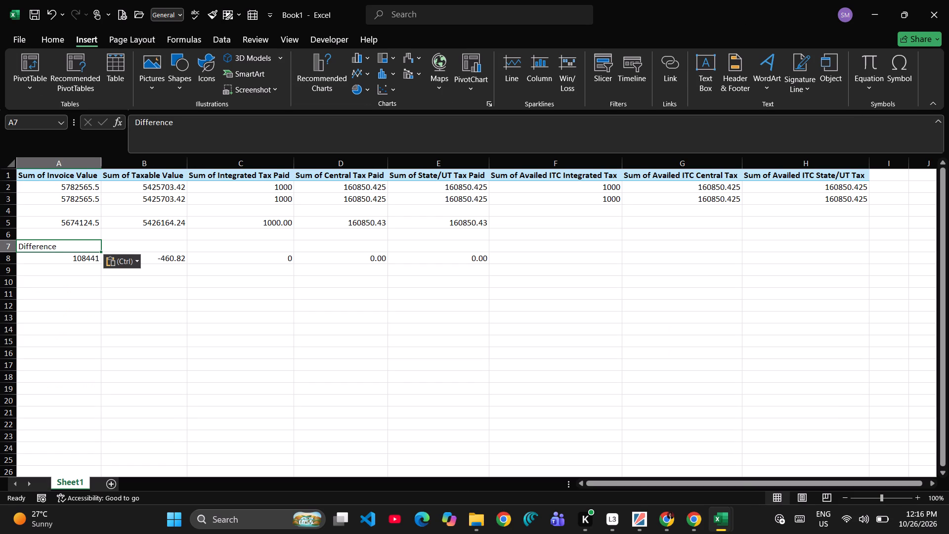
Examine Book1's invoice value, taxable value and tax differences in row 8 against the totals in rows 3 and 5.
left_click(39, 193)
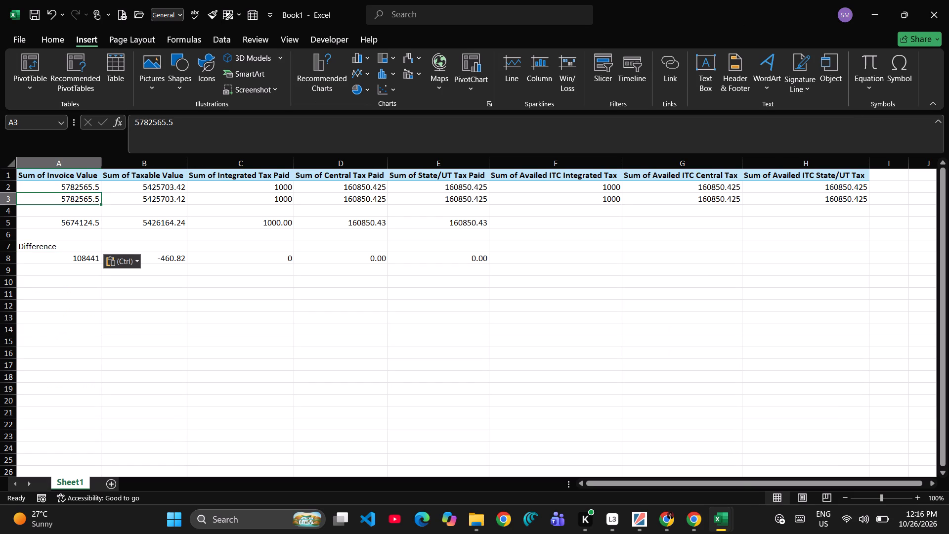
left_click(47, 225)
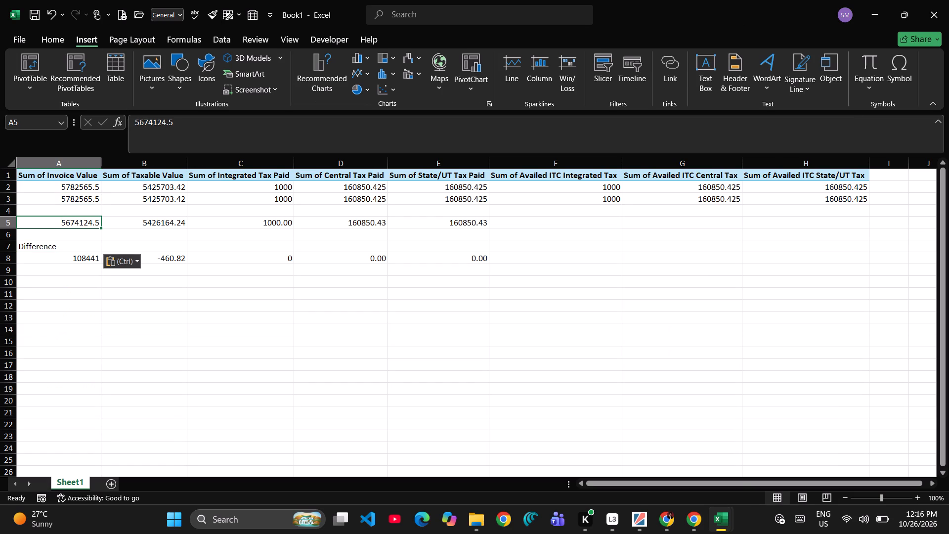
left_click(64, 266)
left_click(63, 261)
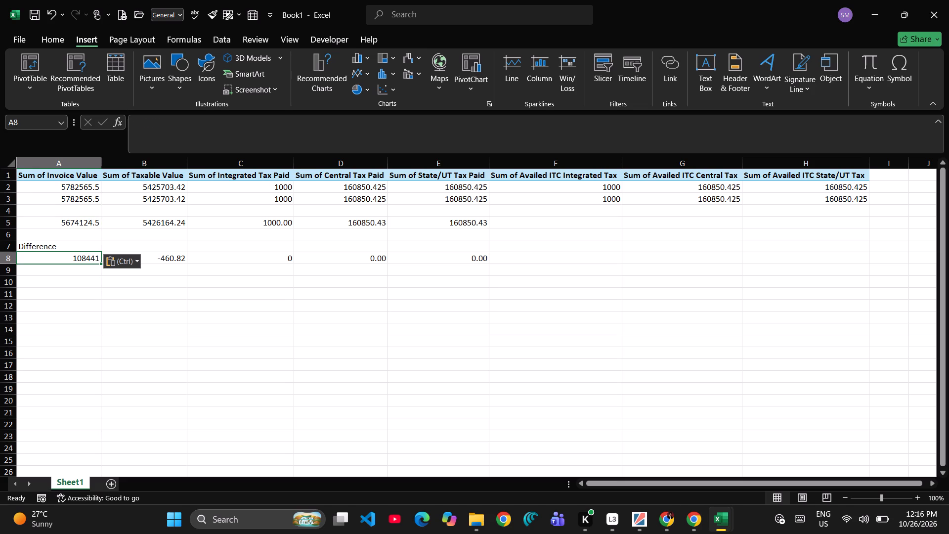
double_click(160, 262)
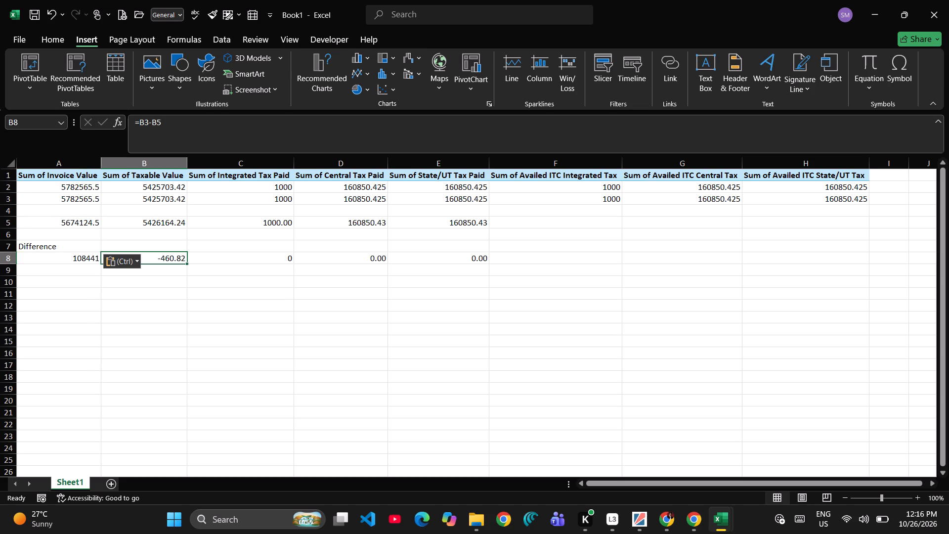
double_click(160, 260)
key("Return")
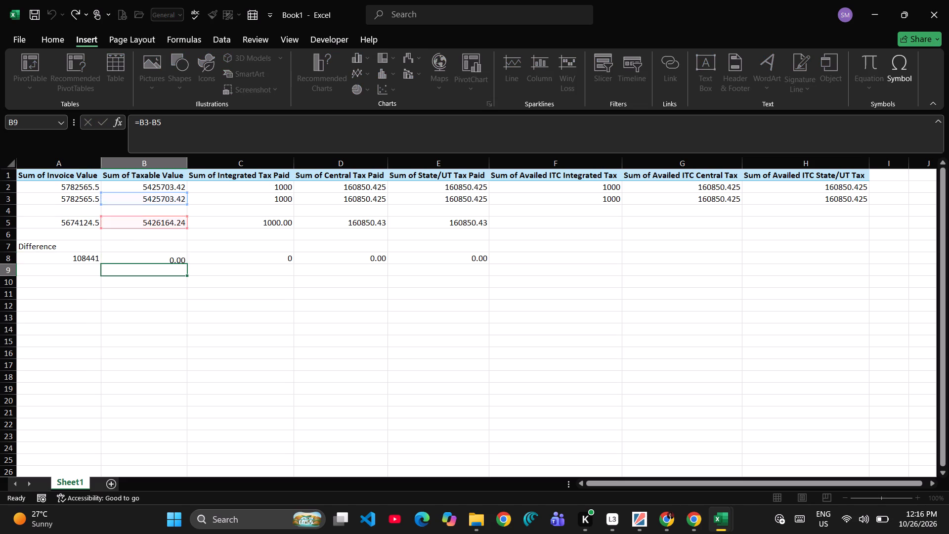
left_click(227, 261)
key("shift+Right")
key("shift+Right")
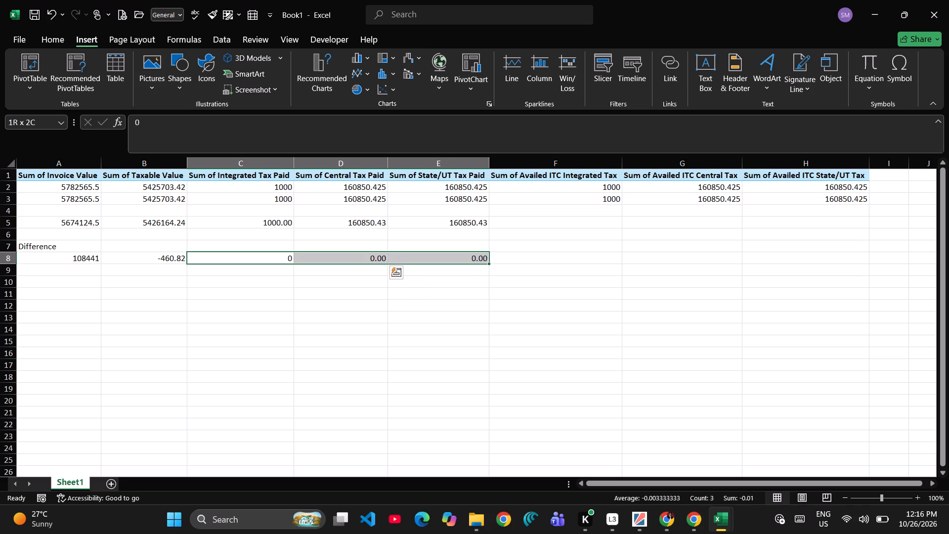
key("Escape")
Look across the row 4 header groups of the reco report's Invoice Wise 2B(B2B_CNDN_ECO) sheet, from Difference back to Supplier Name.
key("alt+Tab")
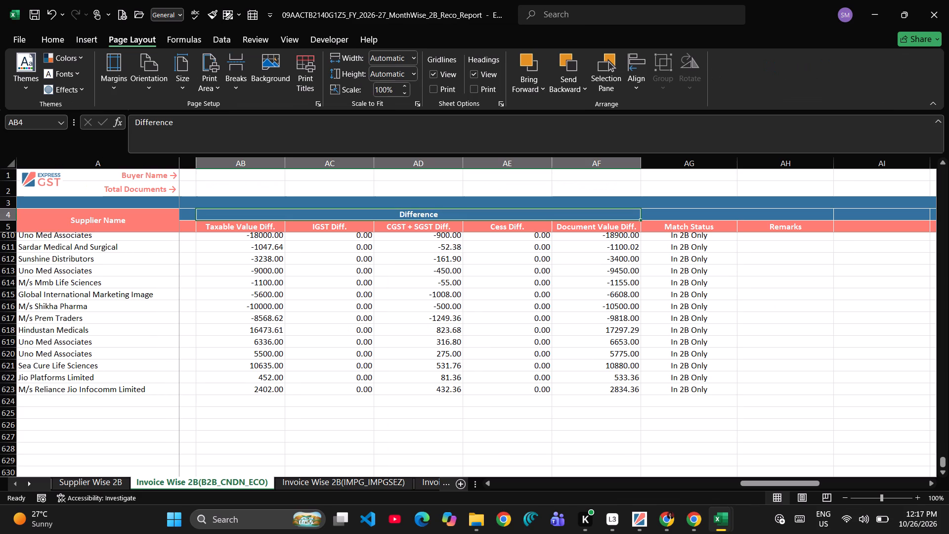
key("Right")
key("Right")
key("Right")
key("Right")
key("Right")
key("ctrl+Left")
key("ctrl+Left")
key("ctrl+Left")
key("ctrl+Left")
key("ctrl+Left")
key("ctrl+Left")
key("ctrl+Left")
key("ctrl+Left")
key("ctrl+Left")
key("ctrl+Left")
key("ctrl+Left")
key("ctrl+Left")
key("ctrl+Left")
key("ctrl+Left")
key("ctrl+Left")
key("ctrl+Left")
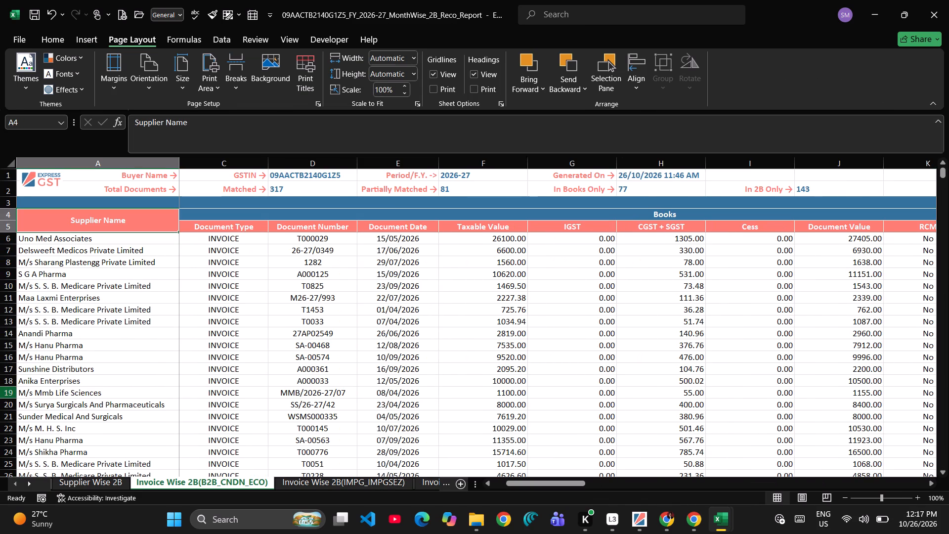
Check the formula behind the Sum of Taxable Value difference in Book1's cell B8.
key("alt+Tab")
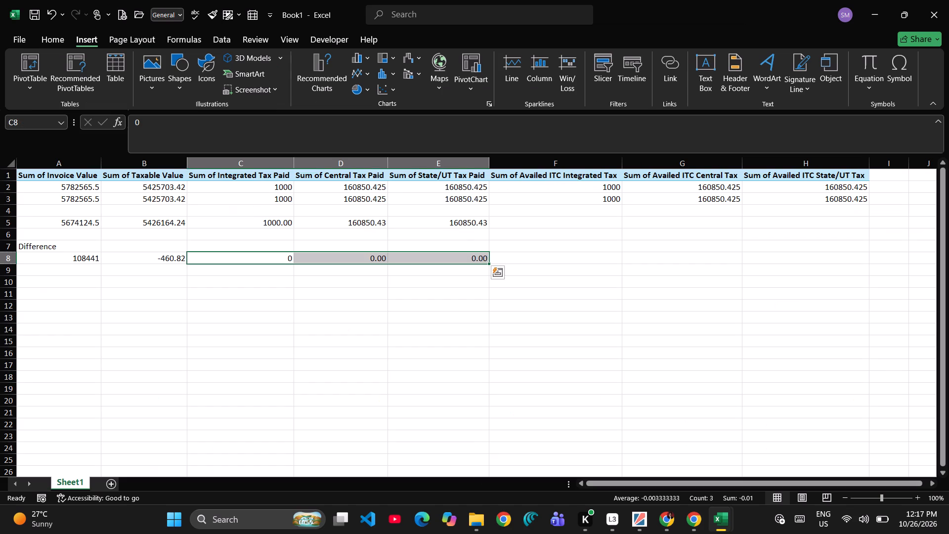
key("Left")
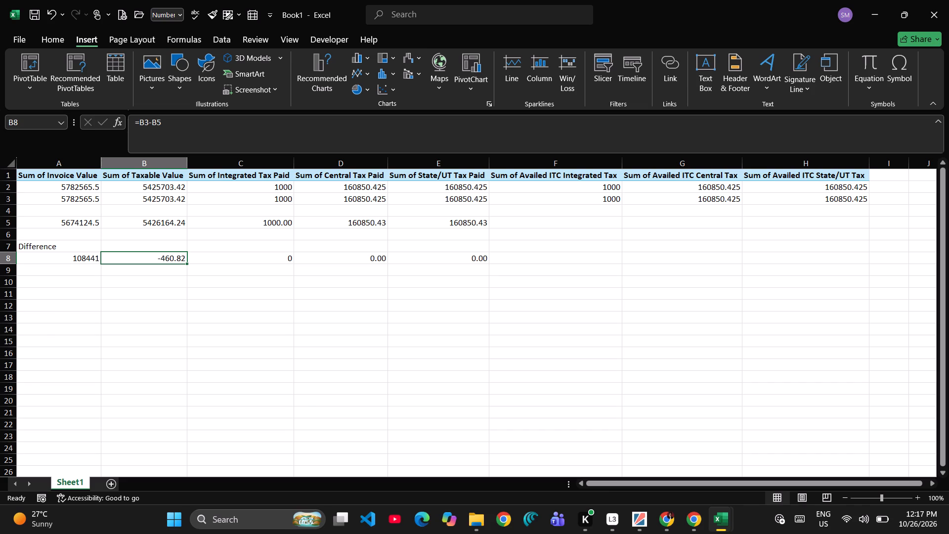
Compare the Books, GSTR 2B and Difference column groups in the top rows of the reco report's invoice-wise sheet.
key("alt+Tab")
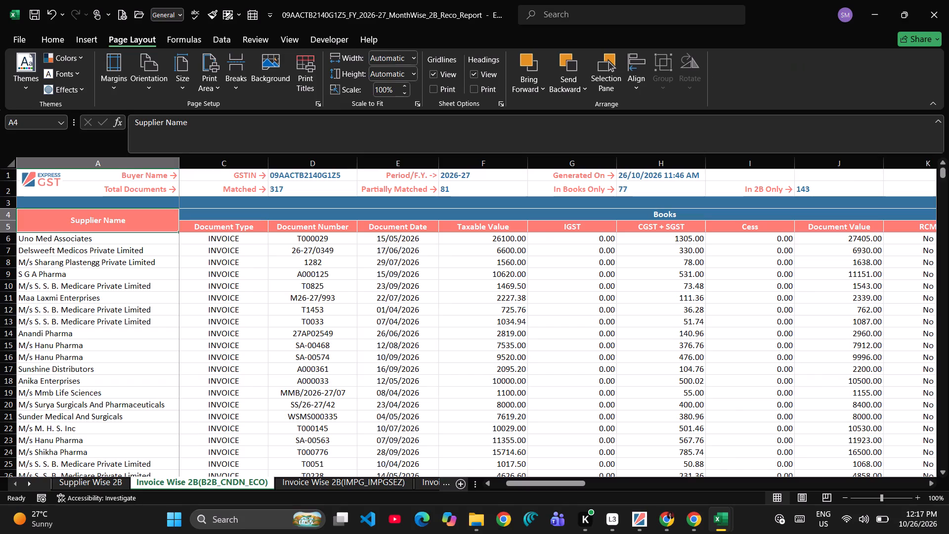
key("Right")
key("Right")
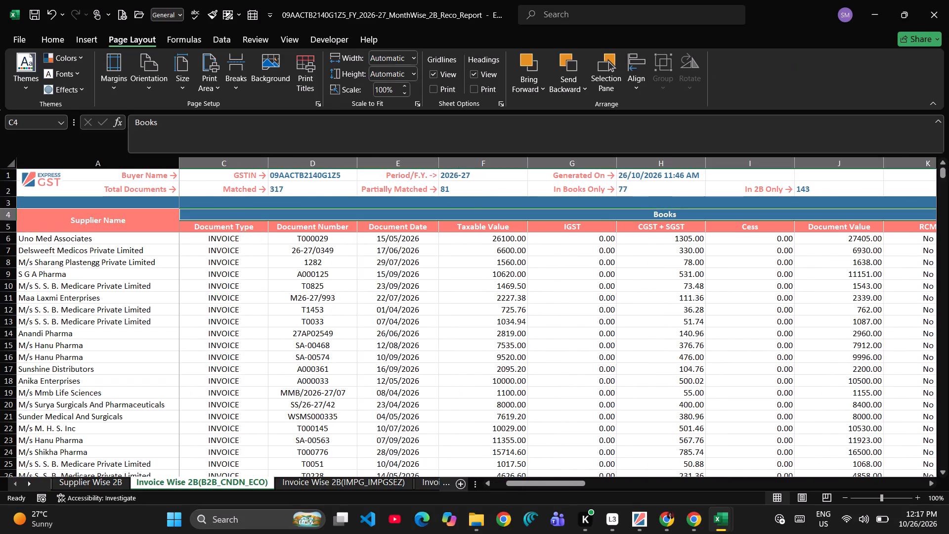
key("ctrl+Left")
key("ctrl+Right")
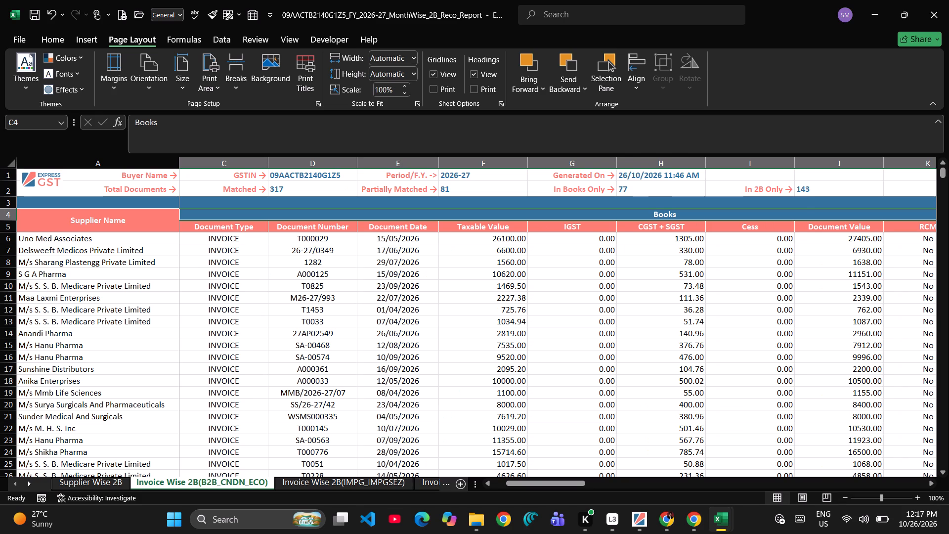
key("Right")
key("Right")
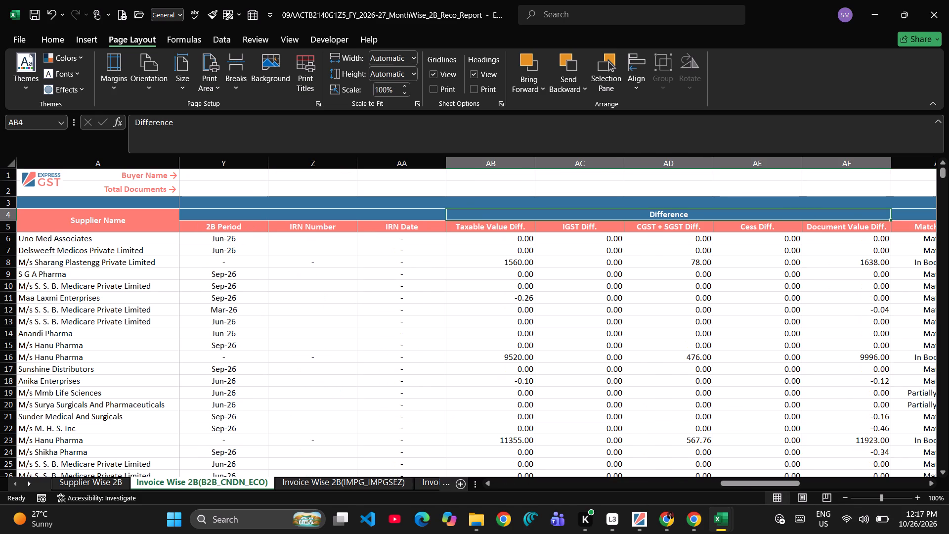
key("Left")
key("Left")
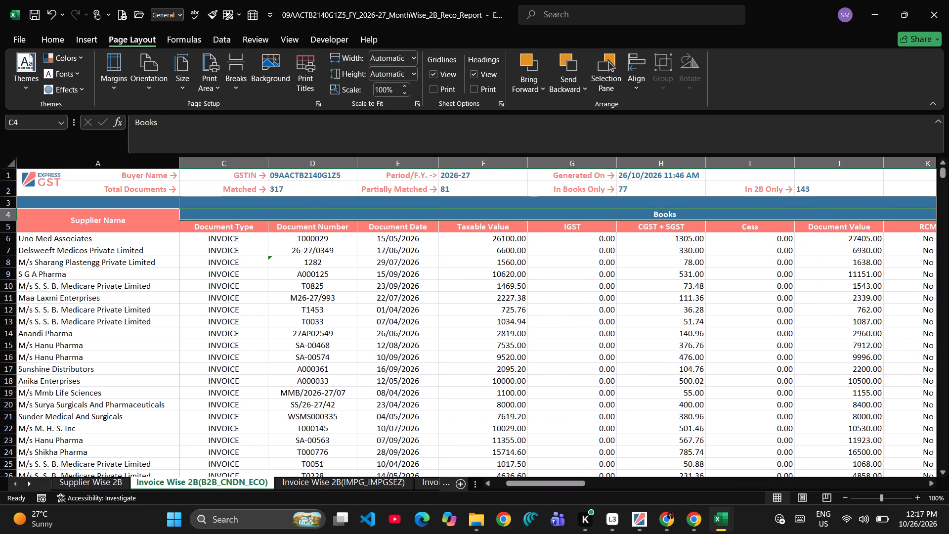
key("Right")
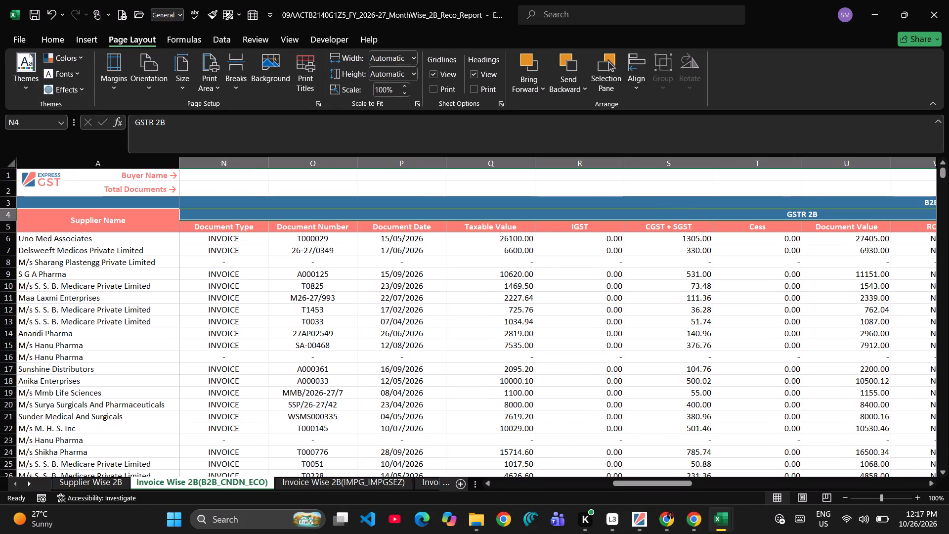
key("ctrl+Left")
key("ctrl+Left")
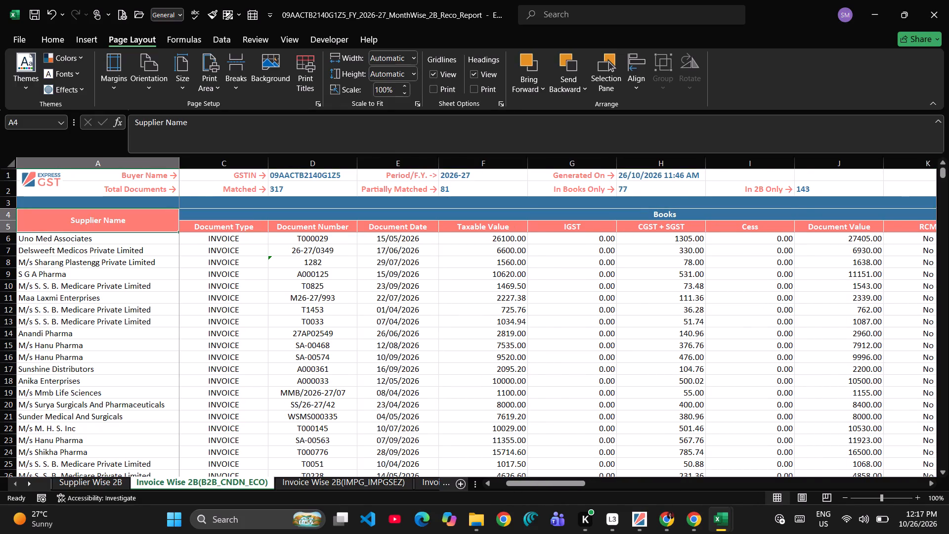
key("Right")
key("Left")
key("Right")
key("Right")
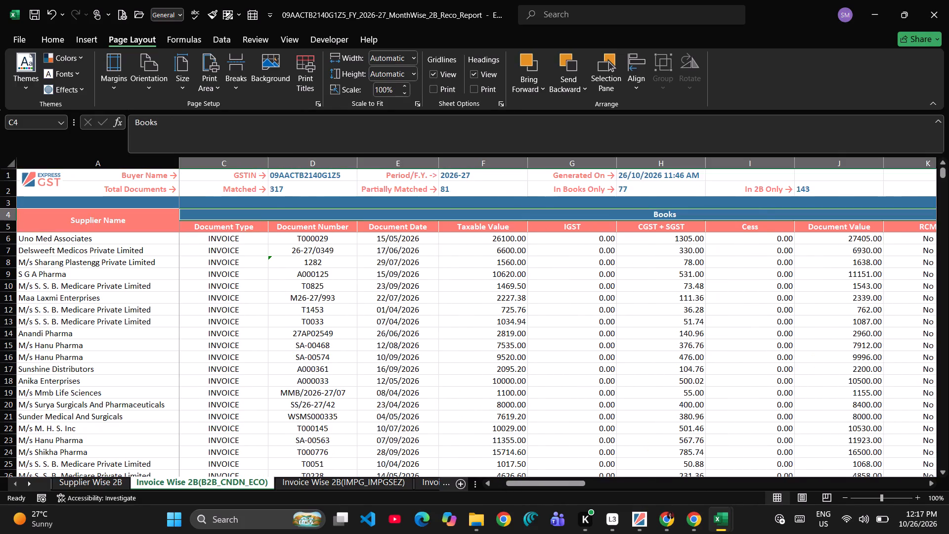
key("Left")
key("Left")
key("Right")
key("Right")
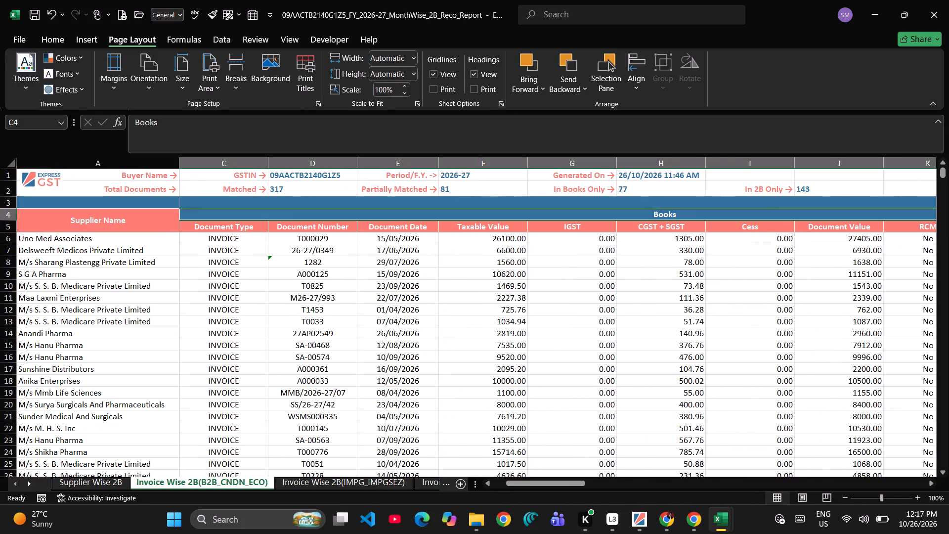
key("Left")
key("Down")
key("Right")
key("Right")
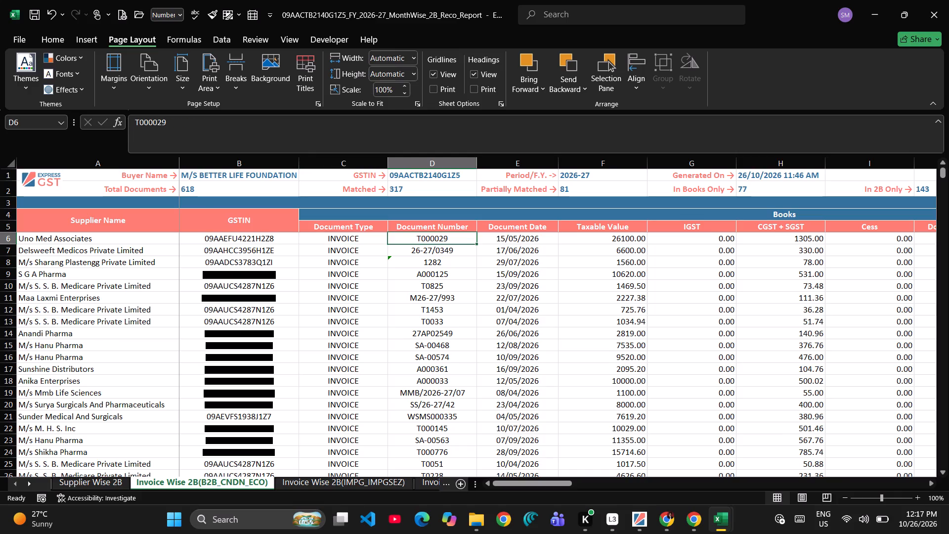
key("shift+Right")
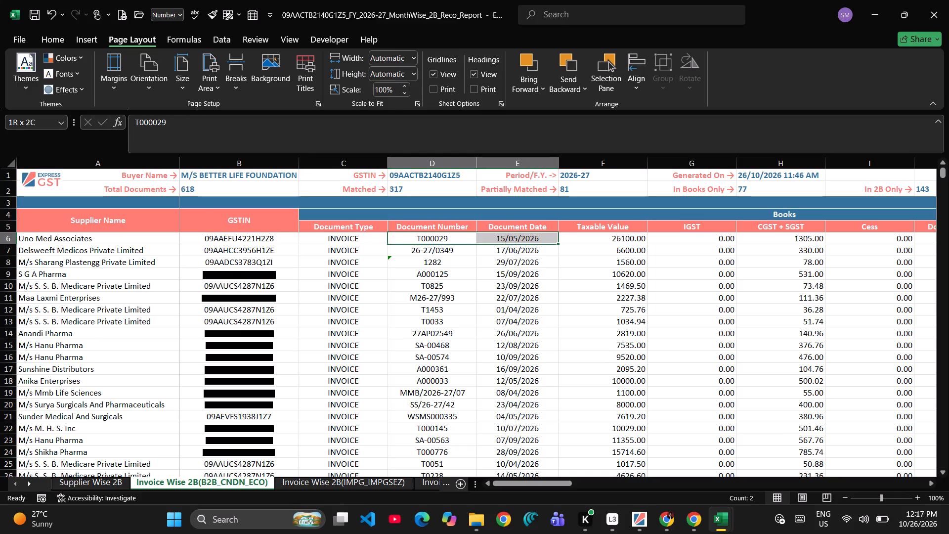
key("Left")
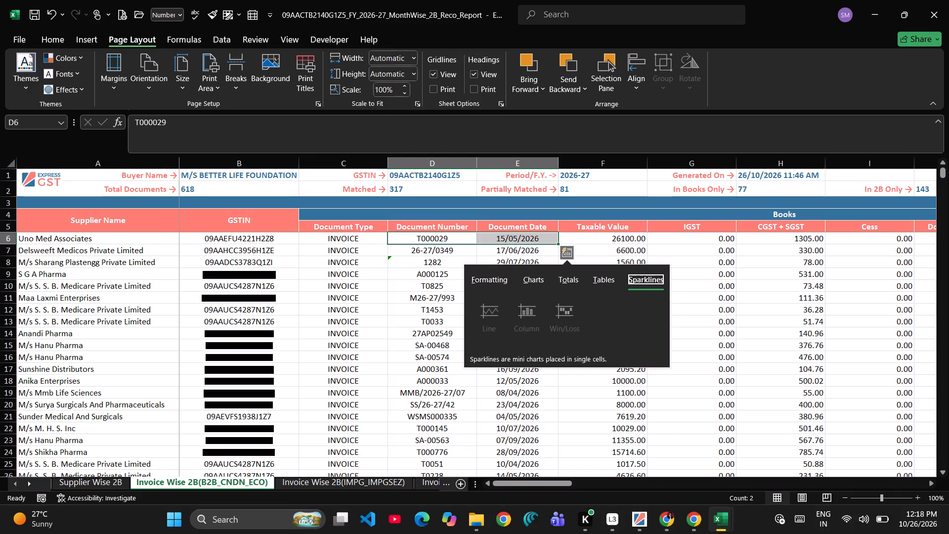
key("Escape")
Select the GSTIN column of the invoice-wise sheet from its header in B4 downward.
key("Left")
key("Left")
key("Up")
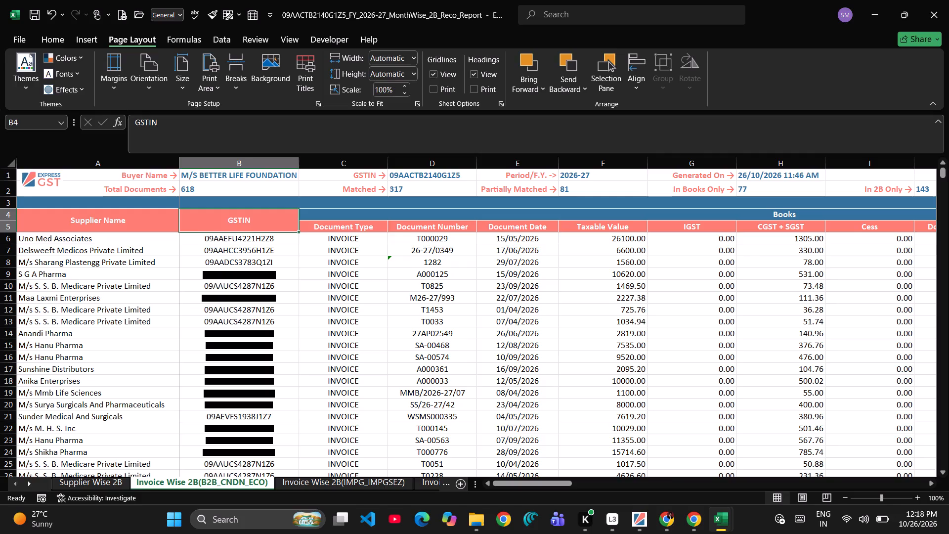
key("shift+Right")
key("shift+Left")
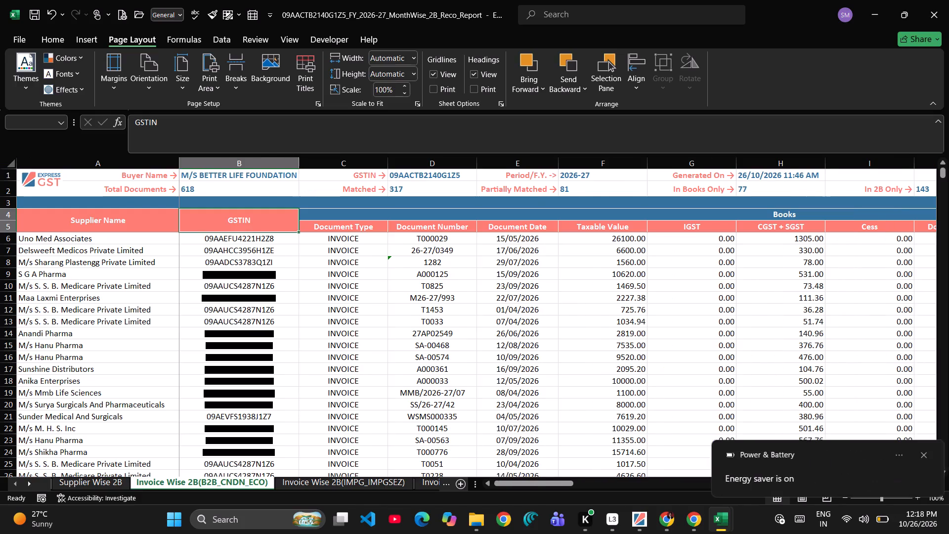
key("shift+Down")
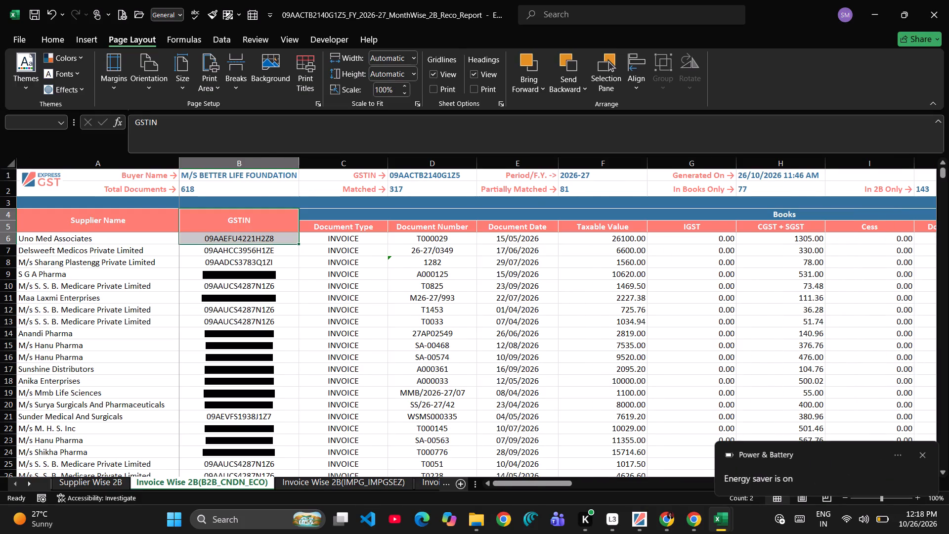
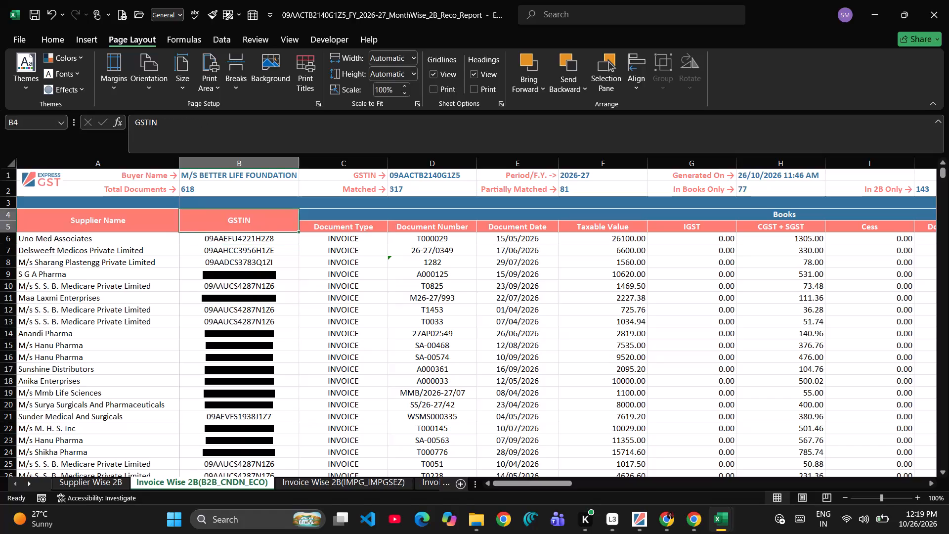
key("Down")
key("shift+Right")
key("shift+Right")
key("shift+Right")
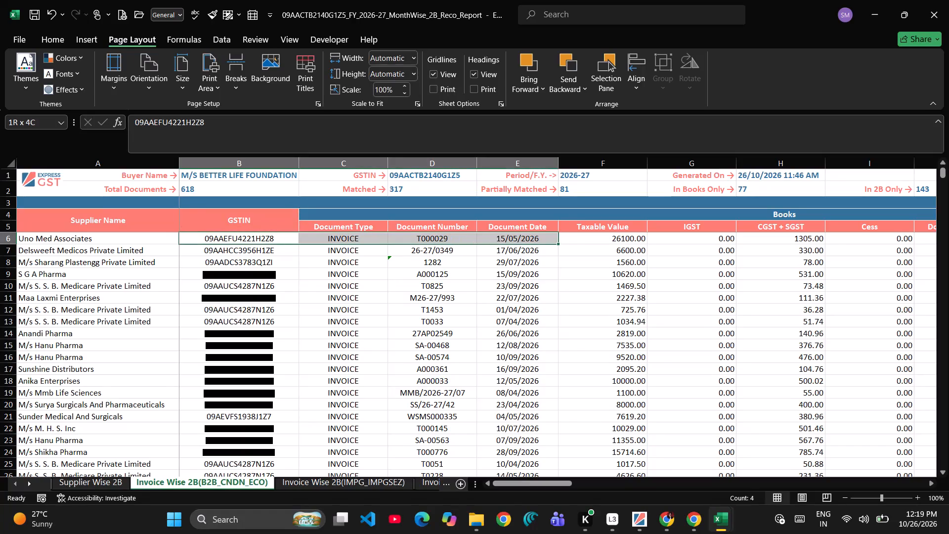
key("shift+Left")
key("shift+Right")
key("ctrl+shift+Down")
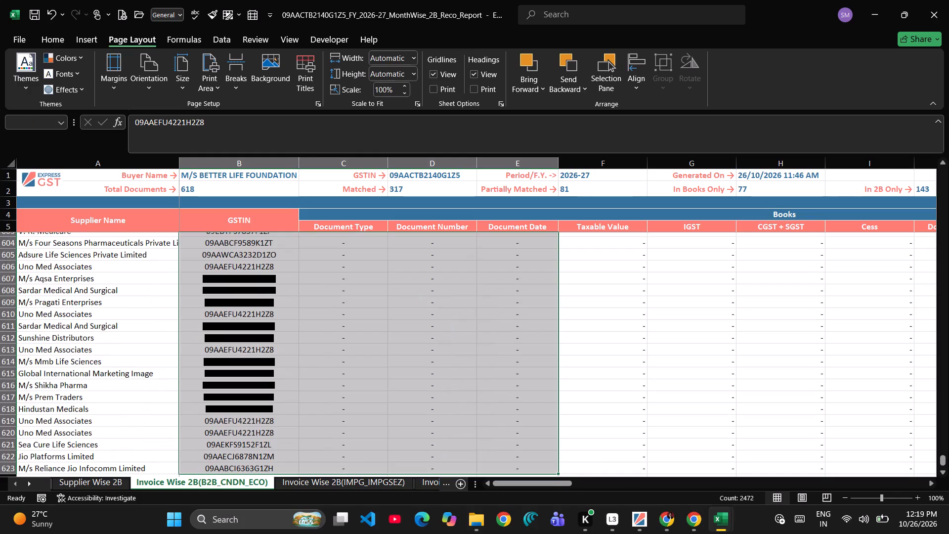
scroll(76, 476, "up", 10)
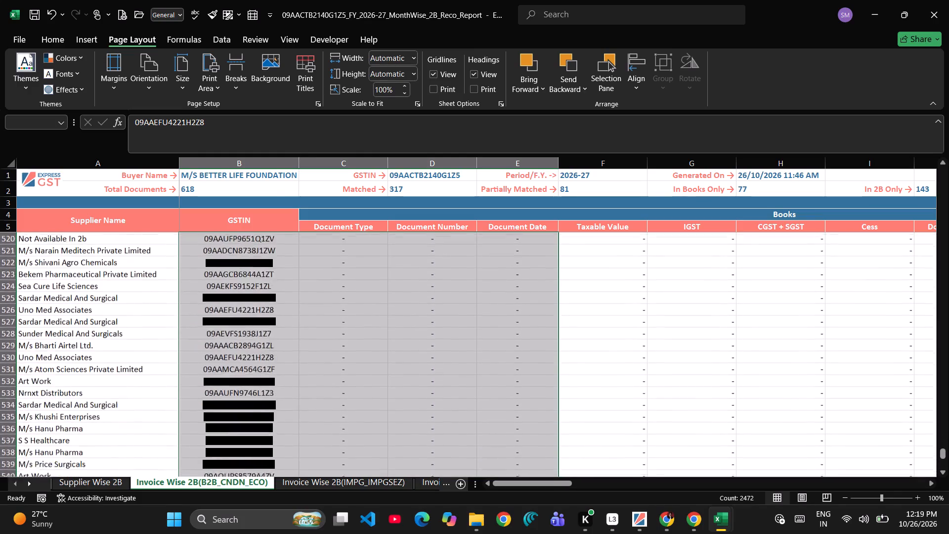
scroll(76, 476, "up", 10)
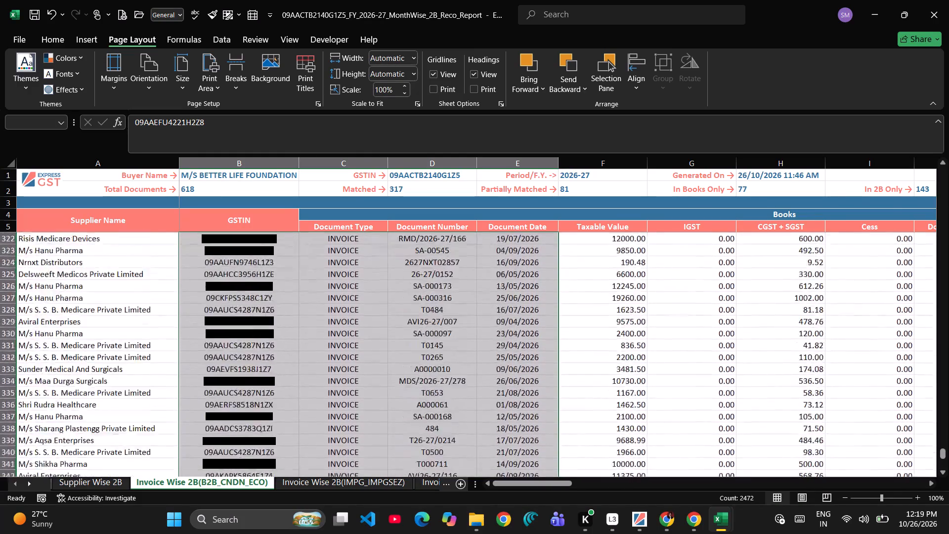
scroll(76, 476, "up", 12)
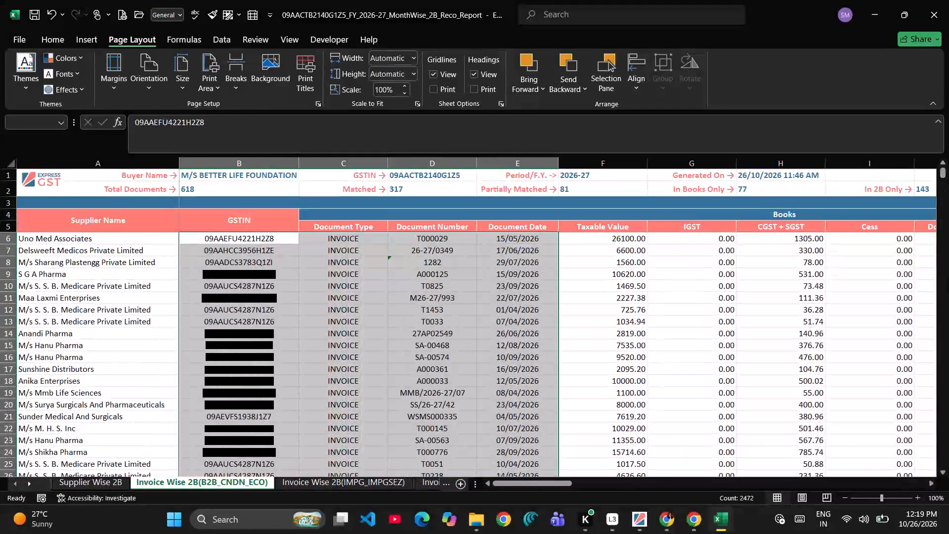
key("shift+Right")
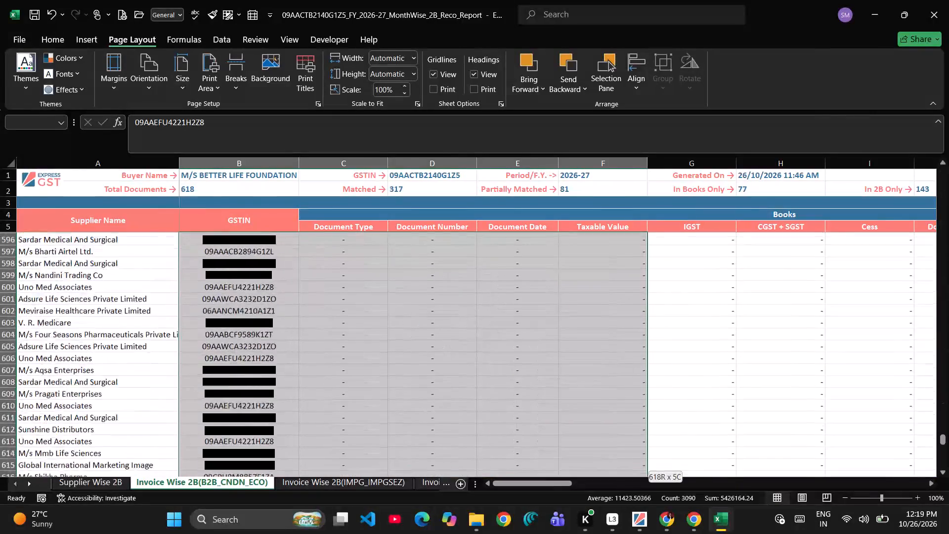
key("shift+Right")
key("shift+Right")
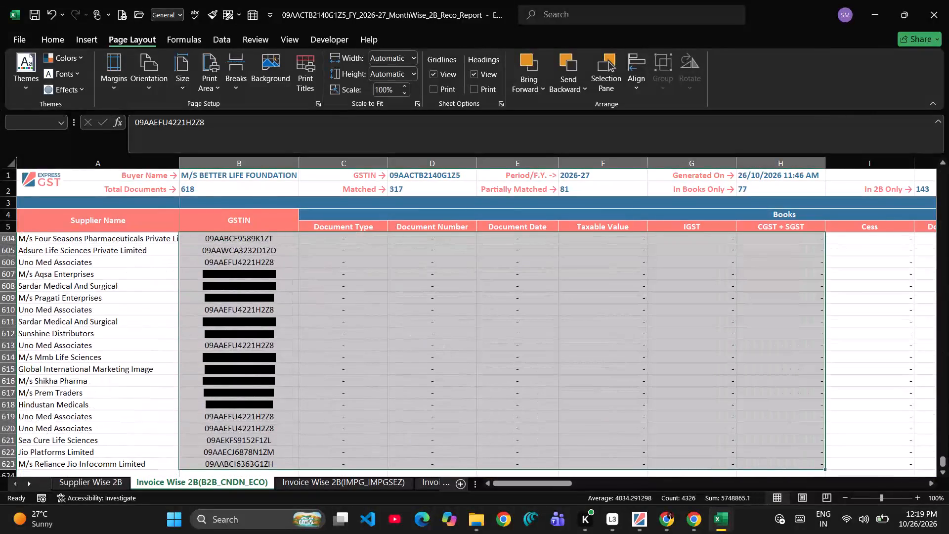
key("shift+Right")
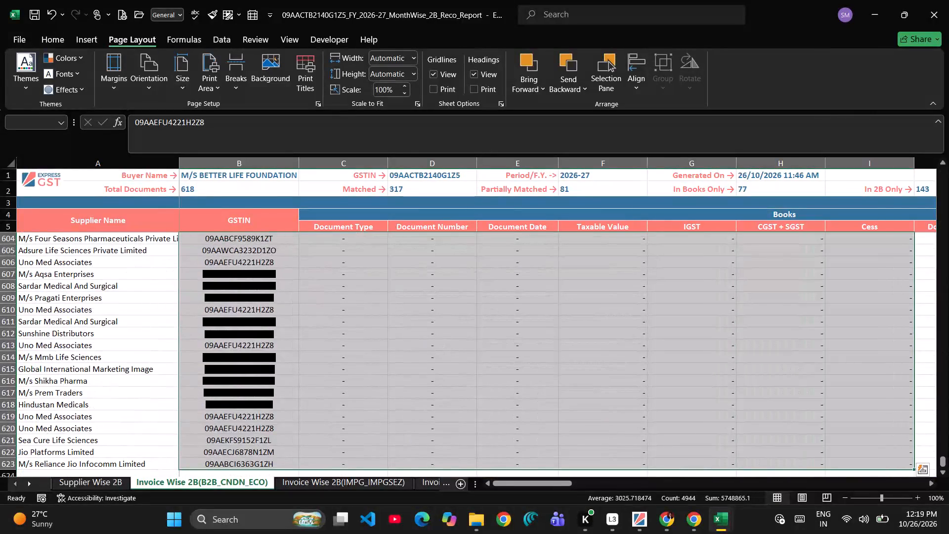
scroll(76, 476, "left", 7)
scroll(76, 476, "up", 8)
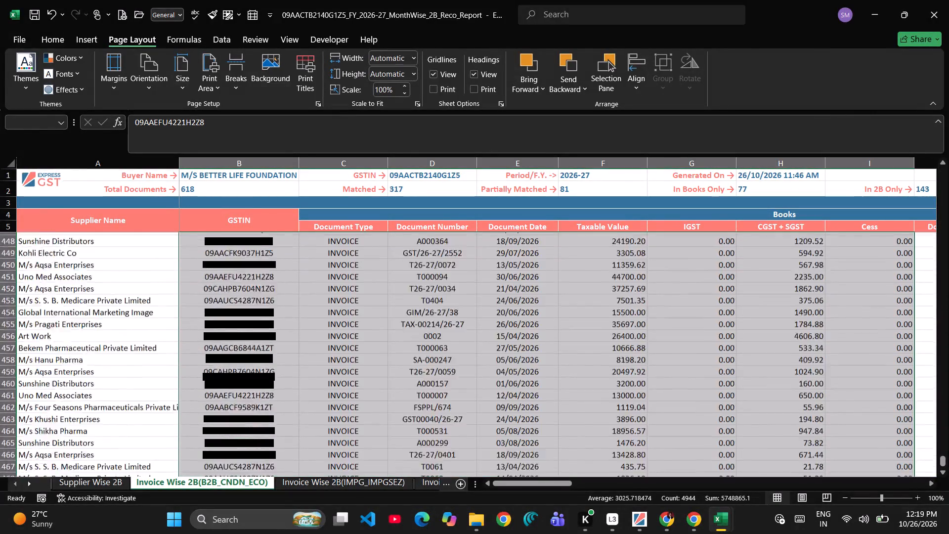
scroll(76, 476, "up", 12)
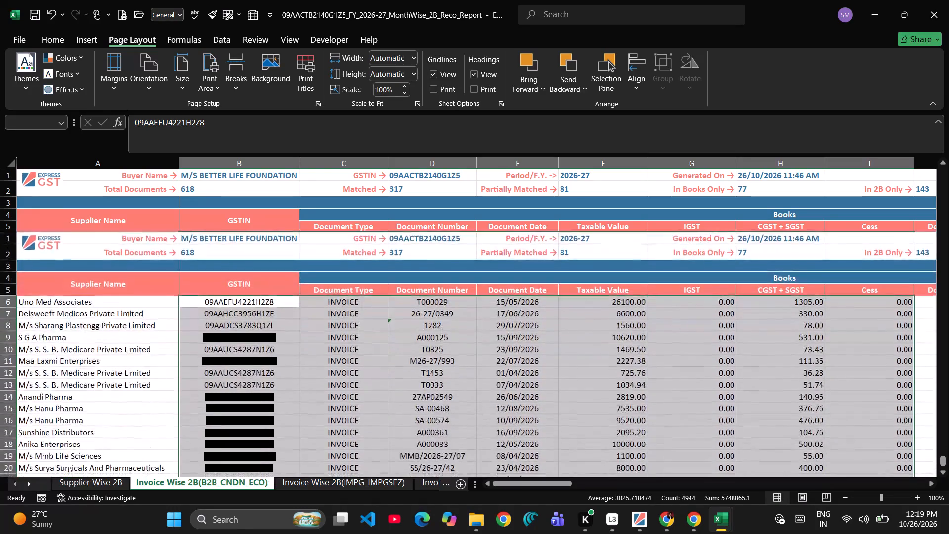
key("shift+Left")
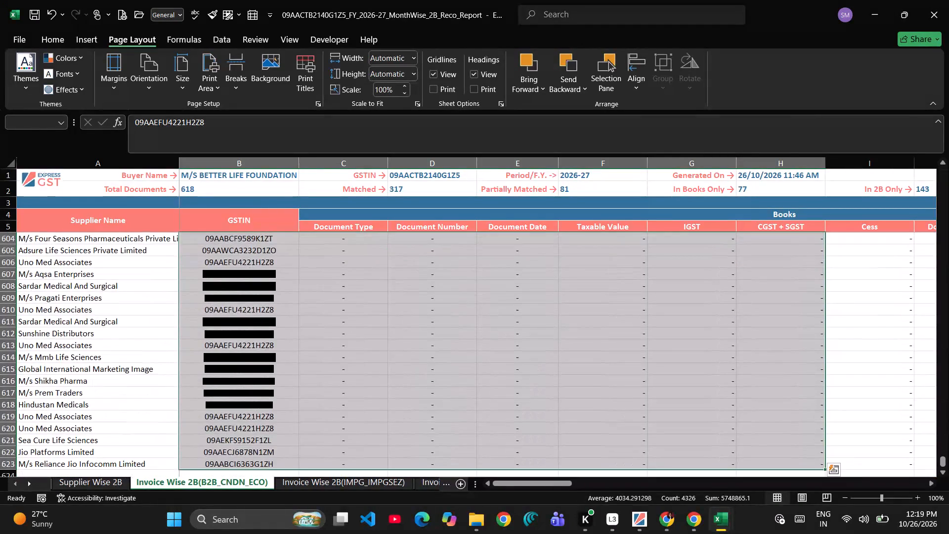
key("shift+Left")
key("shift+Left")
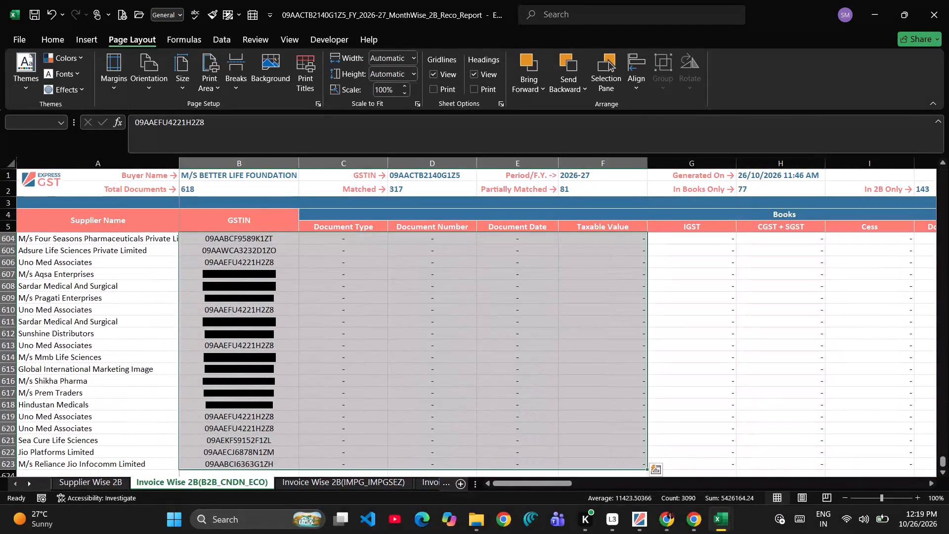
Copy all invoice rows from Supplier Name through CGST + SGST, range A6:H623, on the B2B_CNDN_ECO sheet.
key("Left")
key("Left")
key("Left")
key("shift+Right")
key("shift+Right")
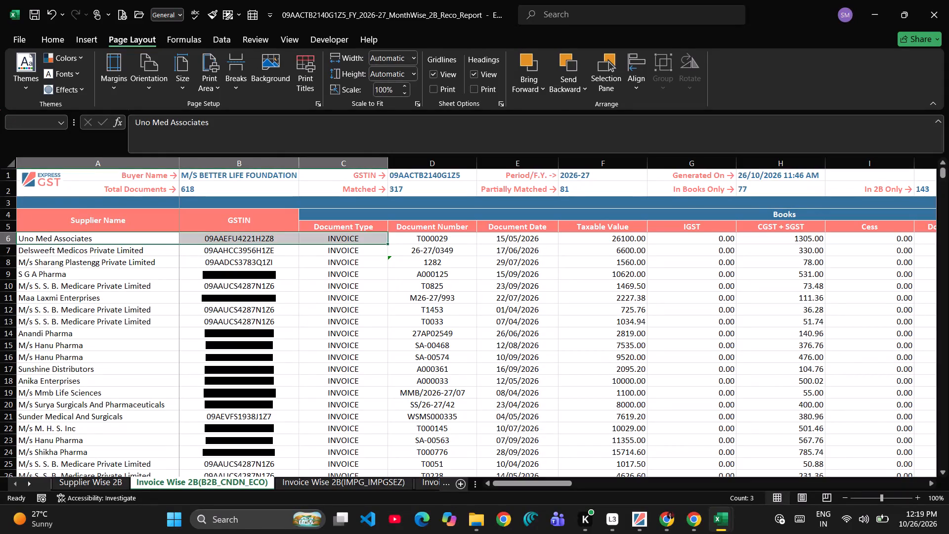
key("shift+Right")
key("shift+Right")
key("shift+Right")
key("shift+Right")
key("shift+Right")
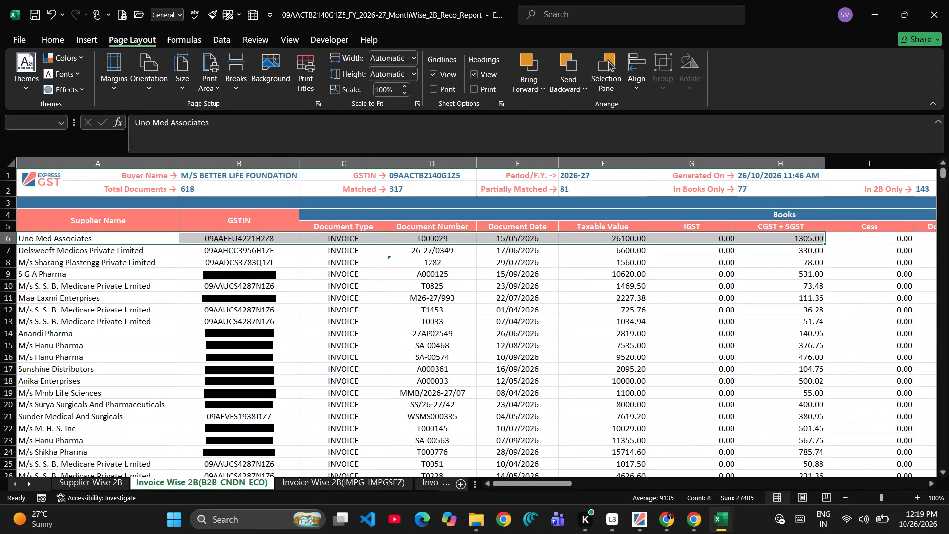
key("Escape")
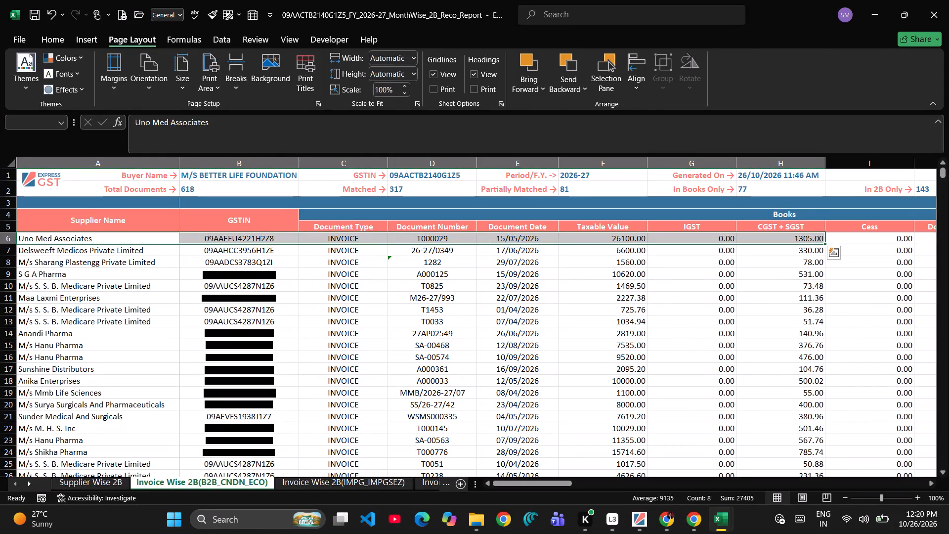
key("ctrl+shift+Down")
key("ctrl+c")
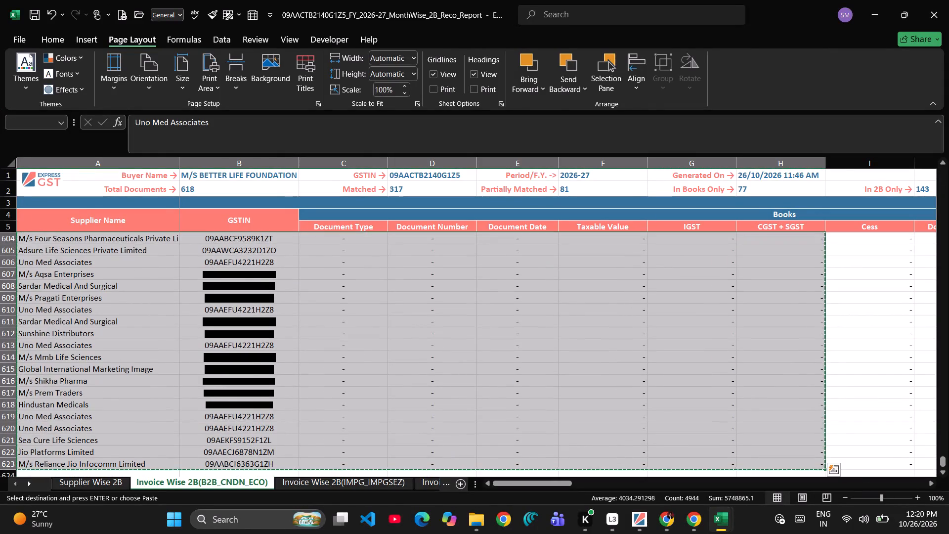
Switch to the Book1 workbook and paste the copied invoice rows below the Difference figures, starting at cell A14.
key("alt+Tab")
key("Down")
key("Down")
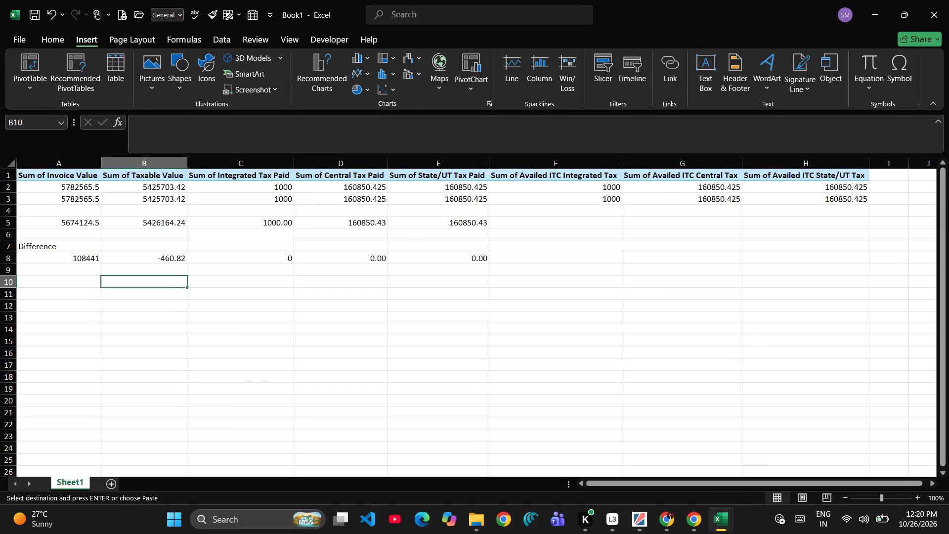
key("Left")
key("Left")
key("Right")
key("Right")
key("Right")
key("Right")
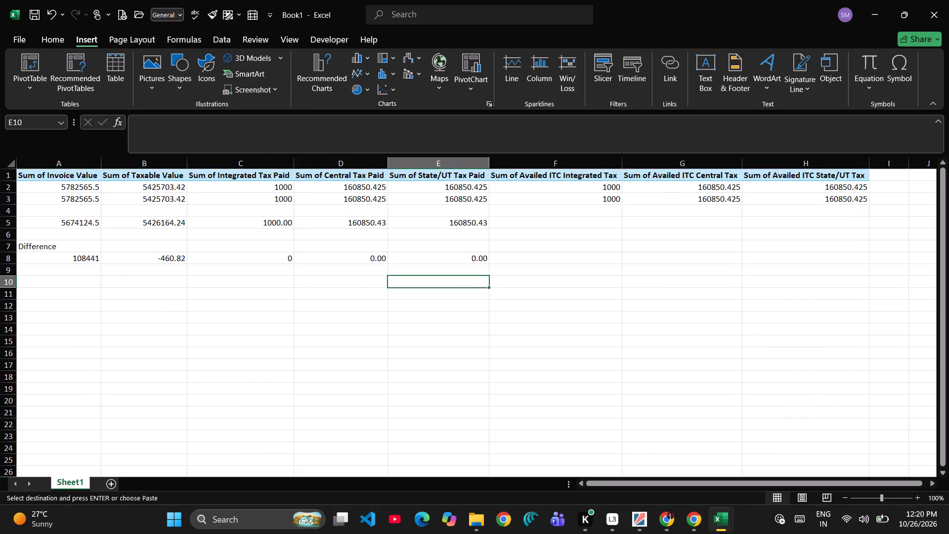
key("Left")
key("Left")
key("Left")
key("Left")
key("Down")
key("Down")
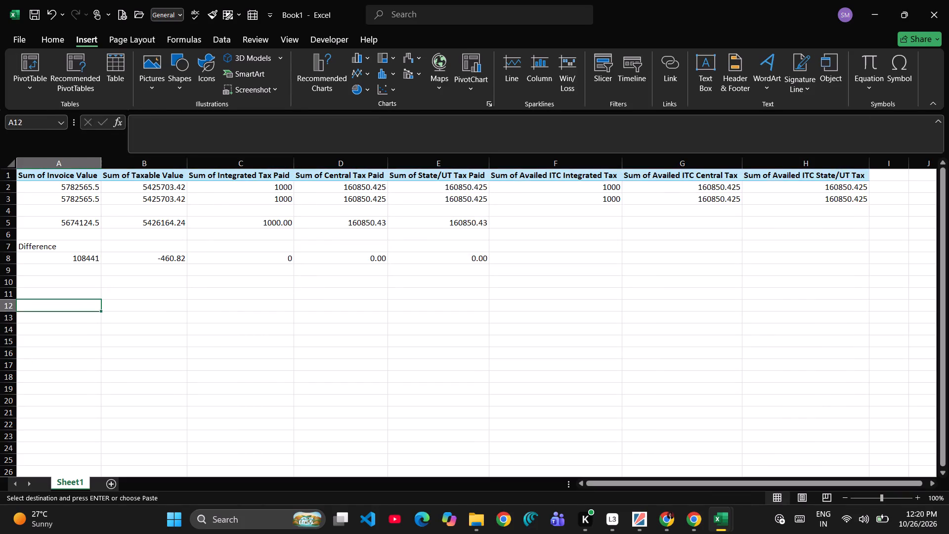
key("Down")
key("Down")
key("ctrl+v")
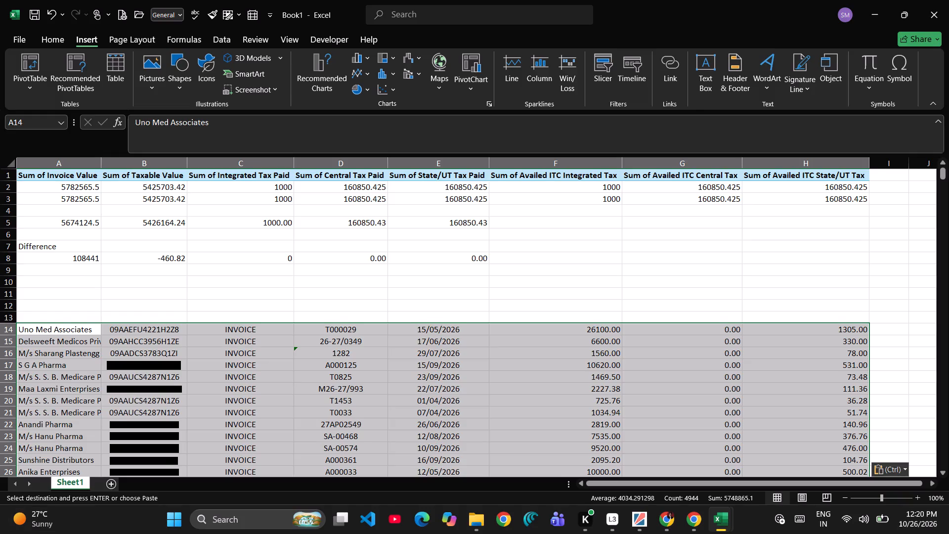
Compare the pasted rows with the column layout of the B2B sheet in GSTR2_Excel_Workbook_Template, and return to Book1.
scroll(302, 351, "down", 2)
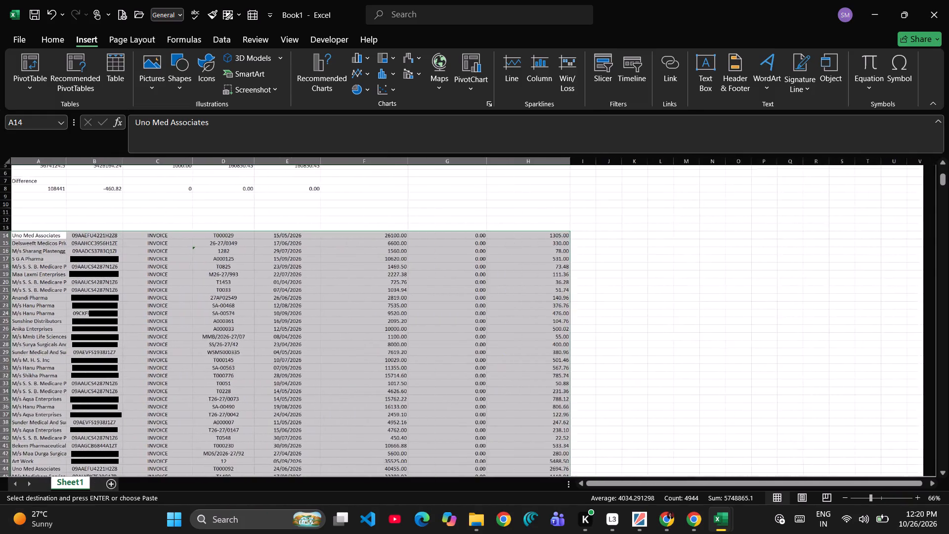
scroll(302, 351, "right", 1)
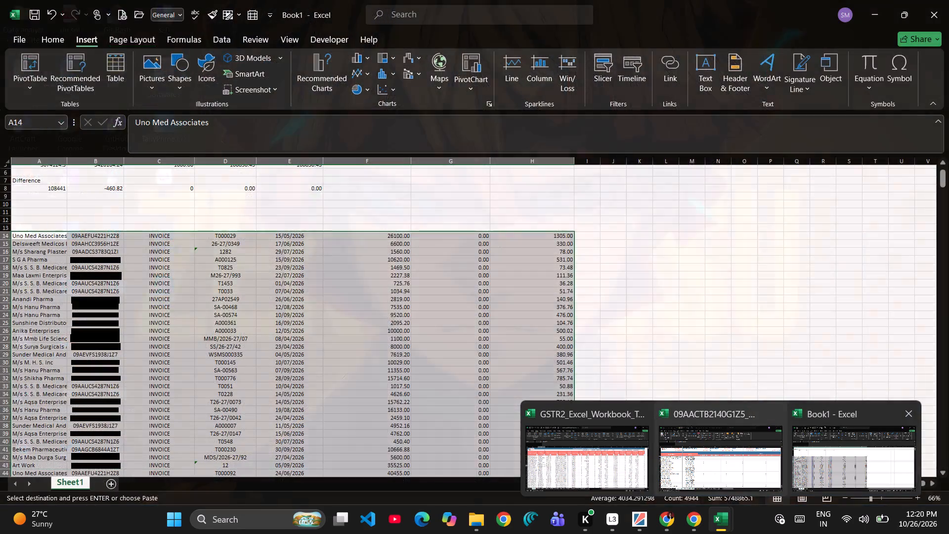
left_click(552, 459)
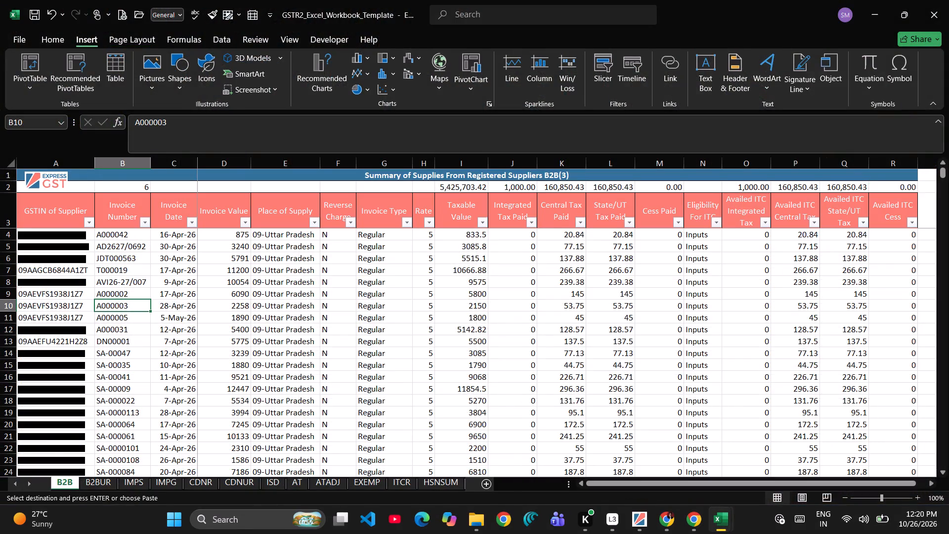
scroll(152, 388, "right", 4)
scroll(152, 388, "up", 1)
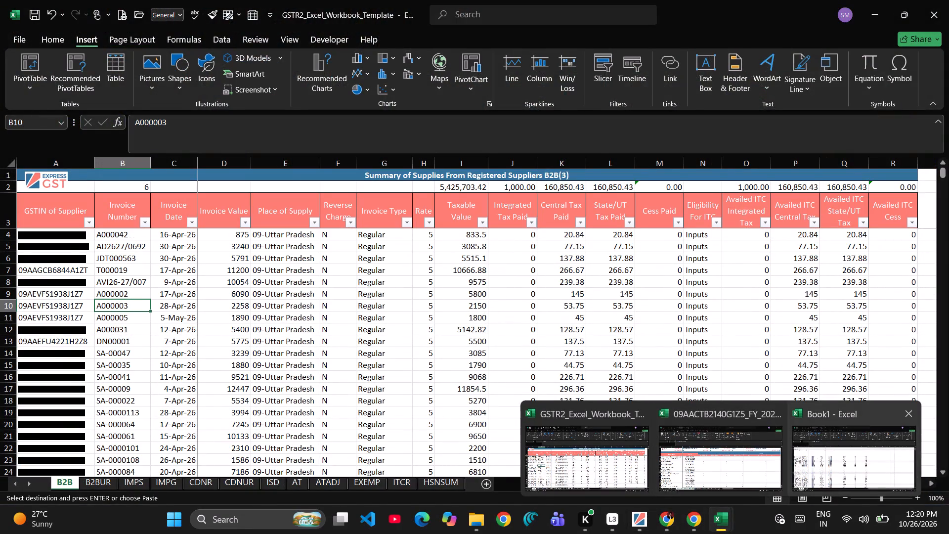
left_click(822, 469)
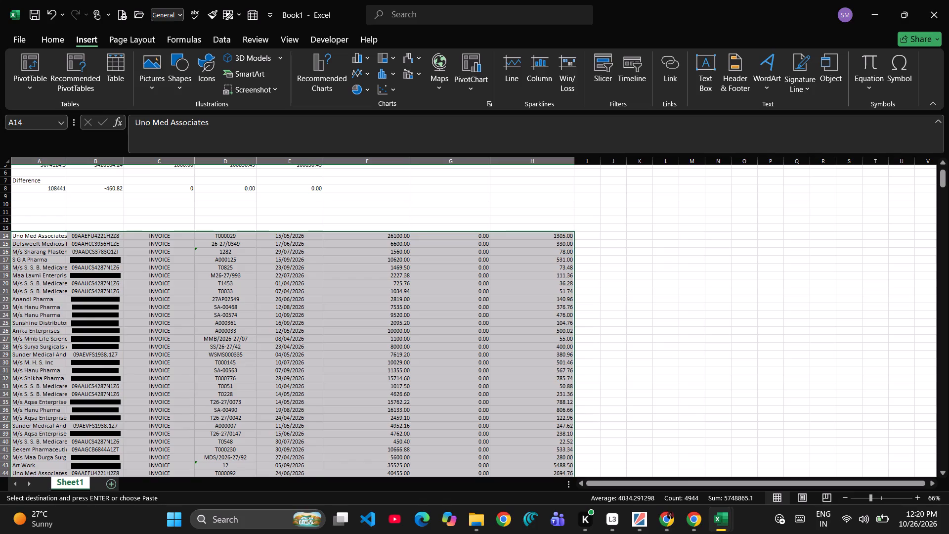
Add a new sheet to Book1 and move the pasted invoice rows from Sheet1 to it, starting at cell A1.
left_click(106, 481)
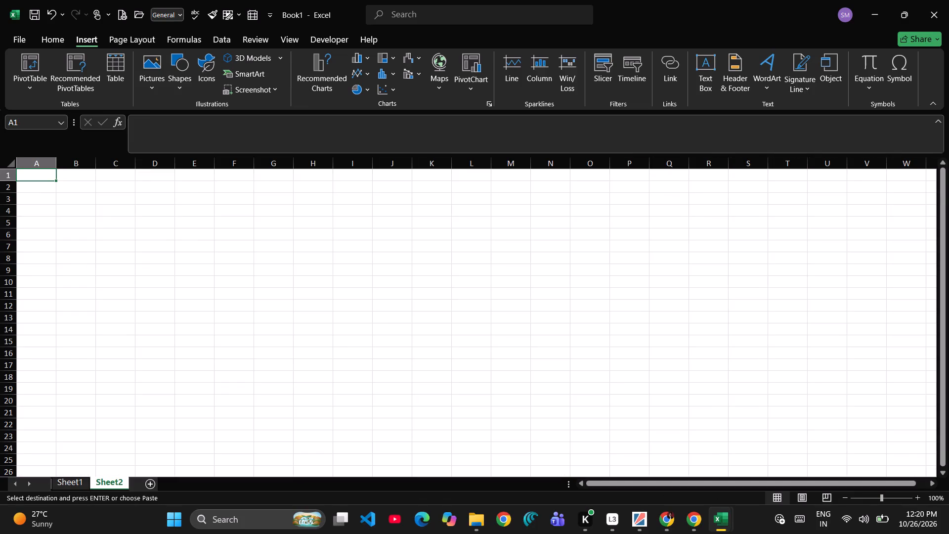
left_click(35, 180)
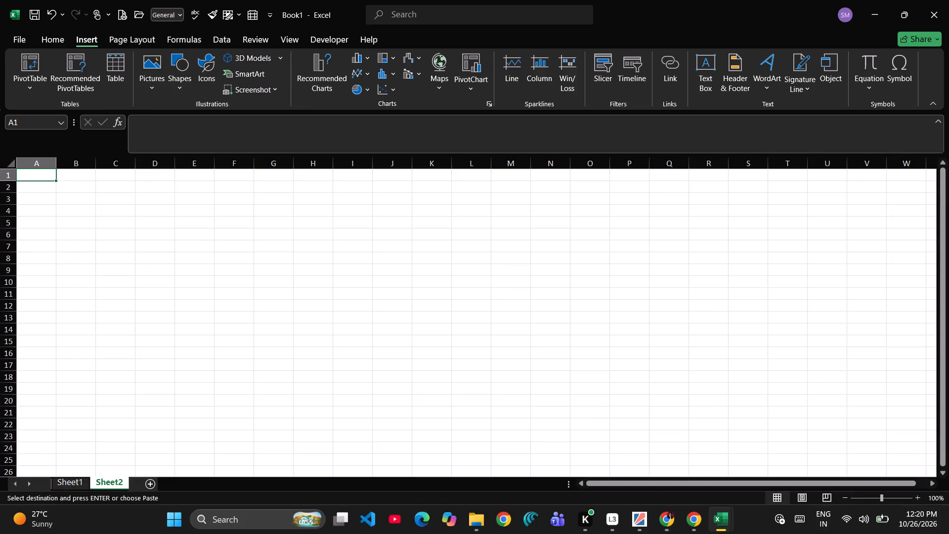
left_click(67, 481)
key("ctrl+x")
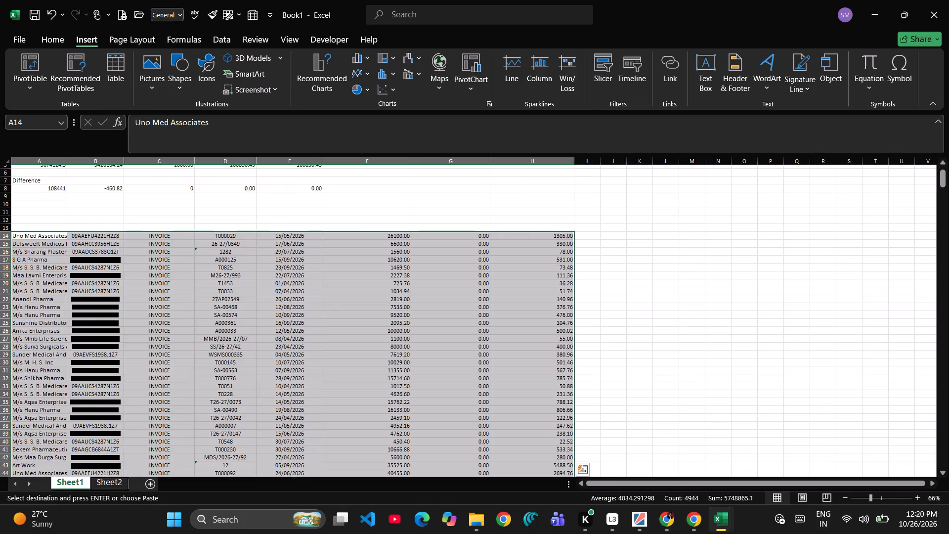
left_click(106, 488)
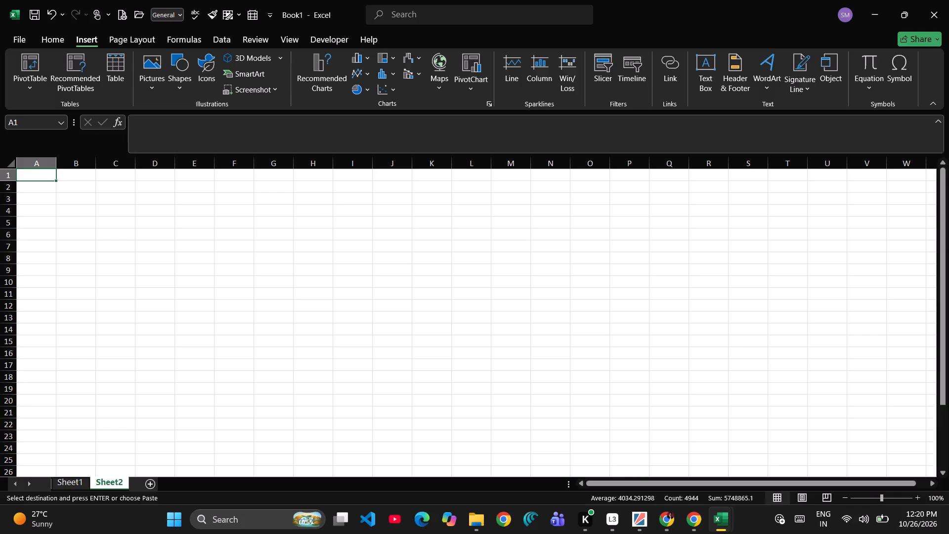
key("ctrl+v")
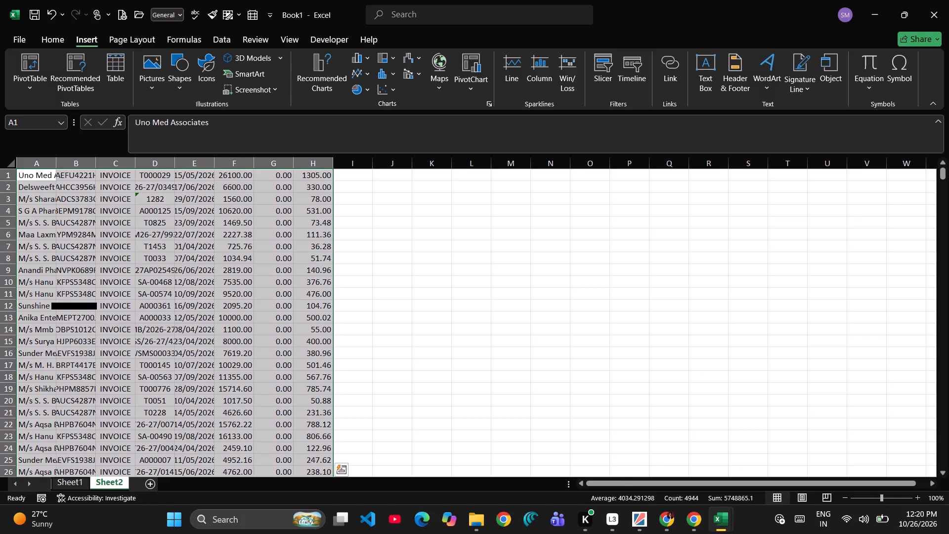
Examine Sheet1 below the Difference figures for any data remaining in the vacated range.
left_click(77, 477)
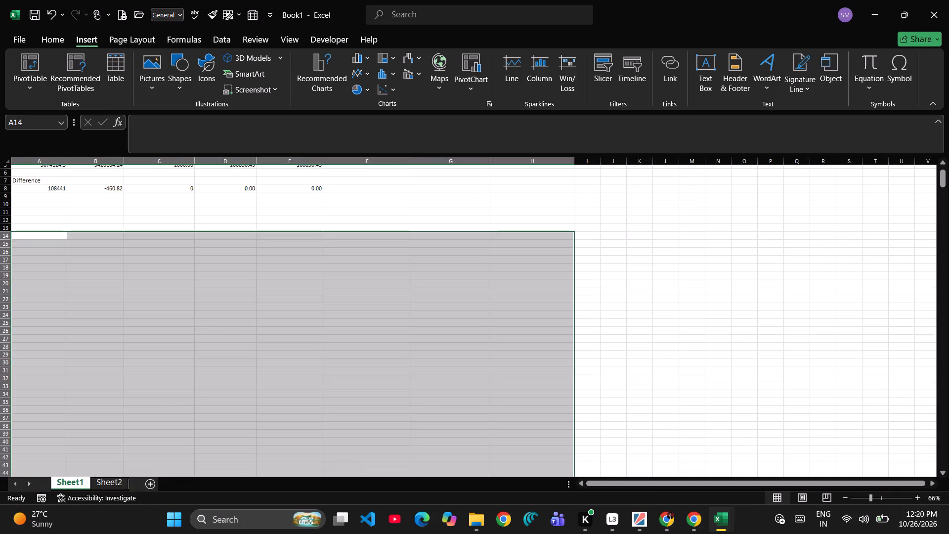
scroll(240, 305, "down", 10)
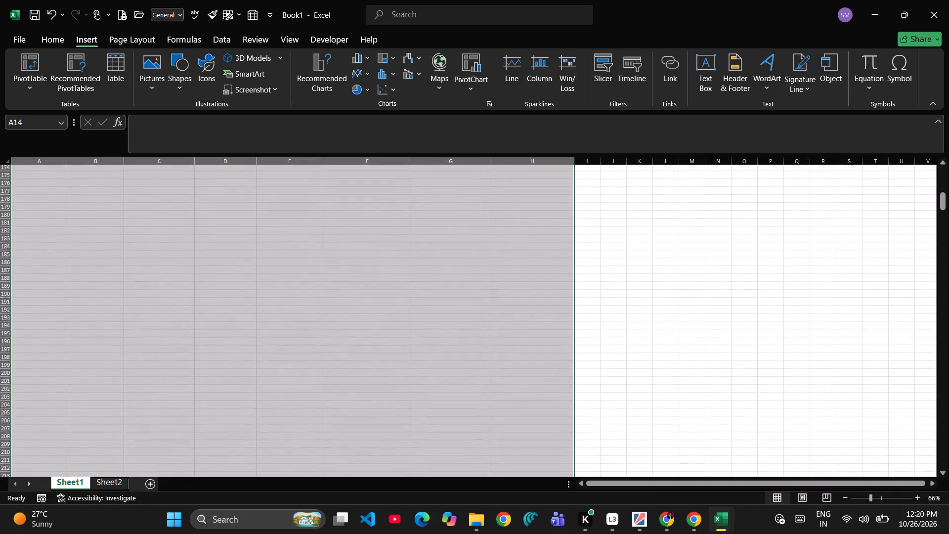
scroll(240, 305, "down", 11)
scroll(240, 305, "up", 7)
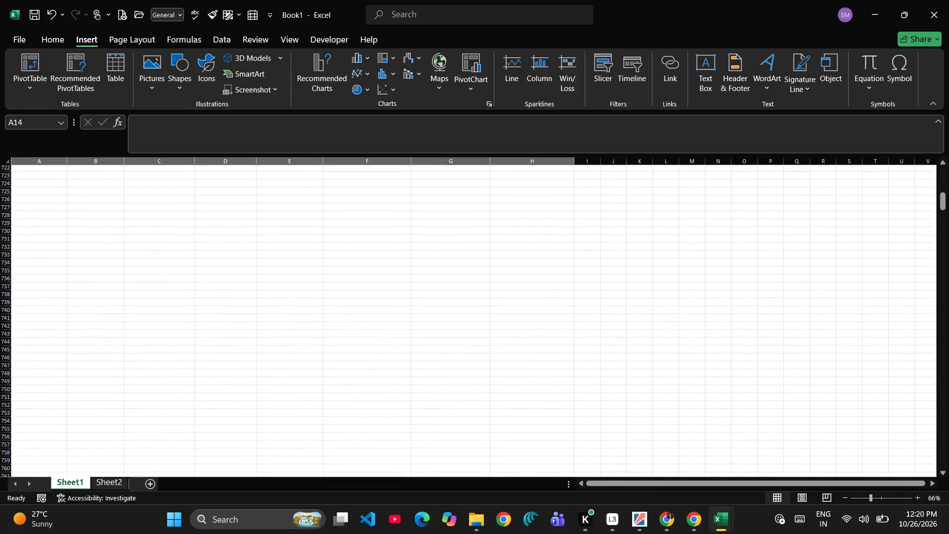
scroll(240, 305, "up", 7)
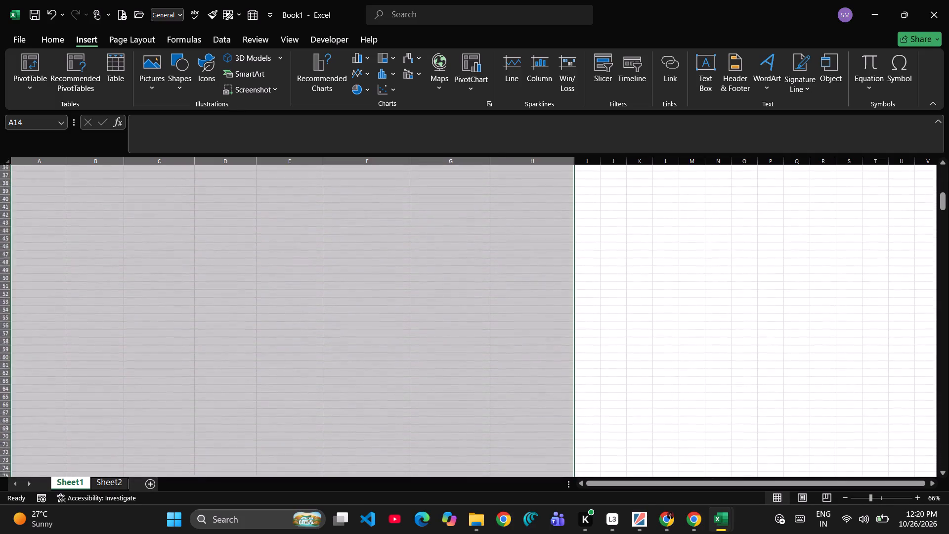
Return to Book1's Sheet2 and auto-fit the widths of columns A to H to their contents.
scroll(240, 305, "up", 1)
left_click(293, 247)
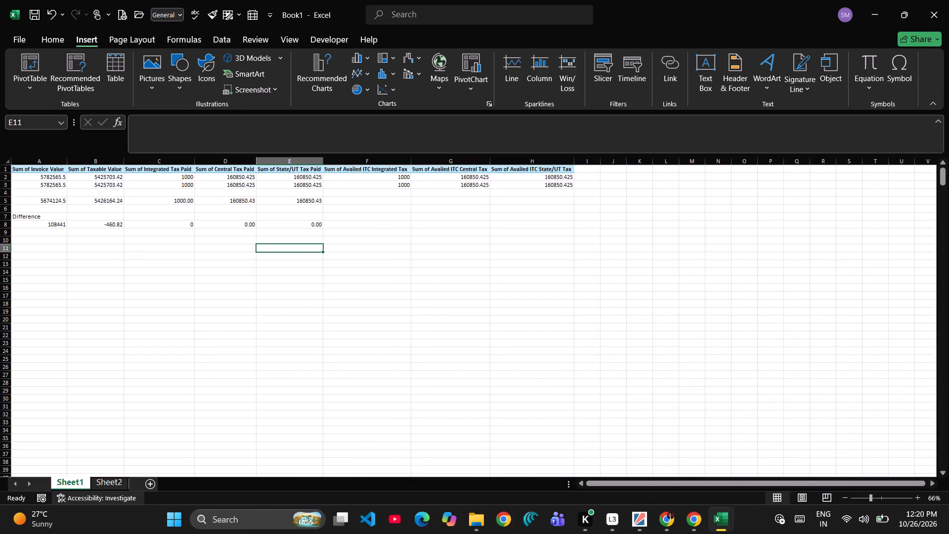
left_click(96, 486)
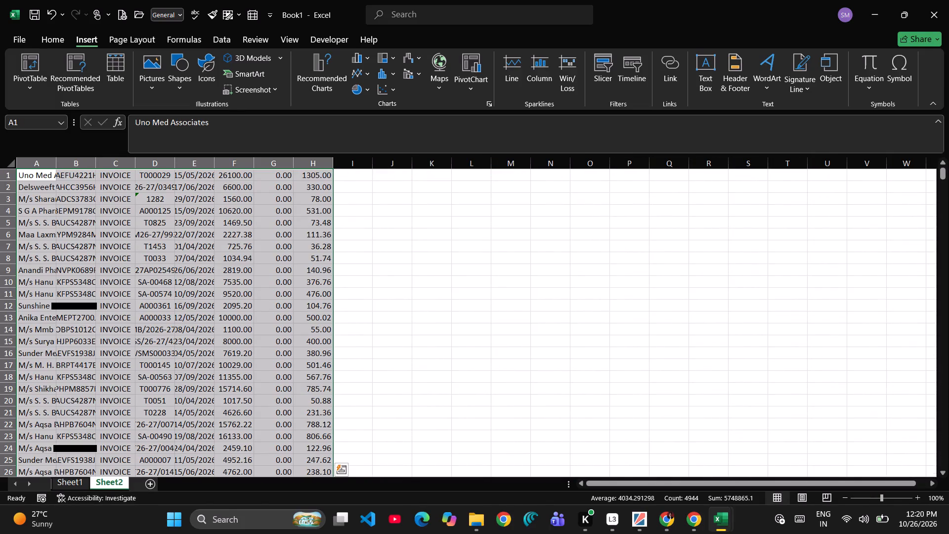
left_click_drag(34, 166, 254, 180)
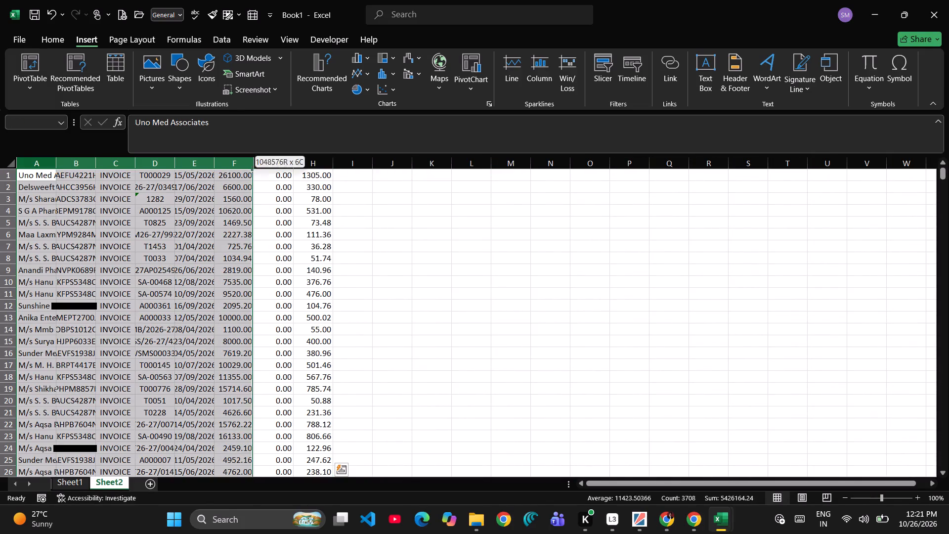
left_click_drag(254, 180, 314, 193)
double_click(334, 162)
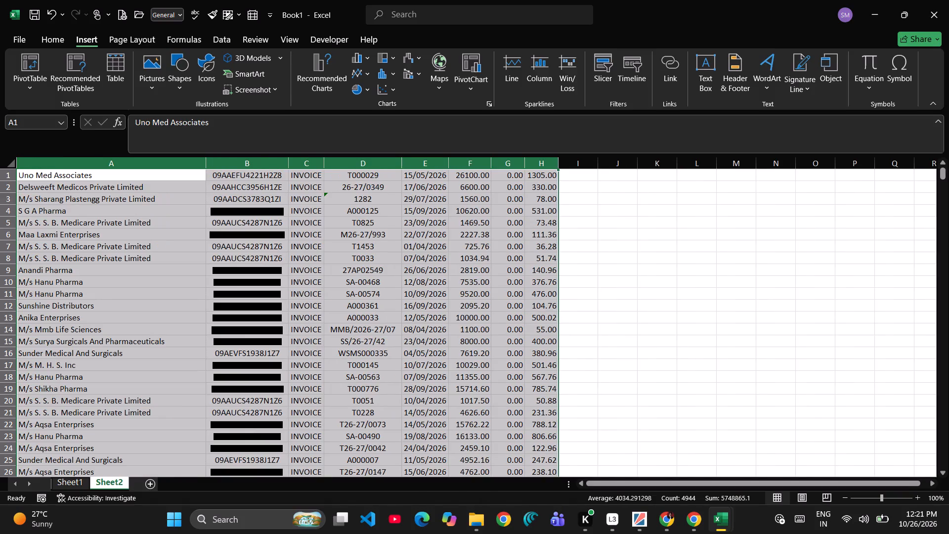
Switch to the MonthWise 2B reconciliation report and copy the Books headers from Document Type to CGST + SGST (C5:H5).
key("alt+Tab")
key("alt+Tab")
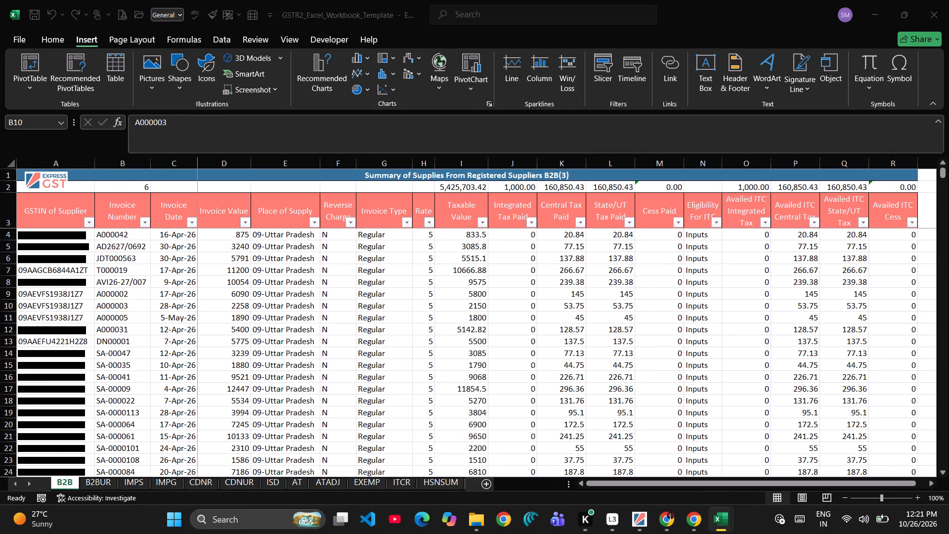
key("alt+Tab")
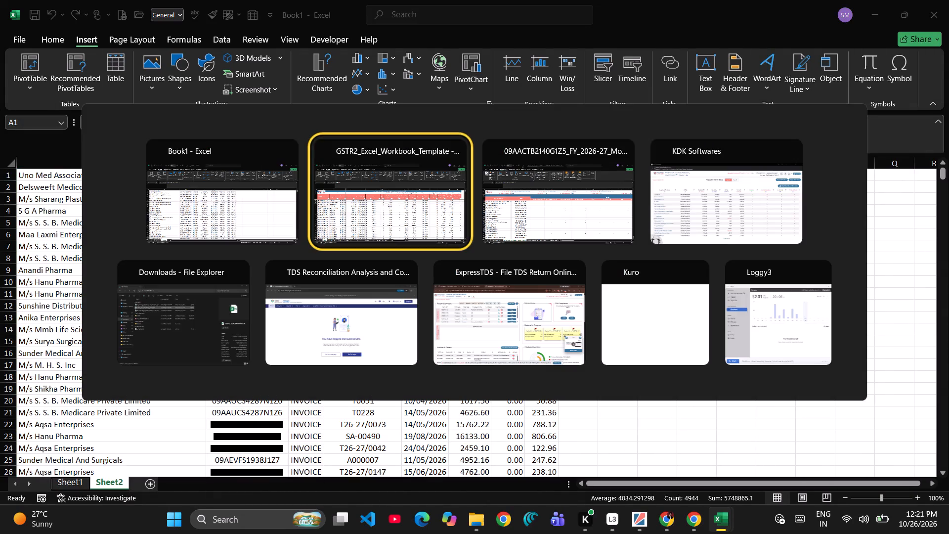
key("alt+Right")
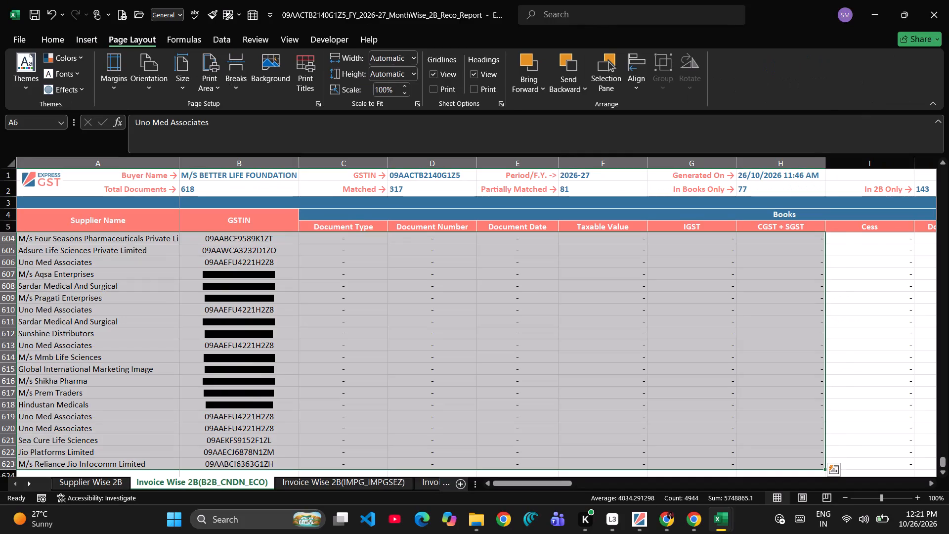
key("Up")
key("Up")
key("Down")
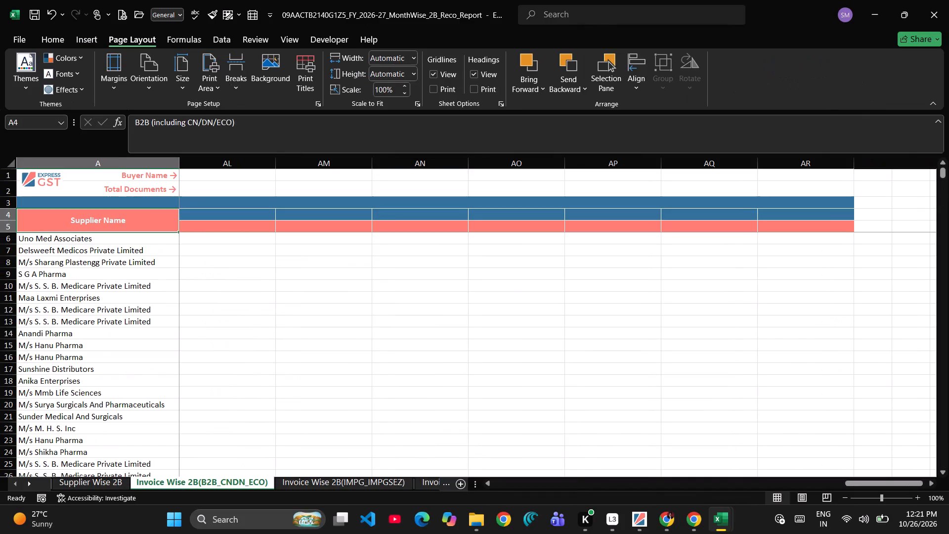
right_click(128, 275)
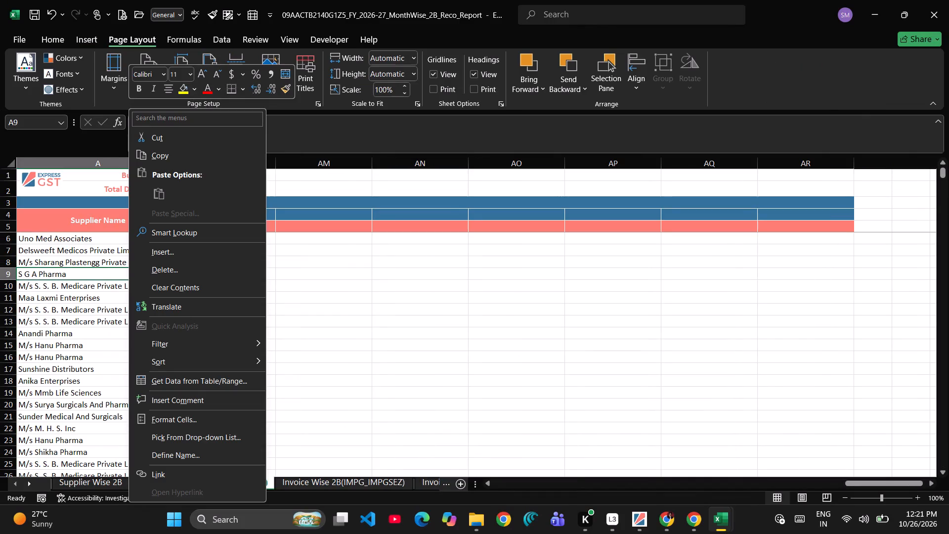
left_click(78, 429)
scroll(78, 429, "up", 6)
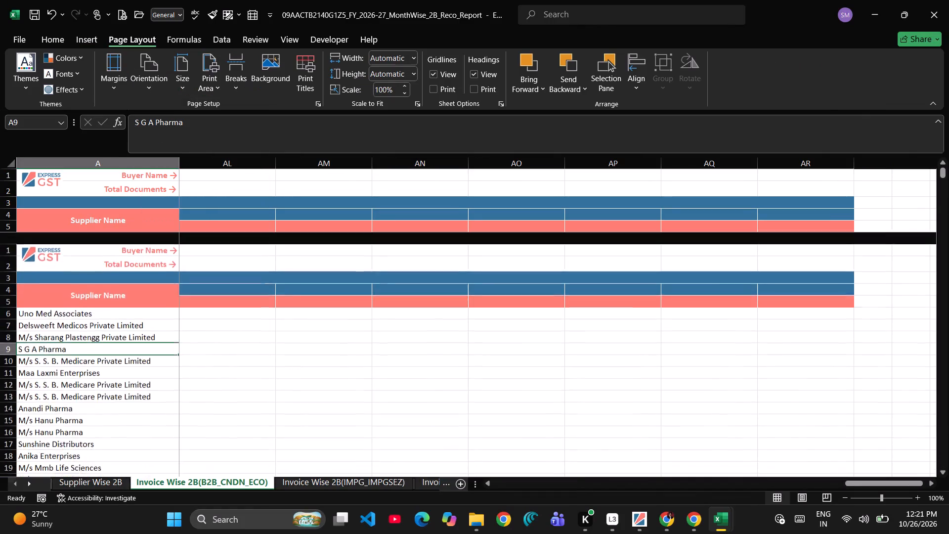
scroll(119, 416, "right", 4)
scroll(226, 408, "right", 7)
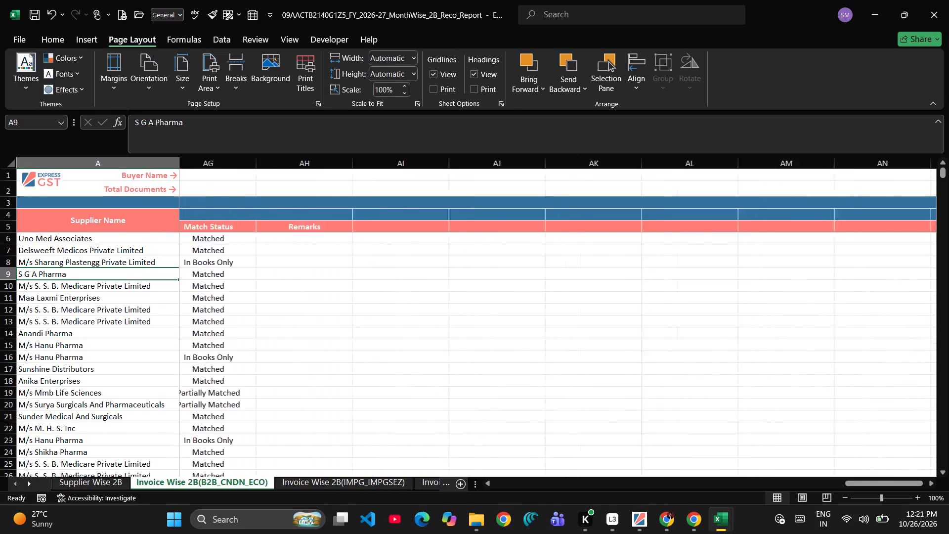
scroll(226, 408, "right", 6)
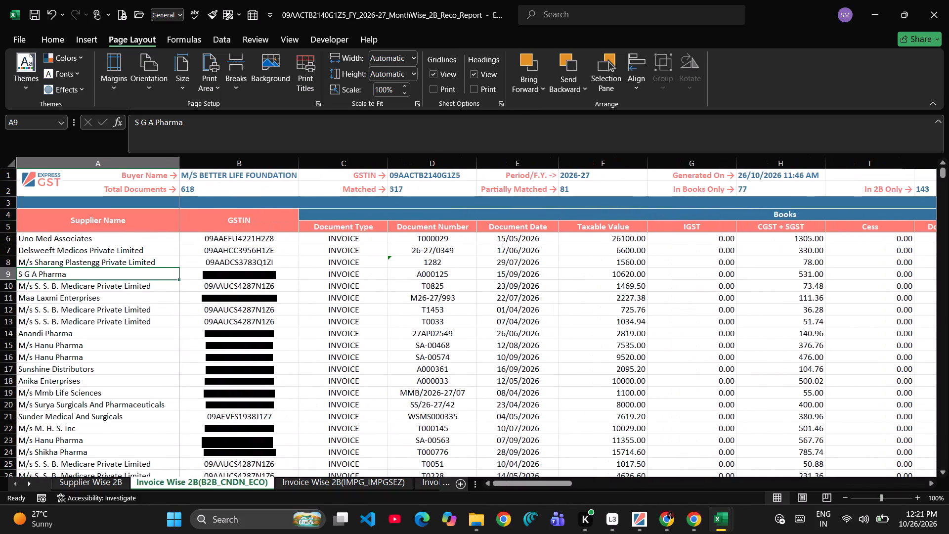
left_click(337, 227)
key("shift+Right")
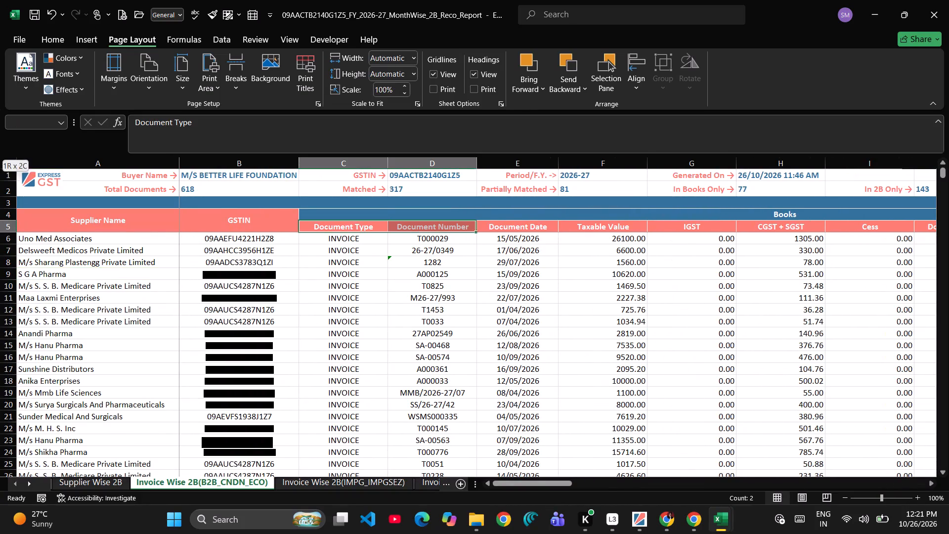
key("shift+Right")
key("shift+Right")
key("shift+Right")
key("shift+Right")
key("shift+Right")
key("shift+Left")
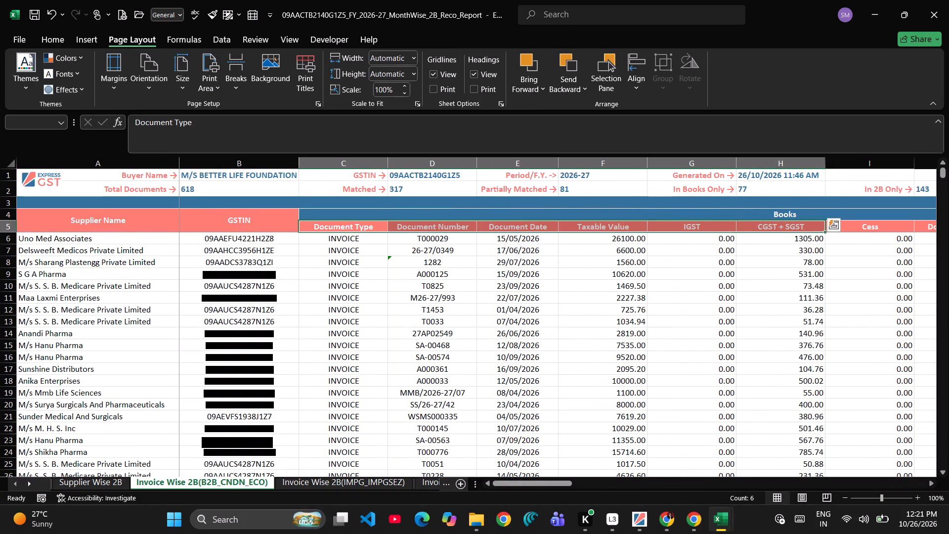
key("ctrl+c")
In Book1's Sheet2, delete row 1 holding the Uno Med Associates invoice and insert a blank row at row 1.
key("alt+Tab")
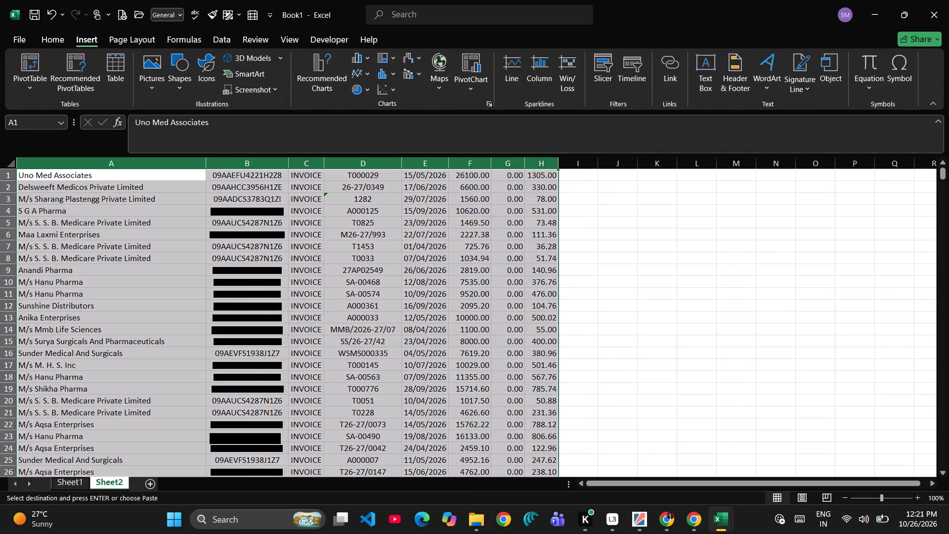
key("Right")
key("Right")
key("Left")
key("Left")
key("Left")
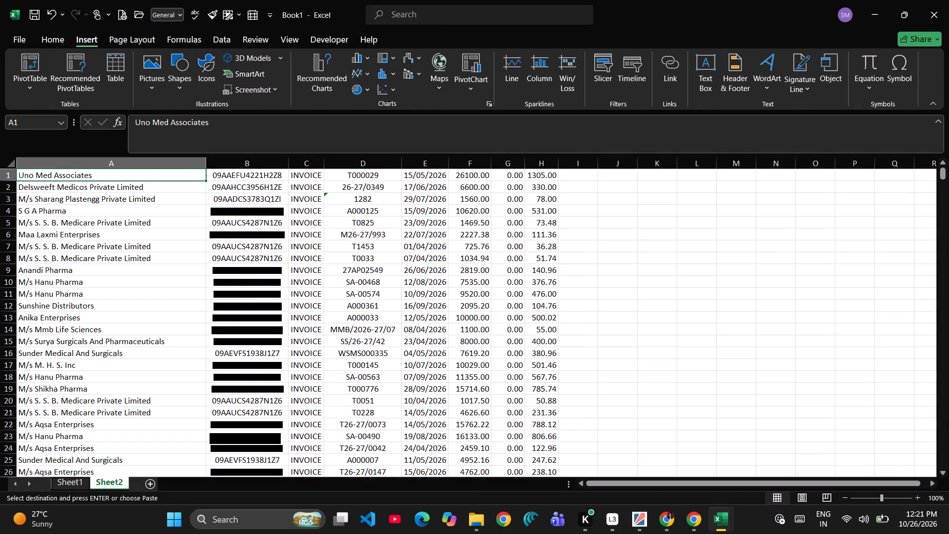
key("shift+space")
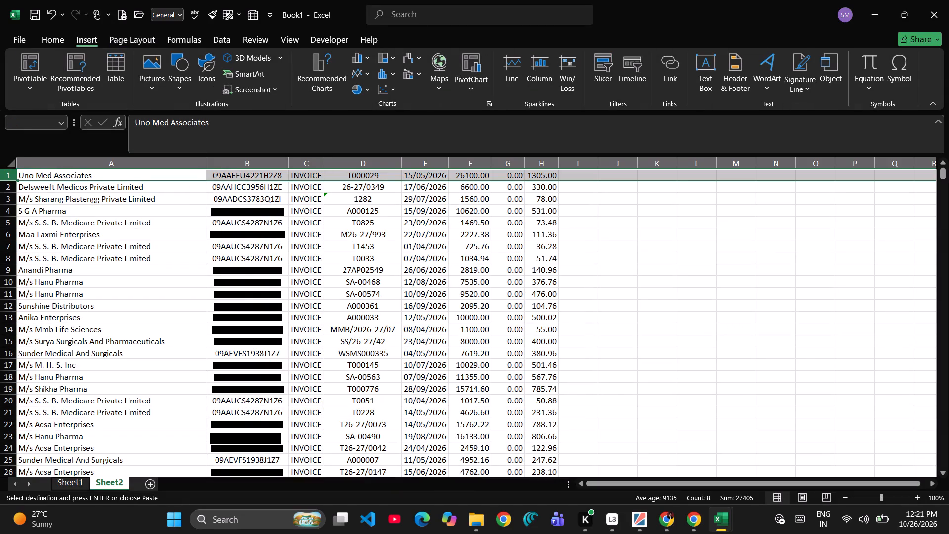
key("ctrl+minus")
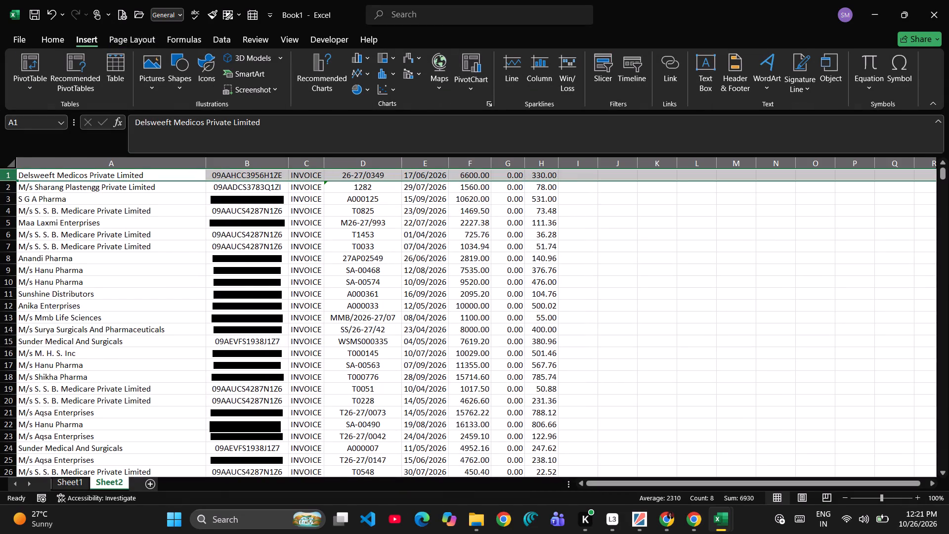
key("ctrl+shift+equal")
key("ctrl+z")
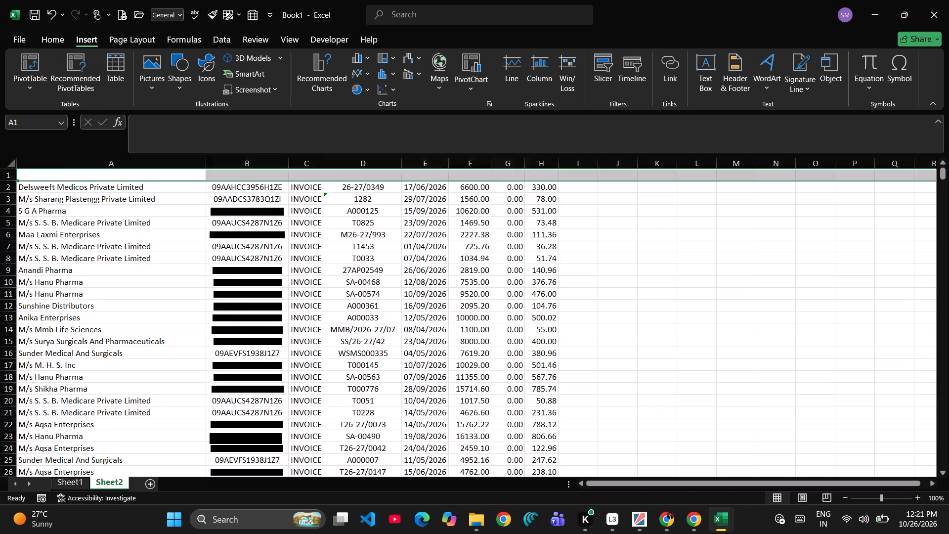
key("ctrl+shift+equal")
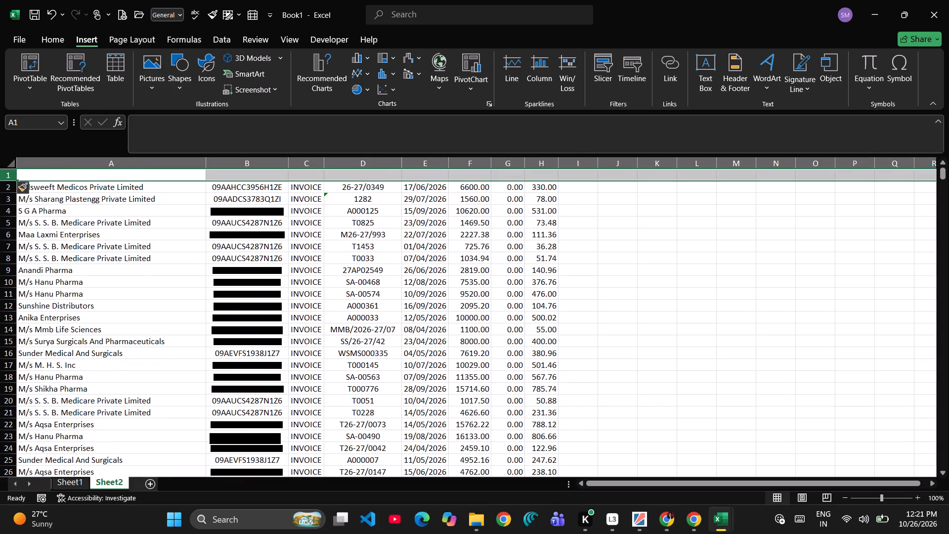
Copy the report's Document Type to CGST + SGST headers again and paste them into Book1's Sheet2 starting at cell C1.
key("alt+Tab")
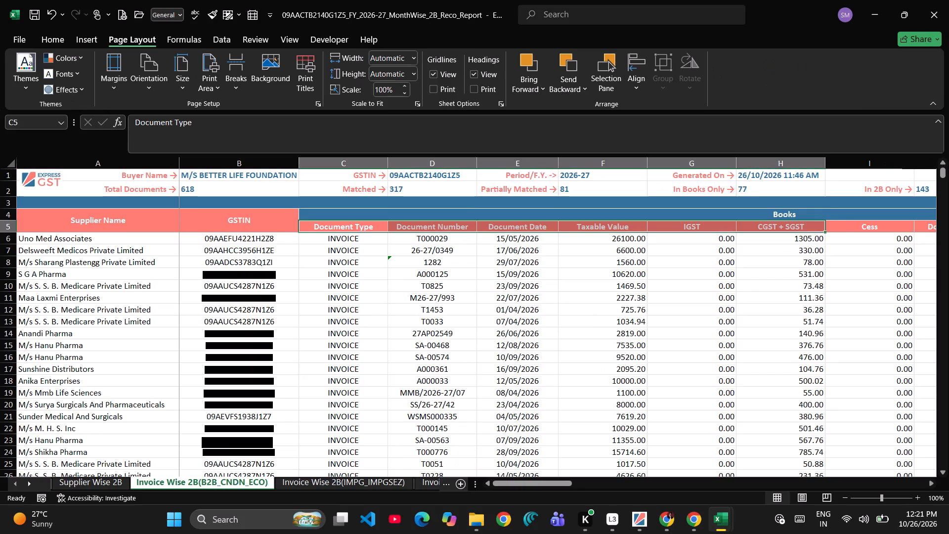
key("ctrl+c")
key("alt+Tab")
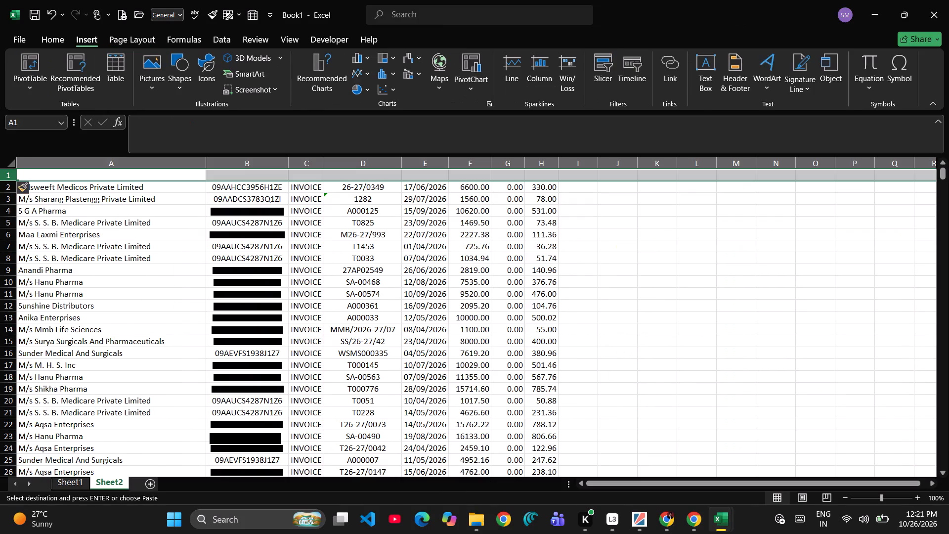
key("Right")
key("Right")
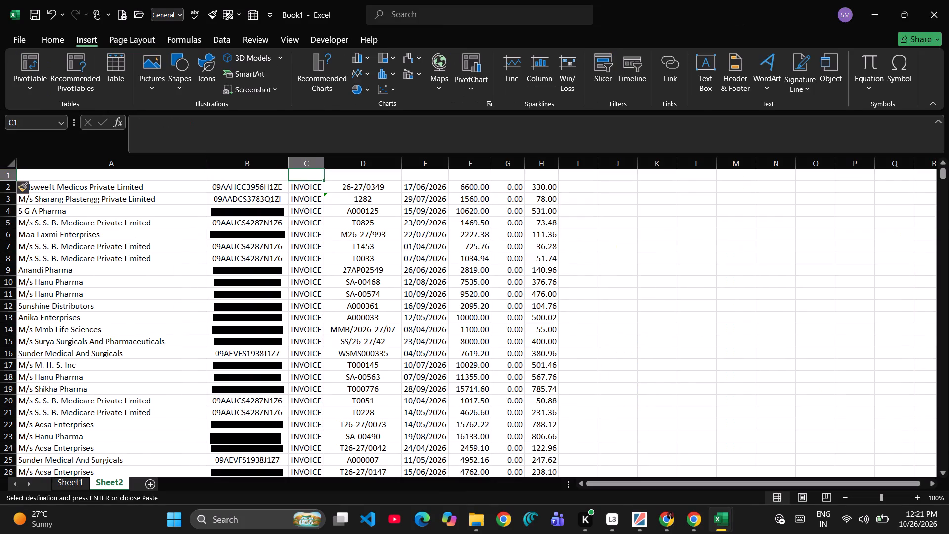
key("Right")
key("alt+Tab")
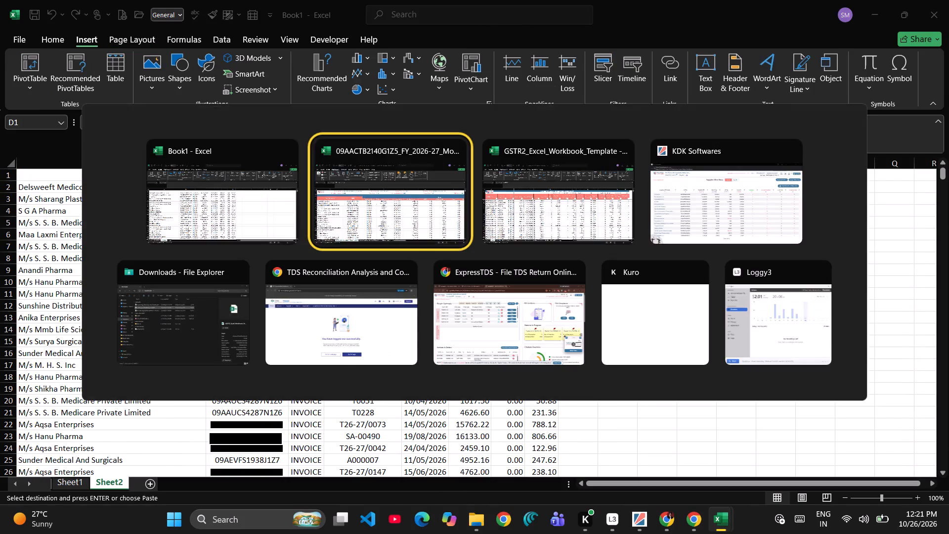
key("alt+Tab")
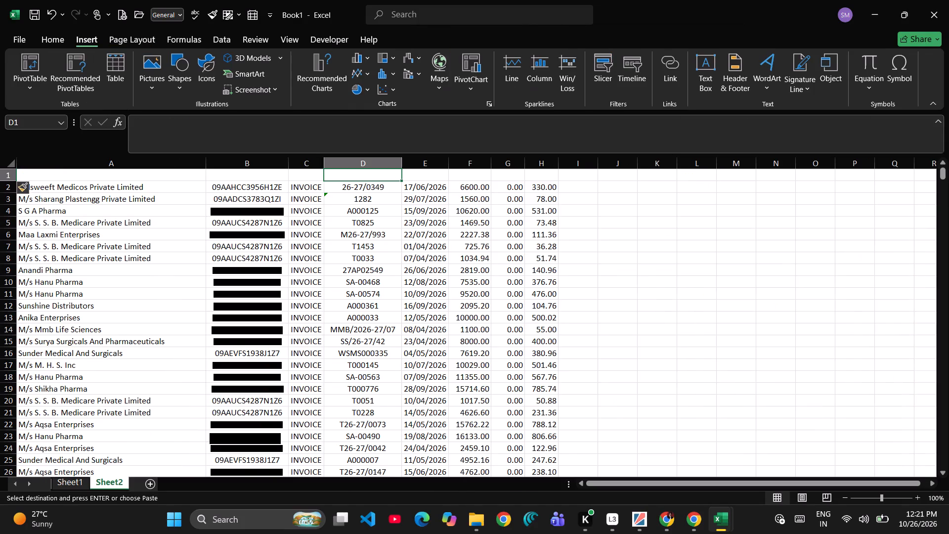
key("Left")
key("ctrl+v")
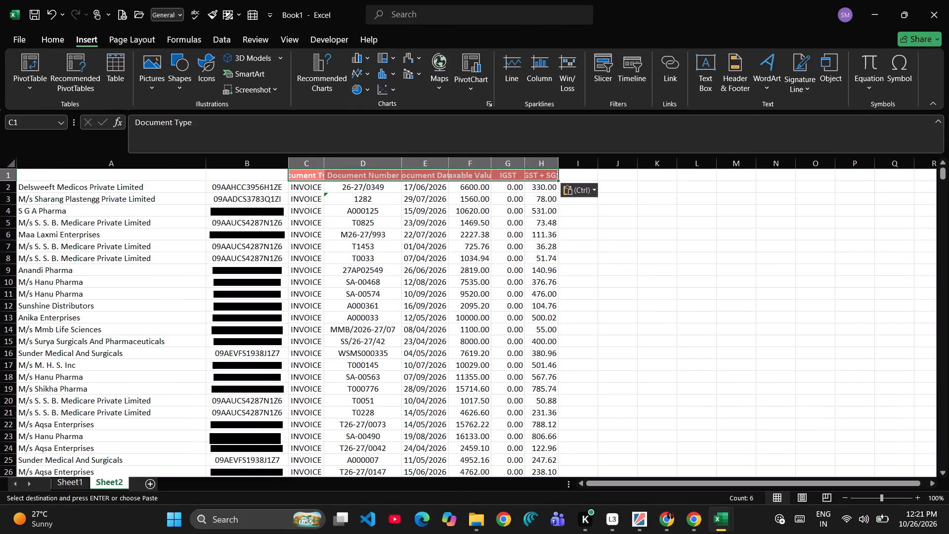
Copy the report's Supplier Name and GSTIN headers and paste them into Book1's Sheet2 starting at cell A1.
key("alt+Tab")
key("Left")
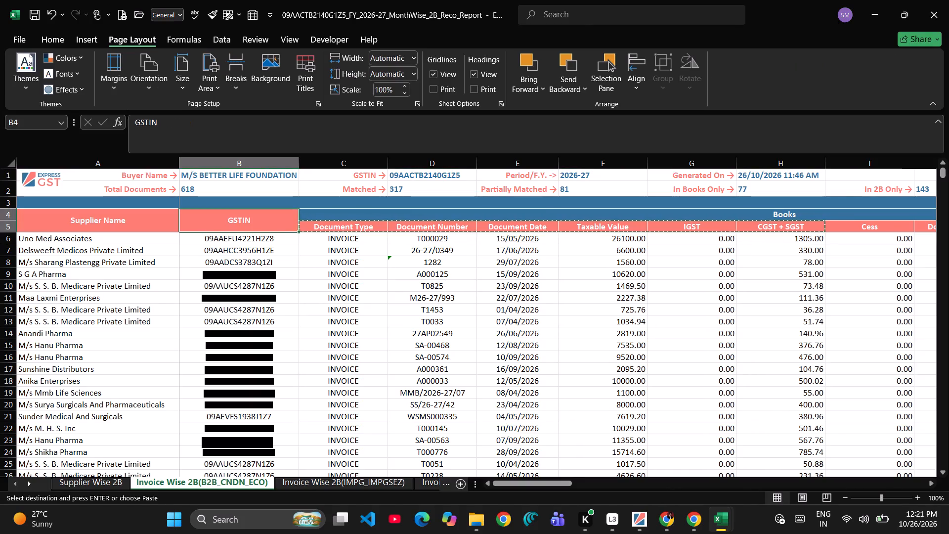
key("ctrl+c")
key("shift+Left")
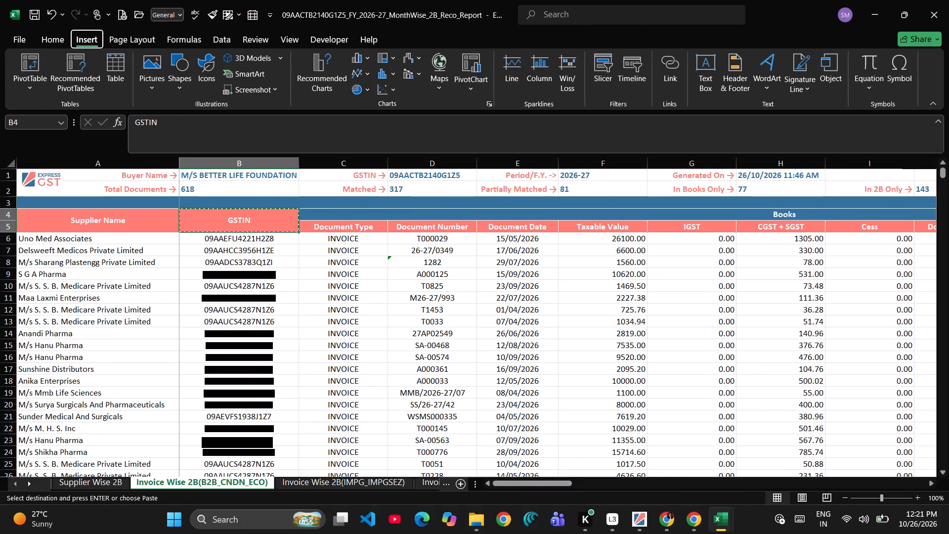
key("Escape")
key("shift+Left")
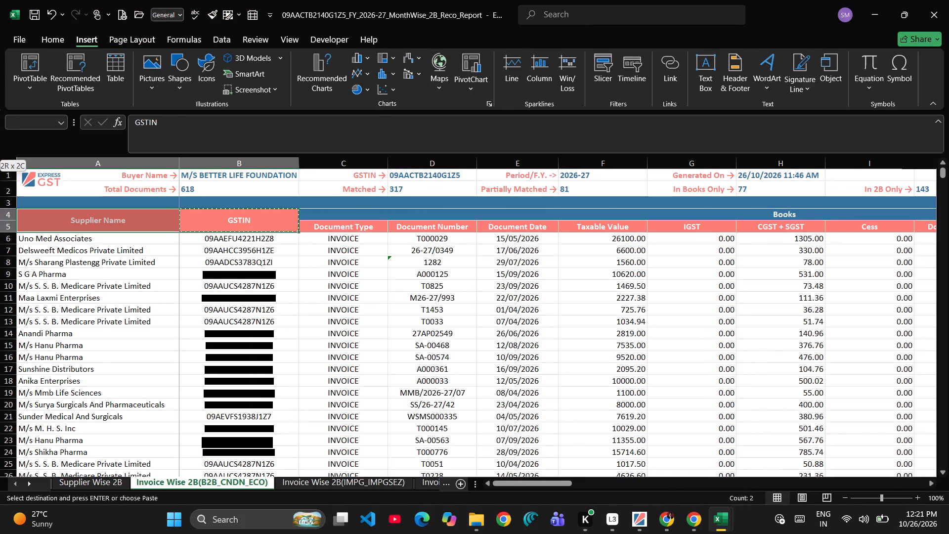
key("ctrl+c")
key("alt+Tab")
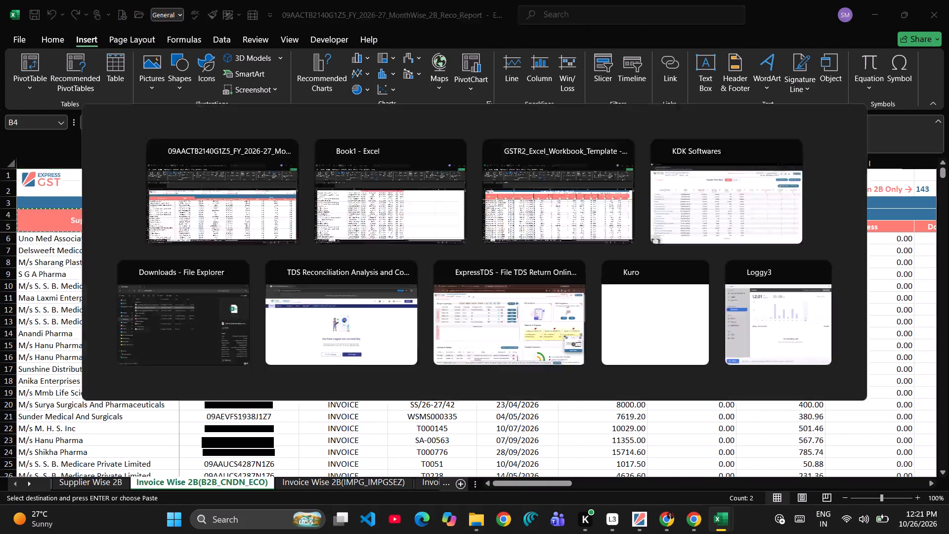
key("Left")
key("Left")
key("ctrl+v")
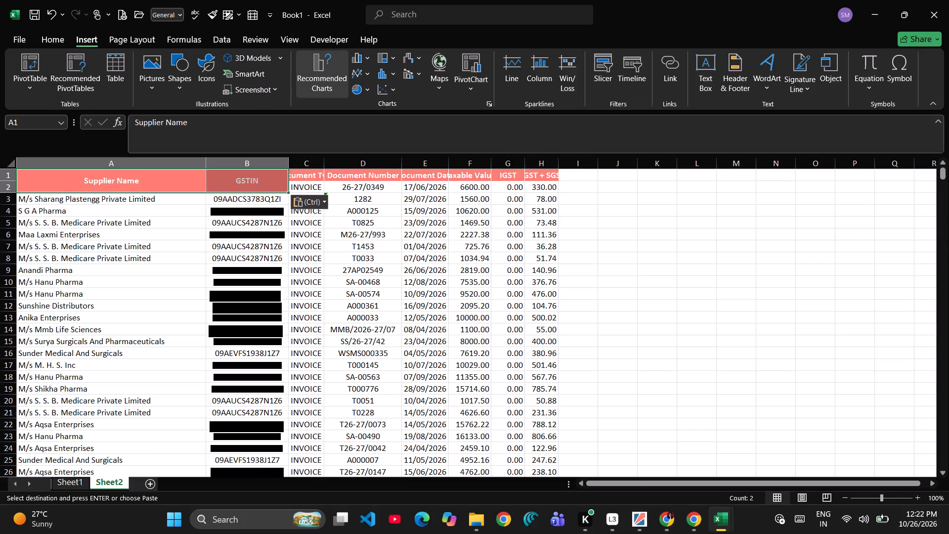
Unmerge the pasted Supplier Name and GSTIN header cells in A1:B2.
left_click(59, 41)
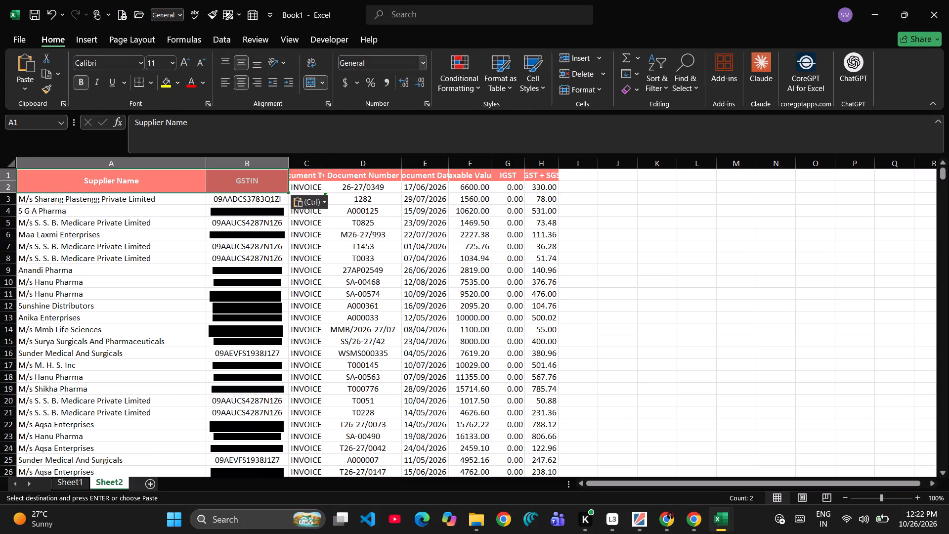
left_click(306, 83)
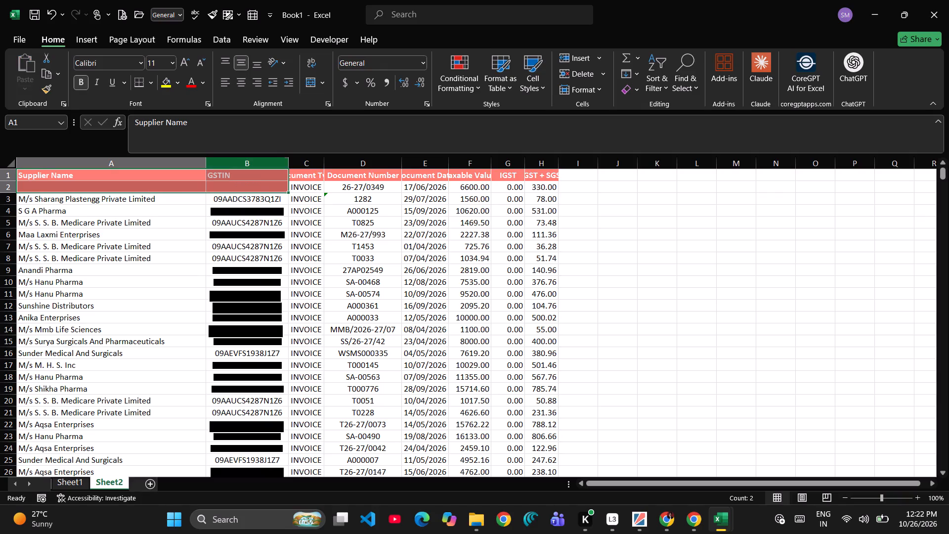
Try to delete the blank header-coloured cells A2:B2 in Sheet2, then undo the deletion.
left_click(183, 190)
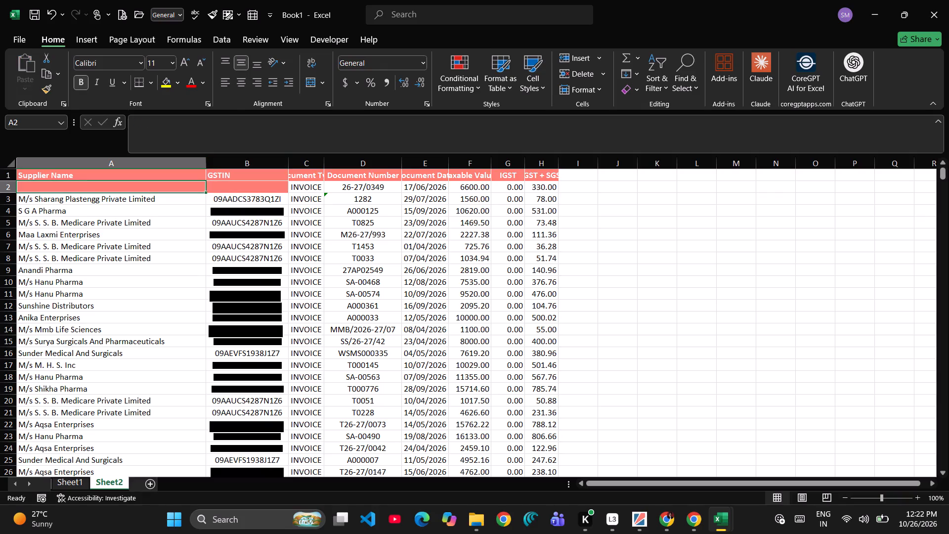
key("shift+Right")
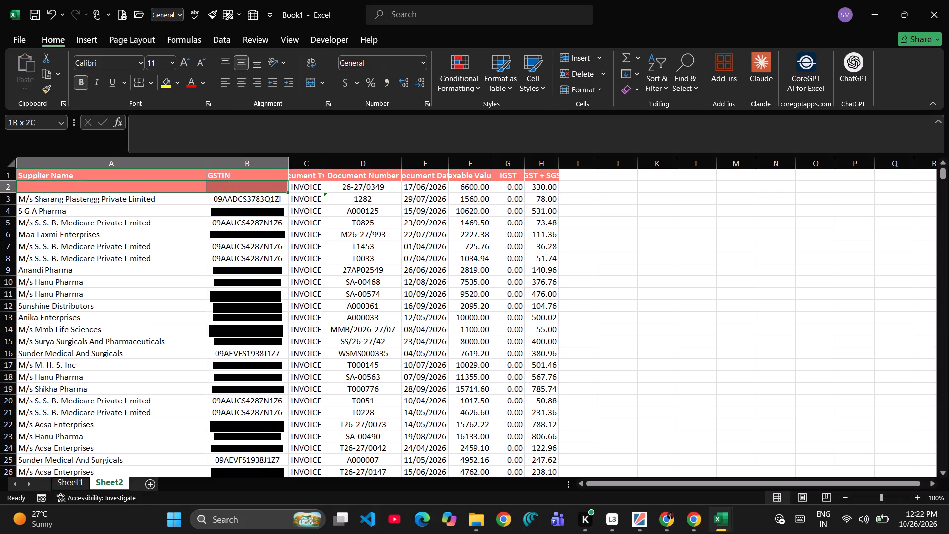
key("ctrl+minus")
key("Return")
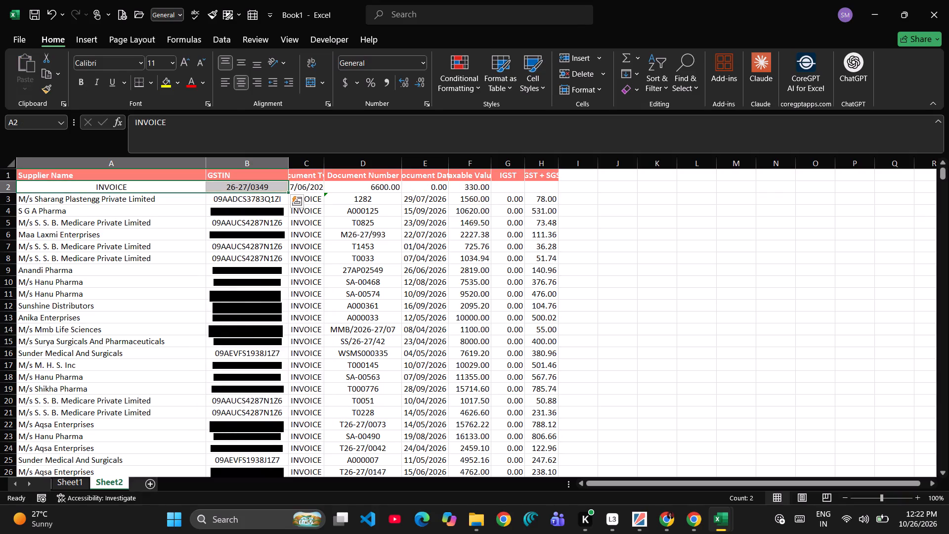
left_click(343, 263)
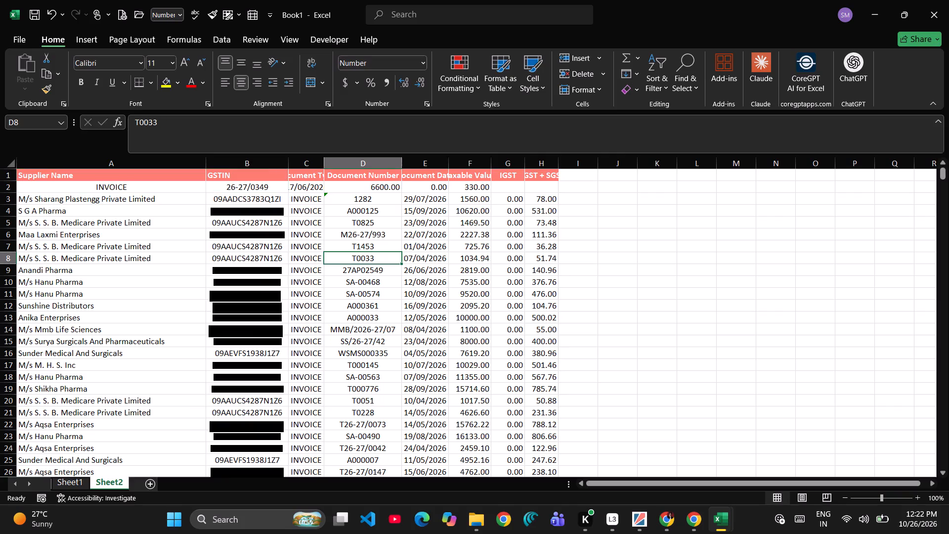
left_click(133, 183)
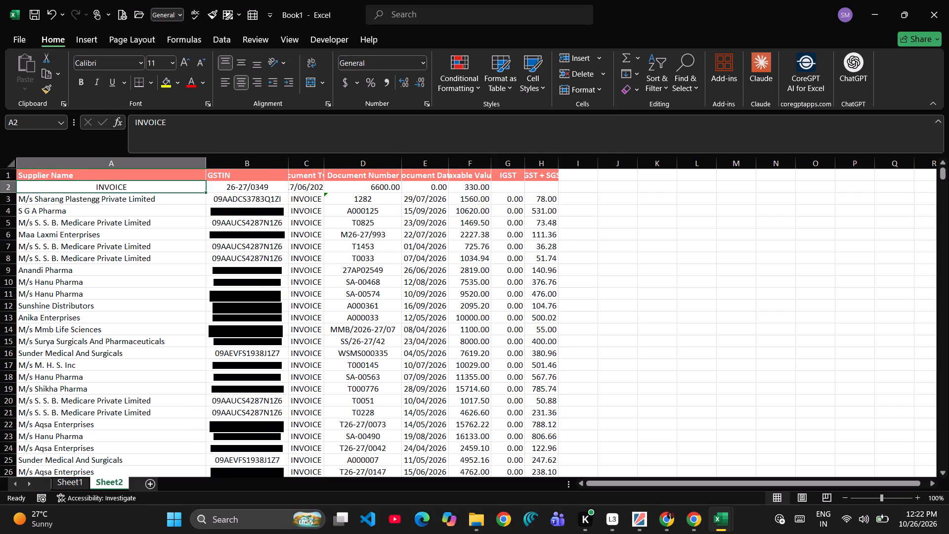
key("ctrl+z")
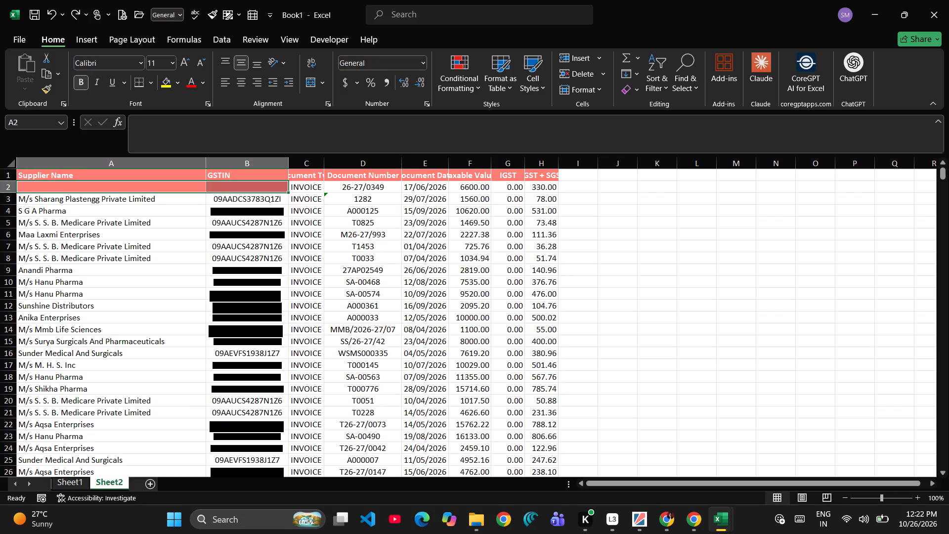
Undo the unmerge and the paste of the Supplier Name and GSTIN headers in Sheet2's cells A1:B2.
key("ctrl+z")
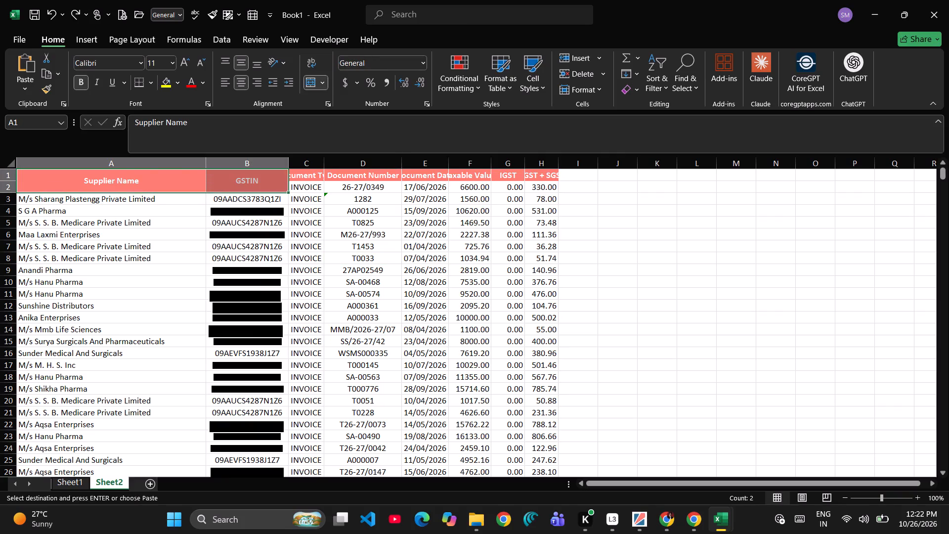
key("ctrl+z")
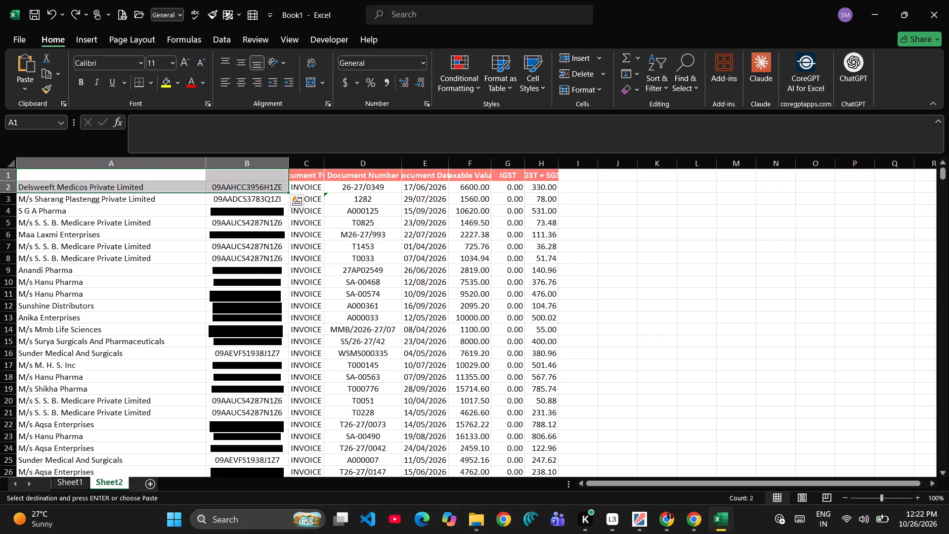
Copy only the GSTIN header text from the 2B reconciliation report and paste it into cell B1 of Book1's Sheet2.
left_click(30, 175)
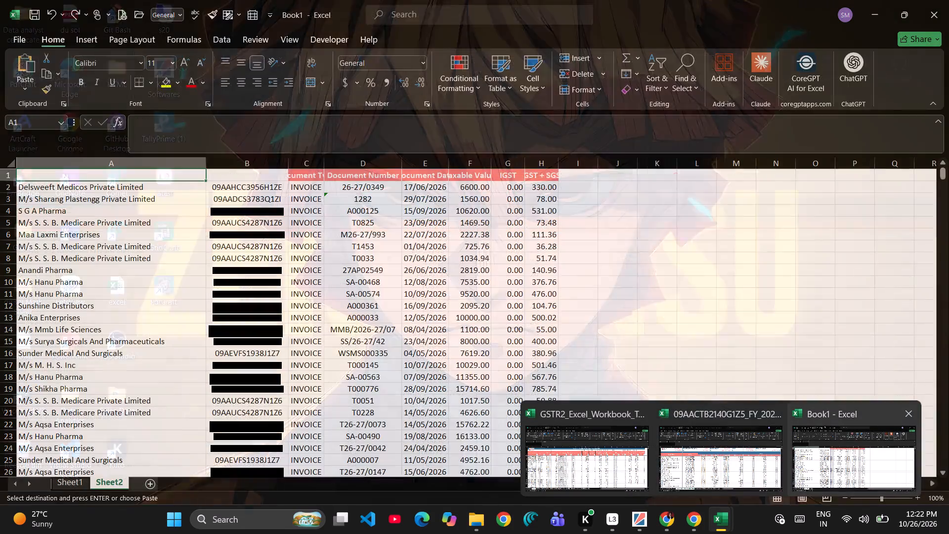
left_click(674, 458)
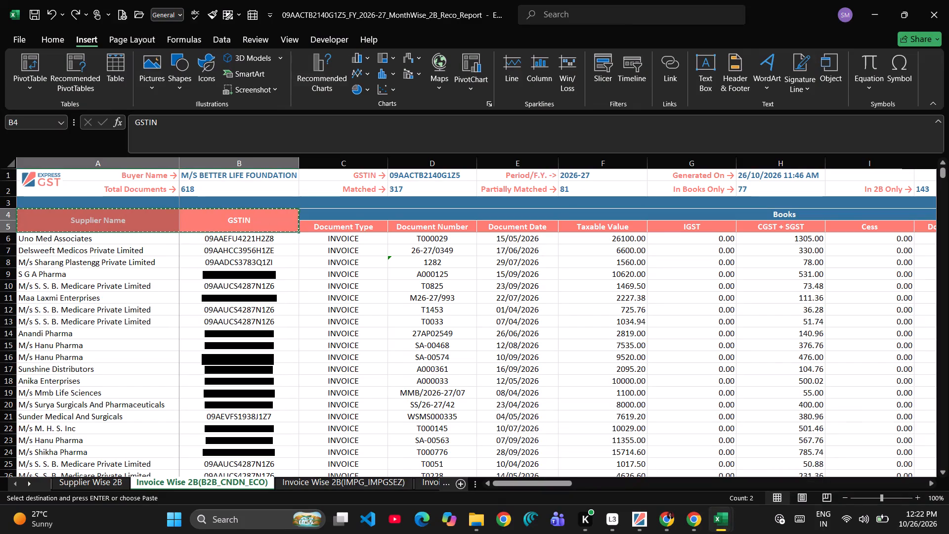
left_click(214, 224)
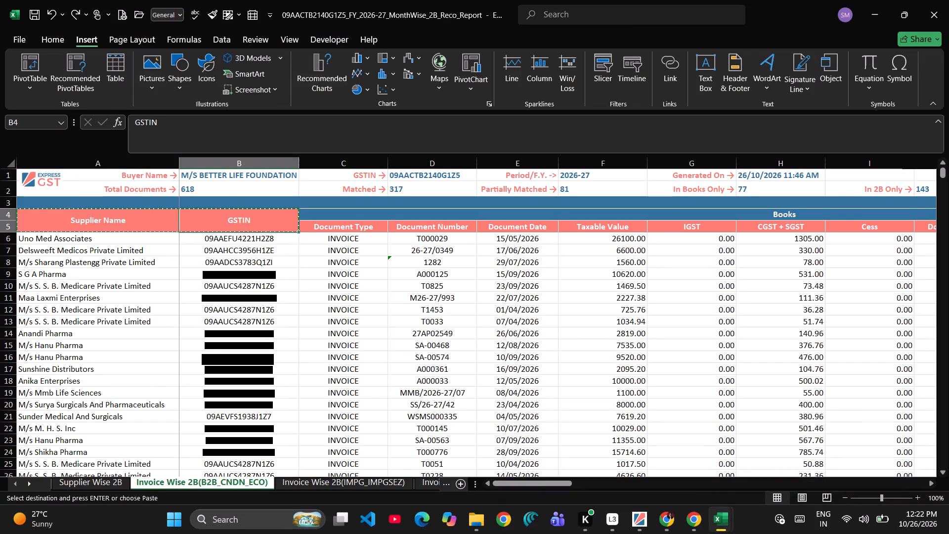
left_click(226, 119)
key("ctrl+a")
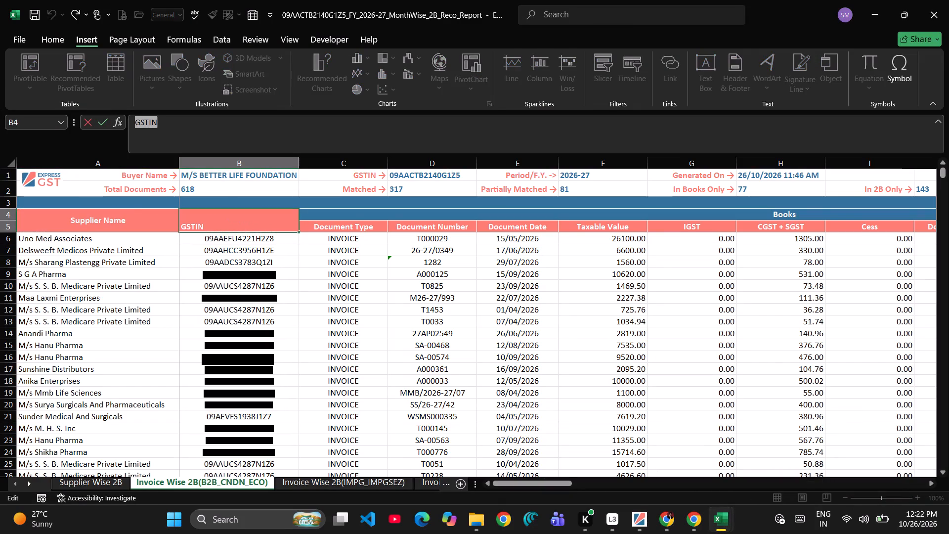
key("ctrl+c")
key("alt+Tab")
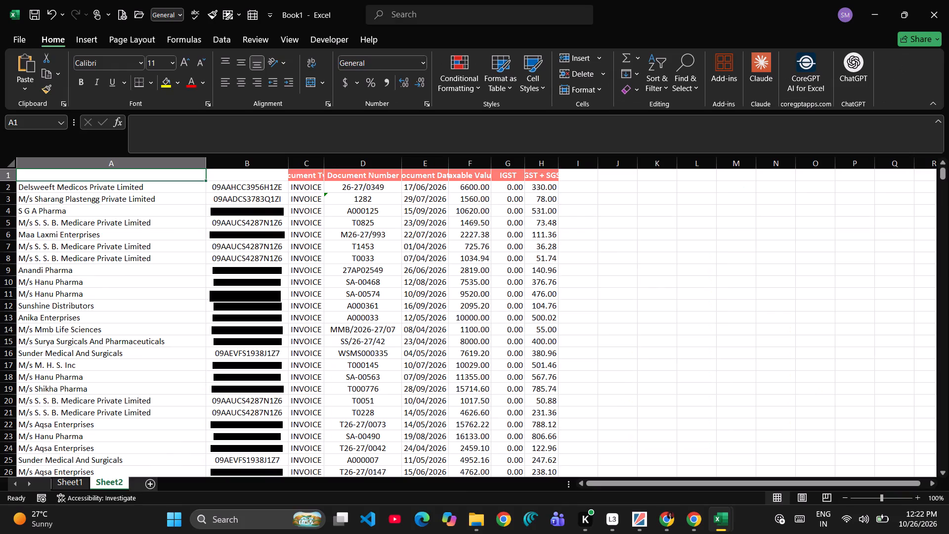
key("Right")
key("ctrl+v")
Copy only the Supplier Name header text from the 2B reconciliation report and paste it into cell A1 of Book1's Sheet2.
key("alt+Tab")
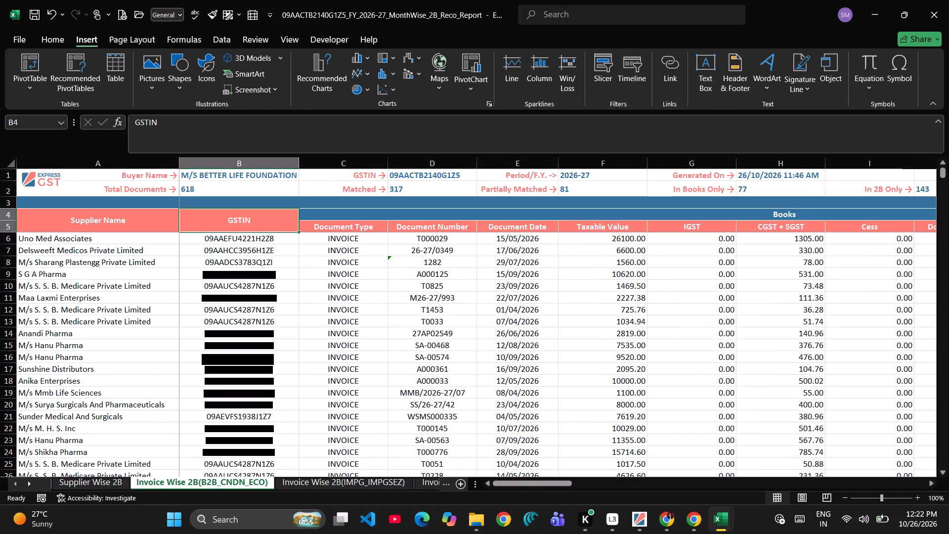
key("Left")
key("F2")
key("ctrl+a")
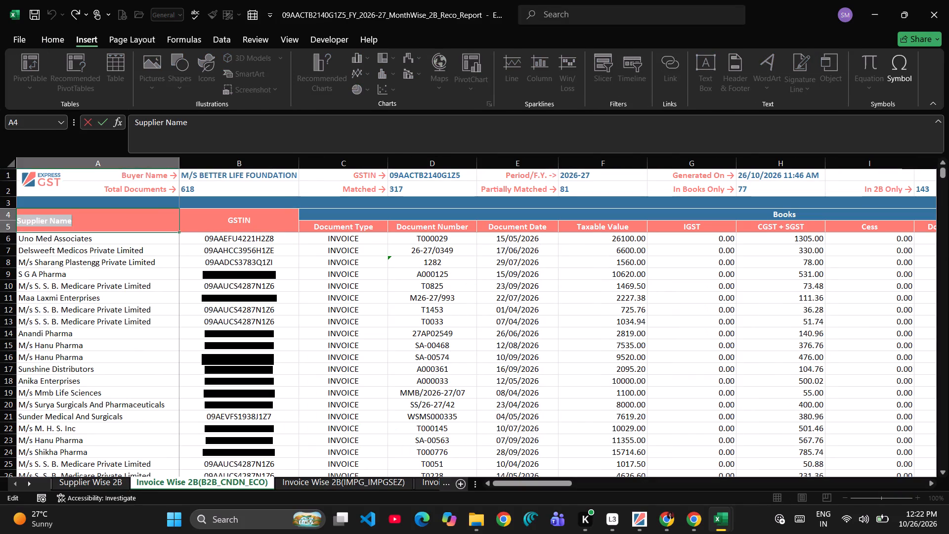
key("ctrl+c")
key("alt+Tab")
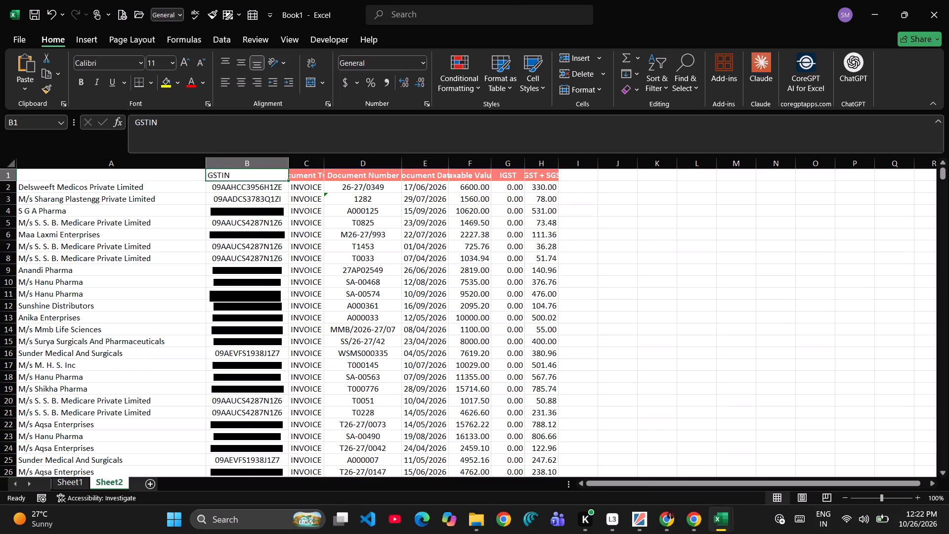
key("Left")
key("ctrl+v")
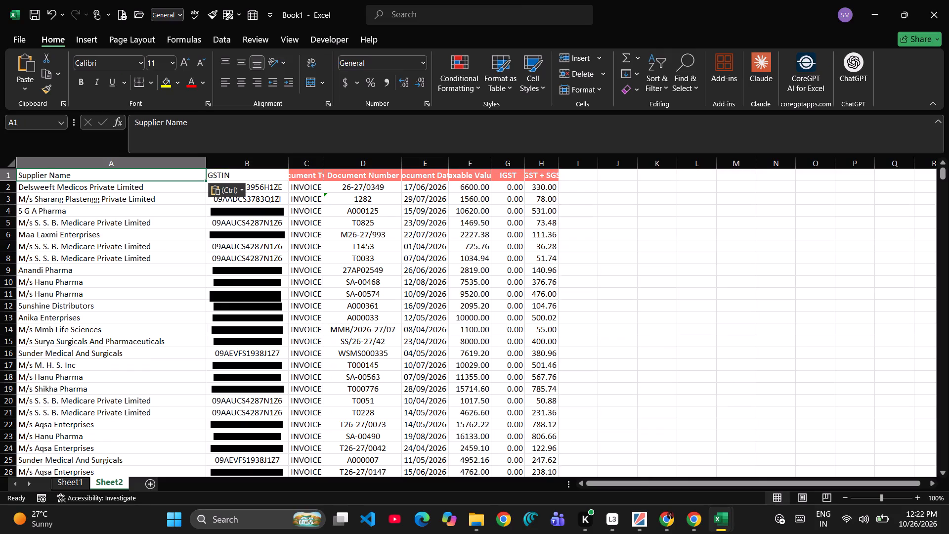
Apply the Document Type header's formatting in C1 to the Supplier Name and GSTIN headers in A1:B1 with Format Painter.
left_click_drag(121, 176, 224, 177)
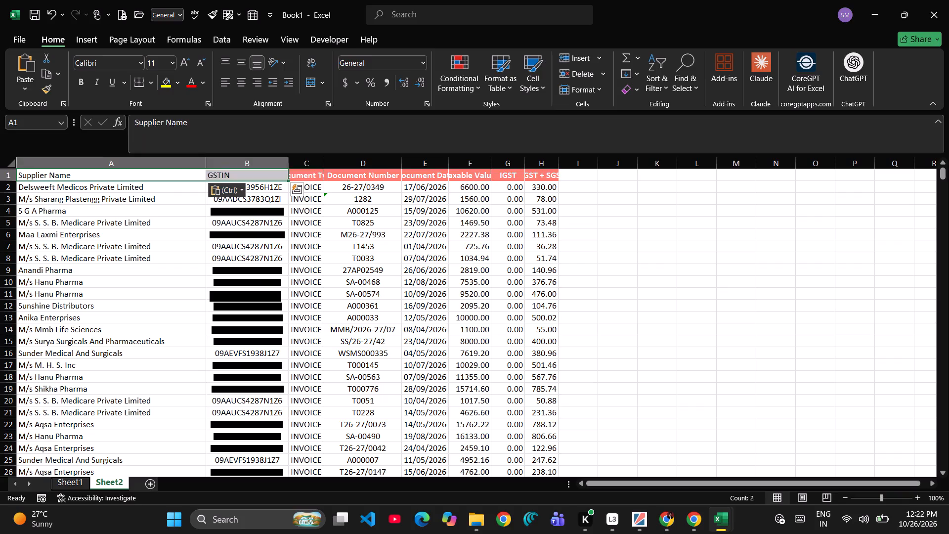
left_click(314, 174)
left_click(45, 88)
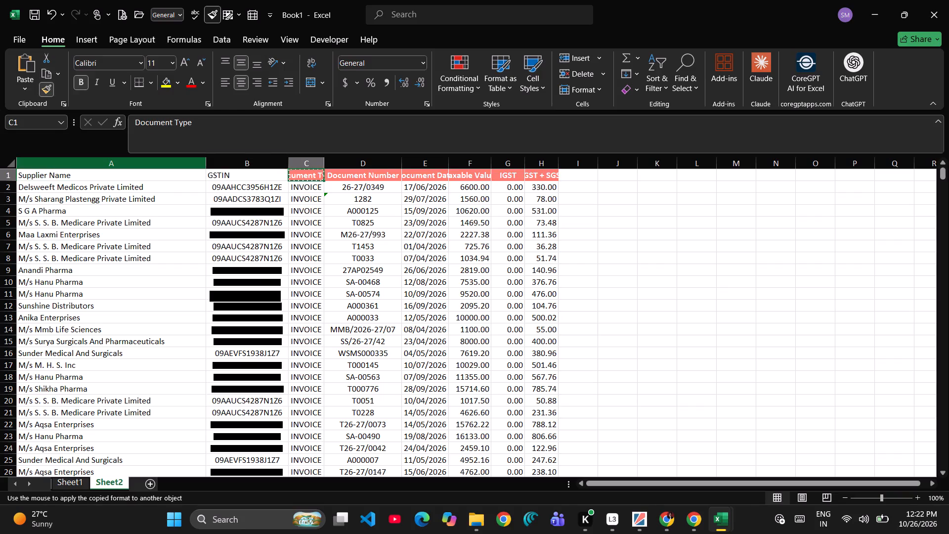
left_click_drag(109, 175, 205, 182)
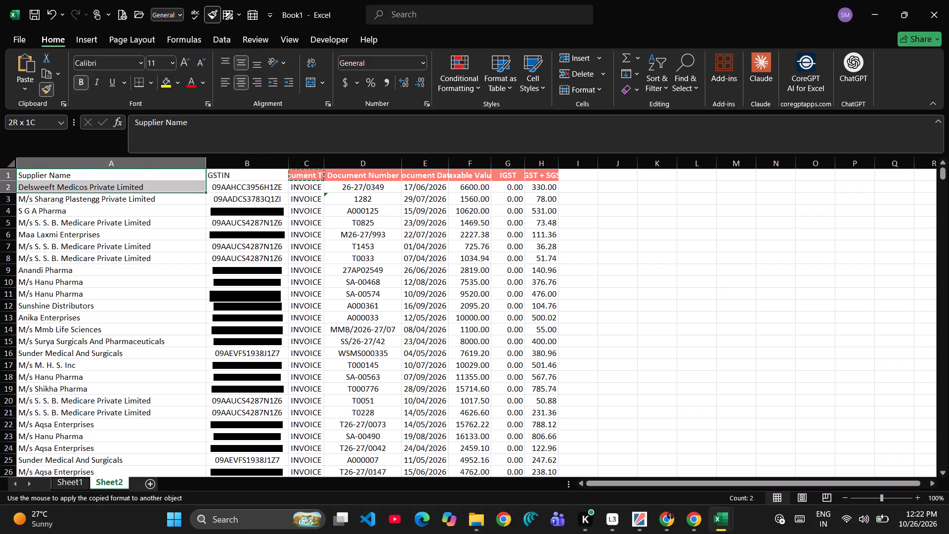
left_click_drag(205, 182, 223, 174)
AutoFit the widths of Sheet2's Document Type, Document Date, Taxable Value, IGST and CGST + SGST columns.
left_click(327, 164)
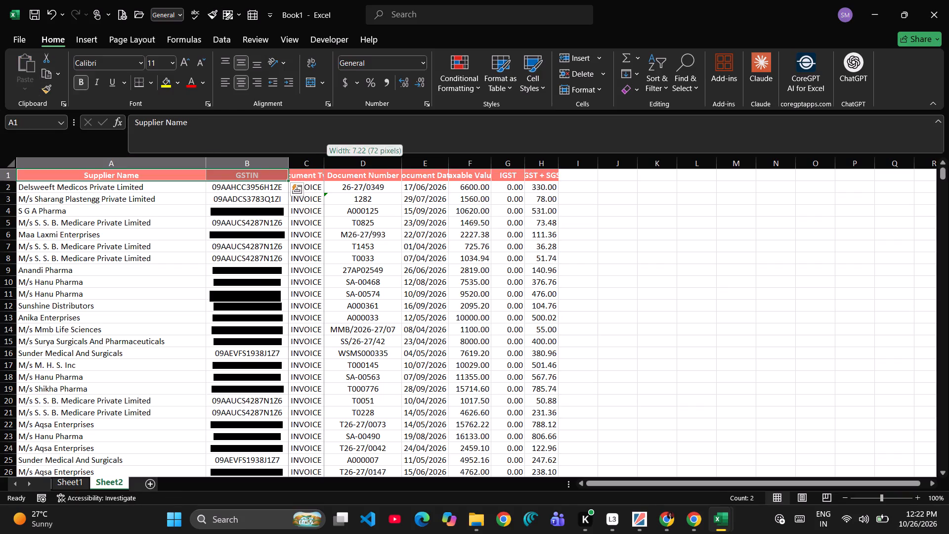
double_click(327, 164)
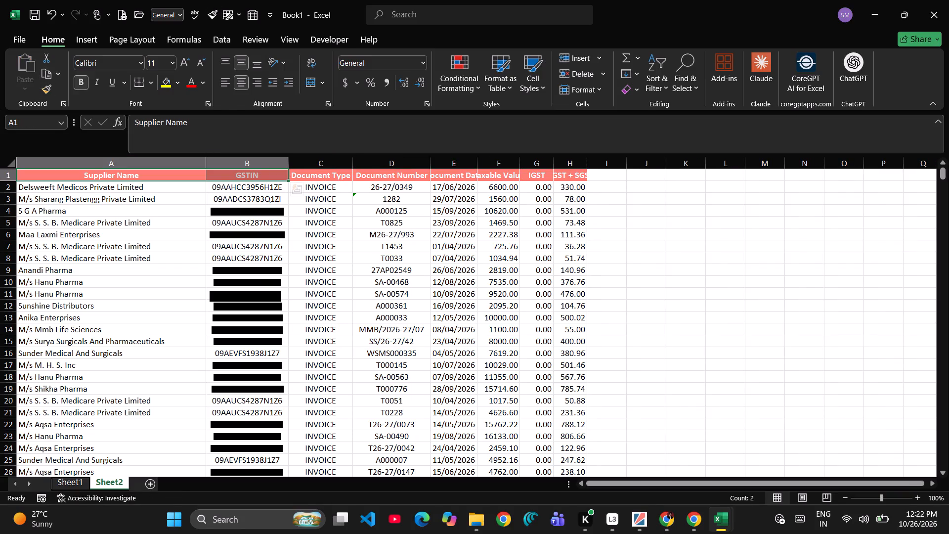
double_click(587, 160)
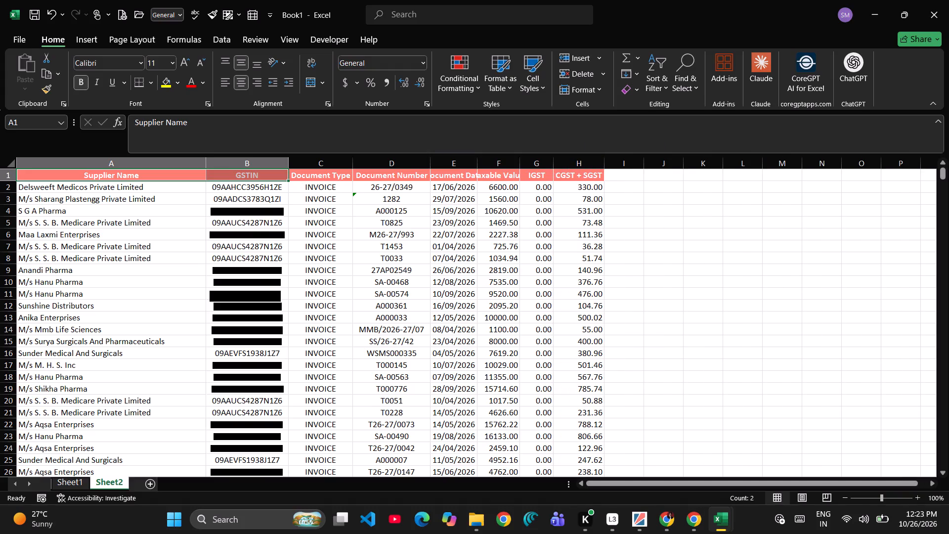
double_click(555, 164)
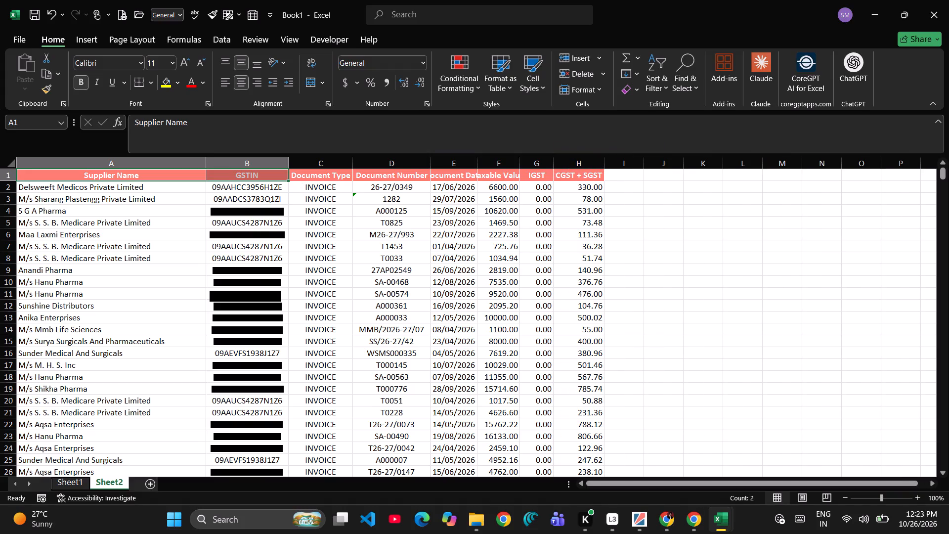
double_click(518, 165)
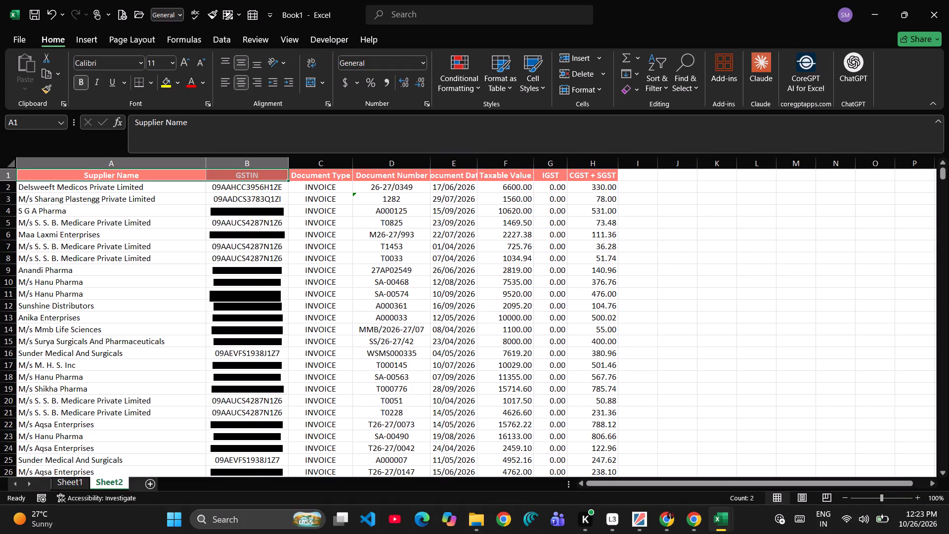
double_click(480, 162)
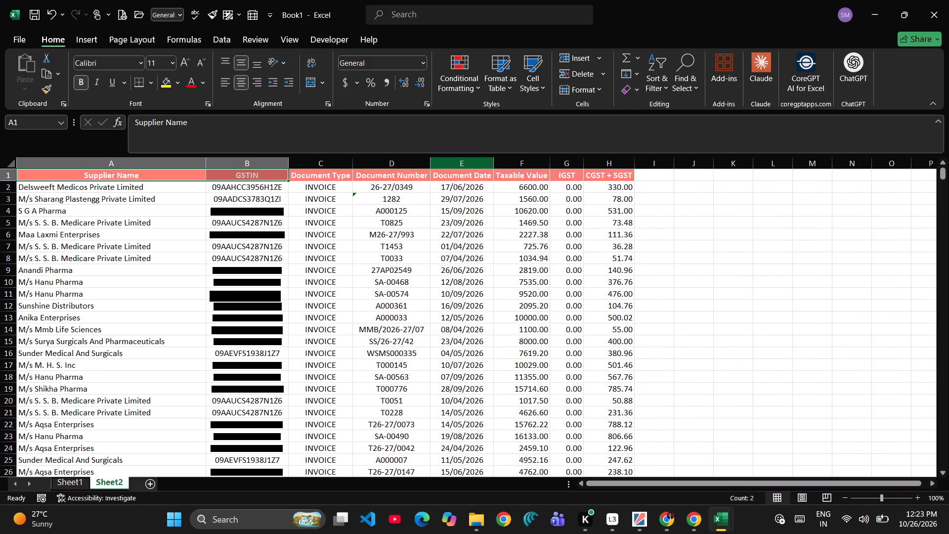
Switch to the 2B reconciliation report and examine the invoice-wise column headers across the Books, GSTR 2B, Difference and Match Status sections.
key("alt+Tab")
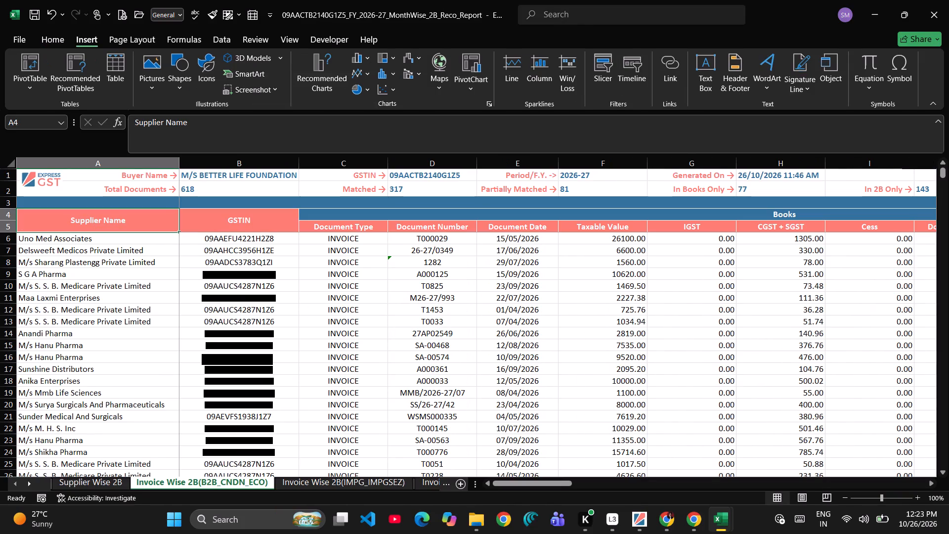
key("Right")
key("Right")
key("Right")
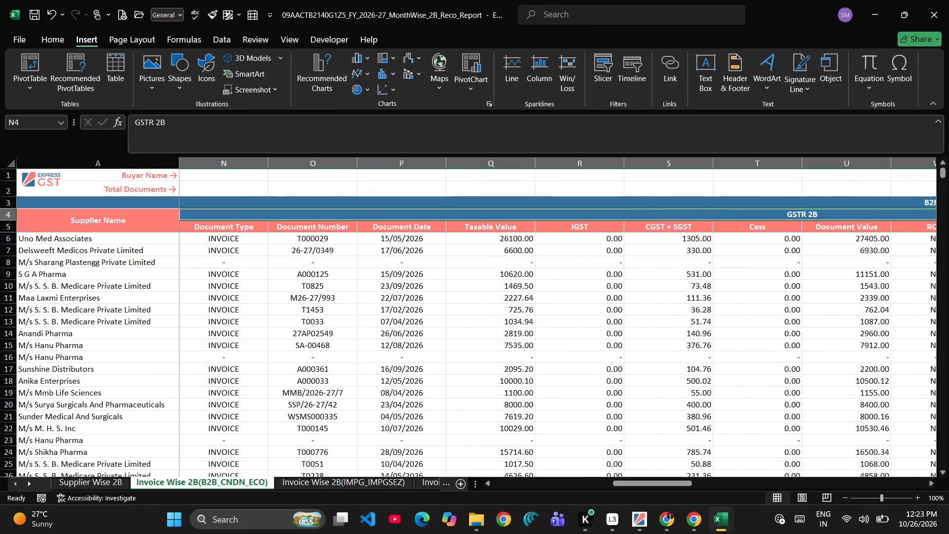
key("Right")
key("Right")
key("Down")
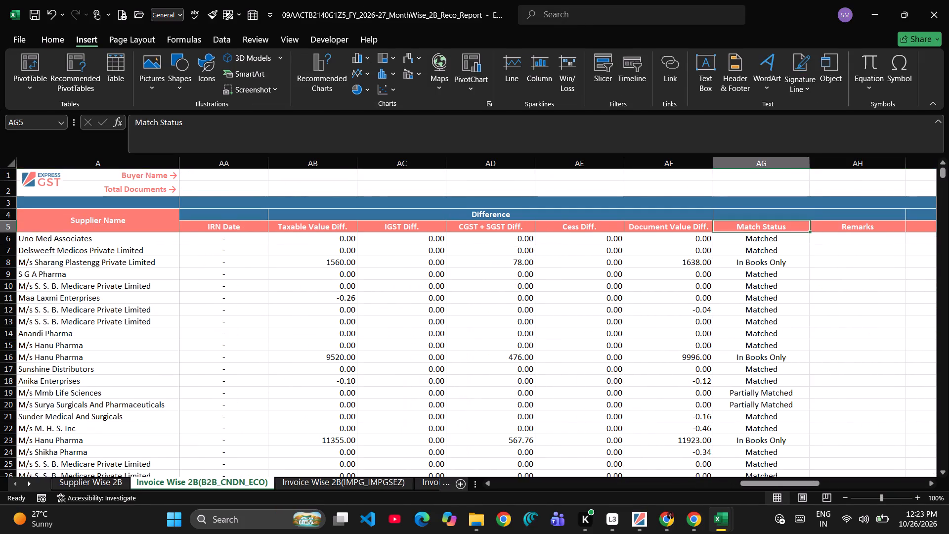
key("Left")
key("Left")
key("Left")
key("Left")
key("Left")
key("Left")
key("Left")
key("Left")
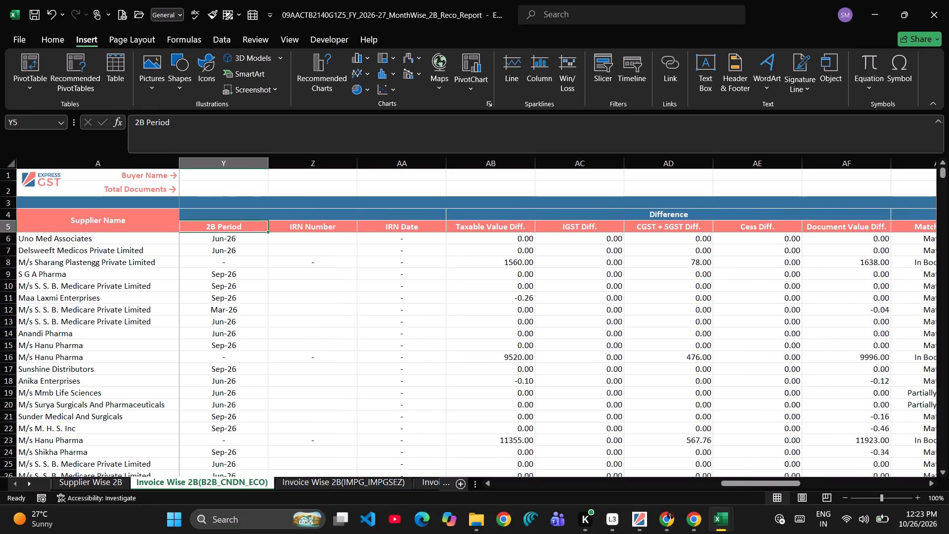
key("Left")
key("Left")
key("Left")
key("Left")
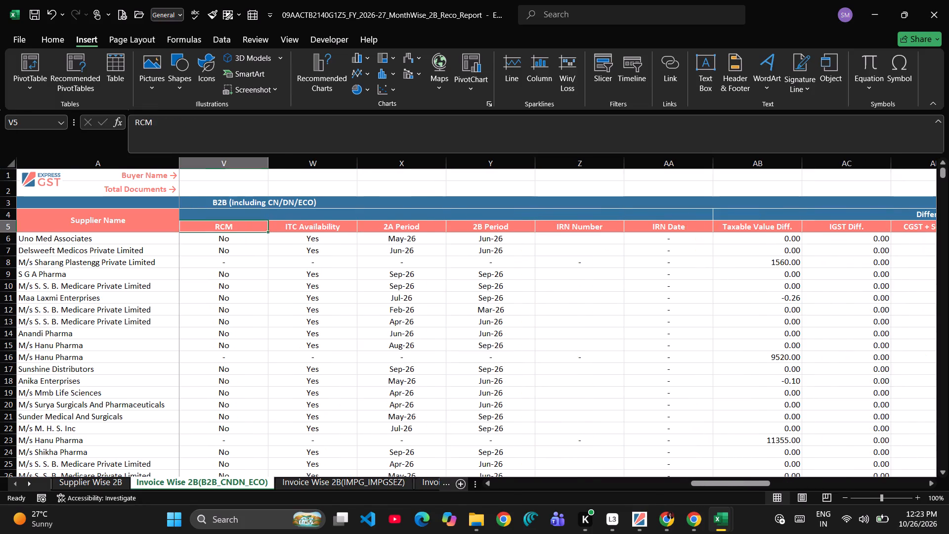
key("Left")
key("Left")
key("Left")
key("Left")
key("Left")
key("Left")
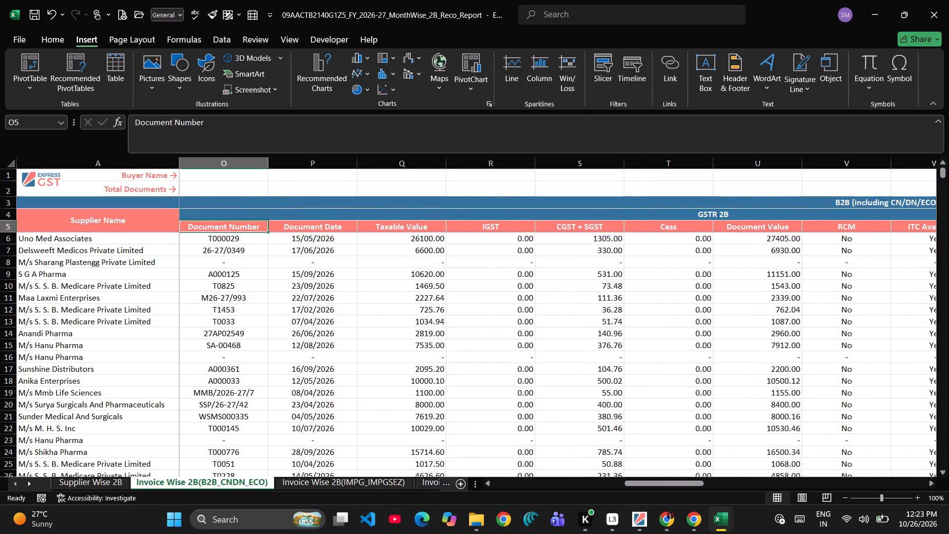
key("Left")
key("Left")
key("Left")
key("Left")
key("Left")
key("Left")
key("Left")
key("Left")
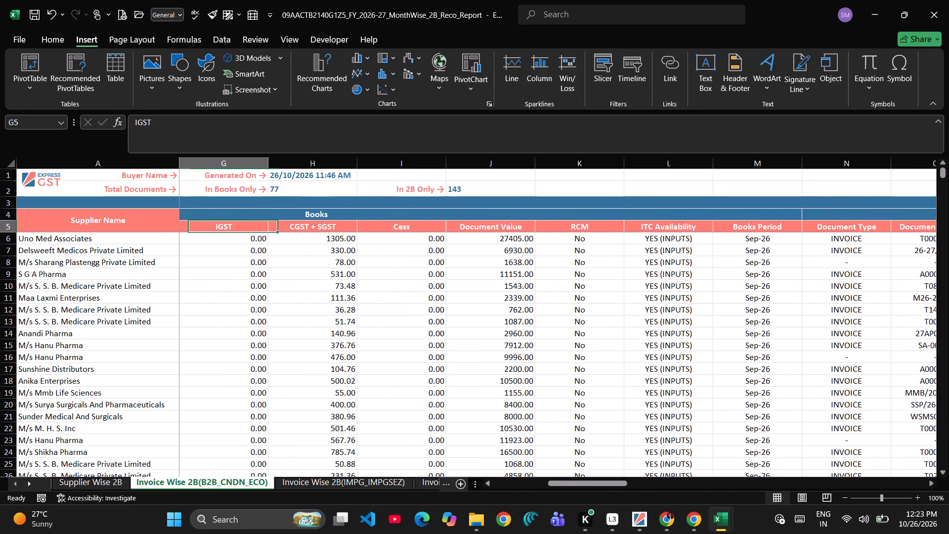
key("Left")
key("Left")
key("Left")
key("Left")
key("Left")
key("Left")
key("Left")
key("Left")
key("Left")
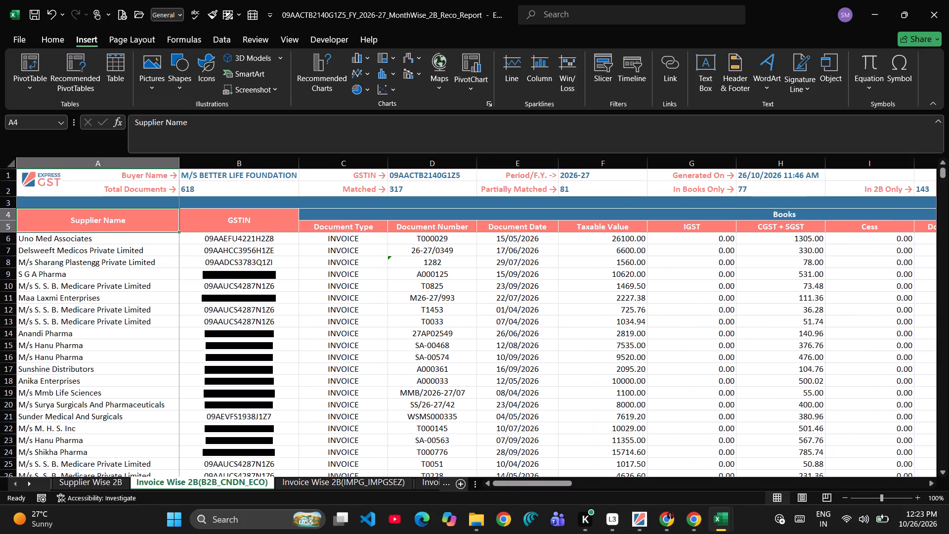
Compare the Books columns with the GSTR 2B document and Taxable Value columns in the invoice-wise sheet's first rows.
key("Right")
key("Right")
key("Right")
key("Right")
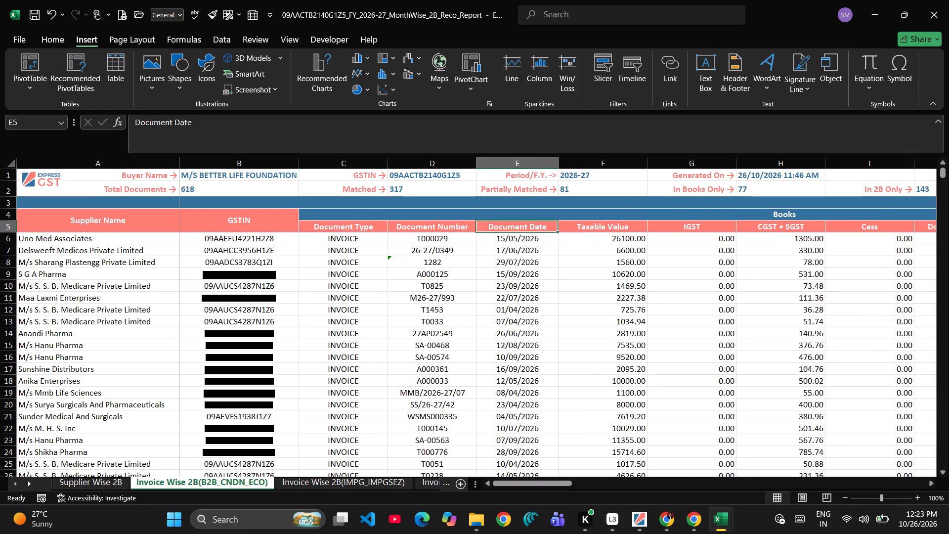
key("Right")
key("Right")
key("Right")
key("Right")
key("Right")
key("Right")
key("Right")
key("Right")
key("Right")
key("Right")
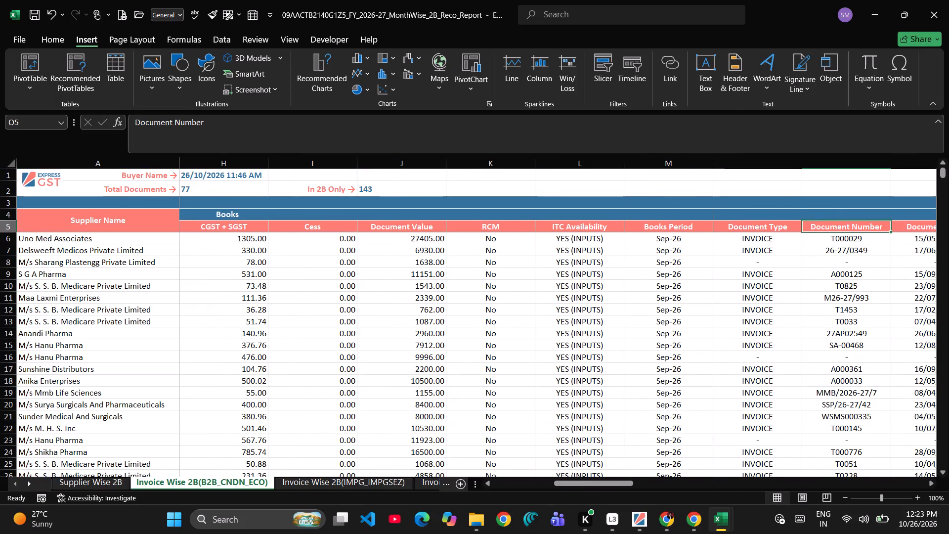
key("Right")
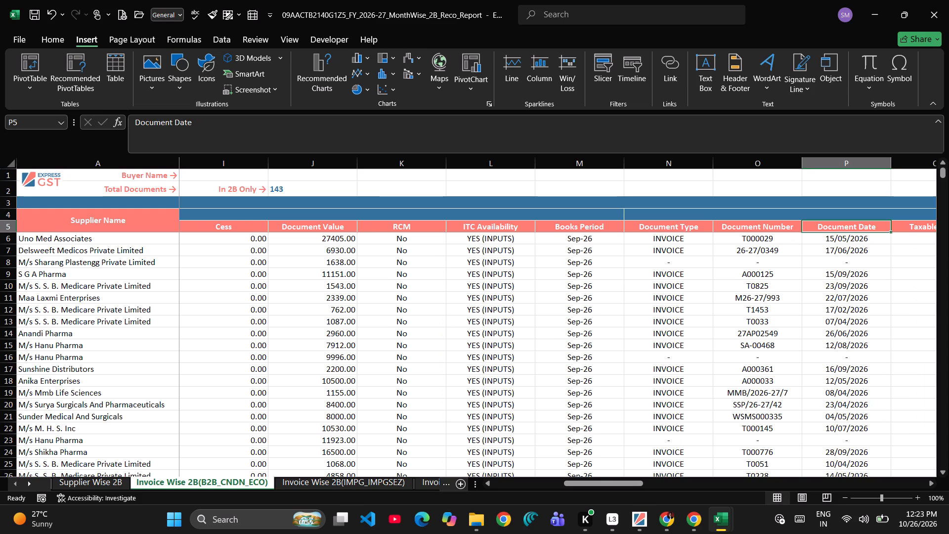
key("Left")
key("Left")
key("Left")
key("Left")
key("Left")
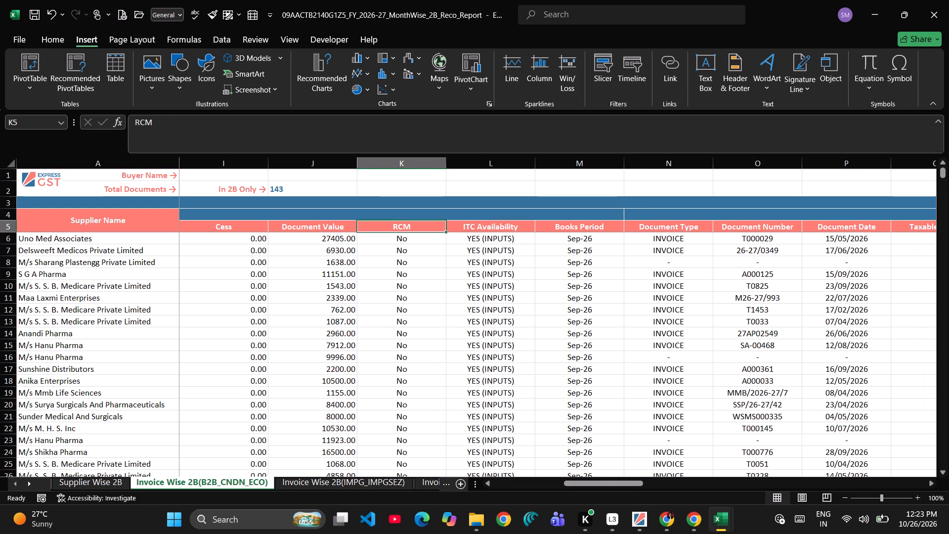
key("Down")
key("Right")
key("Right")
key("Right")
key("Right")
key("Right")
key("Right")
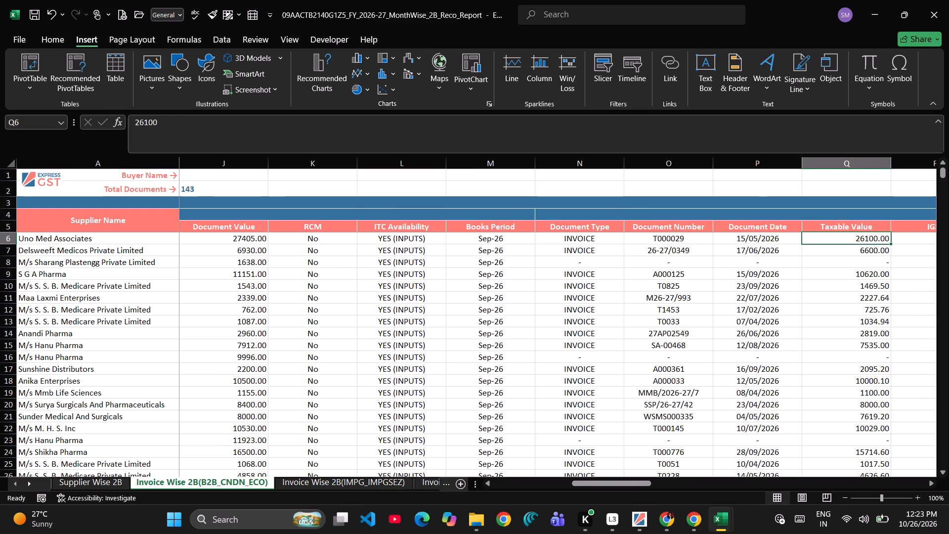
key("Right")
key("Down")
key("Left")
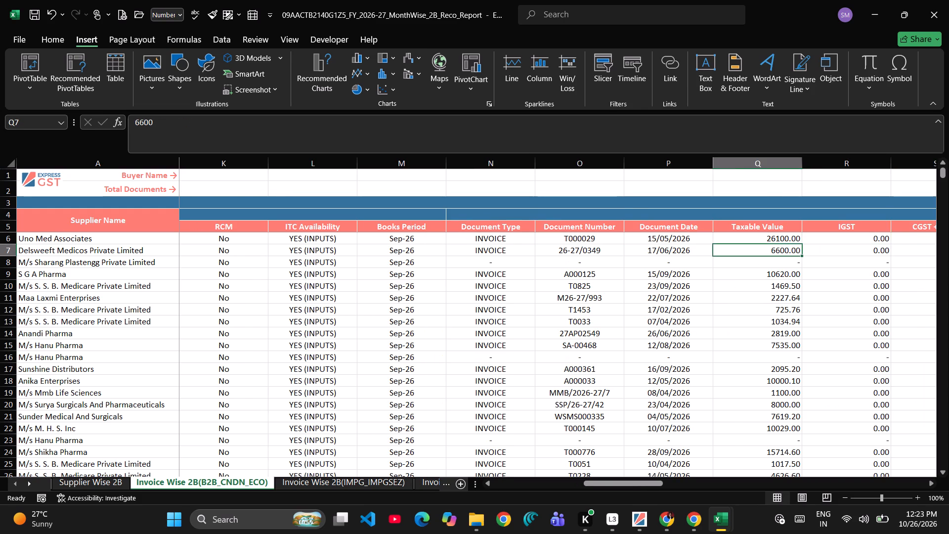
Examine the last invoice-wise rows, checking their Books columns against the GSTR 2B document entries.
key("ctrl+Down")
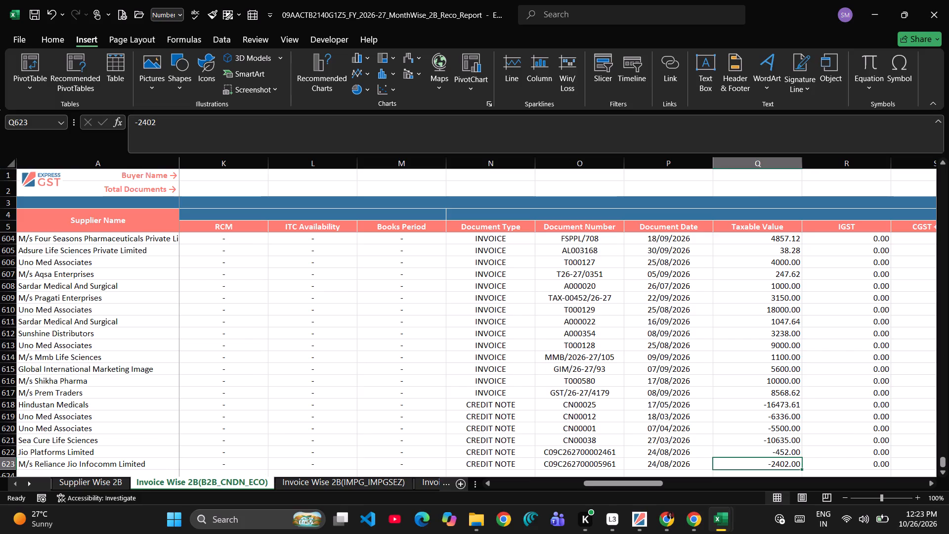
key("ctrl+Left")
key("ctrl+Left")
key("Right")
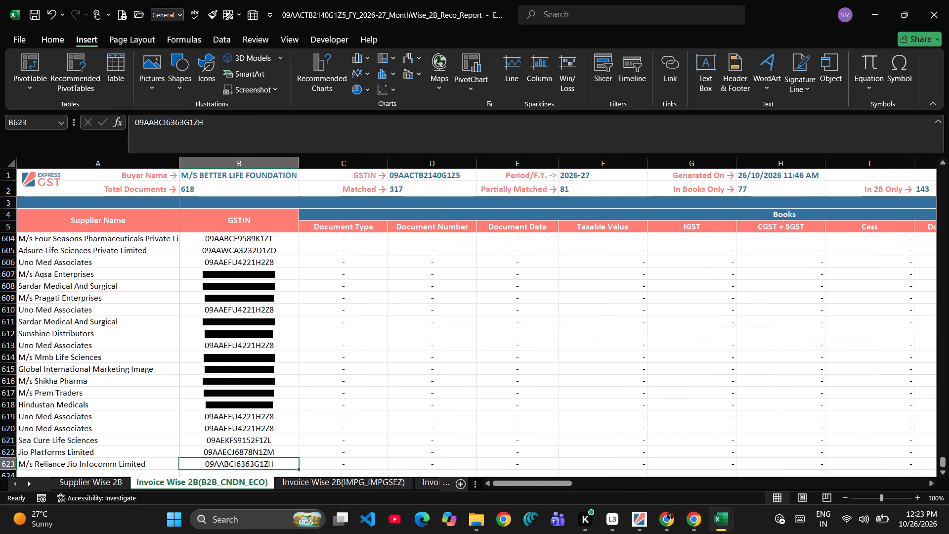
key("Right")
key("Right")
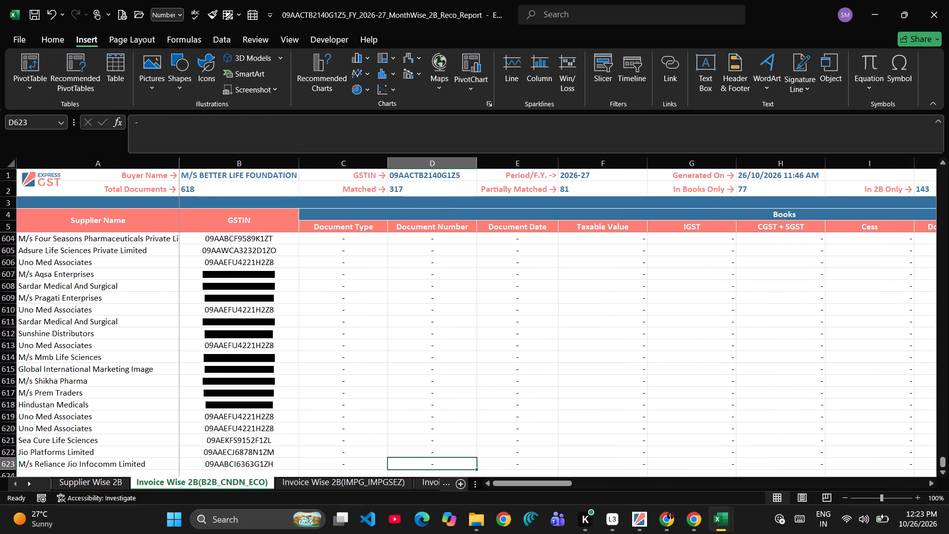
key("Right")
key("Right")
key("Right")
key("Right")
key("Right")
key("Right")
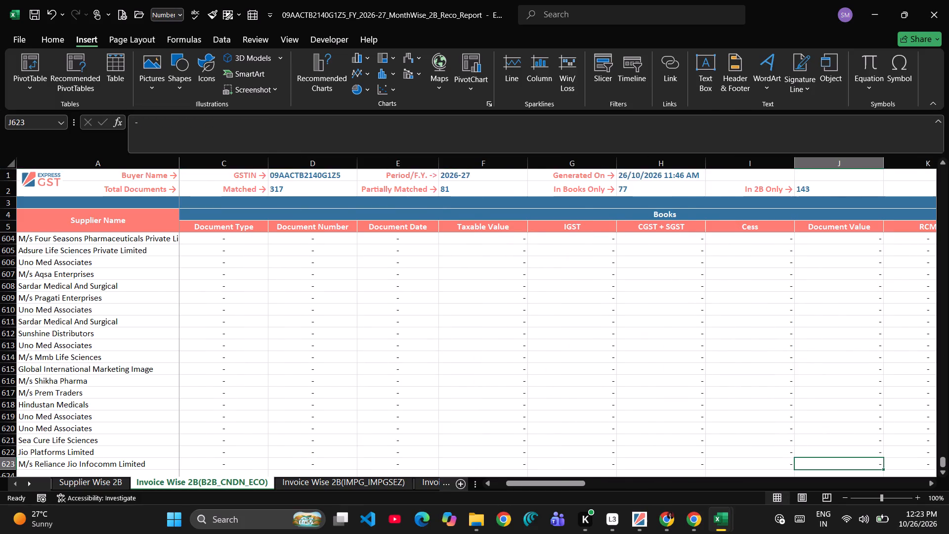
key("Right")
key("Right")
key("Right")
key("Right")
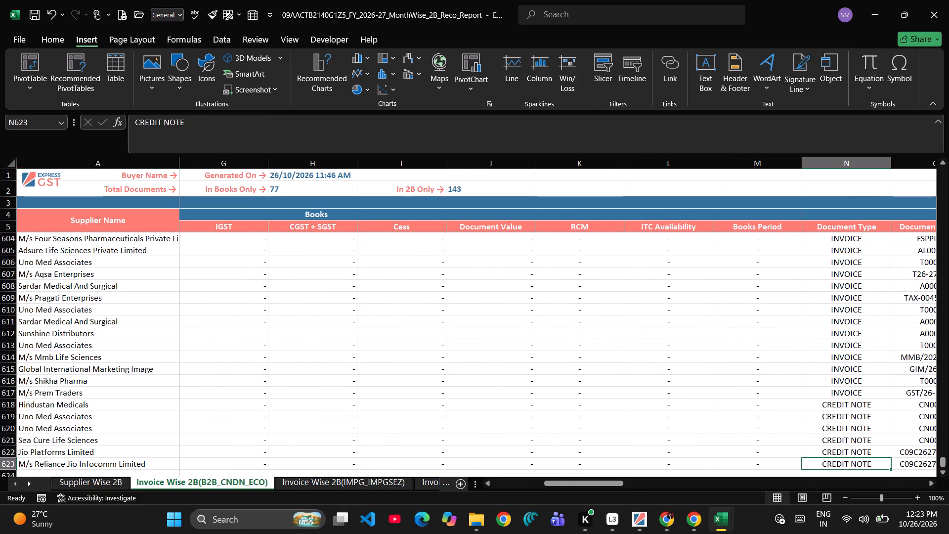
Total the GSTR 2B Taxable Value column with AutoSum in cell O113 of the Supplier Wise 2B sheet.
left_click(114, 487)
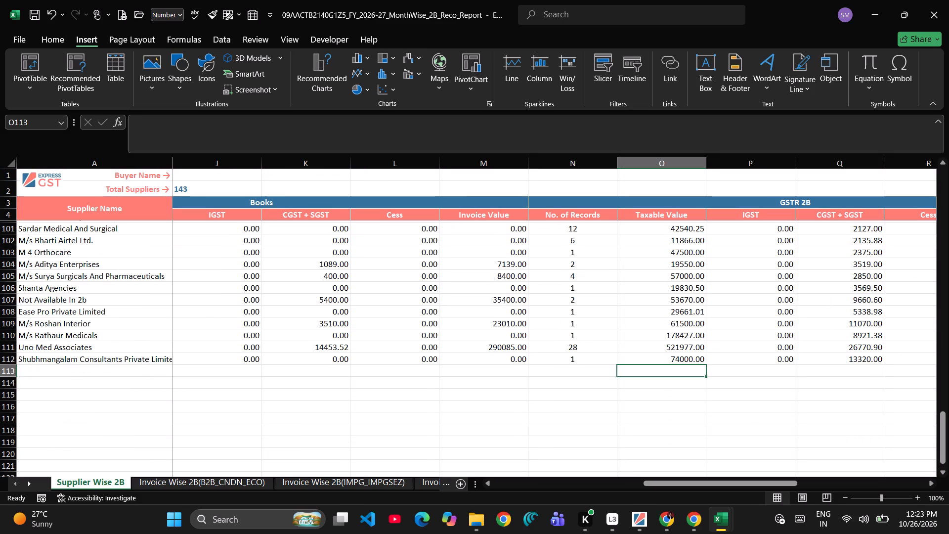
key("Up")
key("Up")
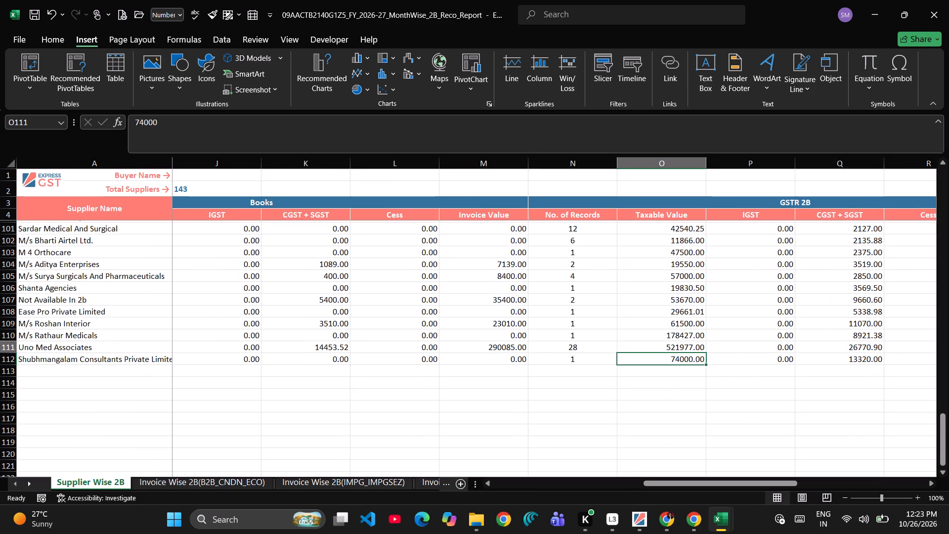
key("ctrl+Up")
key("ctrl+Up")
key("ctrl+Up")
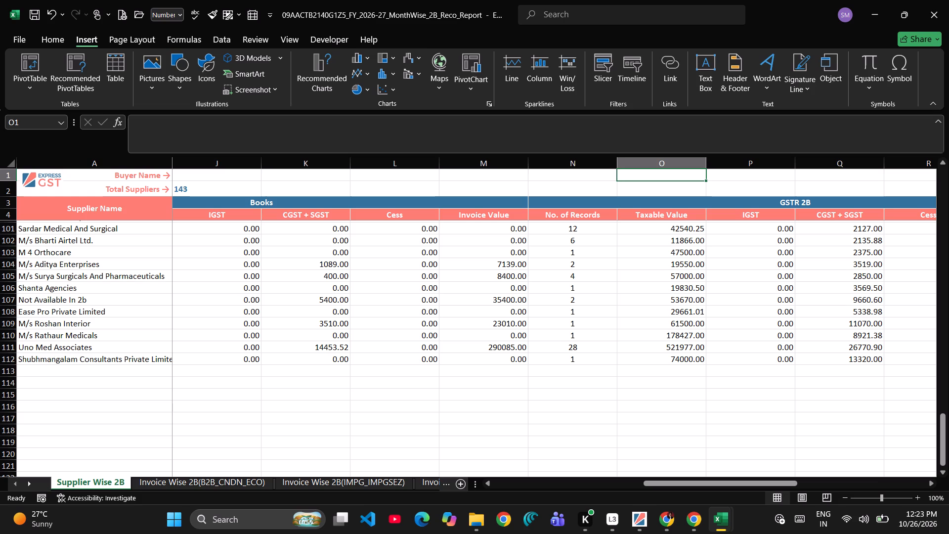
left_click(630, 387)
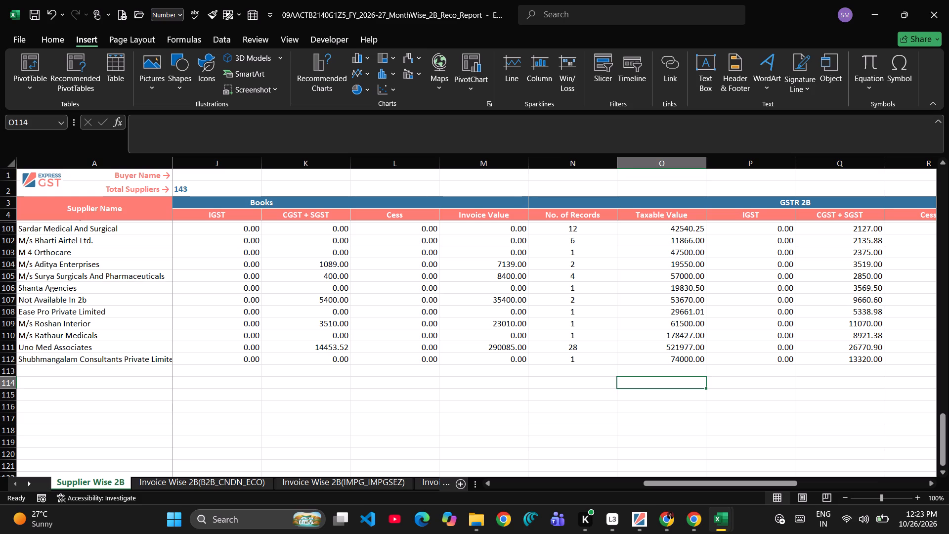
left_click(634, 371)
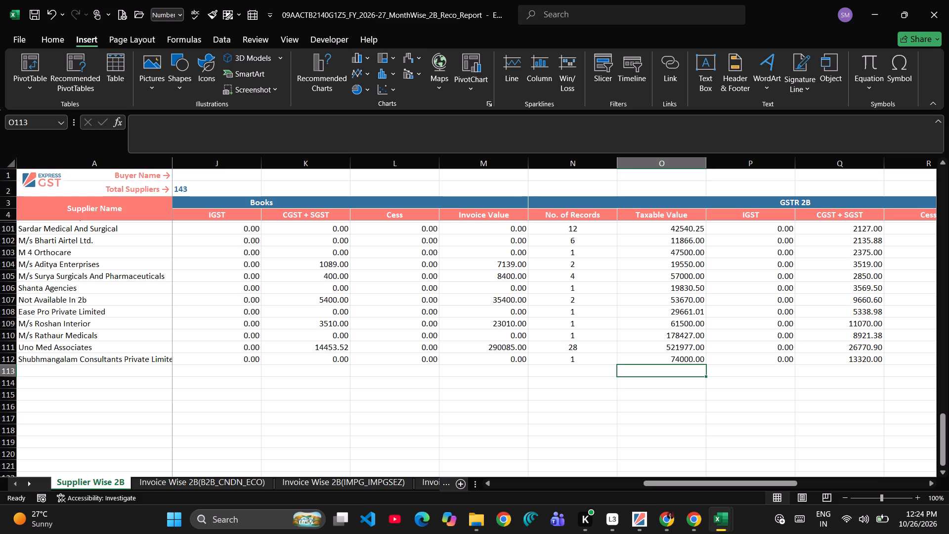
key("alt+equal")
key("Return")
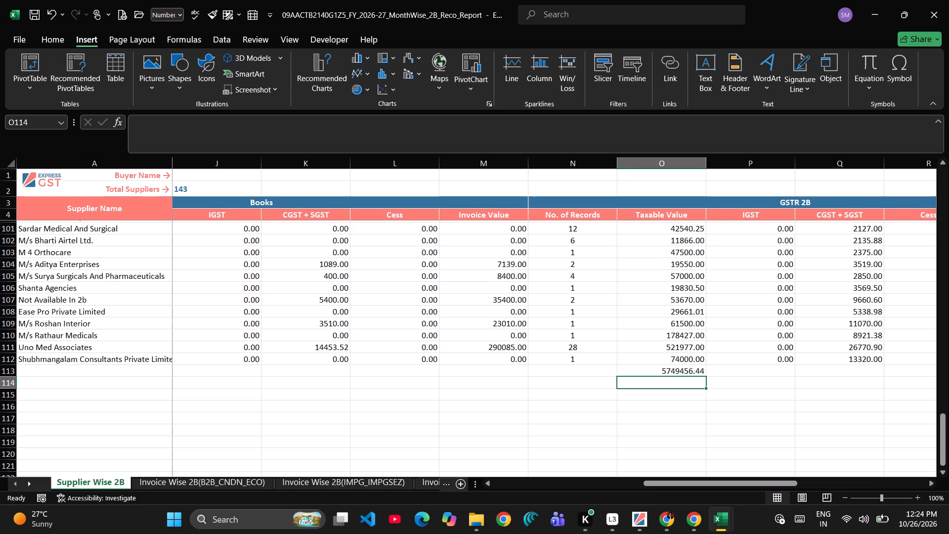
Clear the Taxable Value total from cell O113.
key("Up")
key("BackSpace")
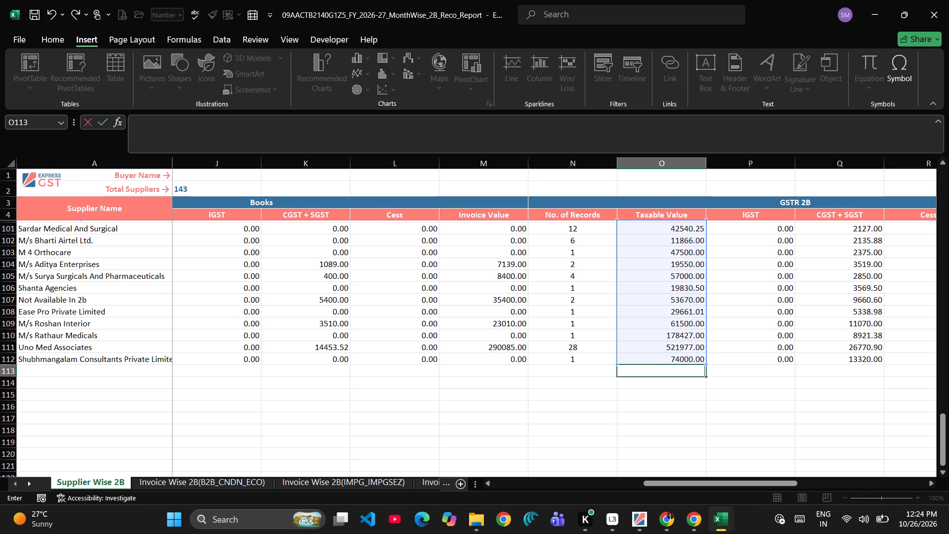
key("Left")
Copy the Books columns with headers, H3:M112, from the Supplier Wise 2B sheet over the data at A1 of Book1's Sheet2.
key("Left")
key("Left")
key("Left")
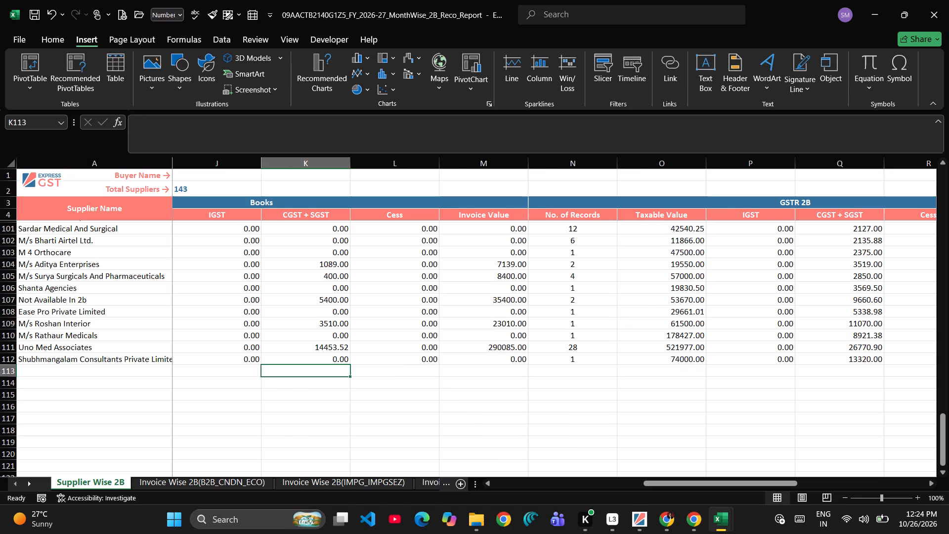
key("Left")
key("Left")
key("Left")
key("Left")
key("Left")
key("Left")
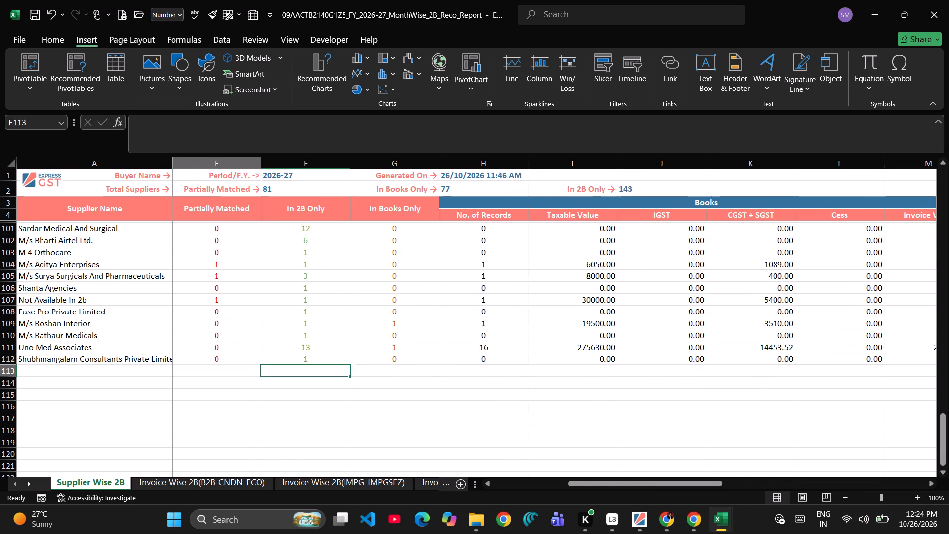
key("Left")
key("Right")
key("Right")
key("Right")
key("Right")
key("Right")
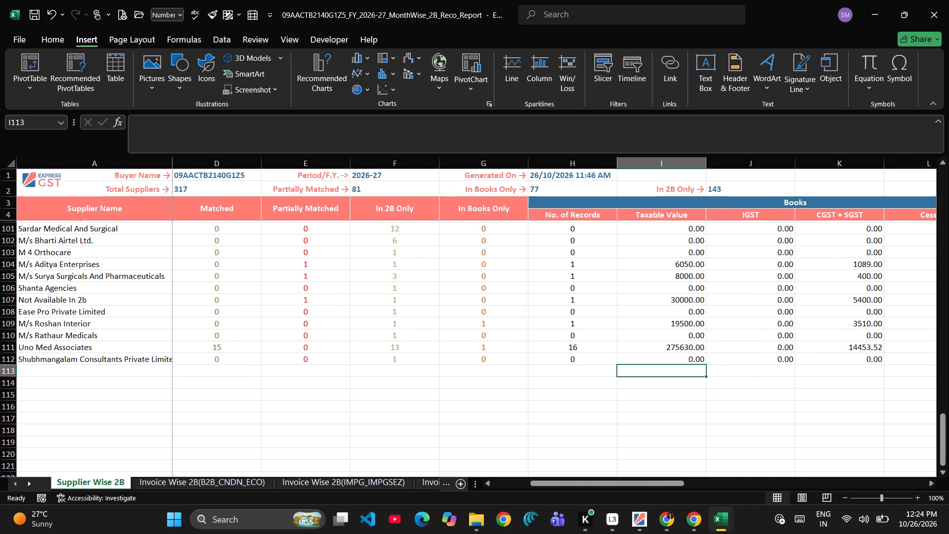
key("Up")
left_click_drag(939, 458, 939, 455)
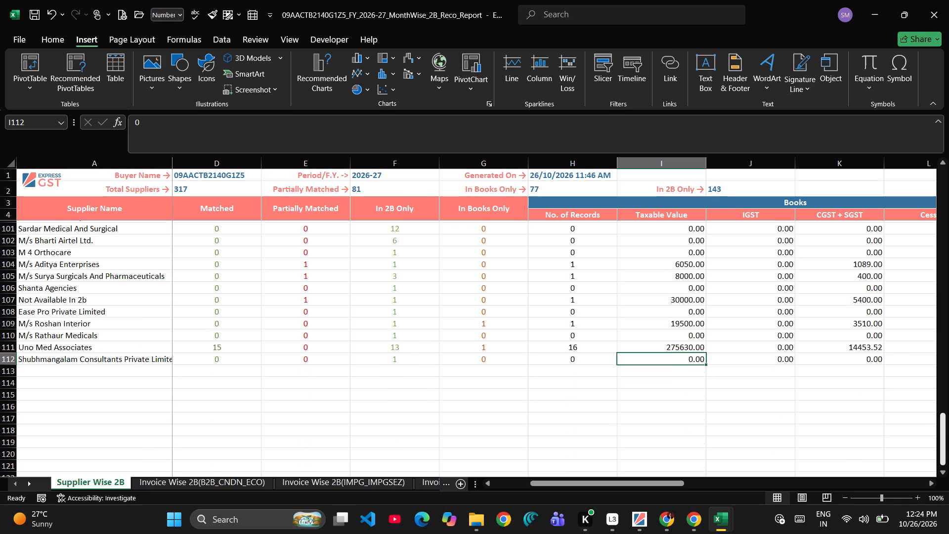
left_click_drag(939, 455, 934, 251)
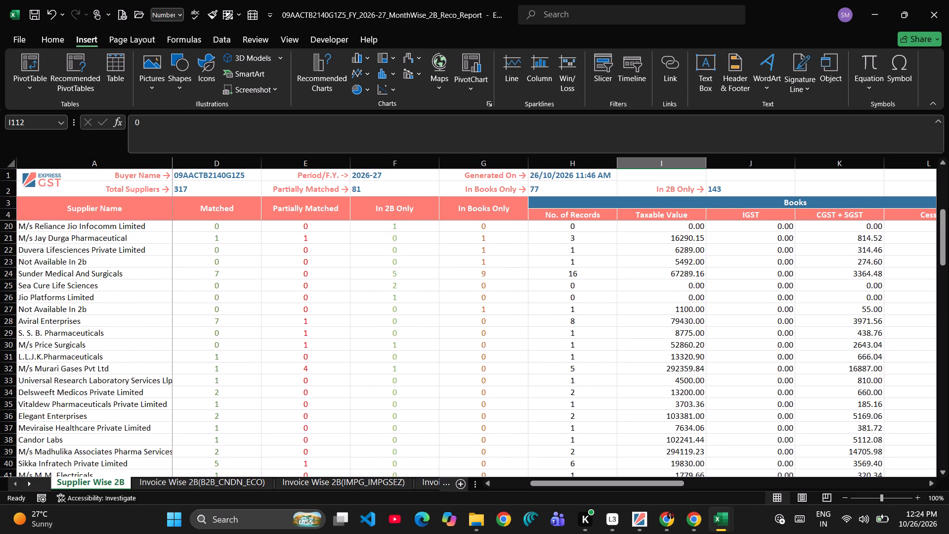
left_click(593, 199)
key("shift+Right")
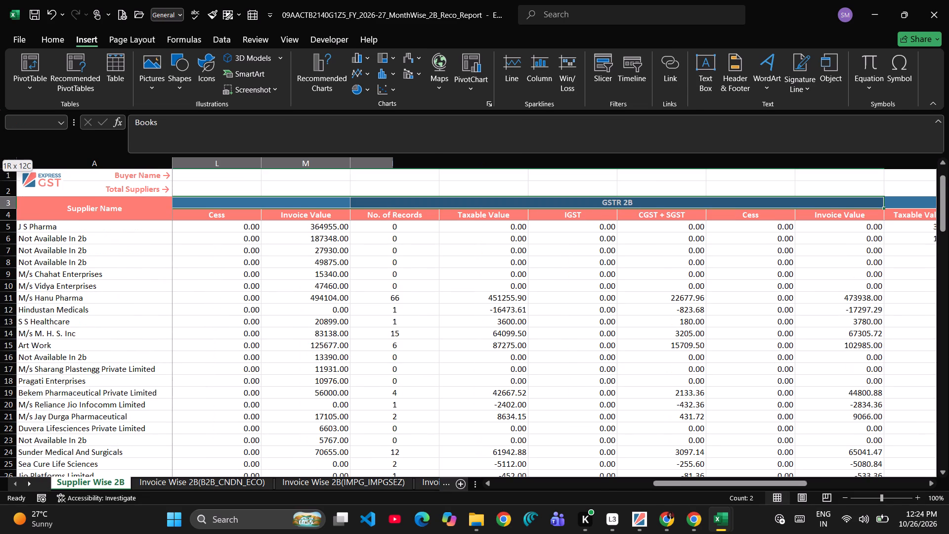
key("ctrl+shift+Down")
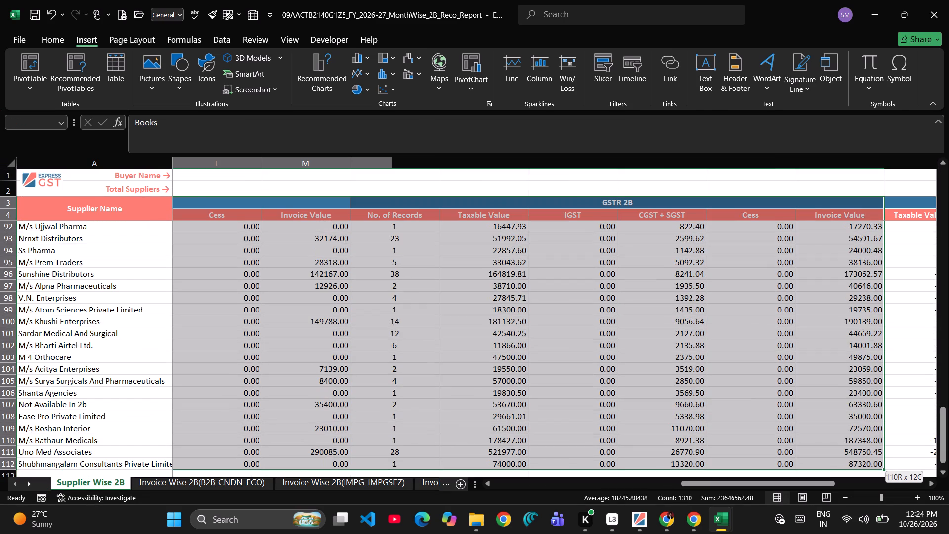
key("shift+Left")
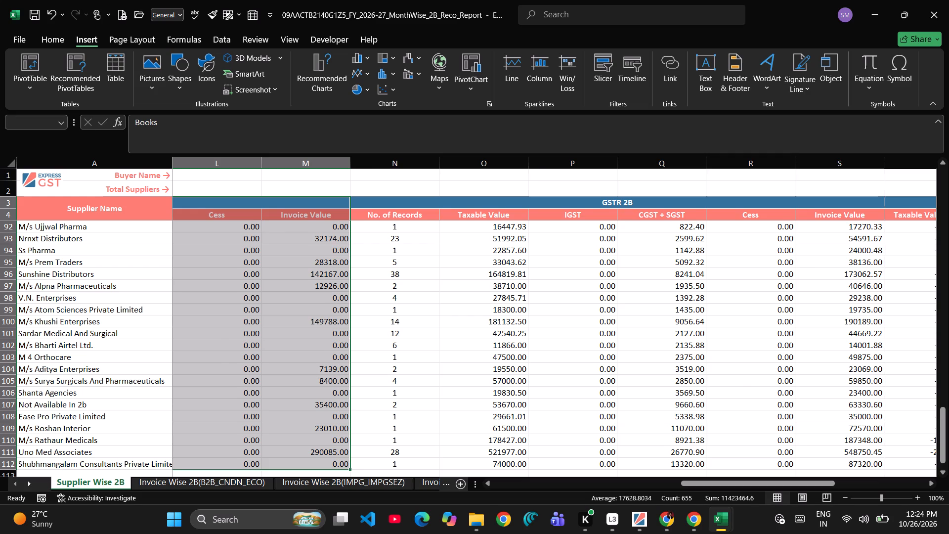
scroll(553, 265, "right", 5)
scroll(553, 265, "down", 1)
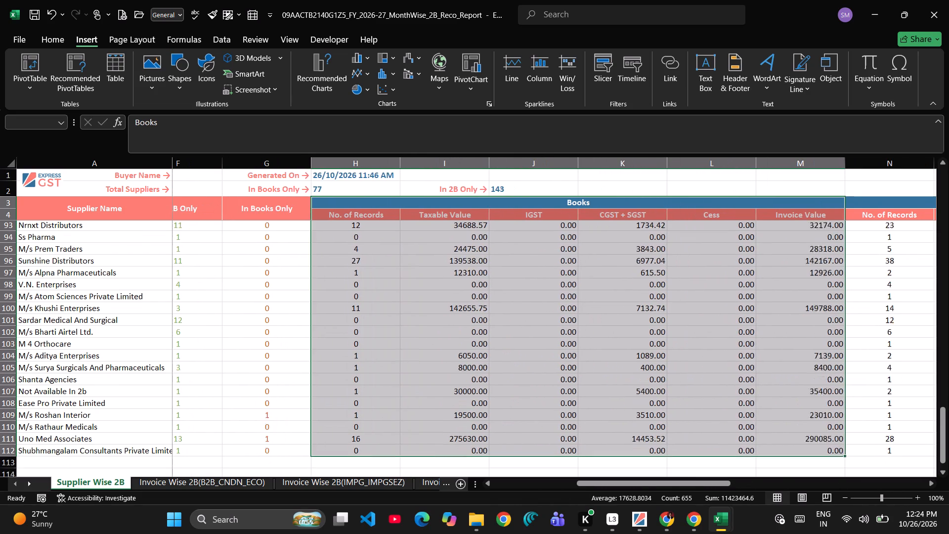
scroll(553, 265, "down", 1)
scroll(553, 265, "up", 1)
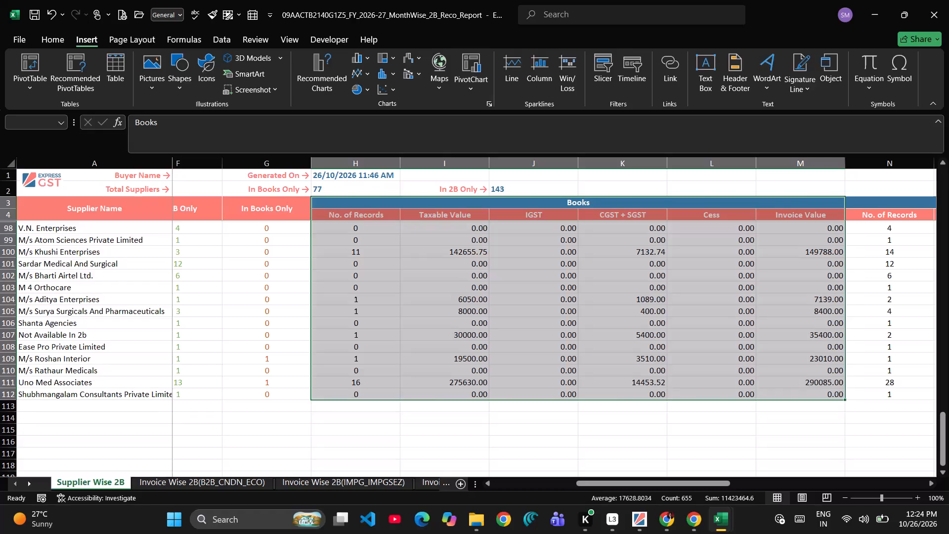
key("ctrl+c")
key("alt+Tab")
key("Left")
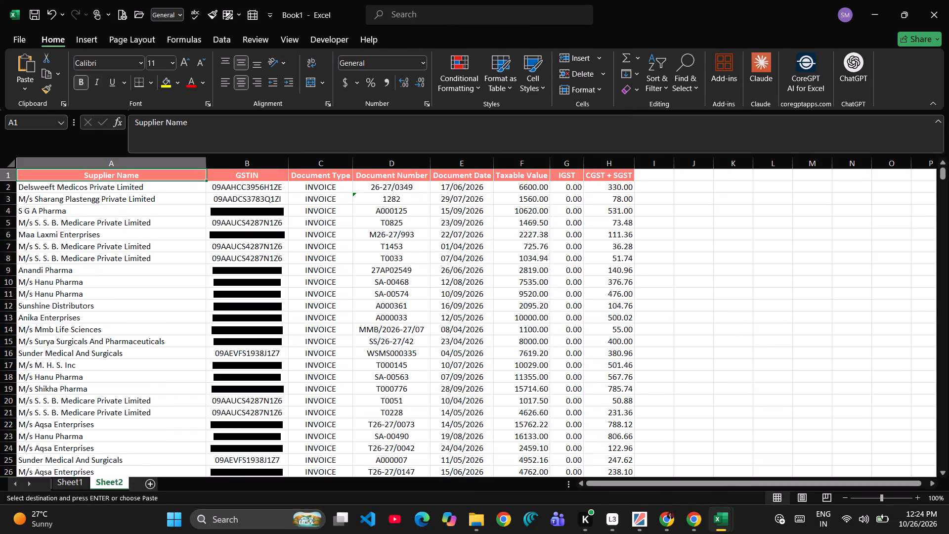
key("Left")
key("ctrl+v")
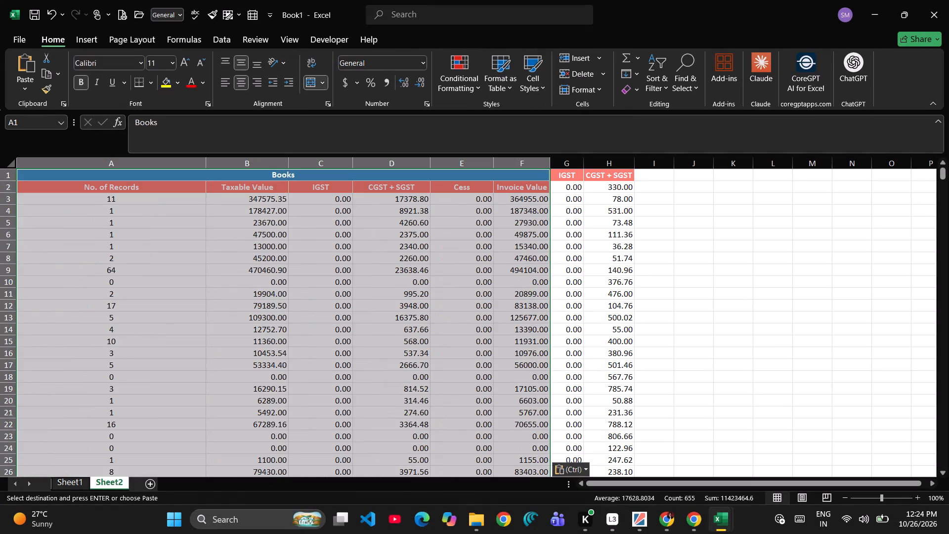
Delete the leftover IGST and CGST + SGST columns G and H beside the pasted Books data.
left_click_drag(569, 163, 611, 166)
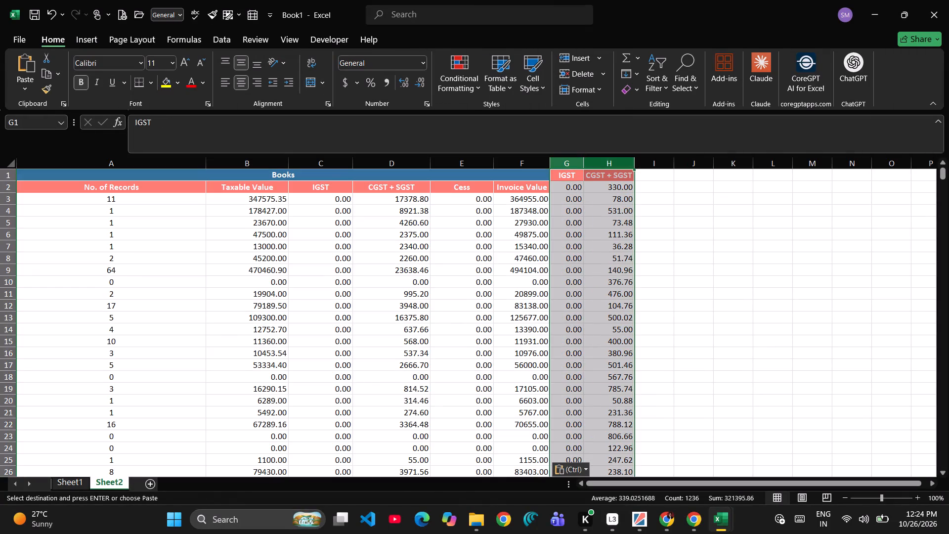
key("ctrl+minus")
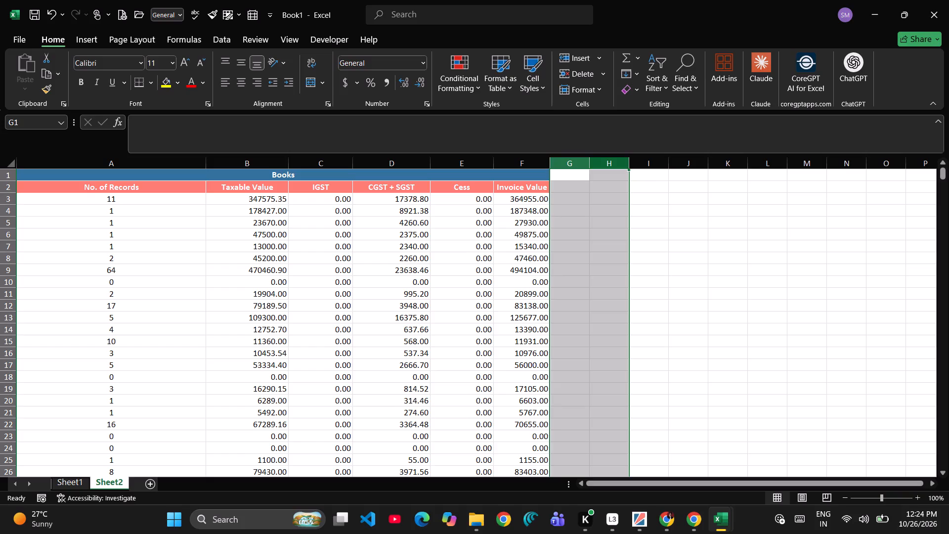
Examine the pasted Books rows in Sheet2 and check whether old invoice rows remain below them.
left_click(316, 286)
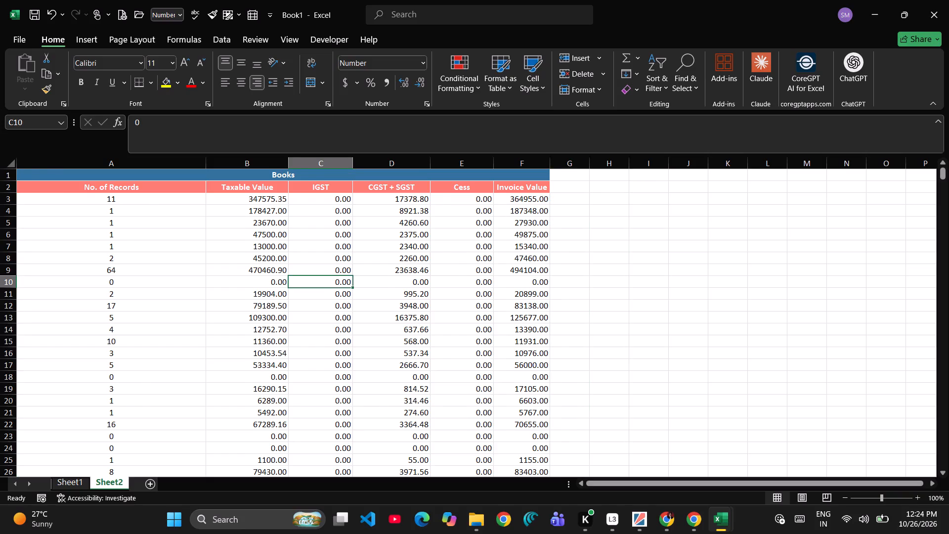
scroll(234, 311, "right", 2)
scroll(432, 437, "down", 5)
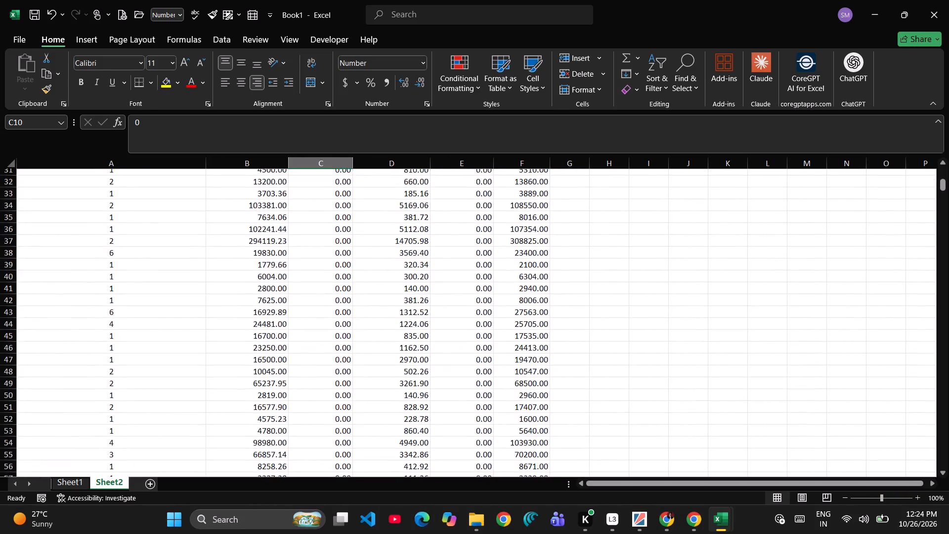
scroll(432, 437, "down", 11)
scroll(432, 437, "up", 1)
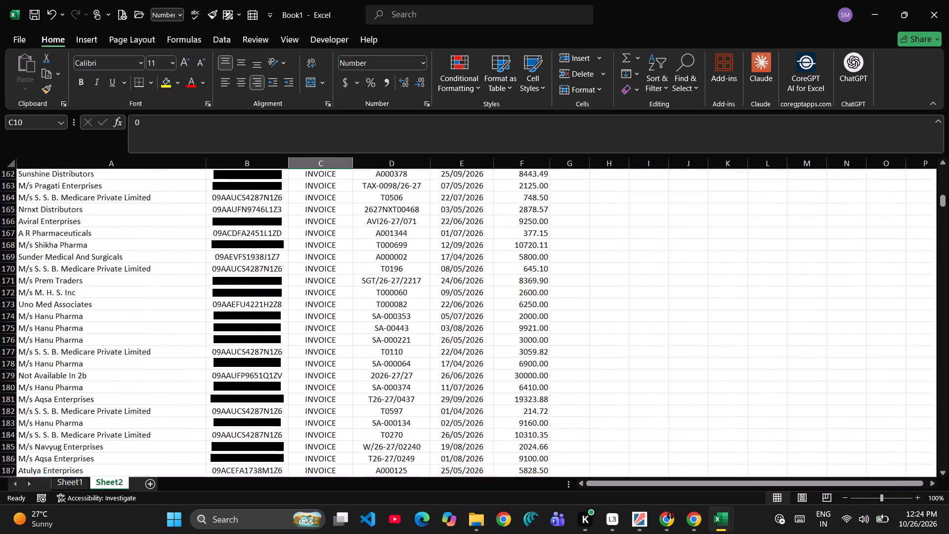
scroll(432, 437, "up", 7)
scroll(432, 437, "down", 4)
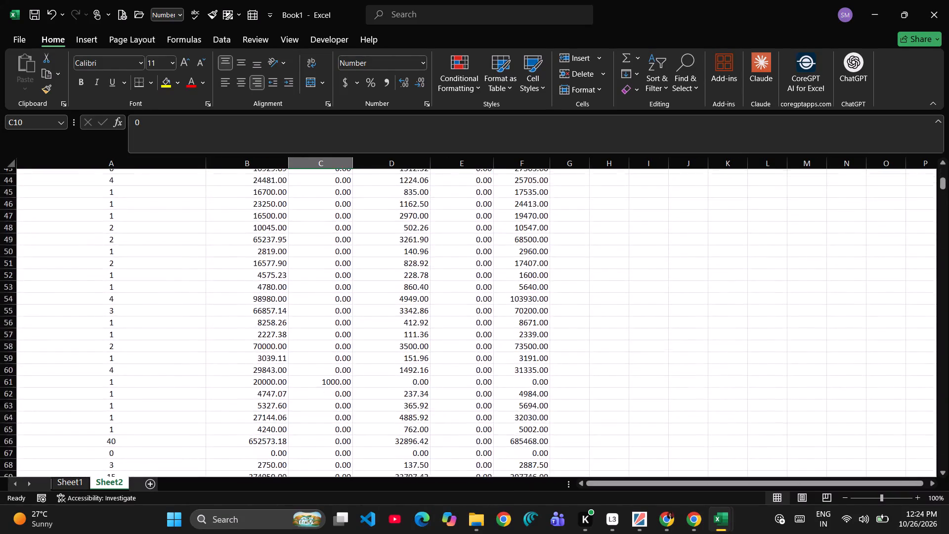
scroll(432, 437, "down", 1)
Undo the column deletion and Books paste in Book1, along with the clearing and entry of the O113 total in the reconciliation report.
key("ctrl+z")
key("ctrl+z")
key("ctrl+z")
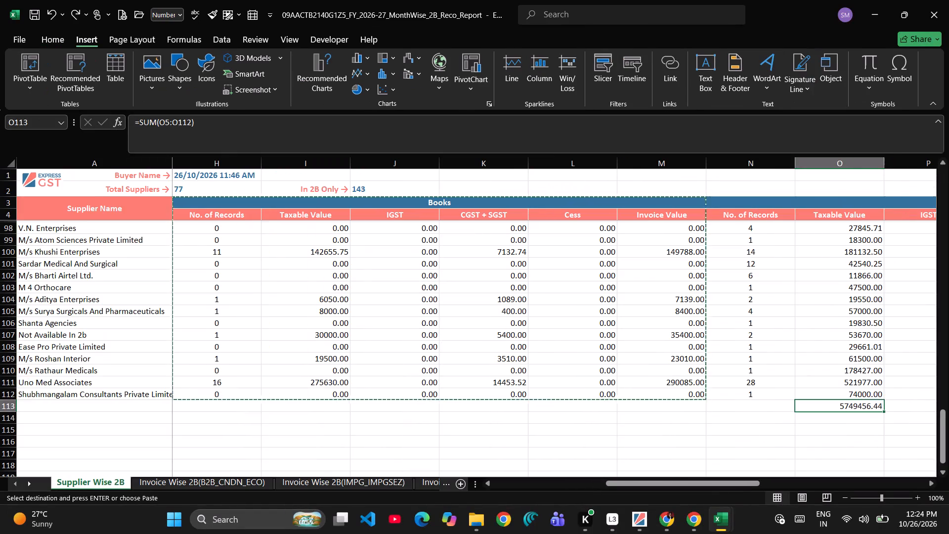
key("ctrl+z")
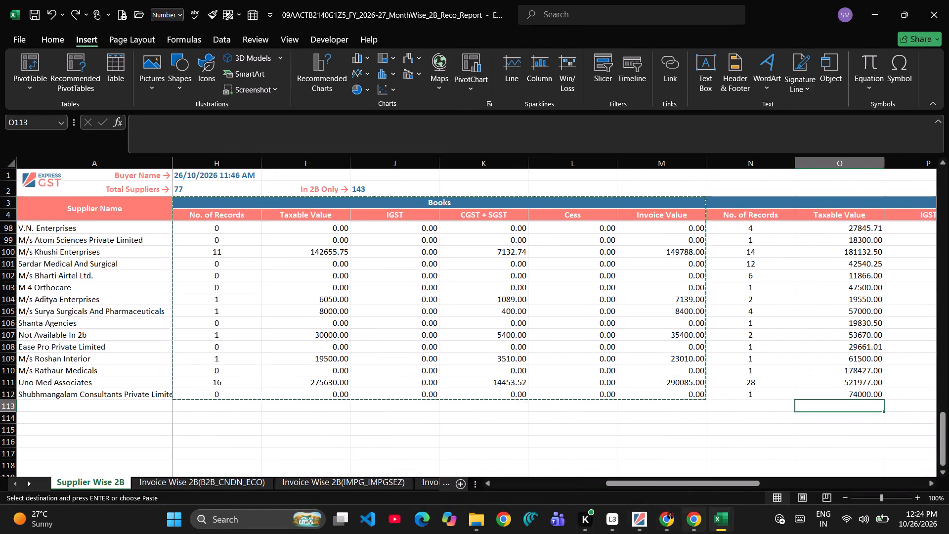
Delete the entire block of old invoice data, columns A to H, from Book1's Sheet2.
left_click(836, 450)
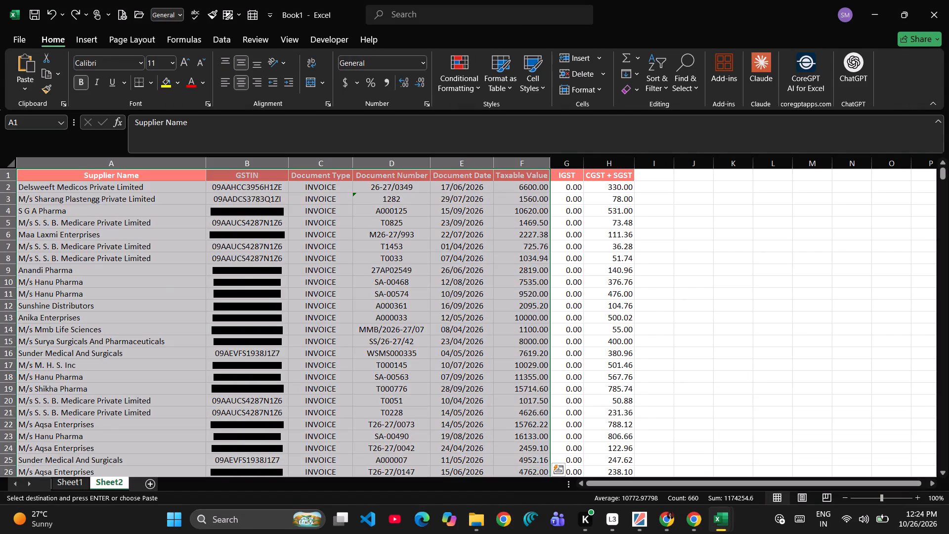
key("ctrl+a")
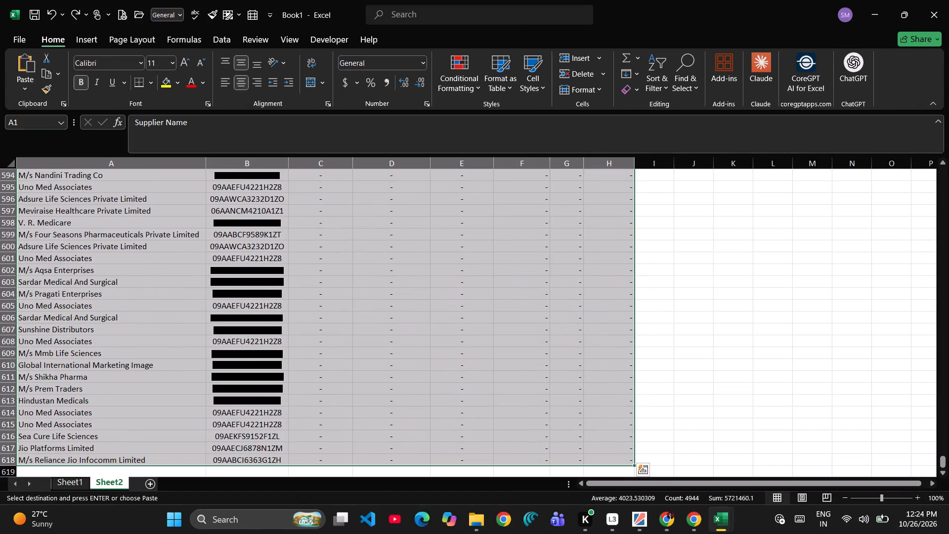
key("ctrl+minus")
key("Return")
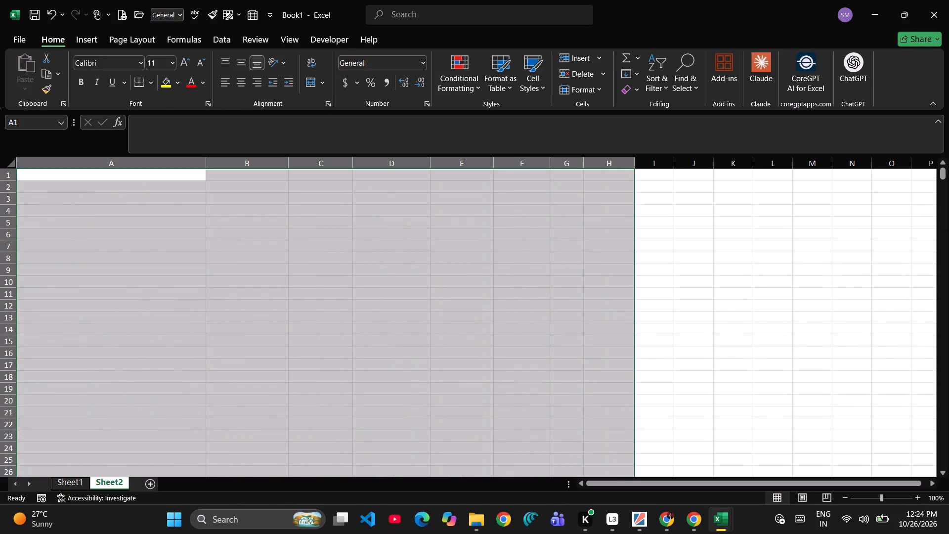
Copy the Books columns H3:M112, including headers, from the Supplier Wise 2B sheet into the emptied Sheet2 of Book1 at A1.
key("alt+Tab")
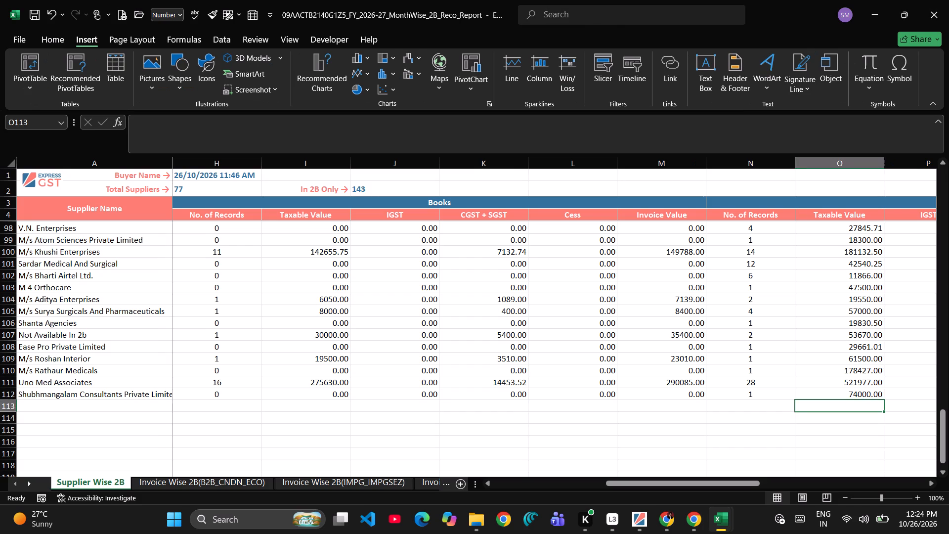
key("Up")
key("Up")
key("Left")
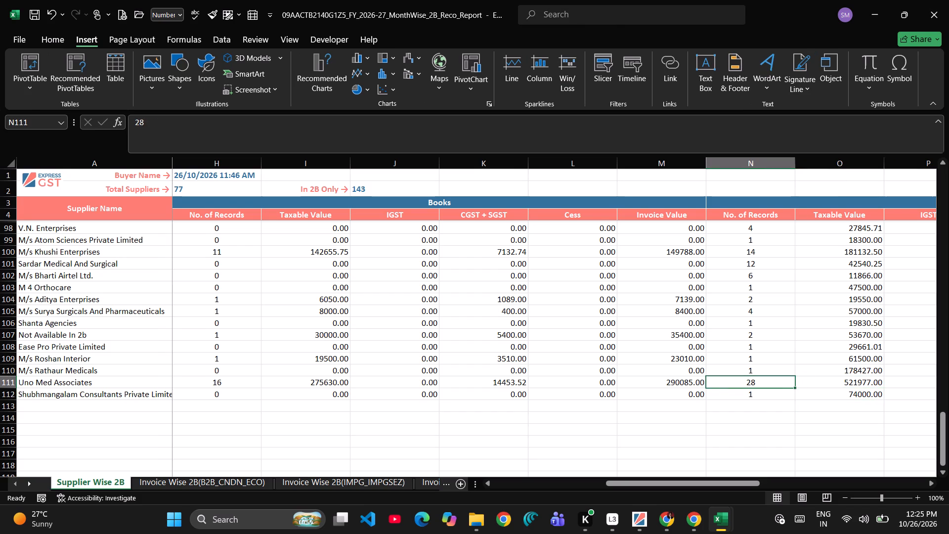
key("Up")
key("Up")
key("Up")
key("Up")
key("Up")
key("Up")
key("Up")
key("Up")
key("Up")
key("Up")
key("Up")
key("Up")
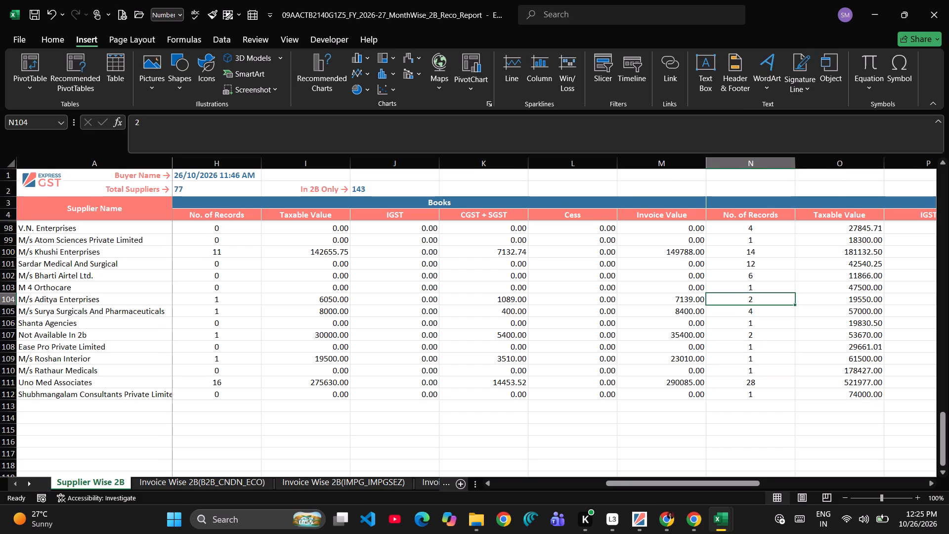
key("Up")
key("Up")
key("Up")
key("Up")
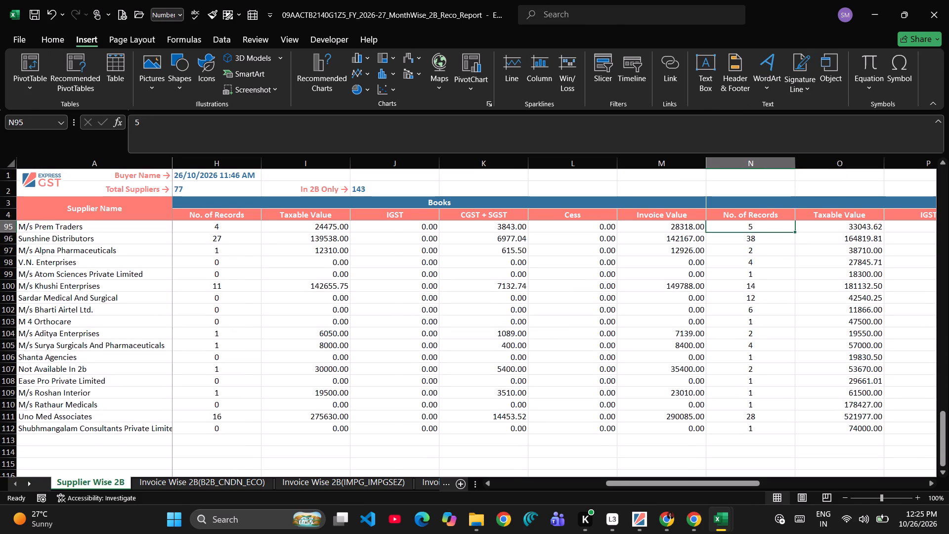
key("ctrl+Up")
key("Left")
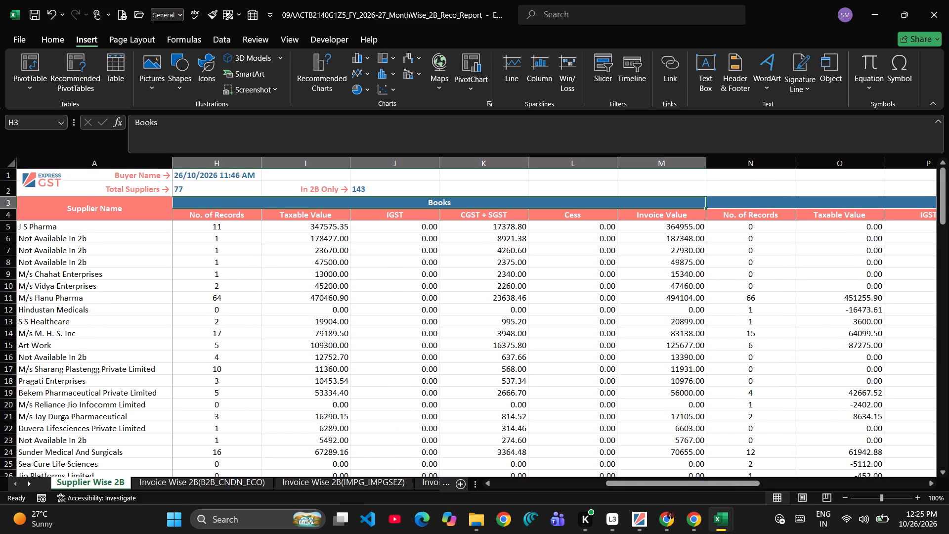
key("shift+Down")
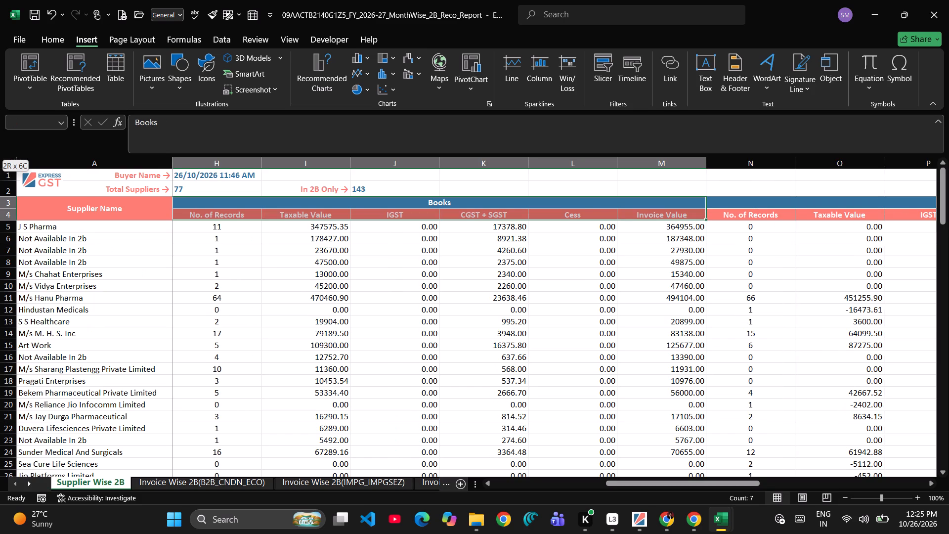
key("ctrl+shift+Down")
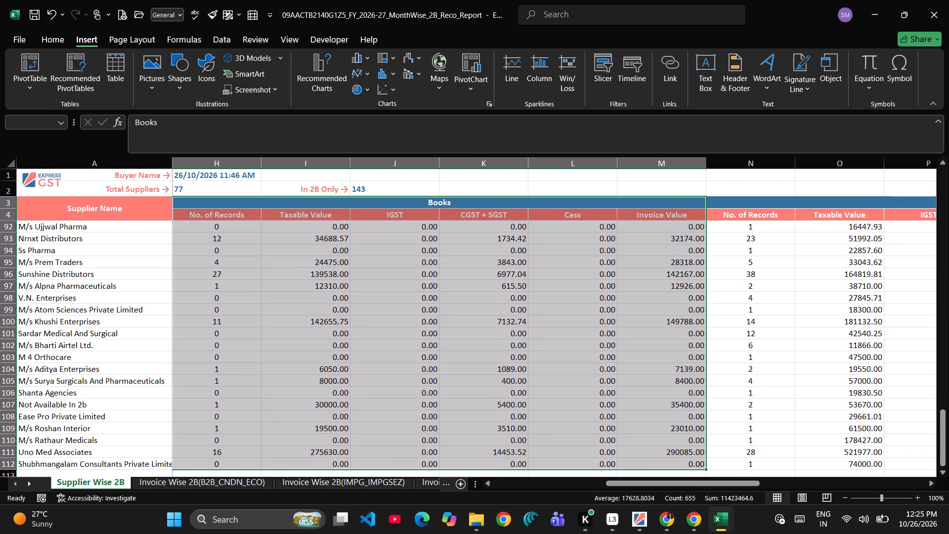
key("ctrl+c")
key("alt+Tab")
key("Left")
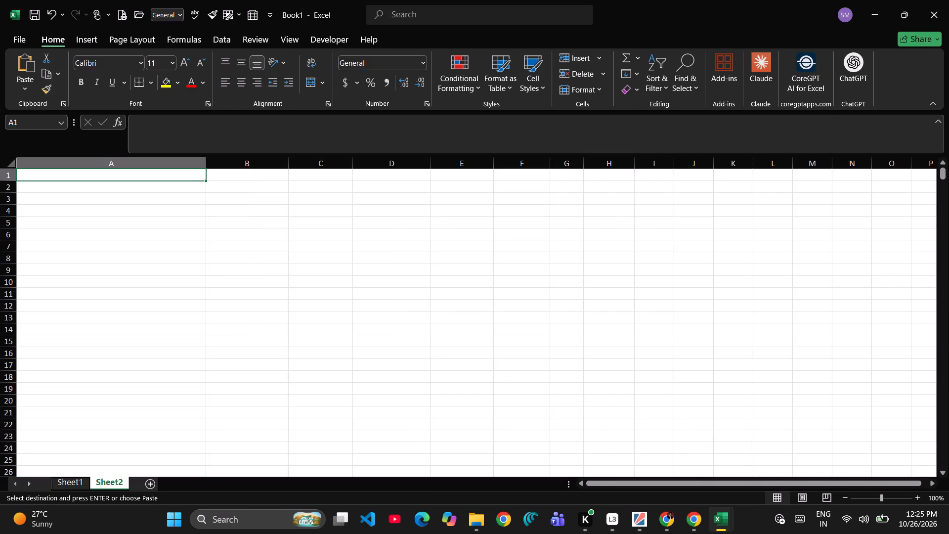
key("ctrl+v")
Copy the Supplier Name and GSTIN columns A3:B112 from the Supplier Wise 2B sheet into Book1's Sheet2 at H1.
key("alt+Tab")
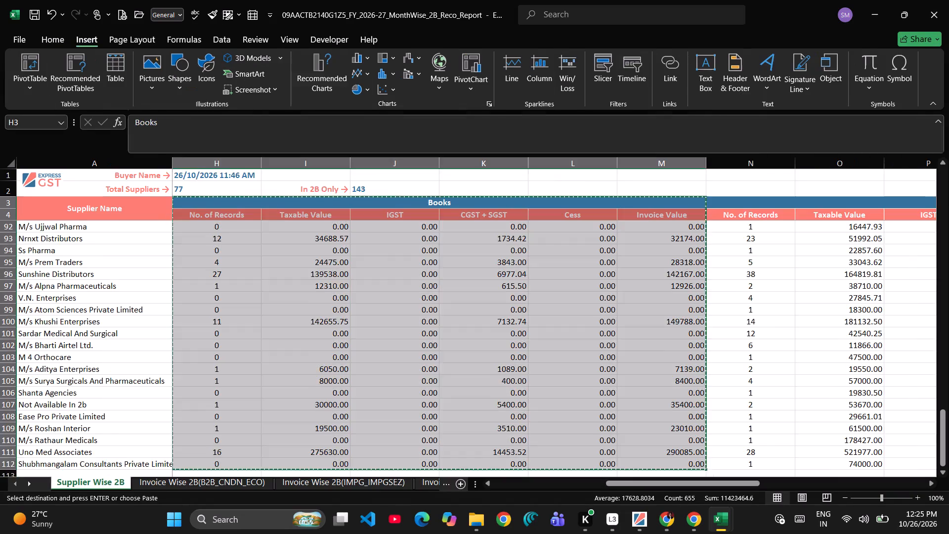
key("Left")
key("Left")
key("Left")
key("Left")
key("Left")
key("Left")
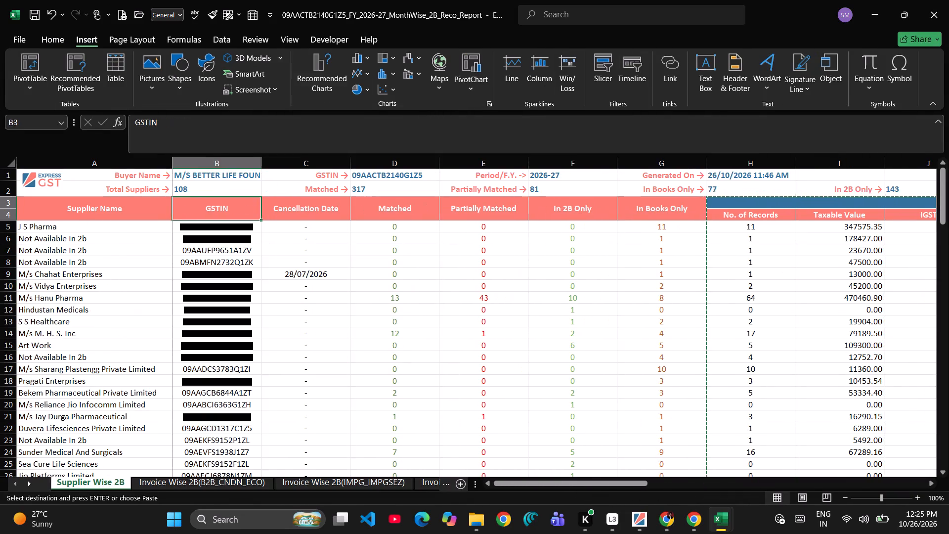
key("Left")
key("shift+Right")
key("shift+Down")
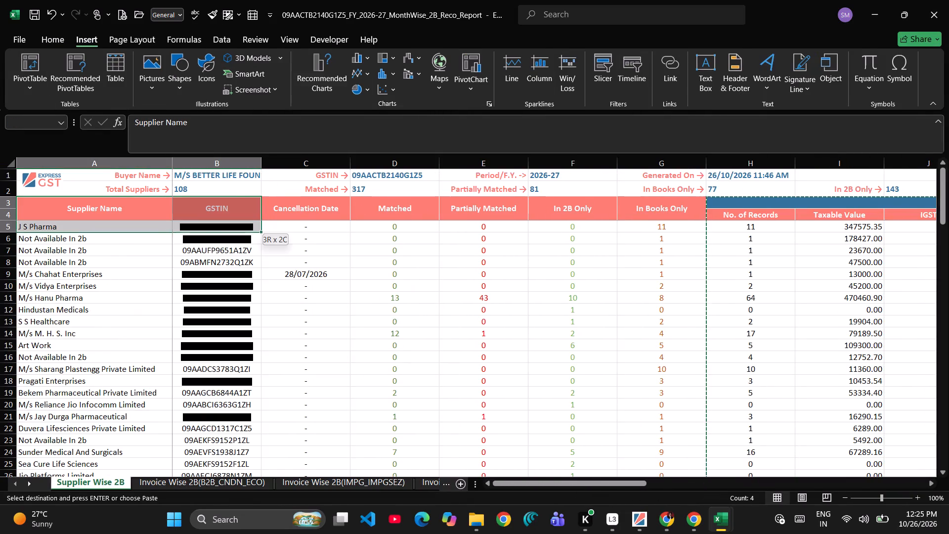
key("ctrl+shift+Down")
key("ctrl+c")
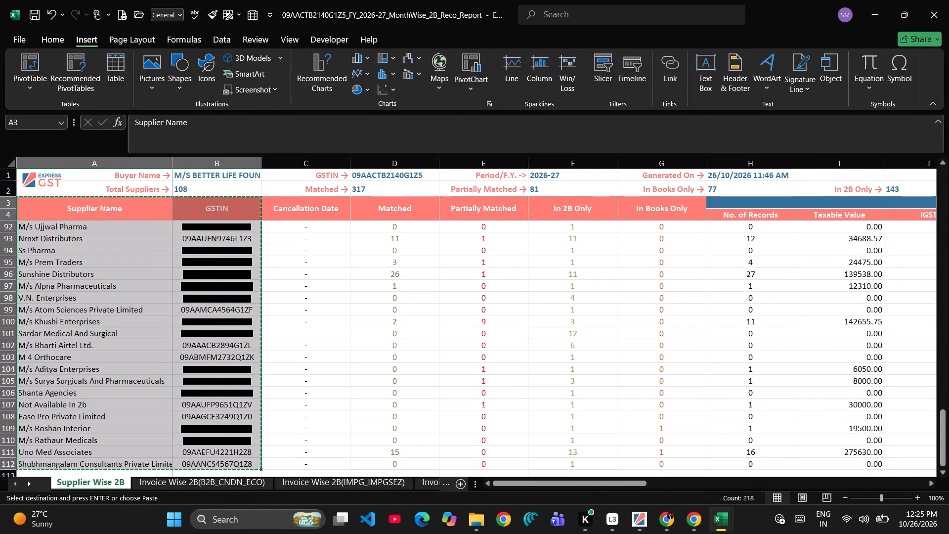
key("alt+Tab")
key("Left")
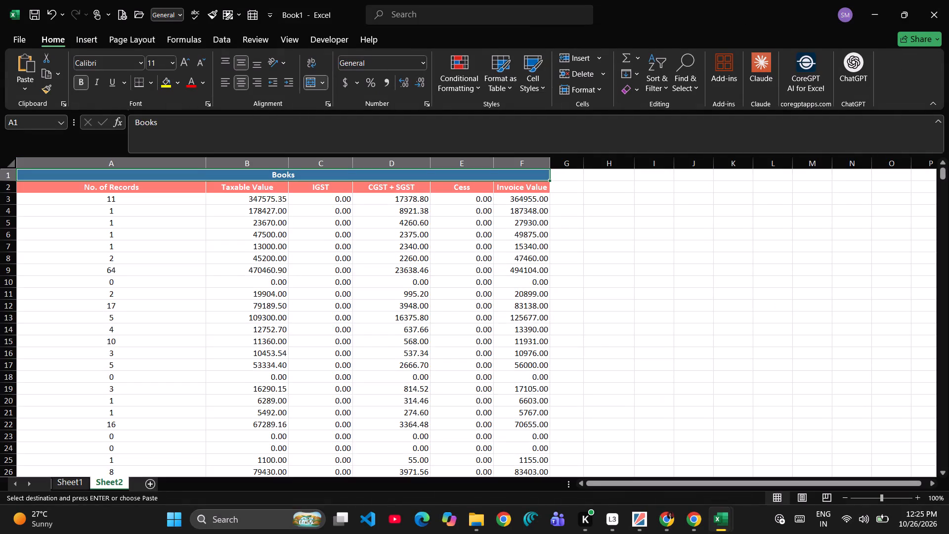
left_click(103, 226)
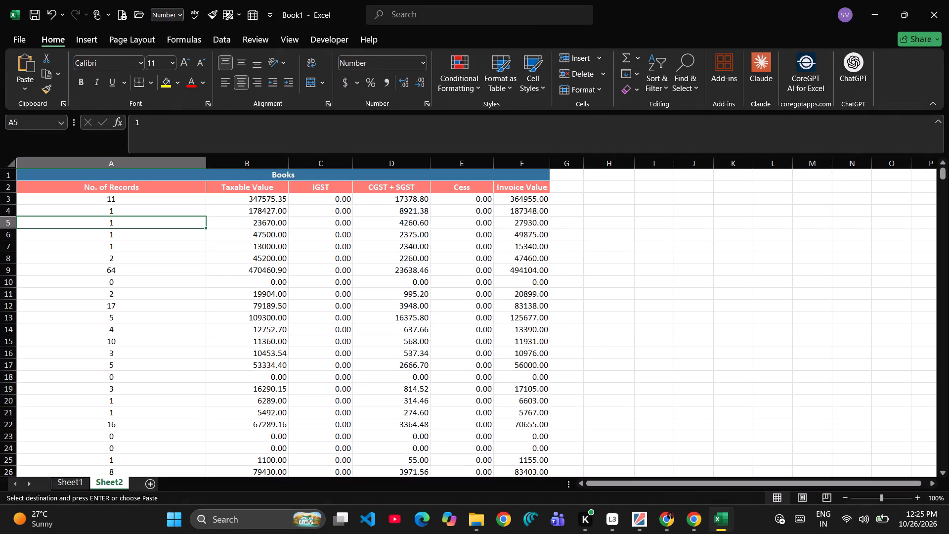
left_click(768, 224)
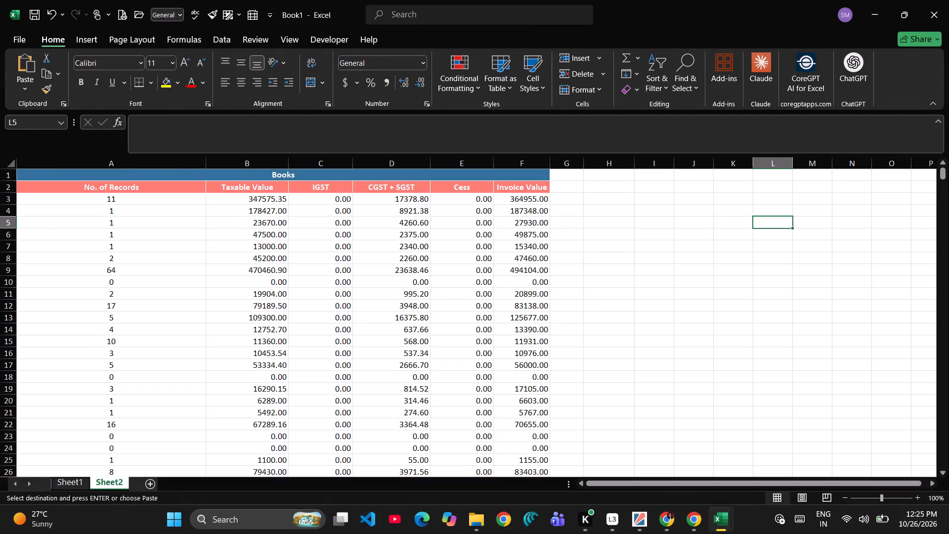
left_click(621, 174)
key("ctrl+v")
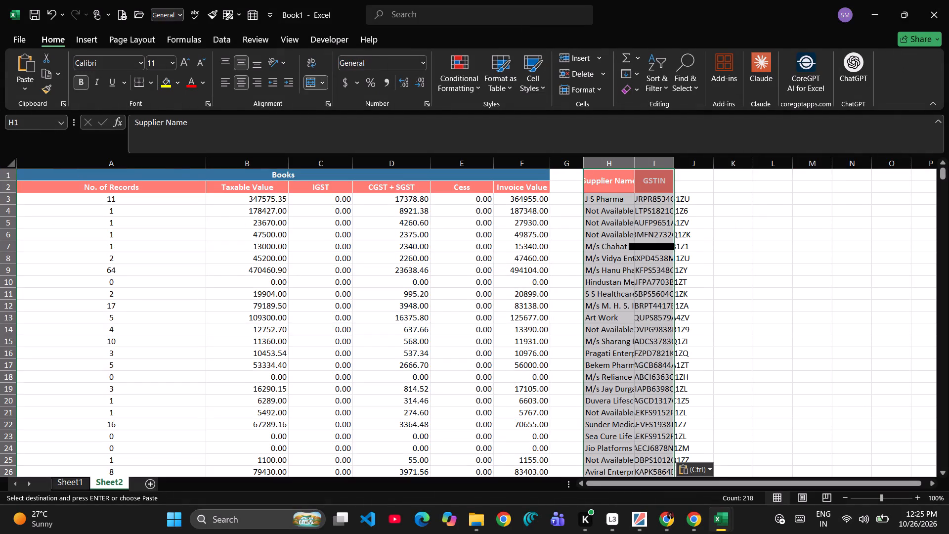
Unmerge the Supplier Name and GSTIN header cells in H1:I2.
left_click(597, 186)
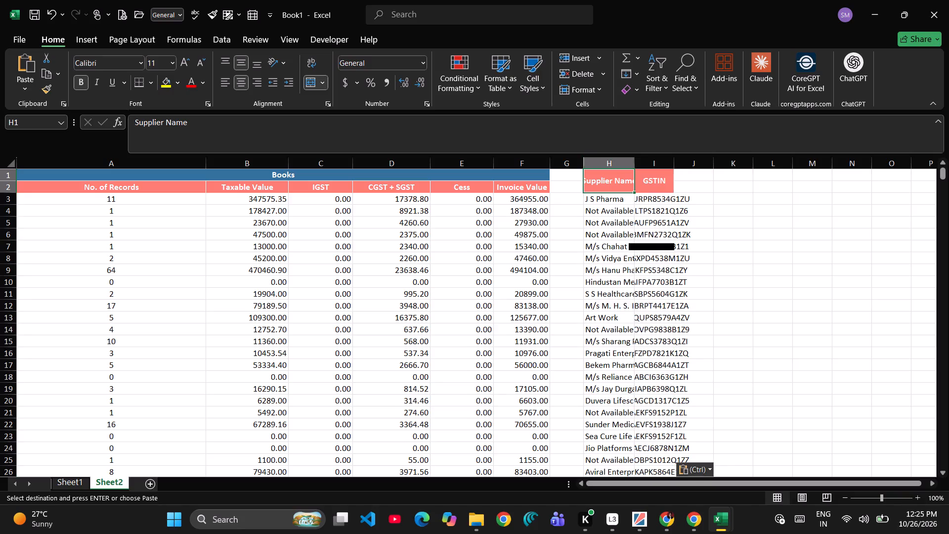
left_click_drag(598, 186, 669, 192)
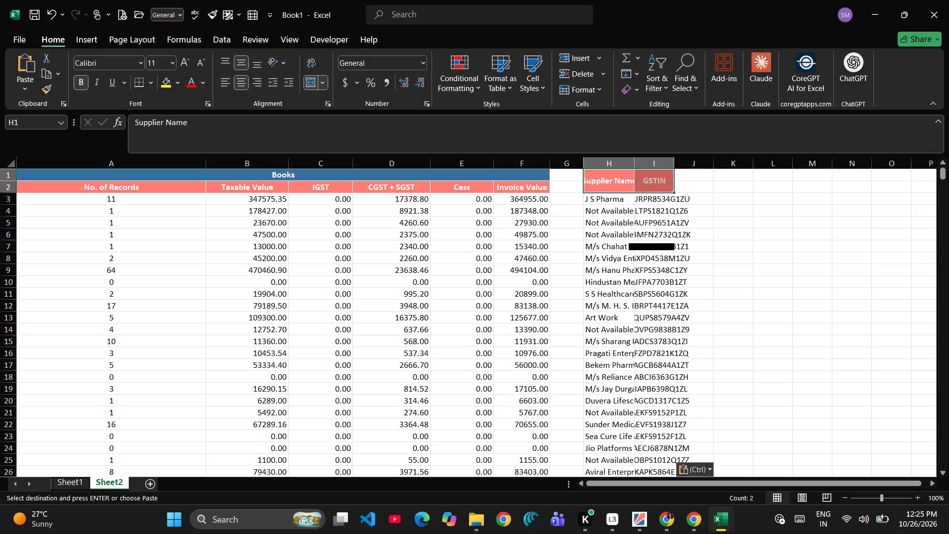
left_click(310, 80)
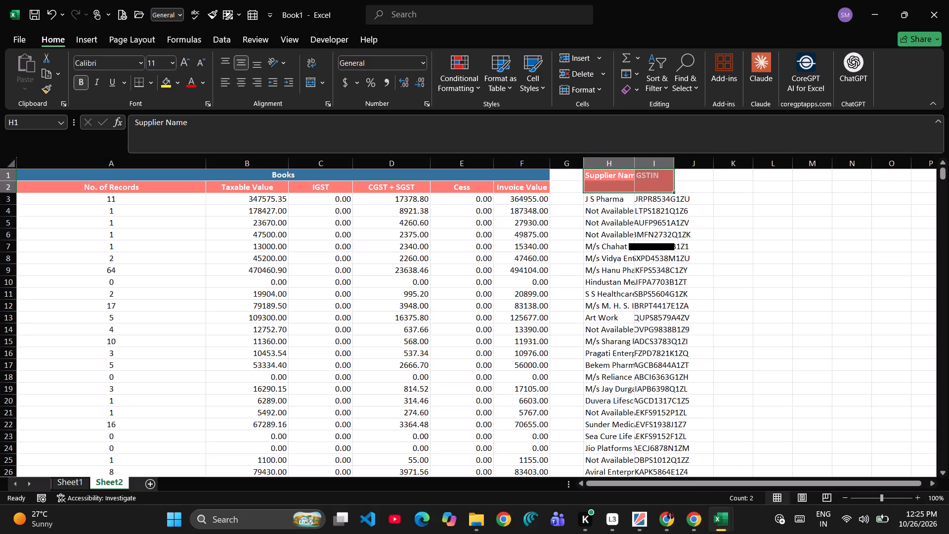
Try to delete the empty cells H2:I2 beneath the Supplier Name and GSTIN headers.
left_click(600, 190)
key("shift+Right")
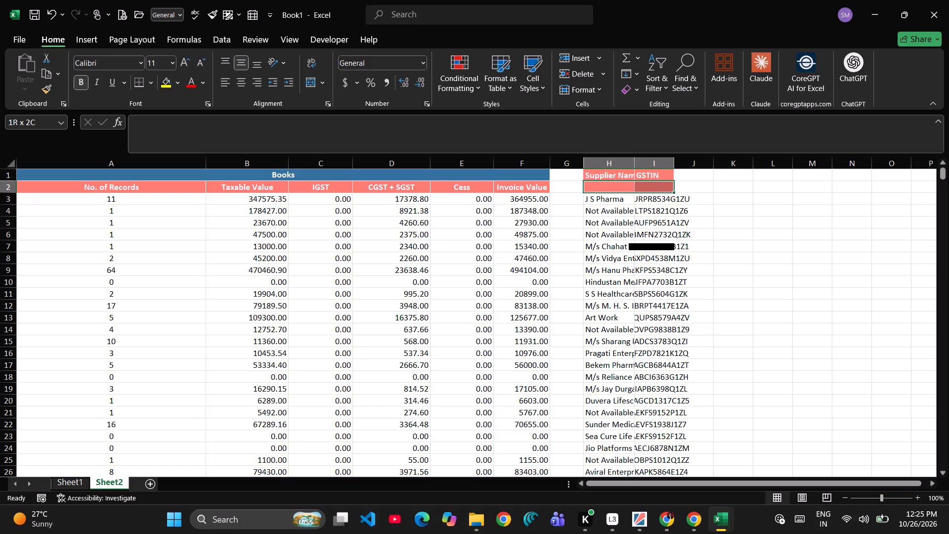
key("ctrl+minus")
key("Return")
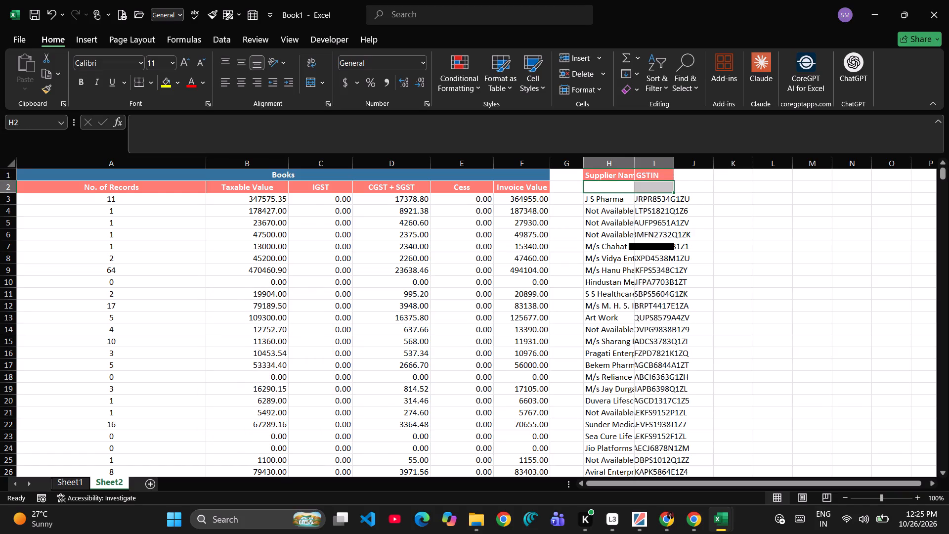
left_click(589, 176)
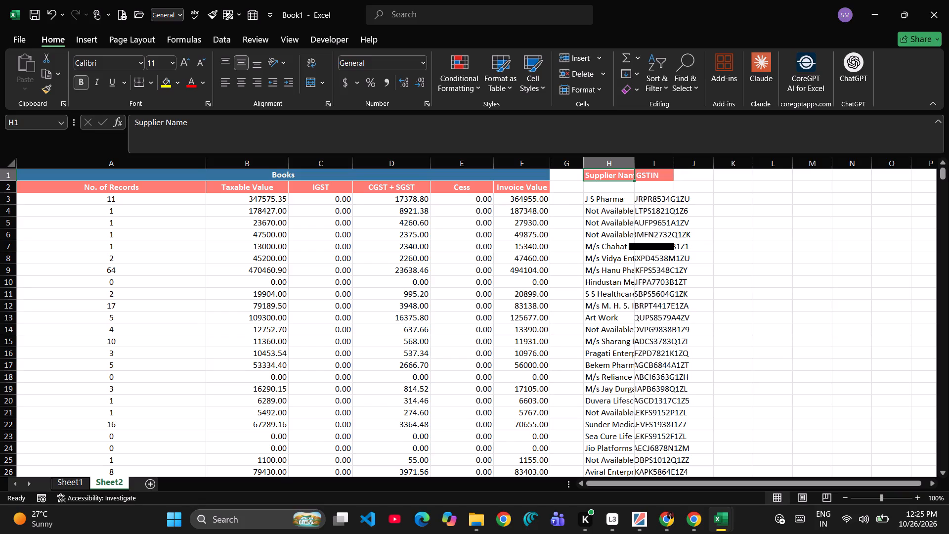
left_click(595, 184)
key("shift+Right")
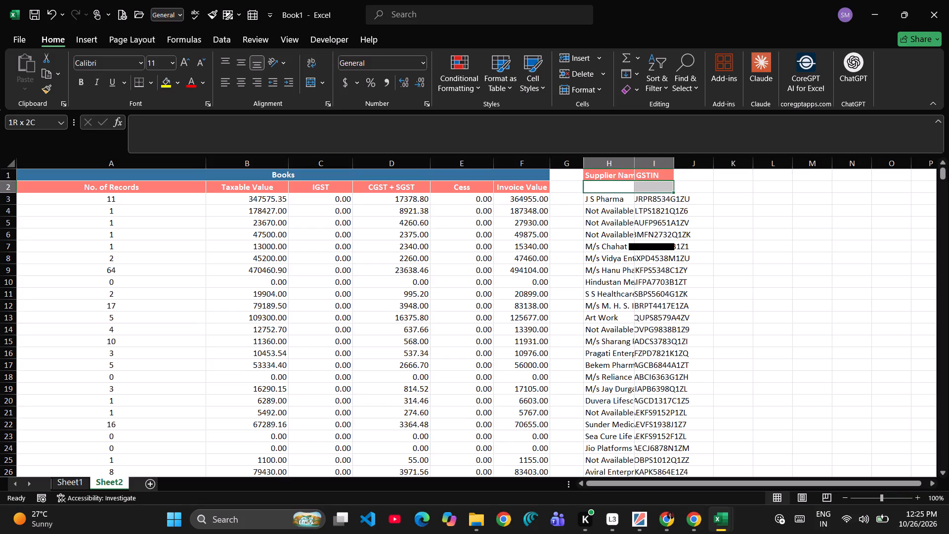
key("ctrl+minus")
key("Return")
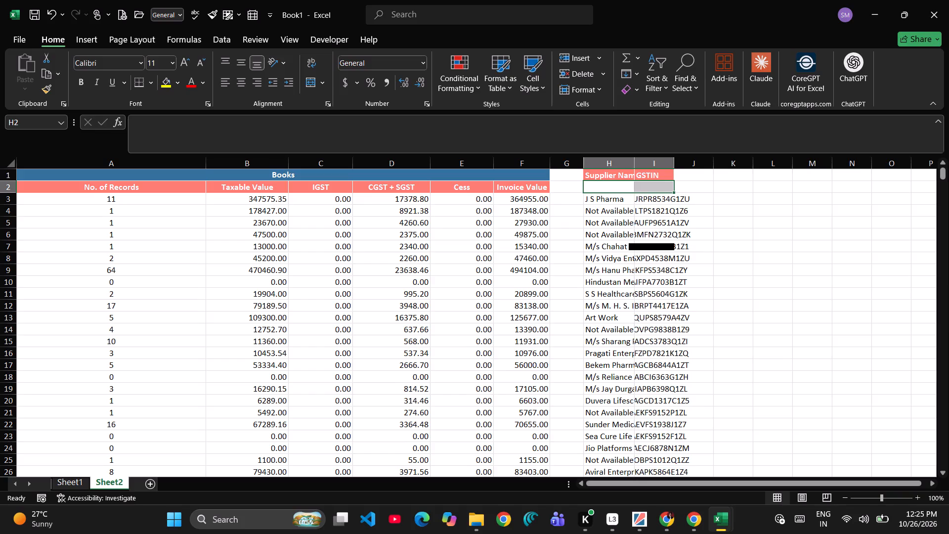
Move the Supplier Name and GSTIN headers from H1:I1 down to H2:I2, directly above their data.
left_click(597, 177)
left_click(597, 177)
left_click(597, 177)
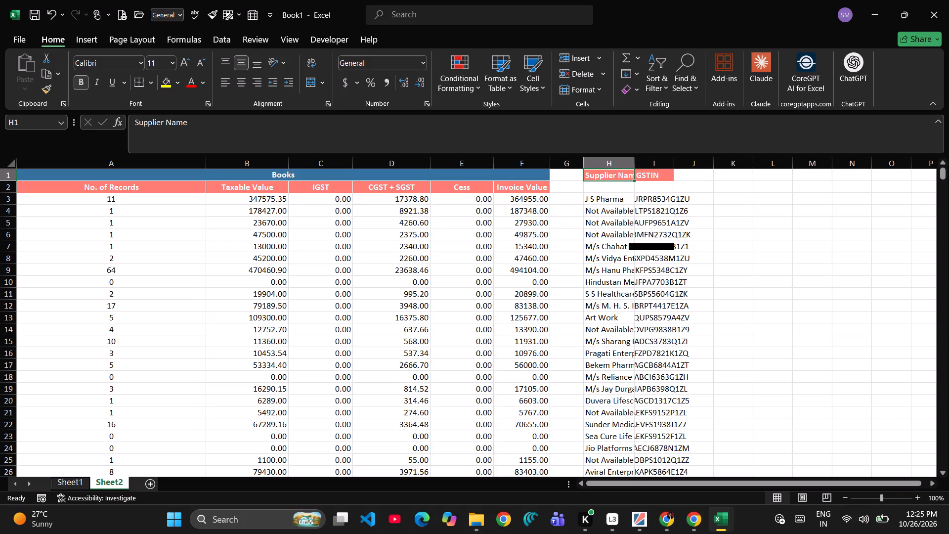
key("shift+Right")
key("ctrl+x")
key("Down")
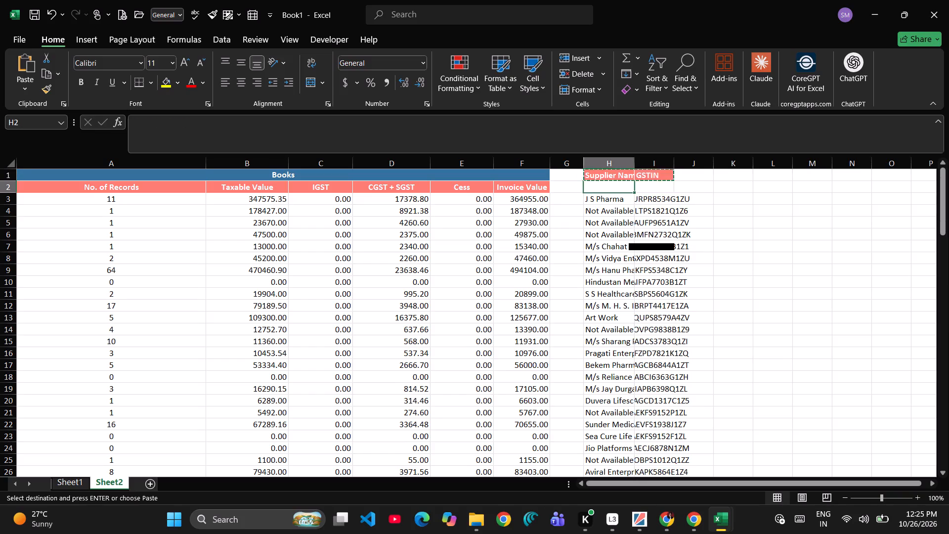
key("ctrl+v")
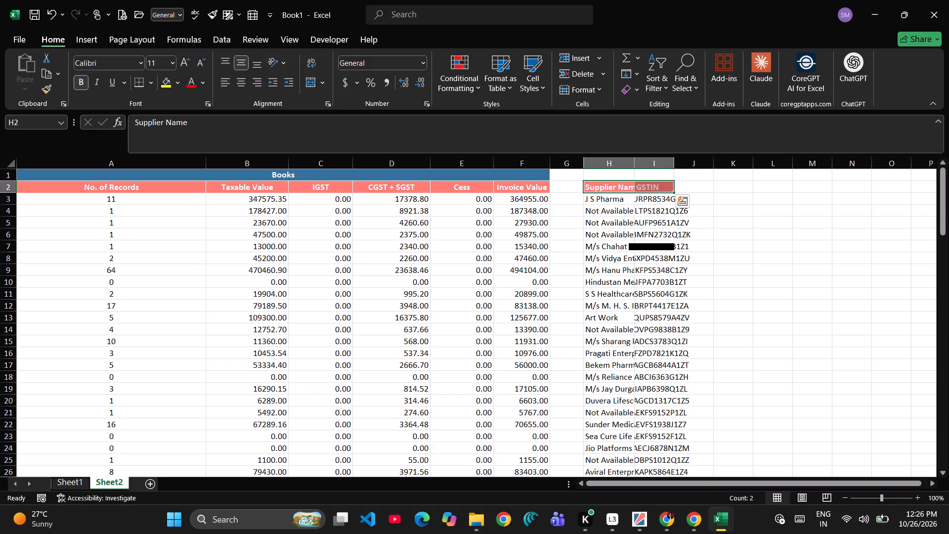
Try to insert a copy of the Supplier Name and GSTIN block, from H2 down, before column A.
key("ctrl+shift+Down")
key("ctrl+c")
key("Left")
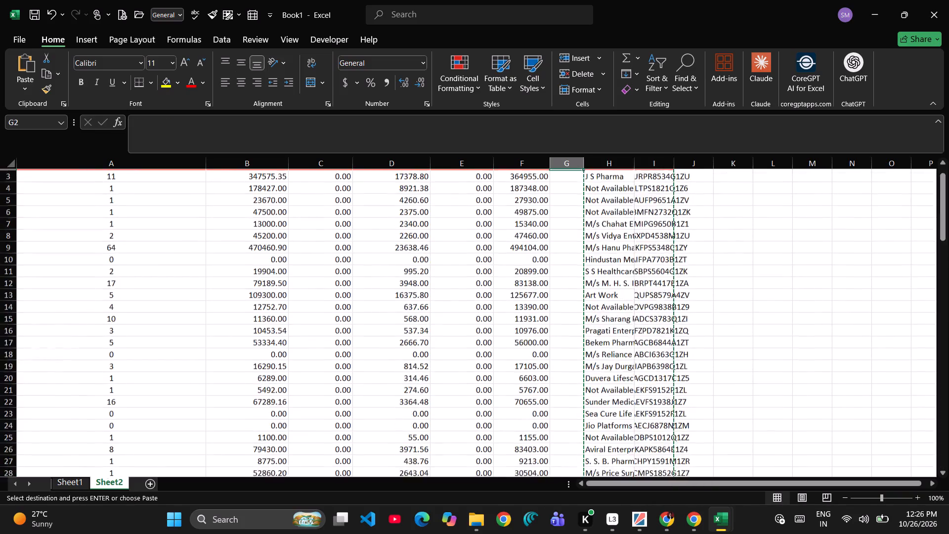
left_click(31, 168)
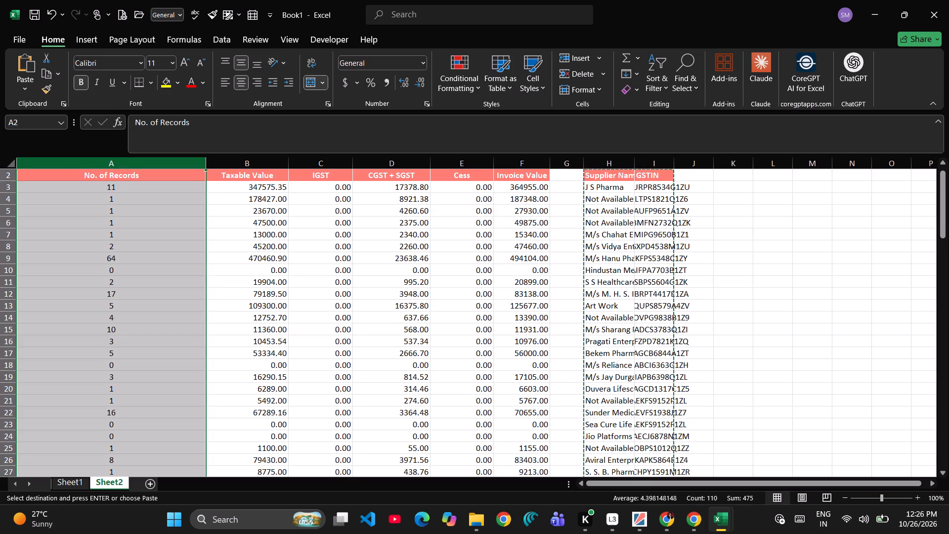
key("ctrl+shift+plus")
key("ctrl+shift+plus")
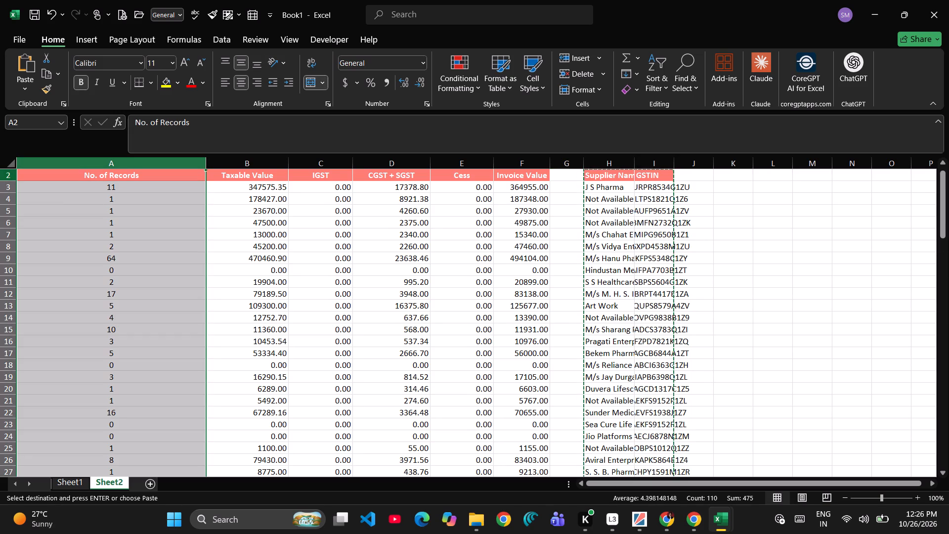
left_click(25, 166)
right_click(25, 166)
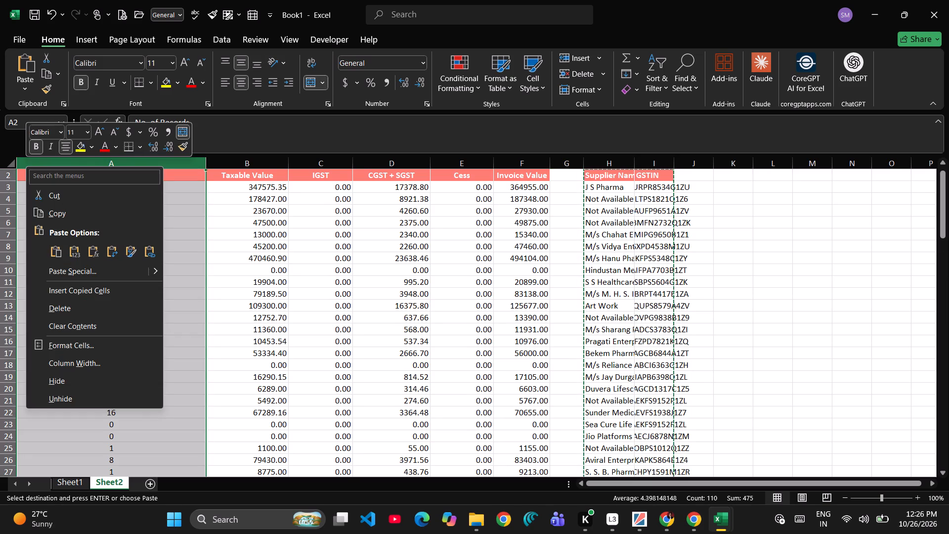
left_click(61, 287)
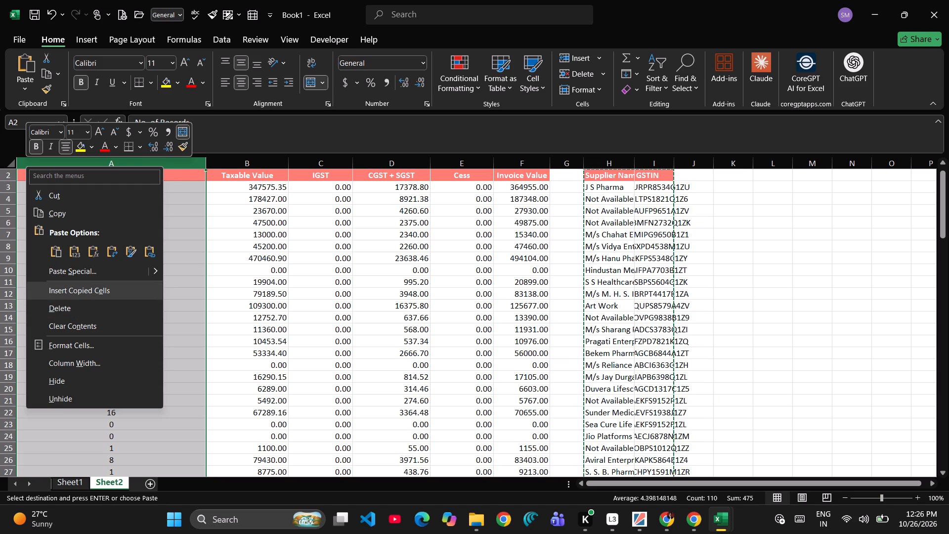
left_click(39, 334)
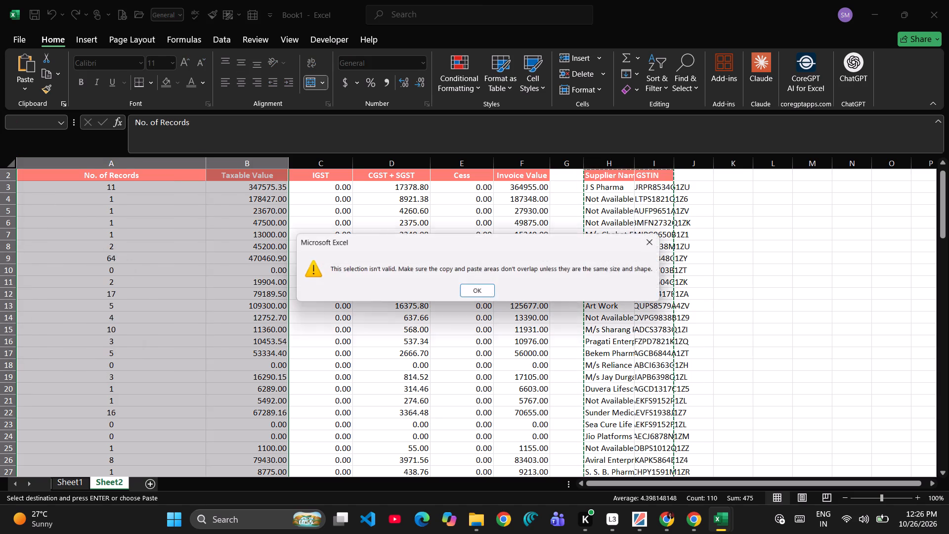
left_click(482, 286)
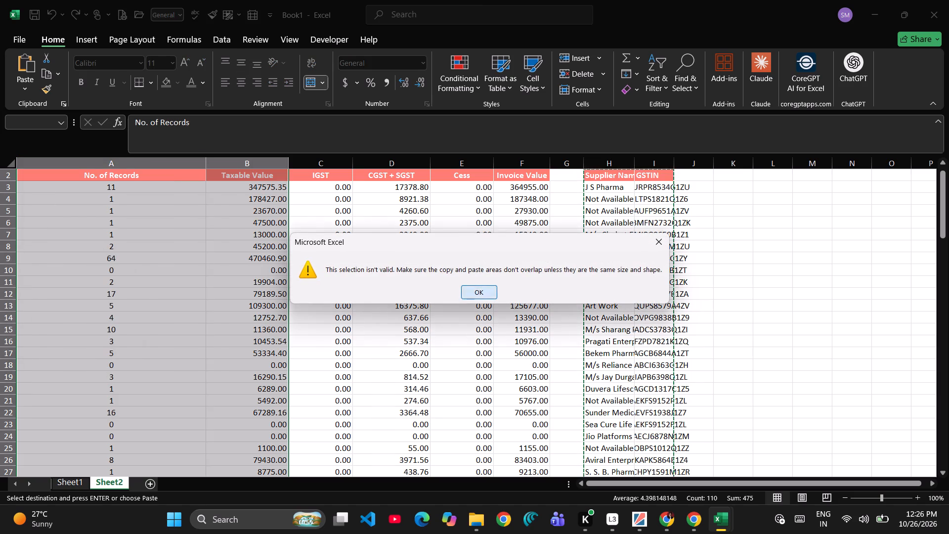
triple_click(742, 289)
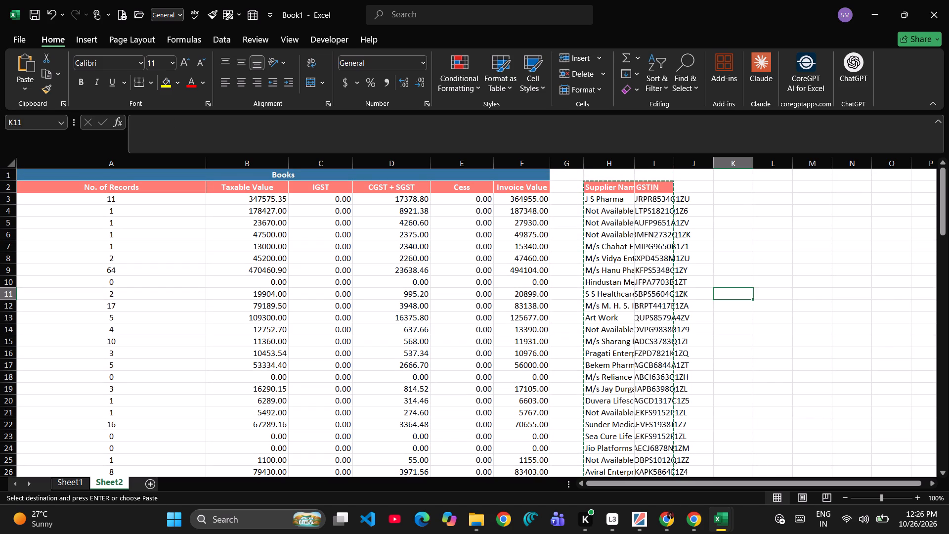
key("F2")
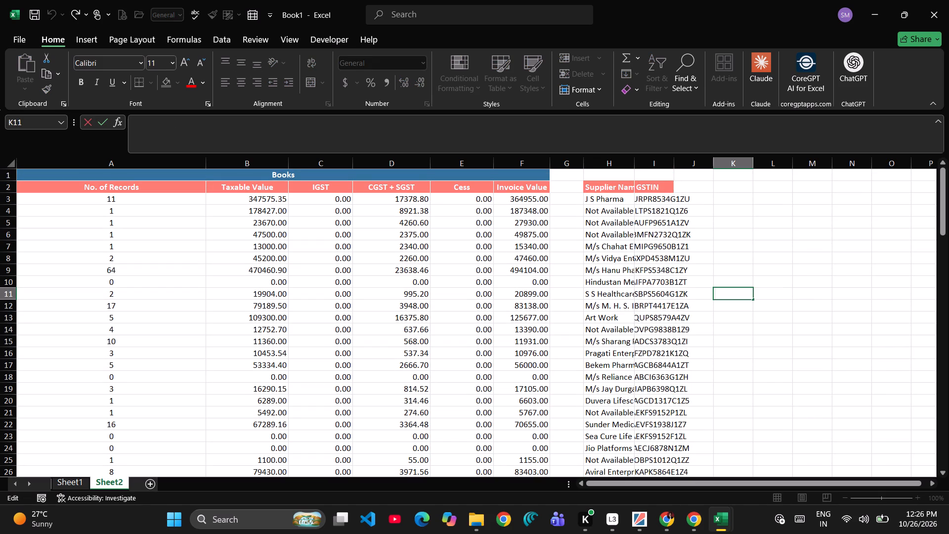
Insert two blank columns before the No. of Records column in Sheet2.
left_click(65, 163)
right_click(65, 163)
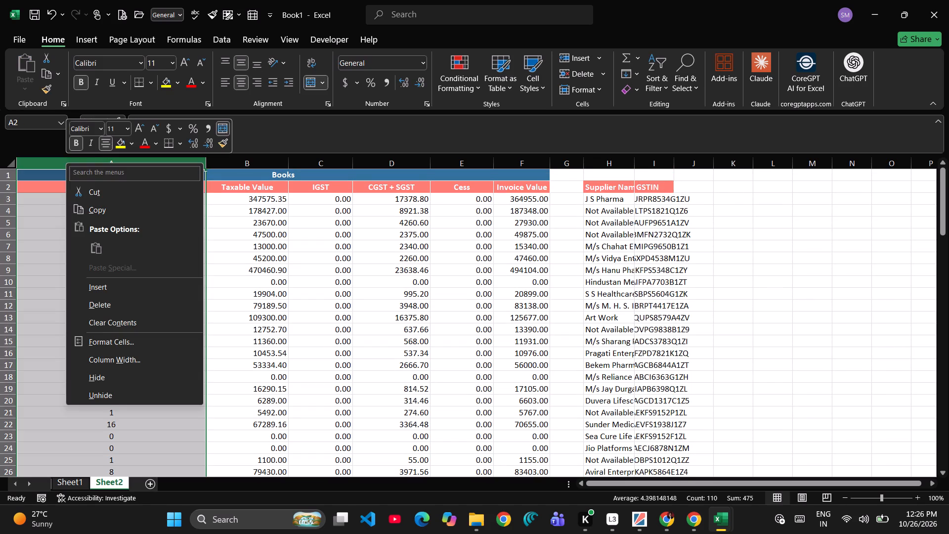
left_click(118, 286)
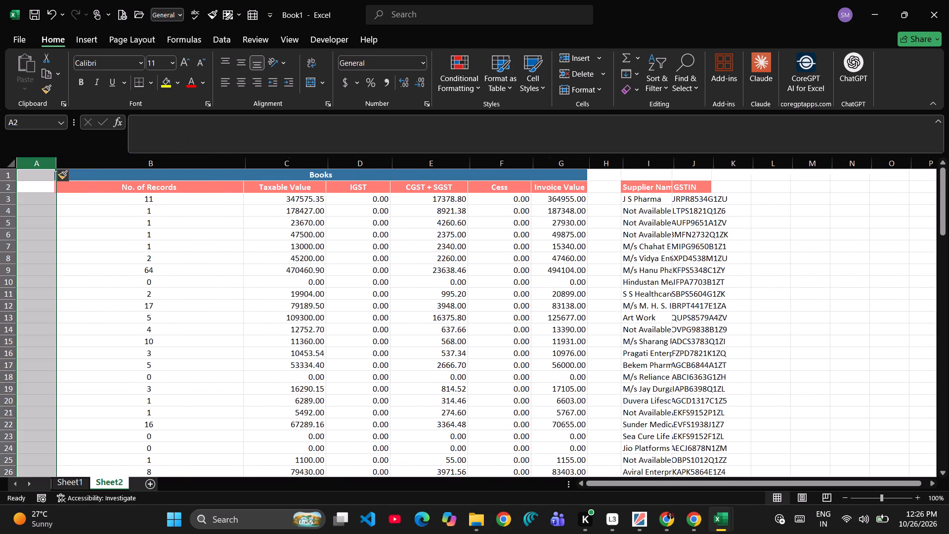
right_click(30, 156)
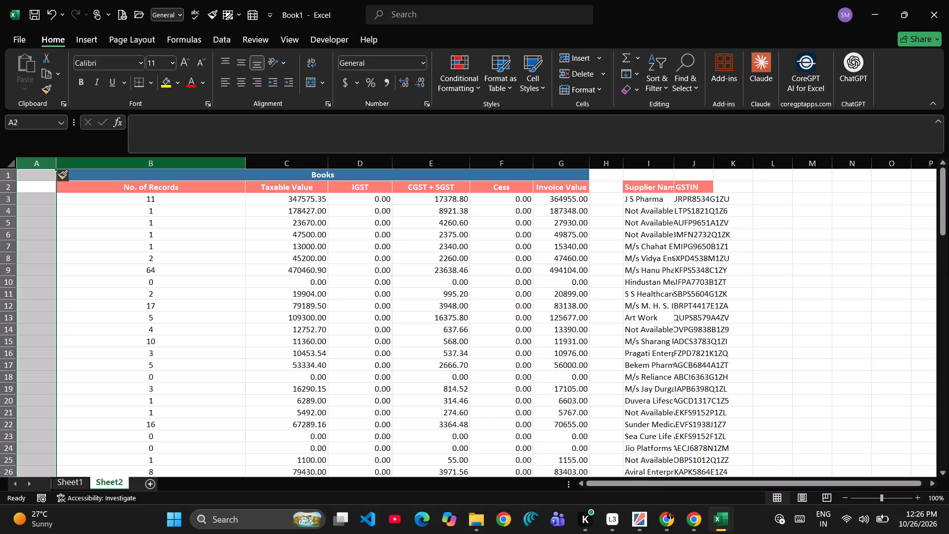
right_click(32, 162)
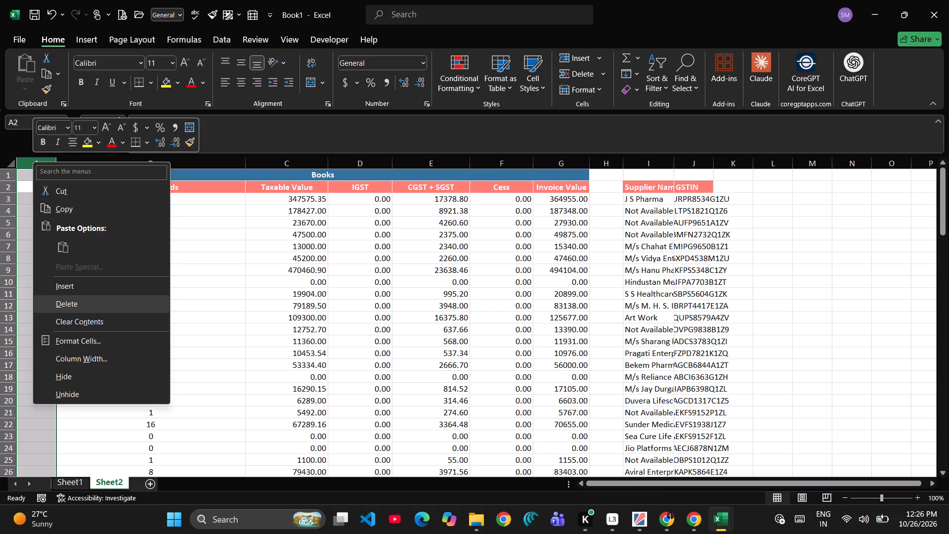
left_click(94, 291)
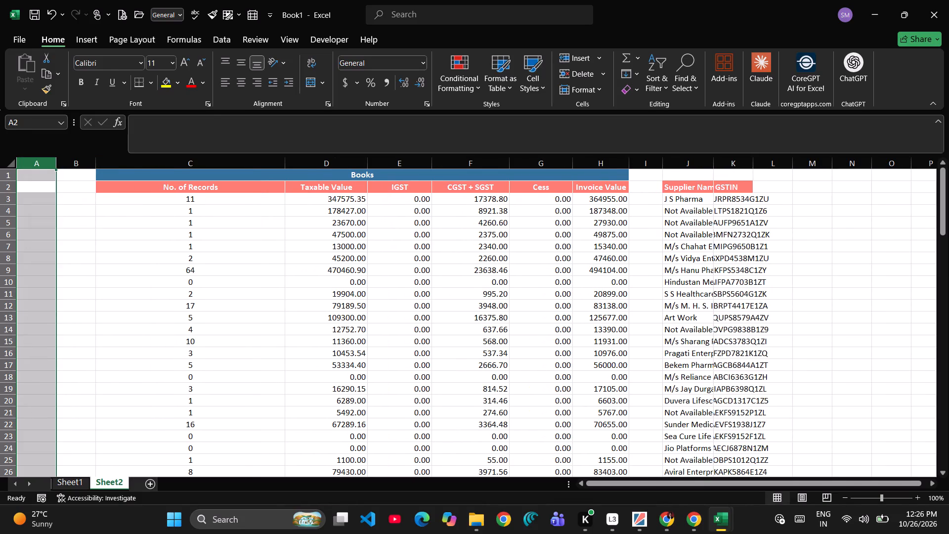
Move the Supplier Name and GSTIN block with its headers from J2:K2 downward to the blank columns starting at A2.
left_click(689, 191)
key("ctrl+shift+Right")
key("ctrl+shift+Down")
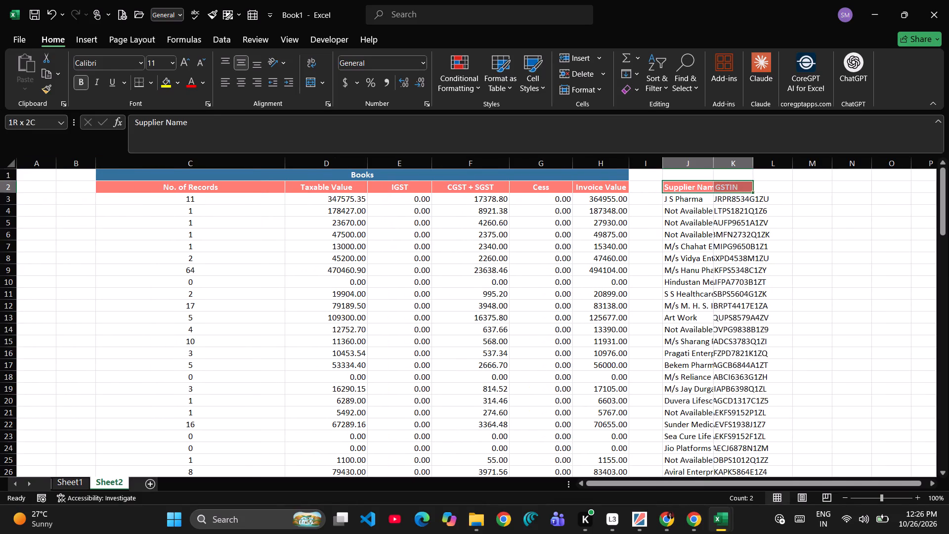
key("ctrl+x")
key("Left")
key("Left")
key("Left")
key("Left")
key("Left")
key("Left")
key("Left")
key("Left")
key("Left")
key("Left")
key("Left")
key("Left")
key("Left")
key("Left")
key("Left")
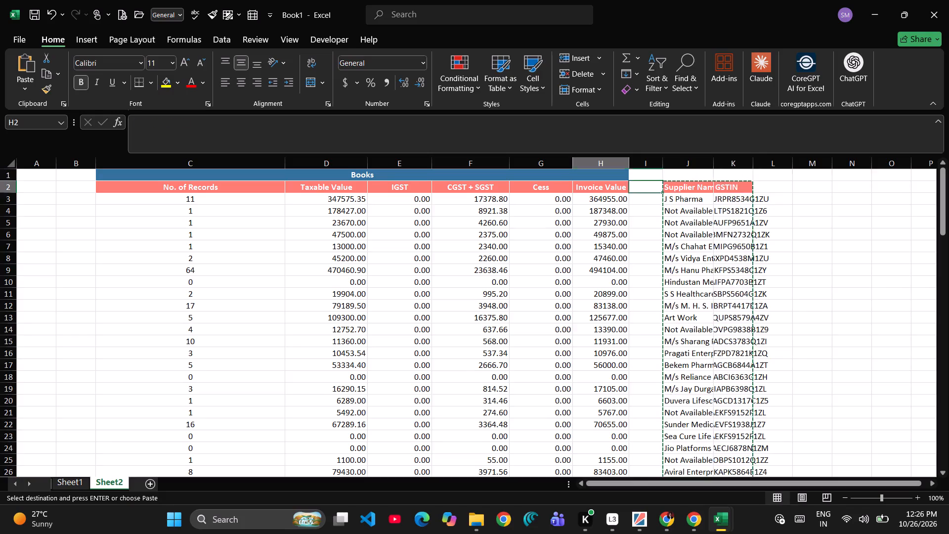
key("ctrl+v")
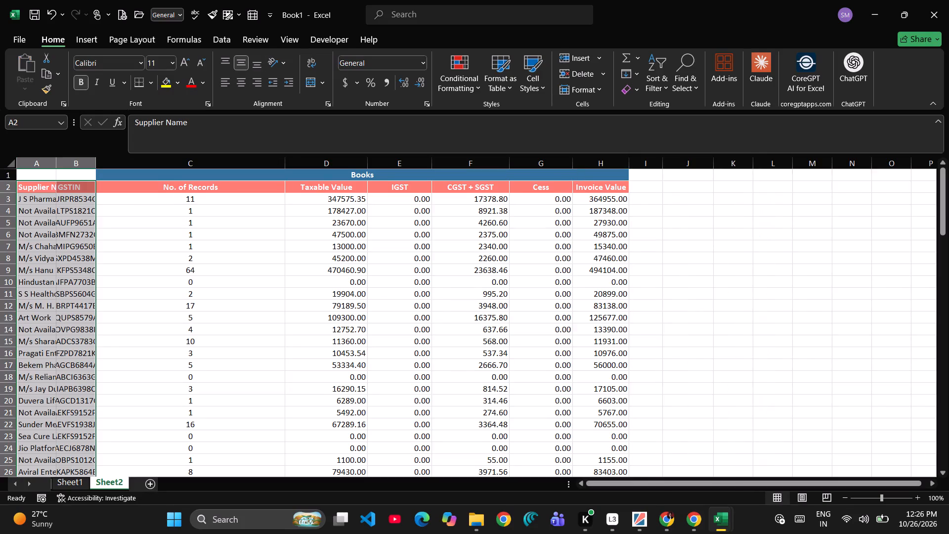
Auto-fit the widths of columns A and B to the supplier names and GSTINs.
left_click(141, 267)
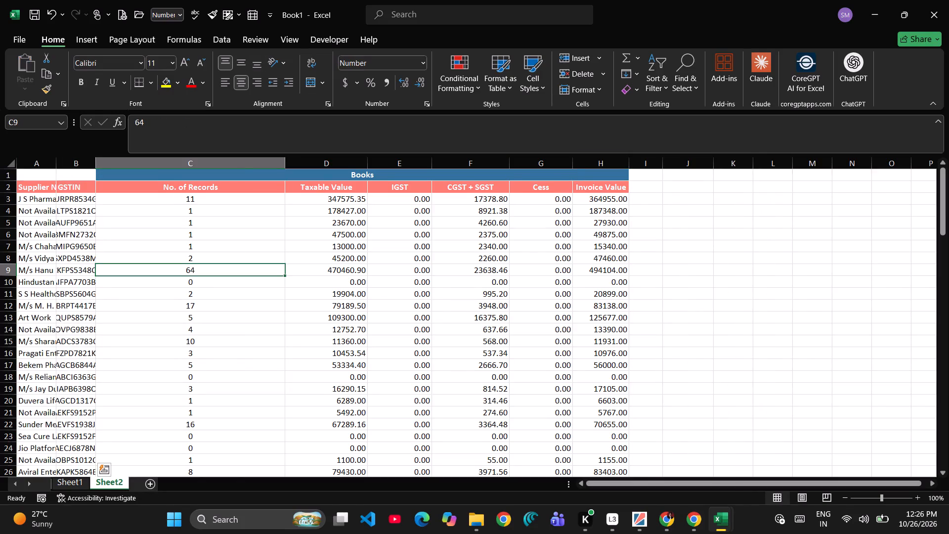
left_click_drag(18, 159, 71, 160)
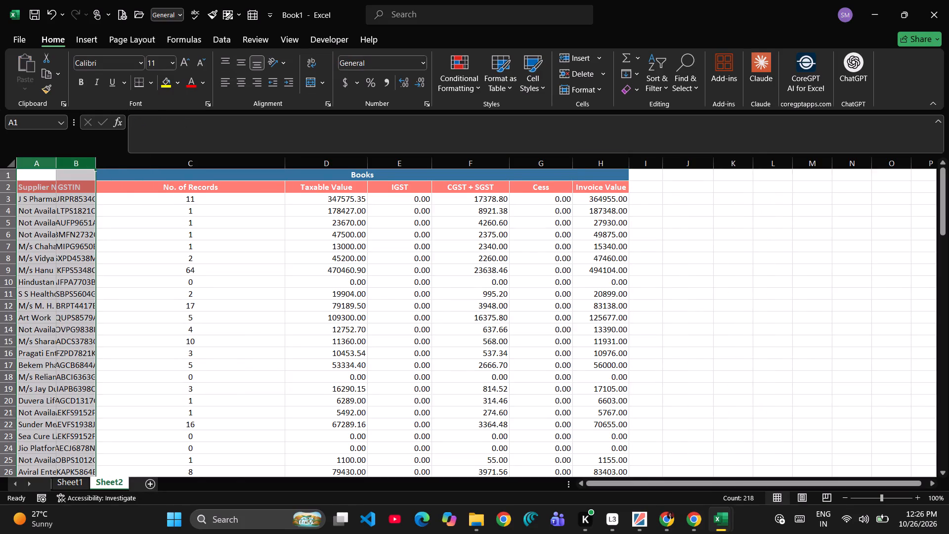
double_click(93, 162)
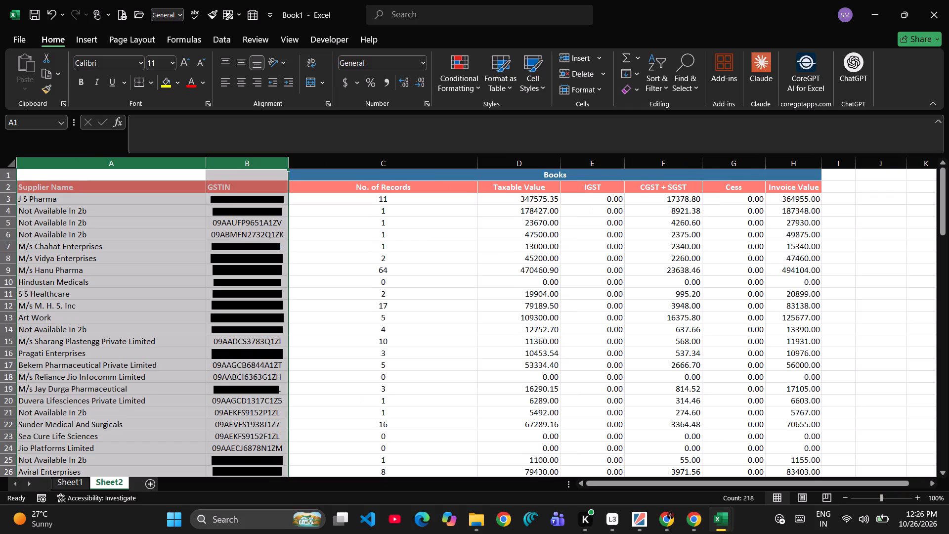
Enter the label Total in C111, directly below the last supplier row in the No. of Records column.
scroll(113, 336, "down", 1)
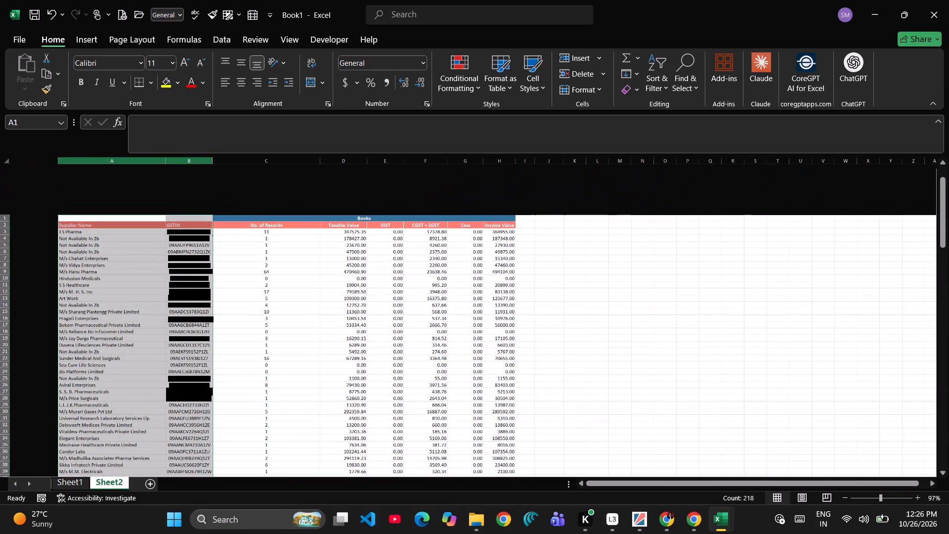
scroll(337, 352, "down", 3)
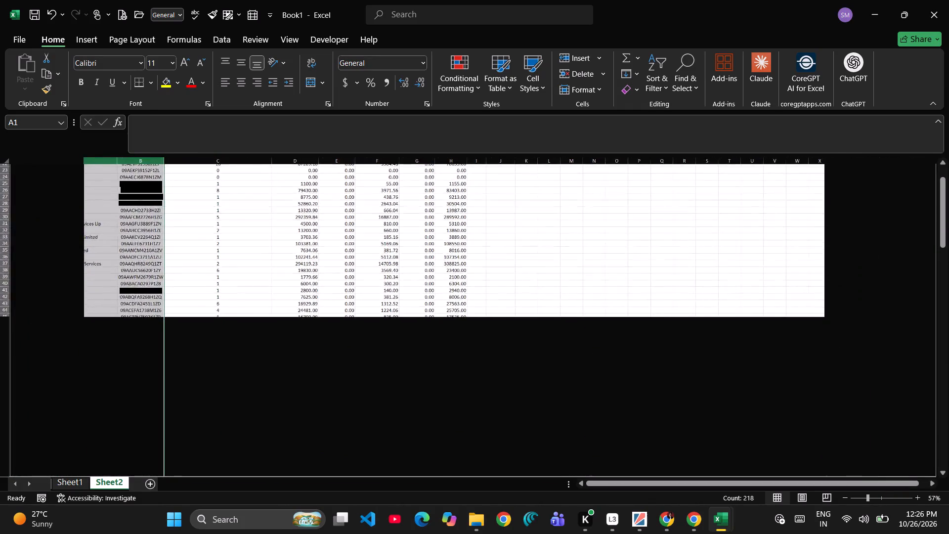
scroll(299, 417, "down", 3)
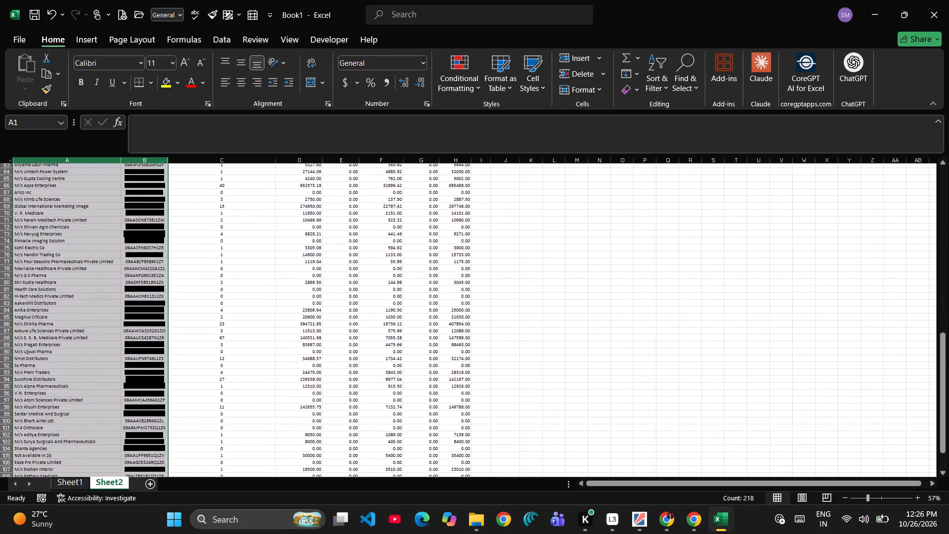
scroll(299, 417, "down", 2)
left_click(315, 260)
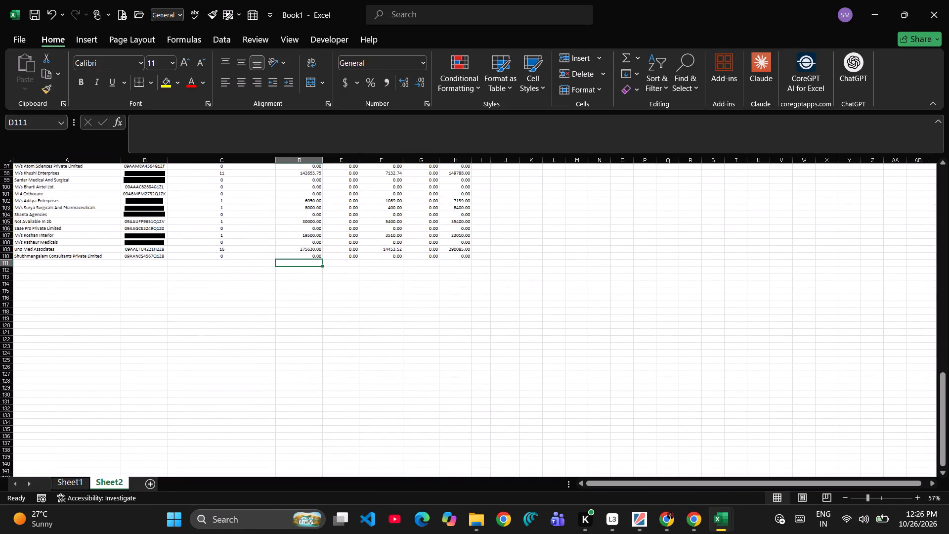
key("Left")
key("Left")
key("Right")
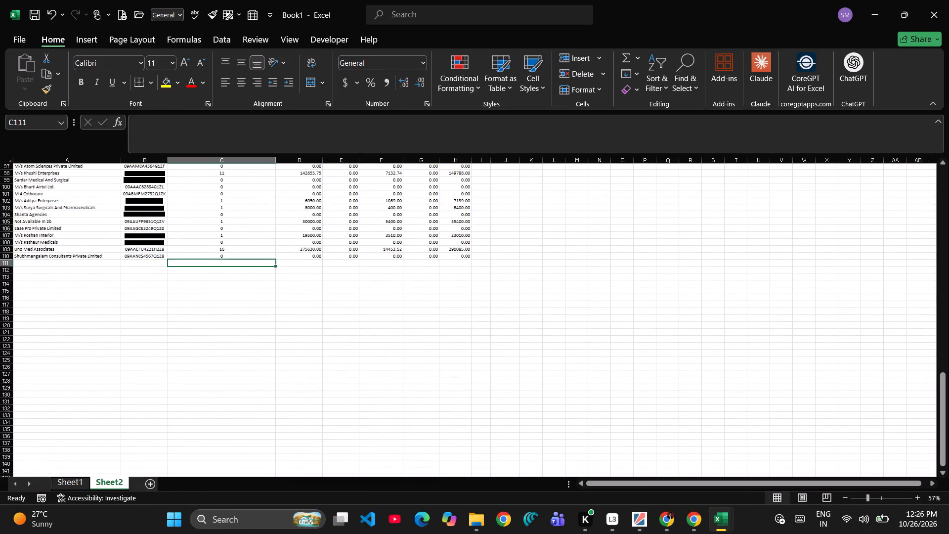
type("Tt")
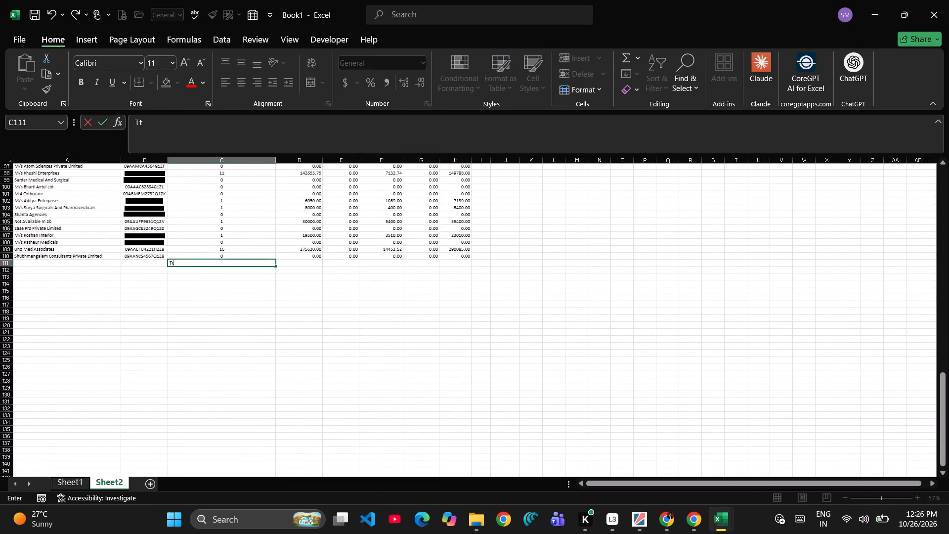
key("BackSpace")
type("toa")
key("BackSpace")
key("BackSpace")
key("BackSpace")
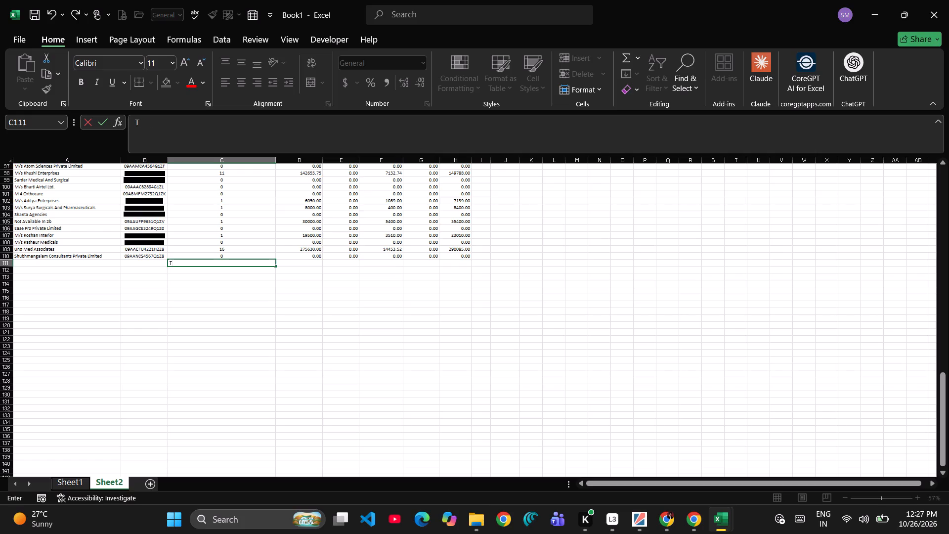
key("t")
key("BackSpace")
type("otal")
key("space")
key("Return")
Sum the Taxable Value column, D3:D110, in cell D111 of the Total row.
key("Right")
key("Up")
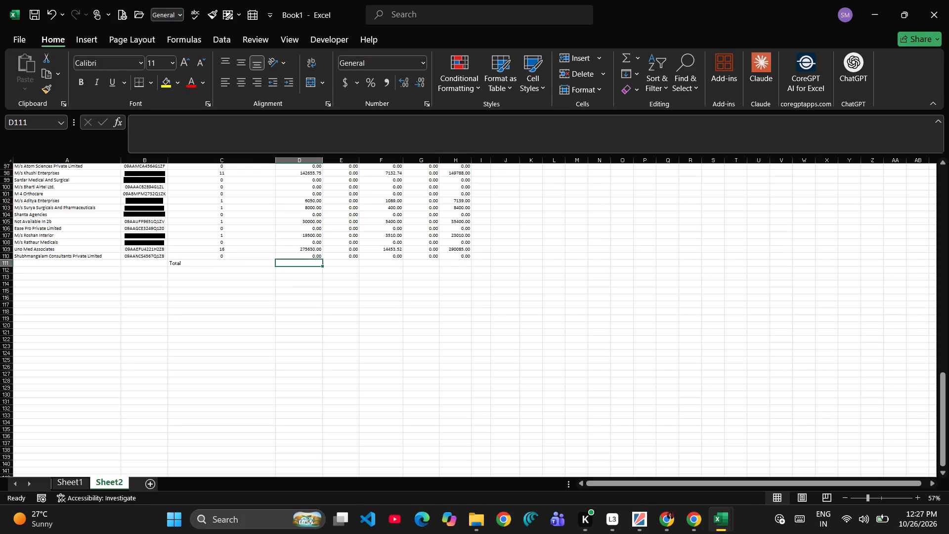
key("alt+equal")
key("Return")
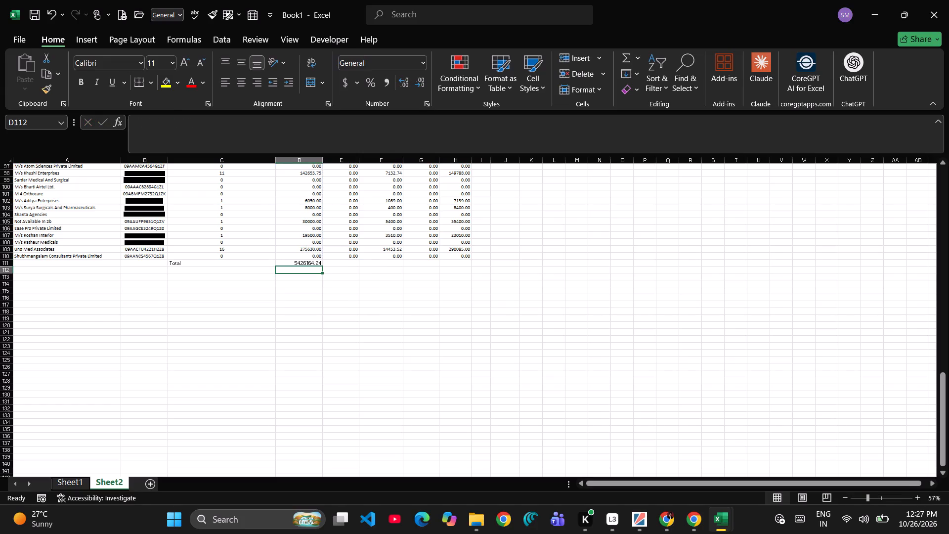
Copy the Taxable Value sum from D111 across the Total row through Invoice Value in H111, and check the resulting total cells.
key("Up")
key("shift+Right")
key("shift+Right")
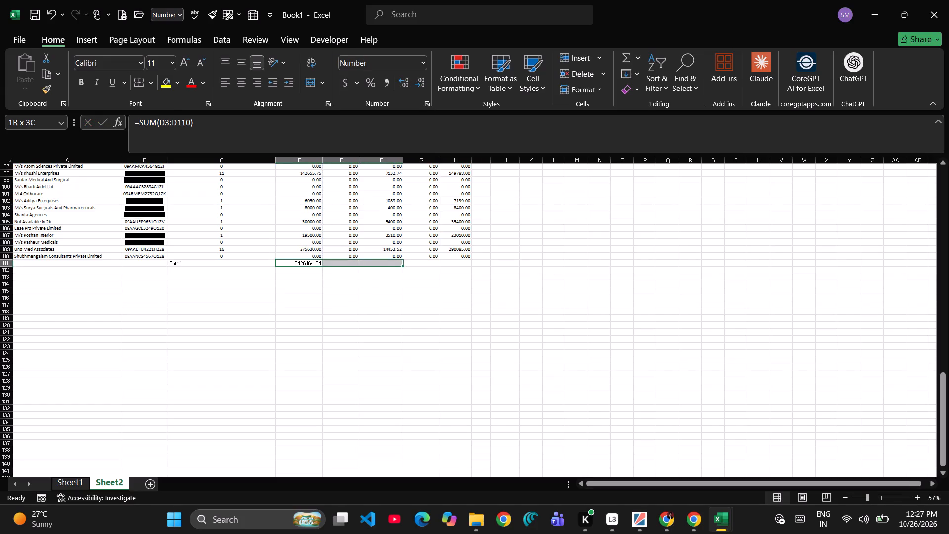
key("shift+Left")
key("shift+Left")
key("ctrl+c")
key("shift+Right")
key("shift+Right")
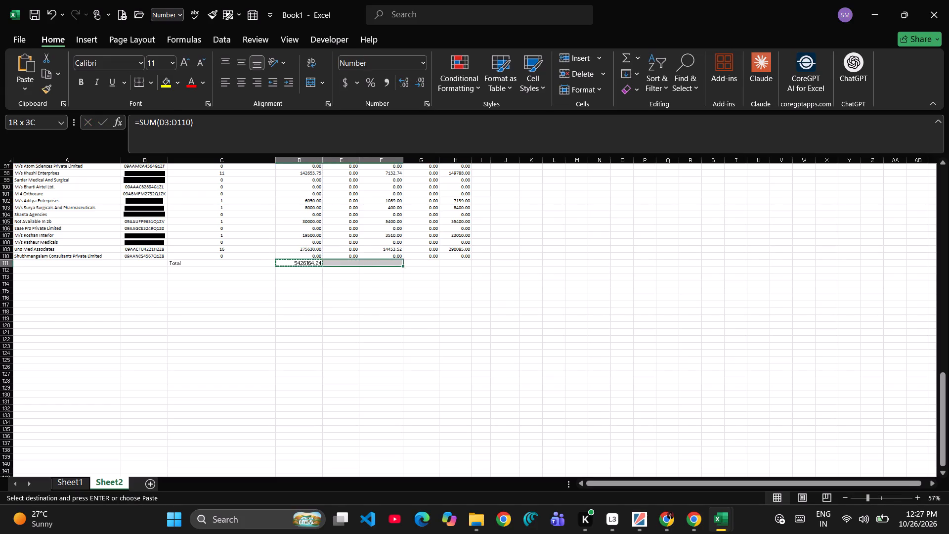
key("shift+Right")
key("shift+Right")
key("ctrl+v")
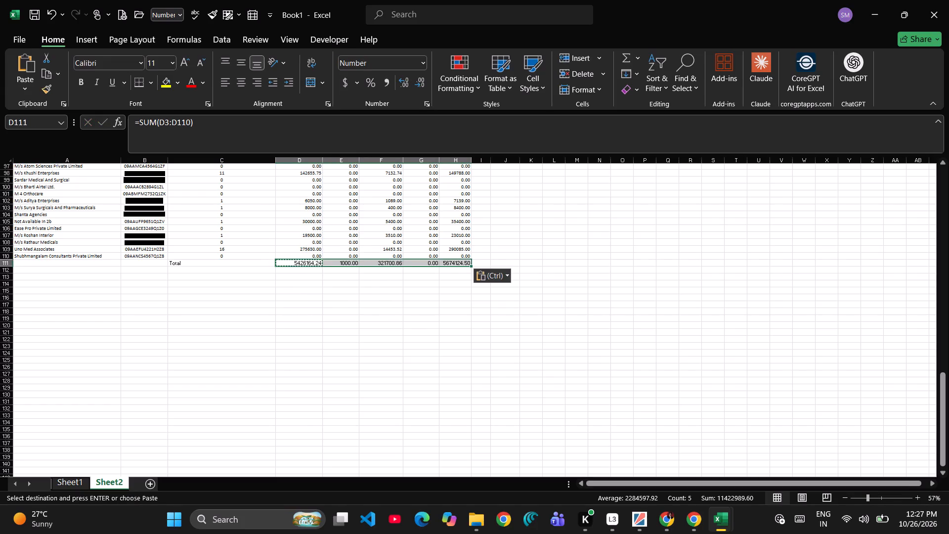
left_click(367, 283)
left_click(342, 266)
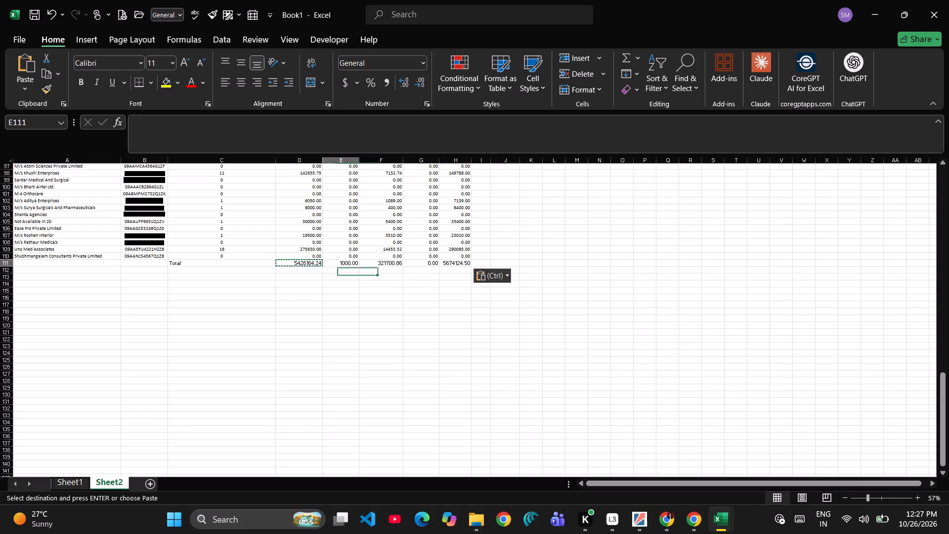
left_click(388, 268)
left_click(386, 263)
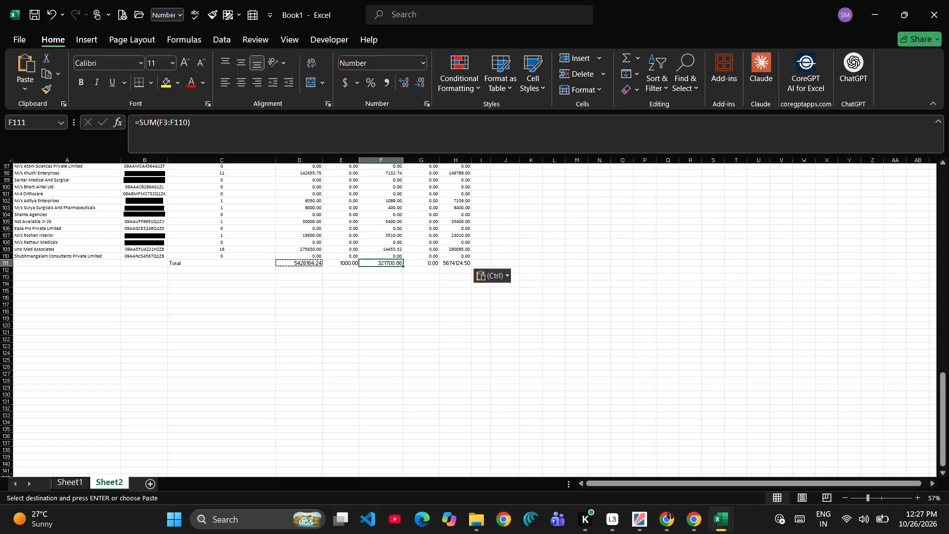
left_click(339, 309)
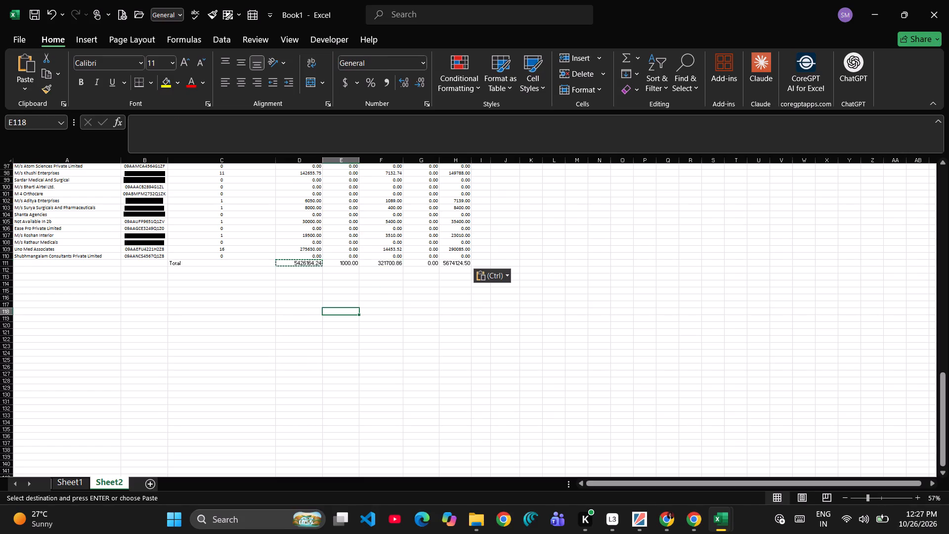
Copy all B2B data rows, from A4 through the Availed ITC Cess column, from GSTR2_Excel_Workbook_Template into a new Book1 sheet at A1.
left_click(147, 482)
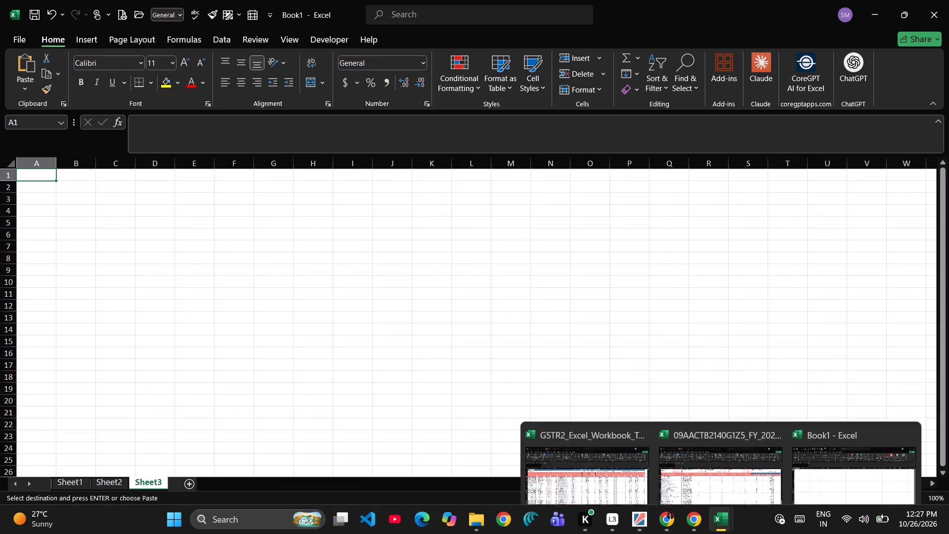
key("alt+Tab")
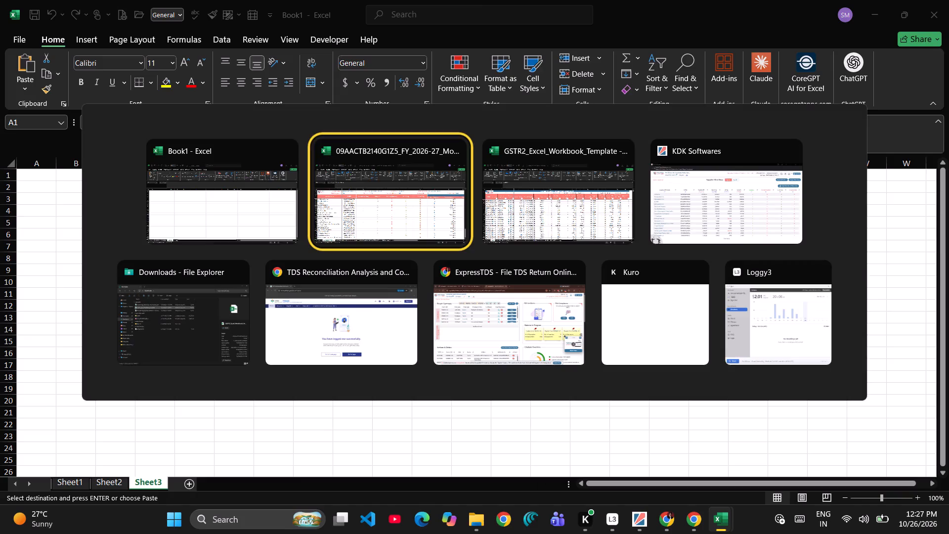
key("alt+Right")
key("Left")
key("Left")
key("Up")
key("Up")
key("Up")
key("Up")
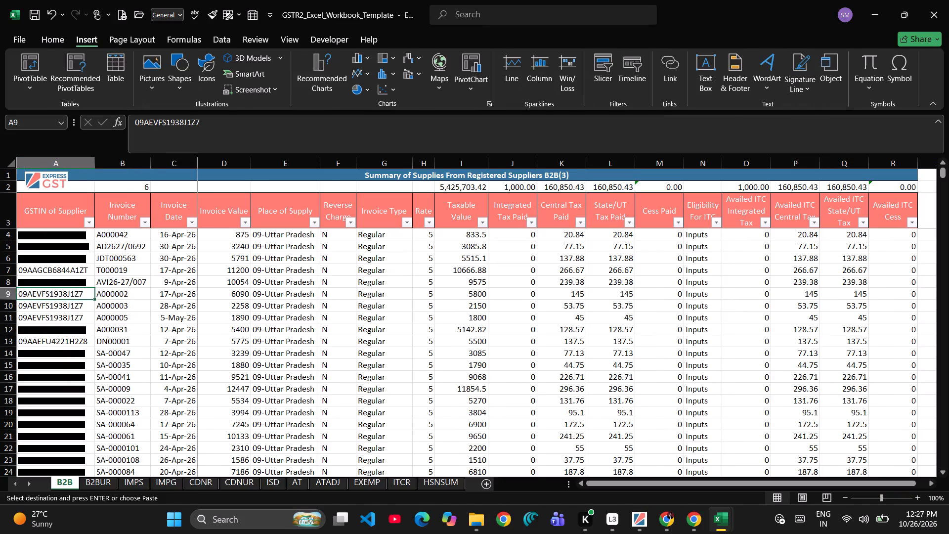
key("Up")
key("Up")
key("Up")
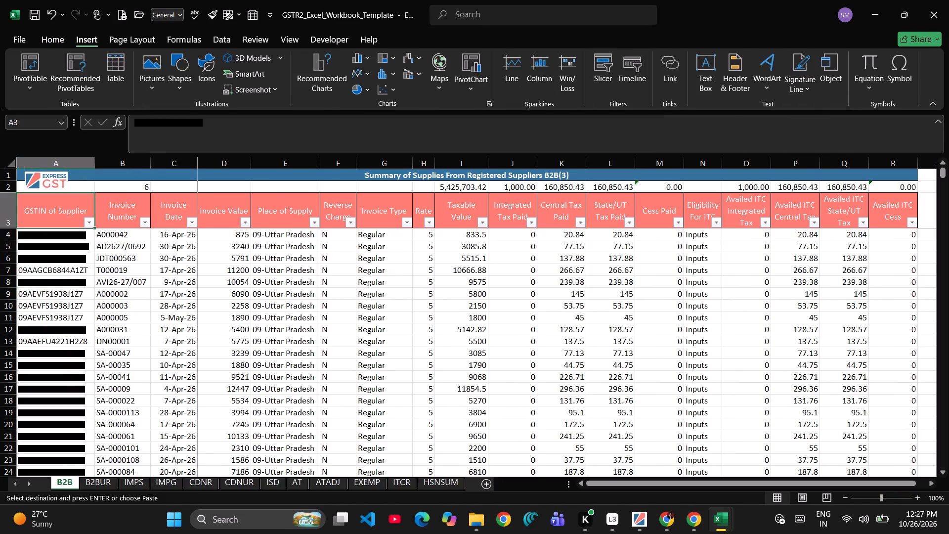
key("Down")
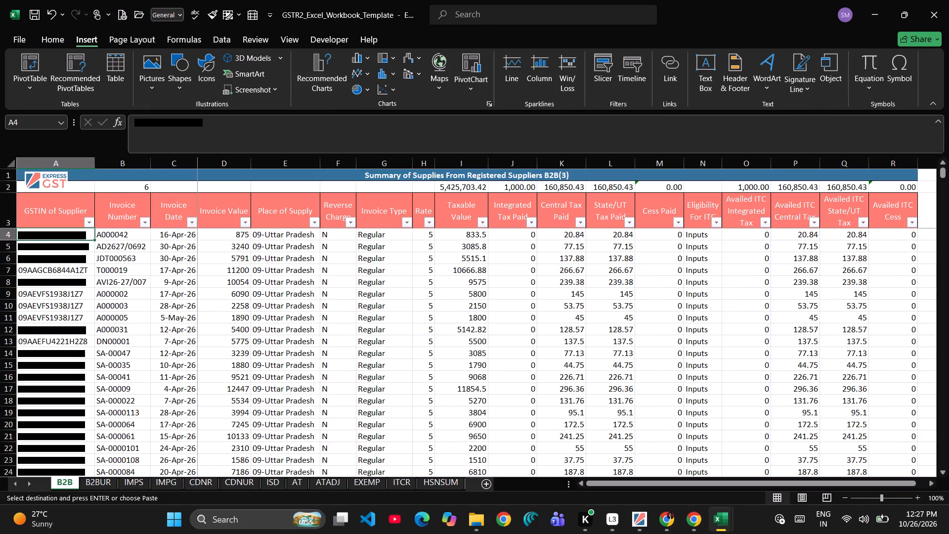
key("ctrl+shift+Right")
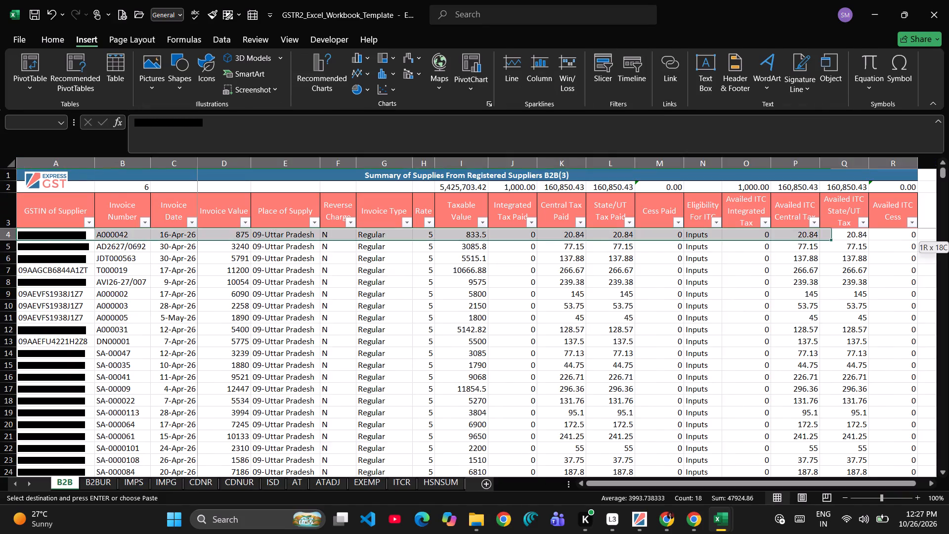
key("ctrl+shift+Down")
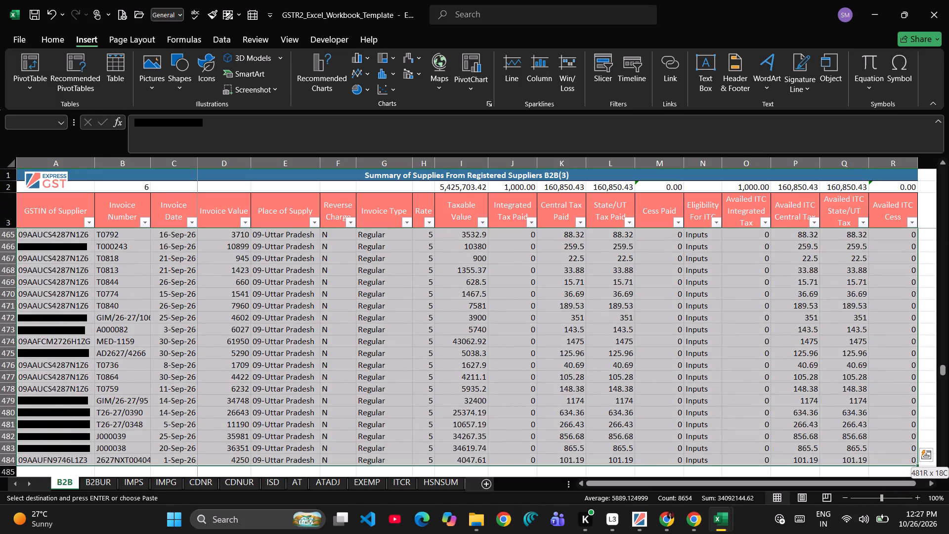
key("ctrl+c")
key("alt+Tab")
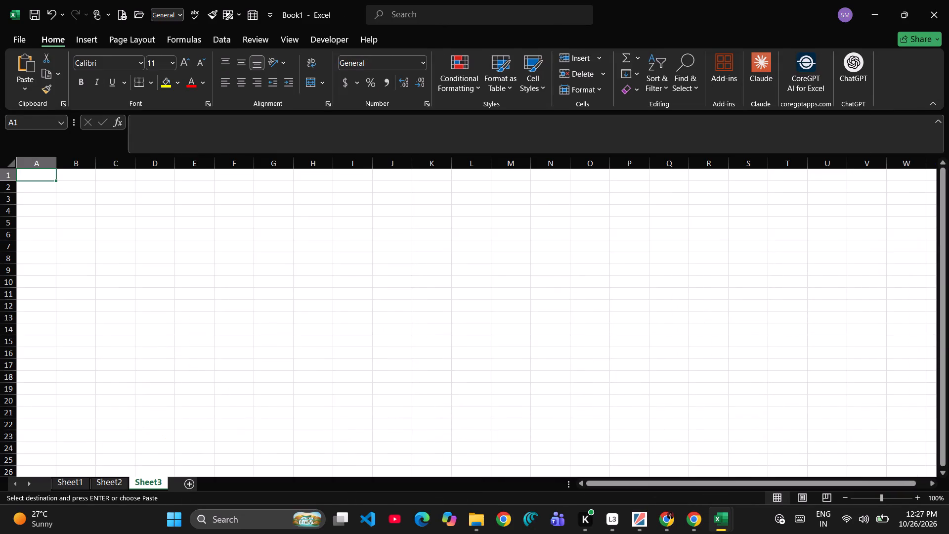
key("ctrl+v")
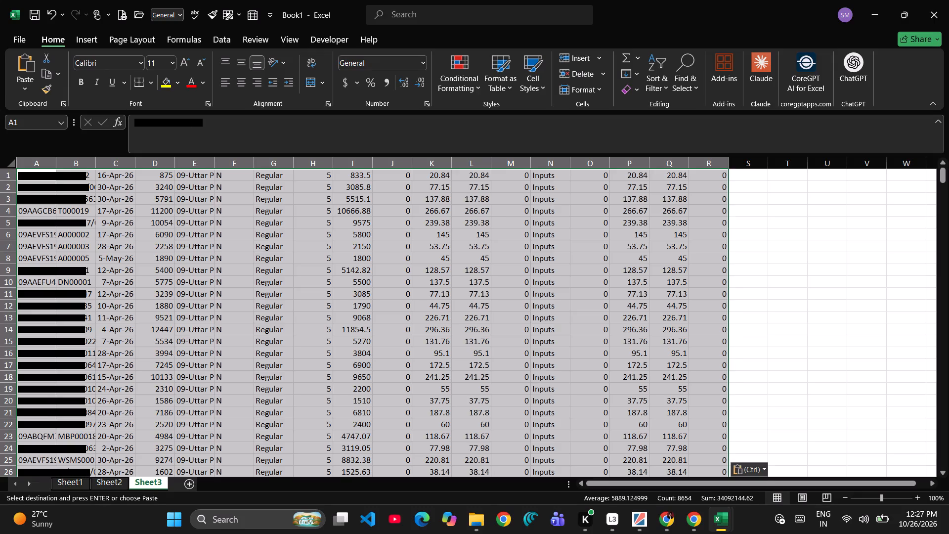
Auto-fit columns A and B of Sheet3 to the pasted GSTINs and invoice numbers.
double_click(55, 167)
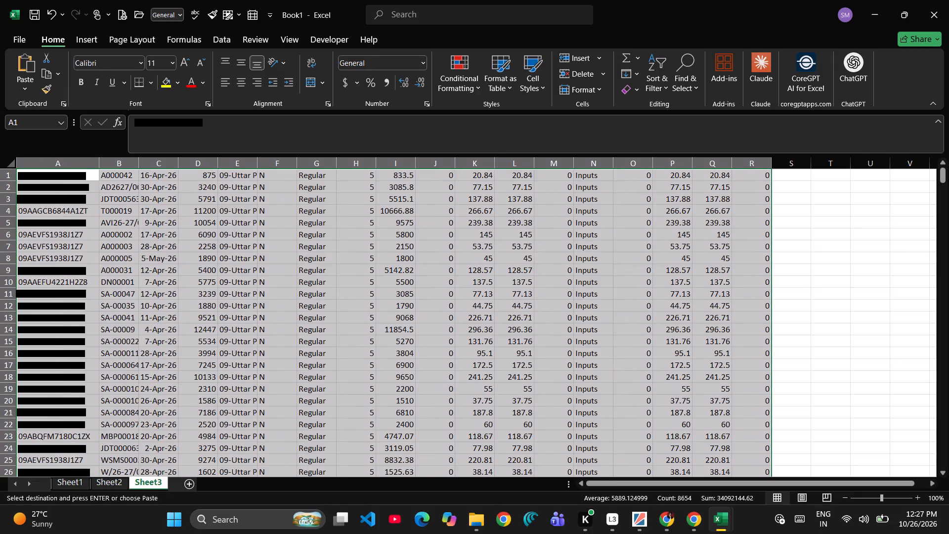
double_click(140, 167)
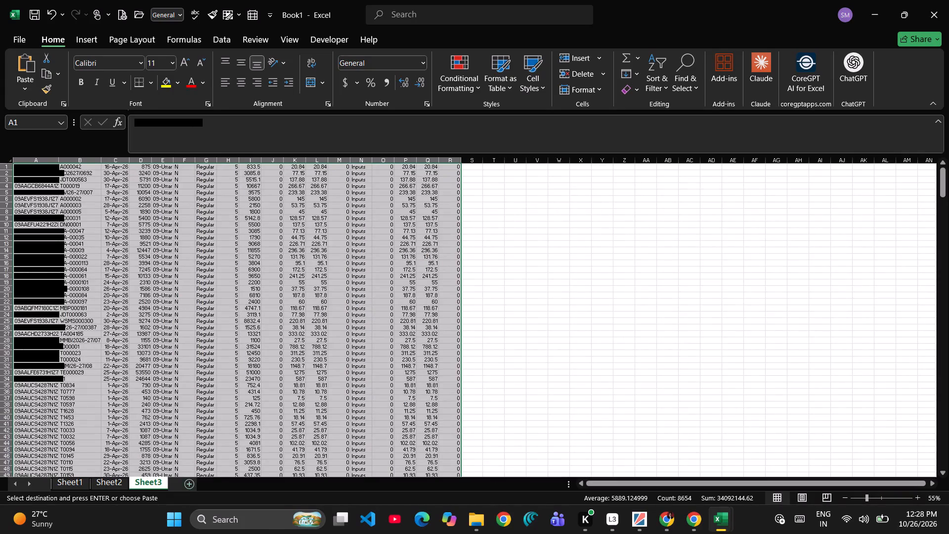
Add another blank worksheet to Book1 after Sheet3.
left_click(190, 487)
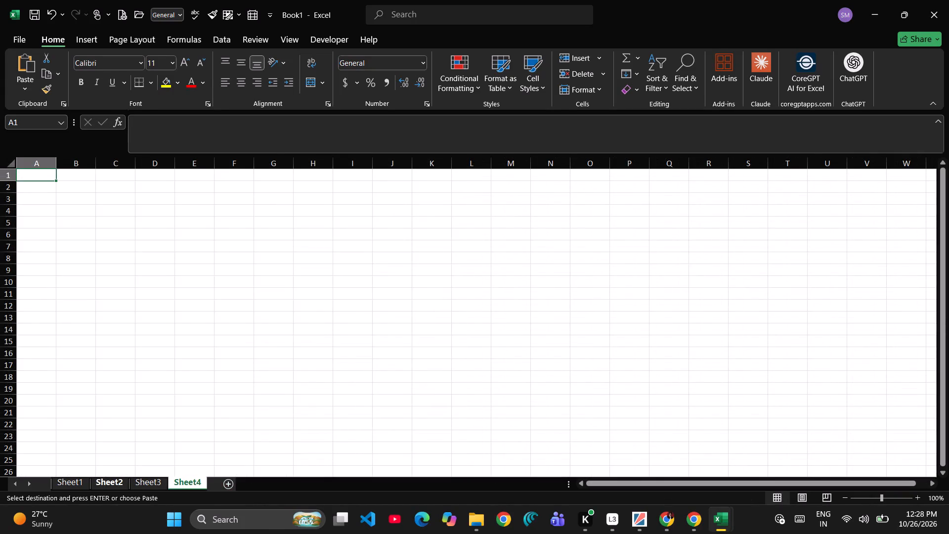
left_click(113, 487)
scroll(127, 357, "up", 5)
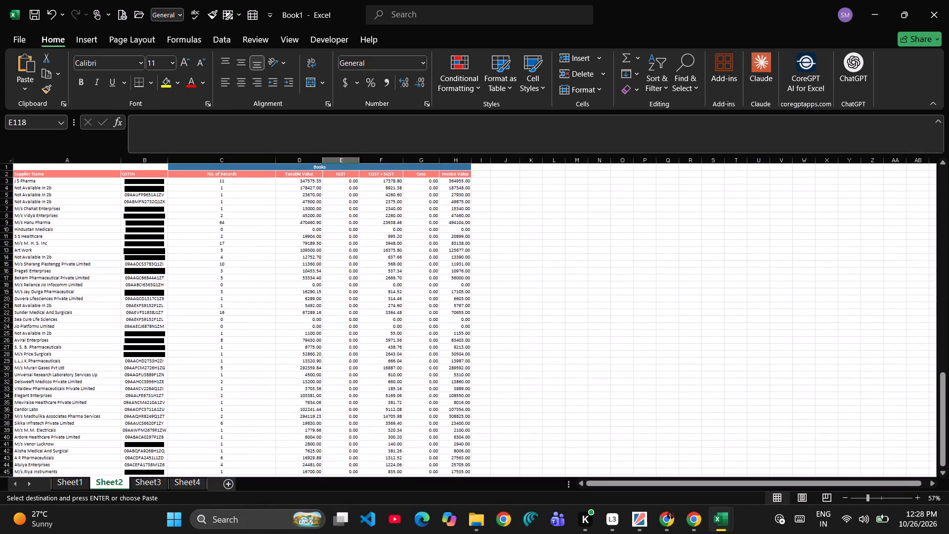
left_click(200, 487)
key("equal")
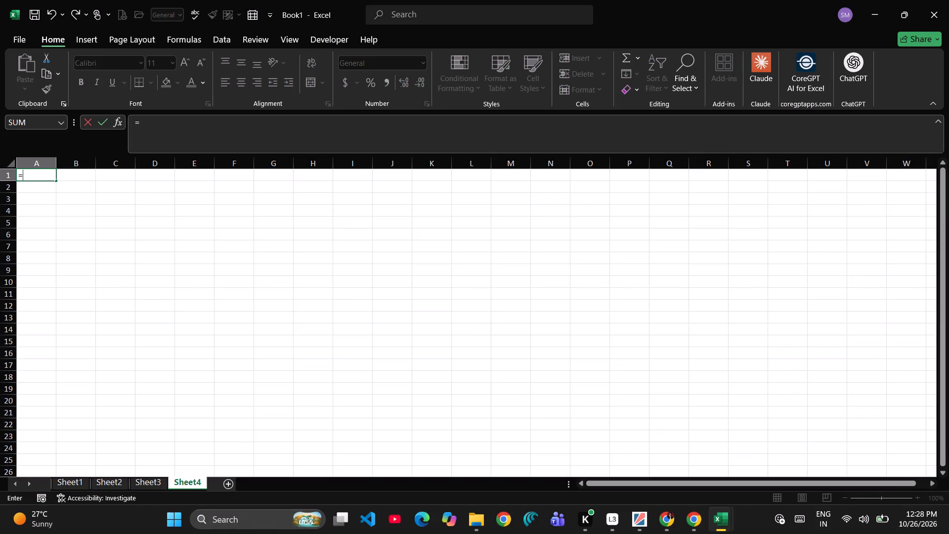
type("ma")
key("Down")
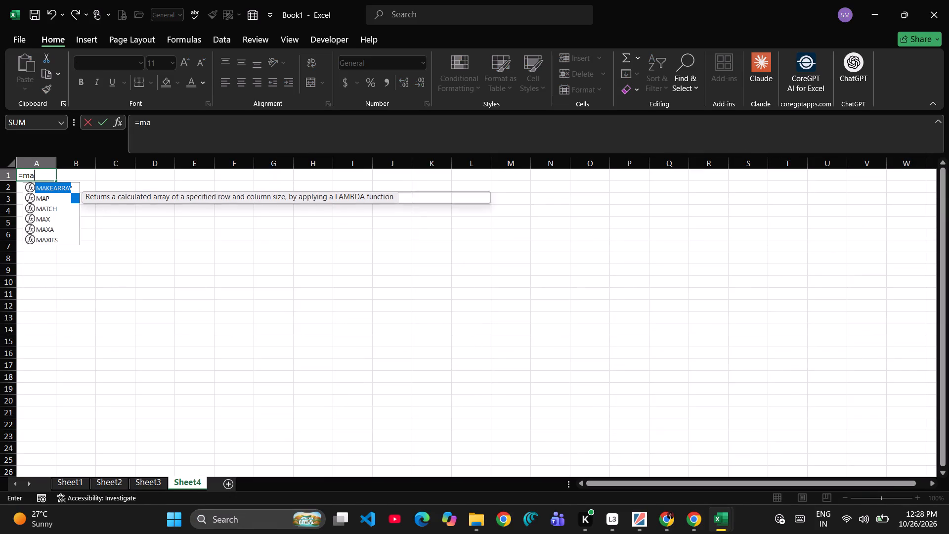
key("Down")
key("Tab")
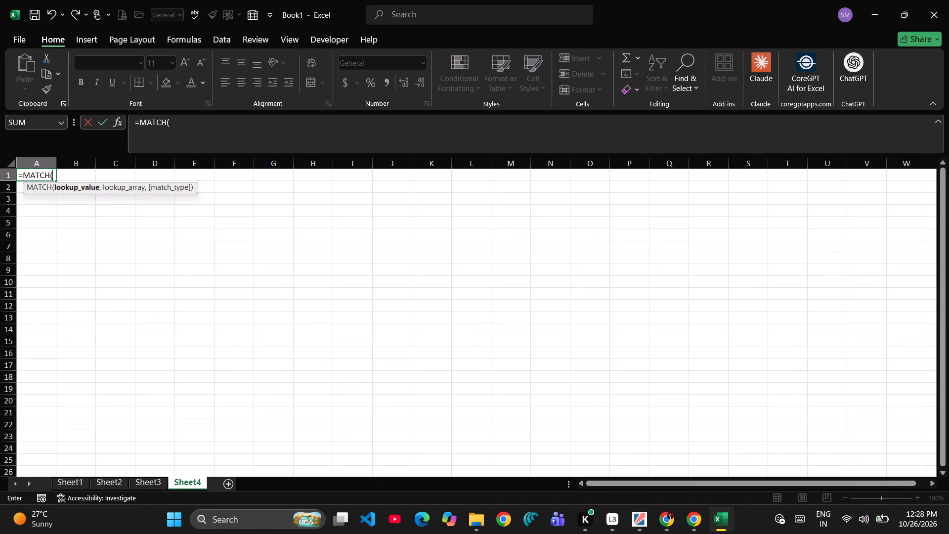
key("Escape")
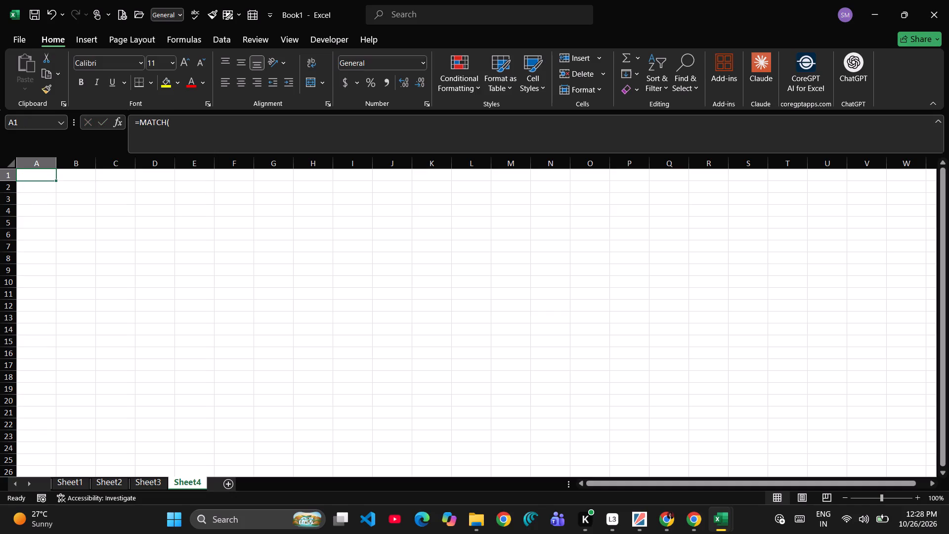
Copy the whole GSTIN column A from Sheet3 into column A of the blank Sheet4.
left_click(154, 482)
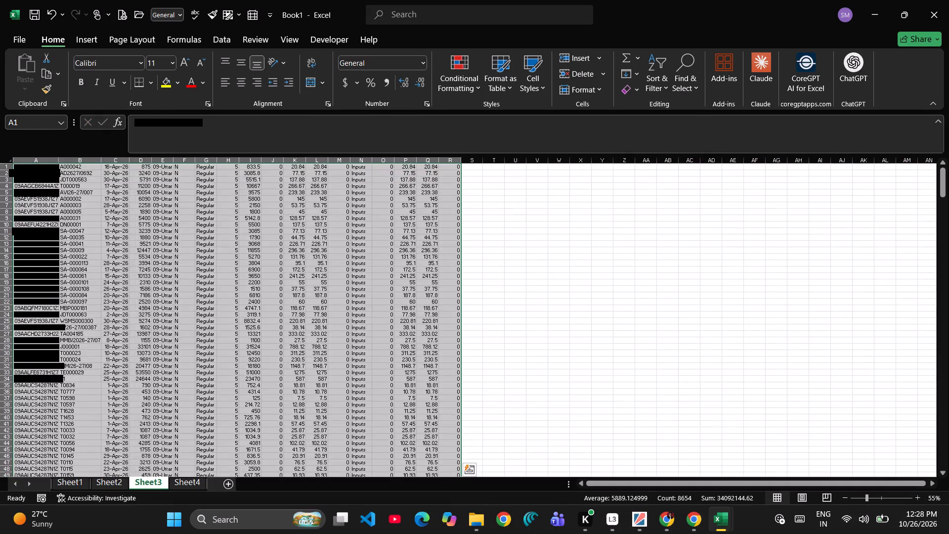
left_click(48, 158)
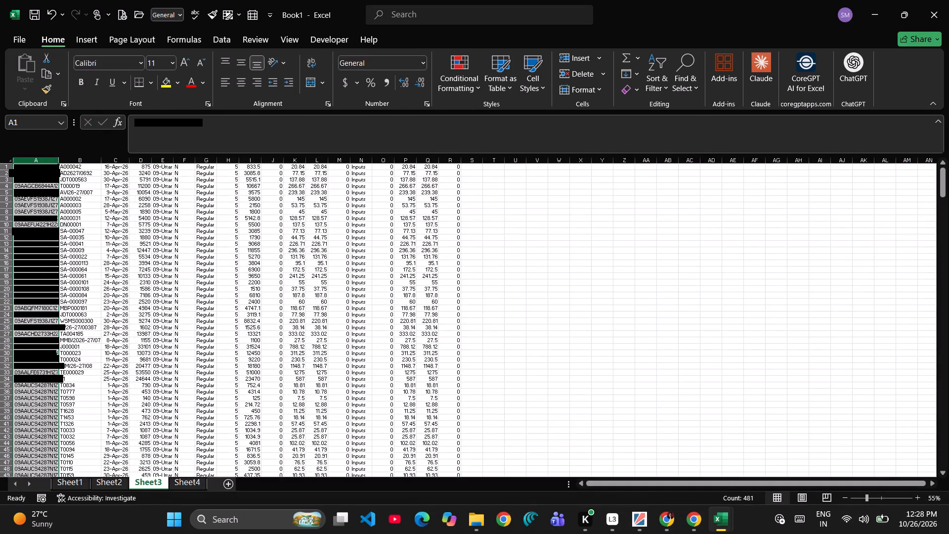
key("ctrl+c")
key("alt+Tab")
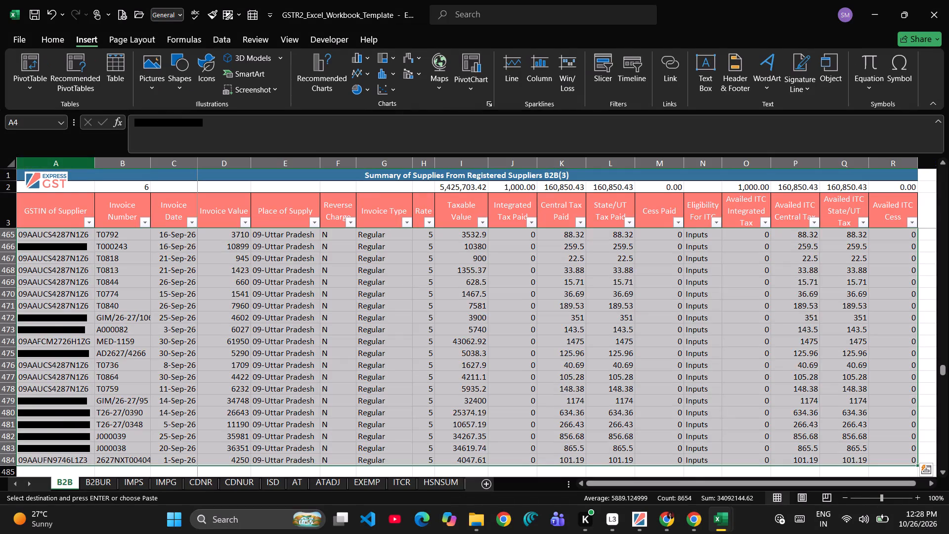
key("alt+Tab")
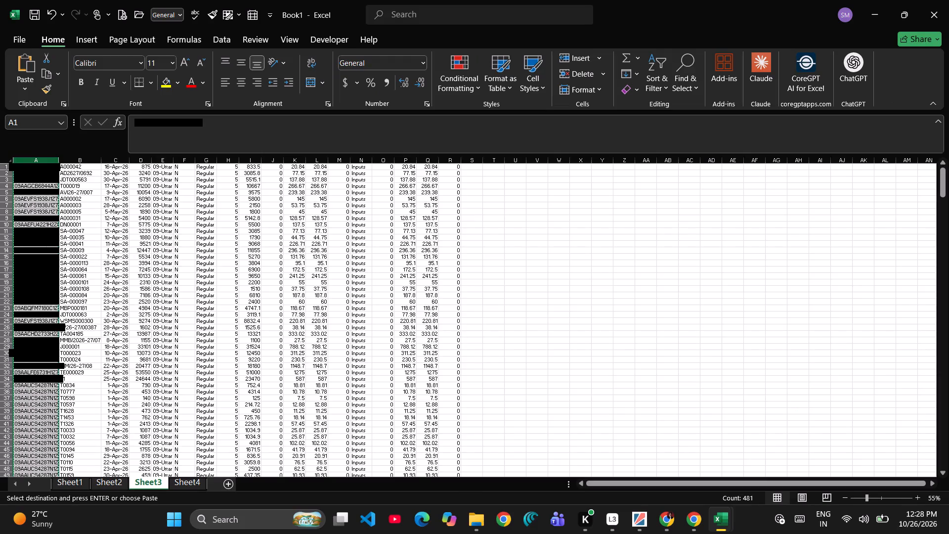
left_click(178, 479)
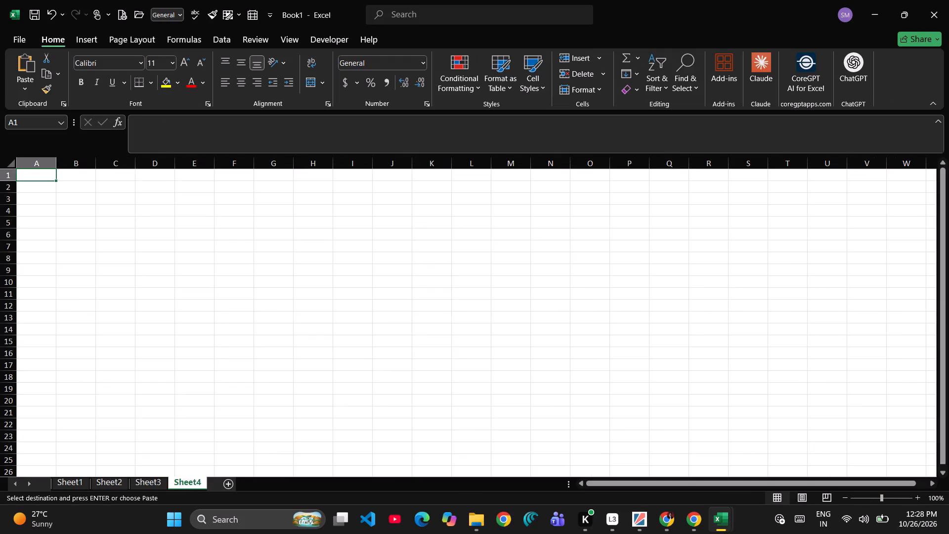
key("ctrl+v")
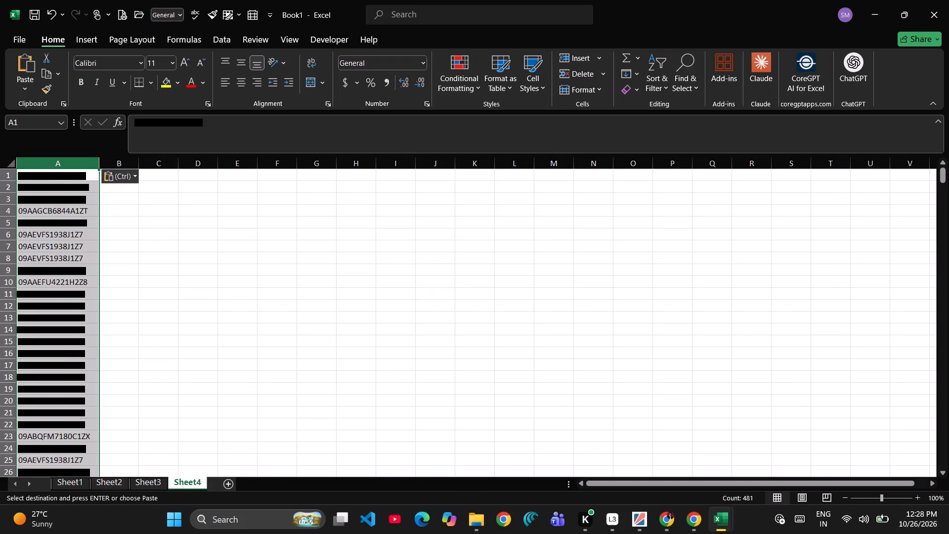
Look through the pasted GSTINs down column A of Sheet4, from A1 to about row 41.
key("Down")
key("Down")
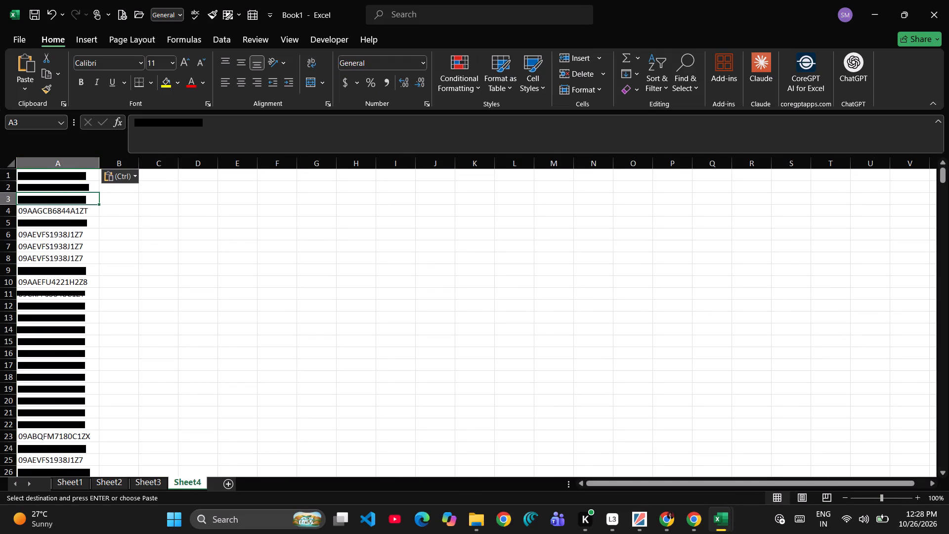
key("Up")
key("Up")
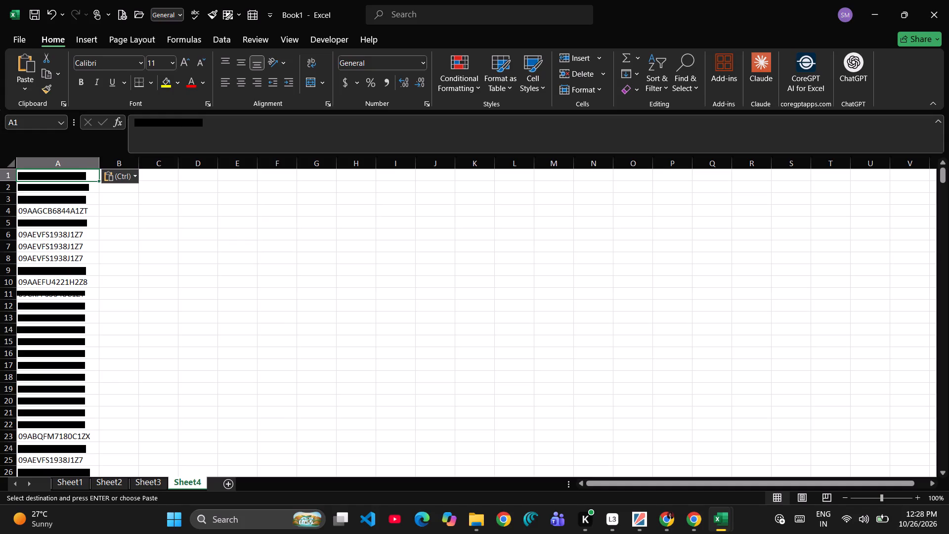
key("Right")
key("Left")
key("Down")
key("Down")
key("Down")
key("Down")
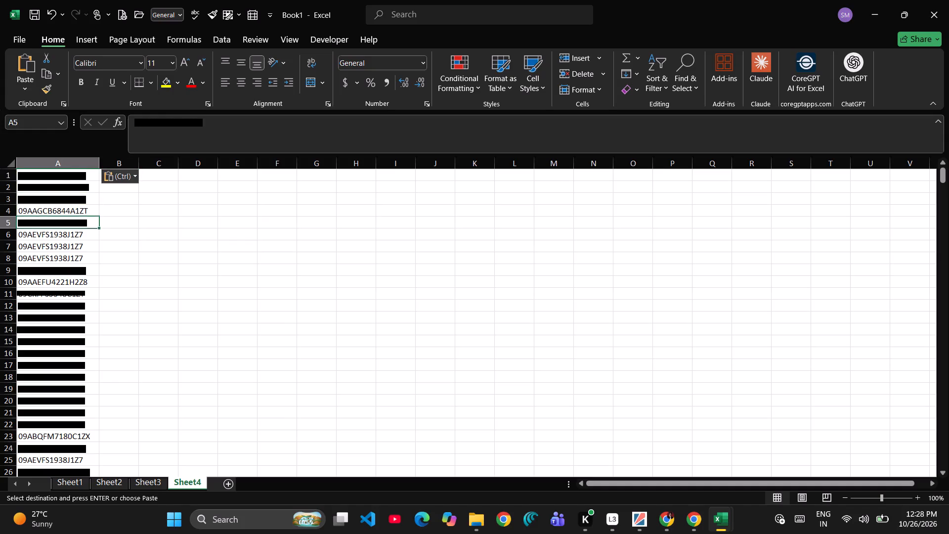
key("Up")
key("Up")
key("Up")
key("Up")
key("Up")
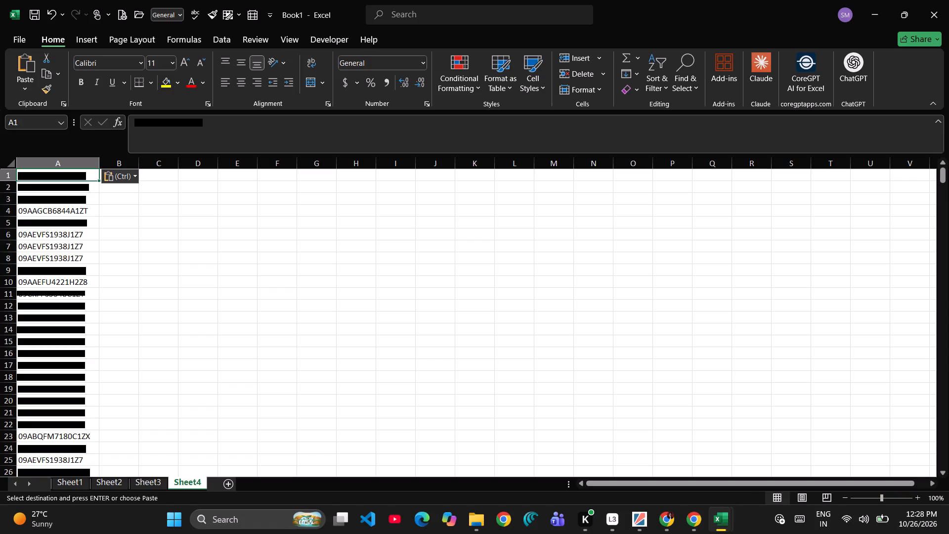
key("shift+Down")
key("shift+Down")
key("shift+Down")
key("shift+Down")
key("shift+Down")
key("shift+Down")
key("shift+Down")
key("shift+Down")
key("shift+Down")
key("shift+Down")
key("shift+Down")
key("shift+Down")
key("shift+Down")
key("shift+Down")
key("shift+Down")
key("shift+Down")
key("shift+Down")
key("shift+Down")
key("shift+Down")
key("shift+Down")
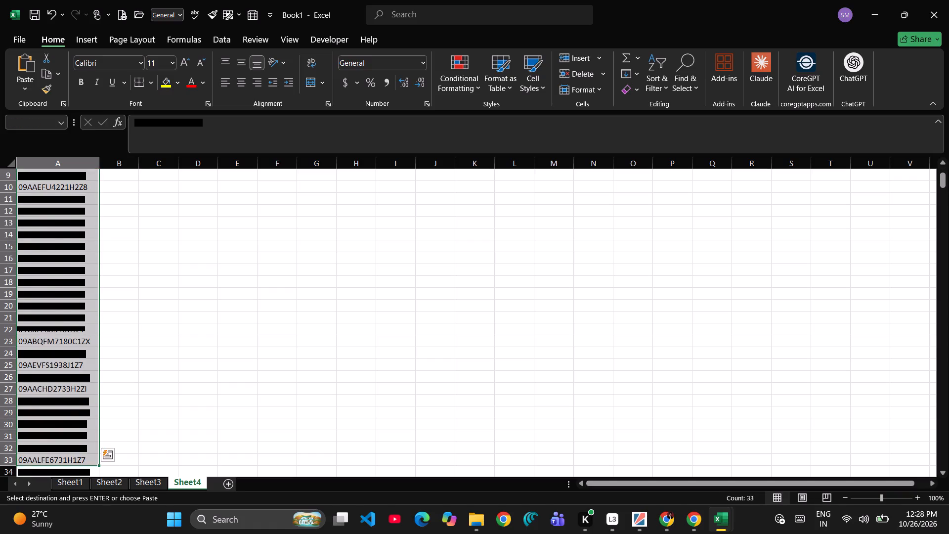
key("shift+Down")
key("shift+Down")
key("shift+Down")
key("shift+Down")
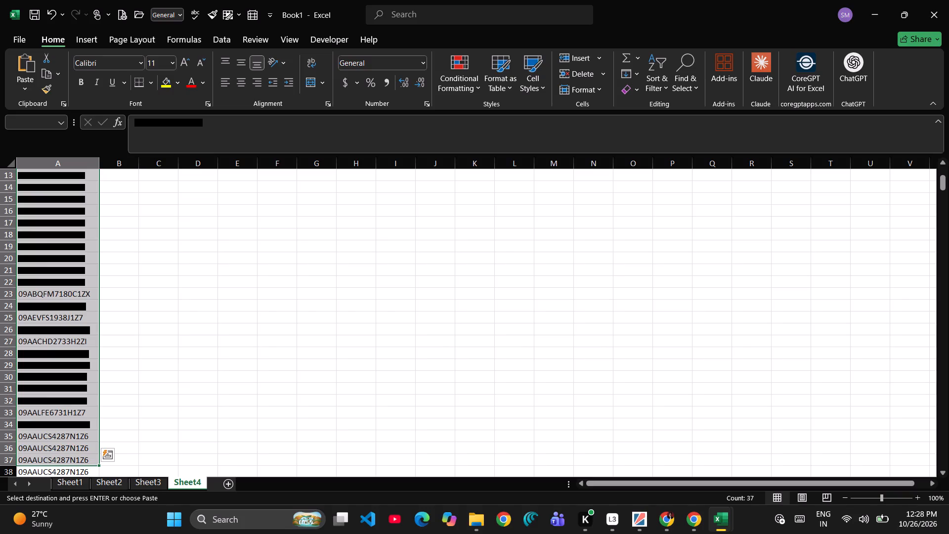
key("shift+Down")
key("shift+Down")
key("shift+Down")
key("shift+Down")
Start a MATCH formula in B1 of Sheet4 with the GSTIN in A1 as the lookup value.
key("Right")
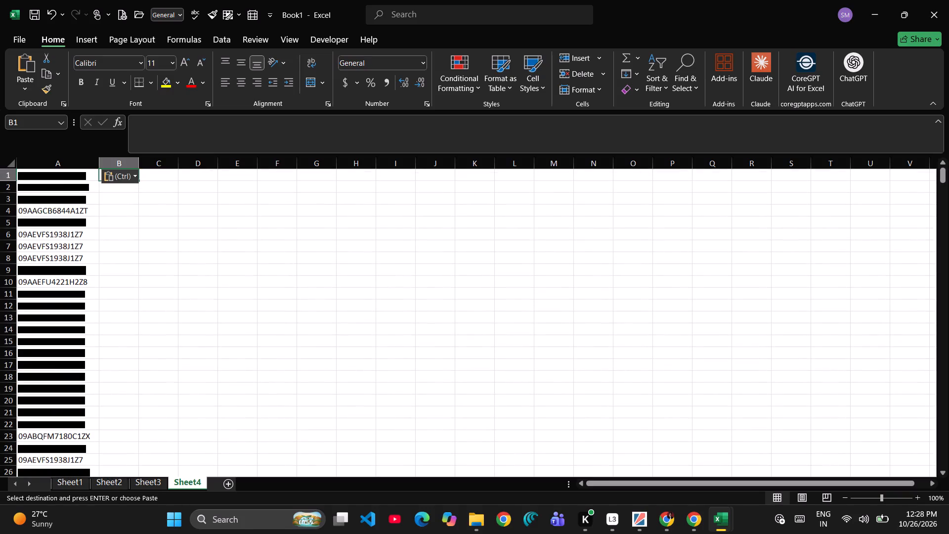
type("=ma")
key("Down")
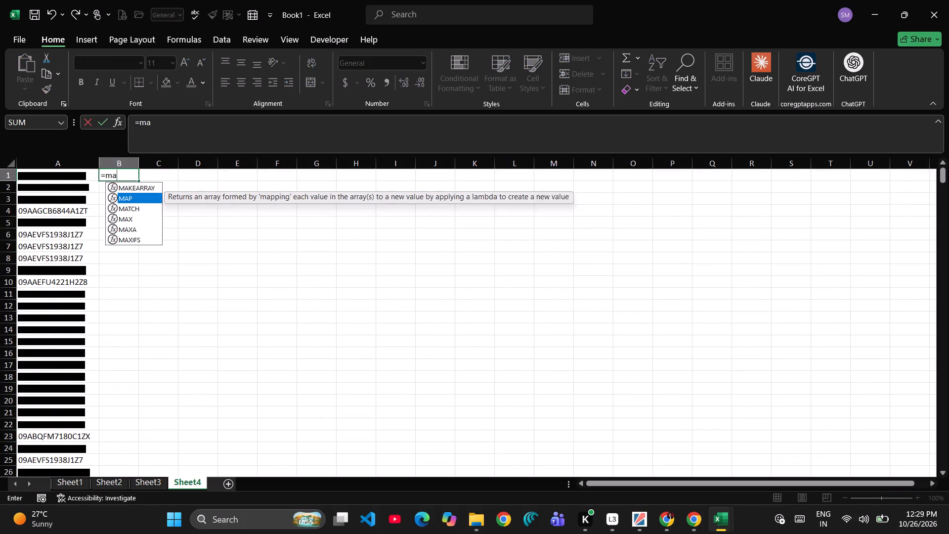
key("Down")
key("Tab")
key("Left")
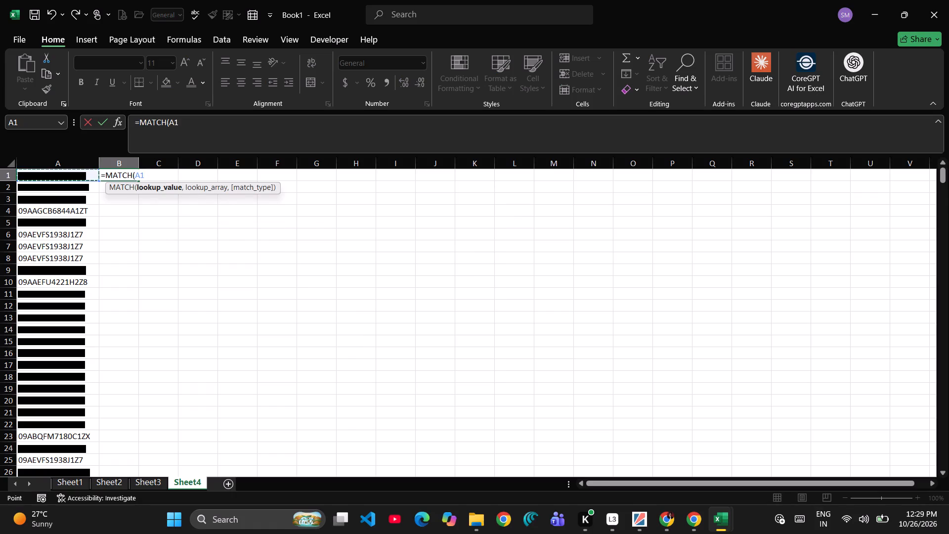
key("comma")
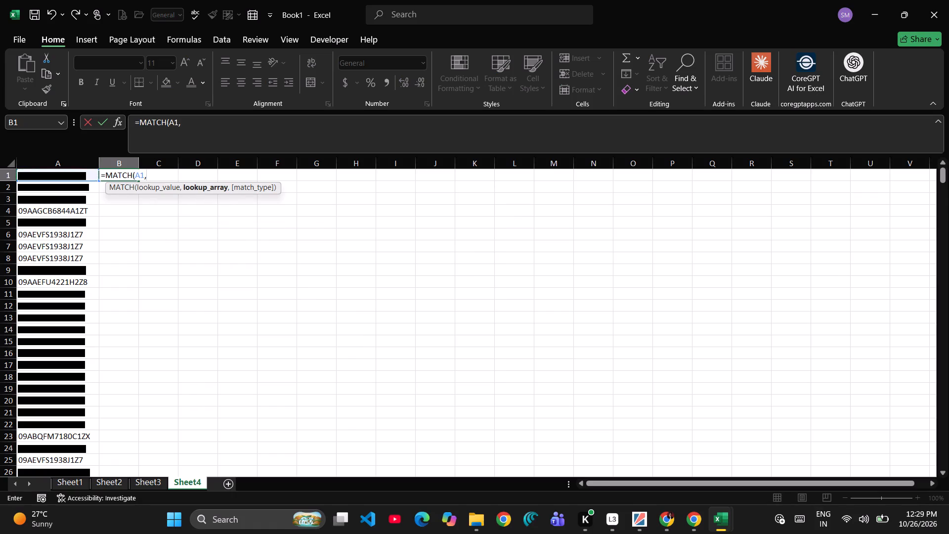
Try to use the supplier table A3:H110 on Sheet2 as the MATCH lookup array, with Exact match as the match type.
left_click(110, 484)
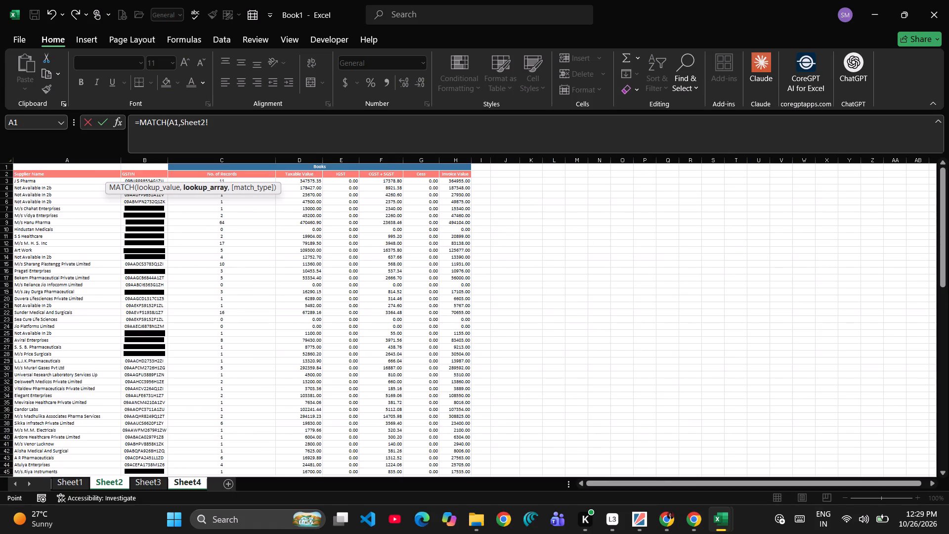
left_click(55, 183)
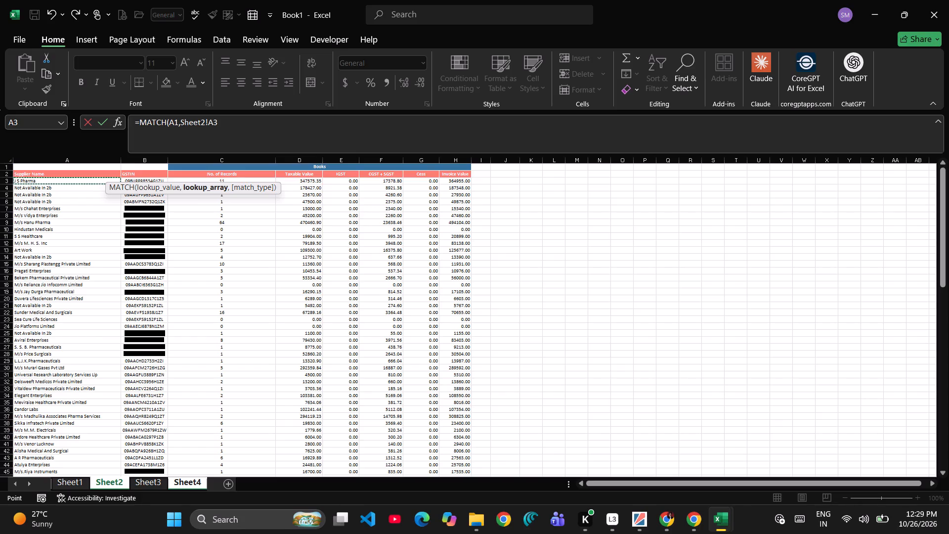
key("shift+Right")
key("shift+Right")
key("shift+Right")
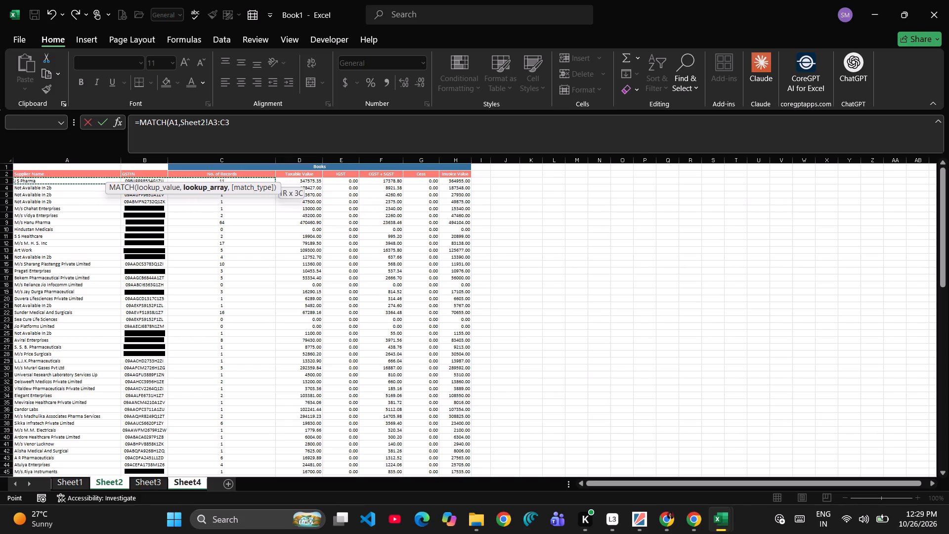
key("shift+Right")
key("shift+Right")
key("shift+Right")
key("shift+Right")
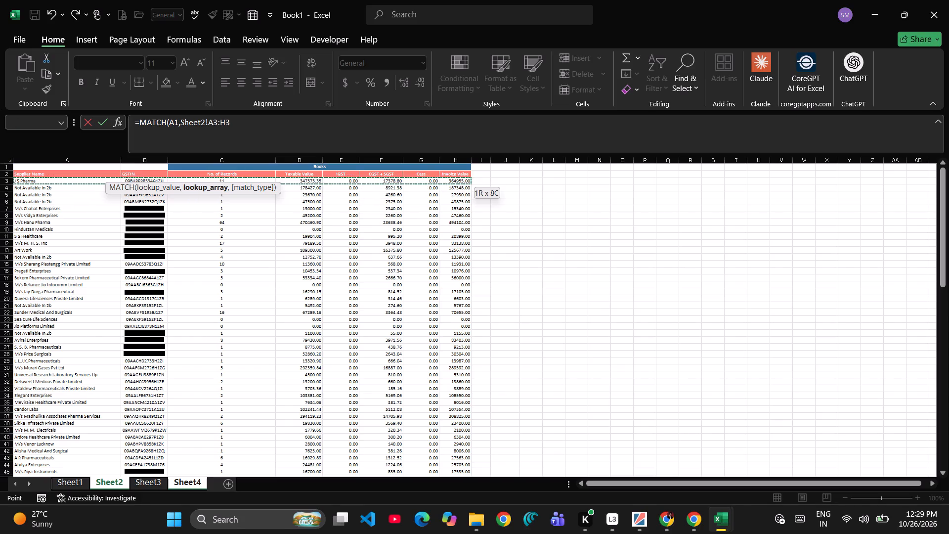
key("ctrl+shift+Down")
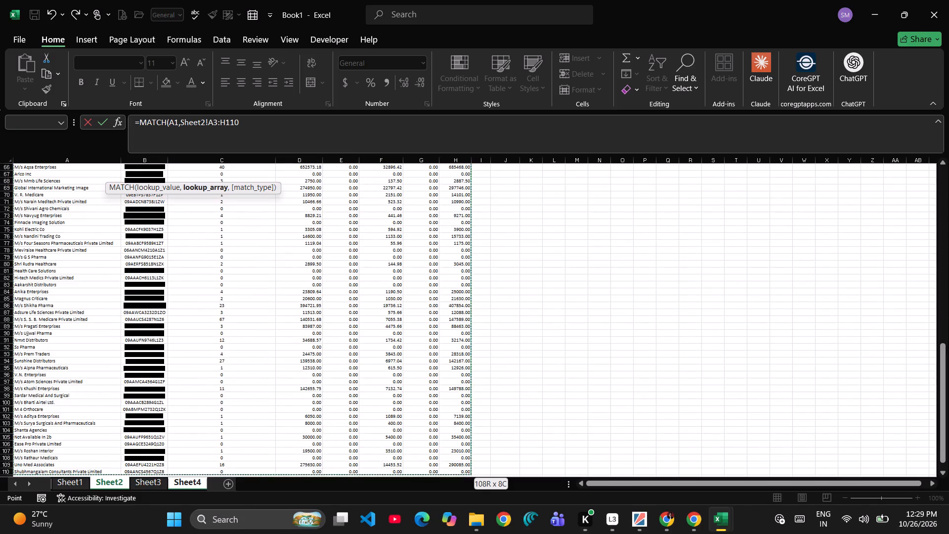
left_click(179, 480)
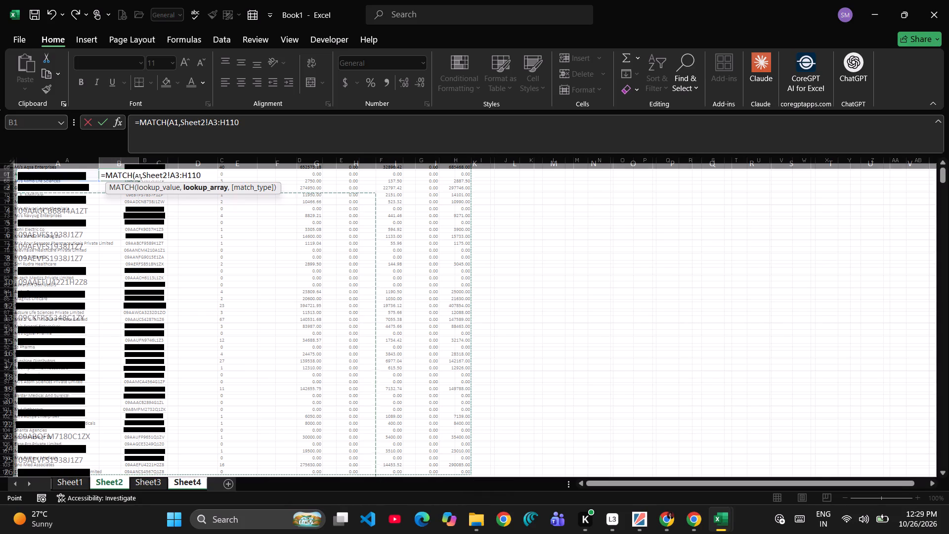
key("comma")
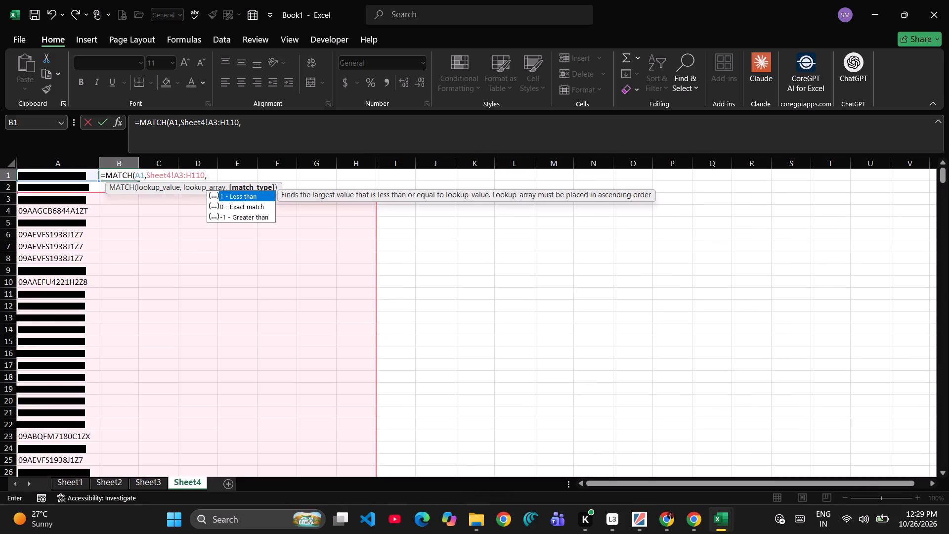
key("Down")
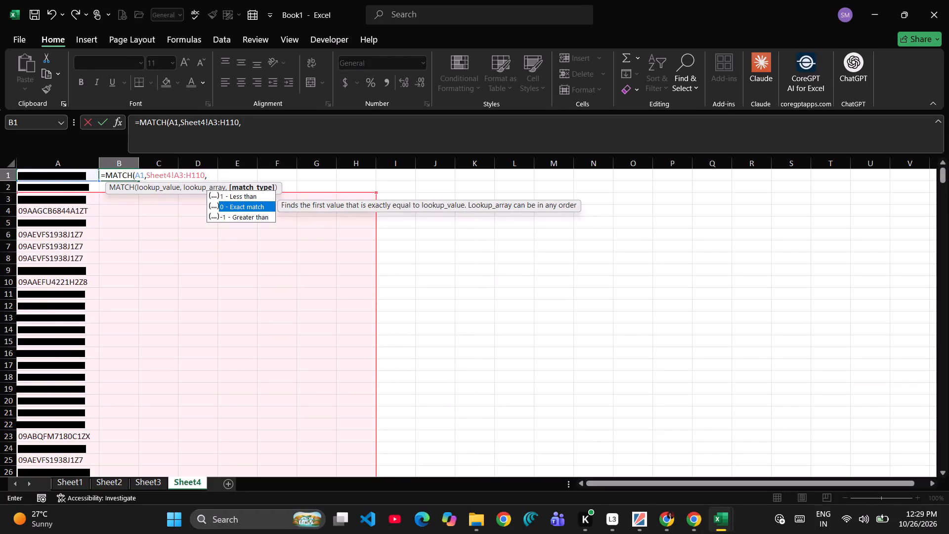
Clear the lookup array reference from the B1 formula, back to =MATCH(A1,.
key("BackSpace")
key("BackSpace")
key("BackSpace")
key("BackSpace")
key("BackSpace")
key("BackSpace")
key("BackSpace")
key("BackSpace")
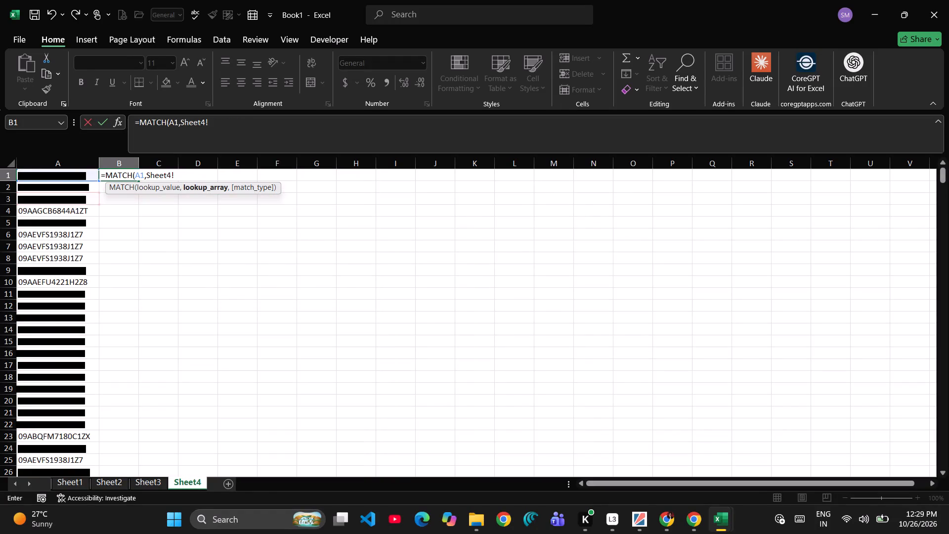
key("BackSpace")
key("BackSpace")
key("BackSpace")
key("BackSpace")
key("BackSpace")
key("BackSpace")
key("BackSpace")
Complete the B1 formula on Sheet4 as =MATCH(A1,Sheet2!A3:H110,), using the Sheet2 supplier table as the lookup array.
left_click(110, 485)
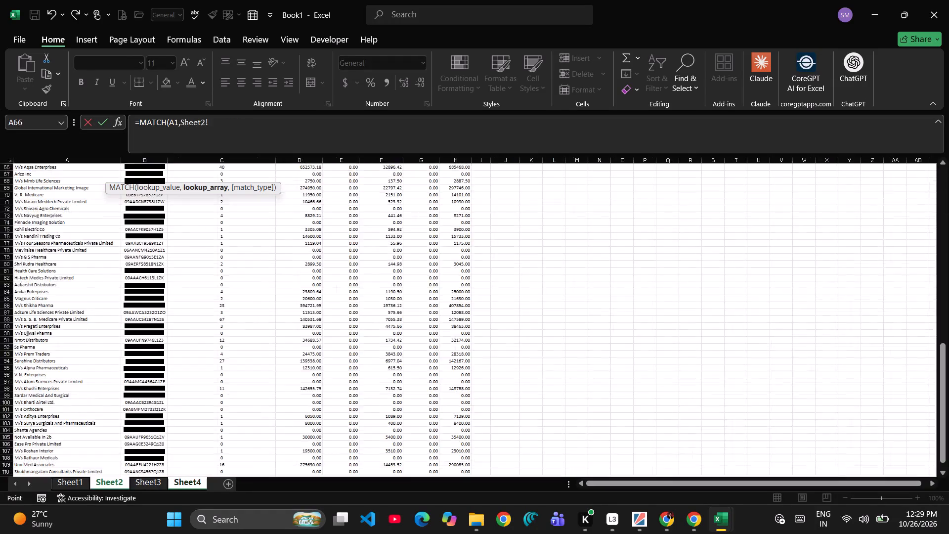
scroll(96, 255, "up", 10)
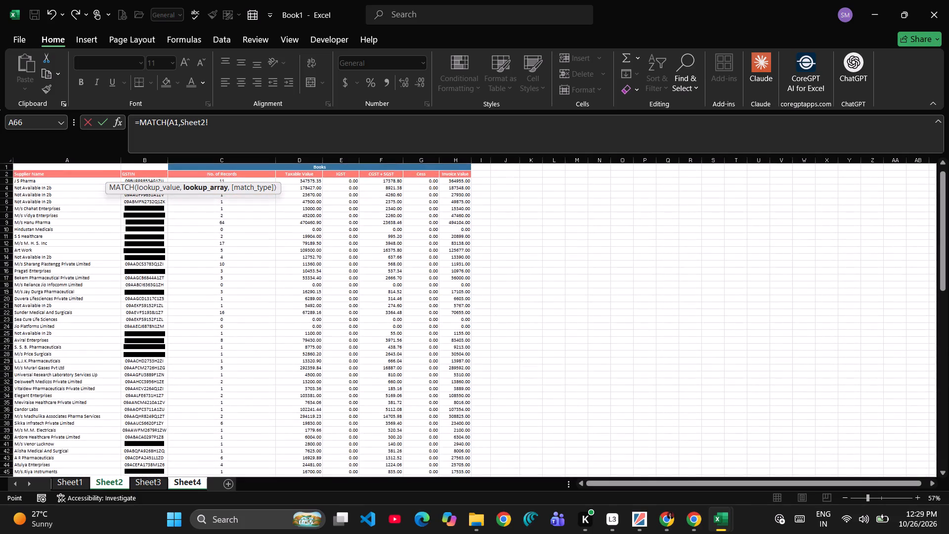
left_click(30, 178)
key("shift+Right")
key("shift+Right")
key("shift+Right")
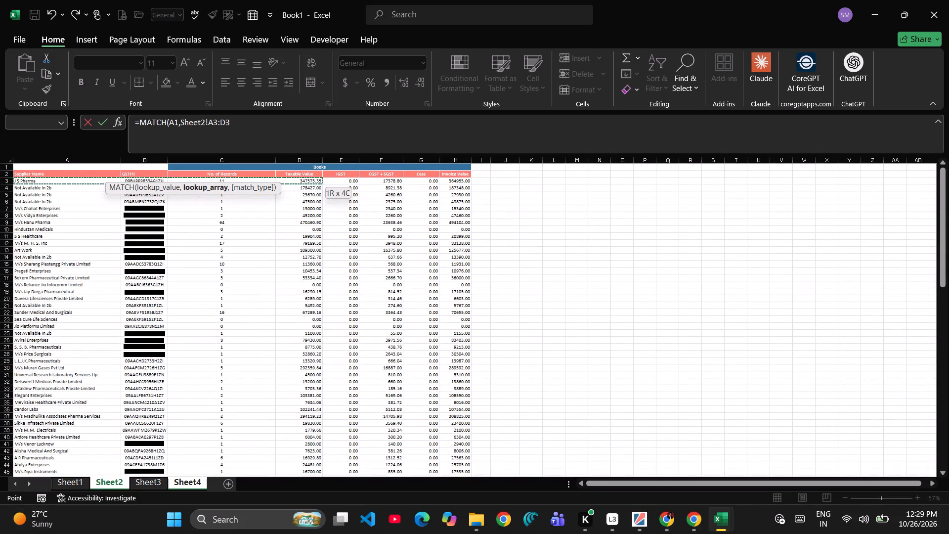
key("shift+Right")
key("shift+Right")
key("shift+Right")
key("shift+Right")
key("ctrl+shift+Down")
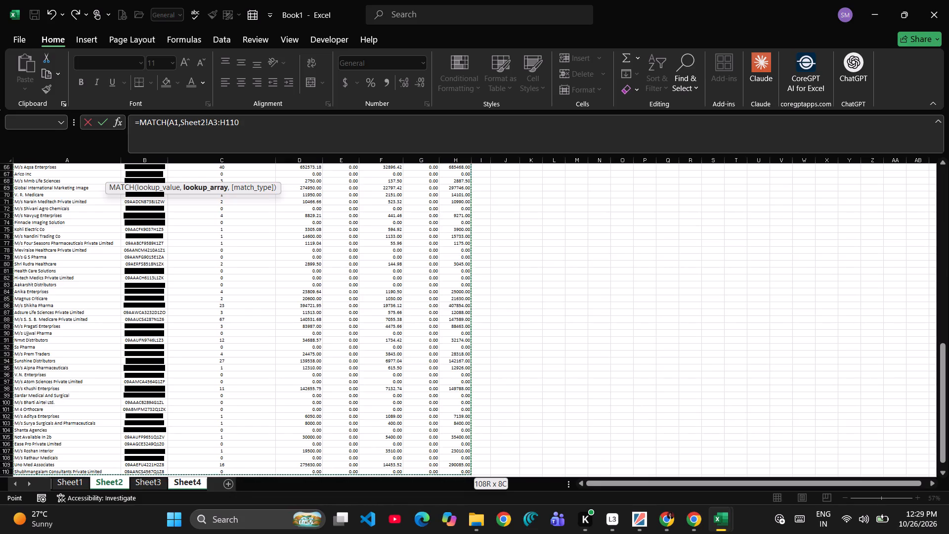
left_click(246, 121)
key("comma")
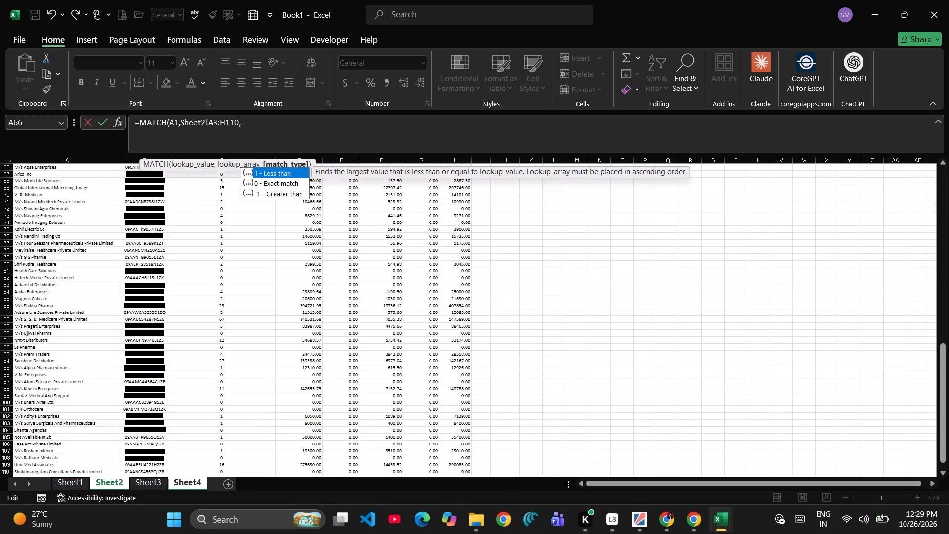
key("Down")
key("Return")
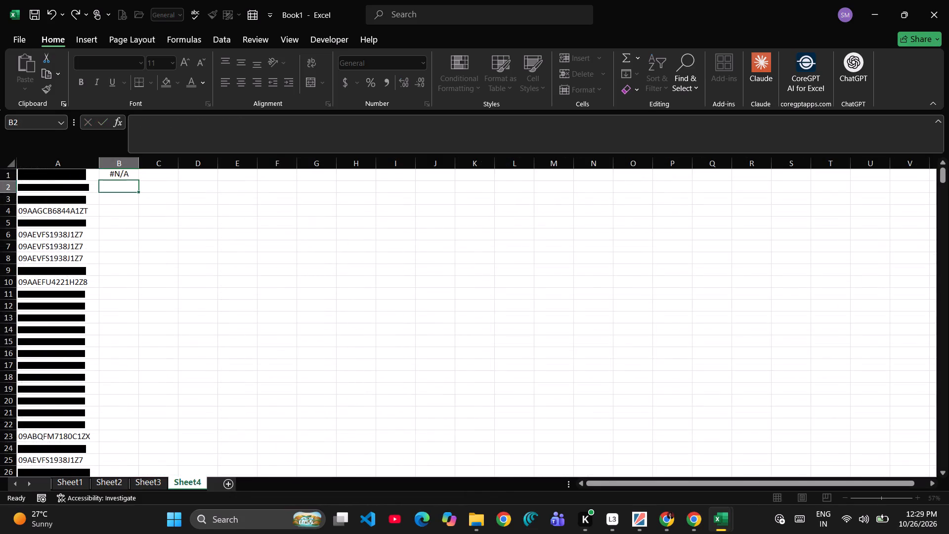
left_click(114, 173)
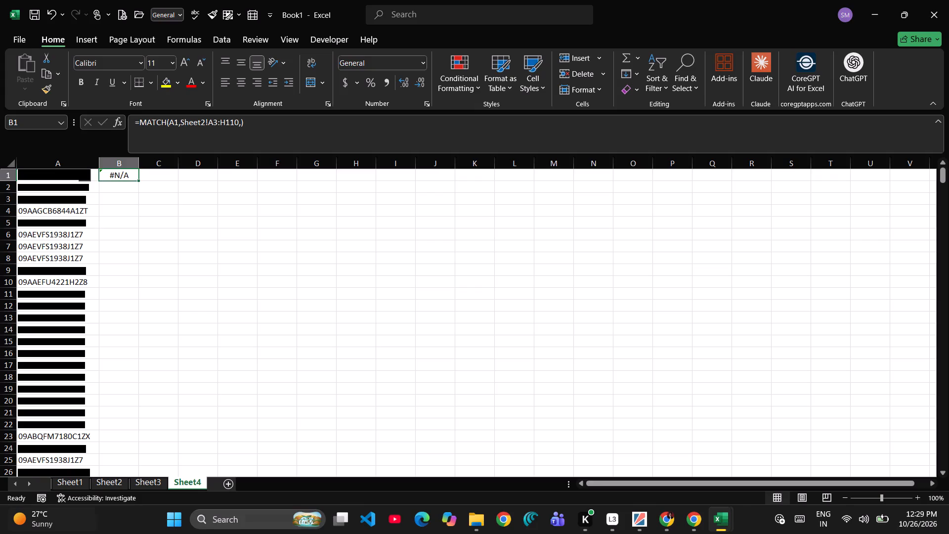
Delete Sheet4 from the workbook.
left_click(195, 482)
right_click(195, 482)
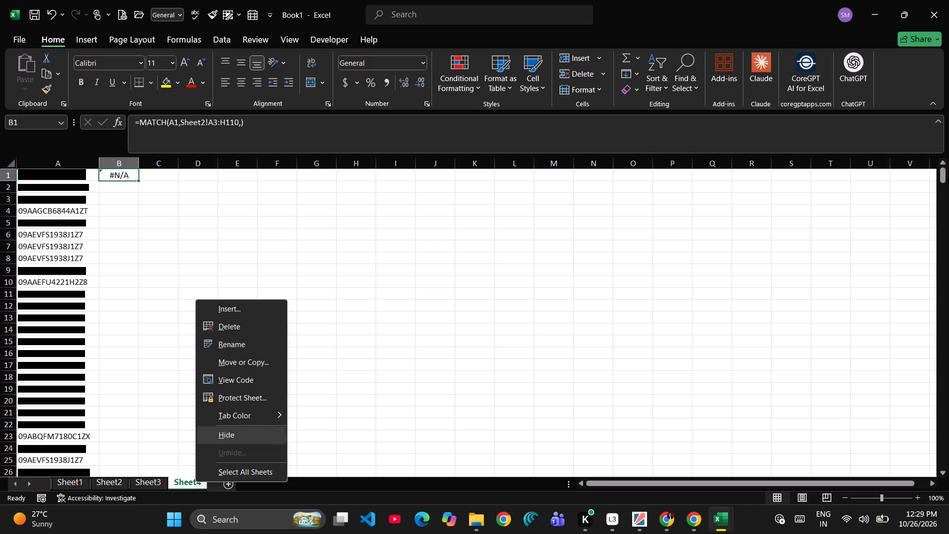
left_click(226, 324)
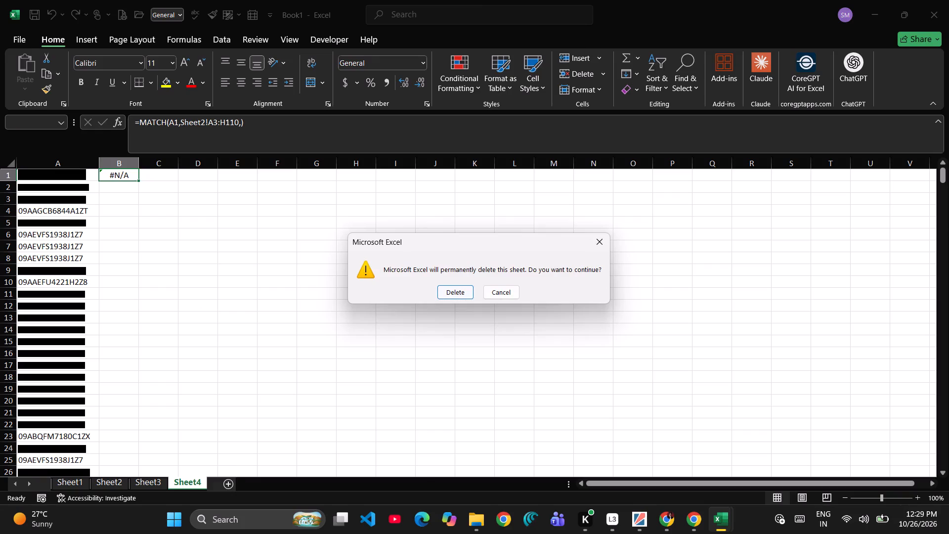
left_click(438, 291)
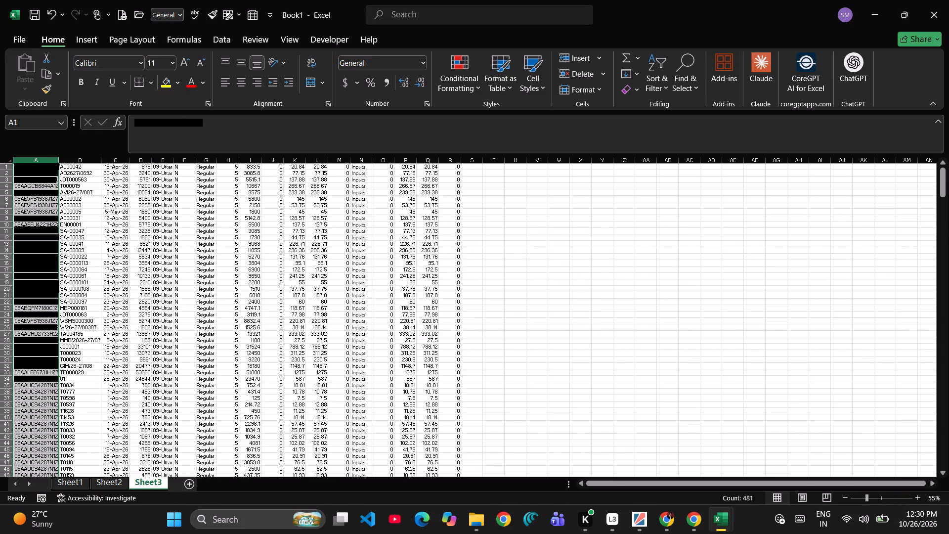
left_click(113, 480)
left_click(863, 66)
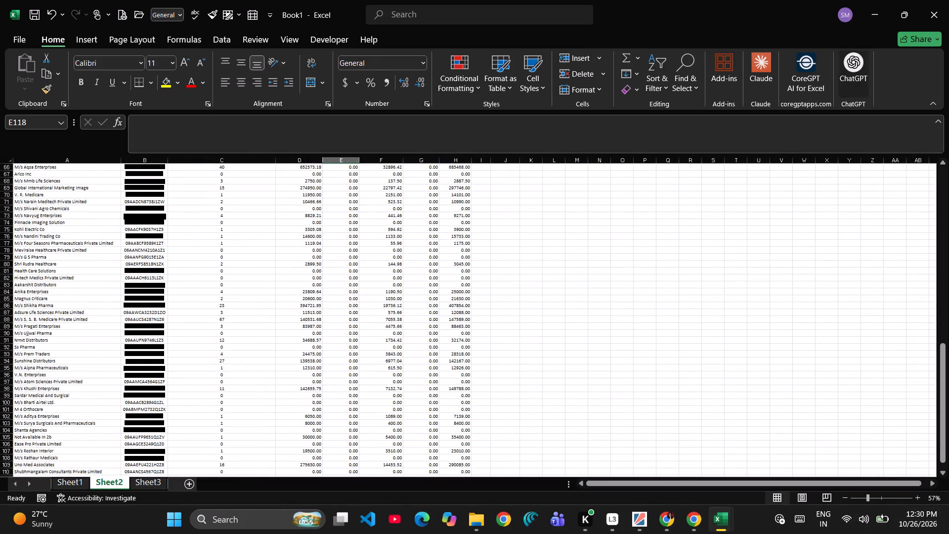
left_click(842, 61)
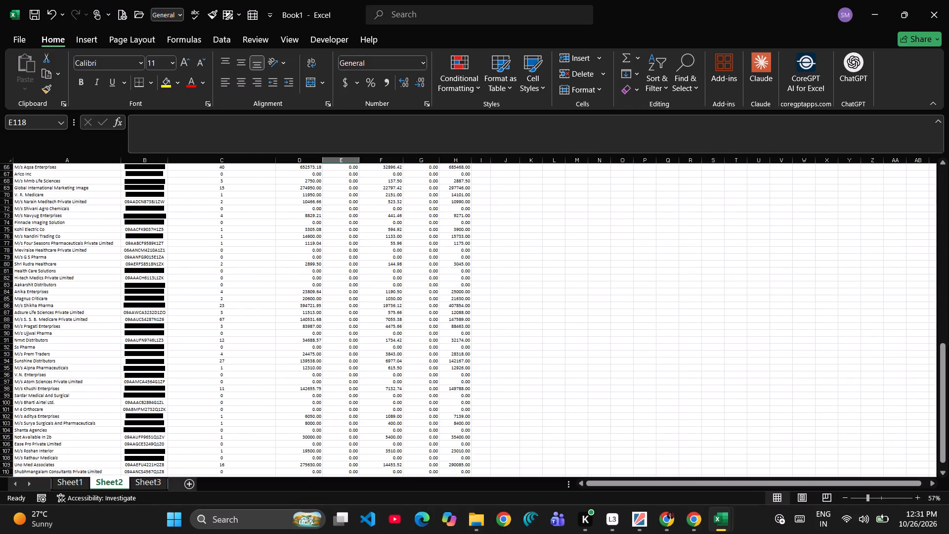
left_click(207, 365)
left_click(197, 358)
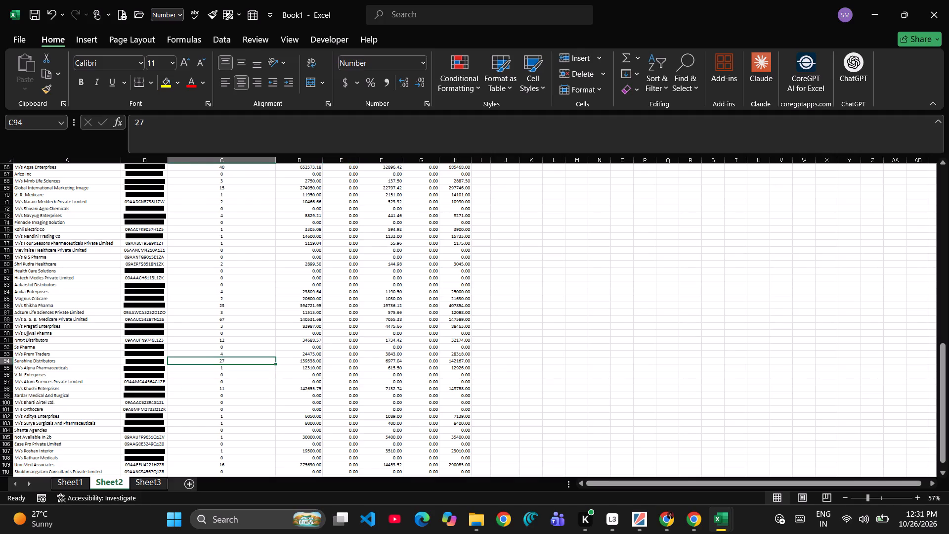
left_click(143, 483)
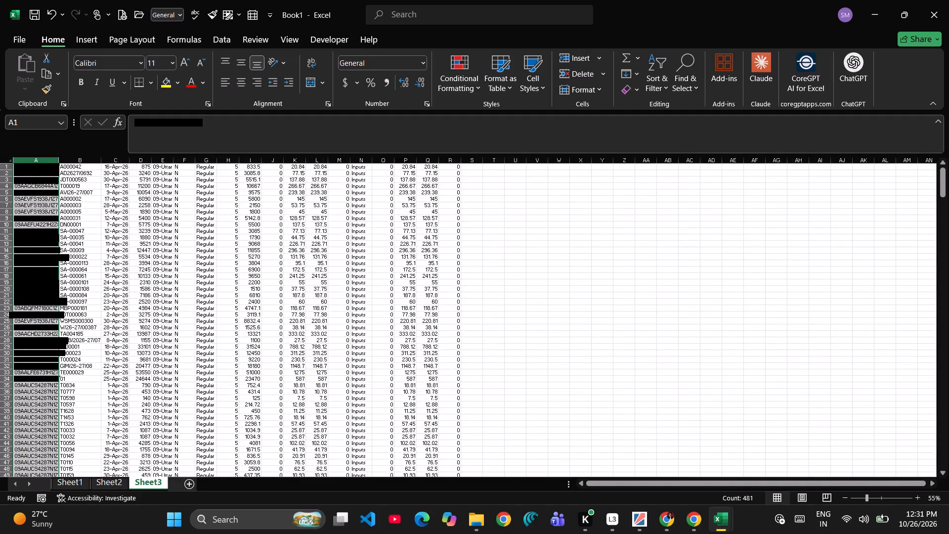
scroll(141, 334, "right", 1)
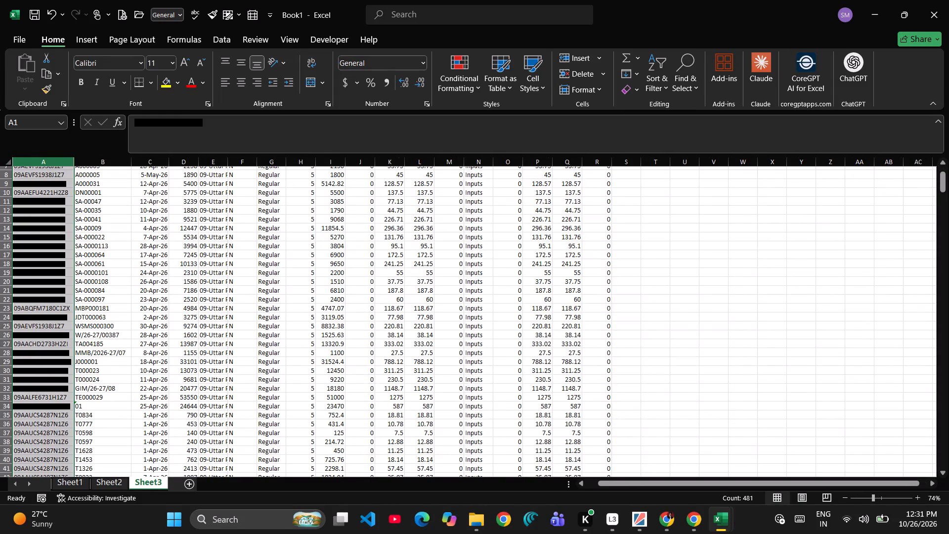
left_click(118, 489)
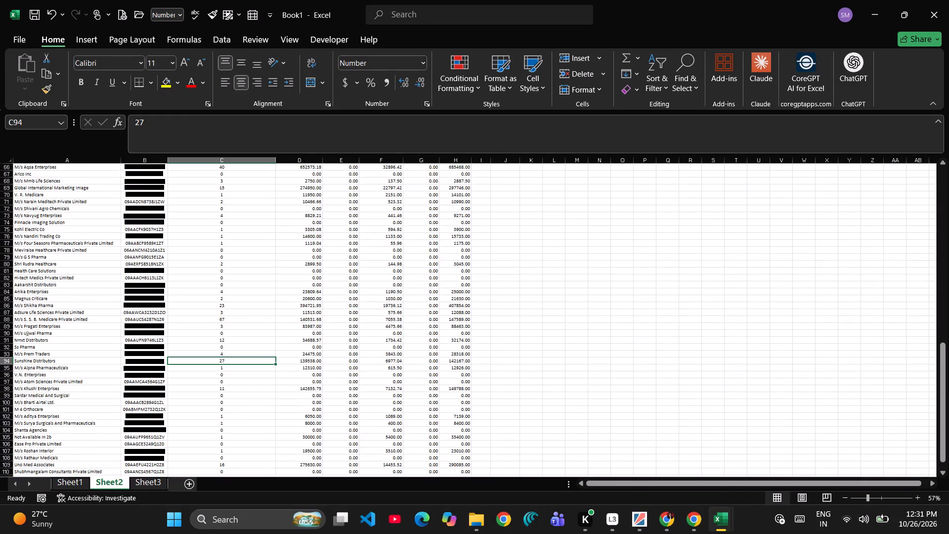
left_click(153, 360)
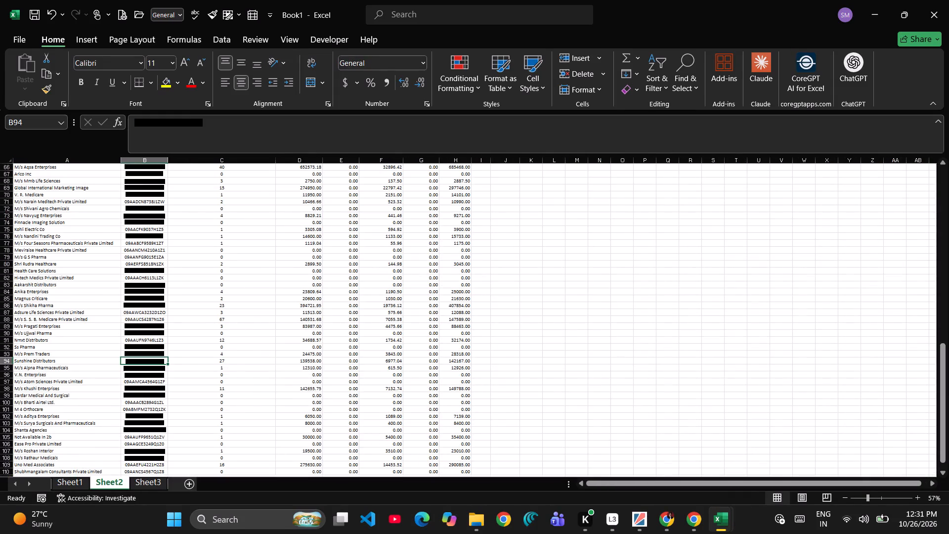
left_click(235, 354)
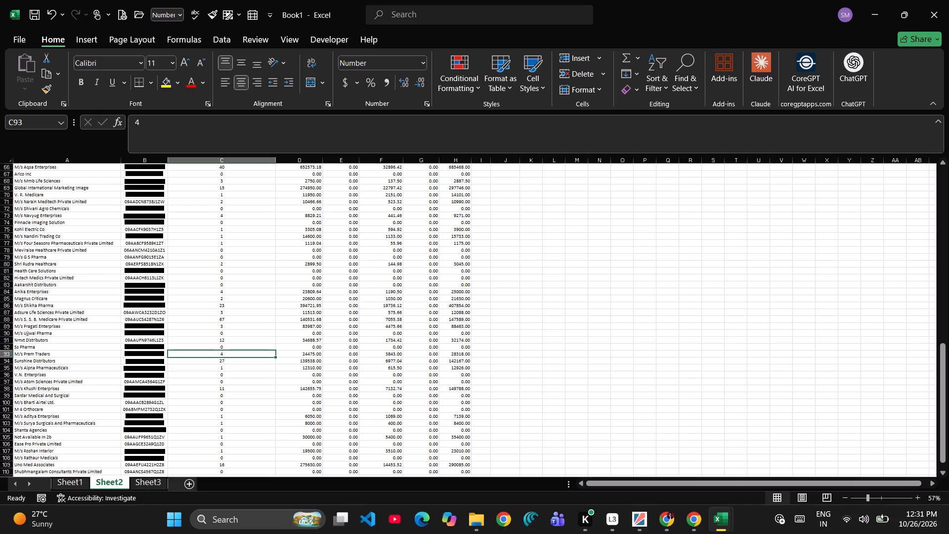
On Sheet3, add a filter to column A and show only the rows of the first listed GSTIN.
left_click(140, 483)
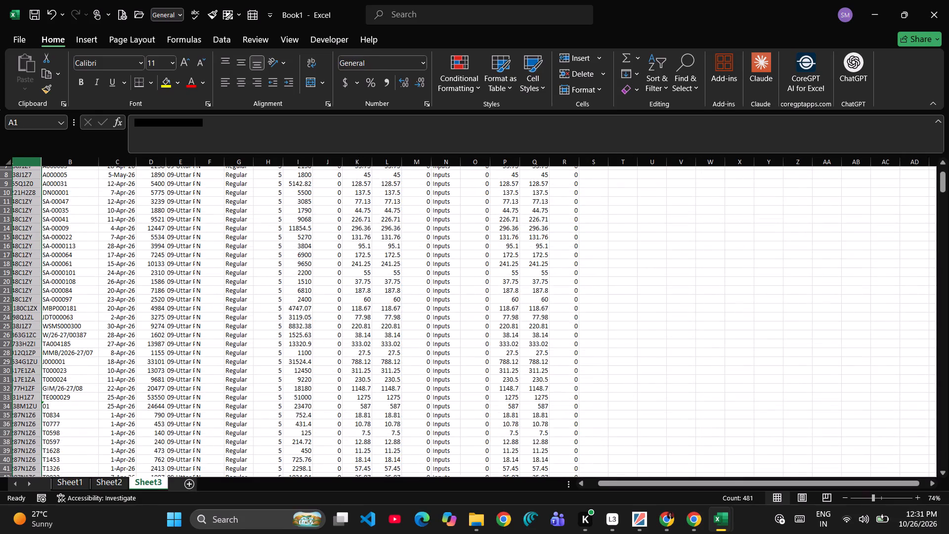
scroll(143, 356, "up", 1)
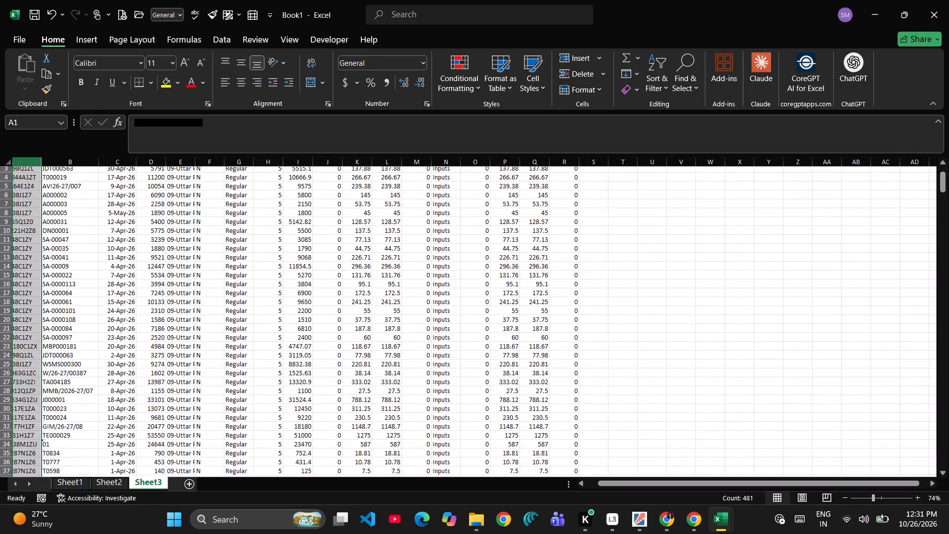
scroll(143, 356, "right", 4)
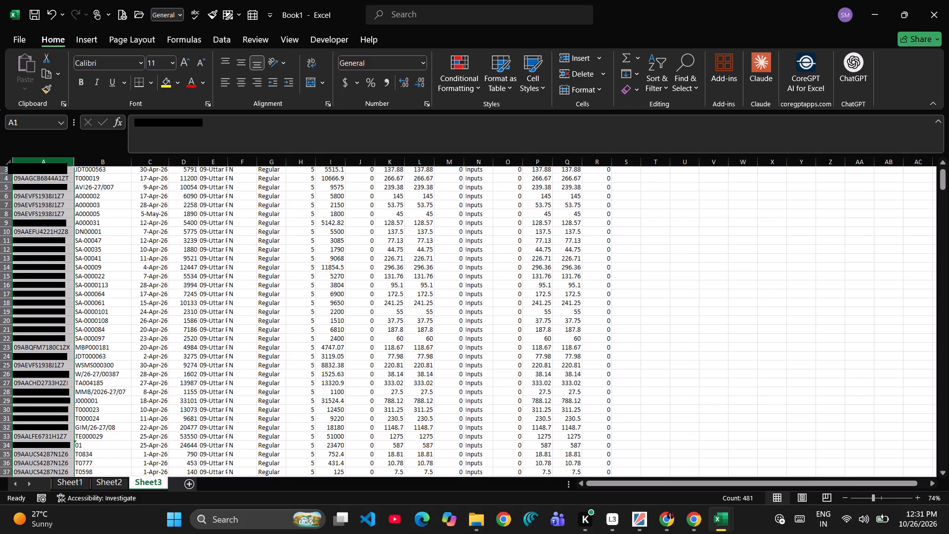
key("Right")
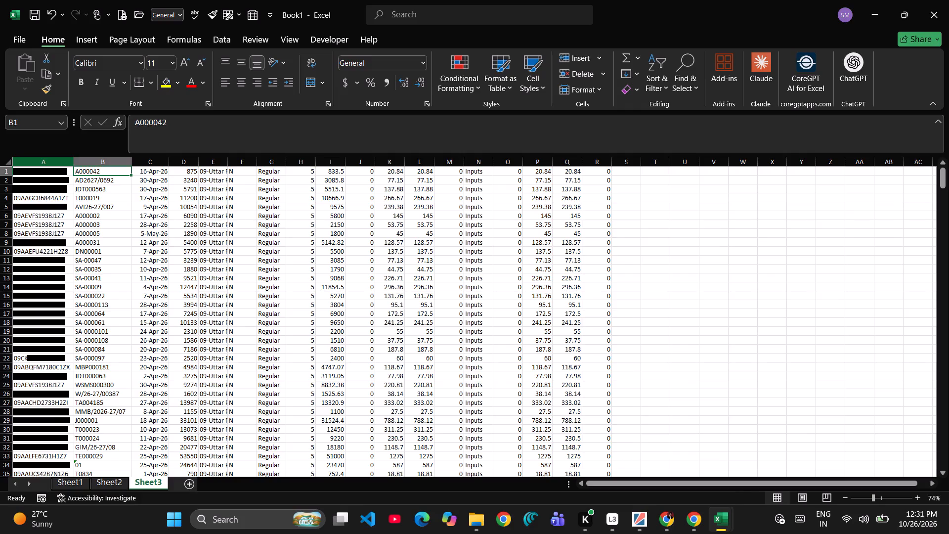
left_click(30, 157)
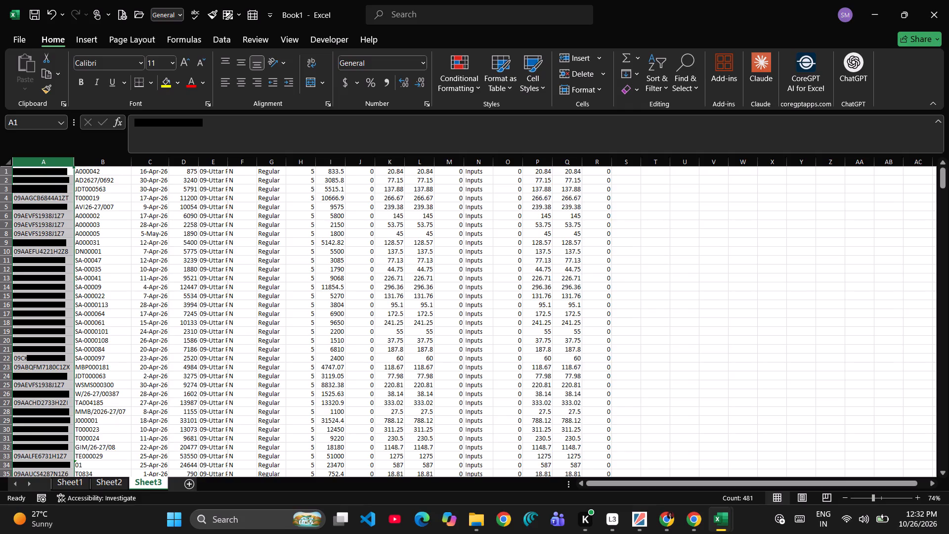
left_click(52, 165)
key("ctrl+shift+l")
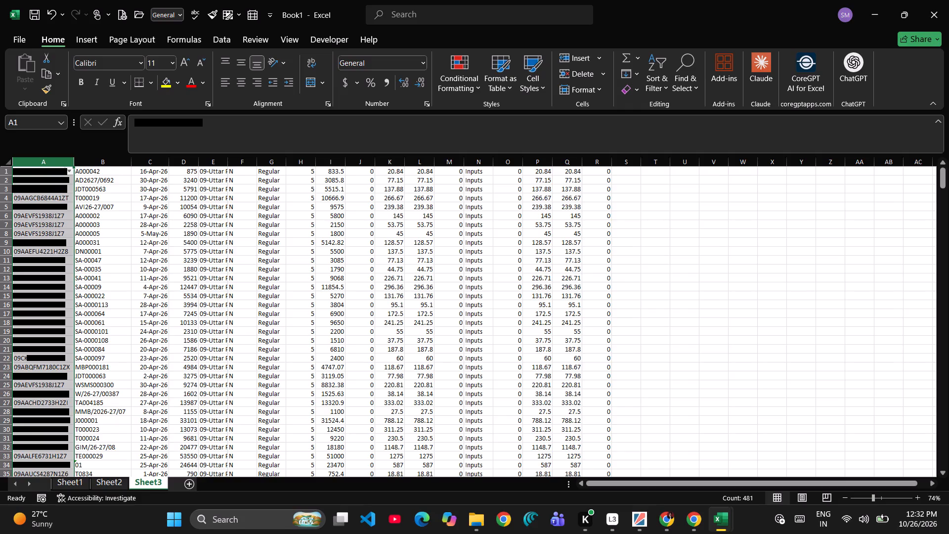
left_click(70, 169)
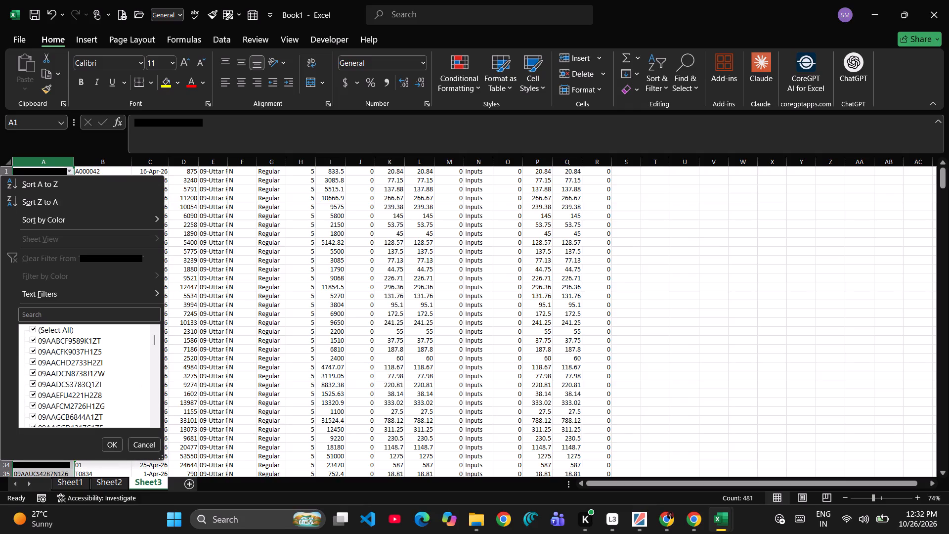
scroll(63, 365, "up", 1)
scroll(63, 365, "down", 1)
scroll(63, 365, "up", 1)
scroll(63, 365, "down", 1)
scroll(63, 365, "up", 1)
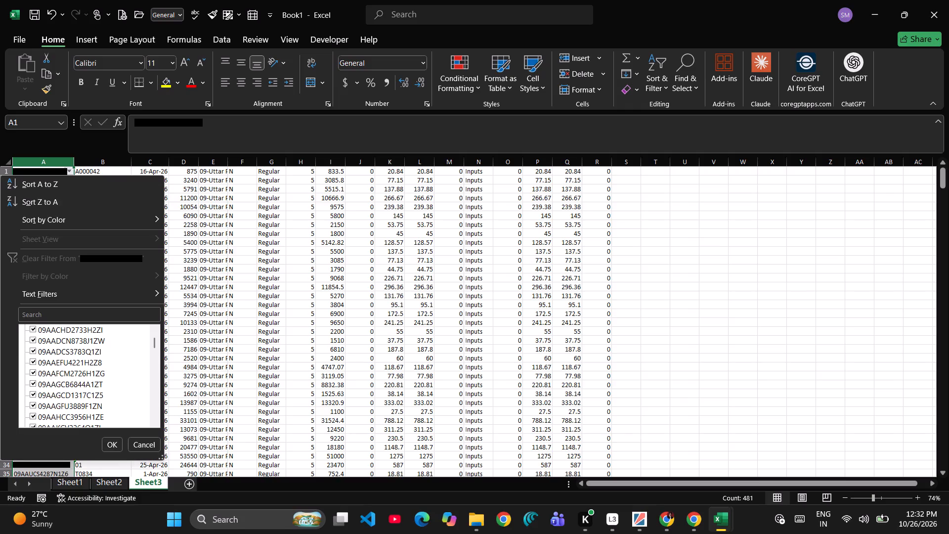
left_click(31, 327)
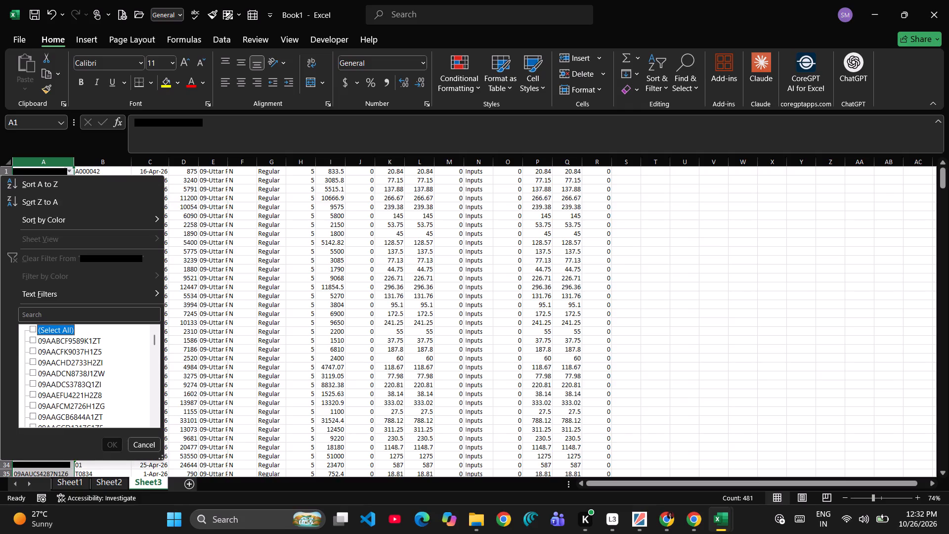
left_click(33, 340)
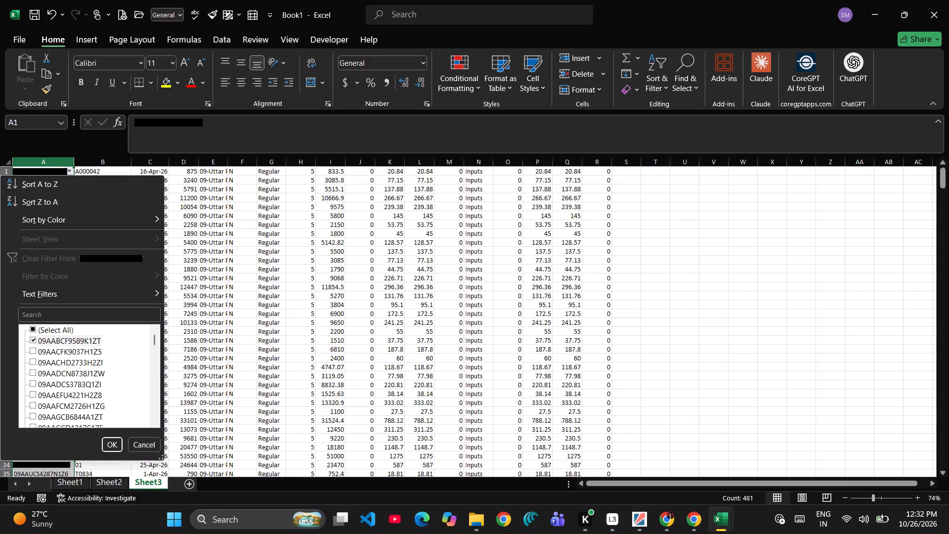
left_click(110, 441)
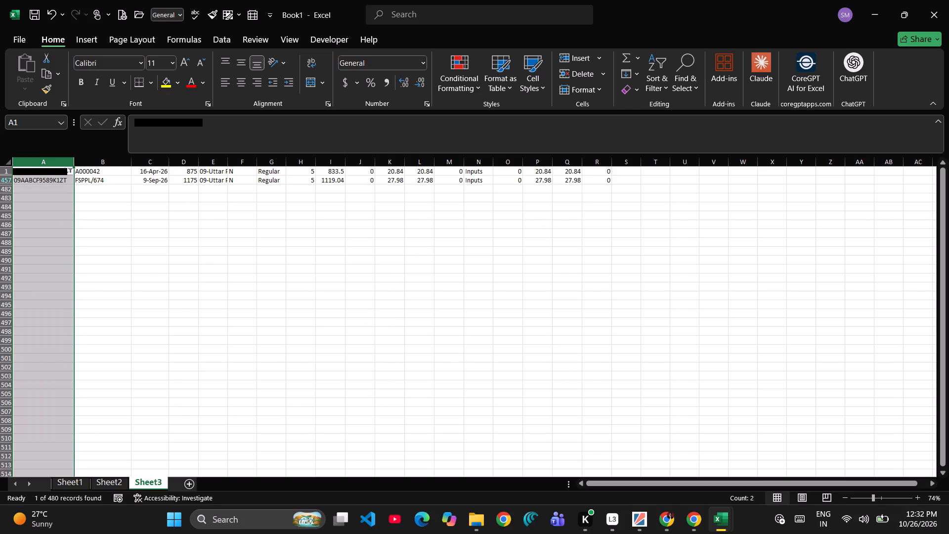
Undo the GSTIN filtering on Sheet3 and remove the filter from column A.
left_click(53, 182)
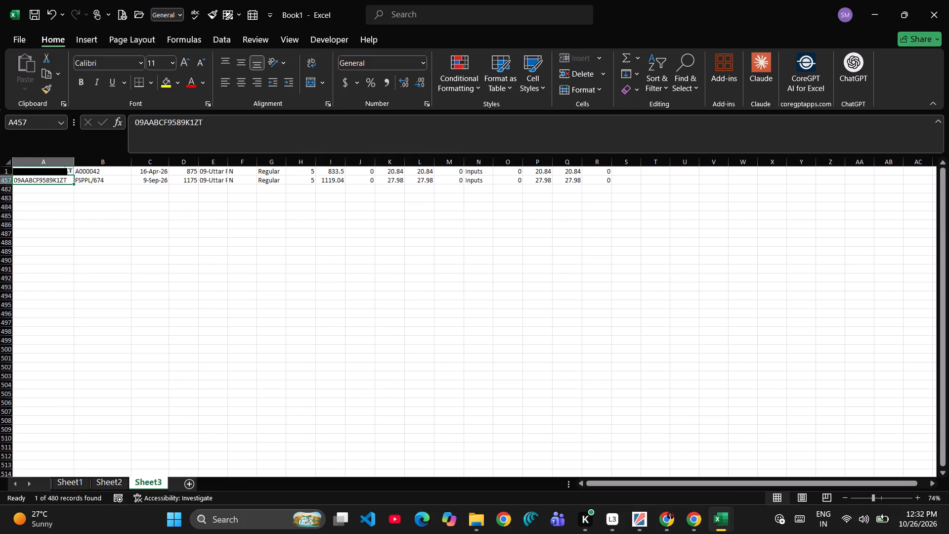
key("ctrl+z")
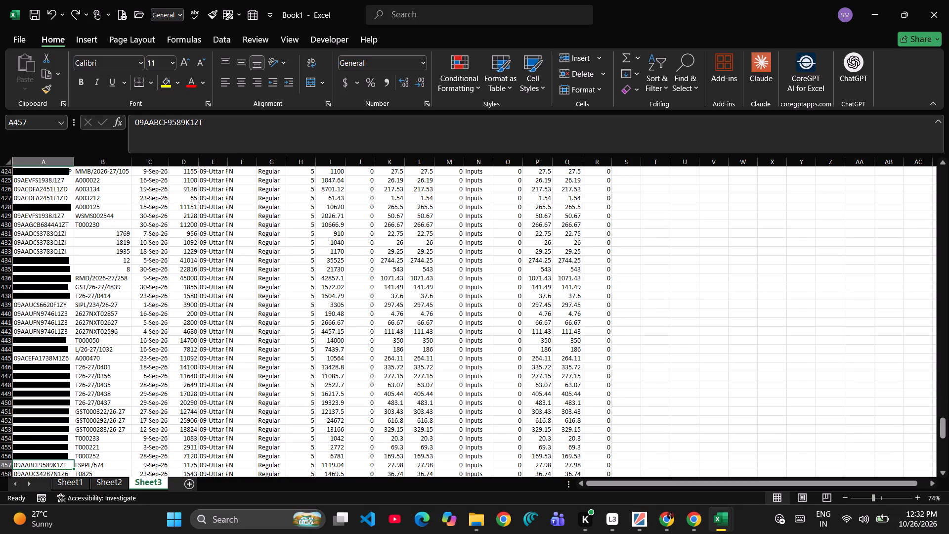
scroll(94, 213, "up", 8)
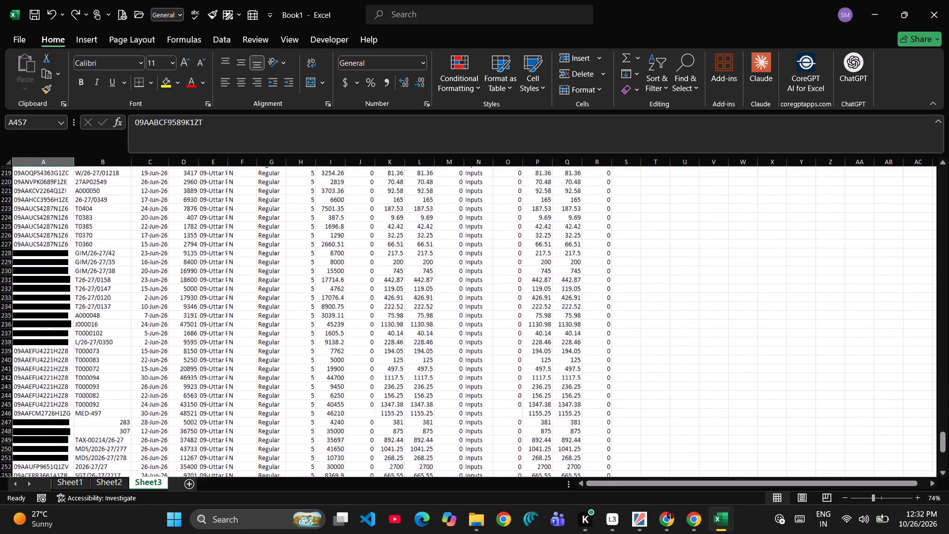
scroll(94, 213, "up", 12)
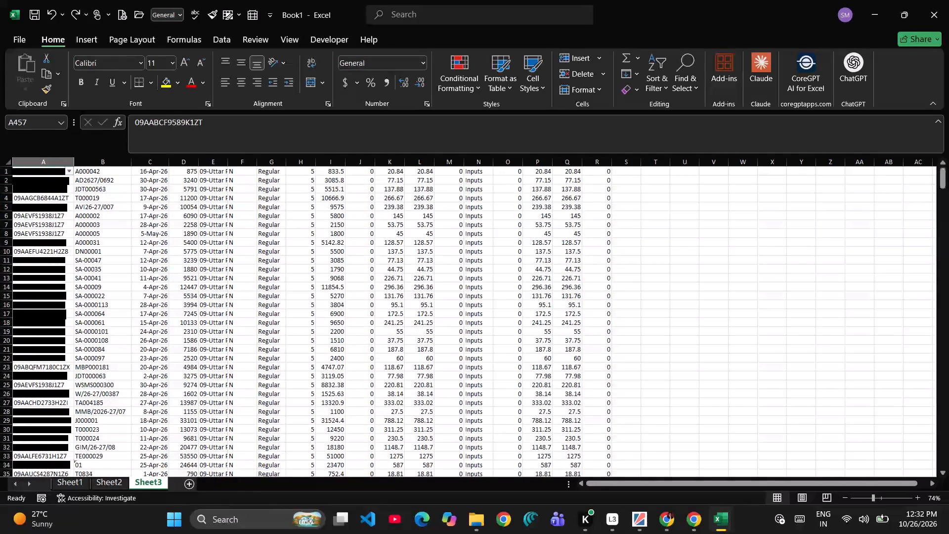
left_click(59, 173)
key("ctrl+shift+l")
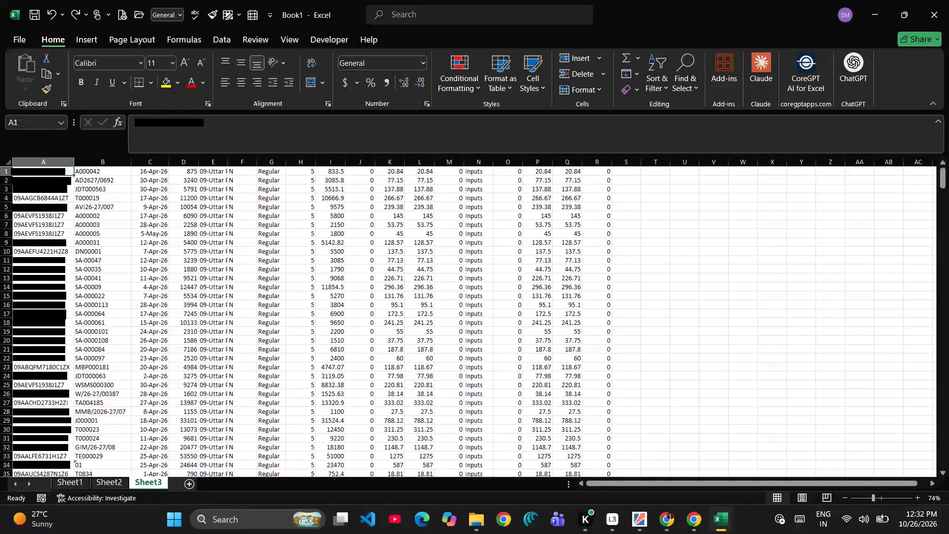
Insert a blank row above the first invoice row on Sheet3.
key("space")
type("+")
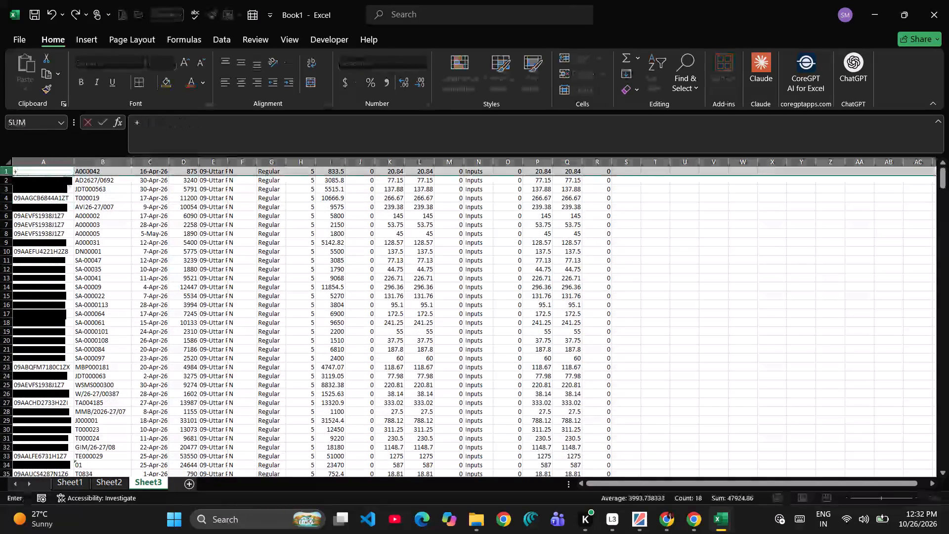
key("grave")
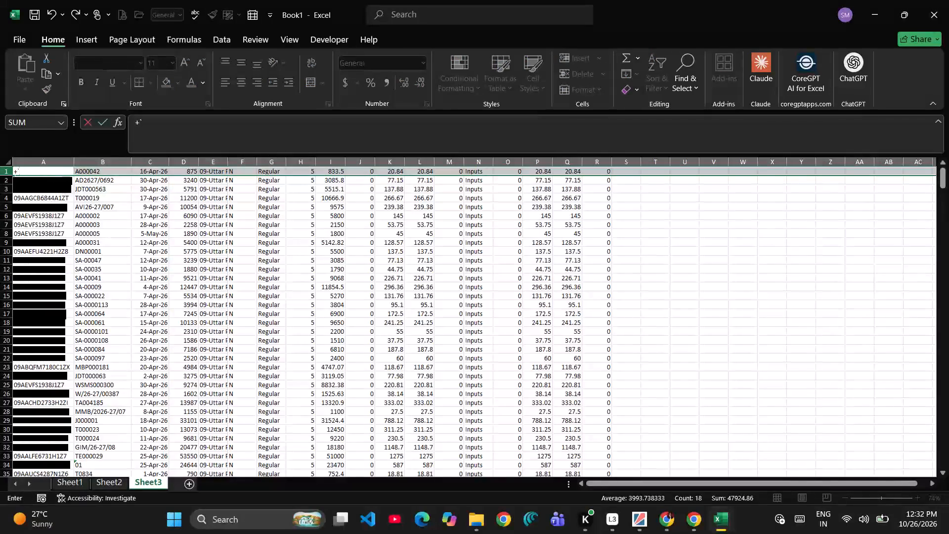
key("Escape")
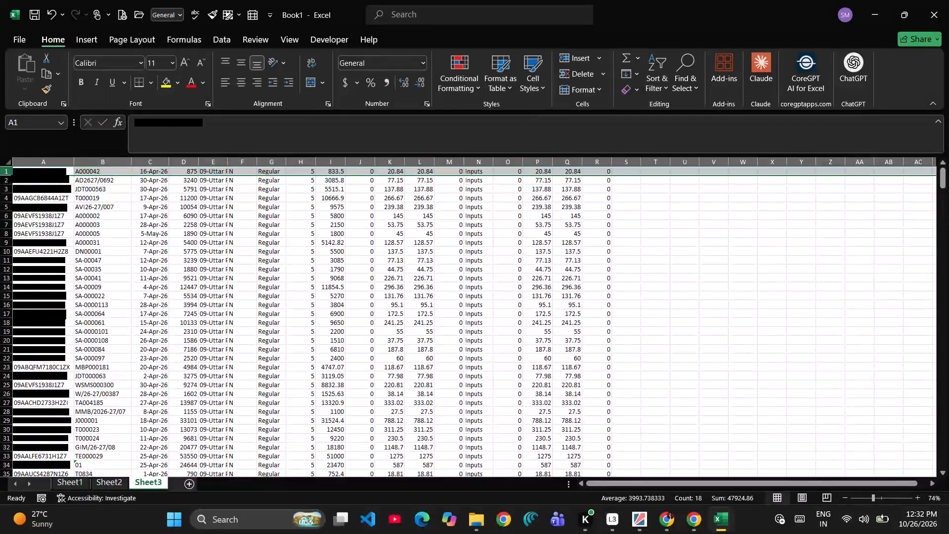
key("ctrl+shift+equal")
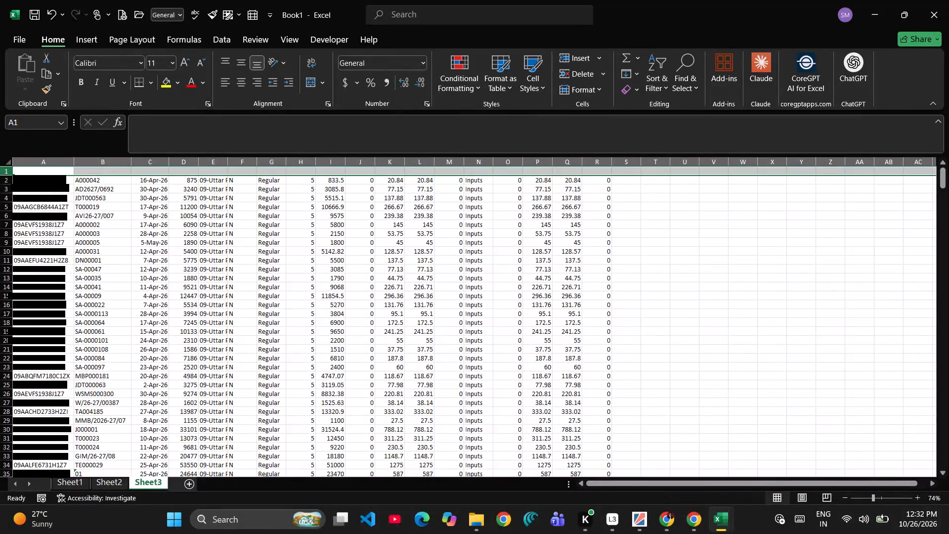
Copy the header row, GSTIN of Supplier through Availed ITC Cess, from the GSTR2 template's B2B sheet into row 1 of Book1's Sheet3.
key("alt+Tab")
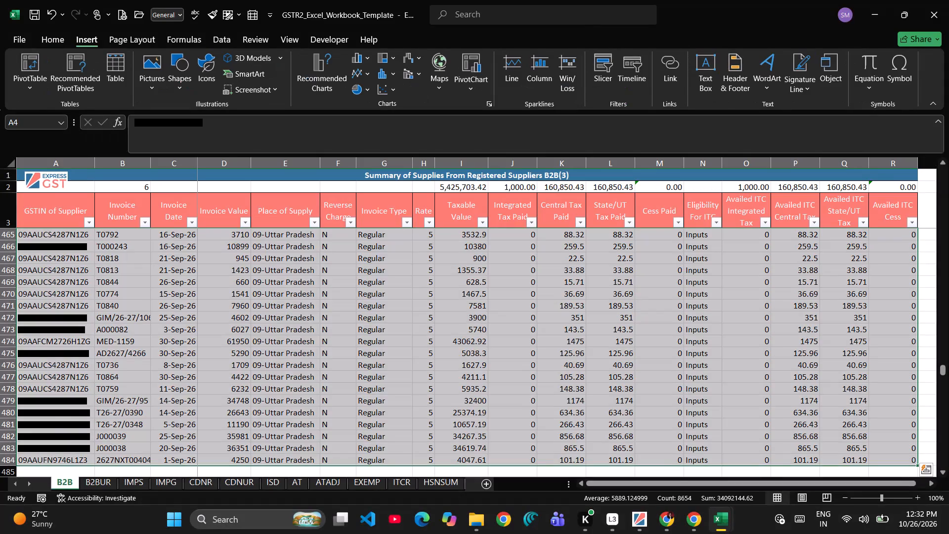
key("Left")
key("Left")
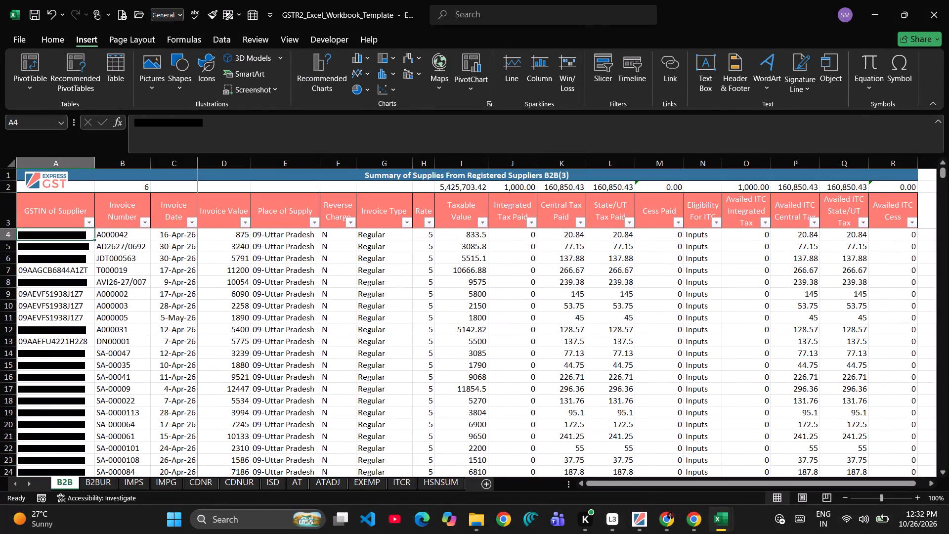
key("Up")
key("ctrl+shift+Right")
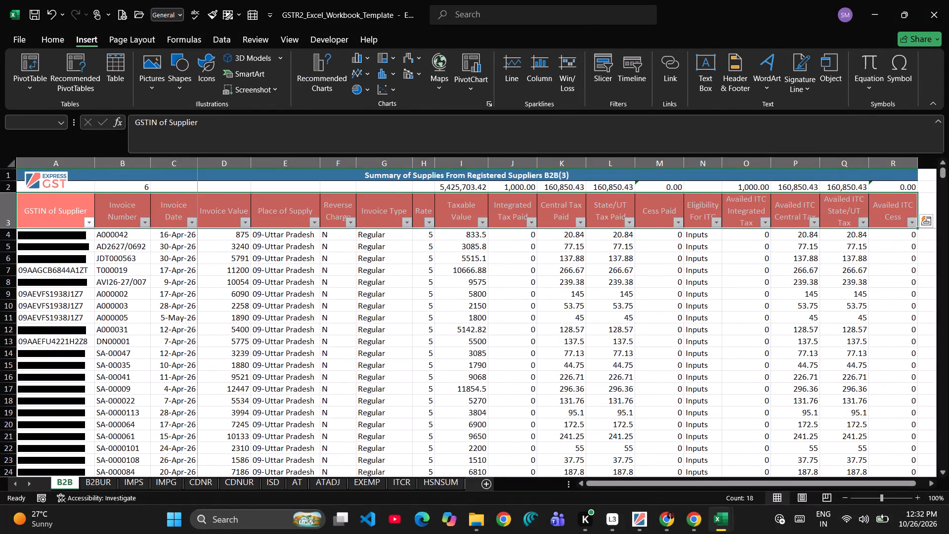
key("ctrl+c")
key("alt+Tab")
key("ctrl+v")
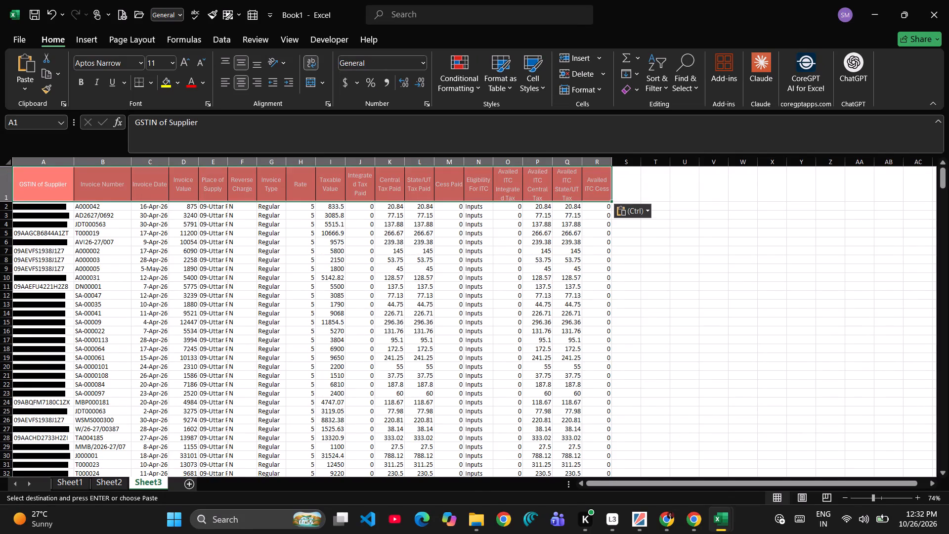
Add filters to the Sheet3 header row and filter GSTIN of Supplier to only the first listed GSTIN.
key("ctrl+shift+l")
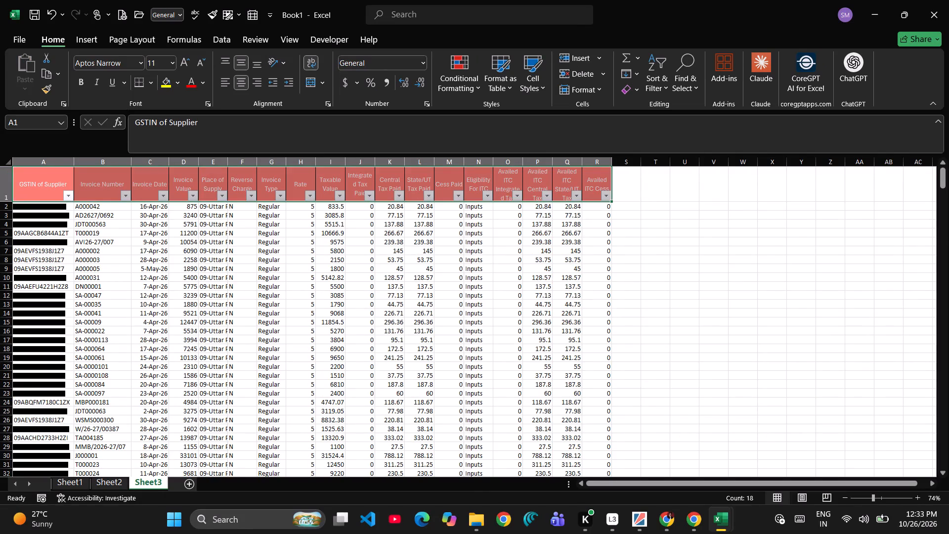
left_click(67, 196)
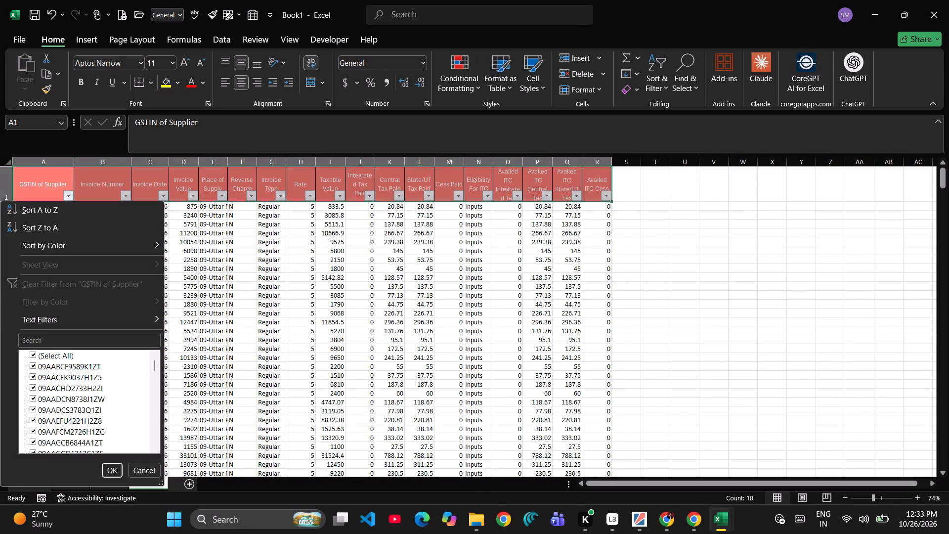
left_click(32, 357)
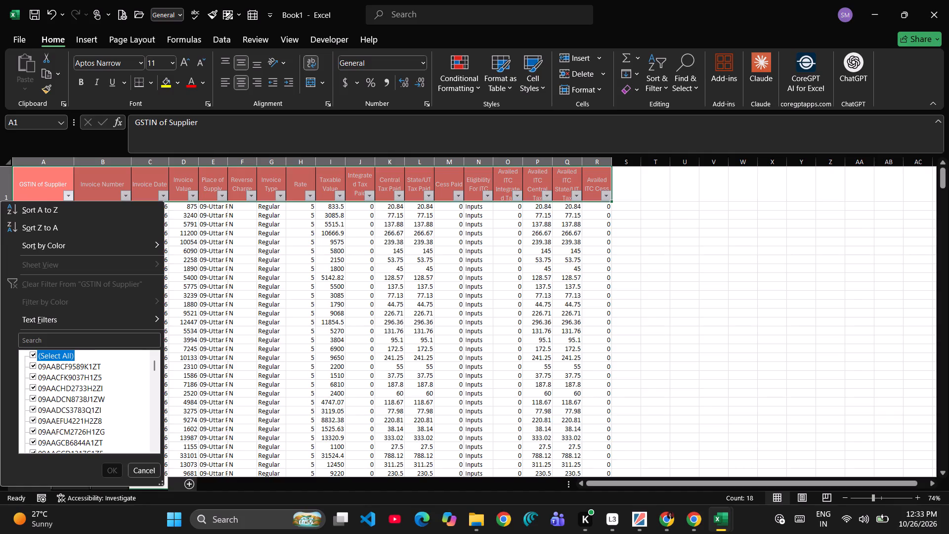
left_click(32, 369)
left_click(107, 467)
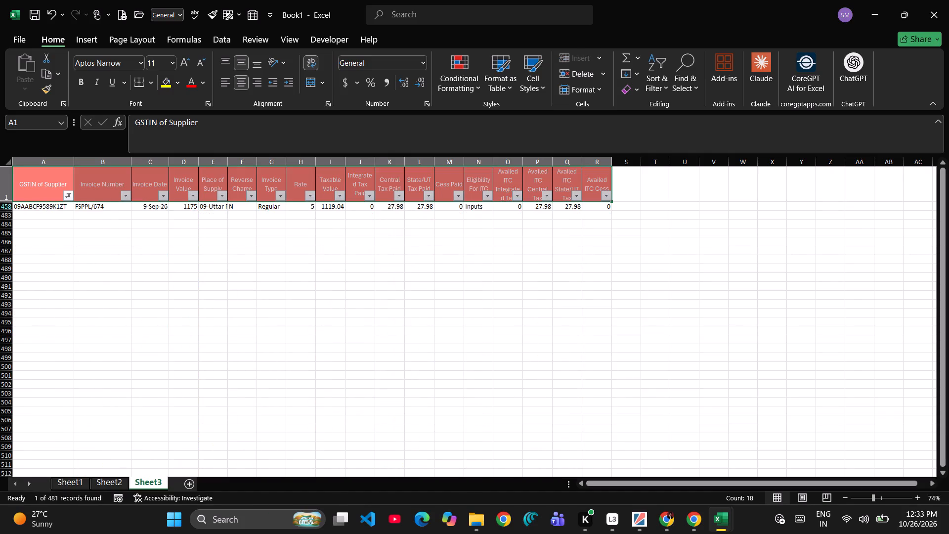
Enter 1 in cell S458, beside the filtered row for invoice FSPPL/674.
left_click(631, 205)
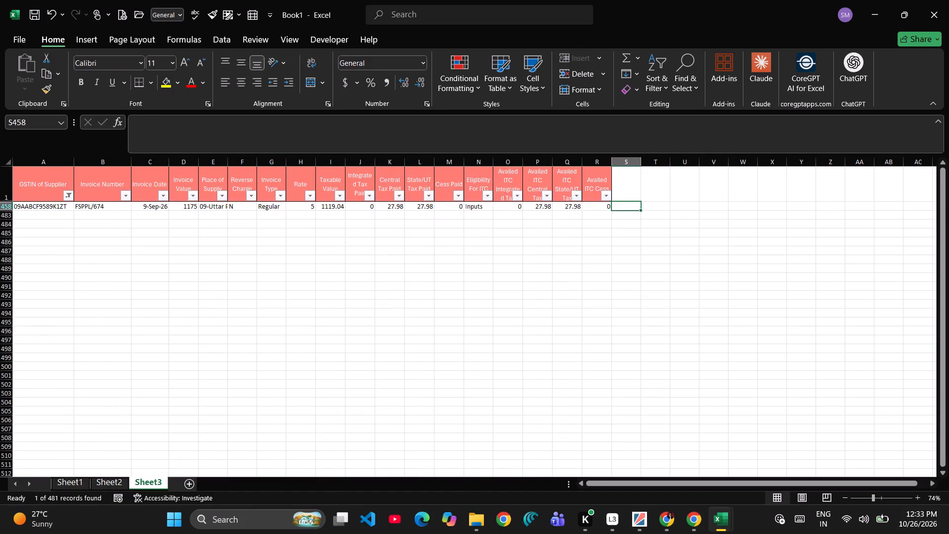
key("1")
key("Return")
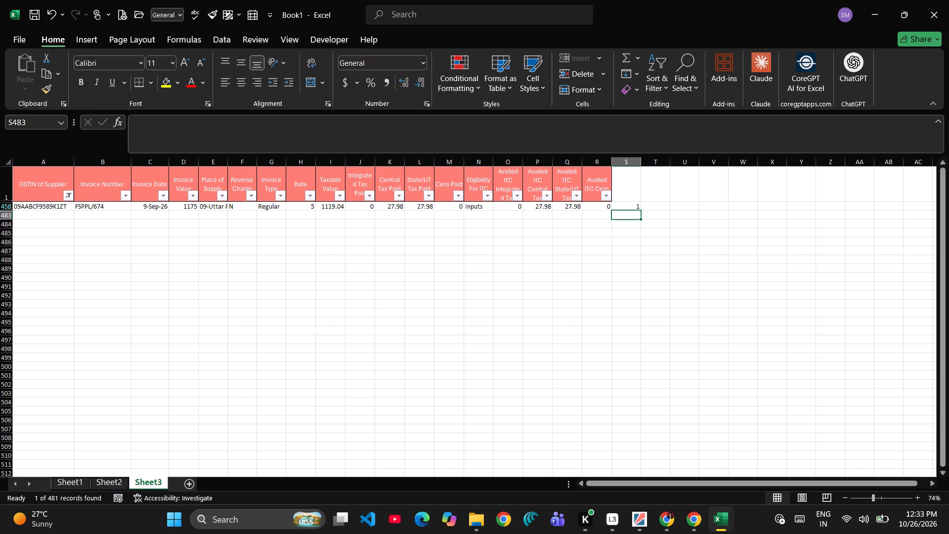
left_click(629, 205)
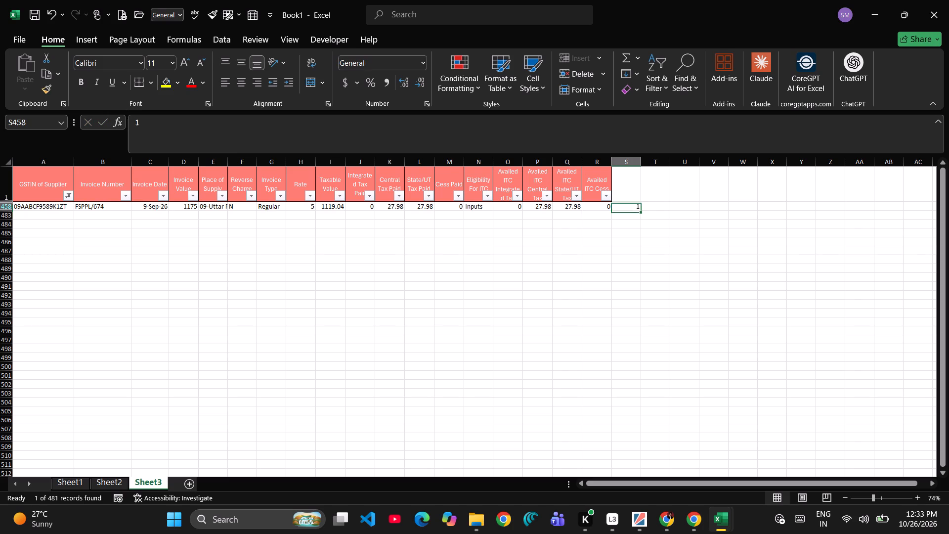
Enter the header cours in cell S1 of Sheet3, beside the Availed ITC Cess header.
left_click(626, 185)
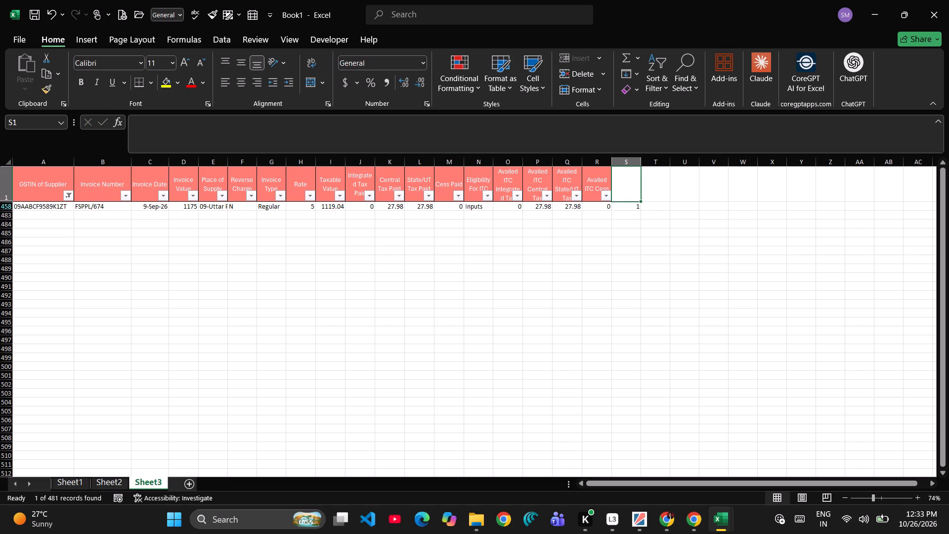
type("co")
type("ur")
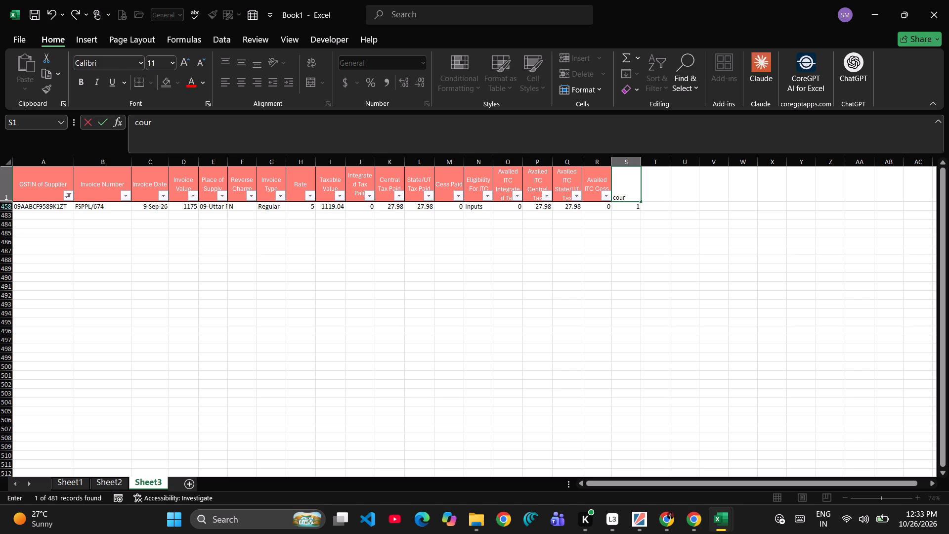
key("s")
key("Return")
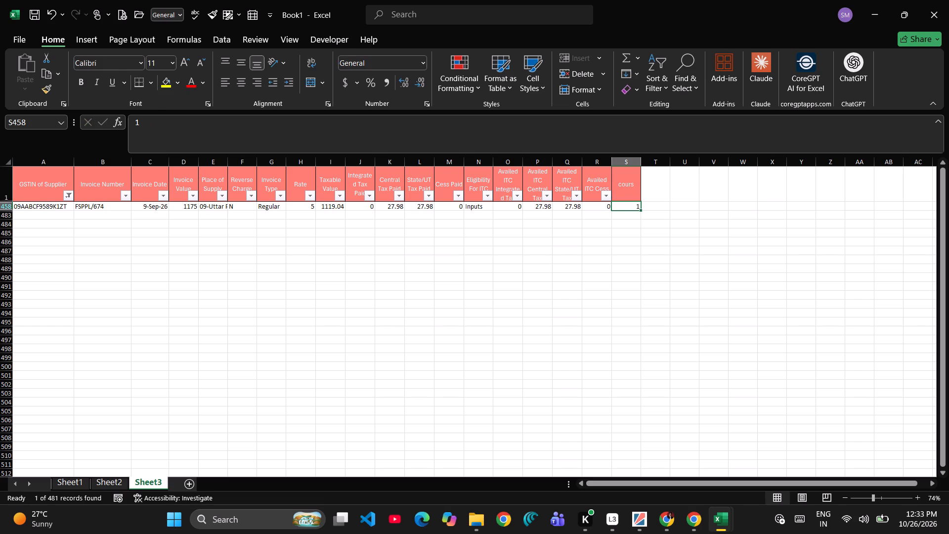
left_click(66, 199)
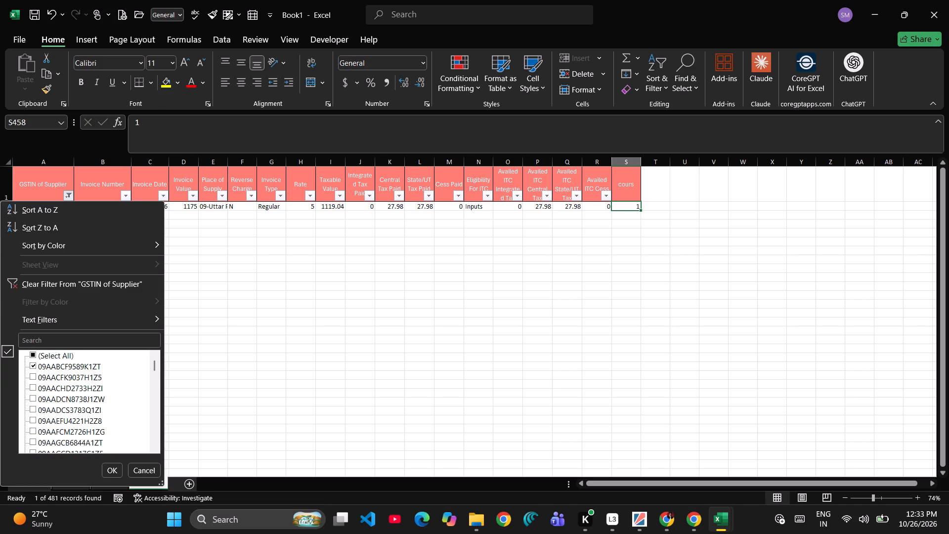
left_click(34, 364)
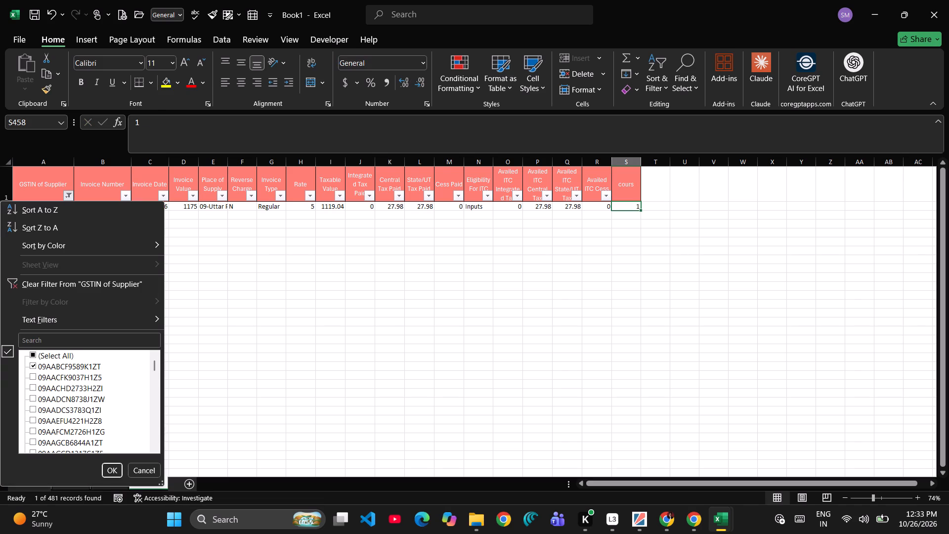
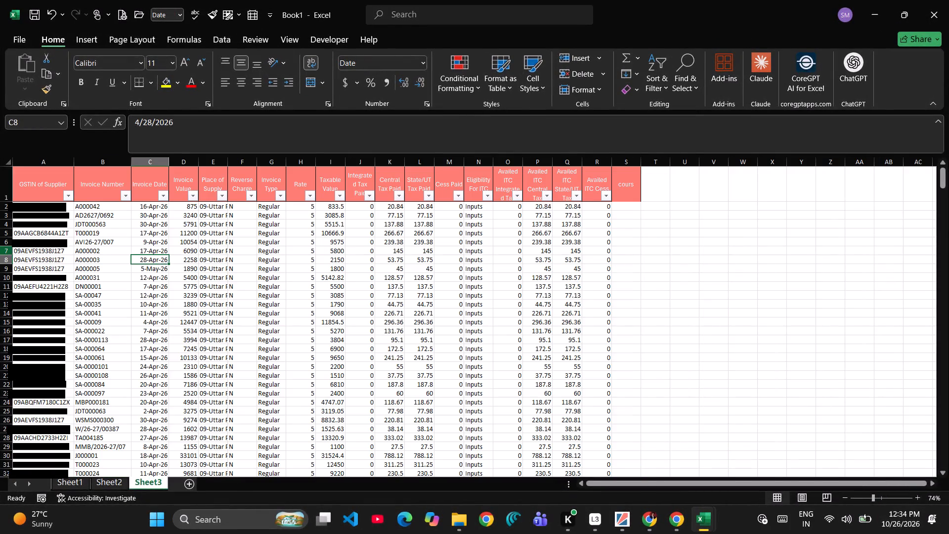
left_click(69, 196)
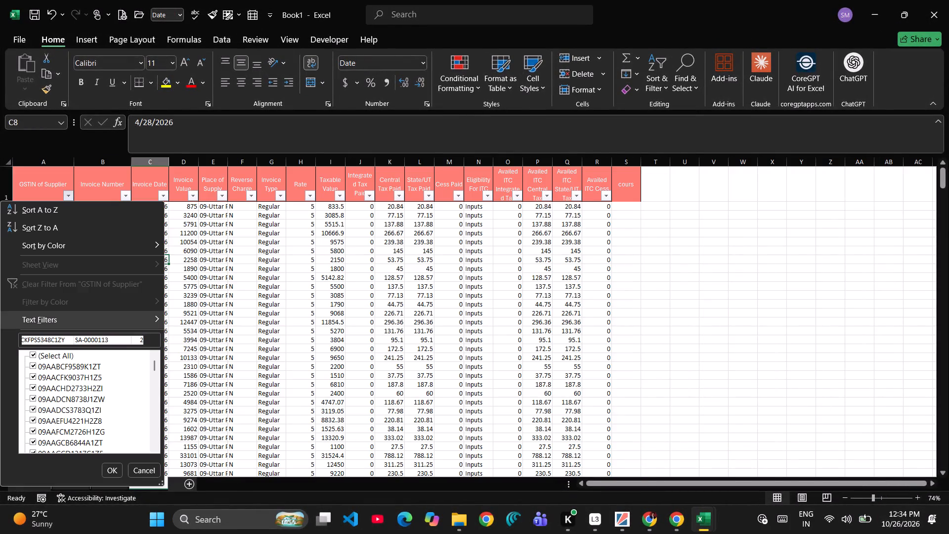
left_click(148, 464)
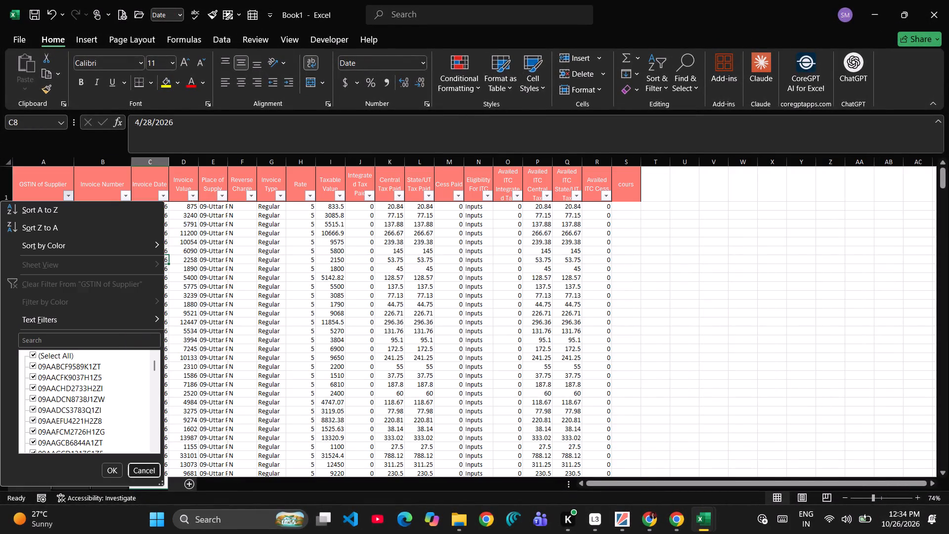
left_click(150, 467)
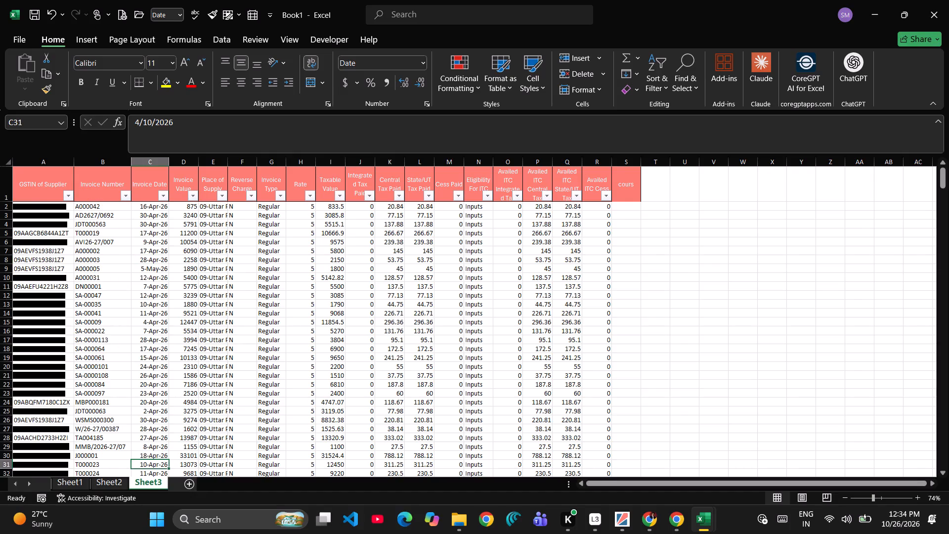
left_click(63, 196)
scroll(77, 389, "down", 4)
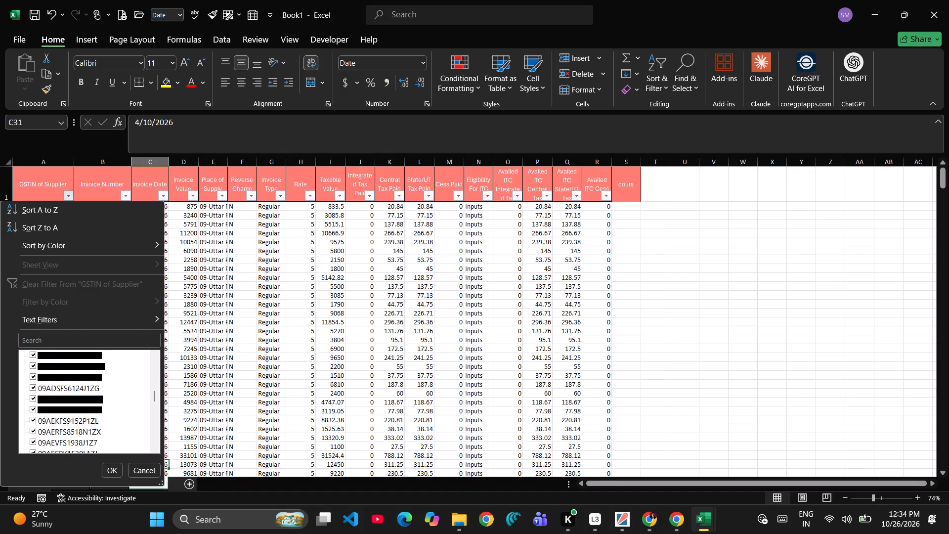
scroll(77, 389, "down", 3)
scroll(77, 389, "up", 9)
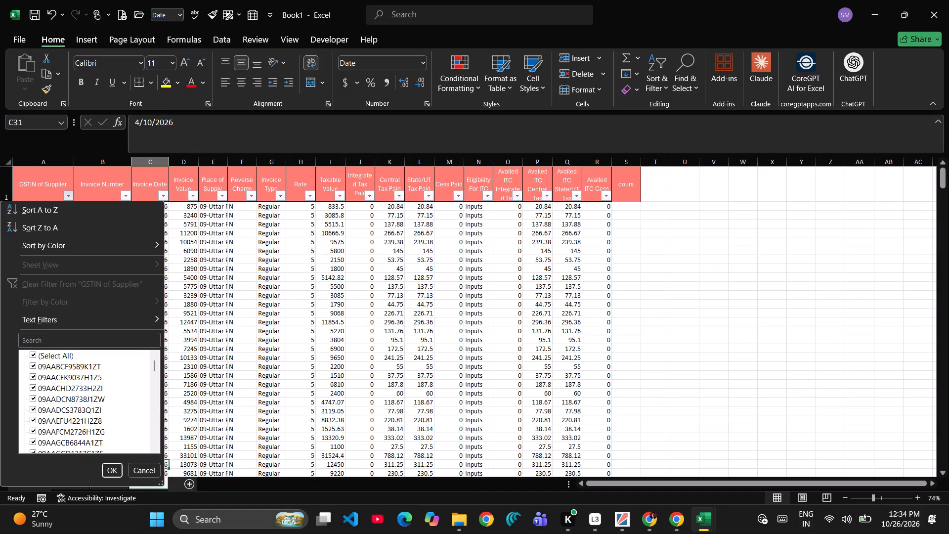
left_click(141, 471)
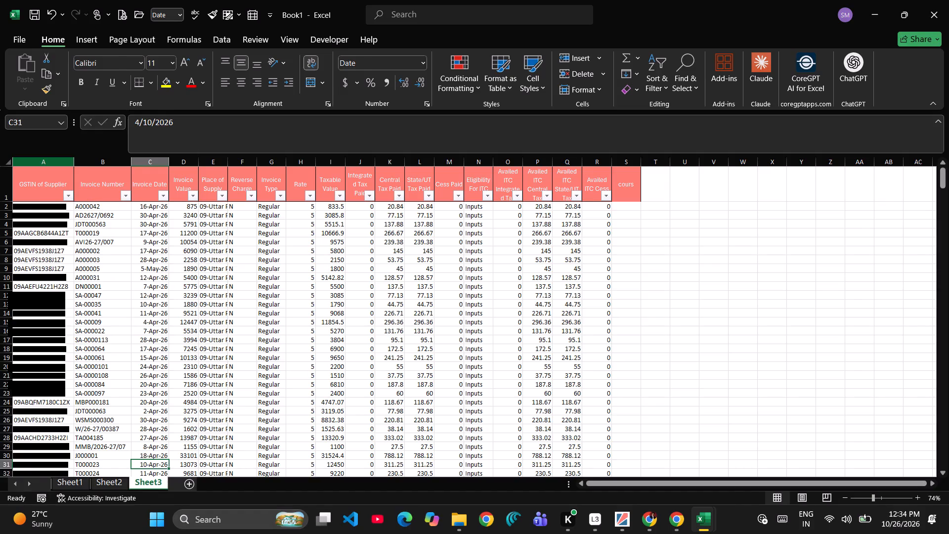
Copy the whole GSTIN of Supplier column from Sheet3 into column A of a new sheet.
left_click(39, 158)
key("ctrl+c")
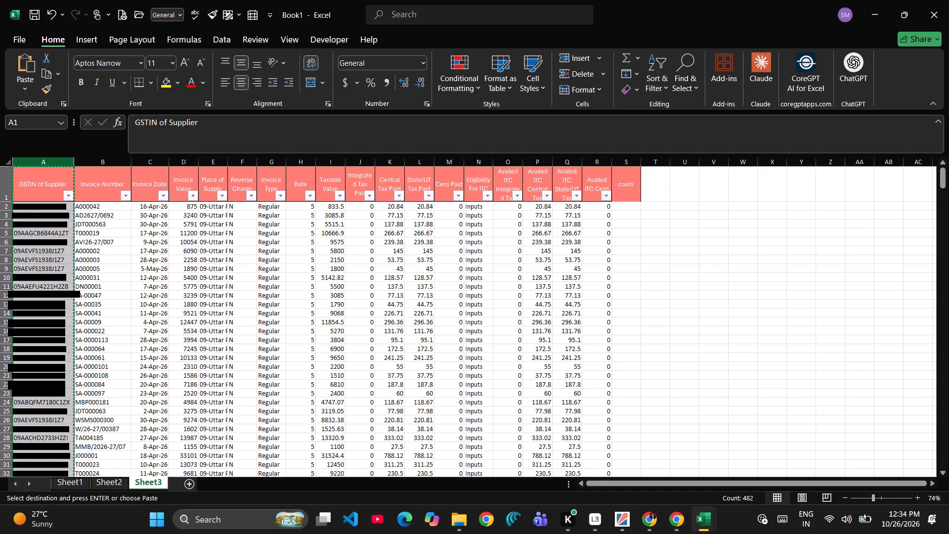
key("alt+Tab")
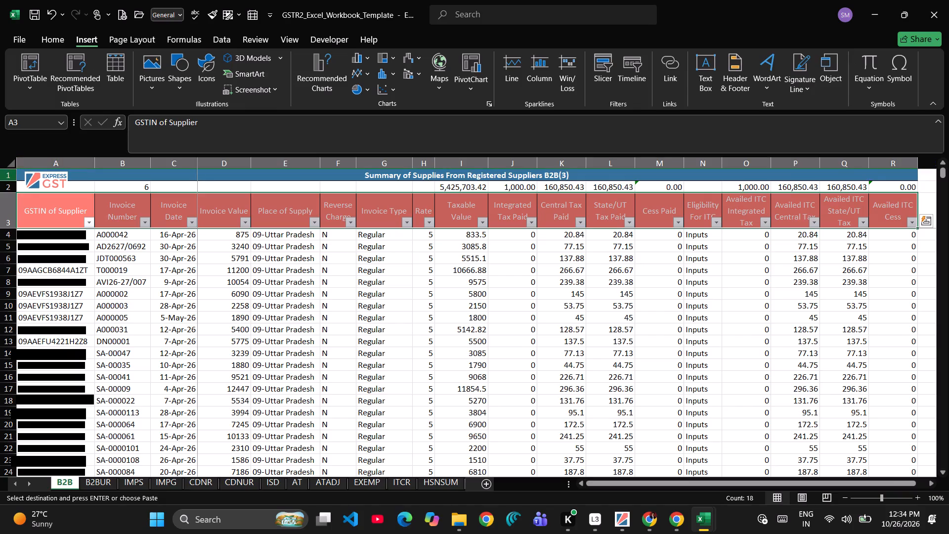
key("alt+Tab")
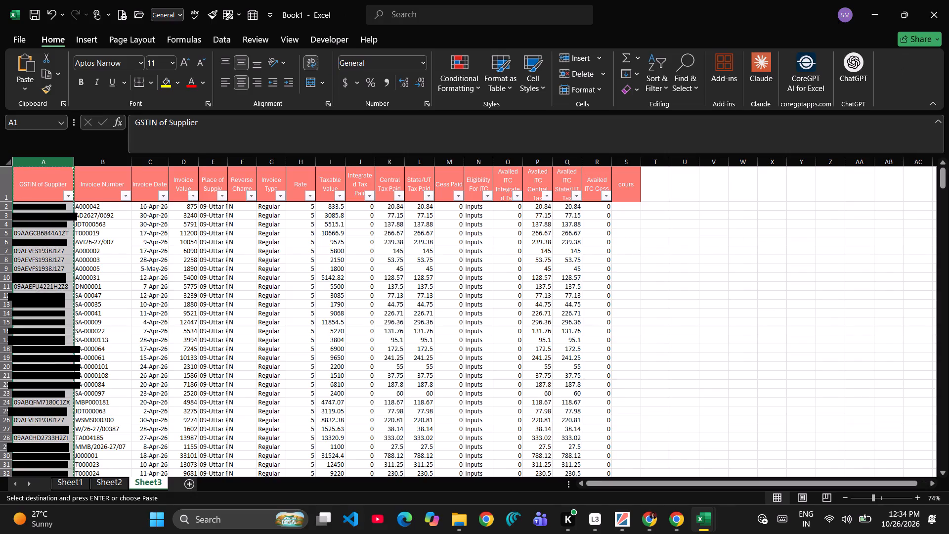
left_click(186, 485)
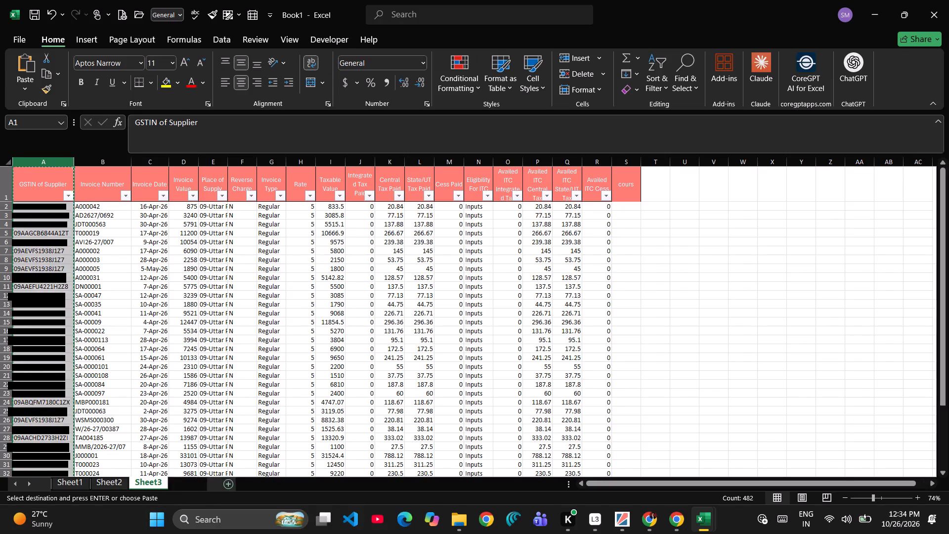
key("ctrl+v")
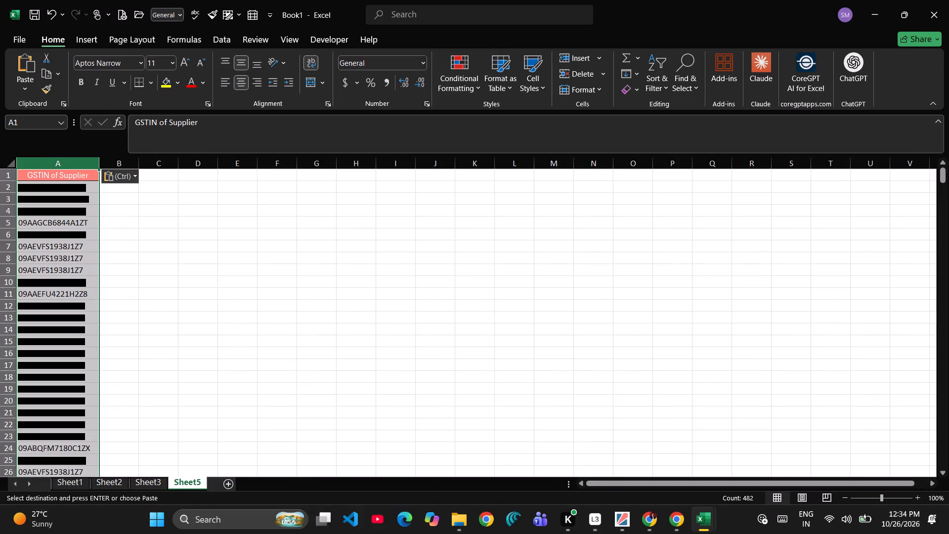
Copy Sheet2's whole GSTIN column into column B of Sheet5, beside the GSTIN of Supplier column.
left_click(115, 481)
scroll(128, 187, "up", 4)
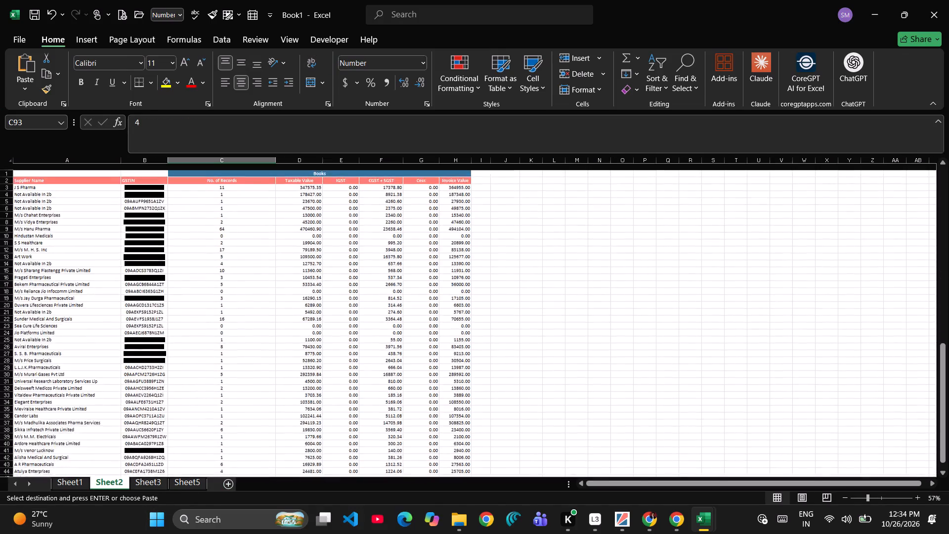
left_click(138, 161)
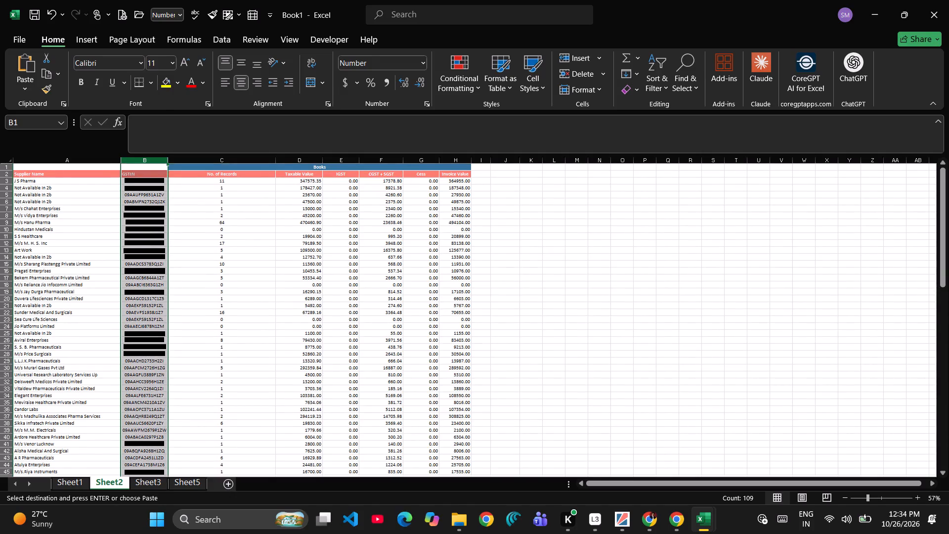
key("ctrl+c")
key("alt+Tab")
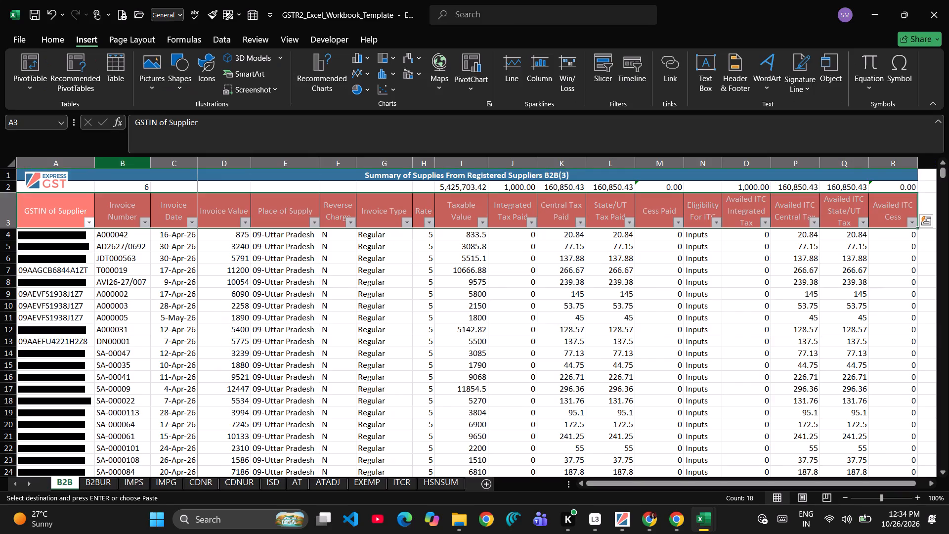
key("alt+Tab")
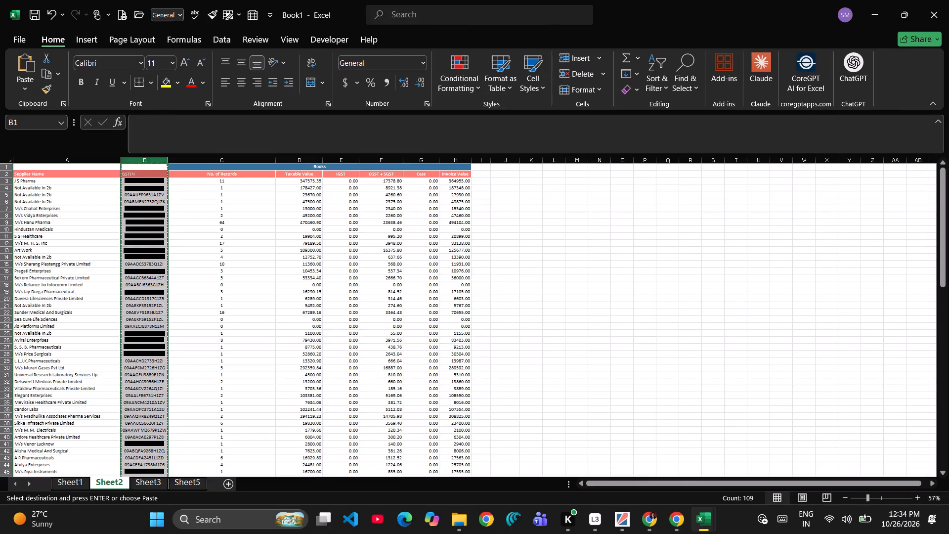
left_click(183, 485)
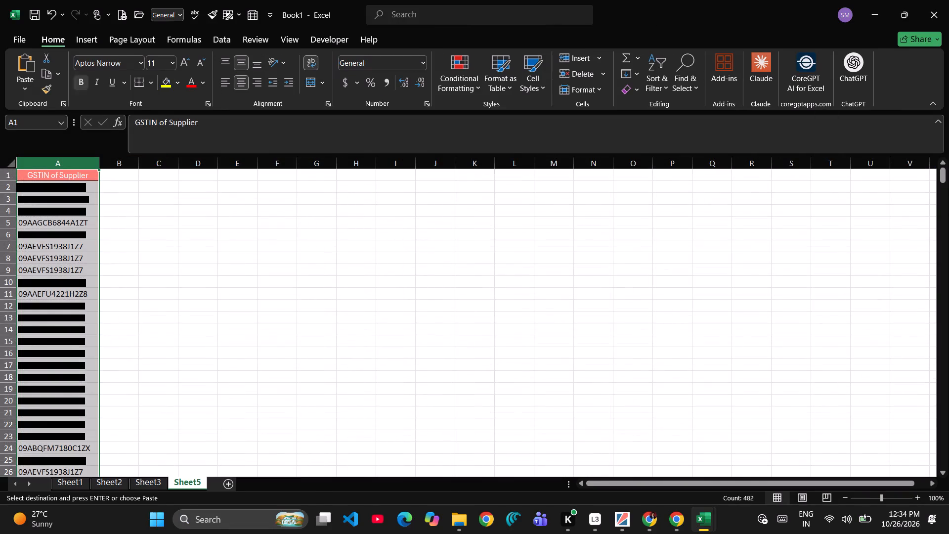
left_click(127, 171)
key("ctrl+v")
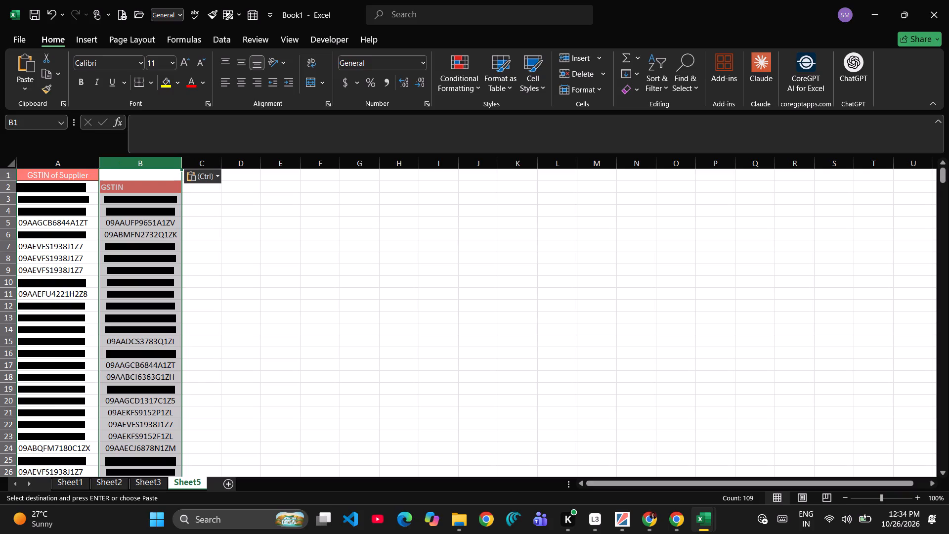
Move the GSTIN list in column B of Sheet5 up one row so its header sits in B1.
key("Down")
key("ctrl+shift+Down")
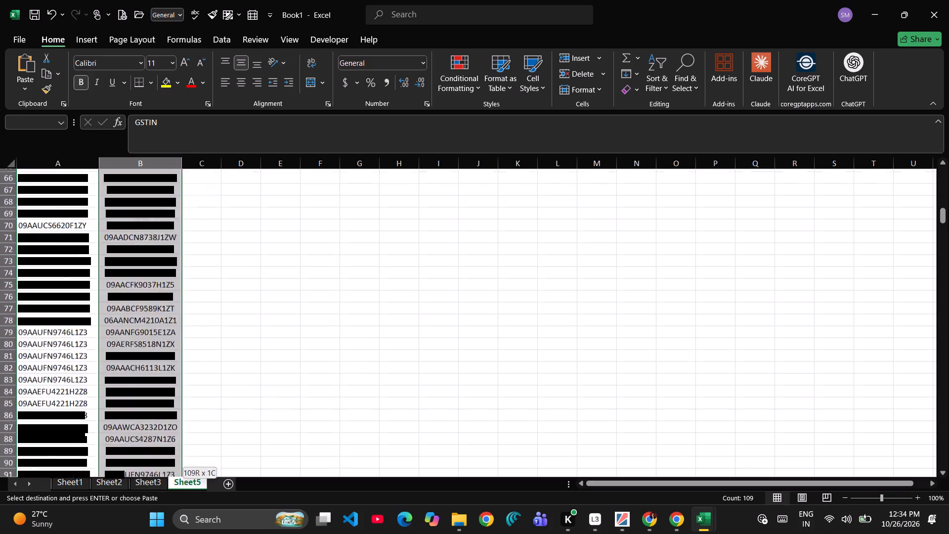
key("ctrl+x")
key("Up")
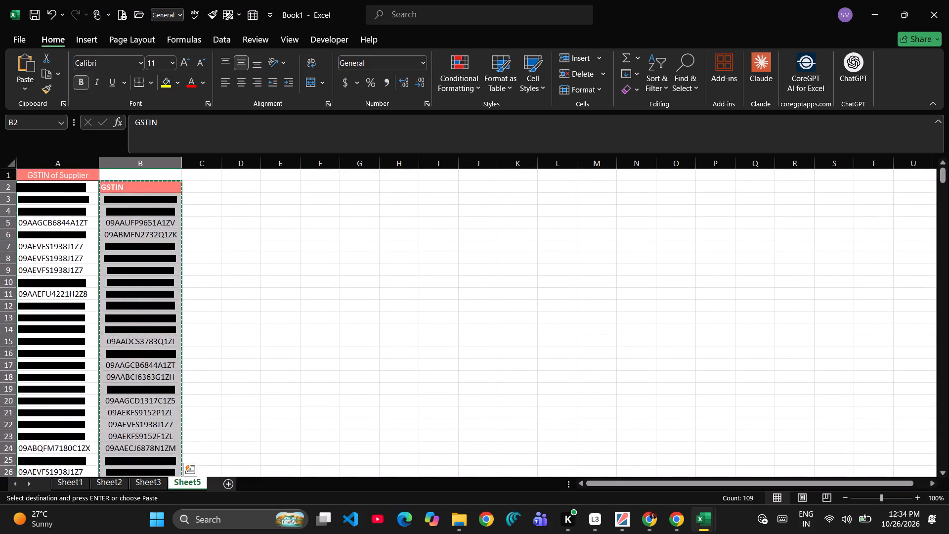
key("ctrl+v")
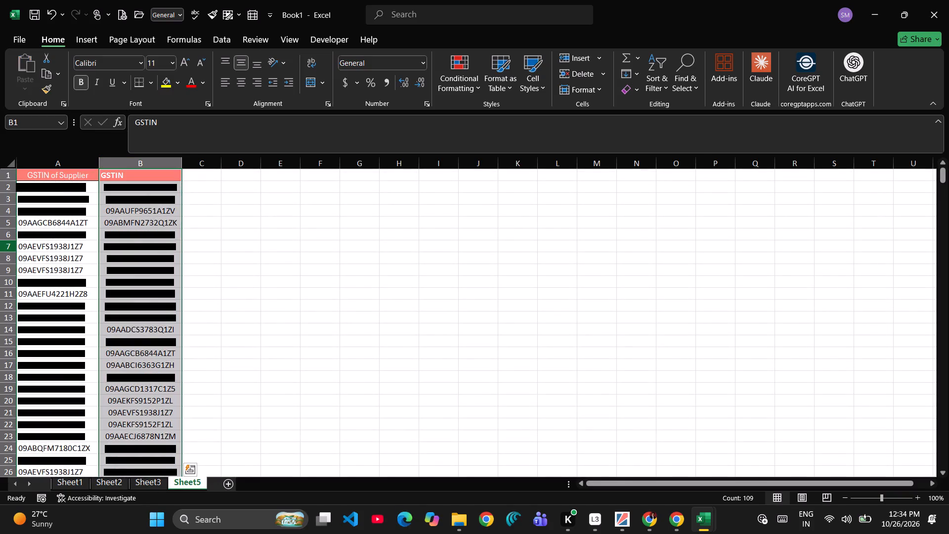
Start a VLOOKUP formula in cell E2 of Sheet5 with A2 as the lookup value.
left_click(89, 188)
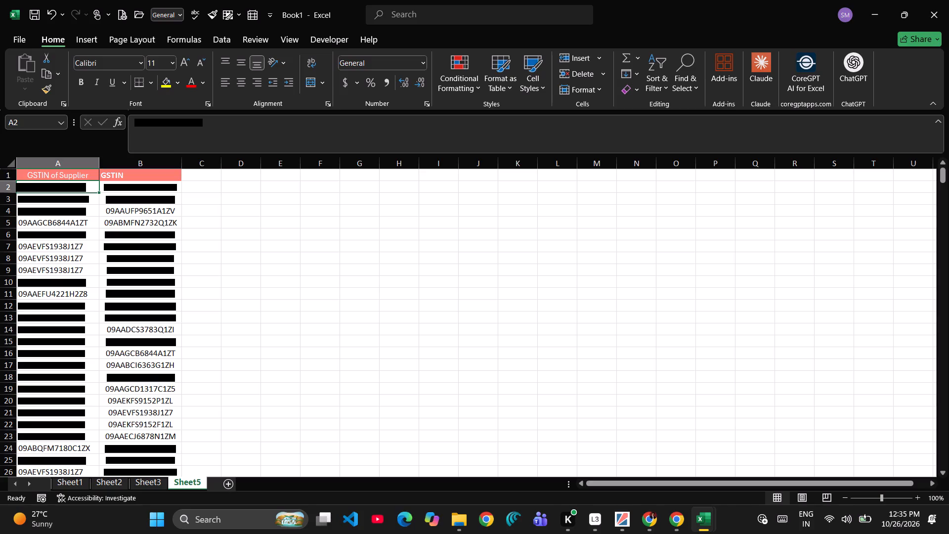
left_click(205, 189)
left_click(263, 181)
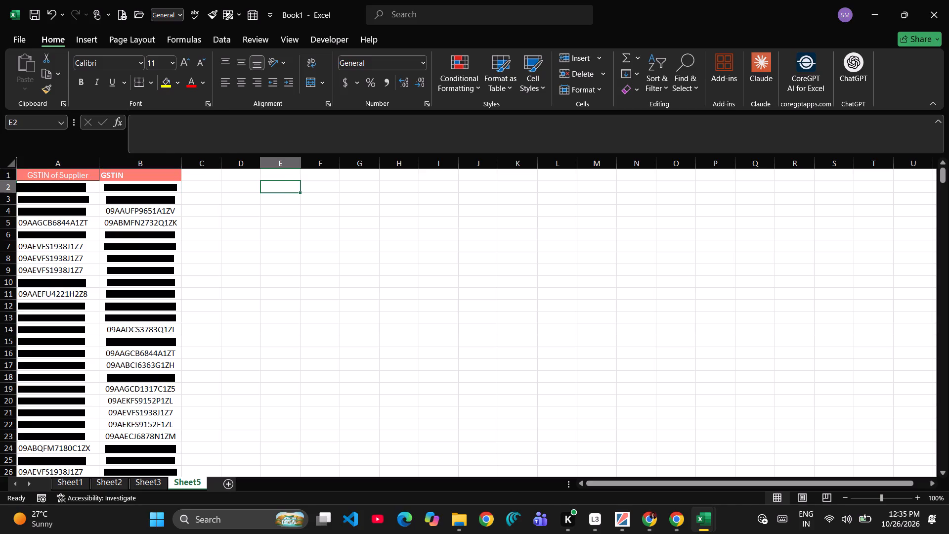
key("equal")
type("vlo")
key("Tab")
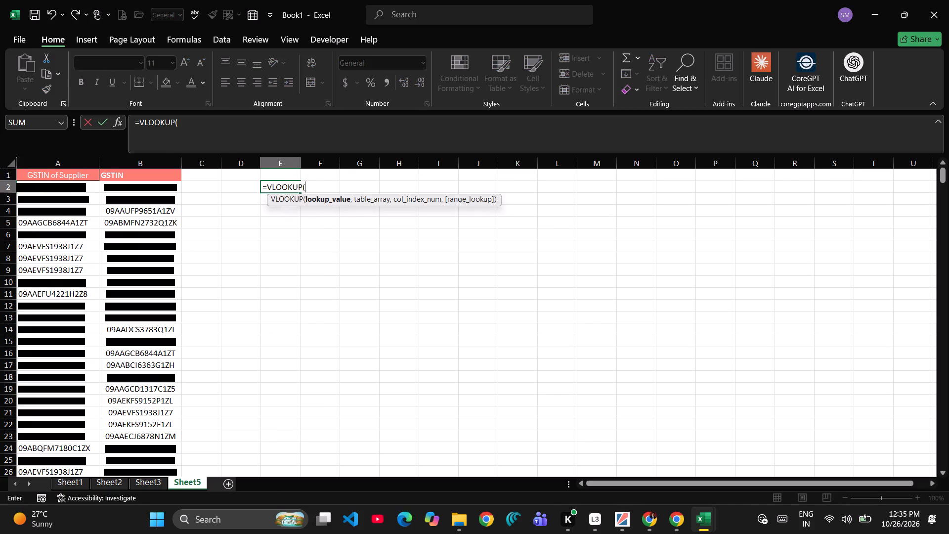
key("Left")
key("Left")
key("Left")
key("Left")
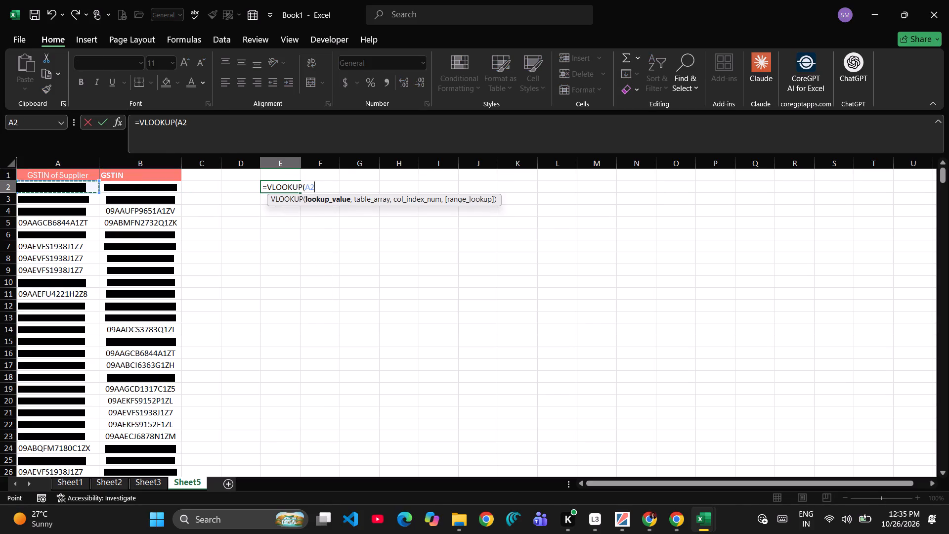
key("comma")
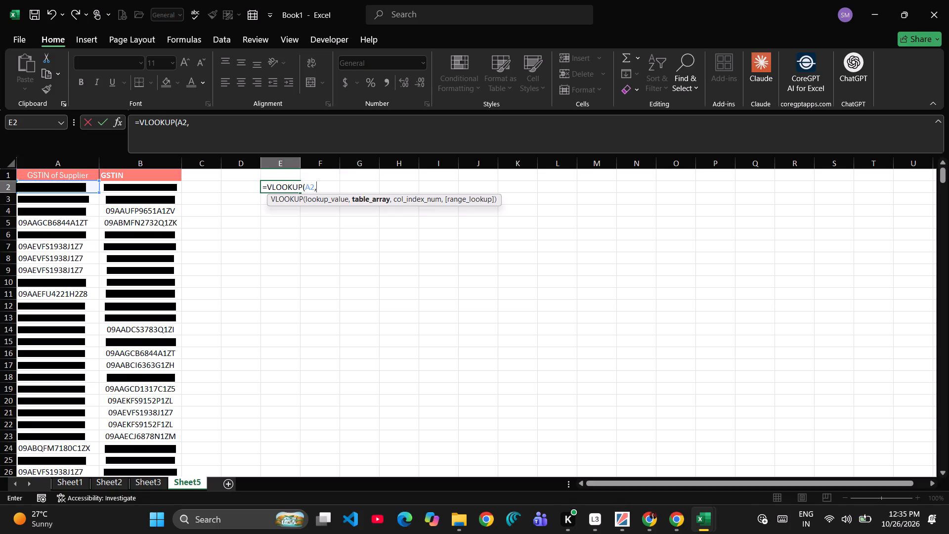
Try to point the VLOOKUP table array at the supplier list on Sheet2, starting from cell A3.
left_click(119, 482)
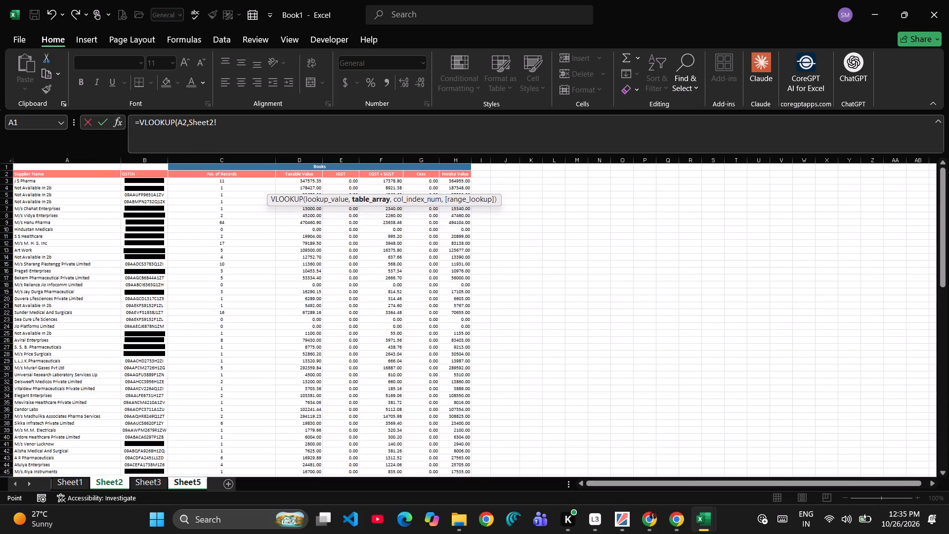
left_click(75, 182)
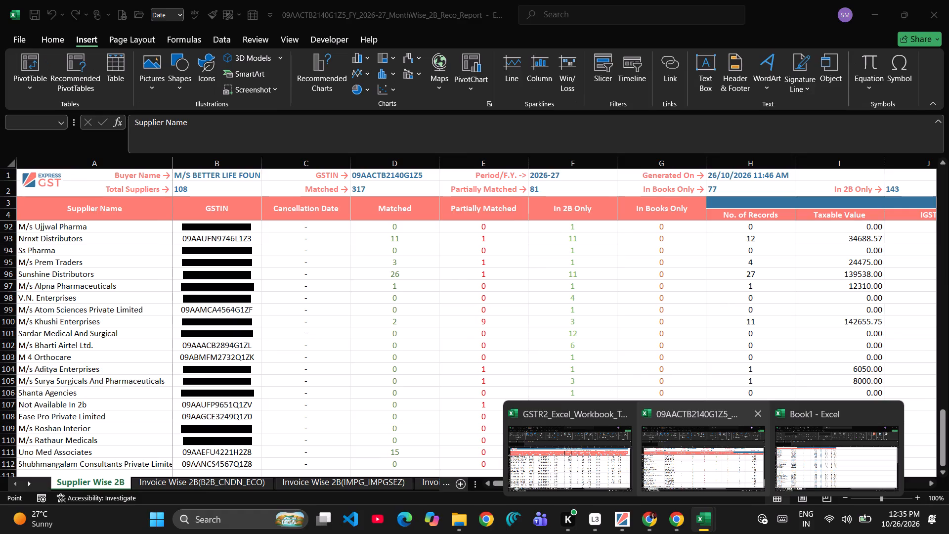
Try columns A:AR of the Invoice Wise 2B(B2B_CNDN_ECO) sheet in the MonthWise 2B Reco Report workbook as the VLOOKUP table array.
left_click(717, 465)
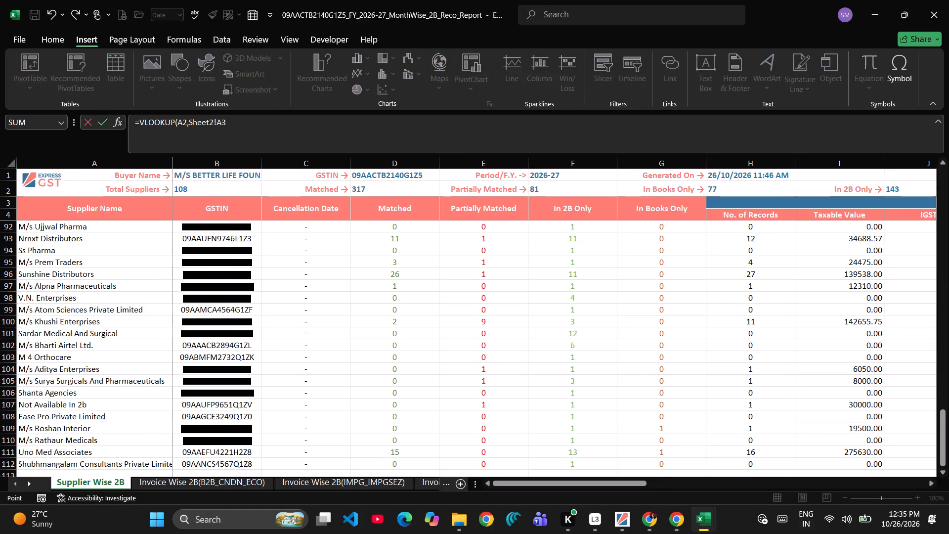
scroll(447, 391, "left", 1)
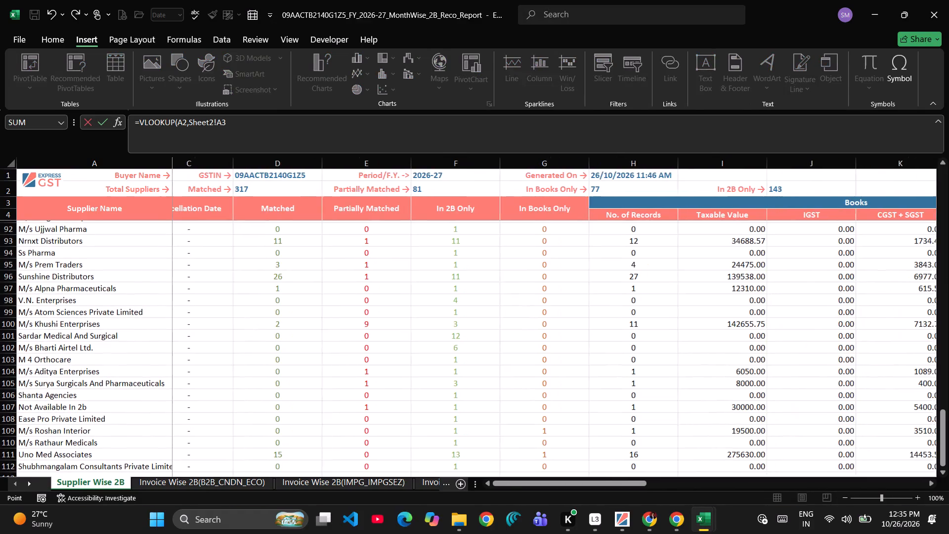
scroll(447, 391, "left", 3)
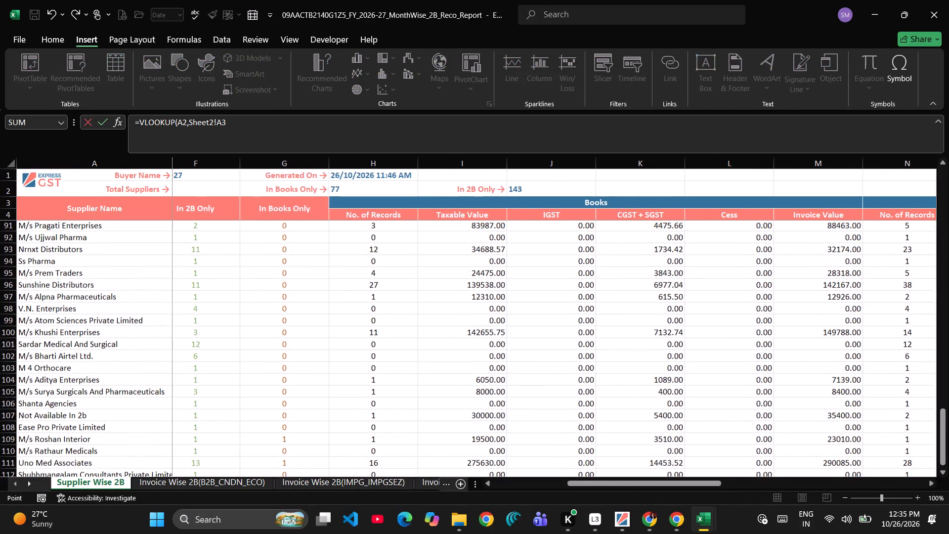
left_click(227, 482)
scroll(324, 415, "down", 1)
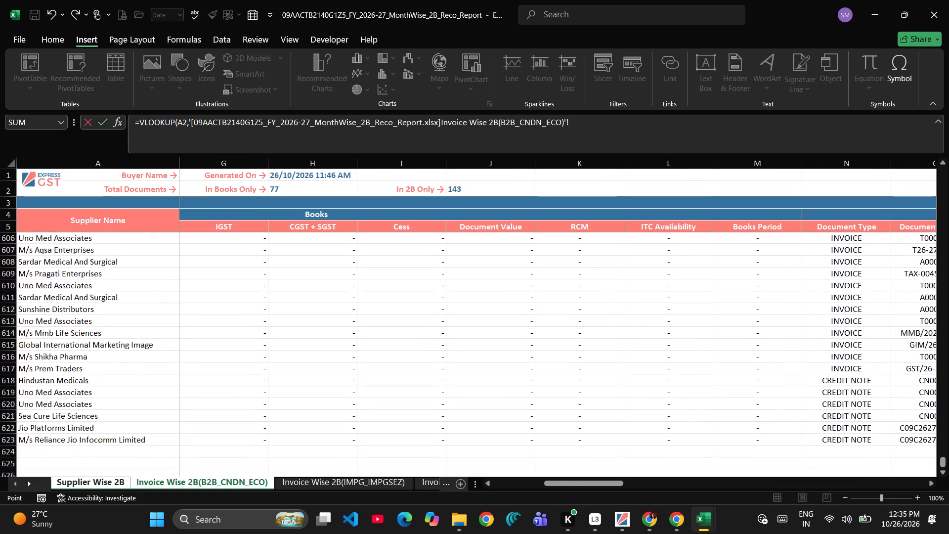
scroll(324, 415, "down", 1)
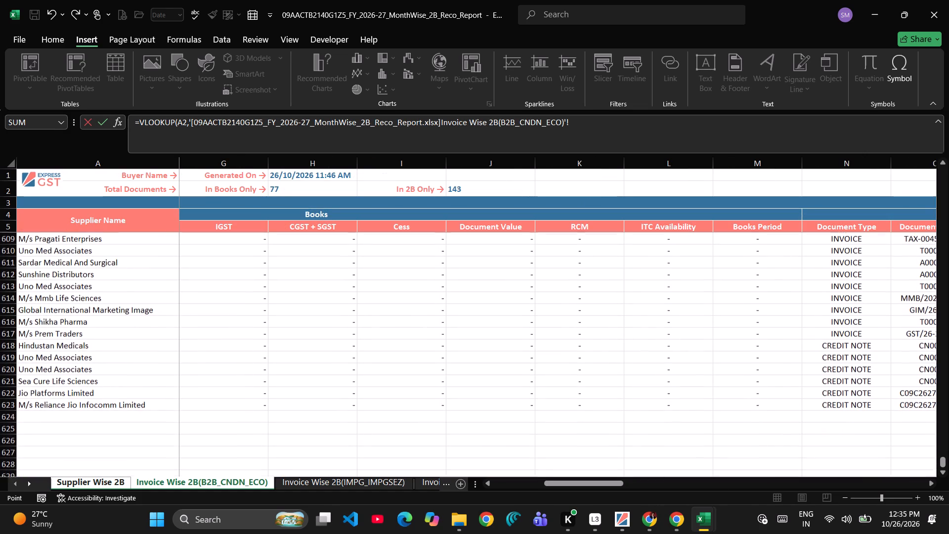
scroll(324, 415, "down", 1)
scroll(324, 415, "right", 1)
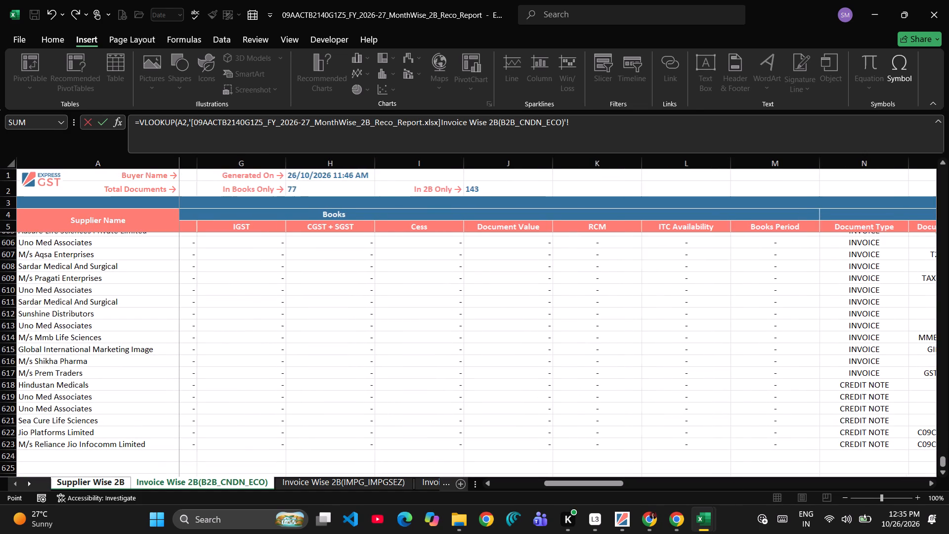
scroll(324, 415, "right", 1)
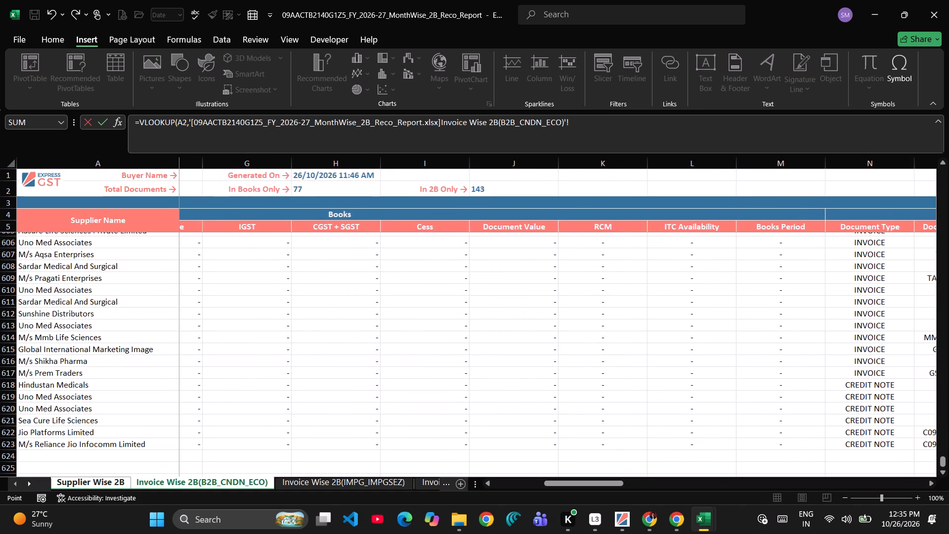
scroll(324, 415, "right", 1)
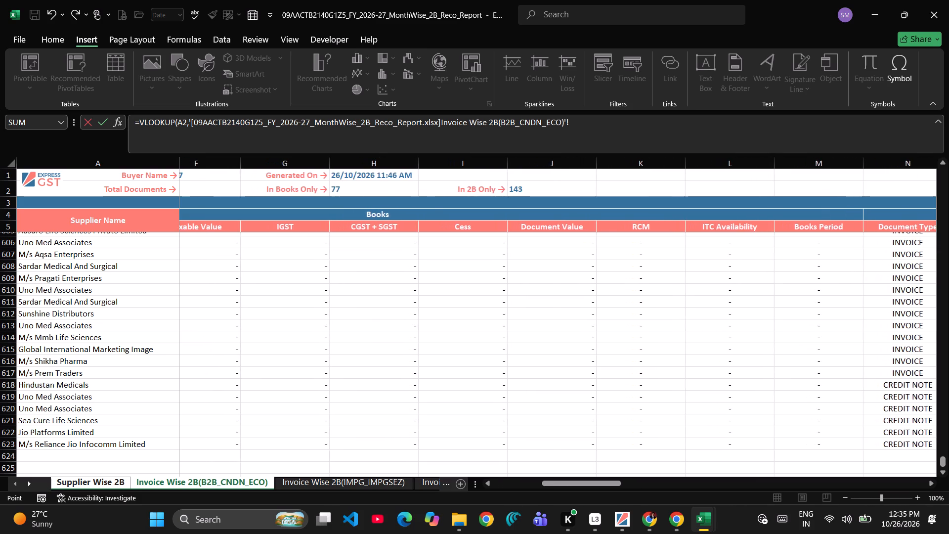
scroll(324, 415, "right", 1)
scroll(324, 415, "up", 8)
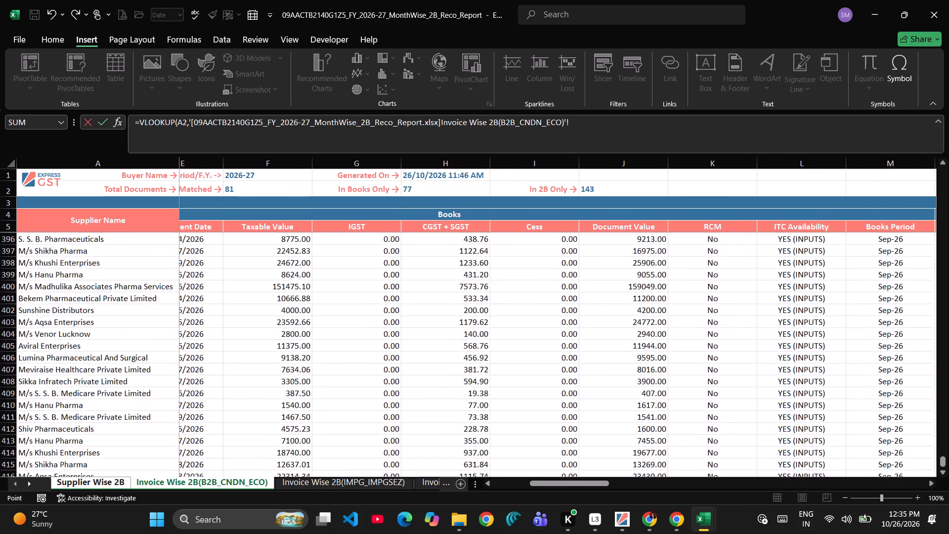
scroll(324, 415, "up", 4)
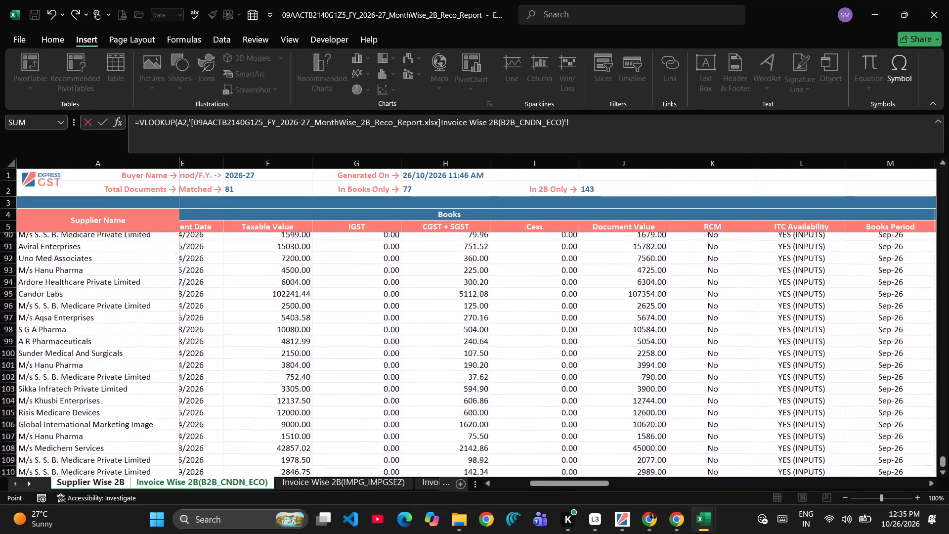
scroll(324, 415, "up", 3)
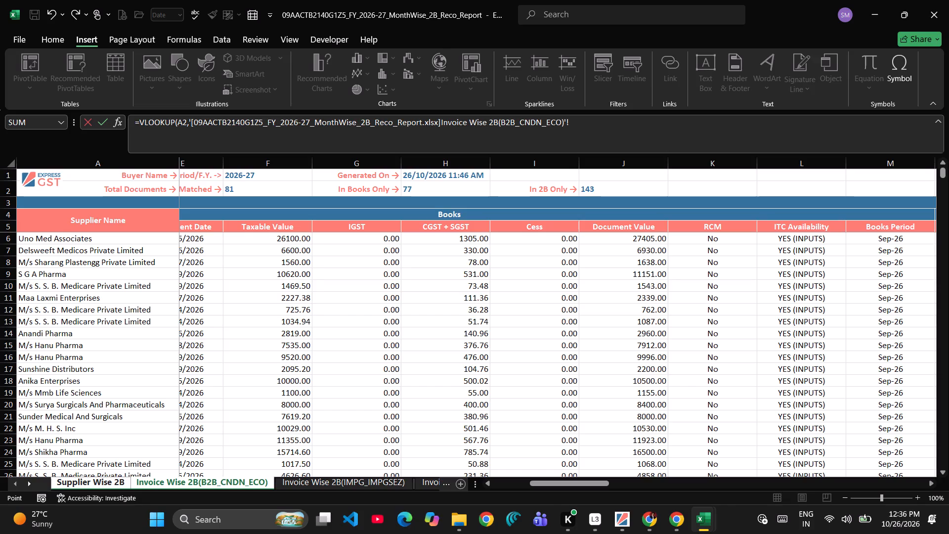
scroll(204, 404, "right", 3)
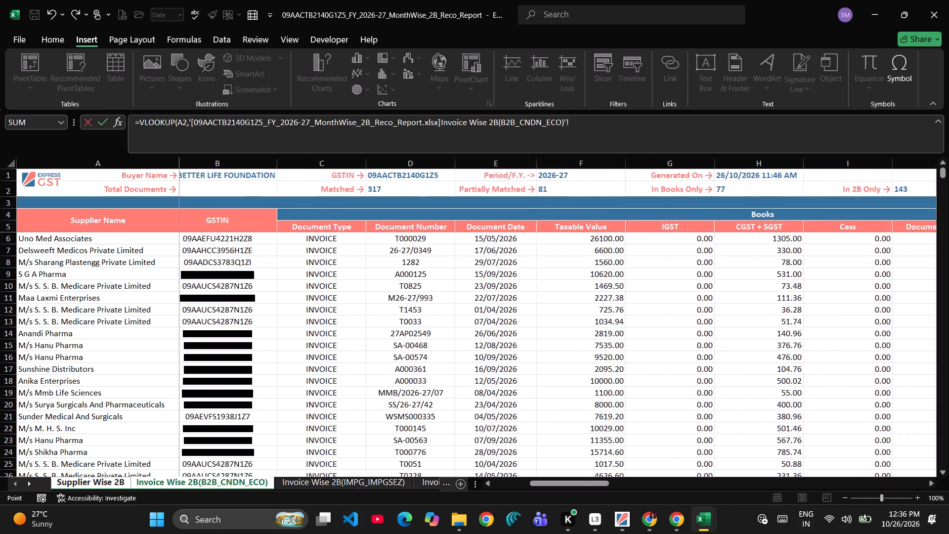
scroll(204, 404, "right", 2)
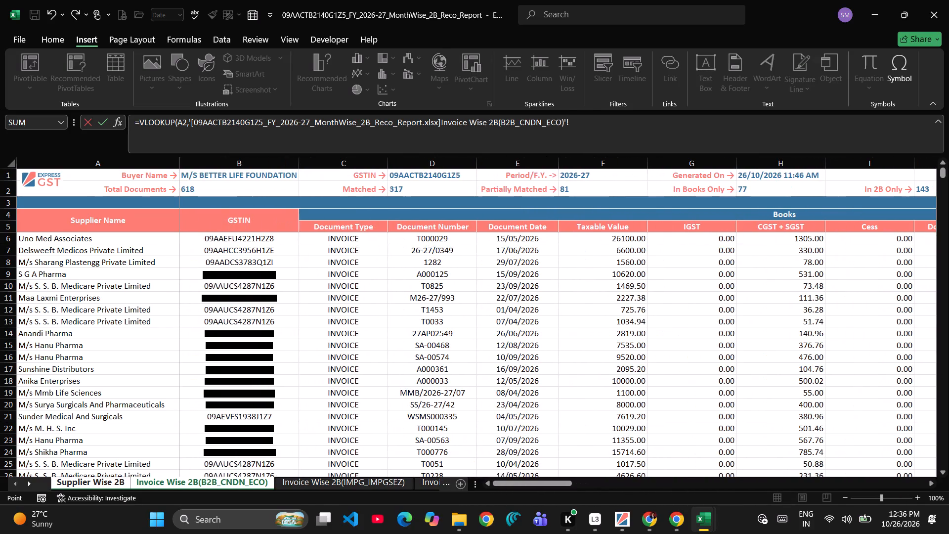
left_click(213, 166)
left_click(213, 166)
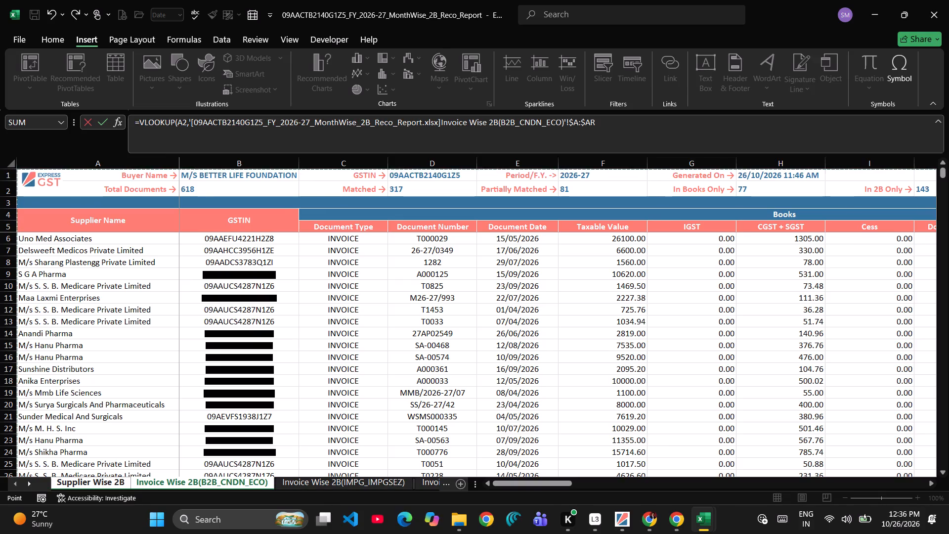
Return to Sheet5 of Book1 and clear the unfinished VLOOKUP formula from cell E2.
left_click(801, 449)
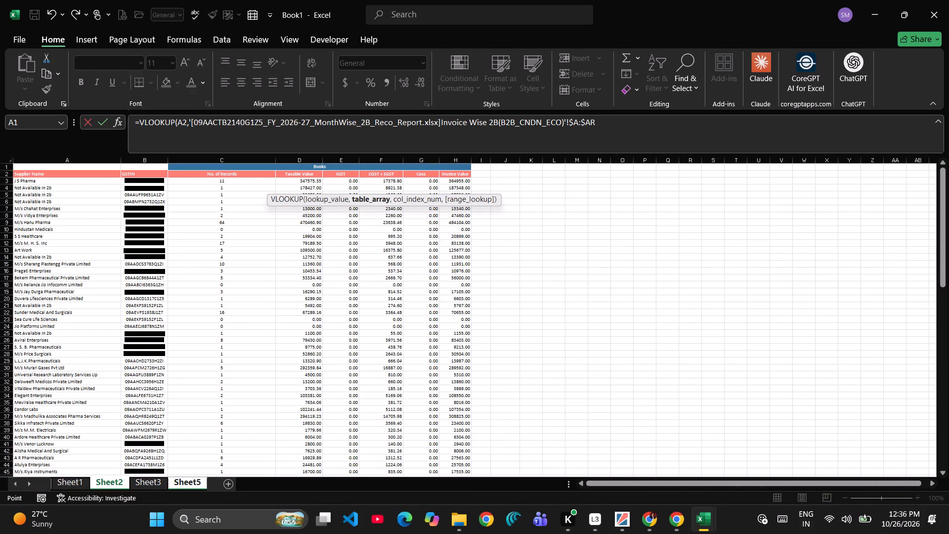
left_click(182, 481)
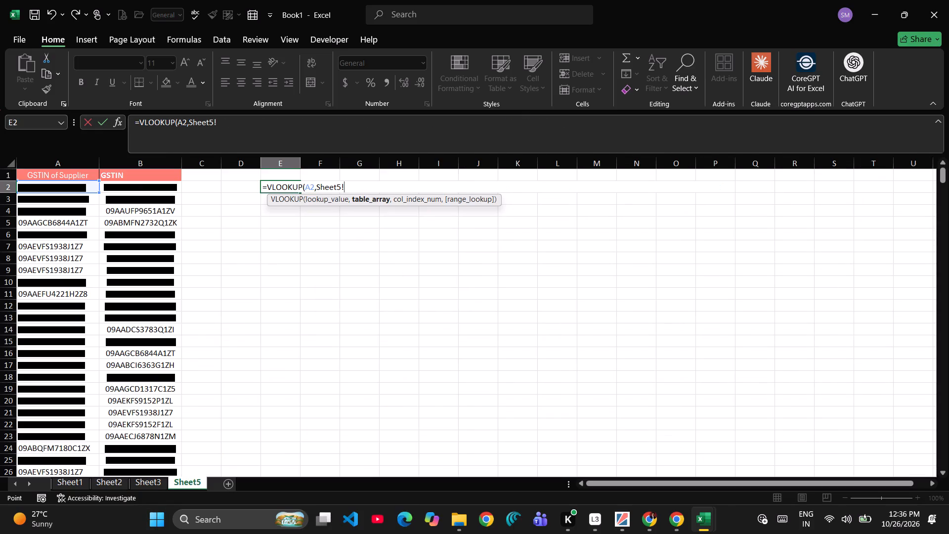
key("Delete")
key("Delete")
left_click(271, 133)
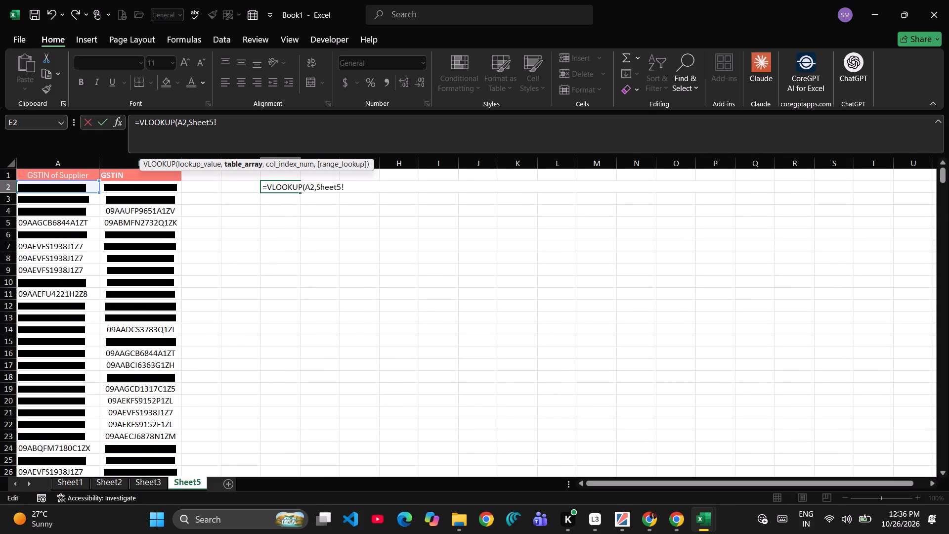
key("ctrl+a")
key("Delete")
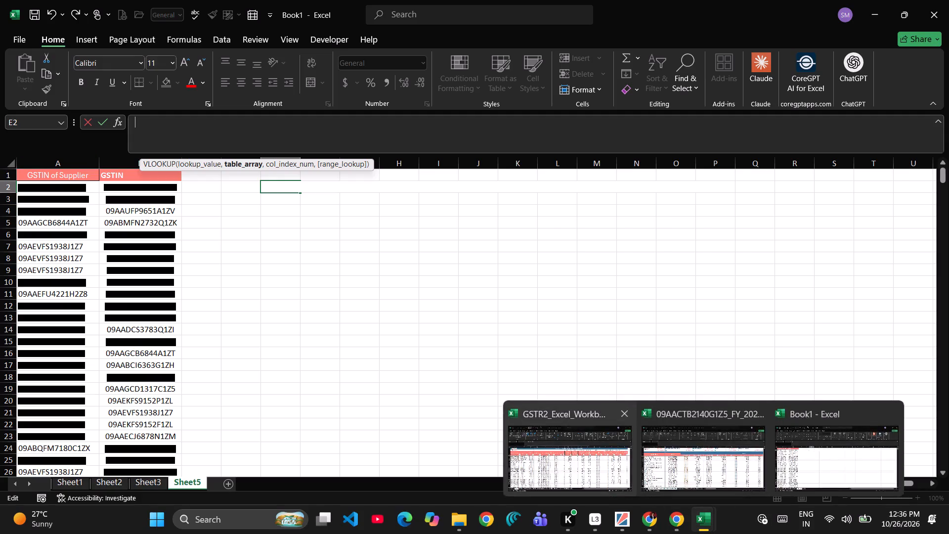
Insert a blank column before Invoice Date on the B2B sheet of the GSTR2 Excel Workbook Template.
left_click(569, 451)
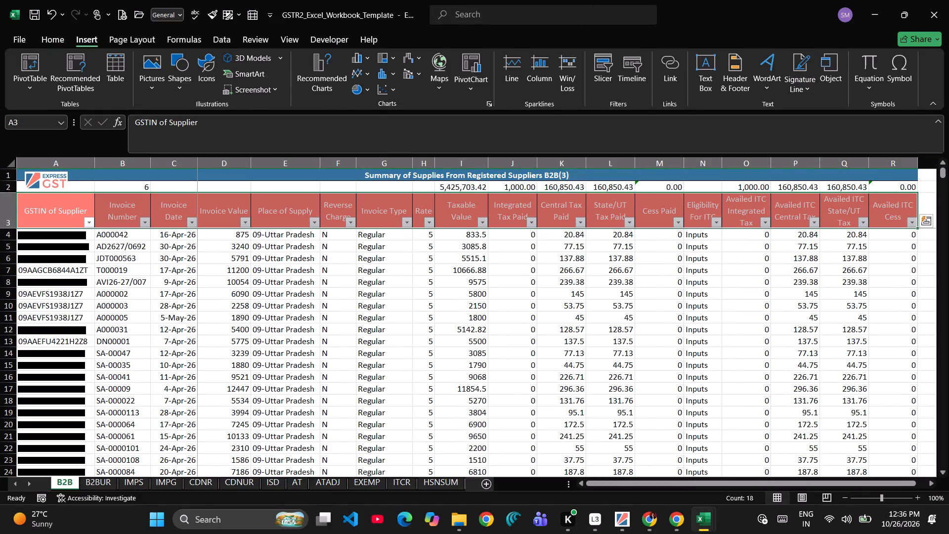
left_click(177, 162)
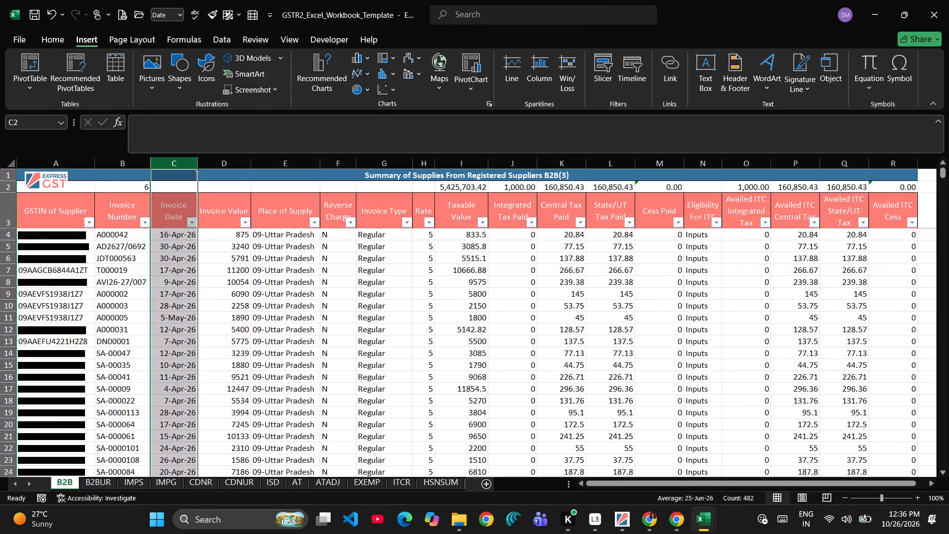
key("ctrl+shift+equal")
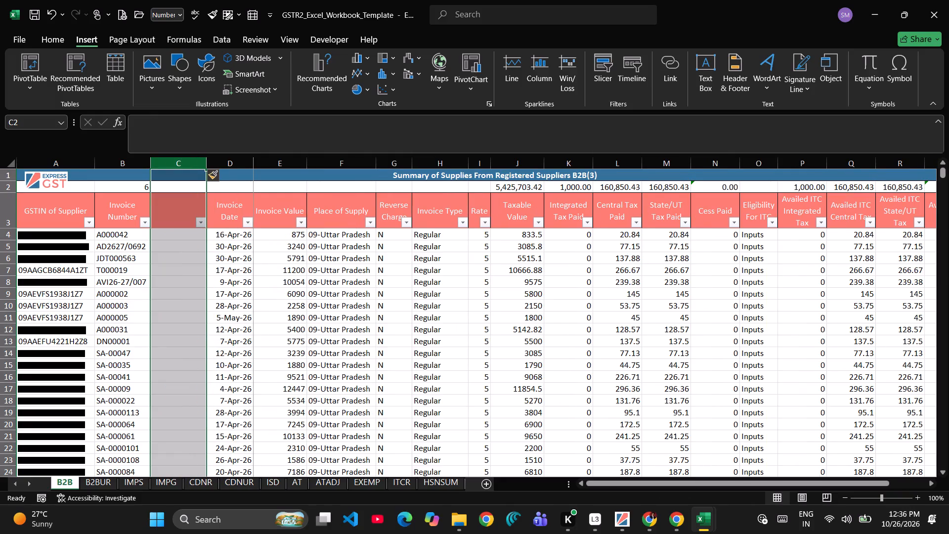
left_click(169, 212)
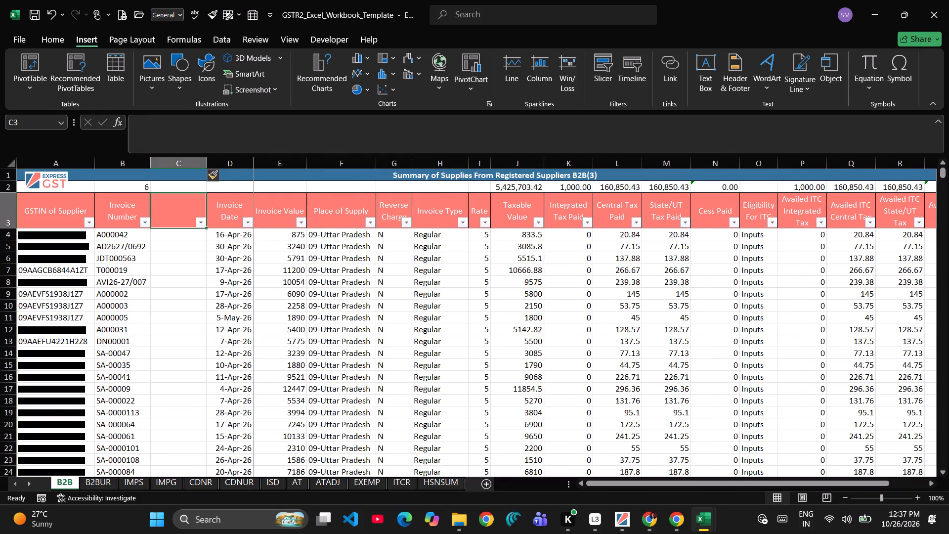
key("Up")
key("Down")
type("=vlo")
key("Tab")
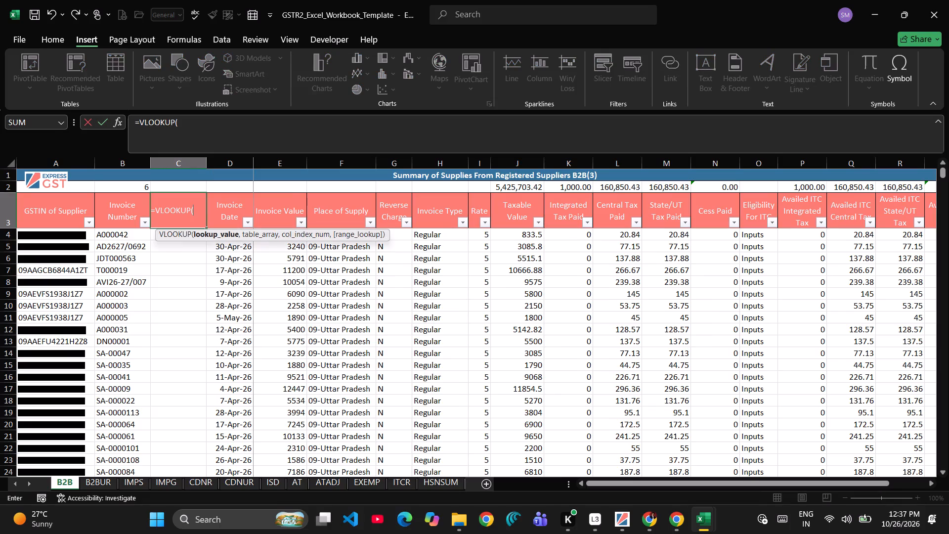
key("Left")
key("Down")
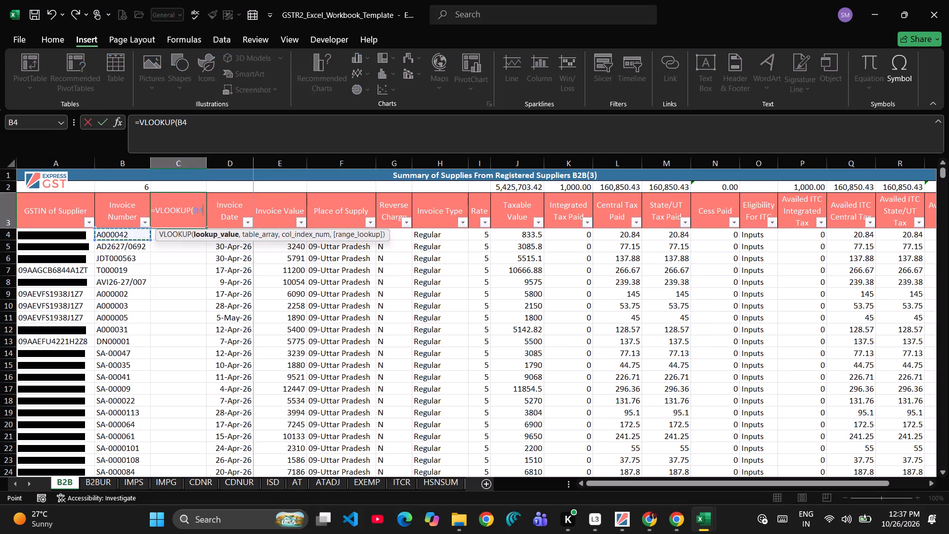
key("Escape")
Start a VLOOKUP formula in cell C4 of the B2B sheet with invoice number cell B4 as the lookup value.
key("Down")
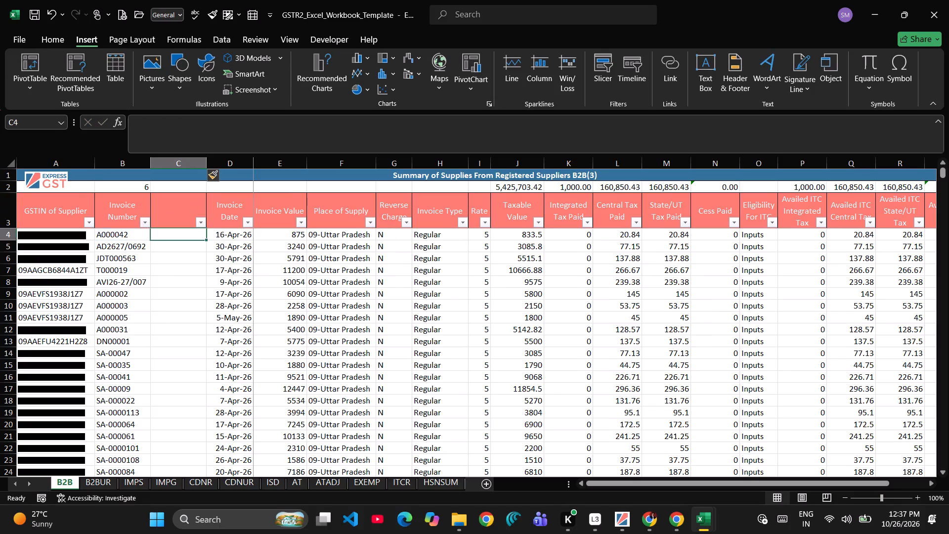
type("=vl")
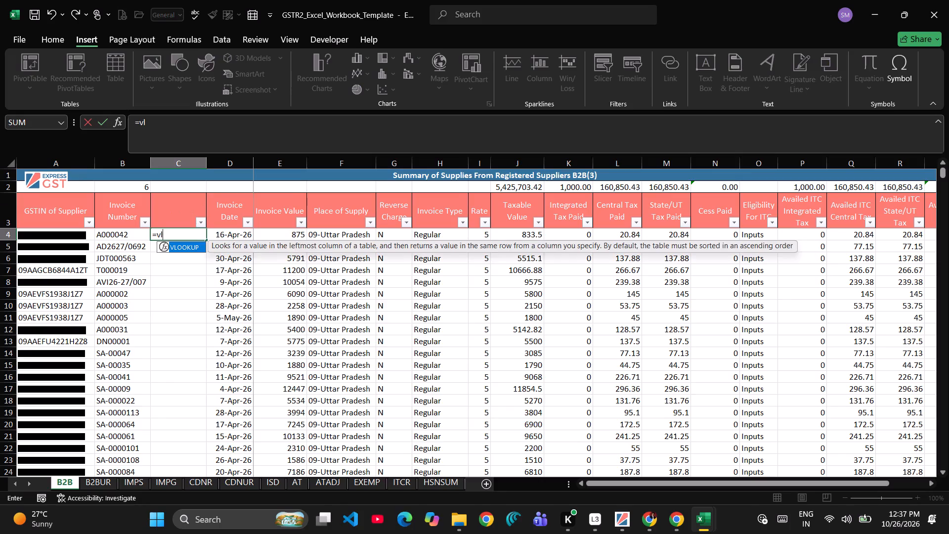
key("Tab")
key("Left")
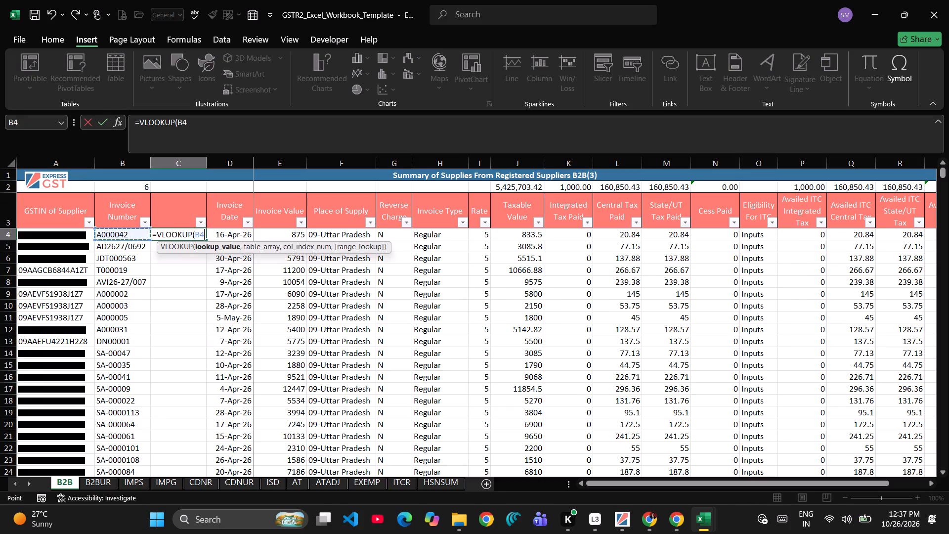
key("comma")
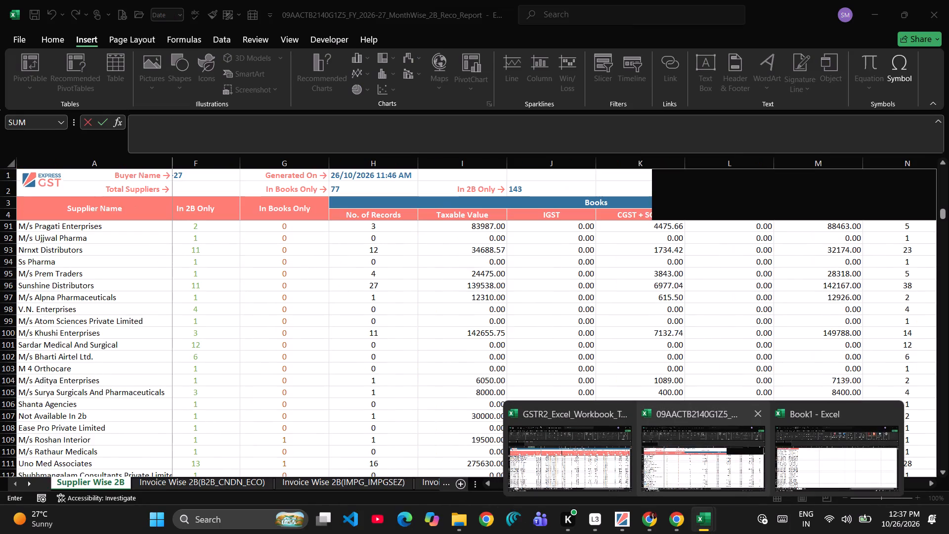
Set the table array to Document Number cells D6:D623 on the Invoice Wise 2B(B2B_CNDN_ECO) sheet of the MonthWise 2B Reco Report workbook.
left_click(711, 471)
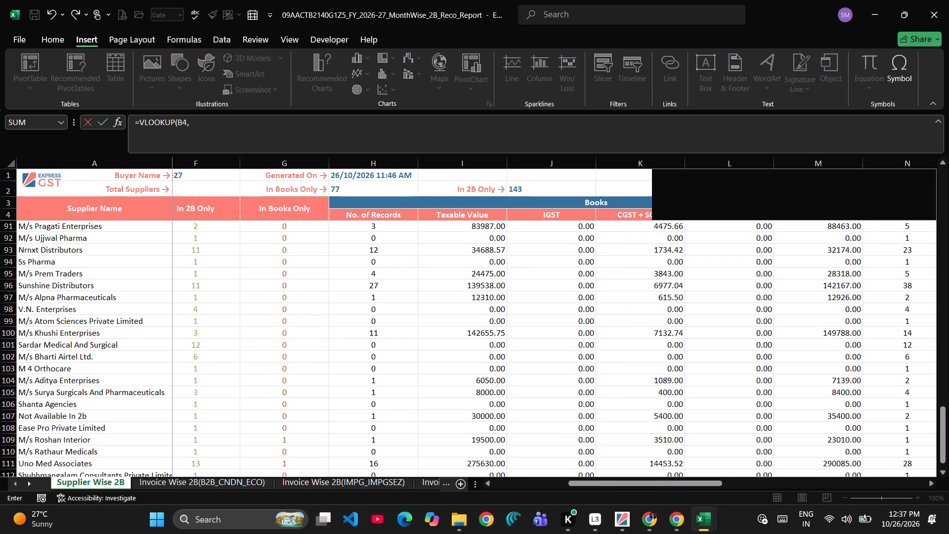
scroll(247, 357, "right", 3)
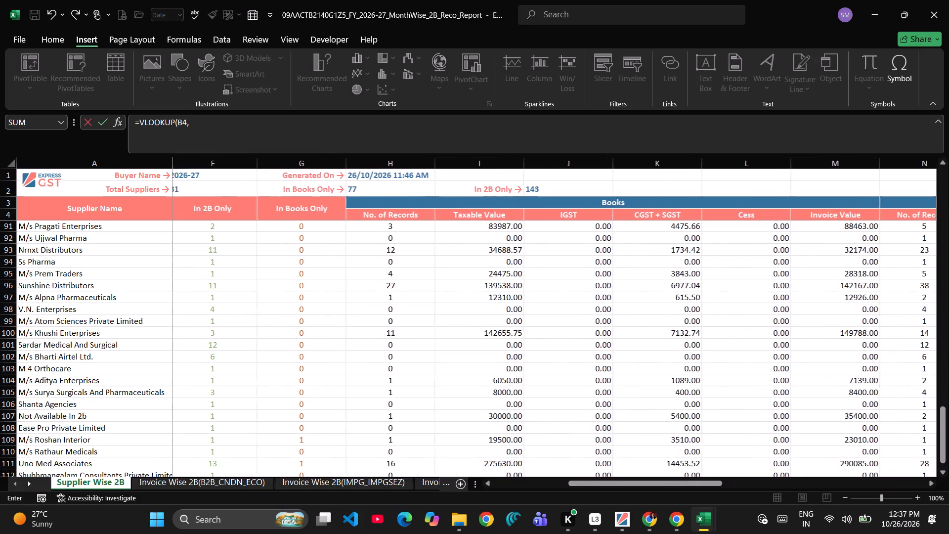
scroll(247, 357, "right", 3)
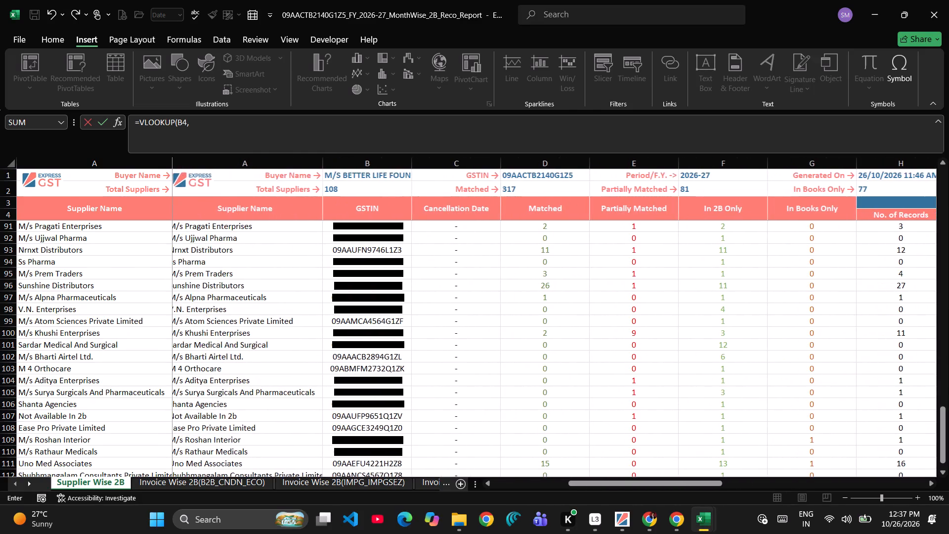
scroll(247, 357, "right", 1)
left_click(174, 477)
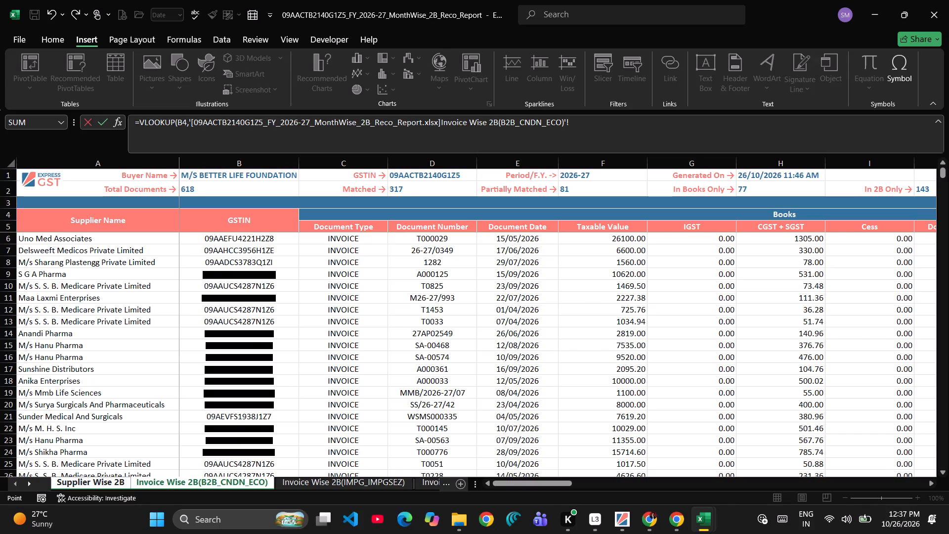
scroll(205, 247, "right", 3)
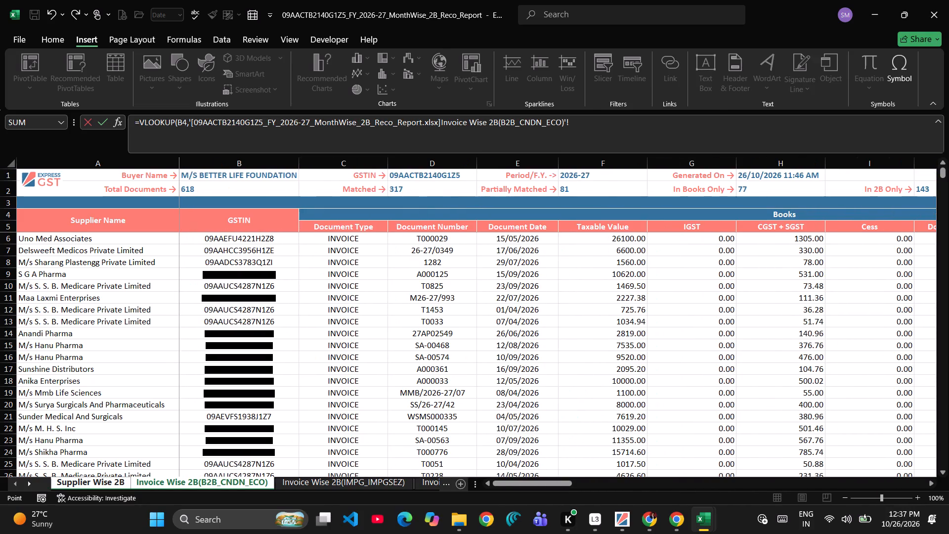
left_click(216, 237)
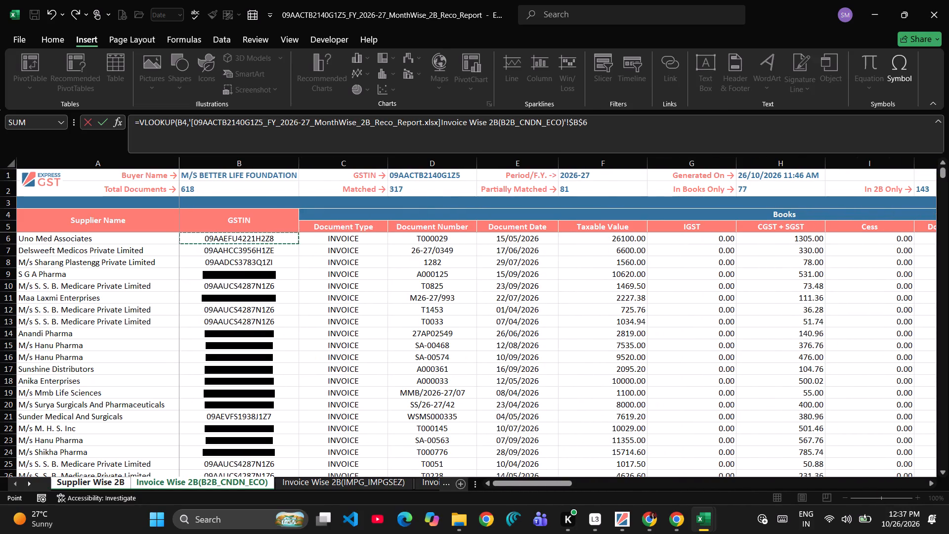
left_click(428, 239)
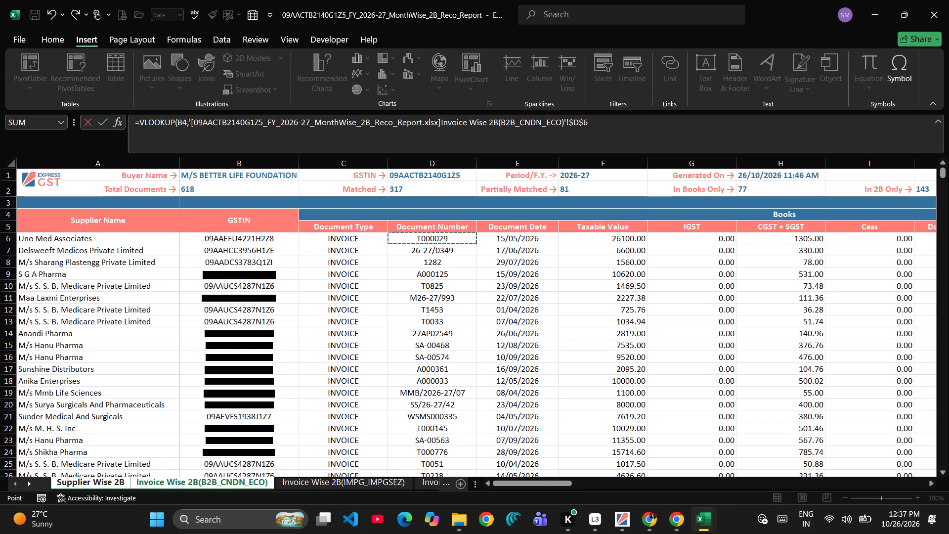
key("ctrl+shift+Down")
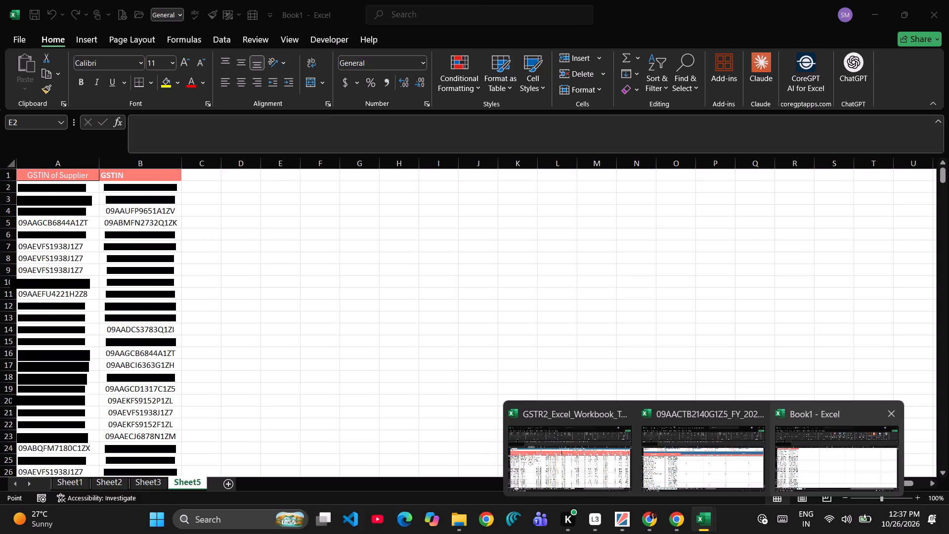
Finish the VLOOKUP back in the GSTR2 workbook's B2B sheet with column index 1 and a blank range lookup argument.
left_click(782, 470)
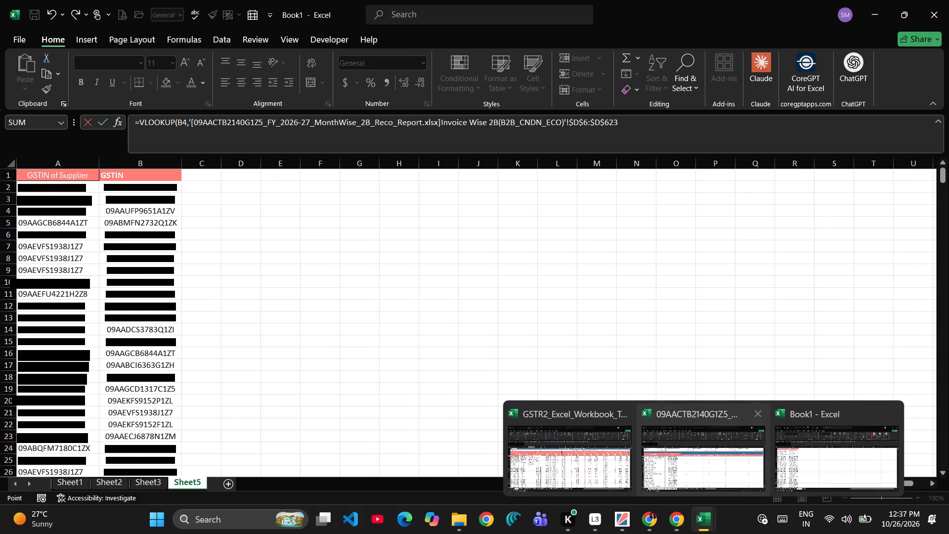
left_click(515, 444)
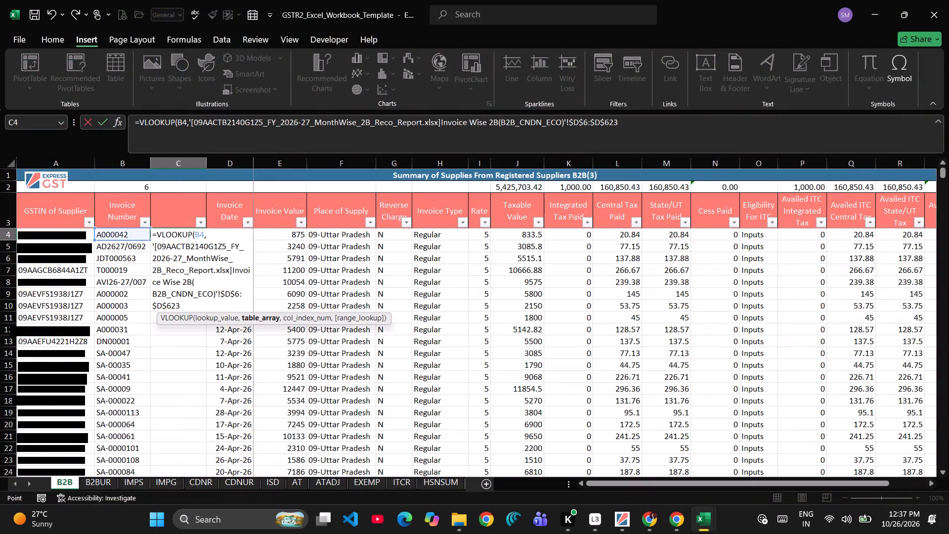
key("comma")
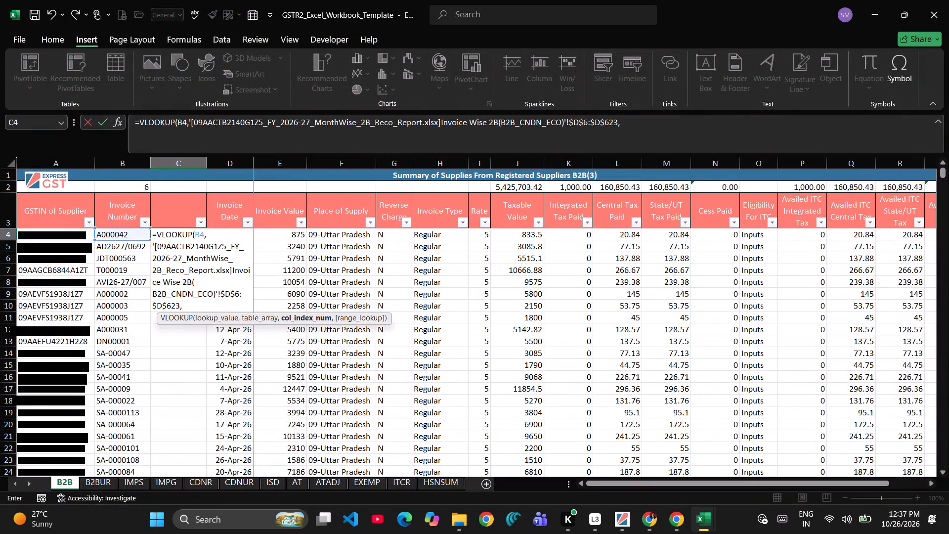
key("1")
key("comma")
key("Down")
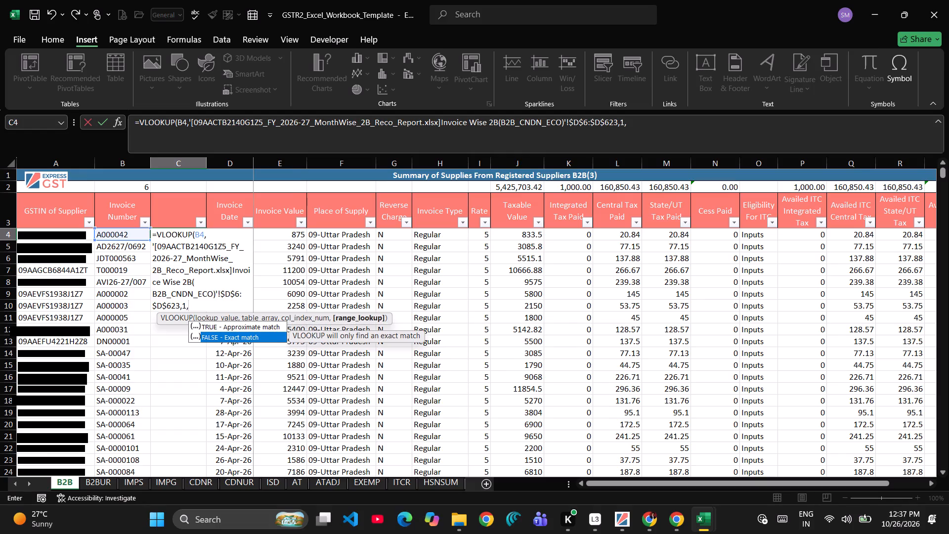
key("Return")
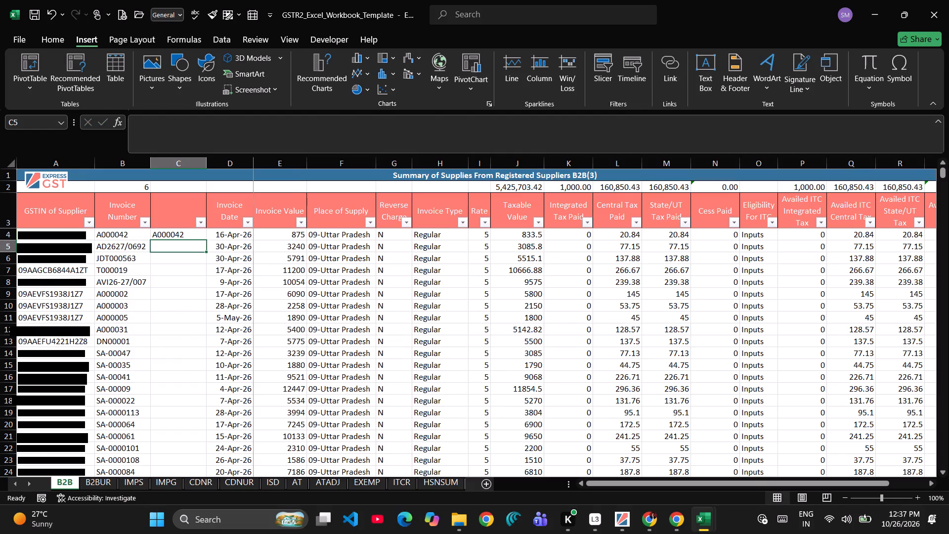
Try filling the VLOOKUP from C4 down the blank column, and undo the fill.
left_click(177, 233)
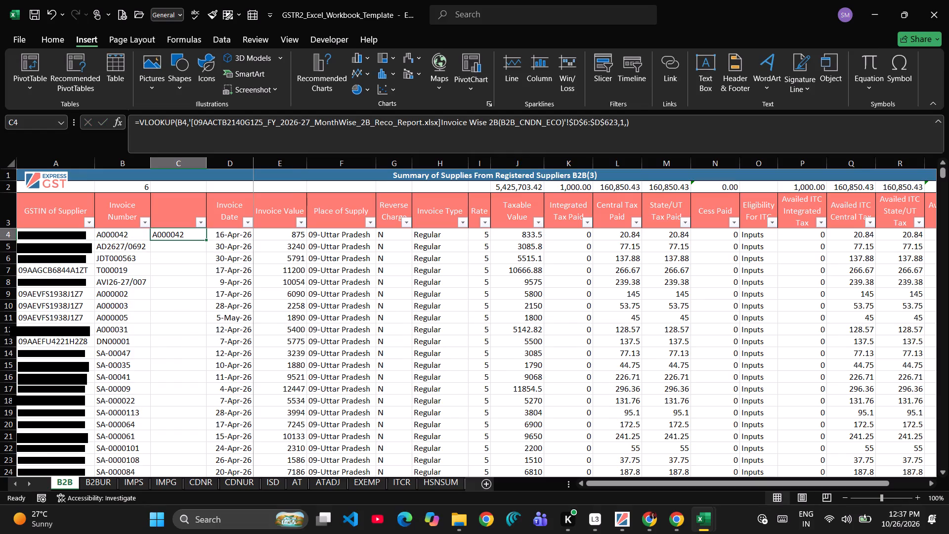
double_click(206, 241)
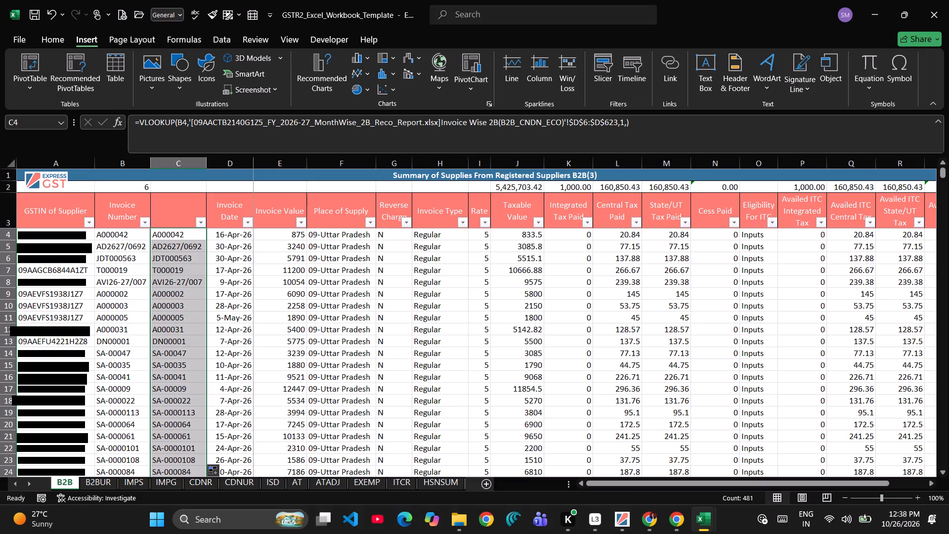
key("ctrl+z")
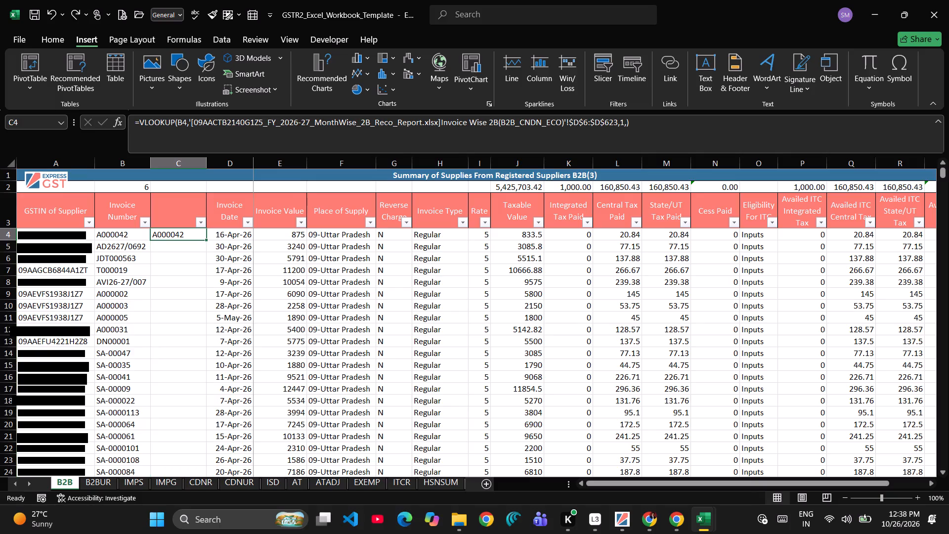
Copy the VLOOKUP from C4 into C484, beside the last invoice number in column B.
key("ctrl+c")
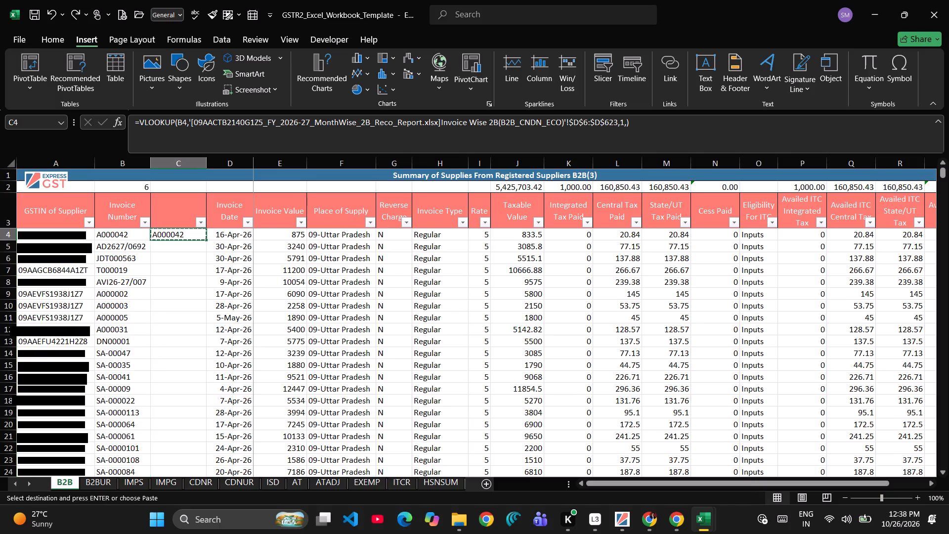
key("ctrl+shift+Down")
key("ctrl+shift+Up")
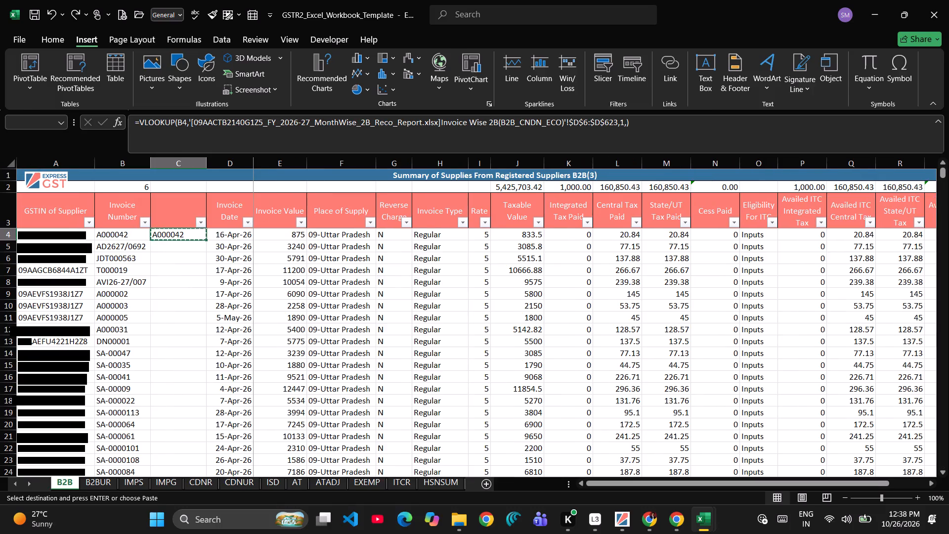
key("Left")
key("shift+Down")
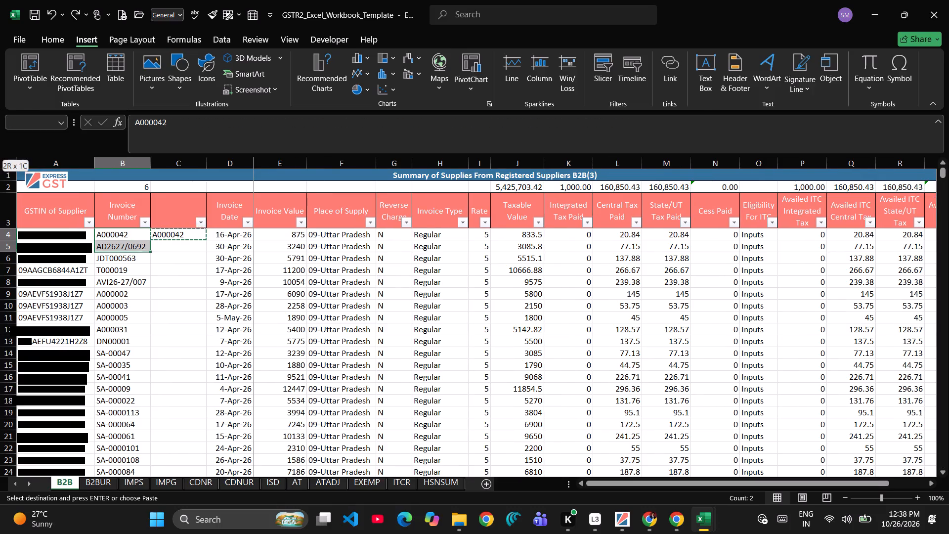
key("Down")
key("Up")
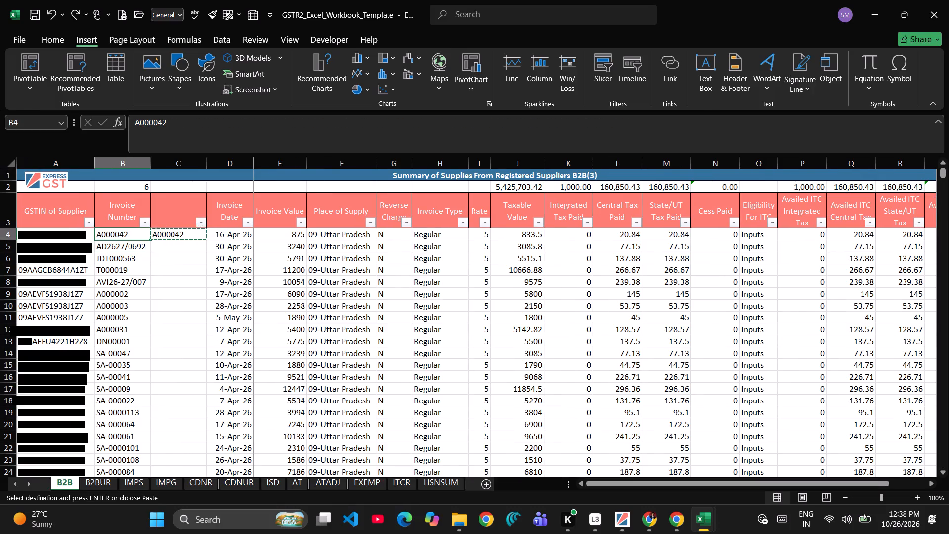
key("shift+Down")
key("shift+Up")
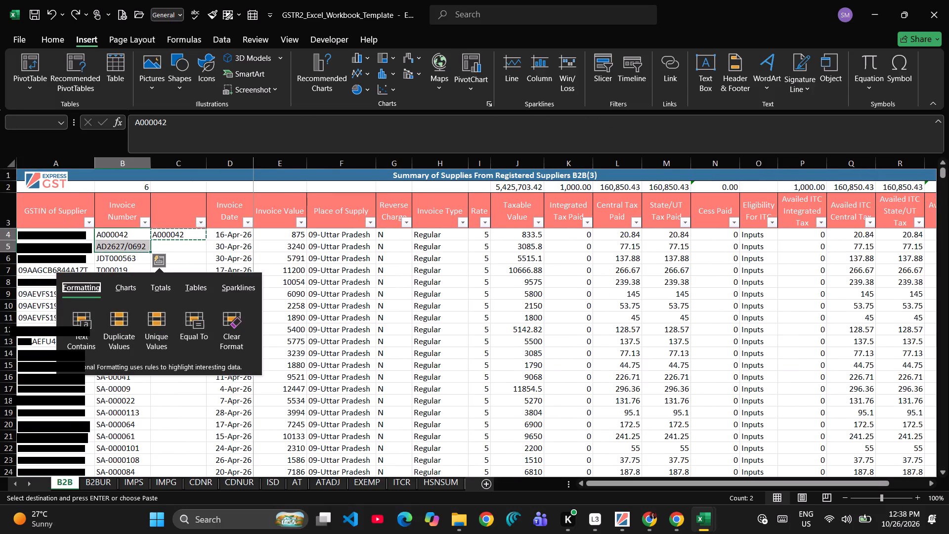
key("grave")
key("Escape")
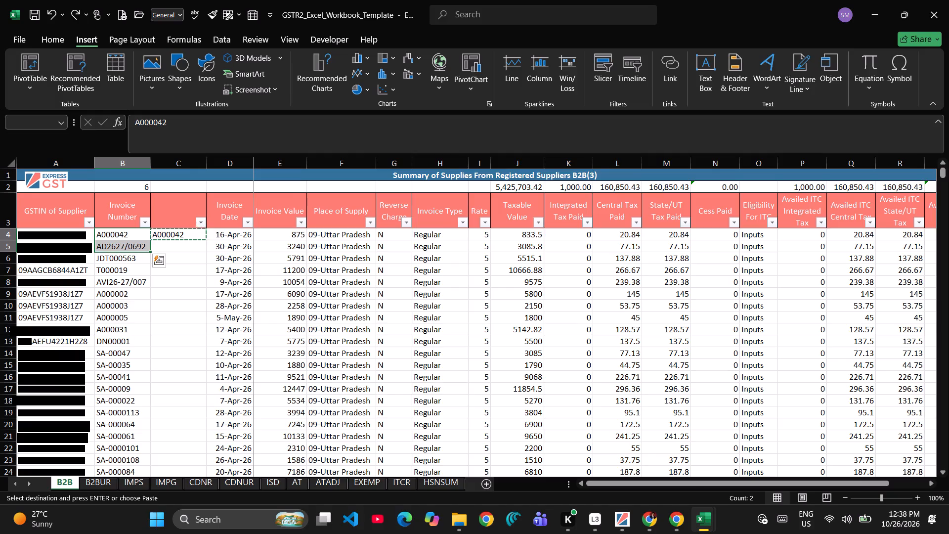
key("ctrl+shift+Down")
key("Down")
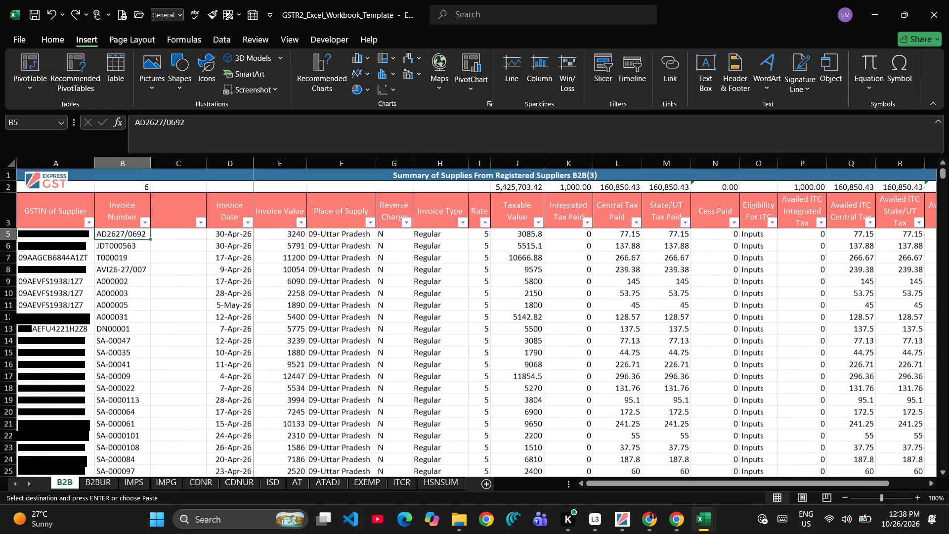
key("ctrl+Down")
key("Right")
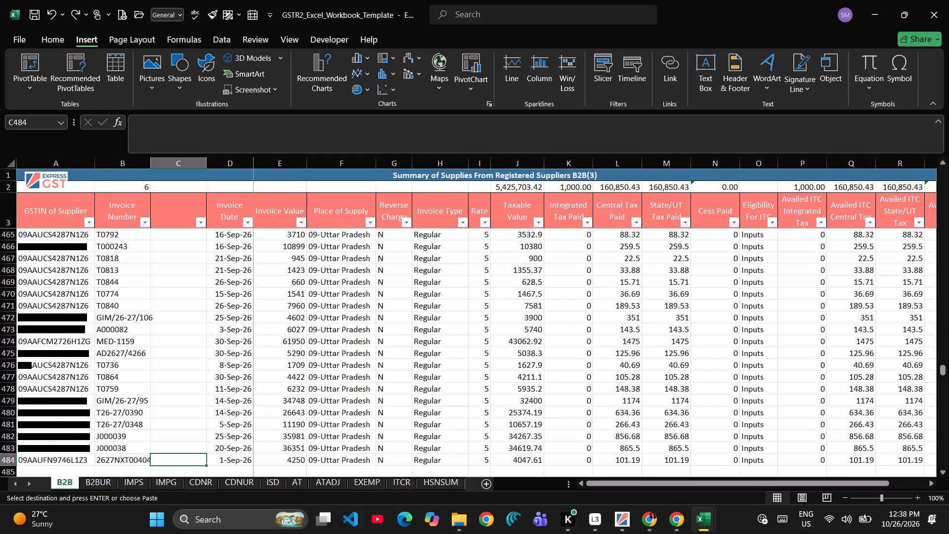
key("ctrl+v")
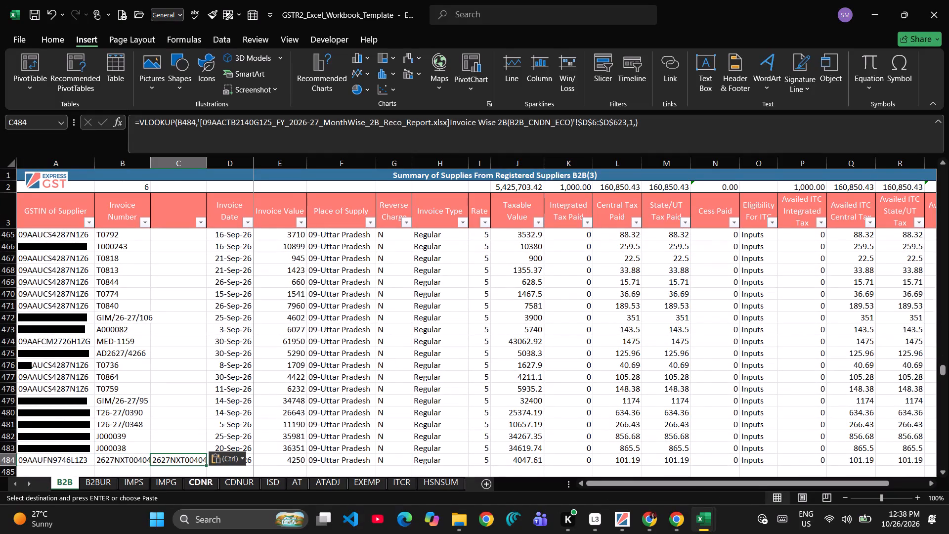
Copy the C484 formula up through C4 so every B2B invoice row has the VLOOKUP, and look over the results.
key("ctrl+c")
key("ctrl+shift+Up")
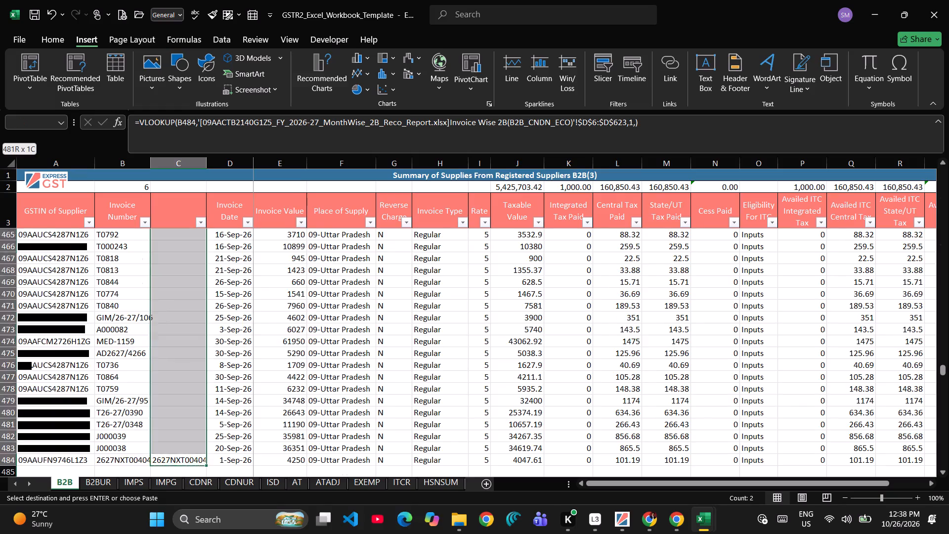
key("ctrl+v")
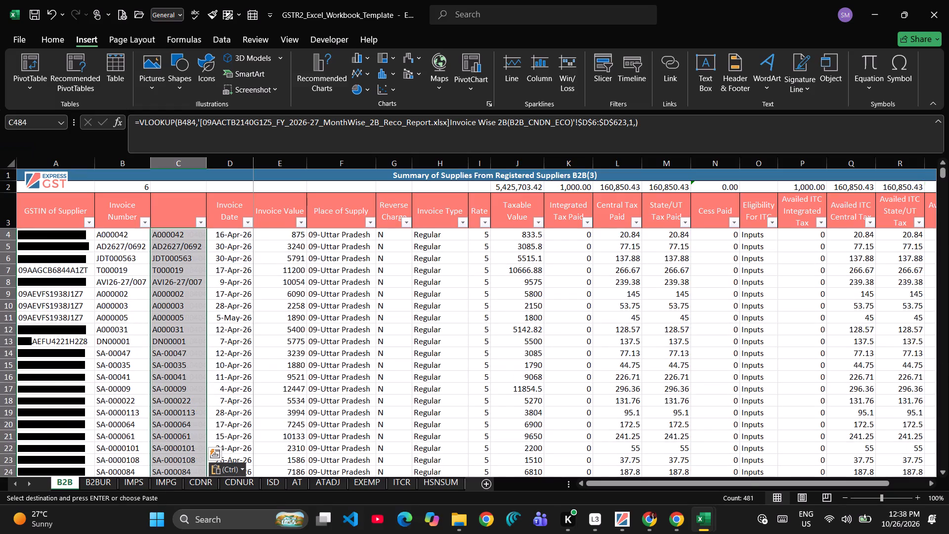
scroll(190, 395, "down", 2)
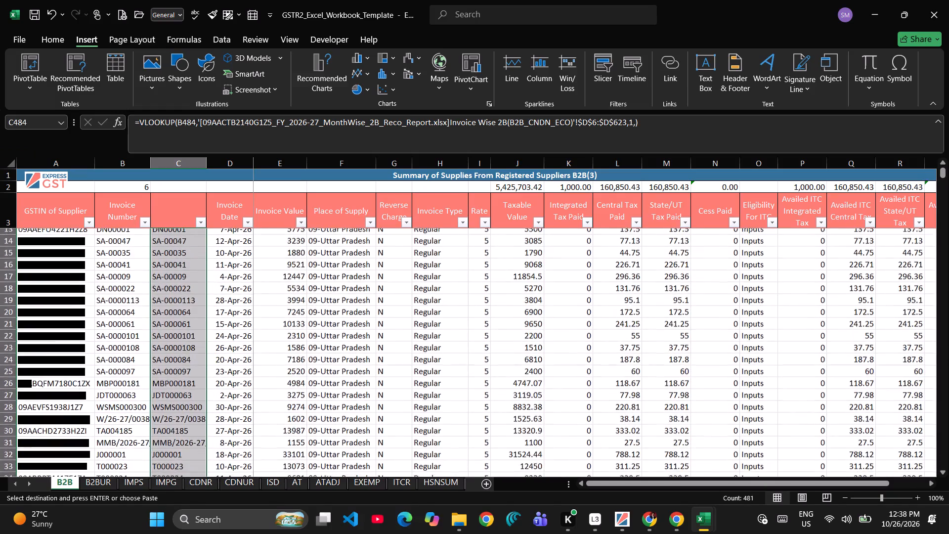
scroll(190, 395, "down", 3)
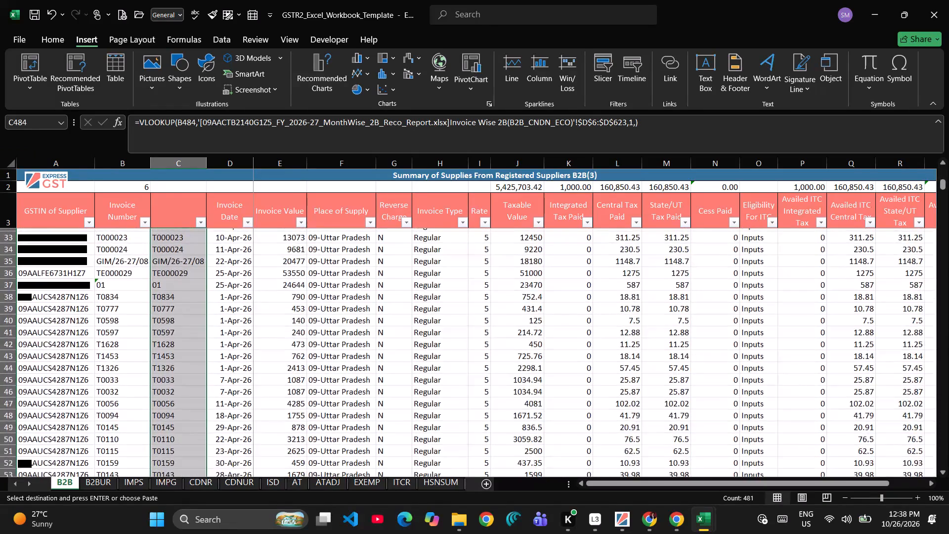
scroll(190, 395, "up", 1)
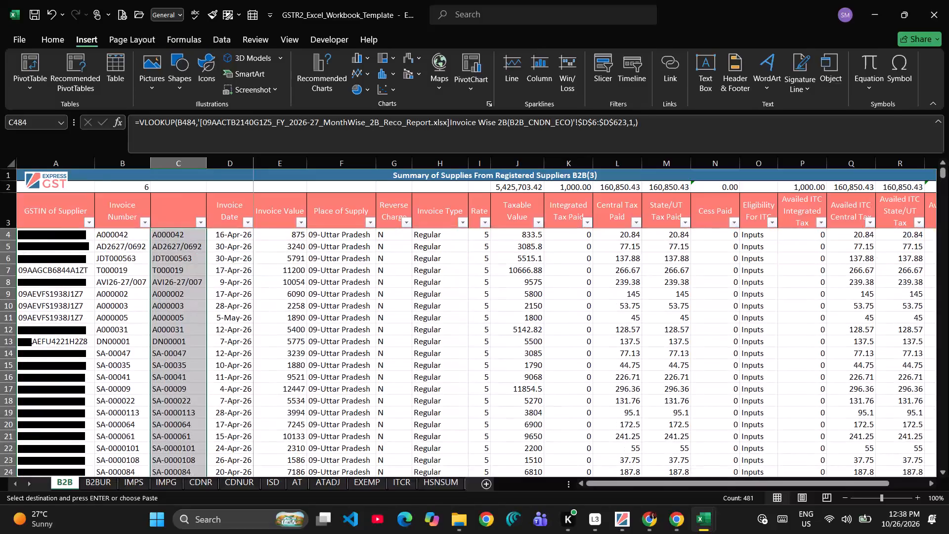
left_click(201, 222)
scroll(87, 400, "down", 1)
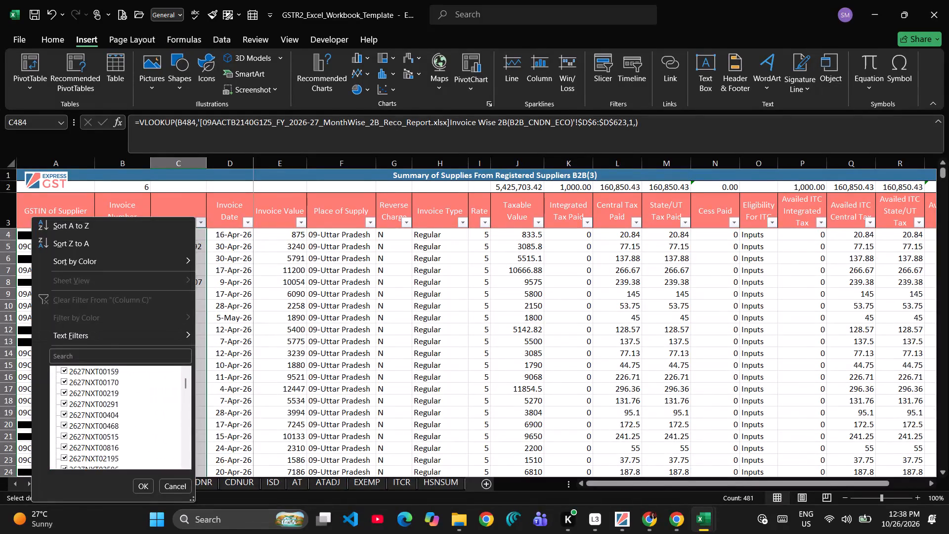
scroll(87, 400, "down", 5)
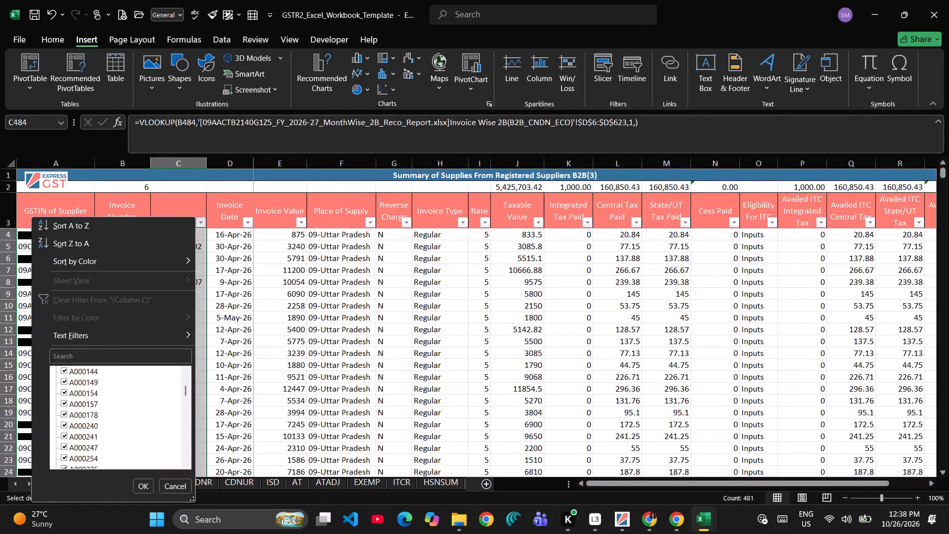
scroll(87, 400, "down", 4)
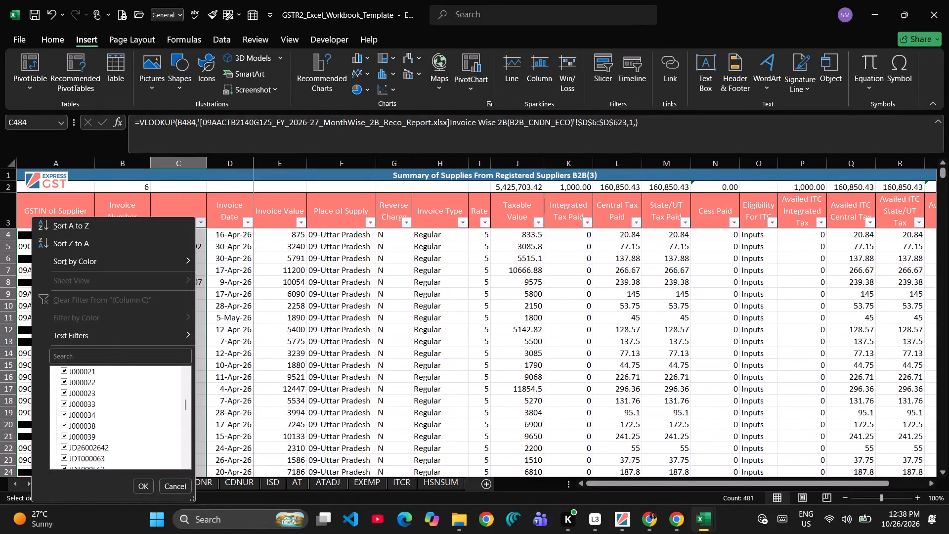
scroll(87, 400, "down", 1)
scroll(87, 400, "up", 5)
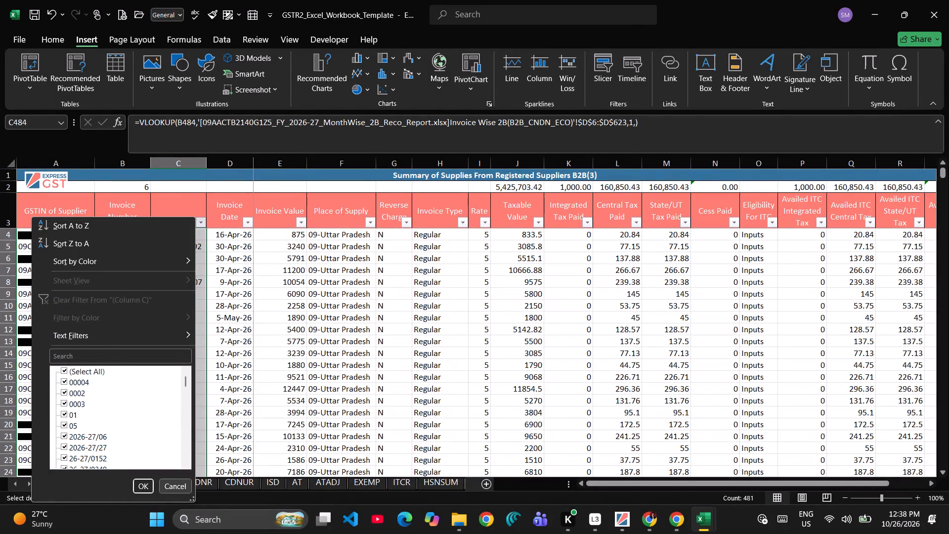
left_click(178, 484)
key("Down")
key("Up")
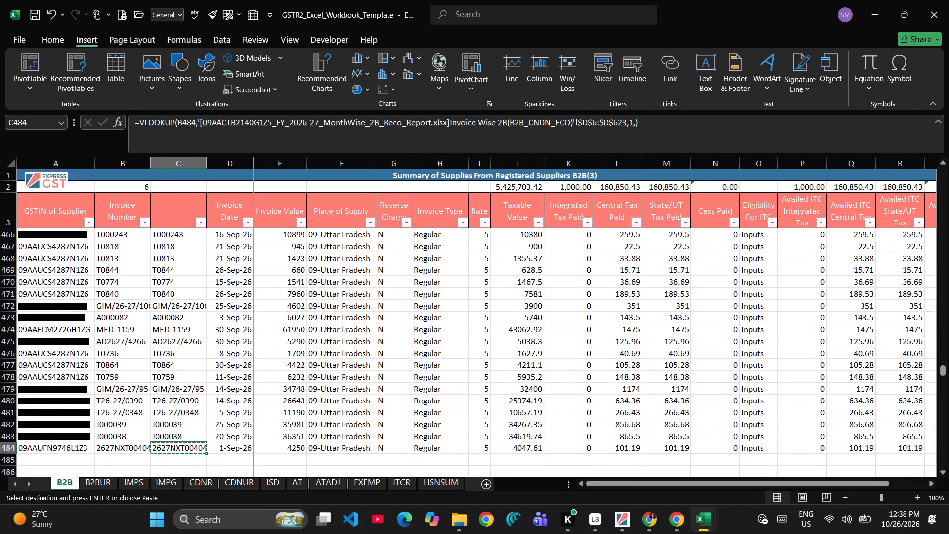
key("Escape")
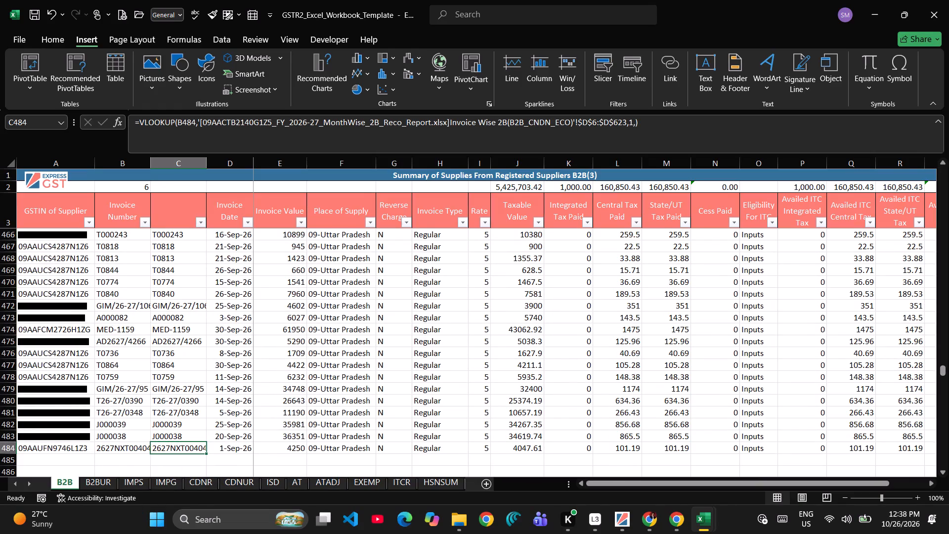
Filter the VLOOKUP results in column C to only #N/A and look over the unmatched invoice rows.
left_click(198, 226)
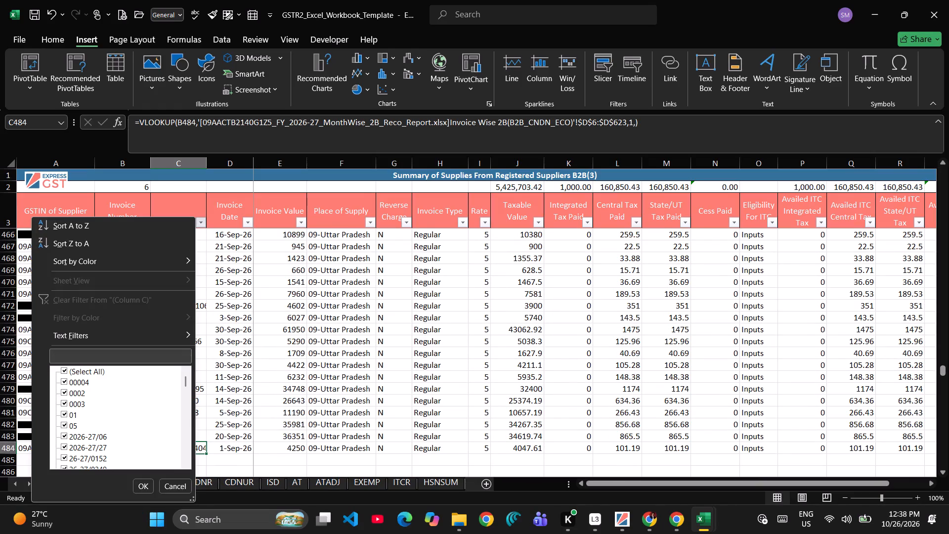
left_click(64, 370)
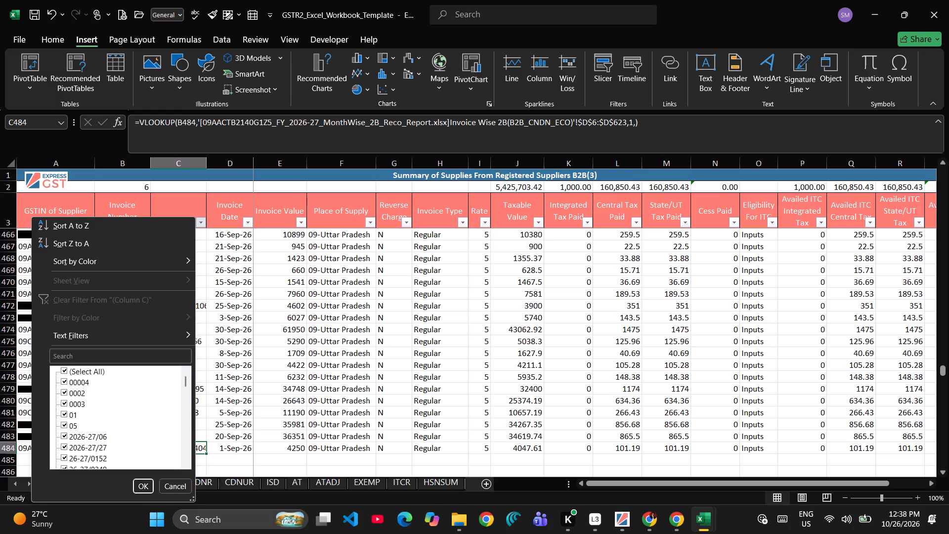
scroll(86, 454, "down", 19)
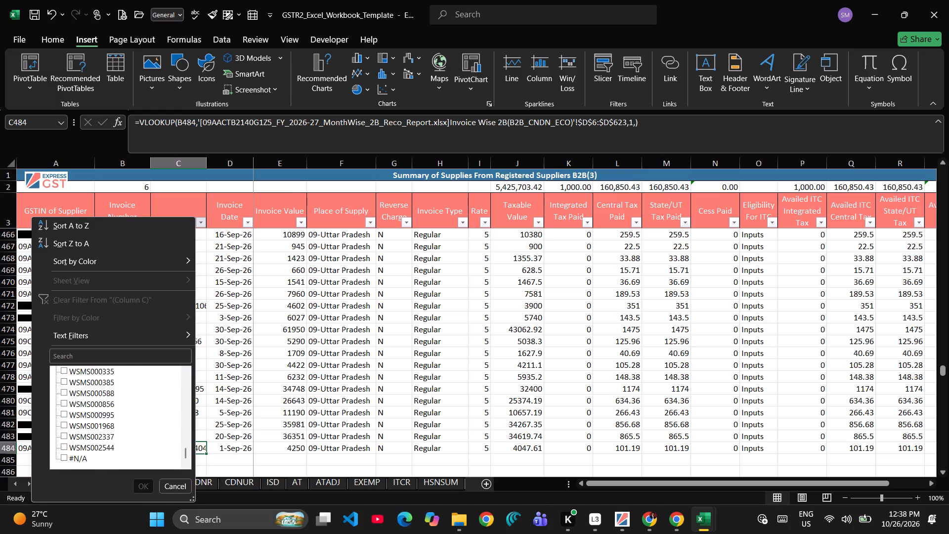
scroll(86, 454, "down", 8)
left_click(59, 458)
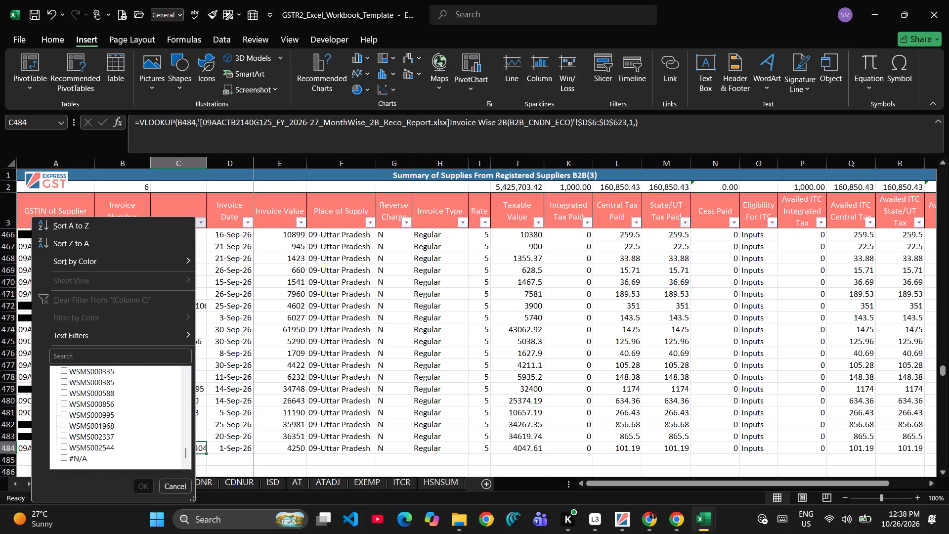
left_click(61, 458)
left_click(138, 487)
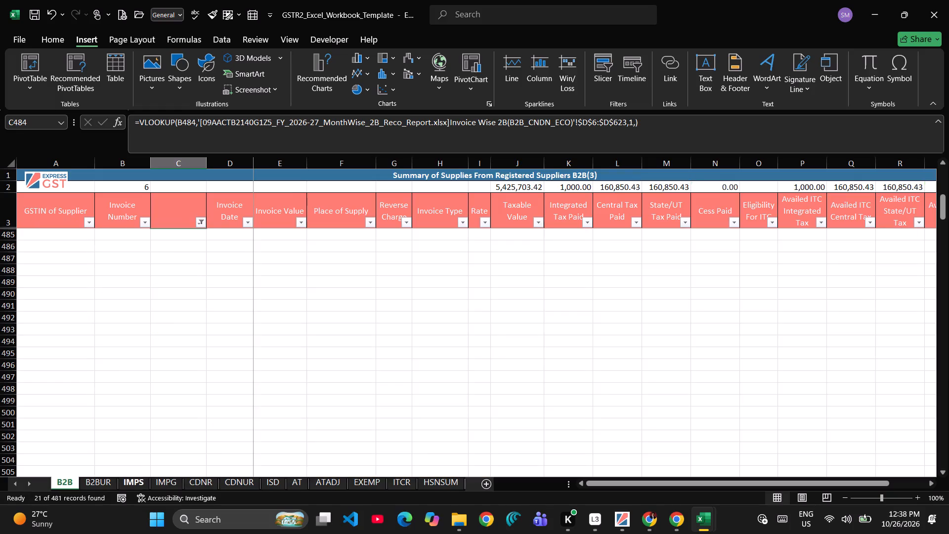
scroll(182, 345, "up", 3)
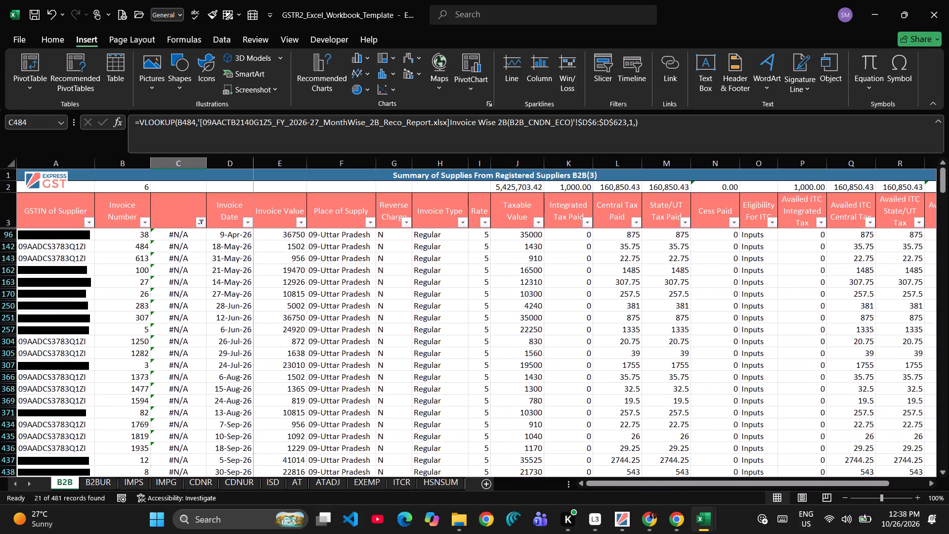
scroll(182, 345, "down", 1)
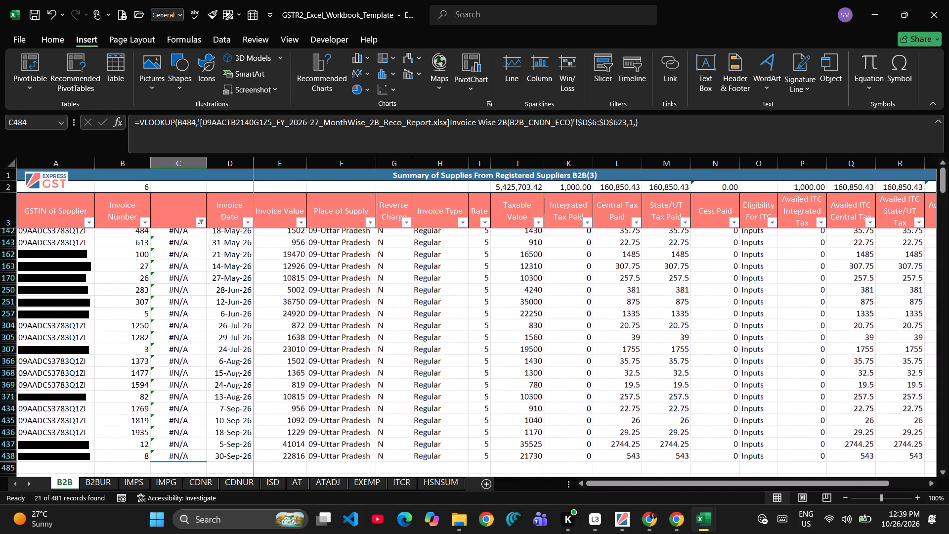
scroll(182, 345, "down", 1)
scroll(182, 384, "up", 1)
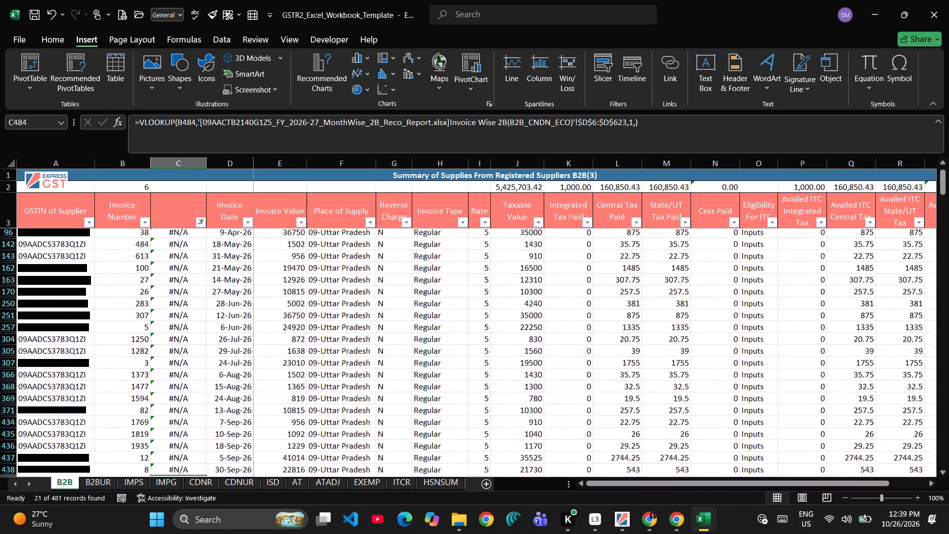
scroll(182, 384, "up", 1)
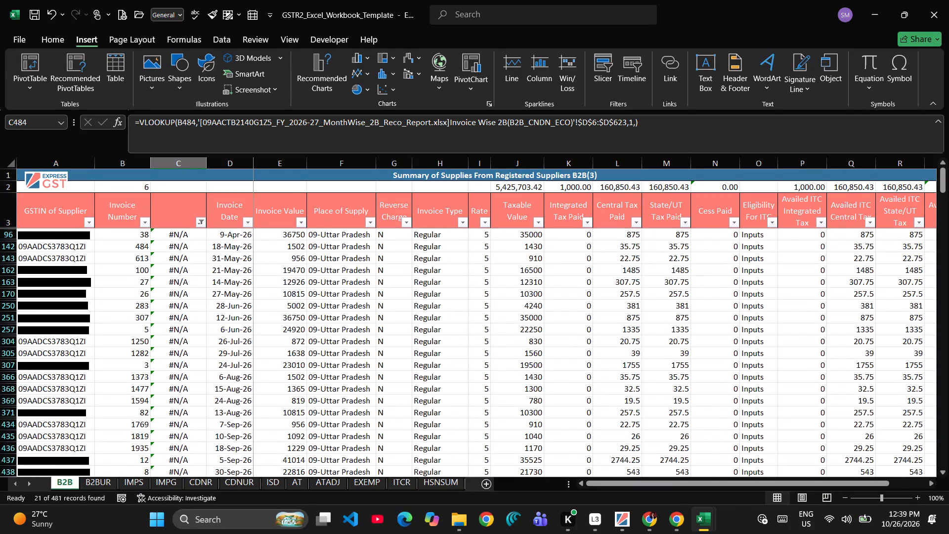
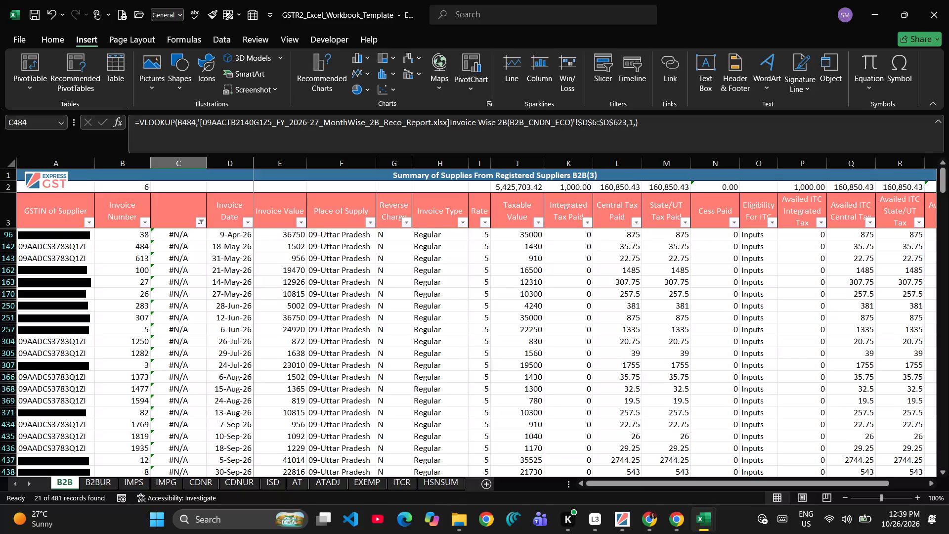
Switch to the MonthWise 2B reco report workbook, on its Supplier Wise 2B sheet.
scroll(216, 270, "left", 1)
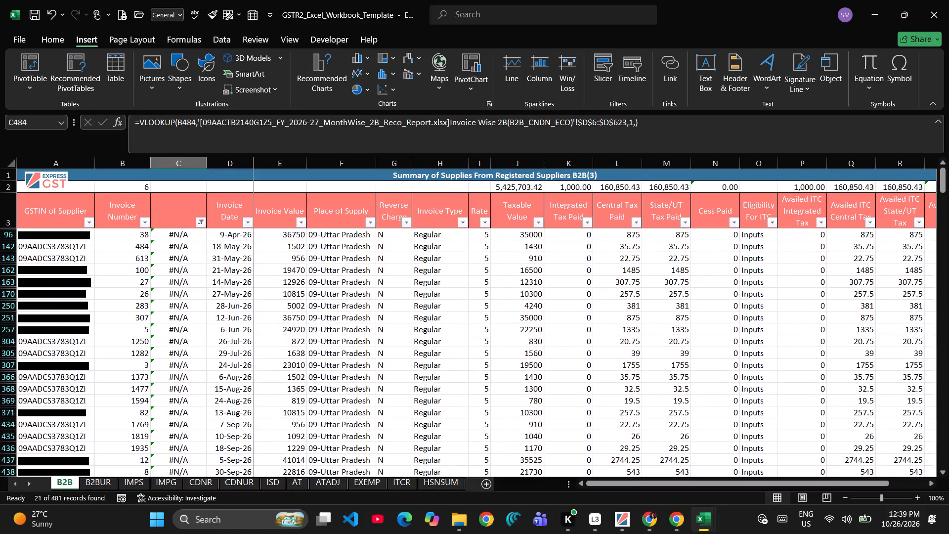
scroll(216, 270, "down", 1)
scroll(216, 270, "up", 1)
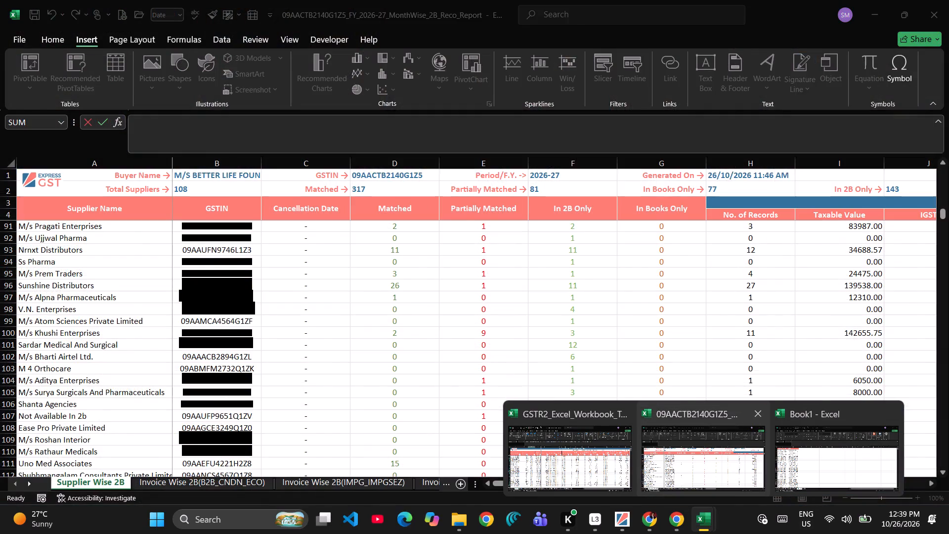
left_click(657, 463)
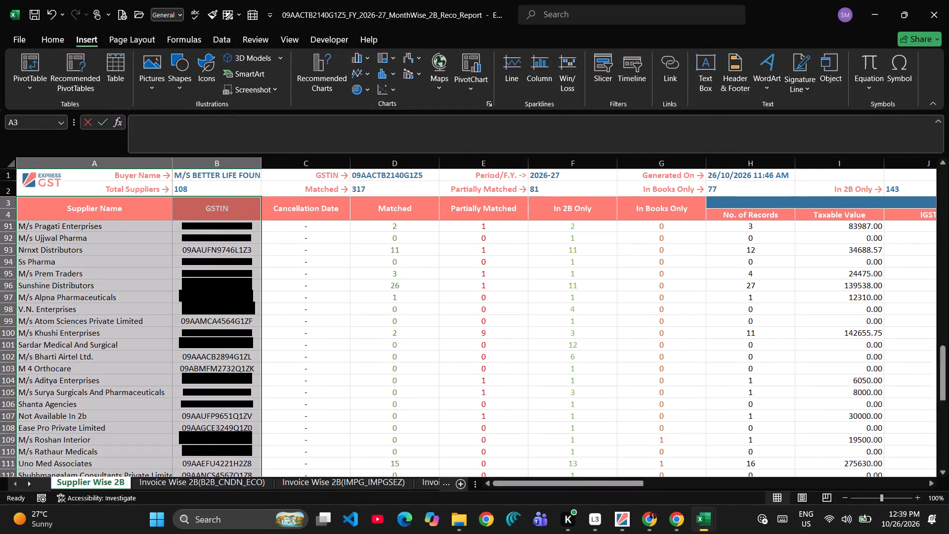
scroll(323, 347, "up", 1)
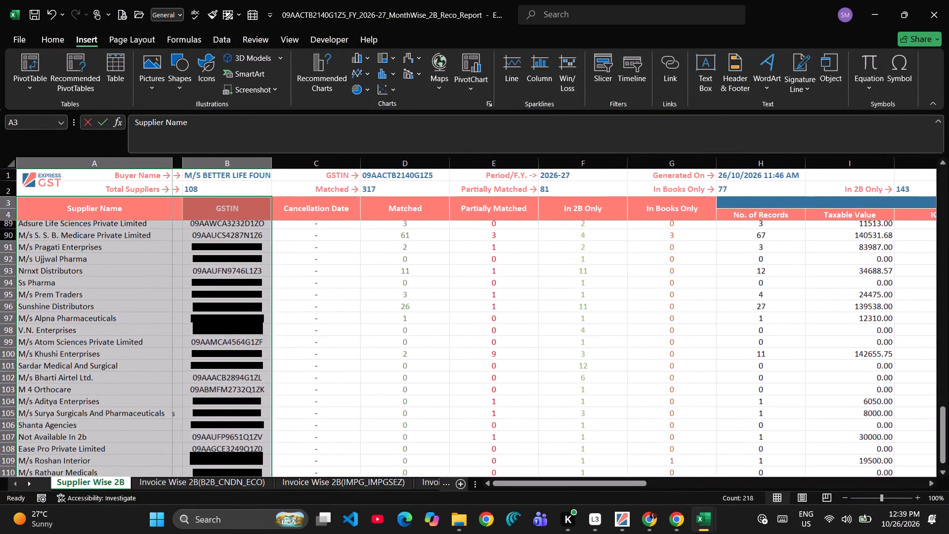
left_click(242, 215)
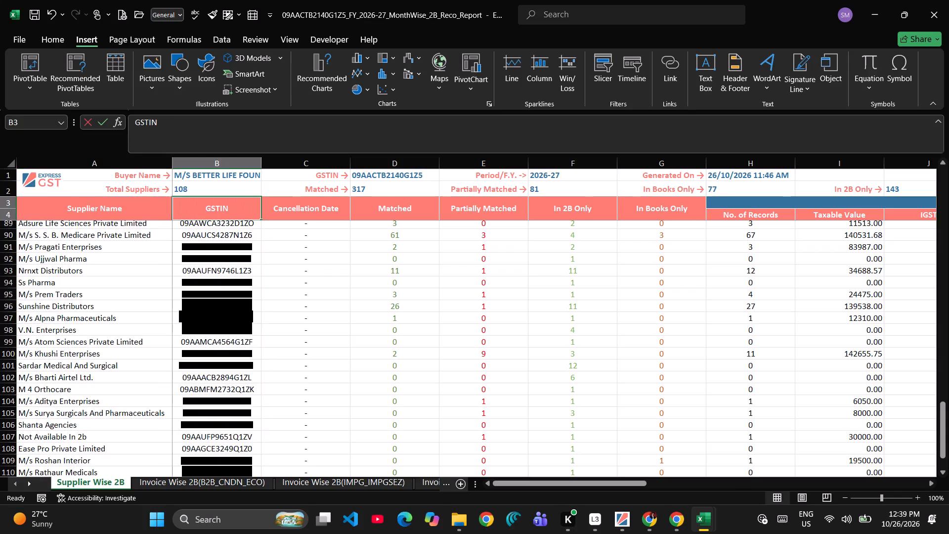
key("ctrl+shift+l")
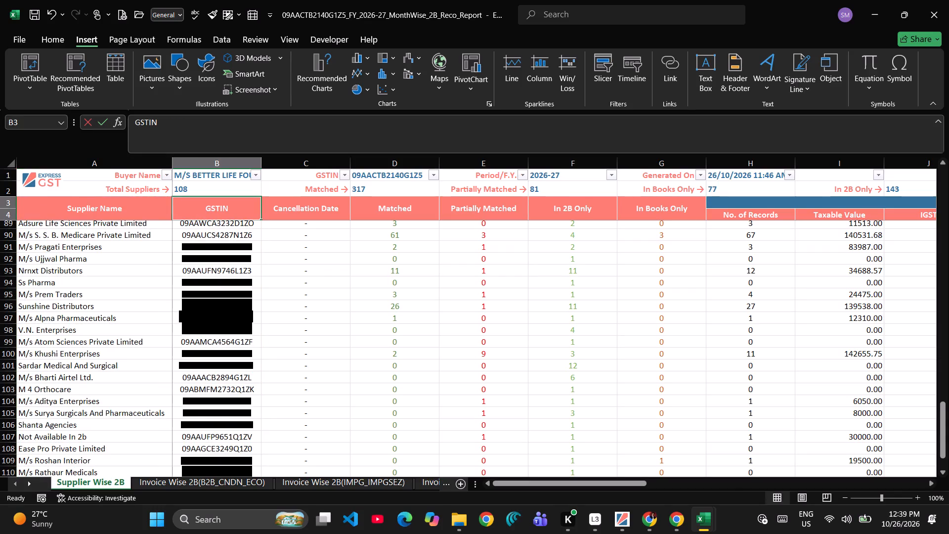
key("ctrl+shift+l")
Add filters to the Supplier Wise 2B header cells from Supplier Name through In Books Only.
scroll(223, 214, "up", 3)
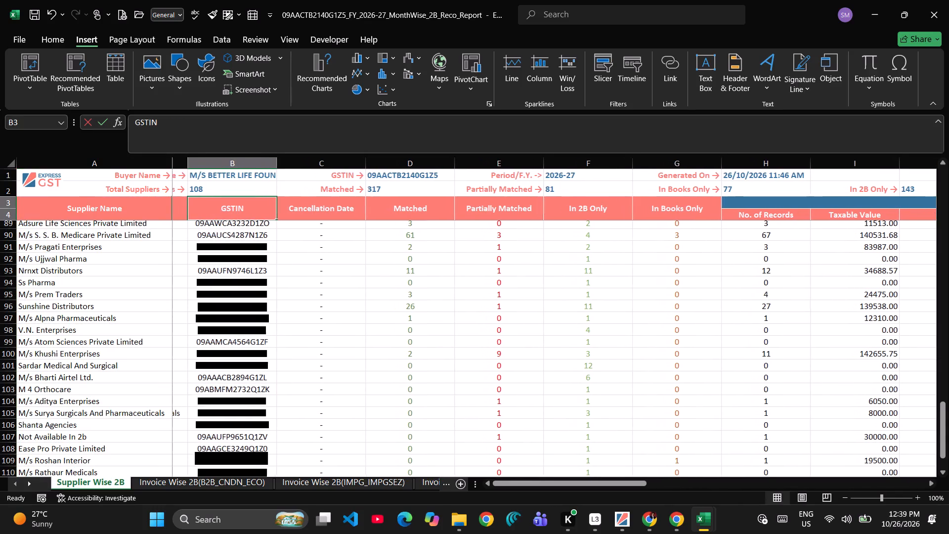
scroll(223, 214, "up", 5)
scroll(202, 294, "up", 7)
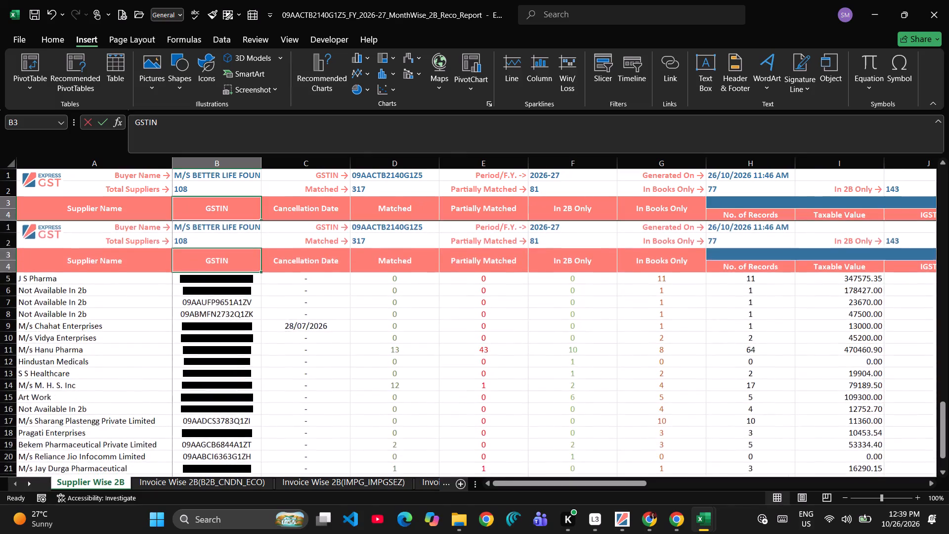
left_click(138, 210)
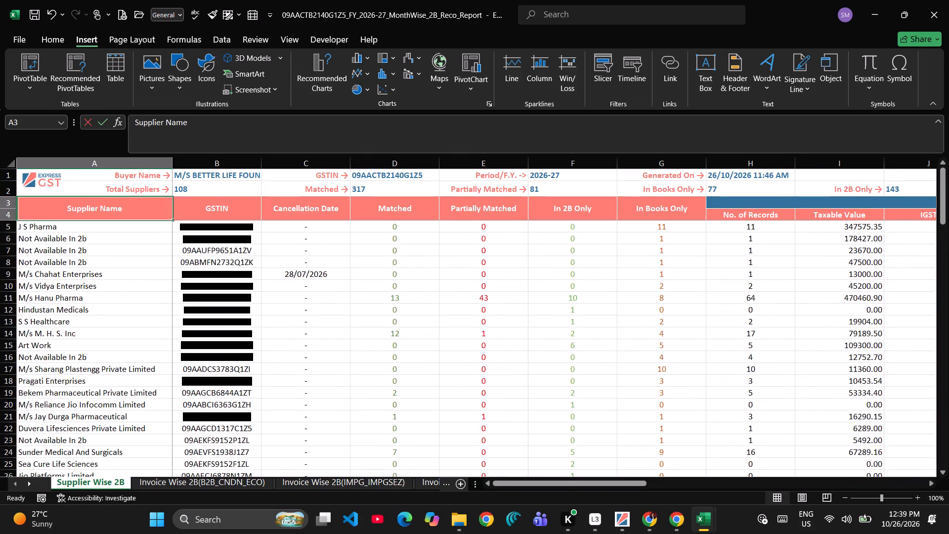
key("shift+Right")
key("shift+Right")
key("shift+Right")
key("shift+Right")
key("shift+Right")
key("shift+Right")
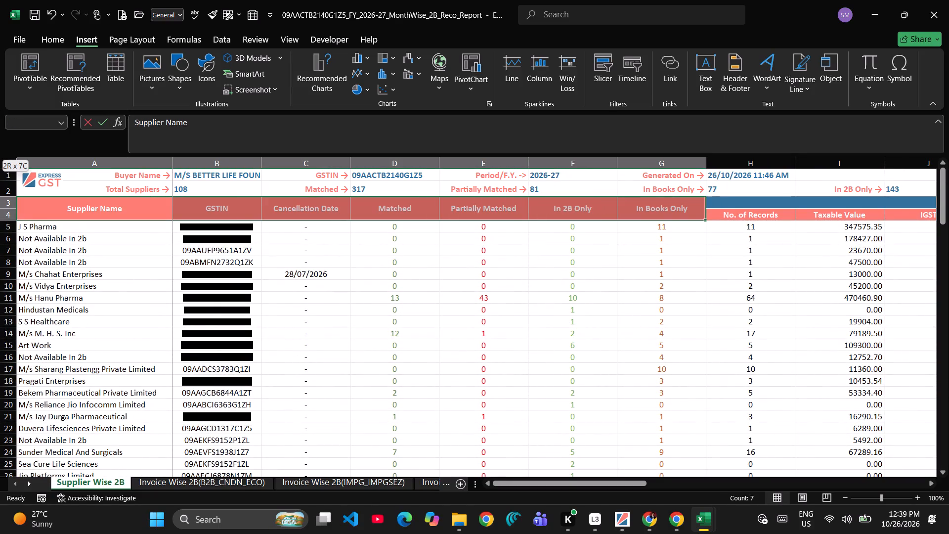
key("ctrl+shift+l")
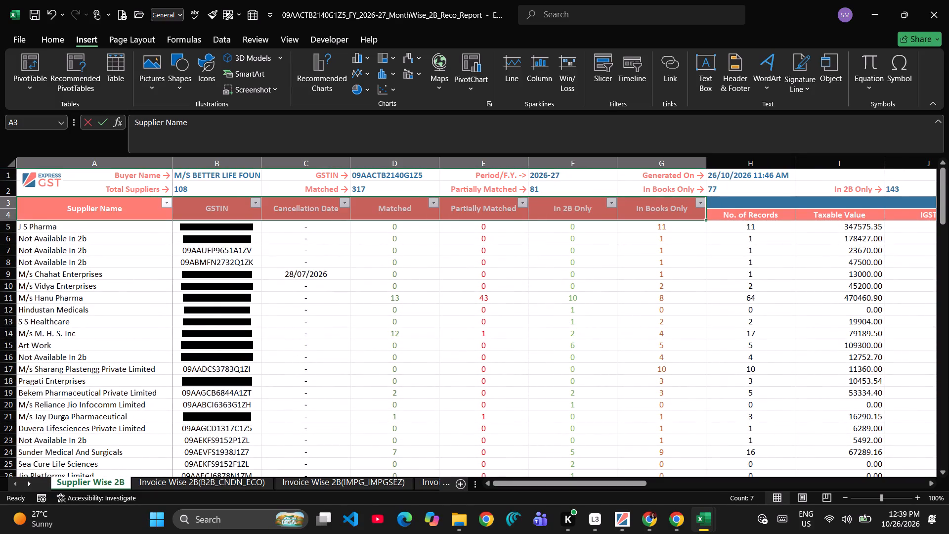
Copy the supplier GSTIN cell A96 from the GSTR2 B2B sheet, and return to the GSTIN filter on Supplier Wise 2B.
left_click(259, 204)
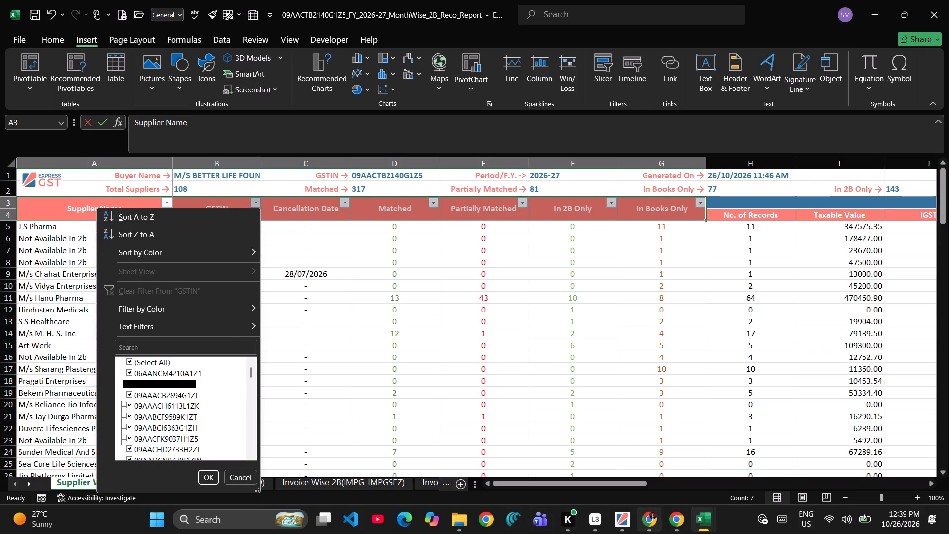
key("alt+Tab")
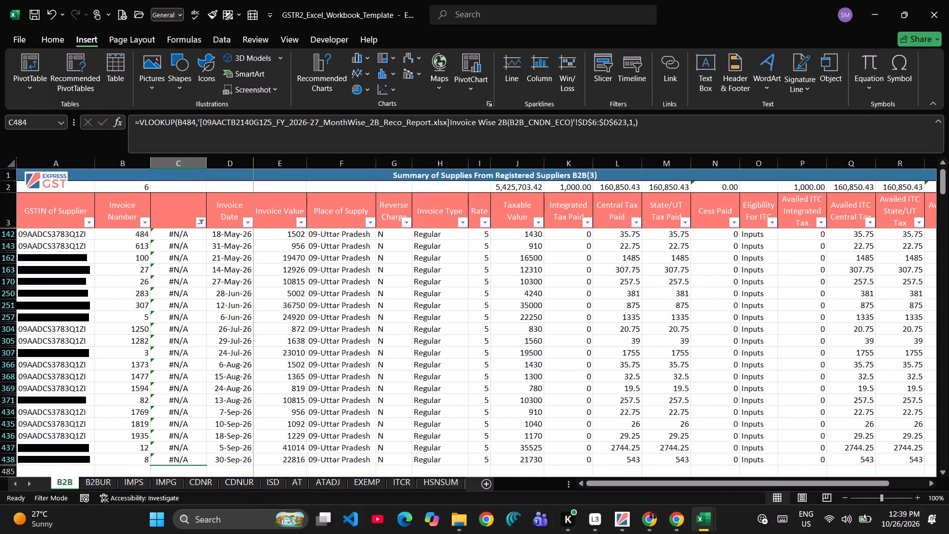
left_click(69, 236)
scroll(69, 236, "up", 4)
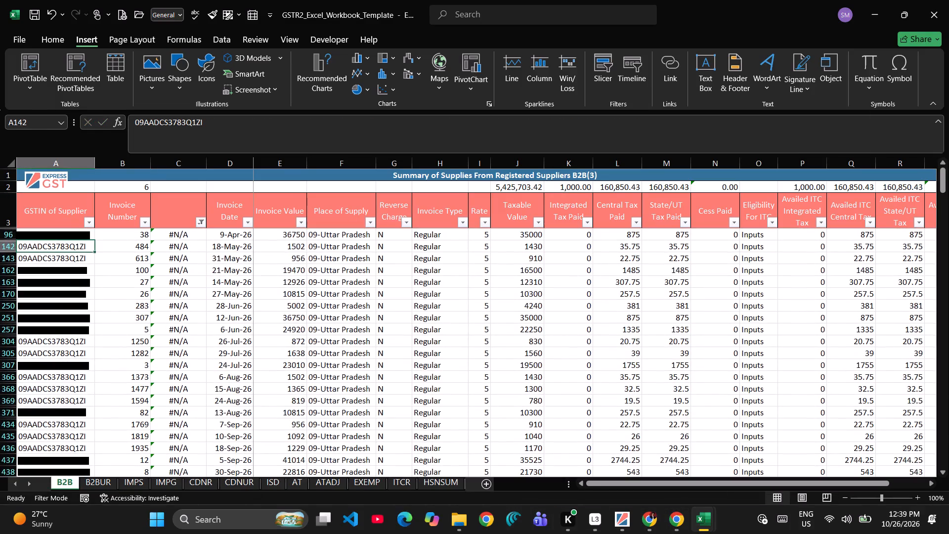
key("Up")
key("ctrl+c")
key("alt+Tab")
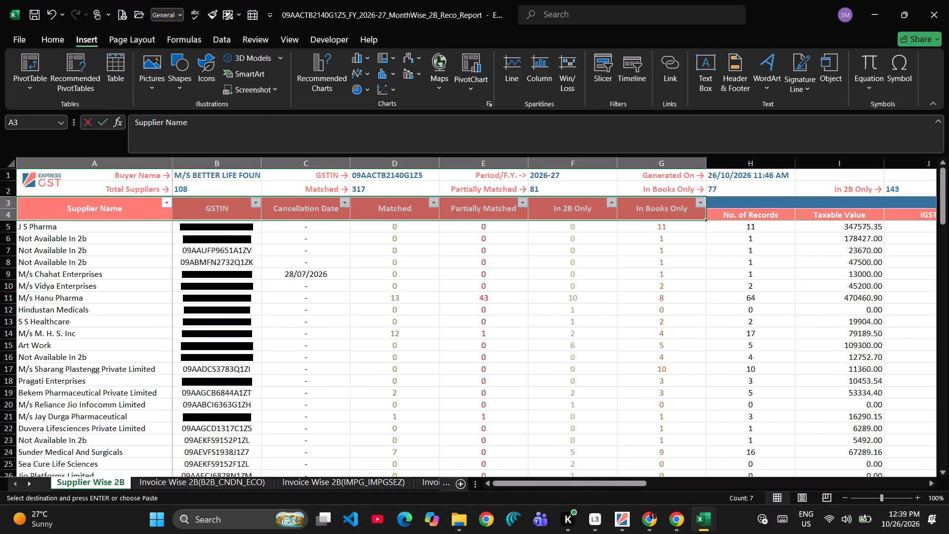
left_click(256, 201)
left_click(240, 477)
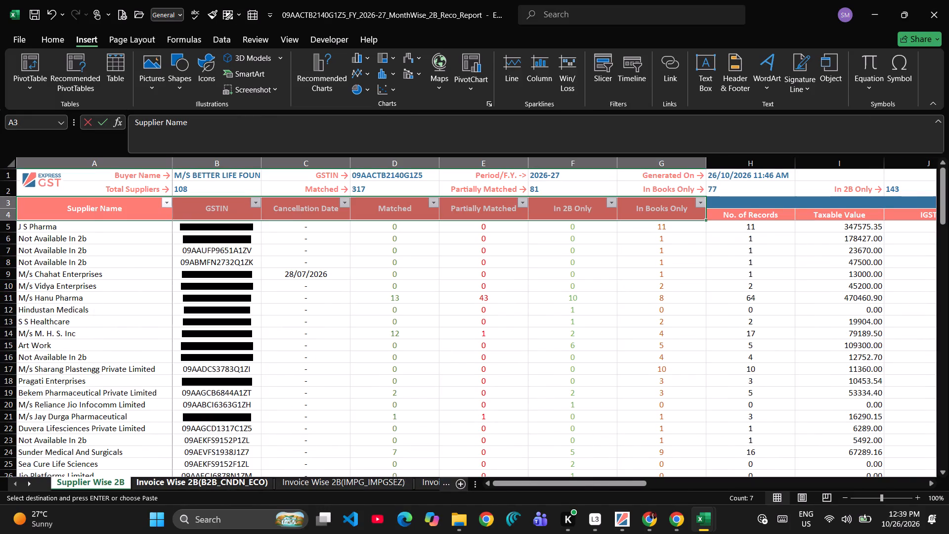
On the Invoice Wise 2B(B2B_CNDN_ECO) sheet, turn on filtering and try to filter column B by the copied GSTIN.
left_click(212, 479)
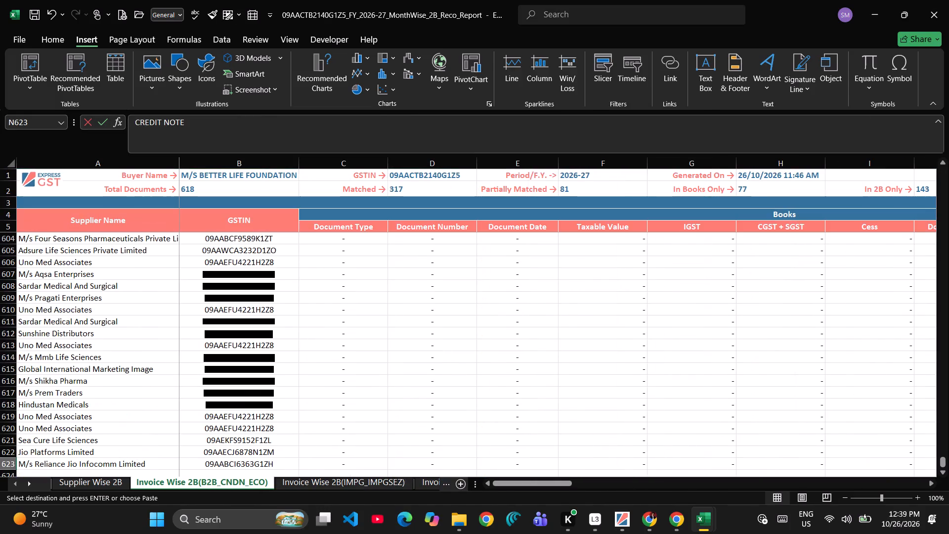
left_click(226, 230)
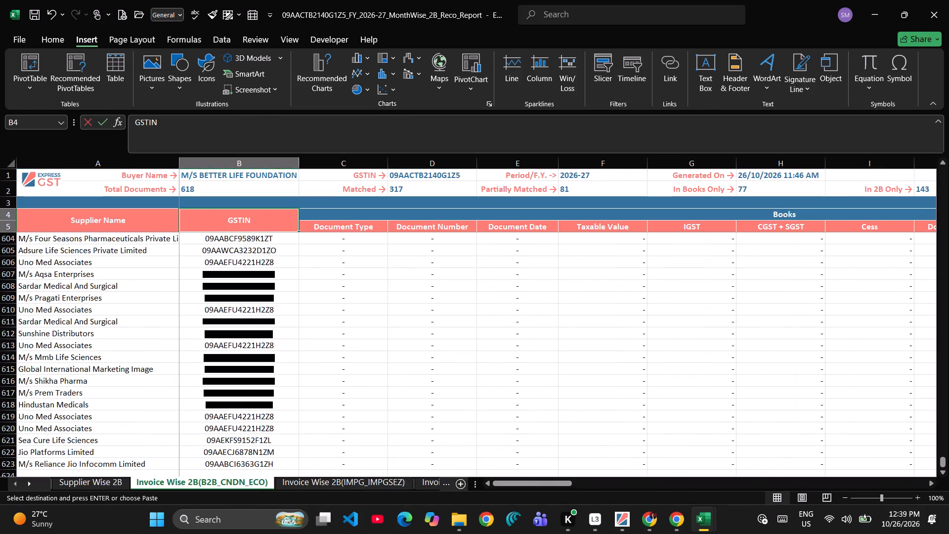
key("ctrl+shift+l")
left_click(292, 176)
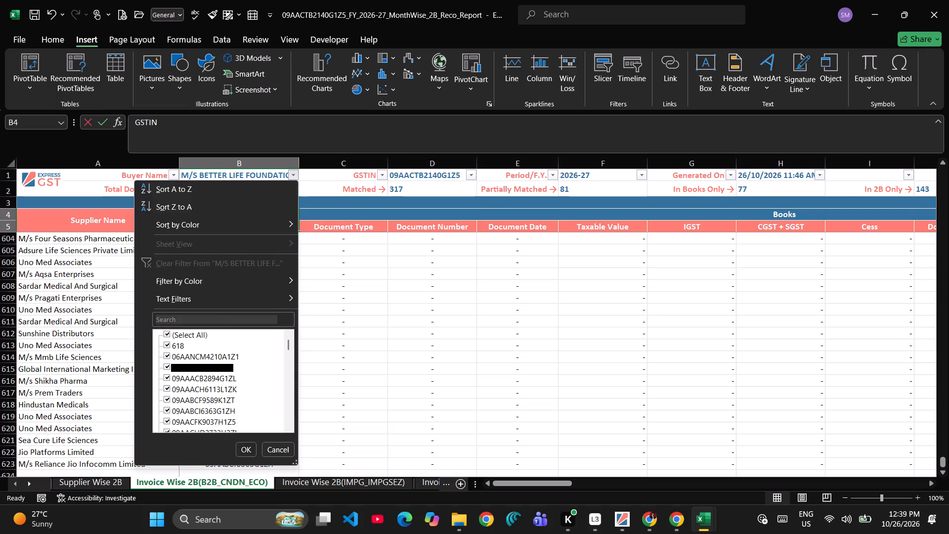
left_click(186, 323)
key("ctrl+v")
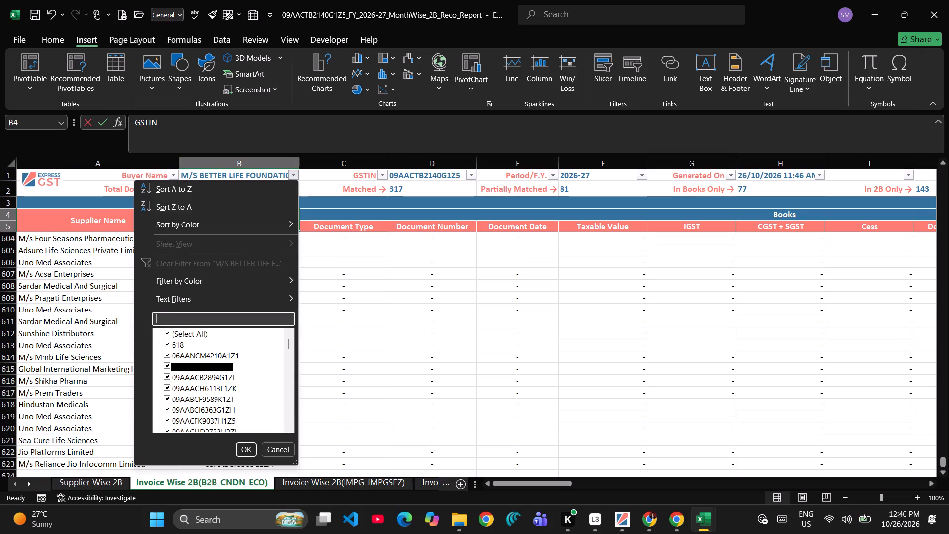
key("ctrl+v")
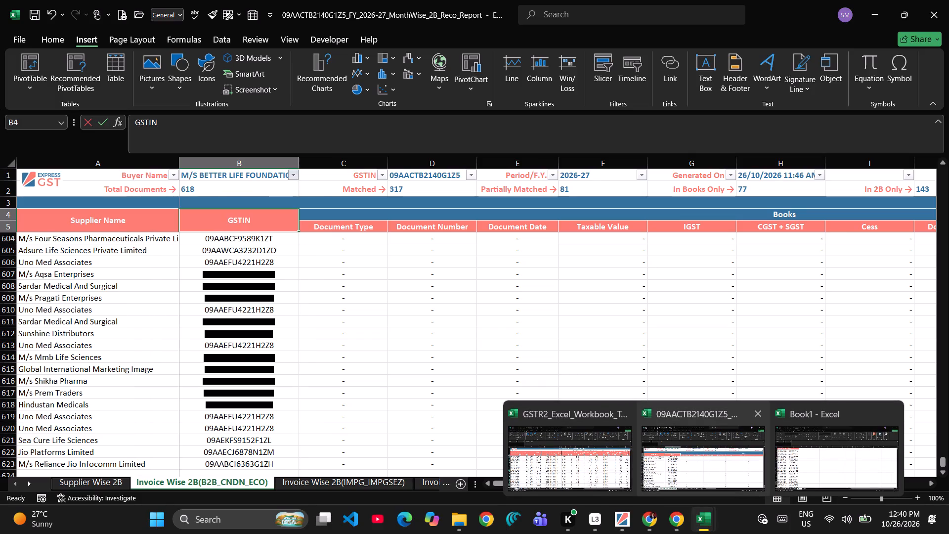
Copy the GSTIN text inside cell A96 of the GSTR2 B2B sheet and return to the reco report.
left_click(584, 465)
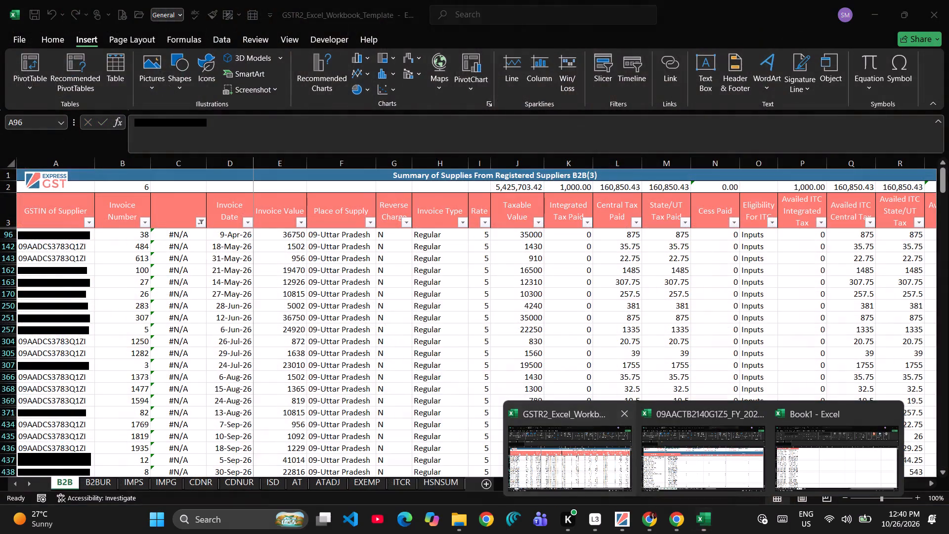
left_click(259, 122)
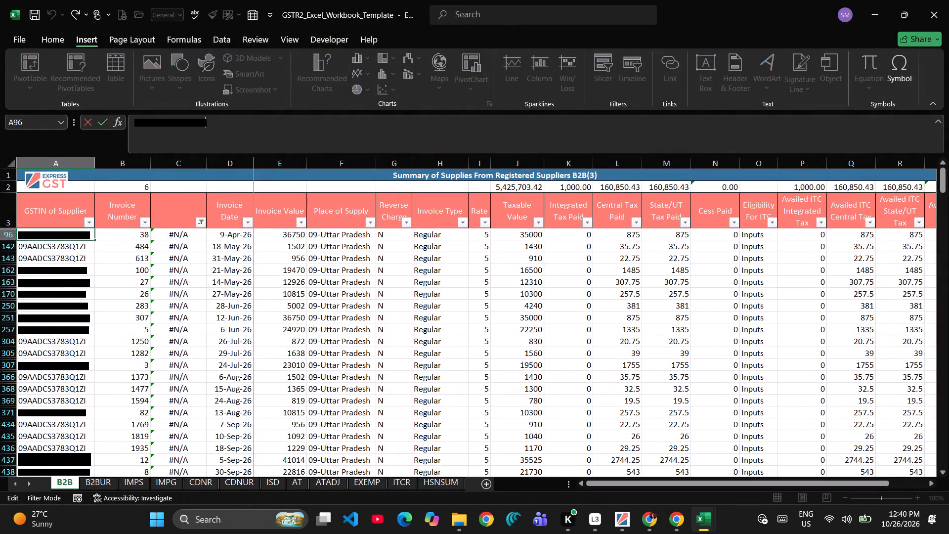
key("ctrl+a")
key("ctrl+c")
key("alt+Tab")
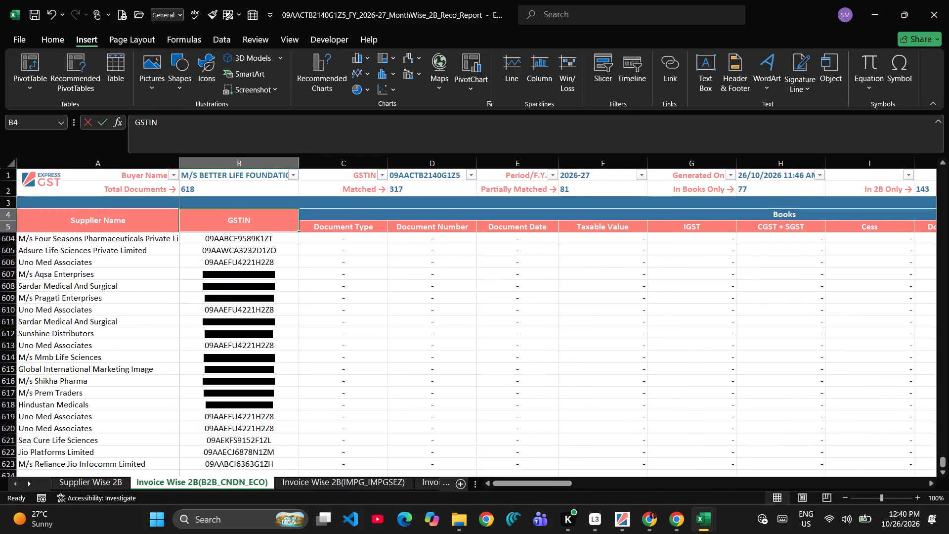
Replace the row 1 filter on the Invoice Wise sheet with filters on the Supplier Name and GSTIN headers in row 4.
key("ctrl+shift+l")
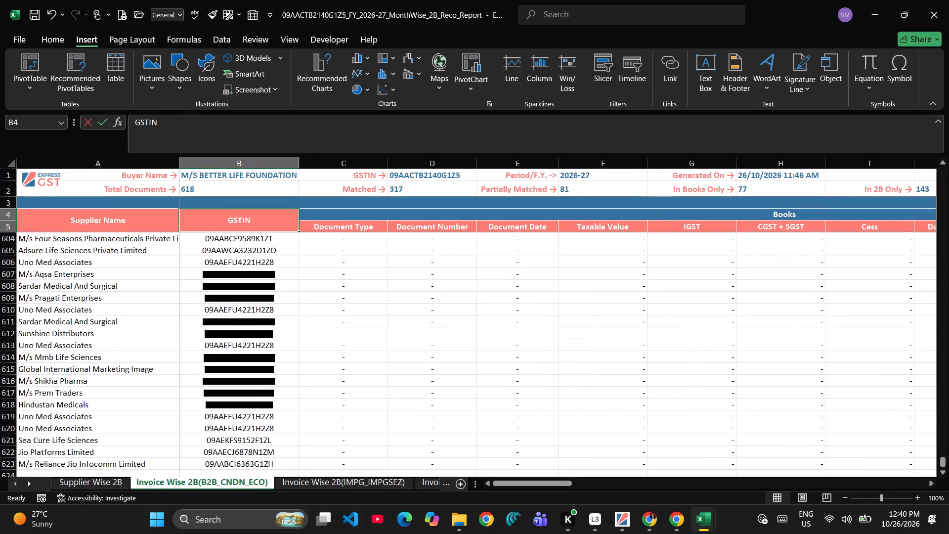
left_click(104, 227)
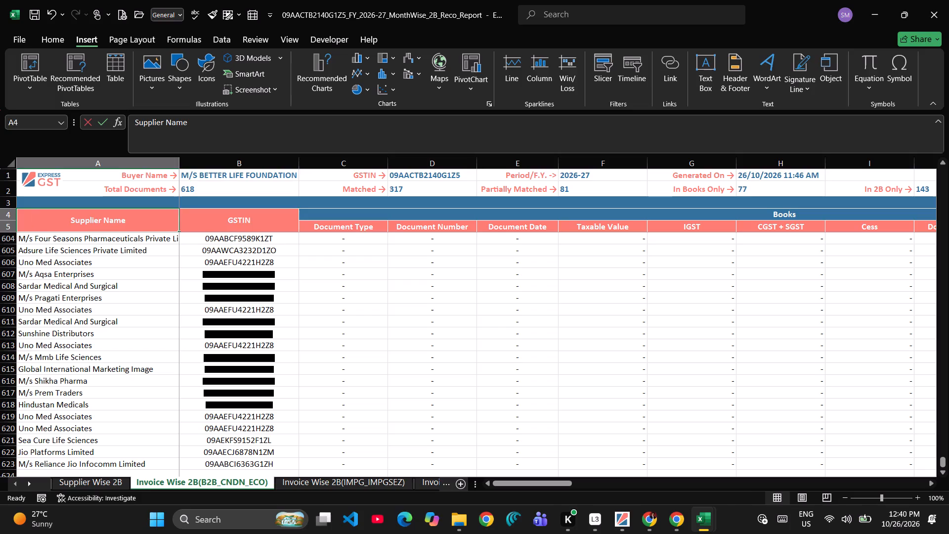
key("shift+Right")
key("ctrl+shift+l")
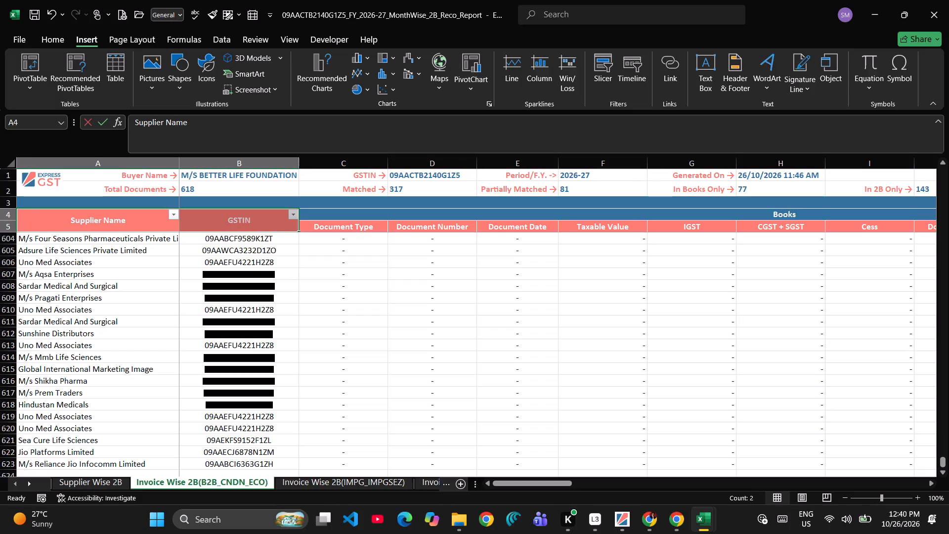
Filter the Invoice Wise sheet's GSTIN column to the copied supplier GSTIN and look over that supplier's invoice rows.
left_click(294, 213)
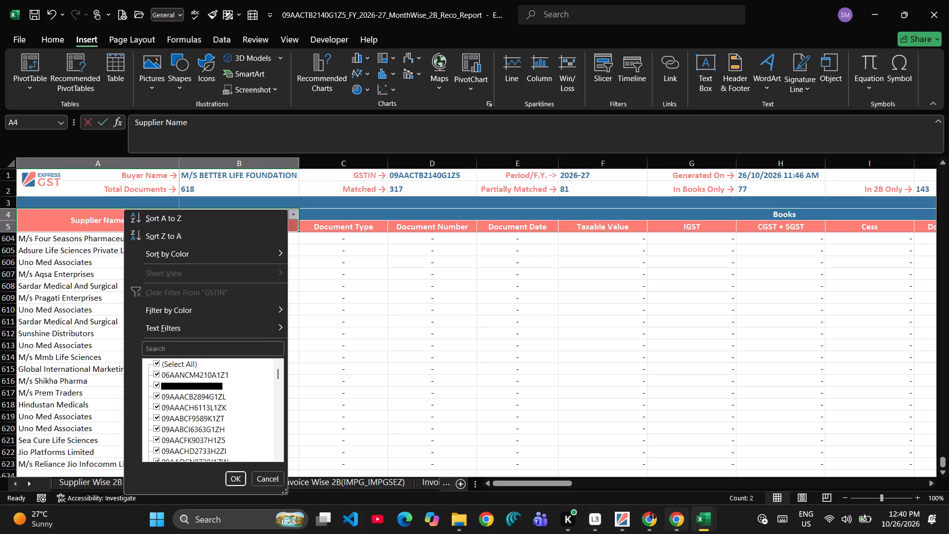
left_click(167, 352)
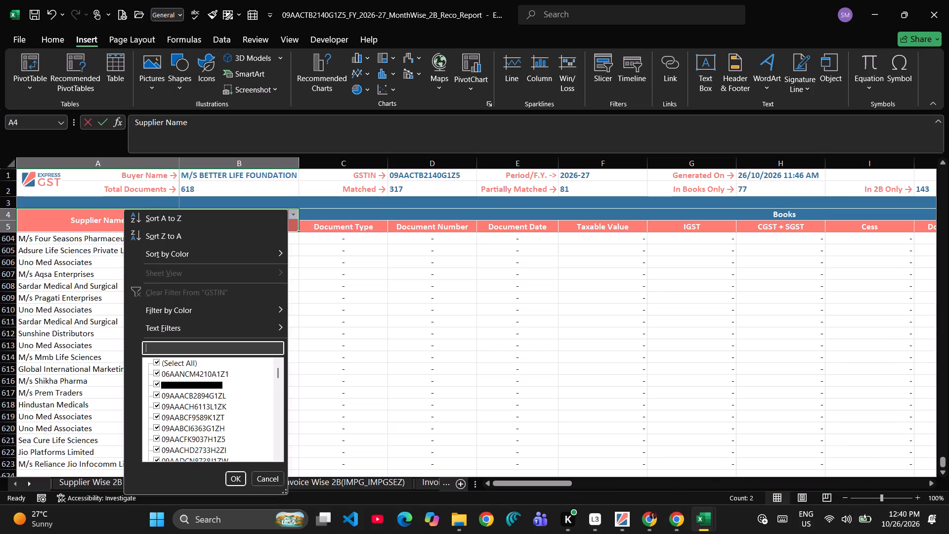
key("ctrl+v")
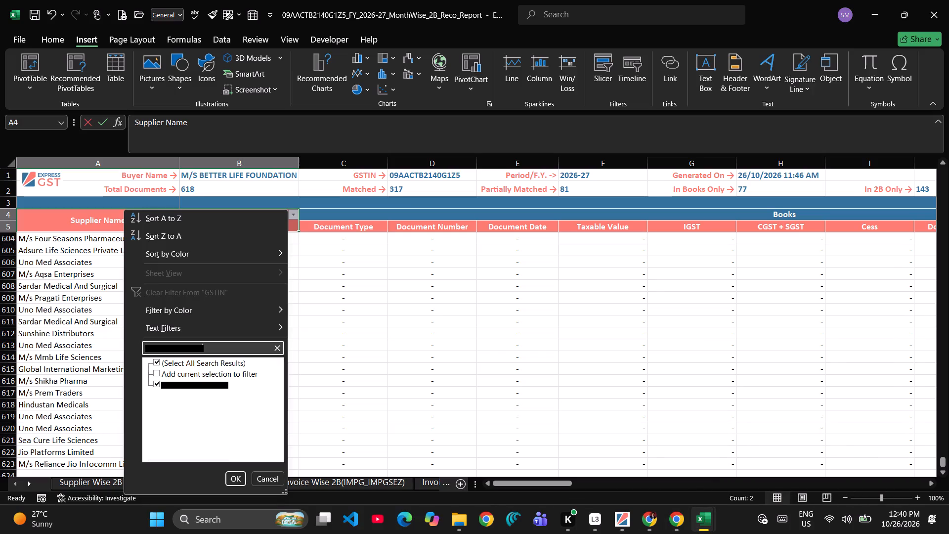
left_click(231, 484)
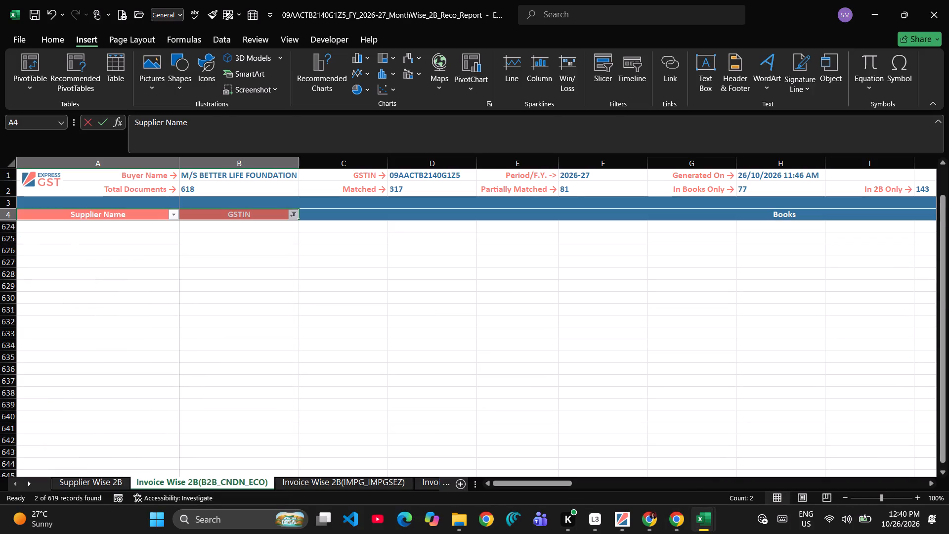
scroll(192, 224, "up", 6)
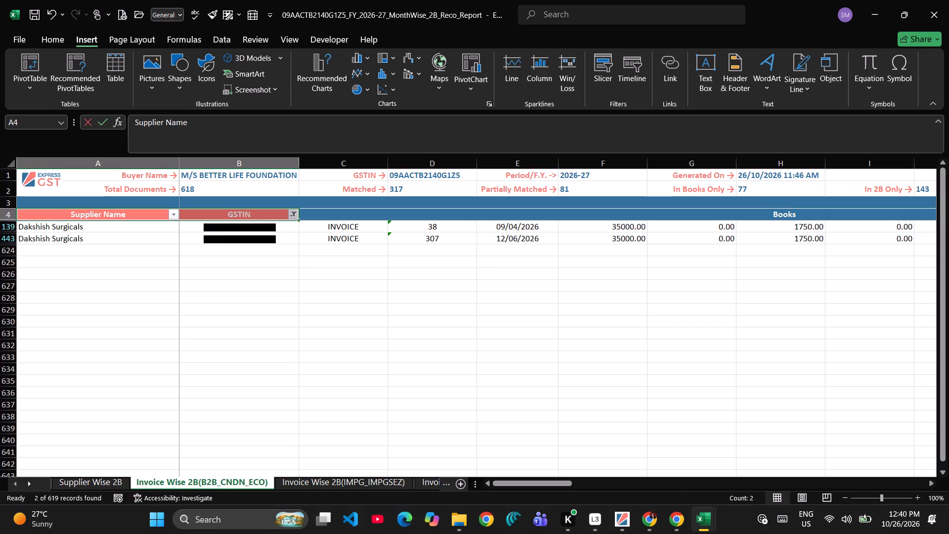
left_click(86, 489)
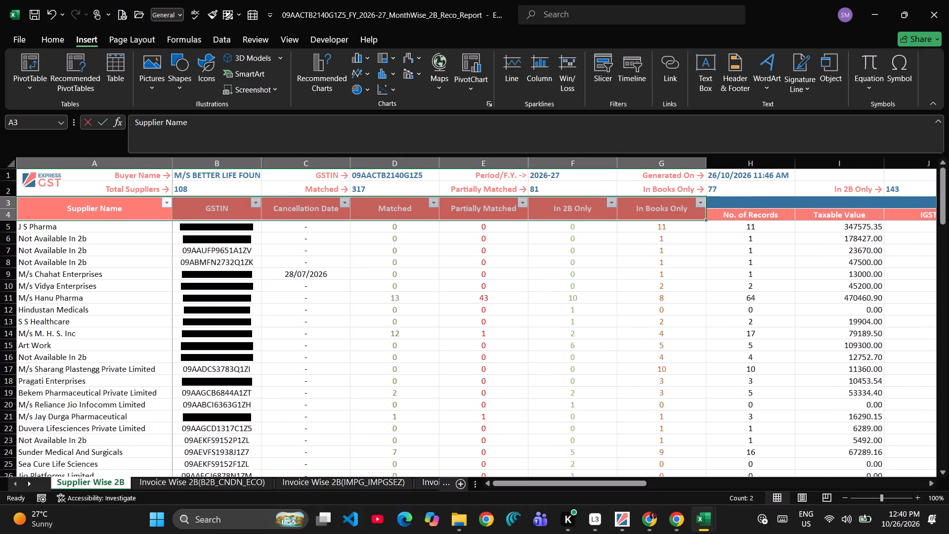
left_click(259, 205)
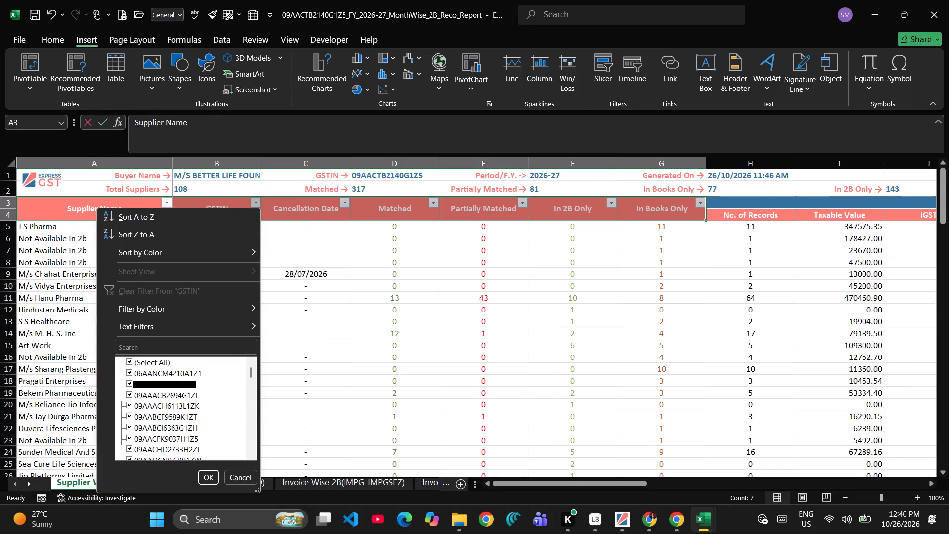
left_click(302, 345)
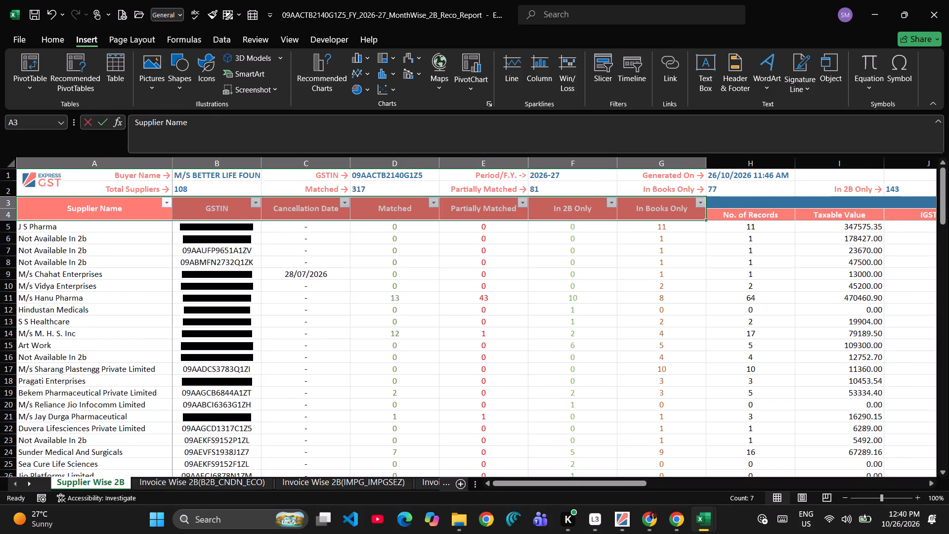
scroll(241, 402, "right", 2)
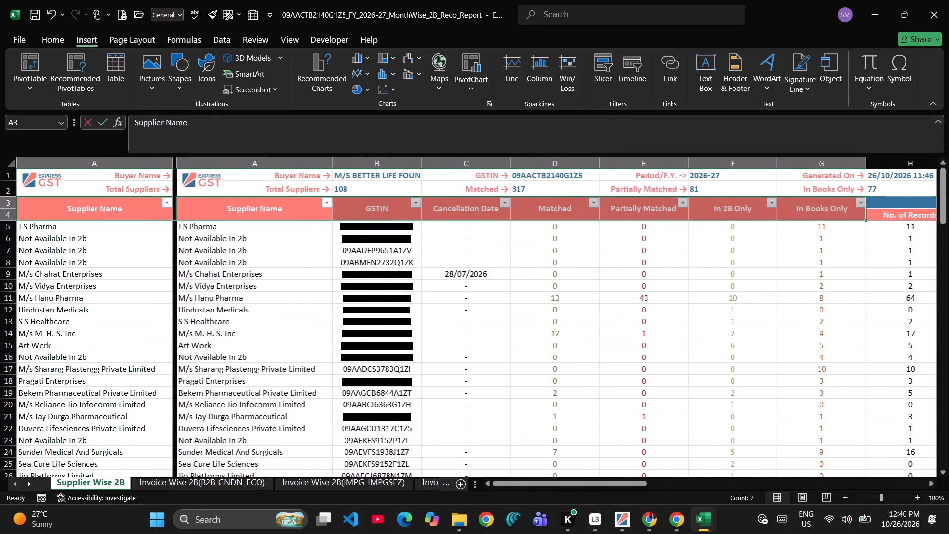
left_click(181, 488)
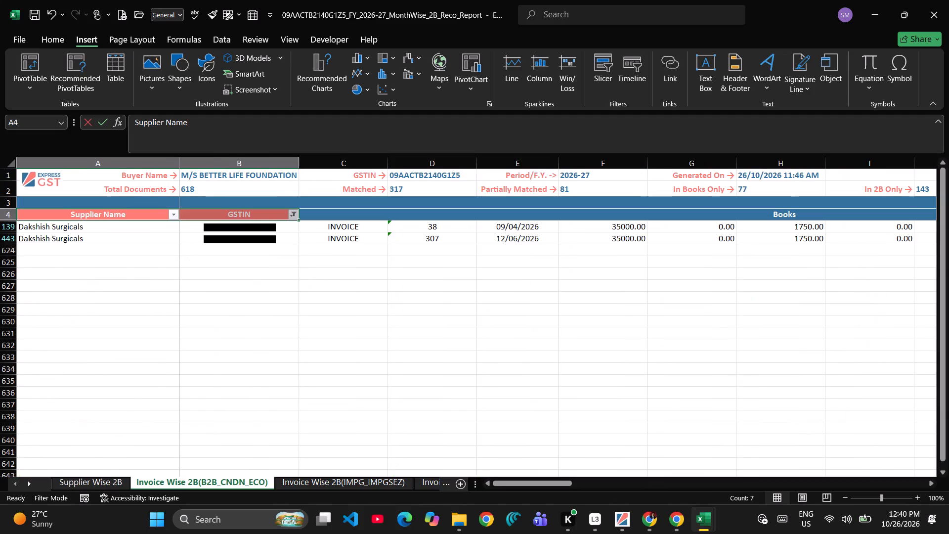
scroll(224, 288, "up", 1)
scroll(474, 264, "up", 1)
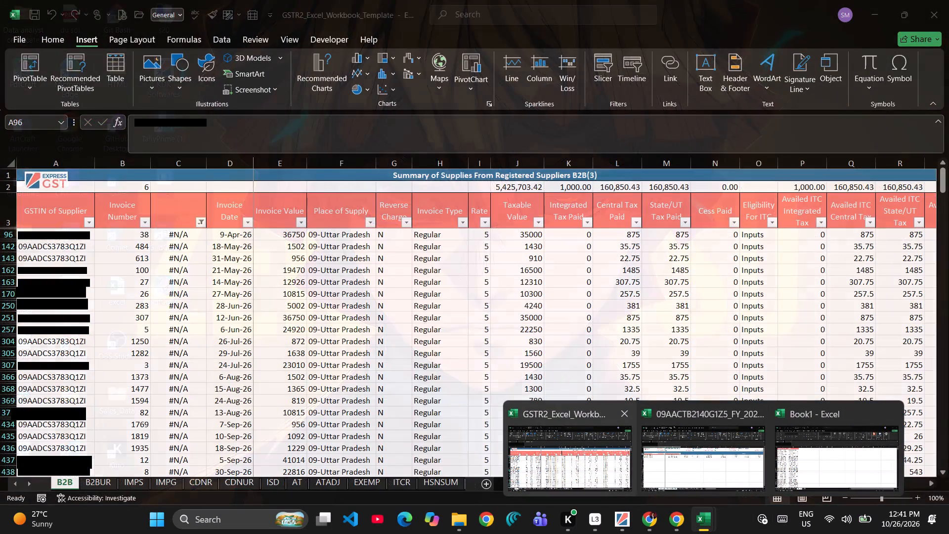
Arrange the GSTR2 workbook's B2B sheet and the 2B reco report side by side.
left_click(581, 452)
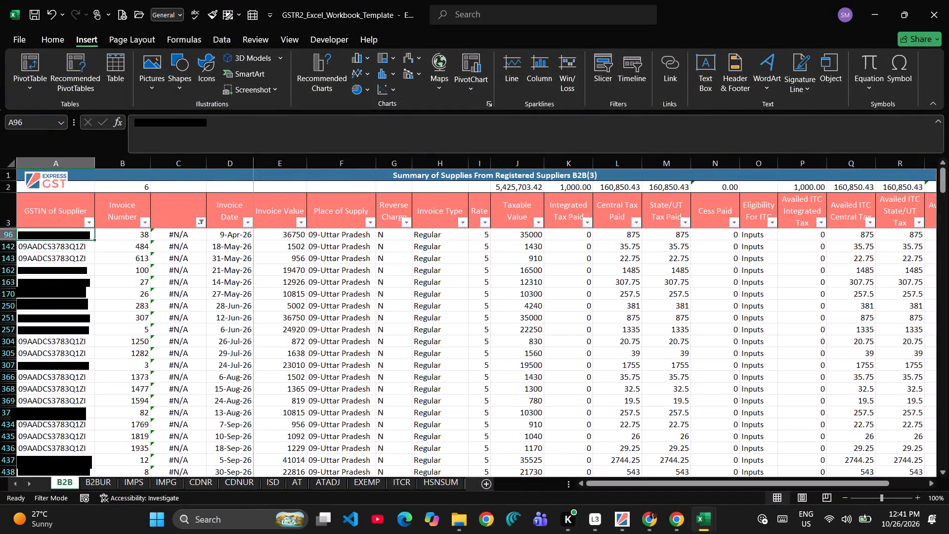
left_click(293, 239)
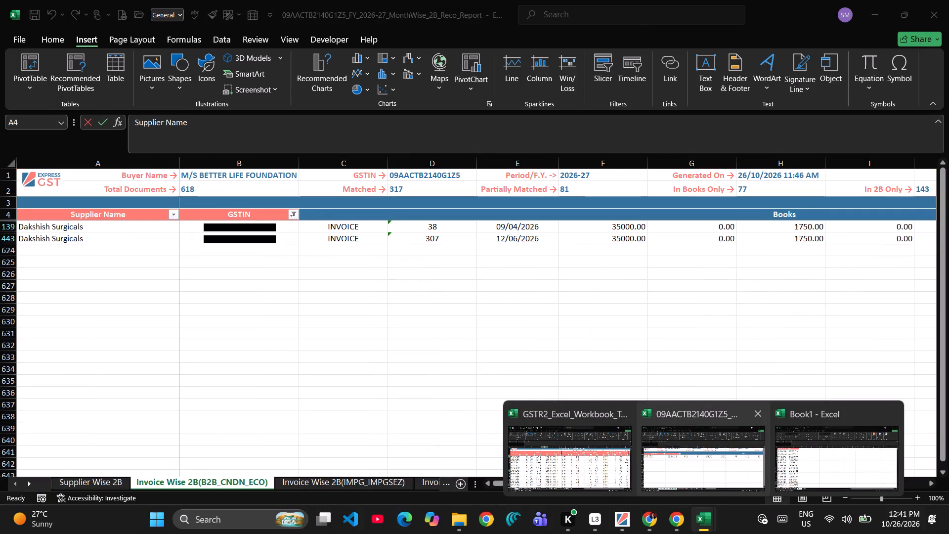
left_click(740, 468)
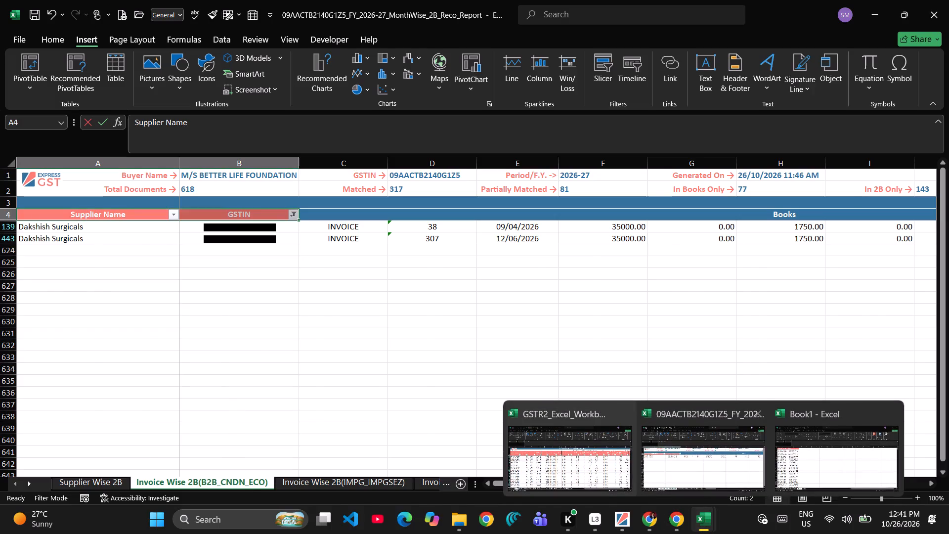
left_click(605, 433)
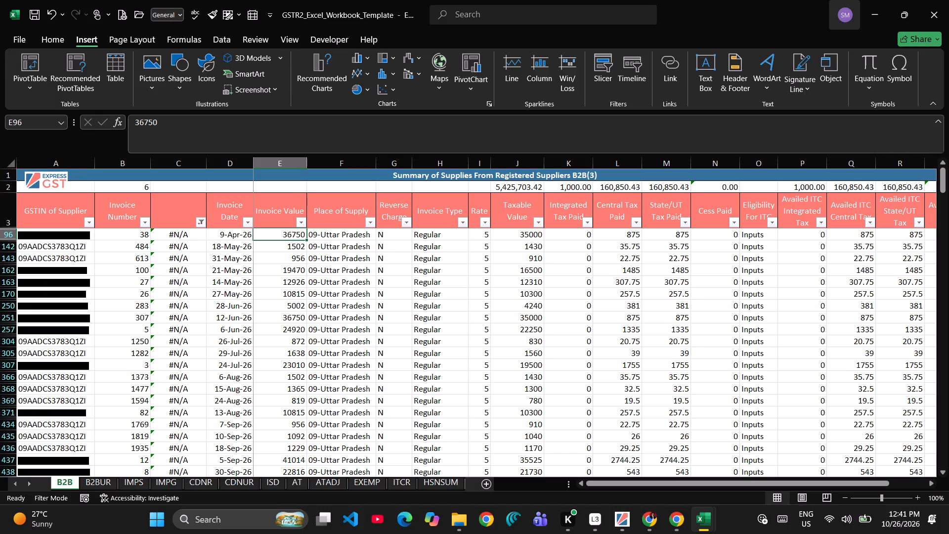
left_click(840, 46)
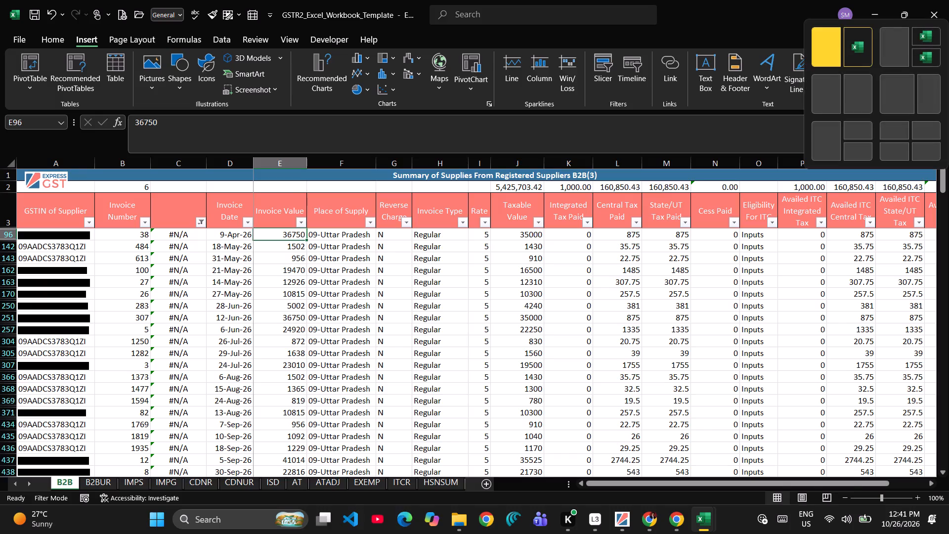
Compare the filtered supplier's invoice numbers and dates in the reco report with the unmatched rows on the B2B sheet.
scroll(630, 298, "left", 1)
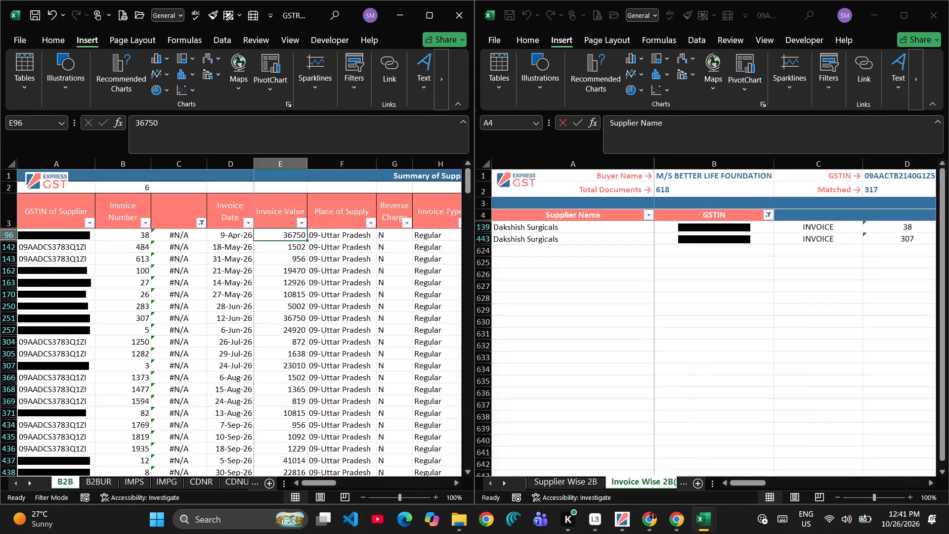
scroll(630, 298, "left", 1)
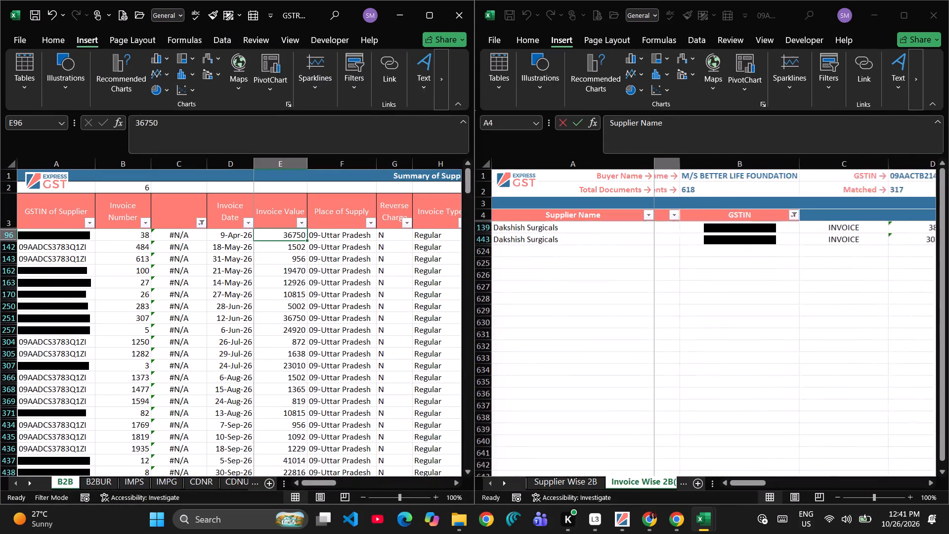
scroll(723, 331, "up", 2)
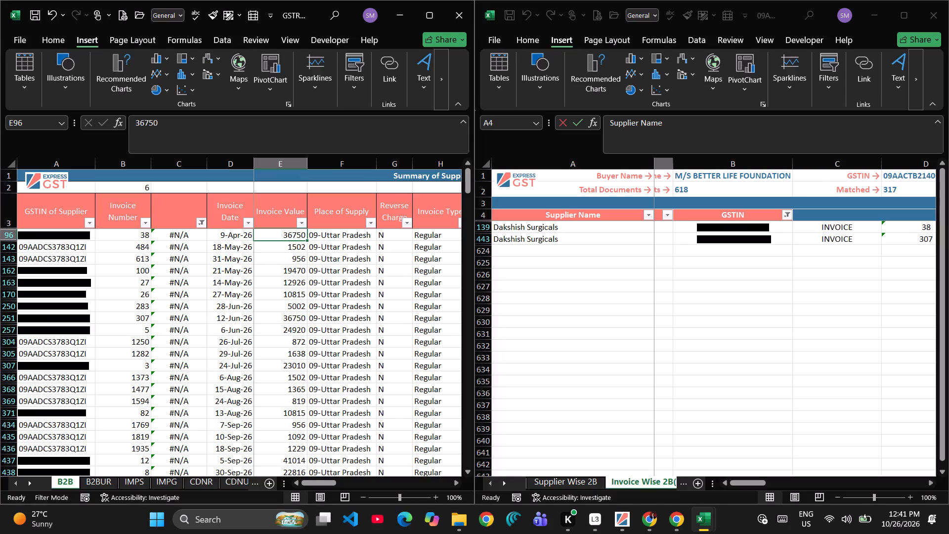
scroll(680, 275, "right", 1)
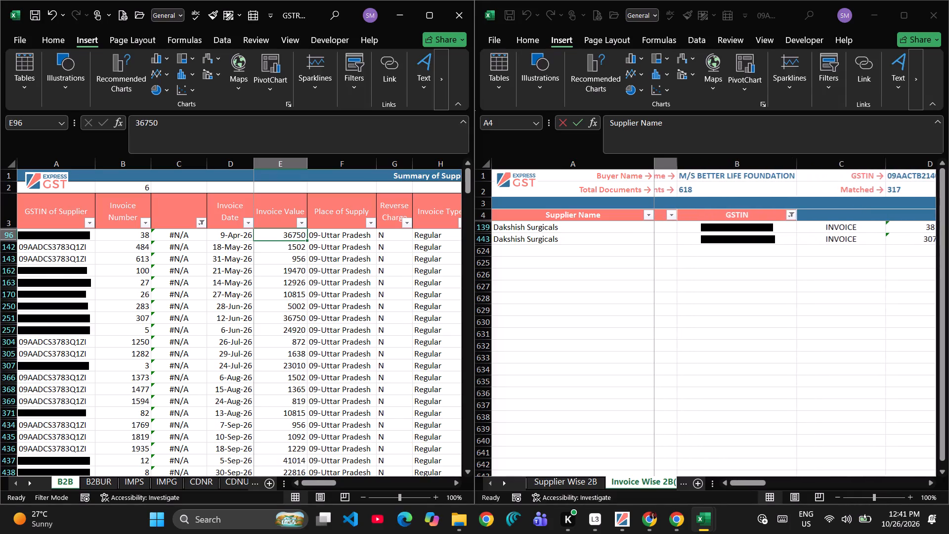
scroll(680, 275, "right", 2)
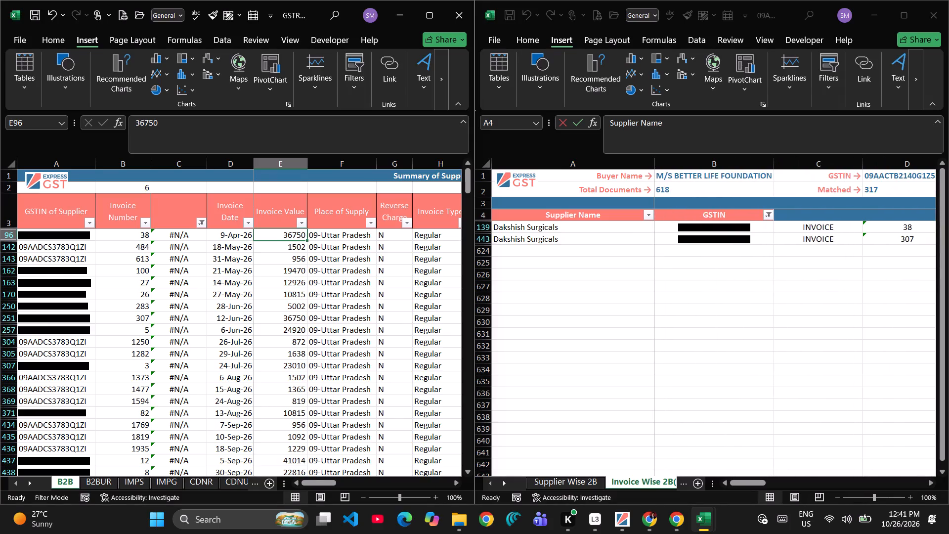
scroll(680, 275, "left", 2)
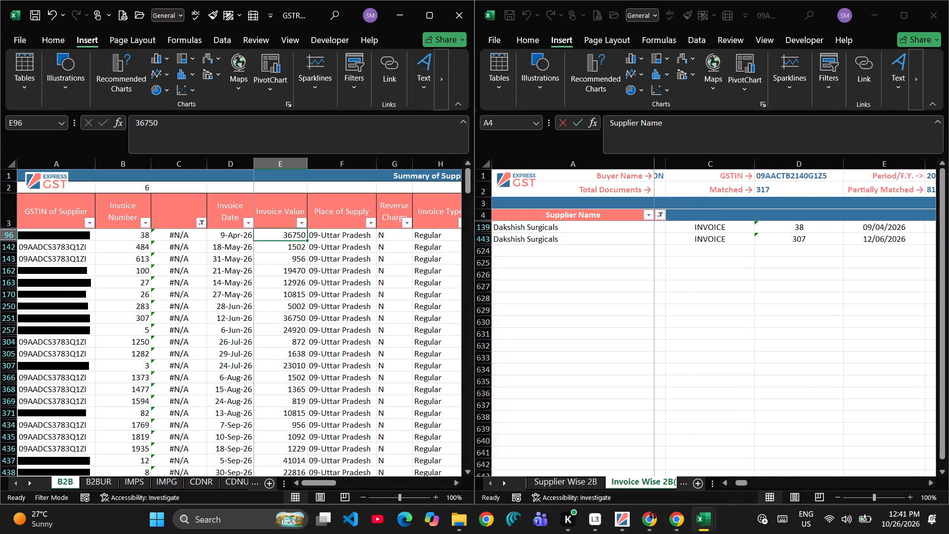
scroll(680, 275, "left", 1)
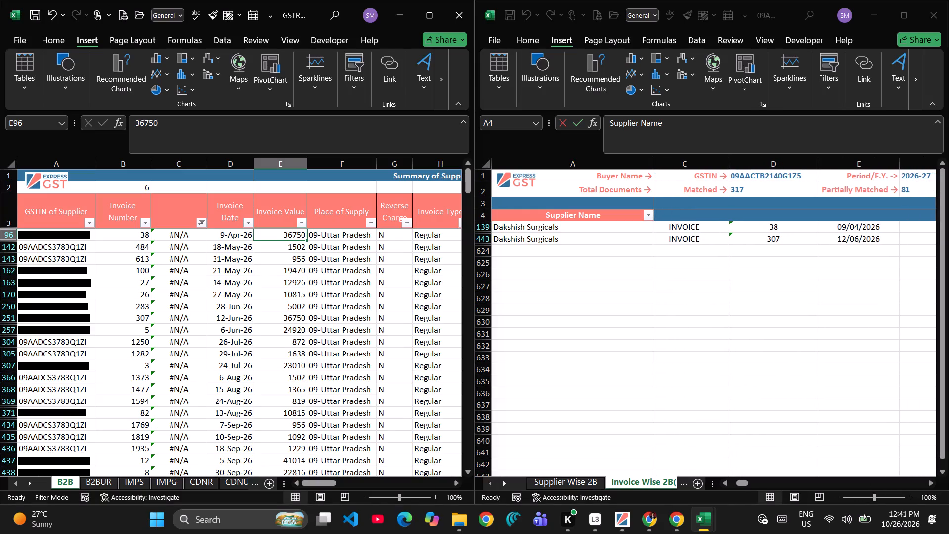
left_click(89, 221)
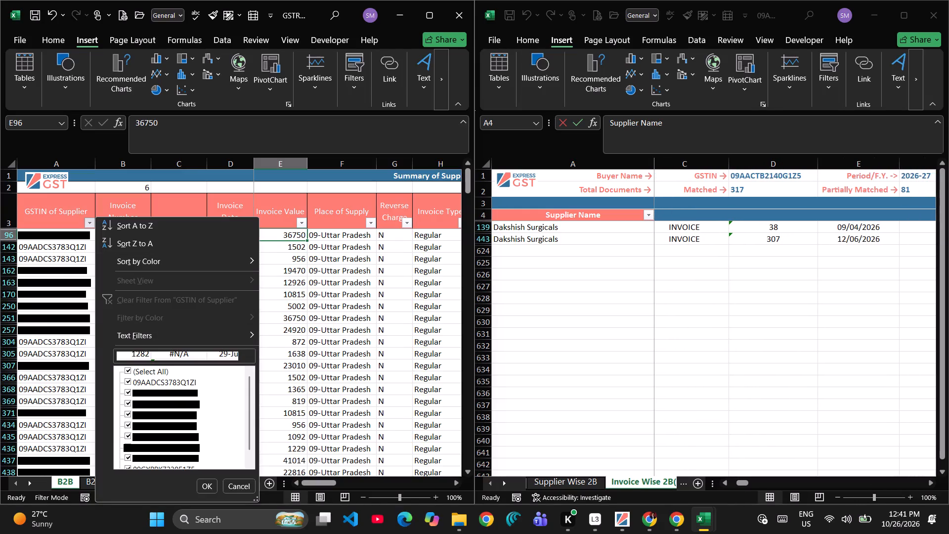
left_click(242, 485)
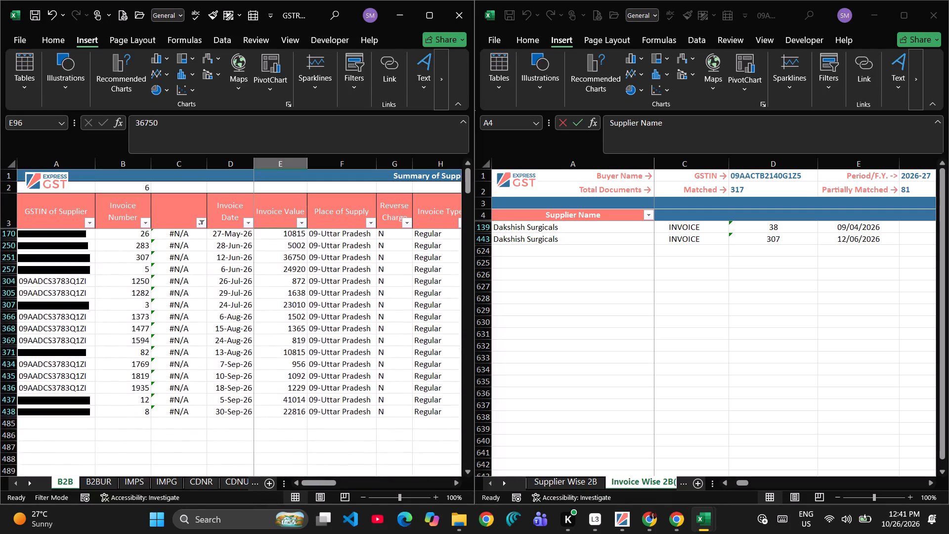
Compare invoice 38's taxable value and tax in both workbooks, selecting L96:M96 on the B2B sheet to total central and state tax.
scroll(174, 366, "up", 2)
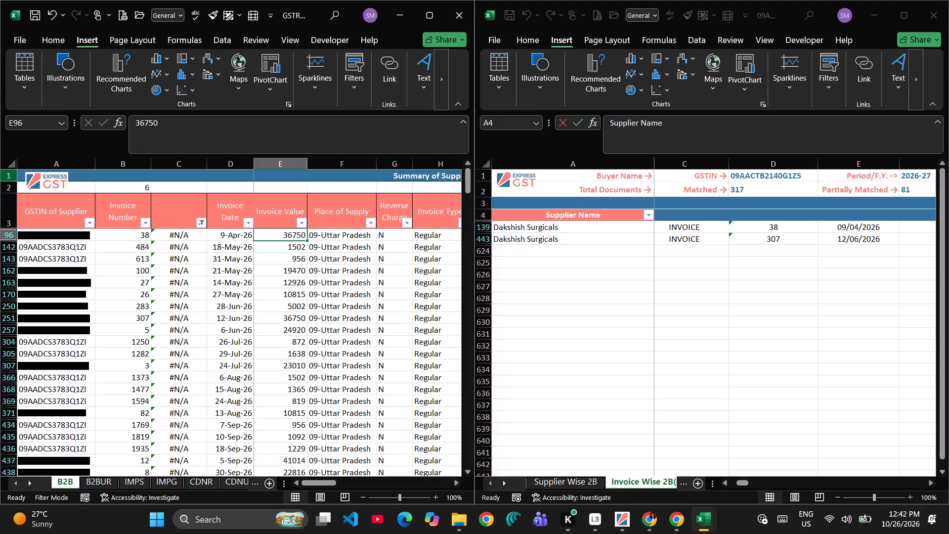
scroll(769, 248, "left", 2)
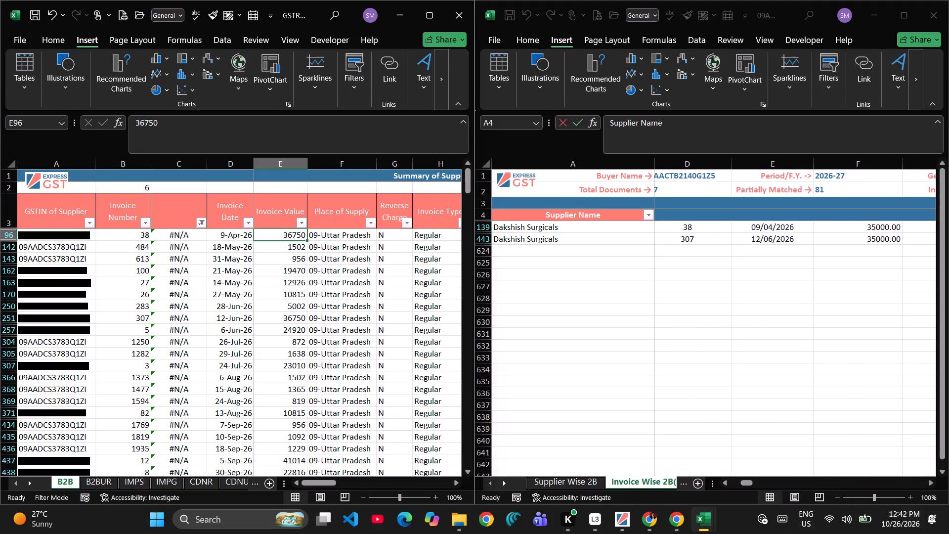
scroll(432, 290, "left", 2)
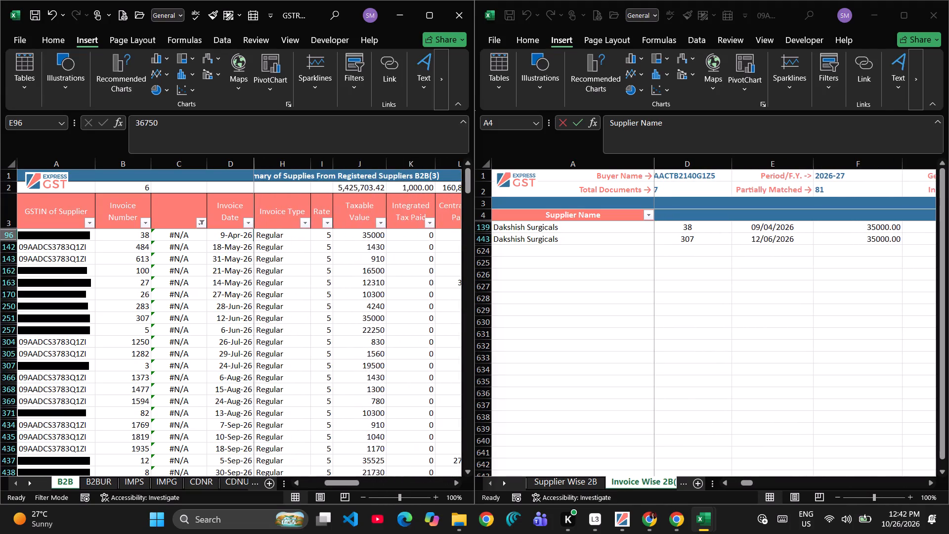
scroll(834, 270, "left", 1)
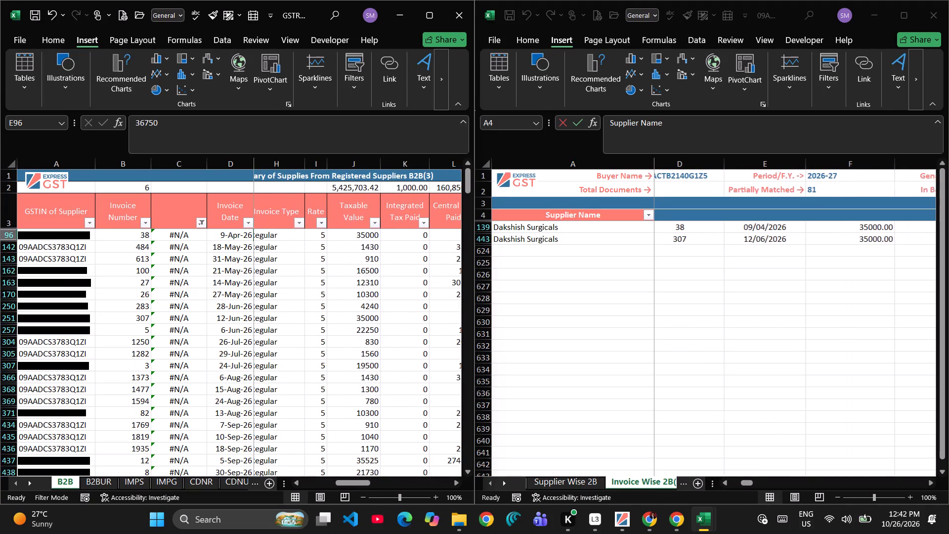
scroll(834, 270, "left", 2)
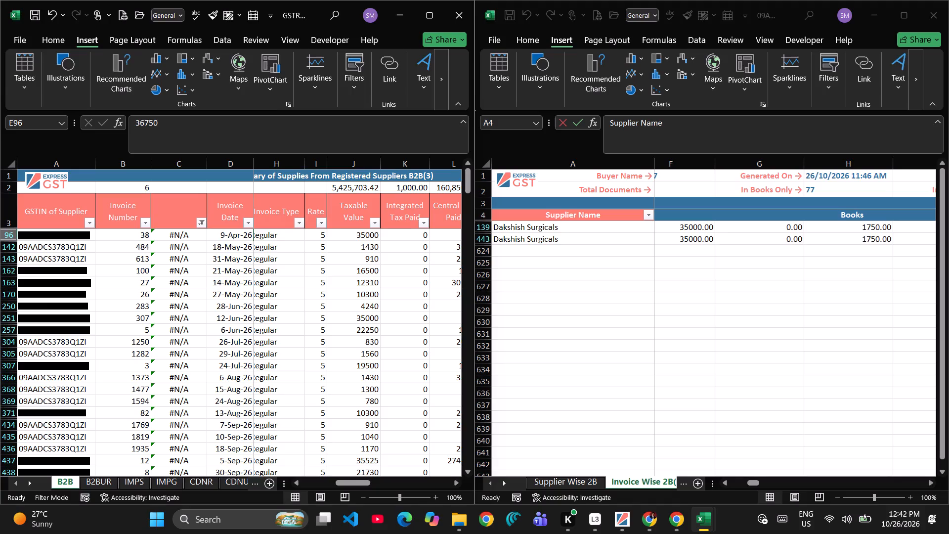
scroll(420, 263, "left", 1)
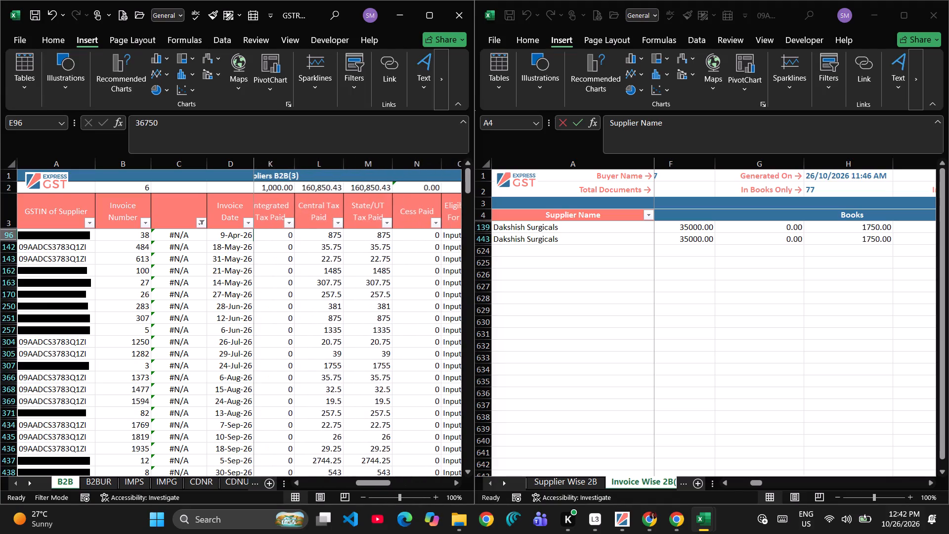
scroll(420, 263, "left", 1)
left_click_drag(318, 230, 378, 232)
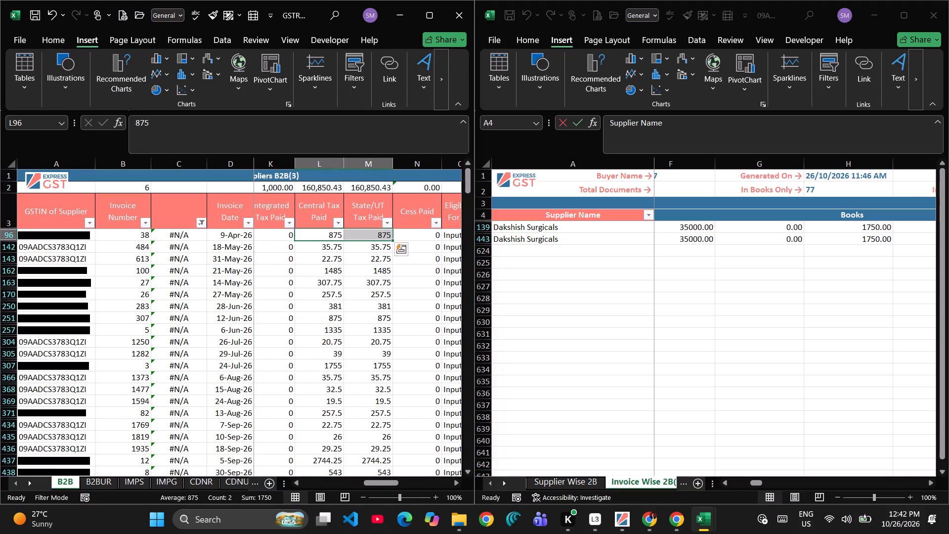
scroll(800, 368, "left", 2)
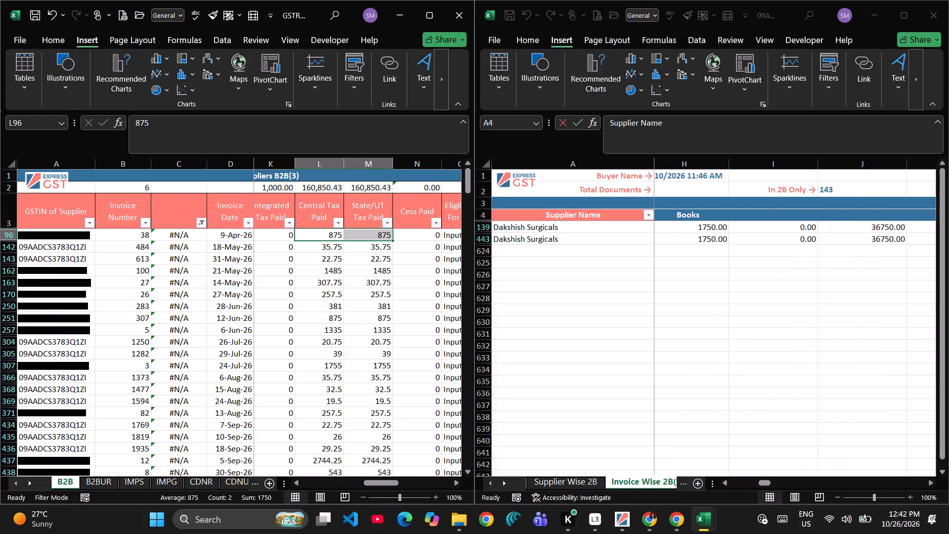
Compare invoice 38's total value in both workbooks and examine the reco report's further invoice details through column P.
scroll(256, 301, "right", 3)
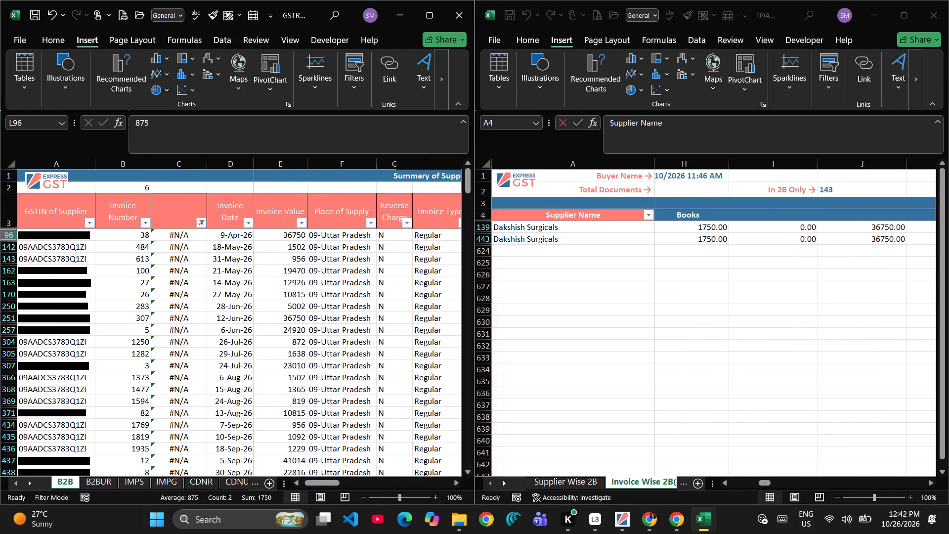
scroll(395, 254, "up", 1)
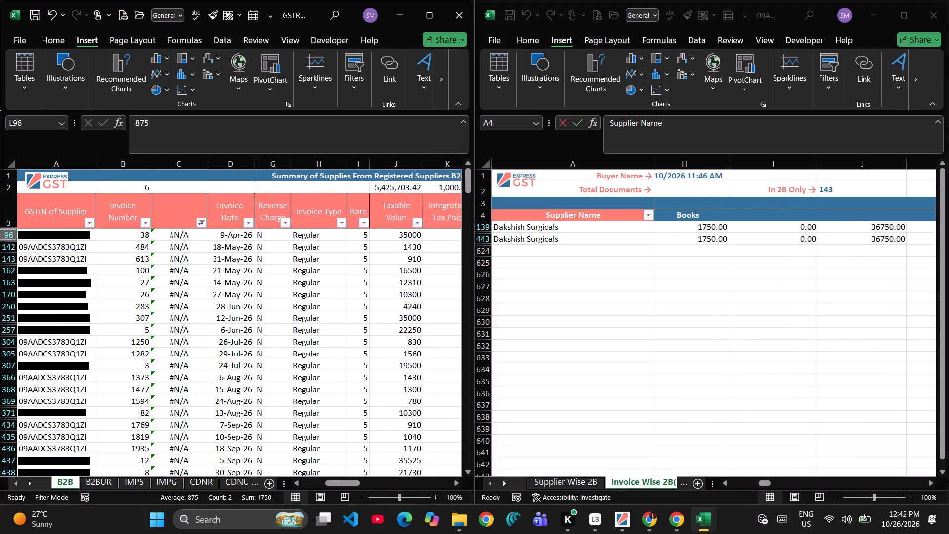
scroll(395, 254, "up", 1)
scroll(395, 254, "right", 1)
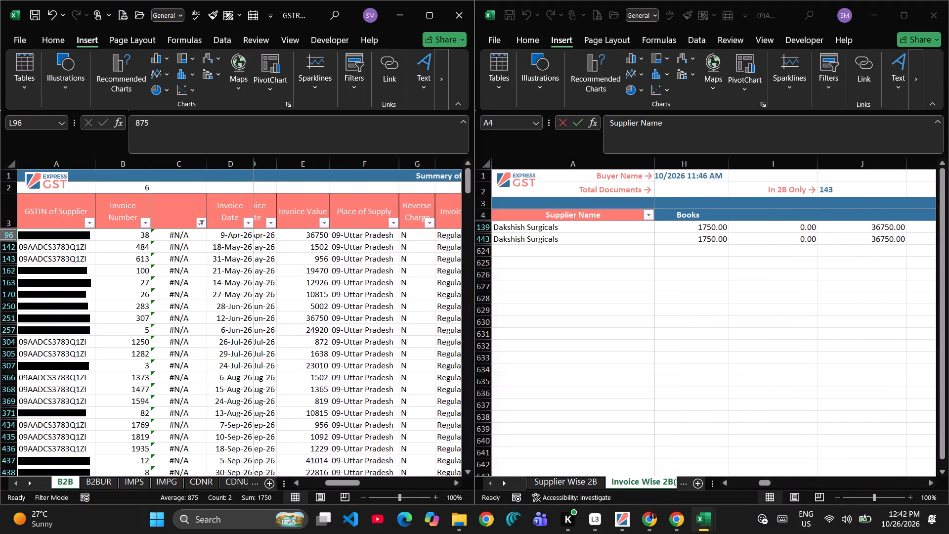
scroll(395, 254, "right", 1)
scroll(754, 353, "up", 1)
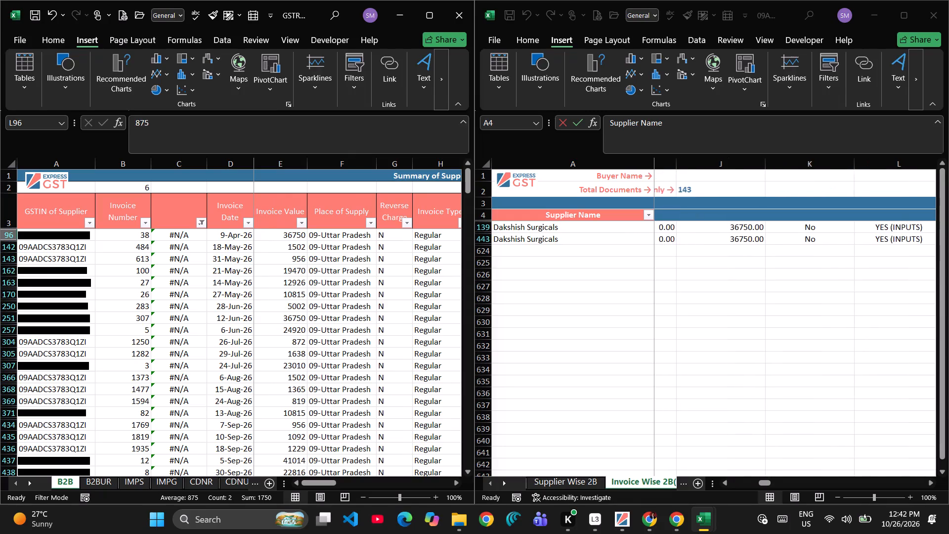
scroll(754, 353, "up", 1)
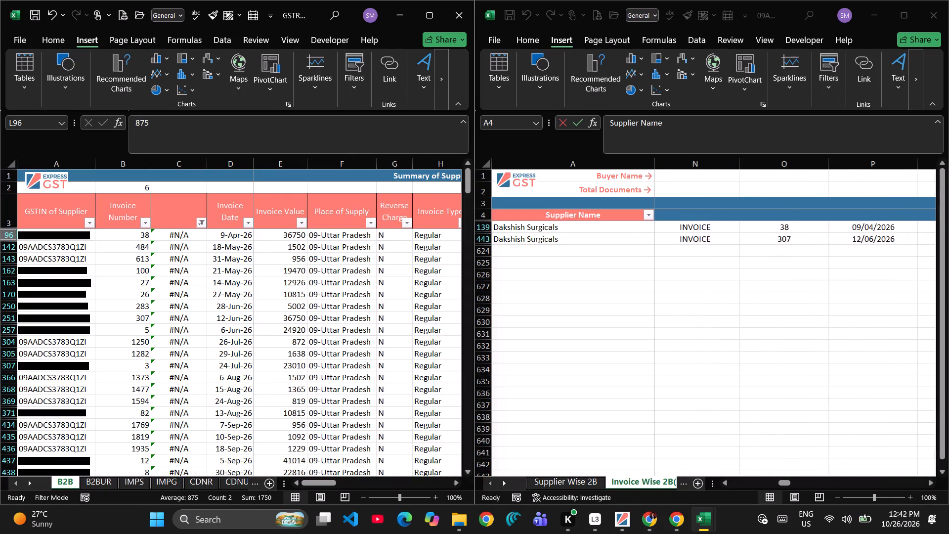
scroll(754, 353, "up", 1)
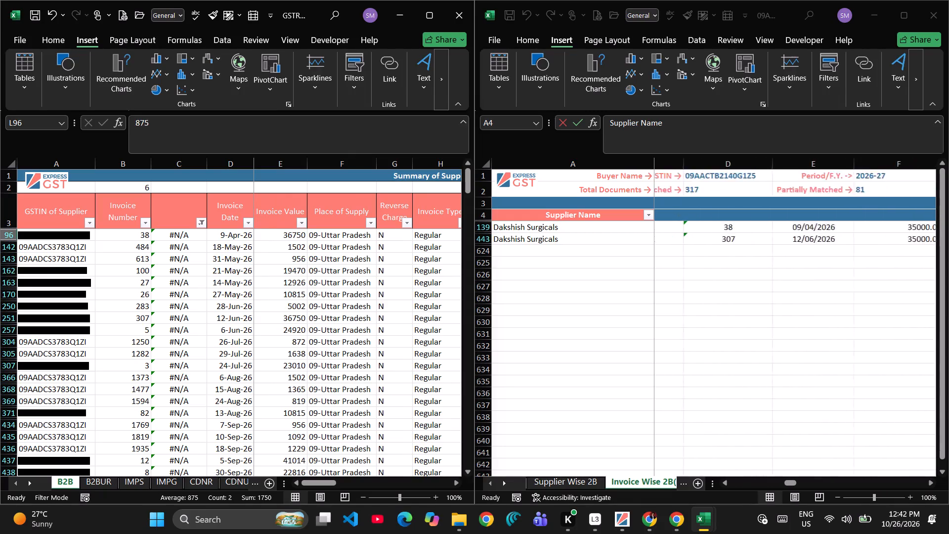
Examine the reco report's books-side invoice numbers, dates, taxable values, tax and ITC details for invoices 38 and 307.
scroll(754, 353, "right", 4)
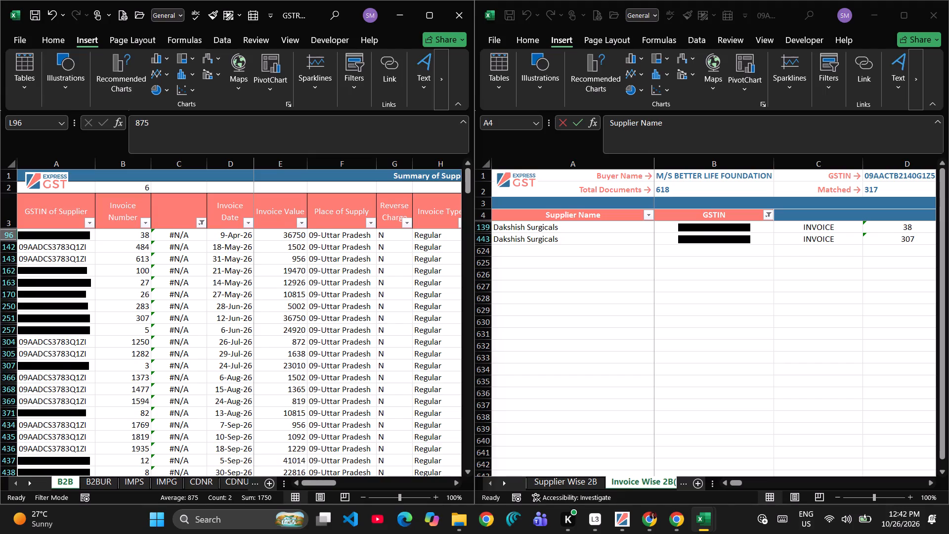
scroll(247, 343, "right", 1)
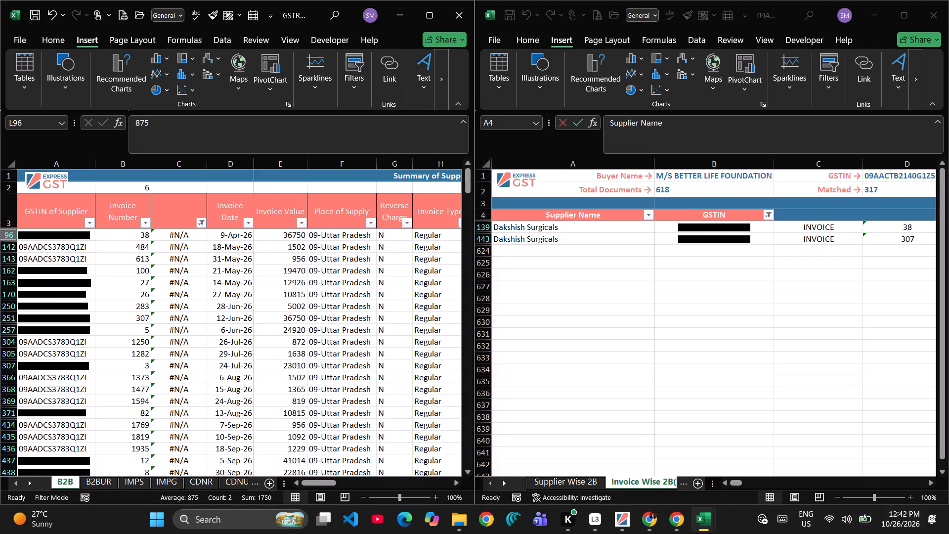
scroll(692, 287, "left", 5)
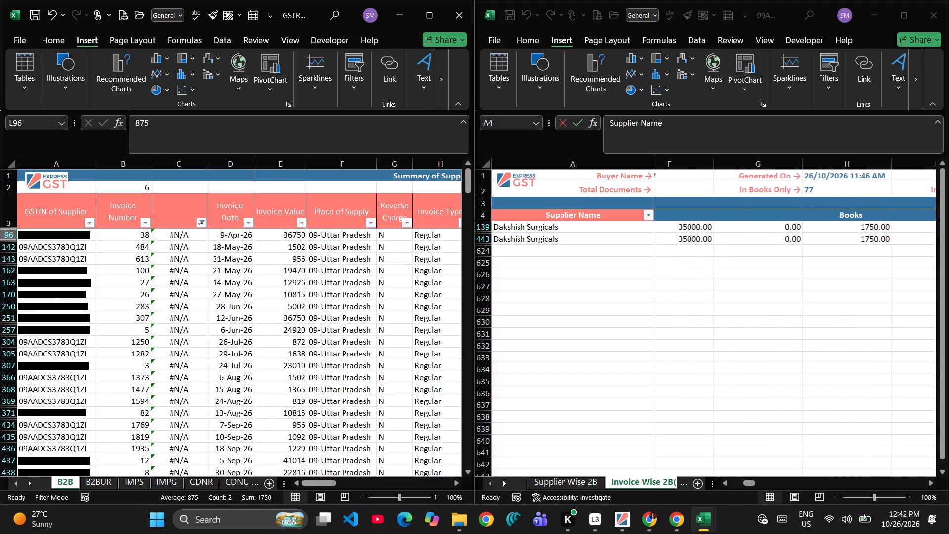
scroll(738, 287, "right", 1)
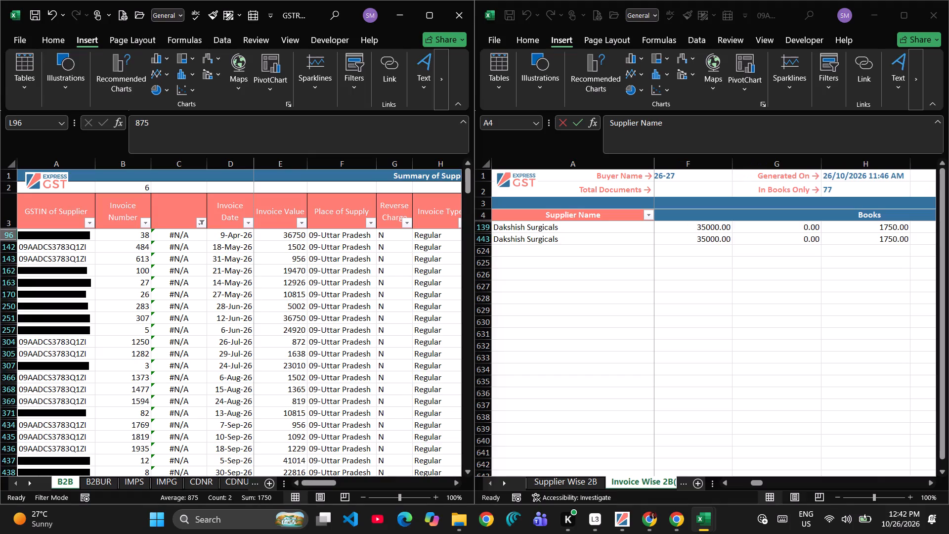
scroll(738, 287, "left", 3)
scroll(738, 287, "right", 1)
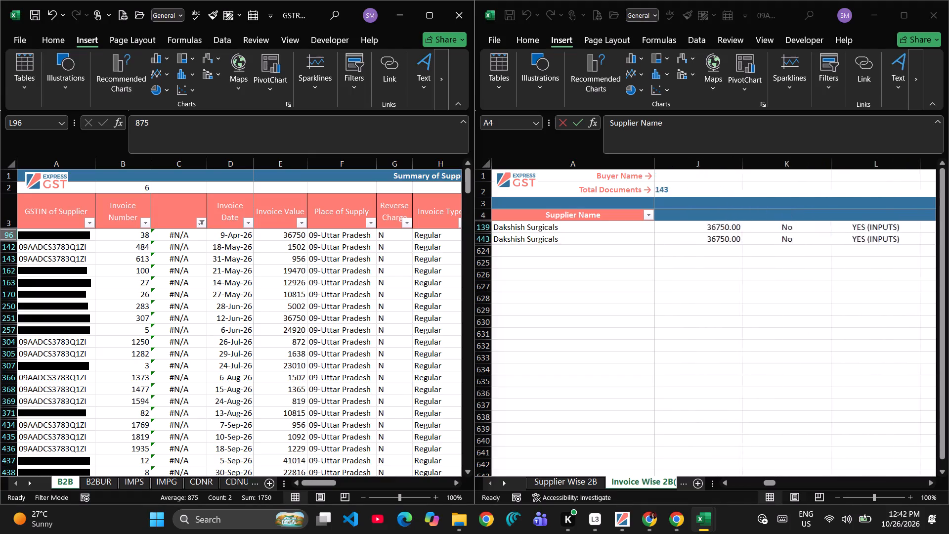
scroll(738, 287, "right", 1)
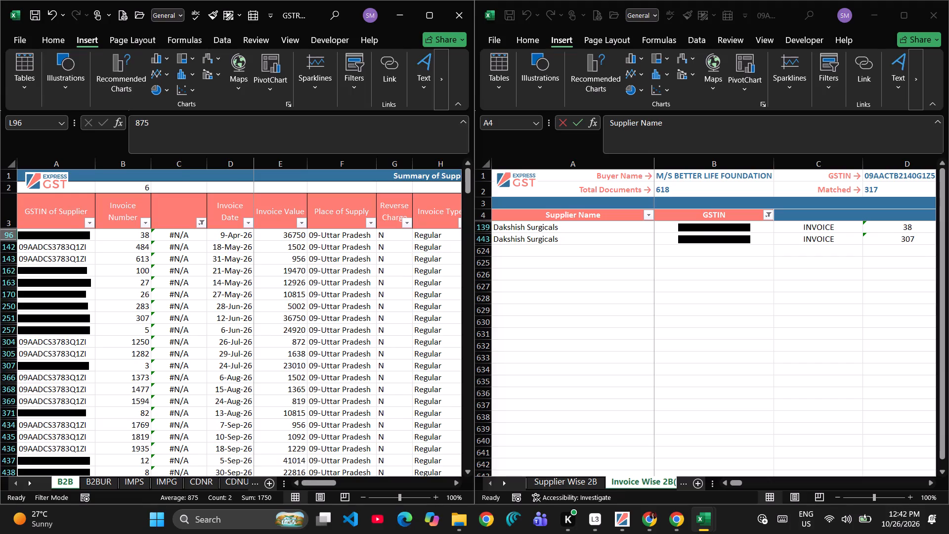
Select row 96 on the B2B sheet and compare invoice 38's taxable value, tax and availed ITC with the reco report's Books columns.
key("shift+space")
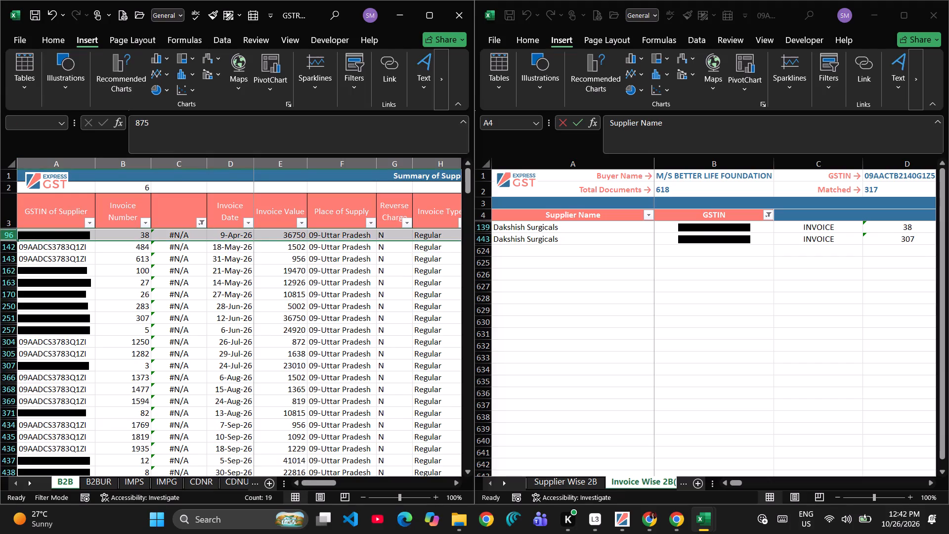
scroll(784, 387, "left", 2)
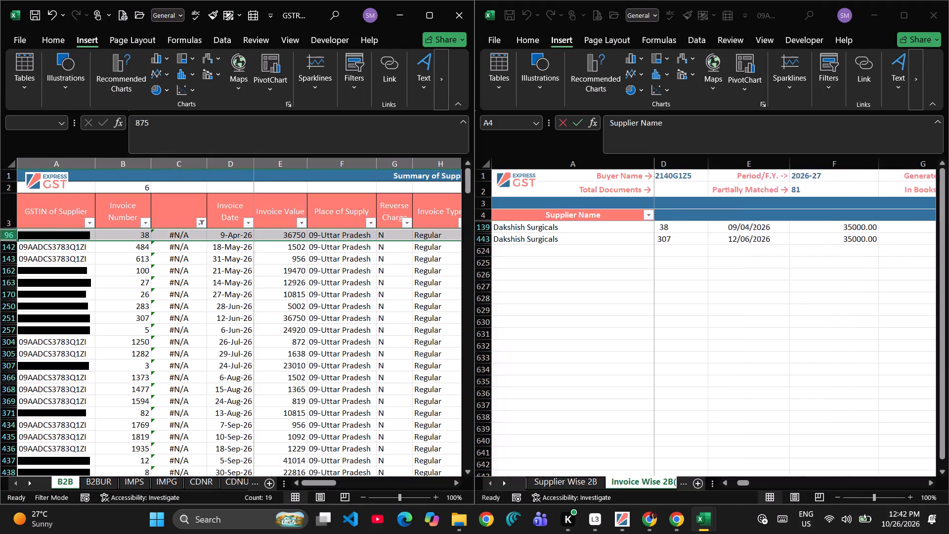
scroll(784, 387, "left", 6)
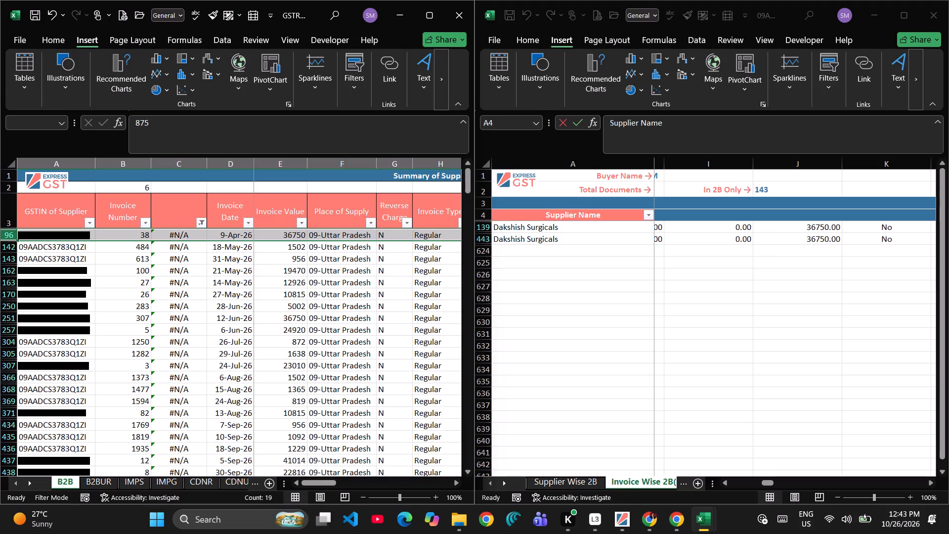
scroll(413, 304, "left", 1)
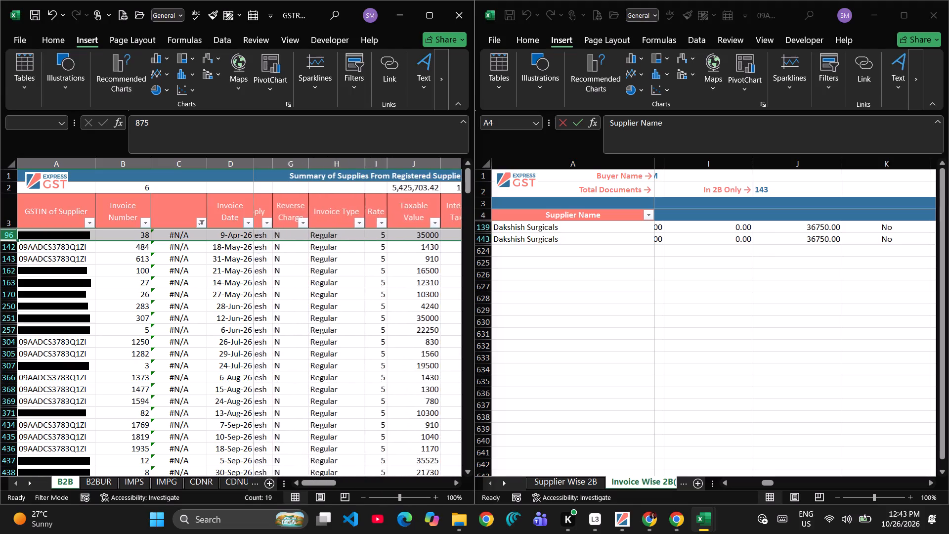
scroll(413, 304, "left", 2)
scroll(787, 286, "right", 1)
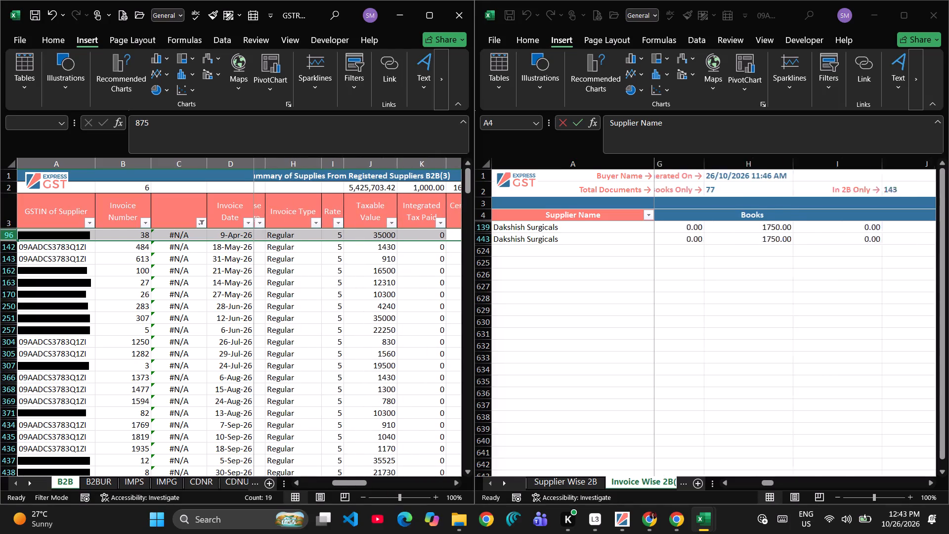
scroll(787, 286, "right", 1)
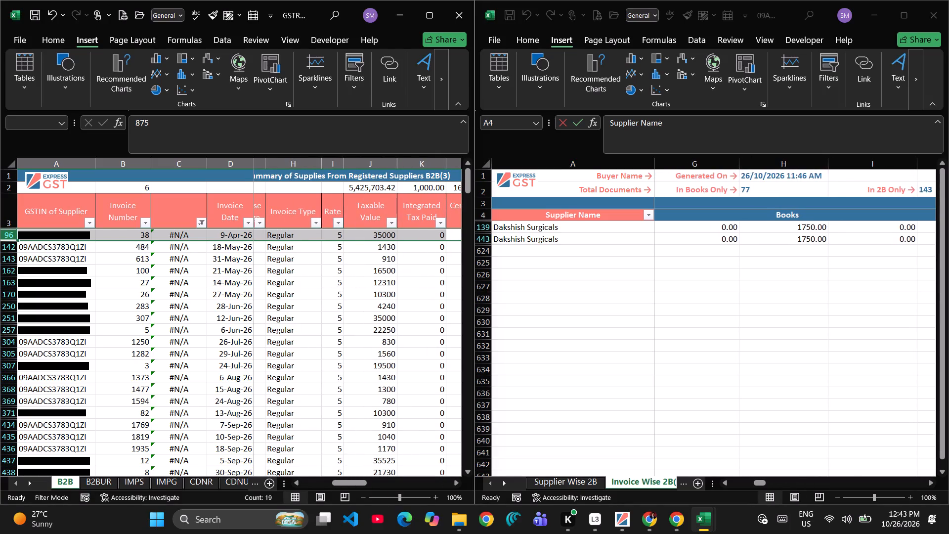
scroll(787, 286, "right", 1)
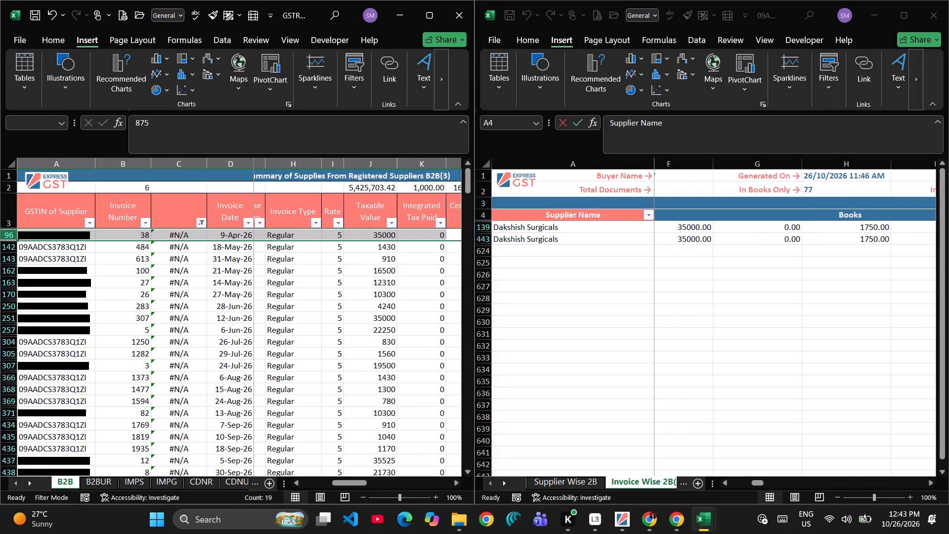
scroll(463, 293, "left", 1)
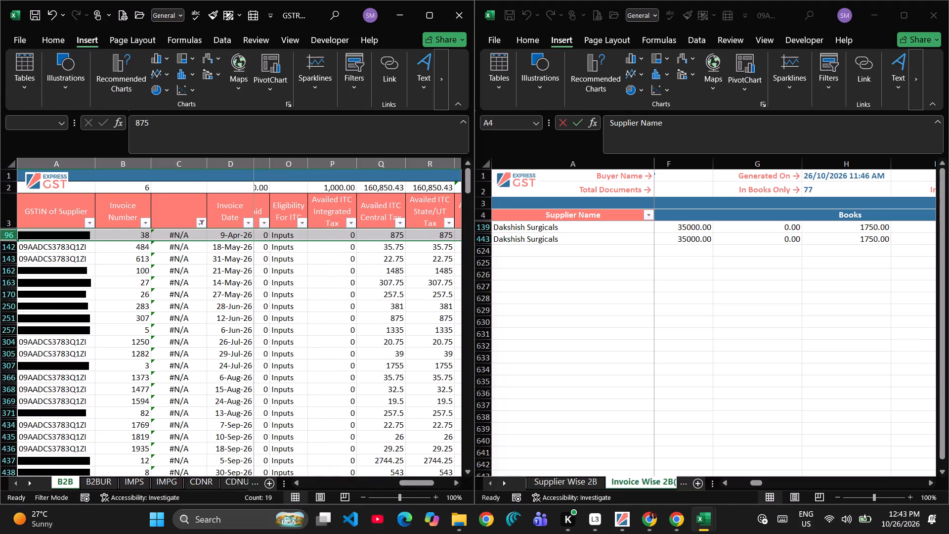
scroll(324, 290, "right", 2)
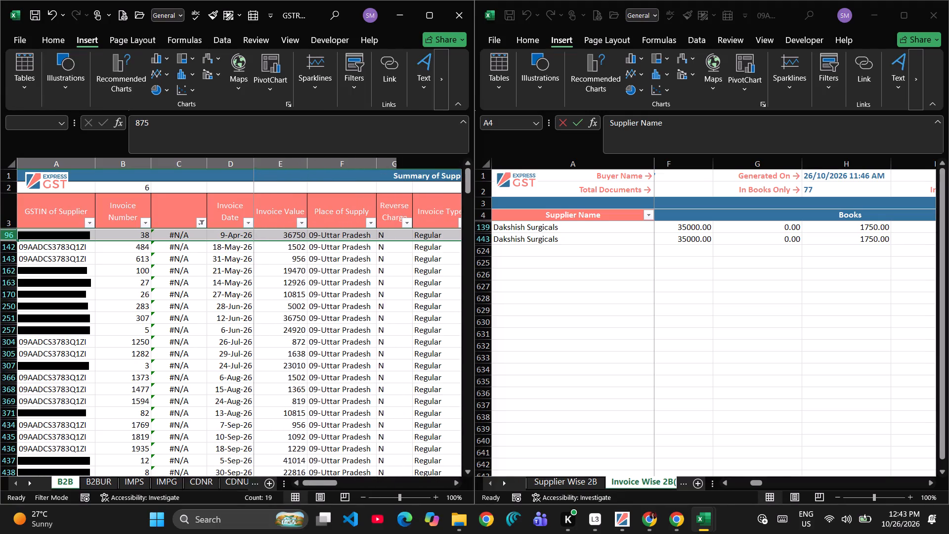
scroll(792, 303, "right", 1)
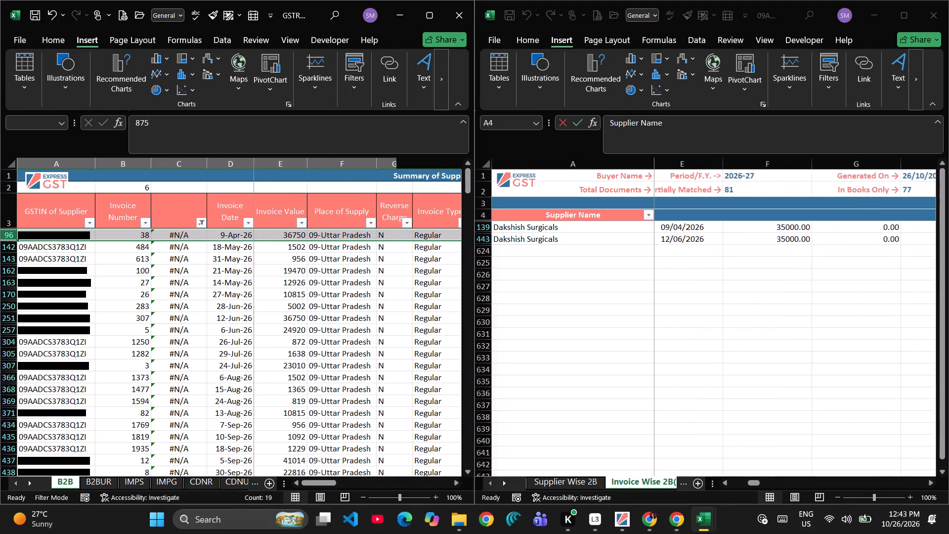
scroll(792, 303, "right", 1)
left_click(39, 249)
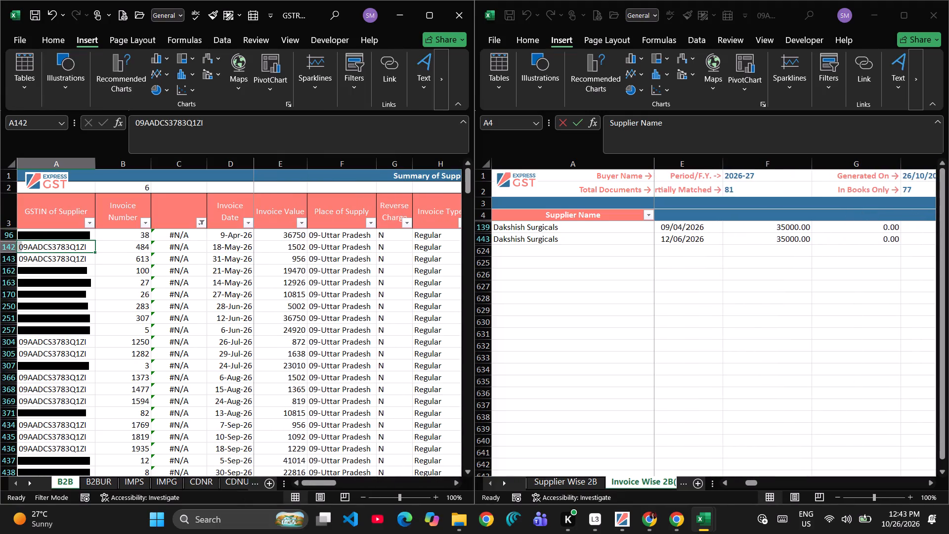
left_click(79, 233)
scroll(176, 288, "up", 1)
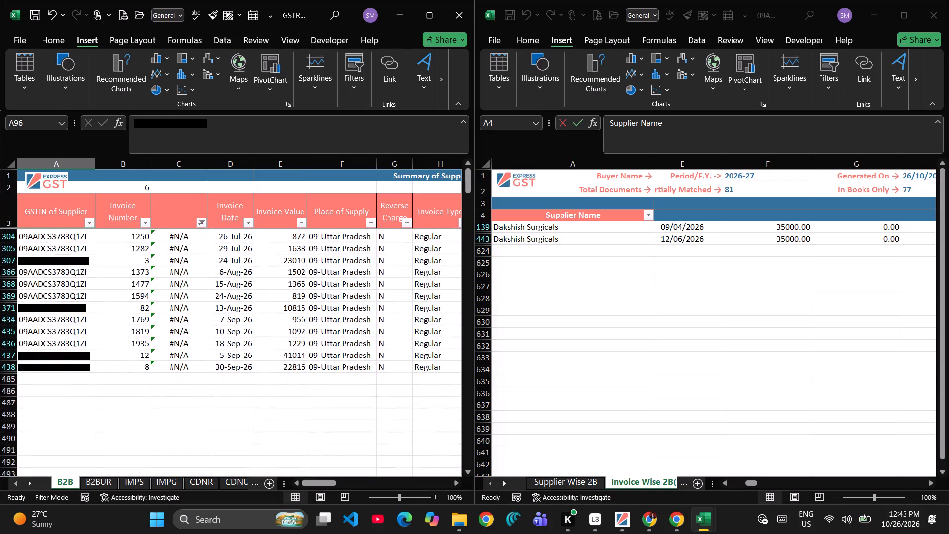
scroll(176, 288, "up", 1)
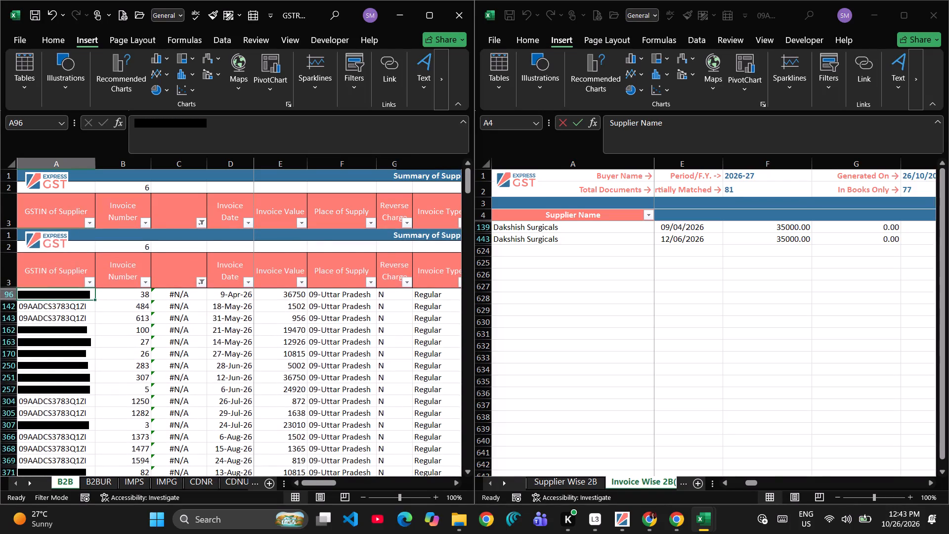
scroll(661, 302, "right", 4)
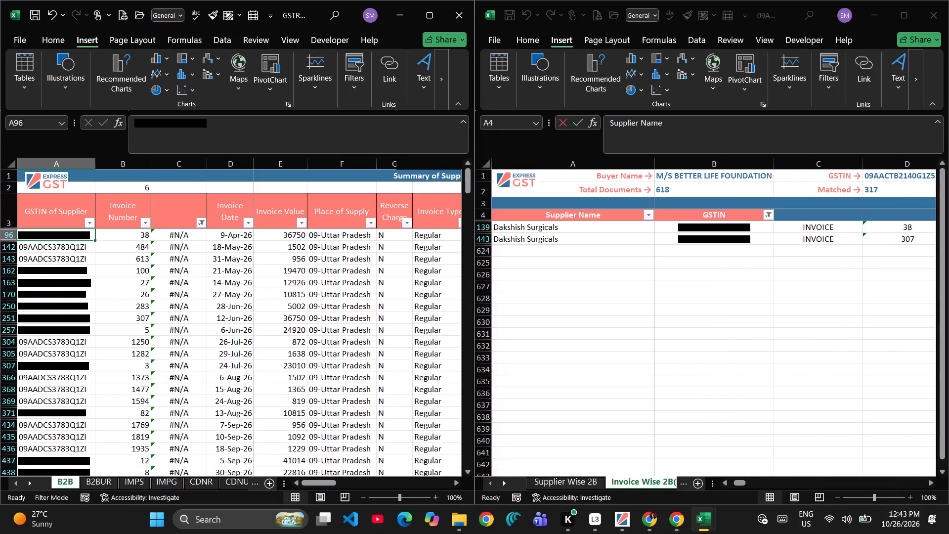
Reselect row 96 on the B2B sheet and recheck invoice 38 against the reco report's books and 2B columns through column O.
left_click(556, 487)
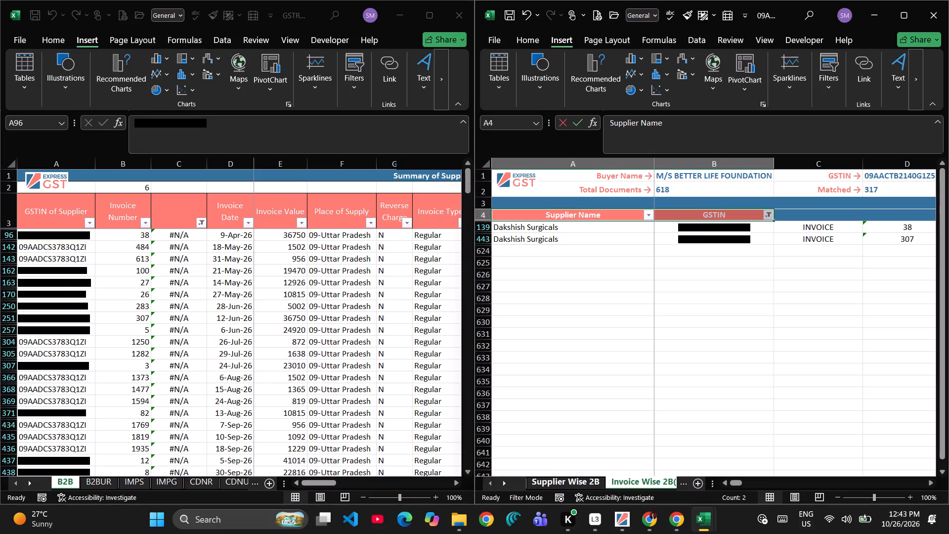
scroll(729, 379, "left", 1)
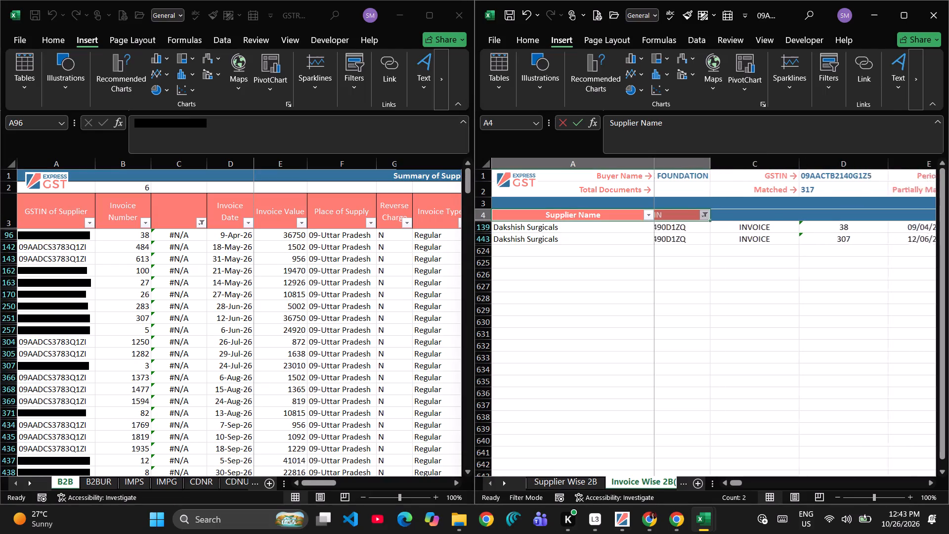
scroll(729, 379, "left", 2)
left_click(50, 230)
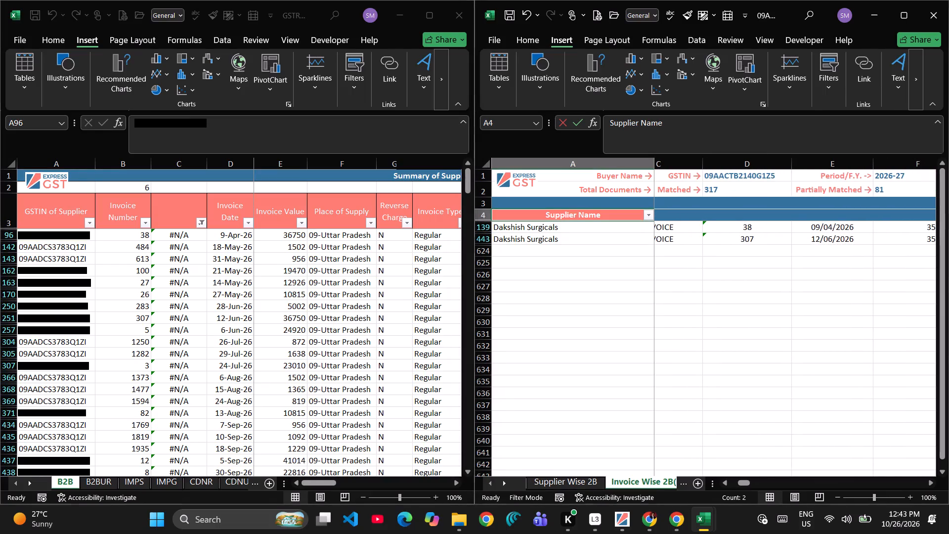
key("shift+space")
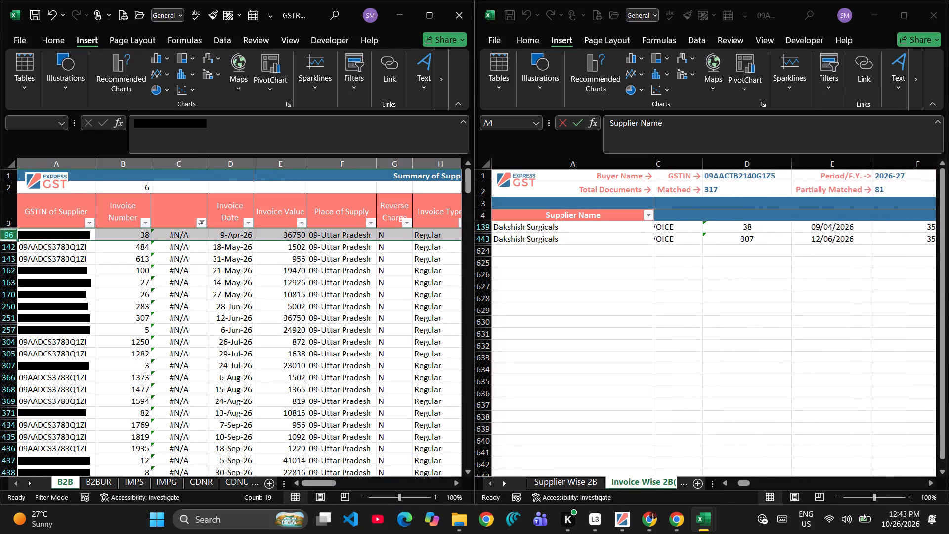
scroll(233, 262, "left", 1)
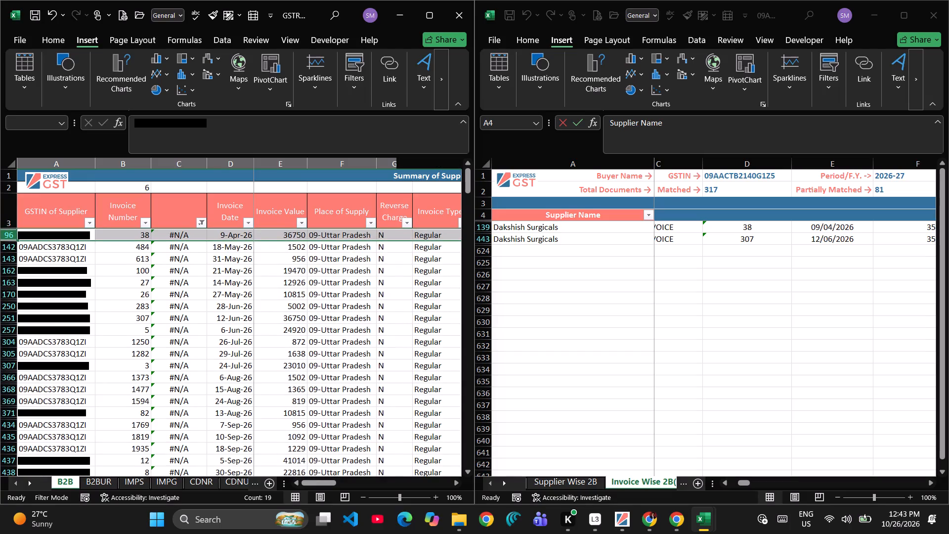
scroll(756, 301, "left", 4)
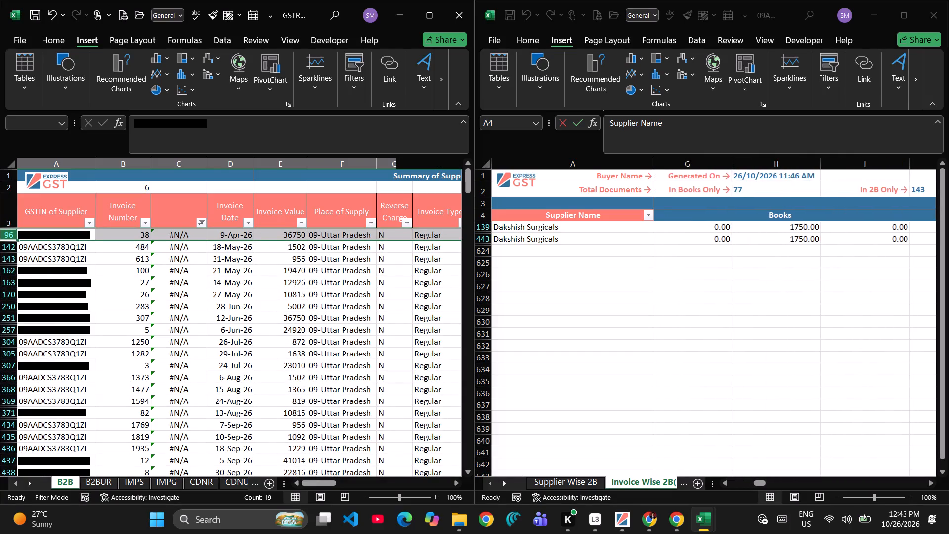
scroll(824, 258, "left", 2)
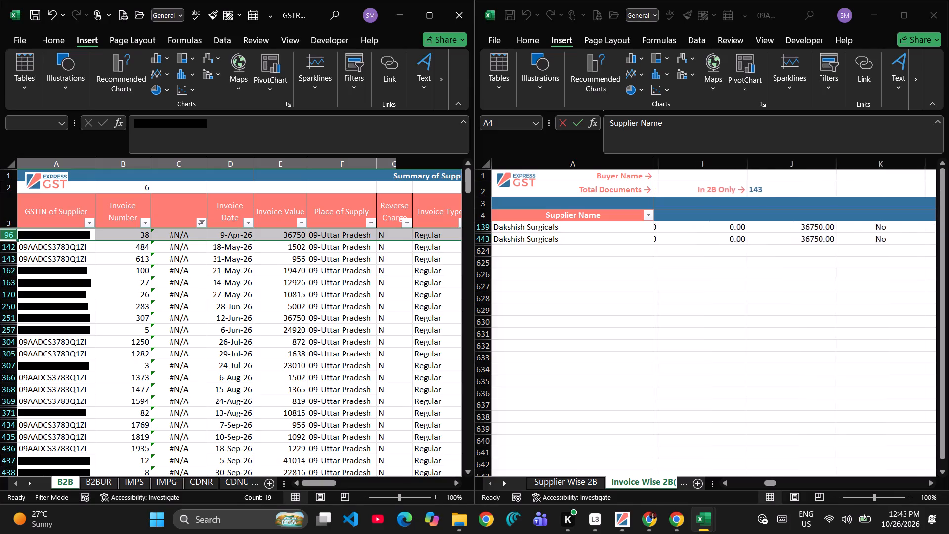
scroll(718, 252, "up", 1)
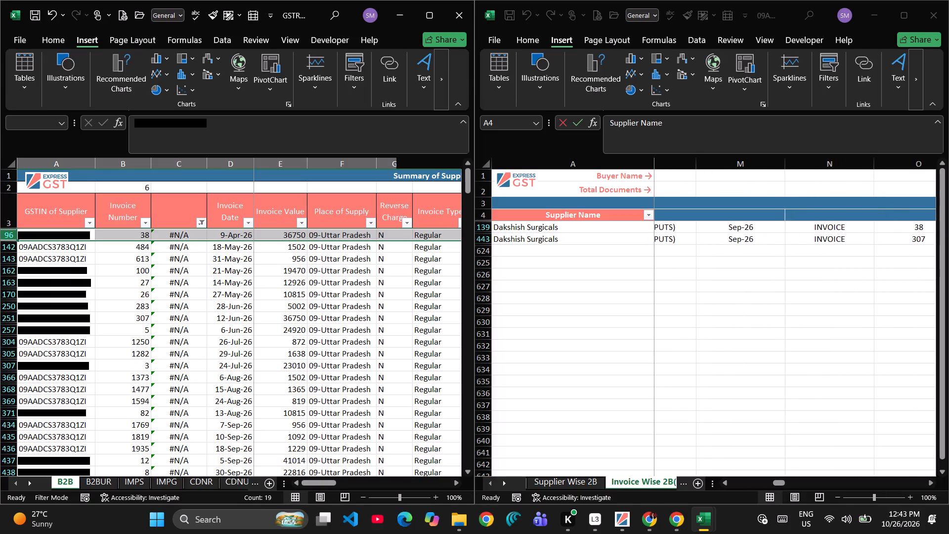
scroll(718, 252, "up", 1)
scroll(718, 252, "right", 1)
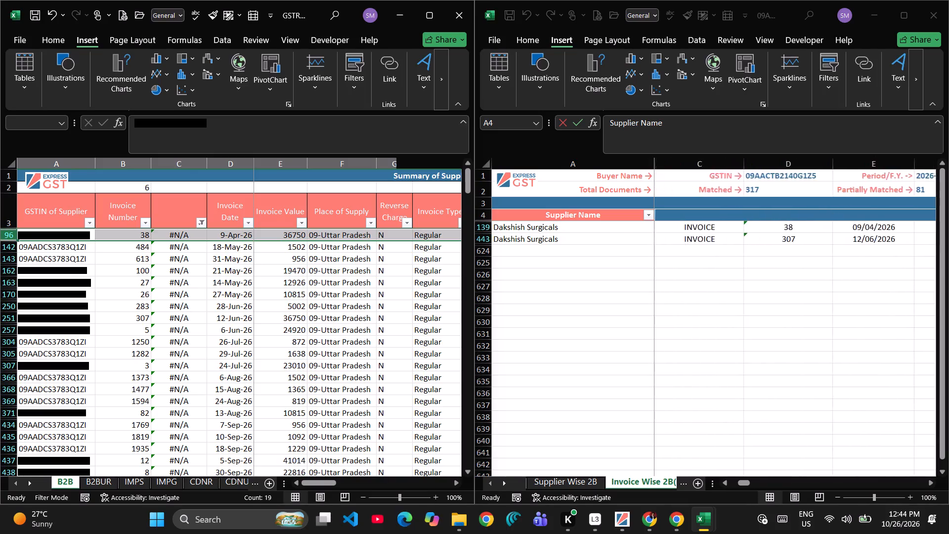
scroll(718, 252, "right", 2)
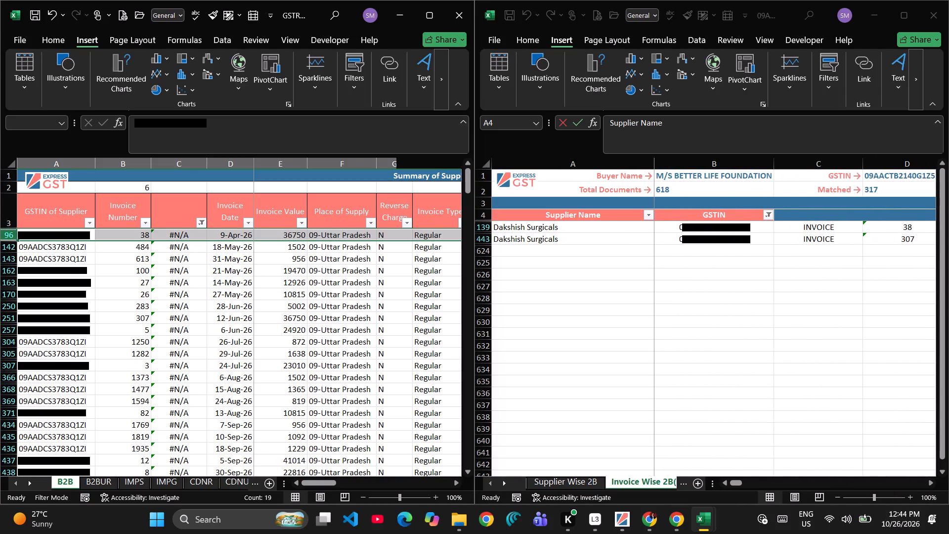
scroll(251, 267, "right", 1)
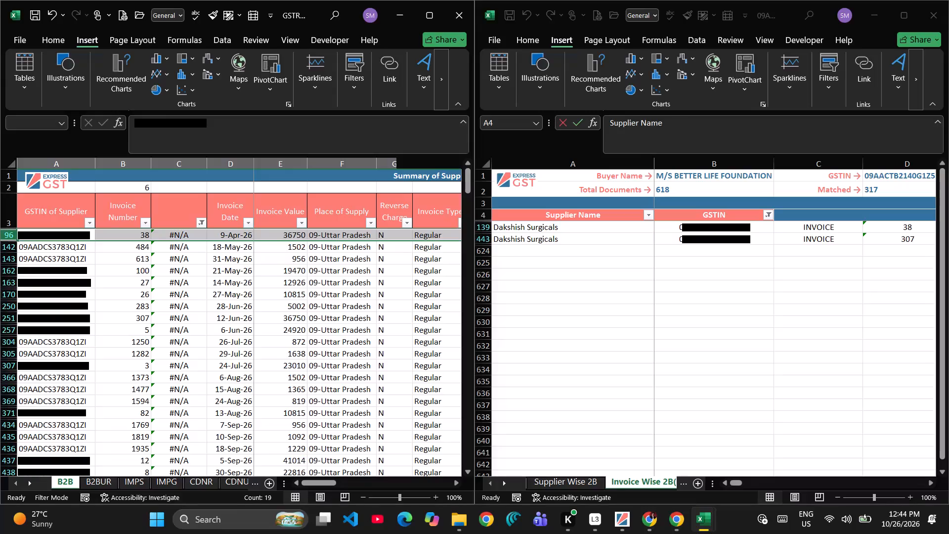
scroll(721, 281, "right", 1)
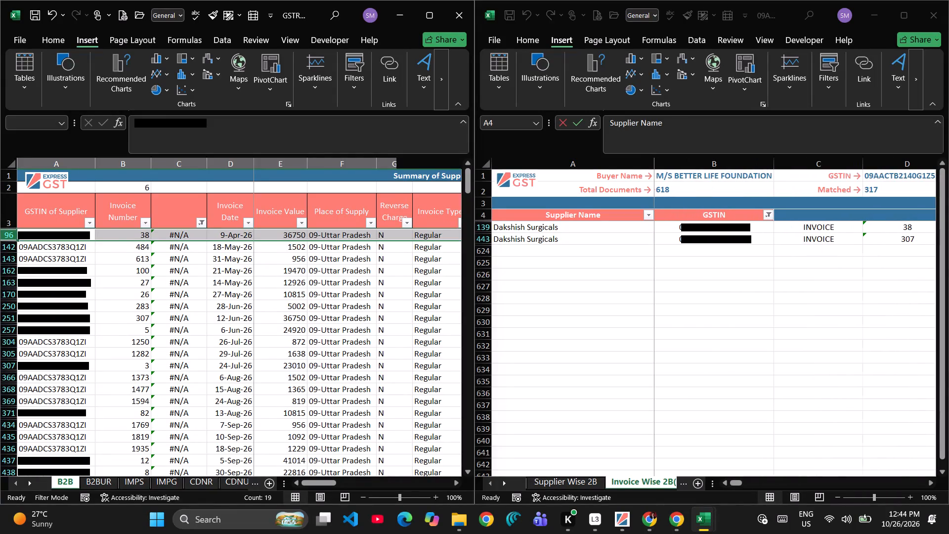
Inspect the VLOOKUP formula in cell C96 that looks up invoice 38 in the reco report.
left_click(197, 238)
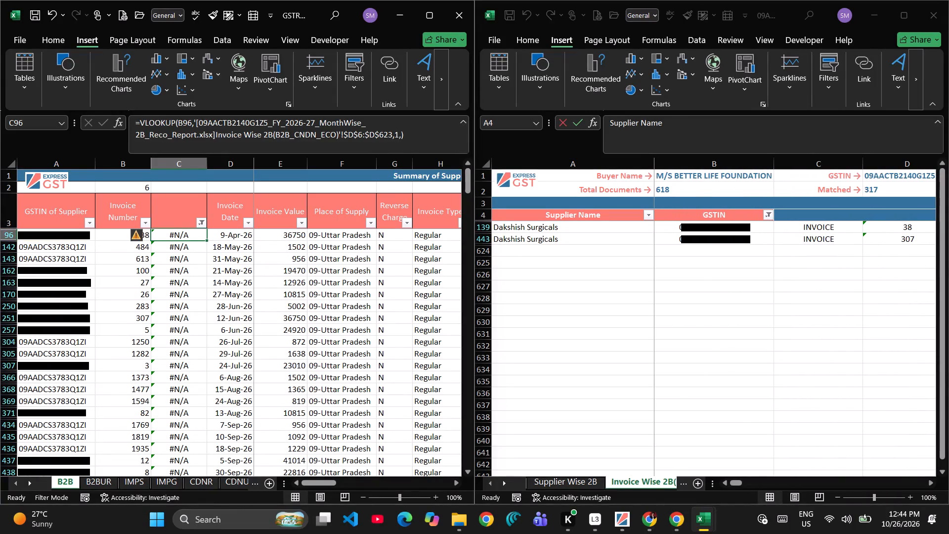
double_click(193, 232)
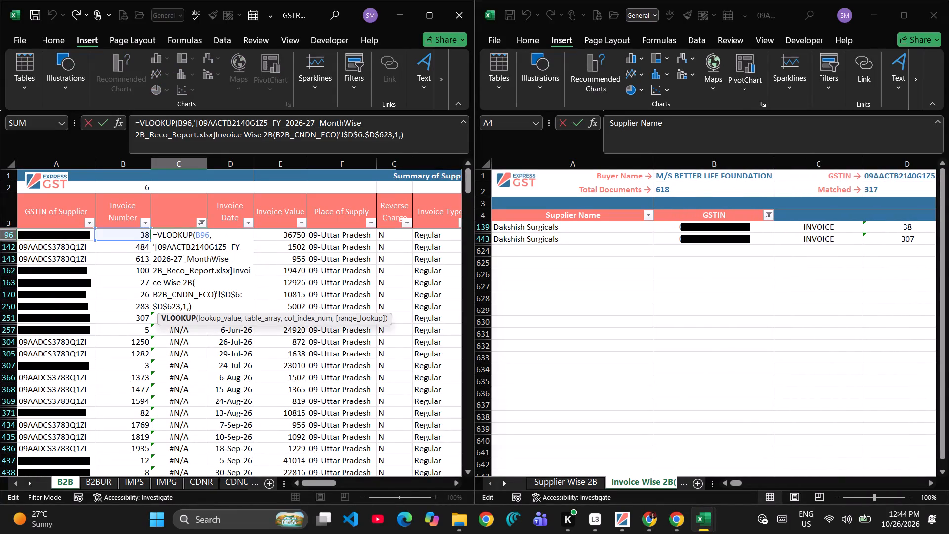
key("Escape")
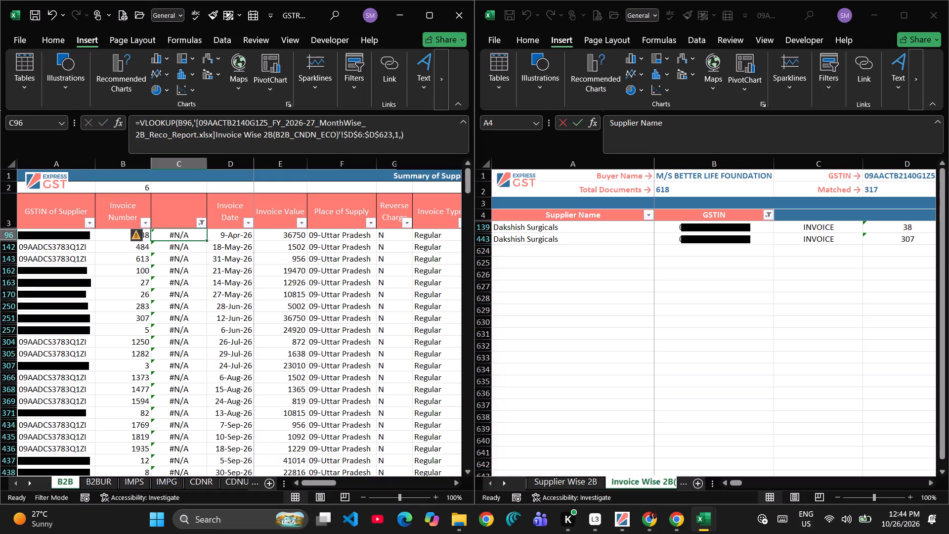
Re-enter invoice numbers 38 and 307 in cells D139 and D443 of the reco report to convert them from text to numbers.
left_click(695, 269)
left_click(666, 266)
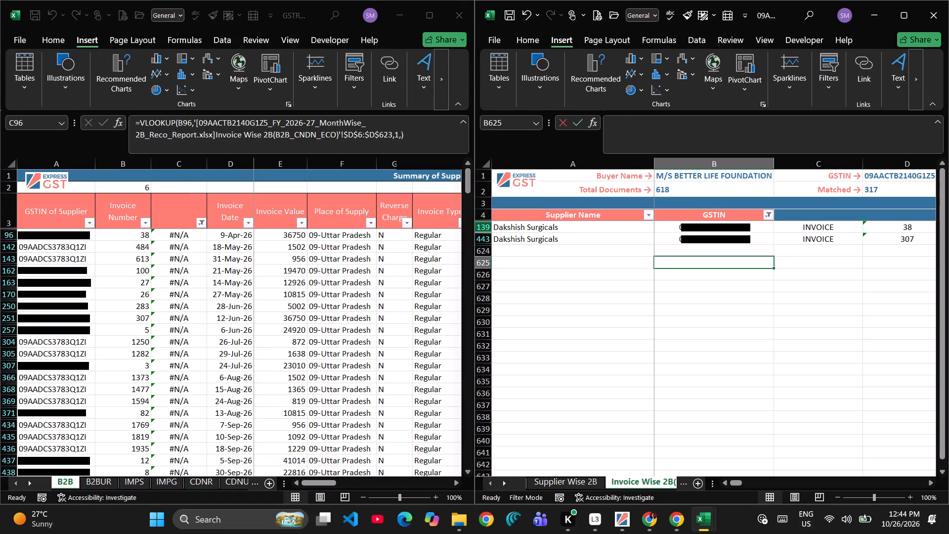
left_click(120, 237)
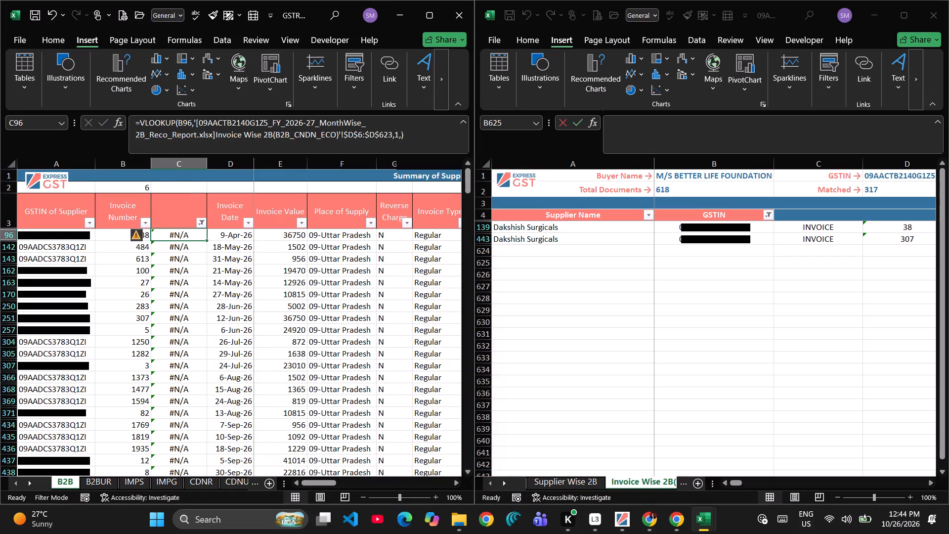
left_click(906, 255)
left_click(888, 233)
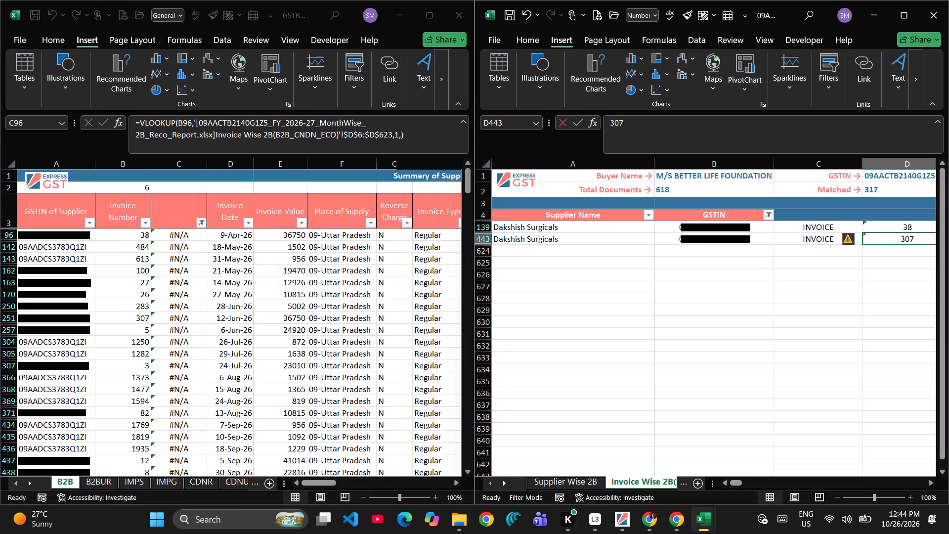
left_click(883, 226)
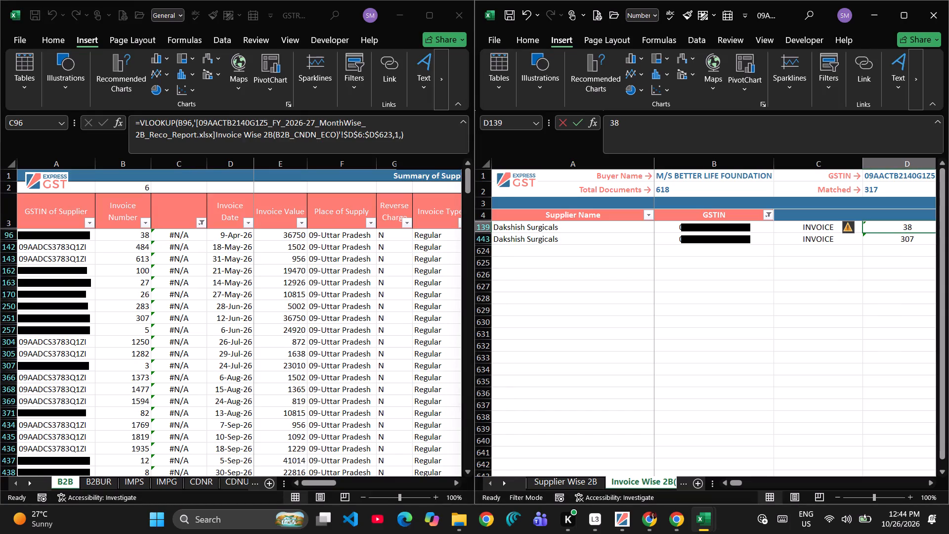
key("F2")
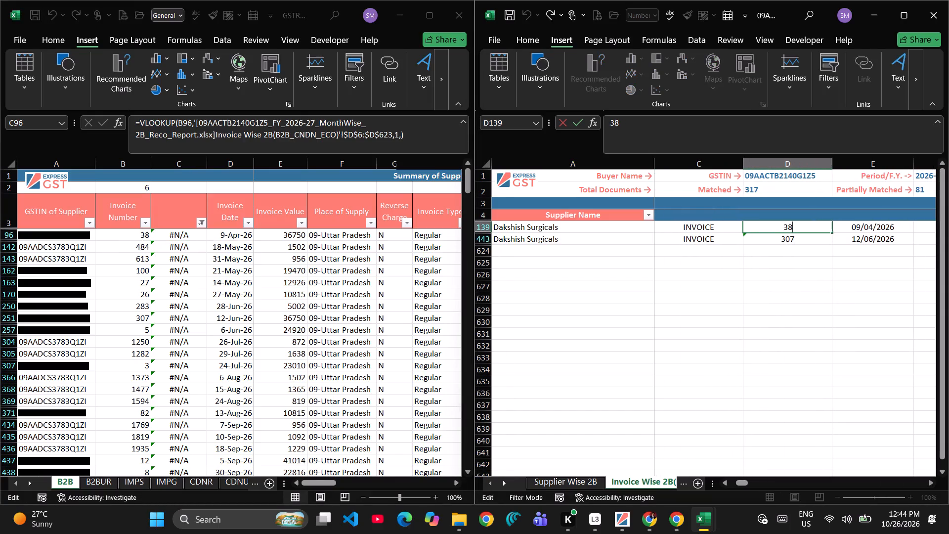
key("Return")
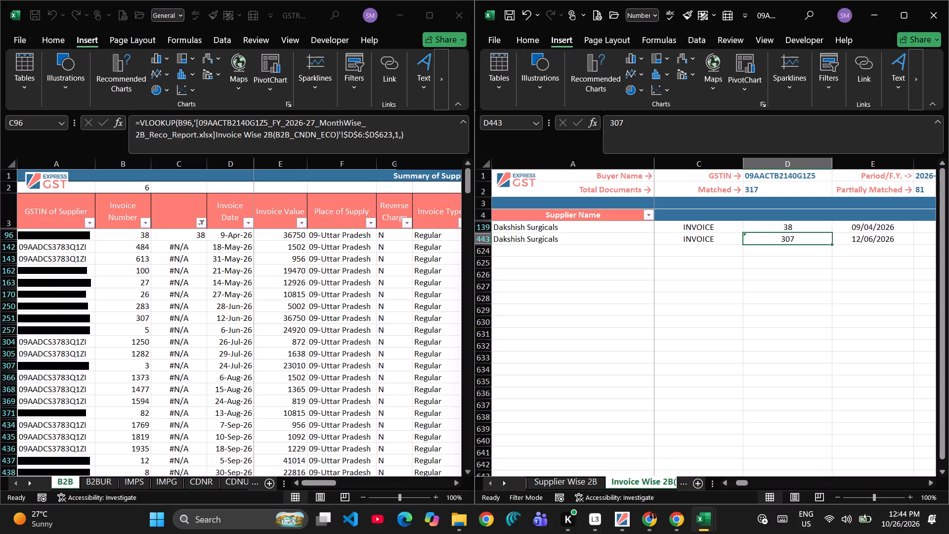
key("F2")
key("Return")
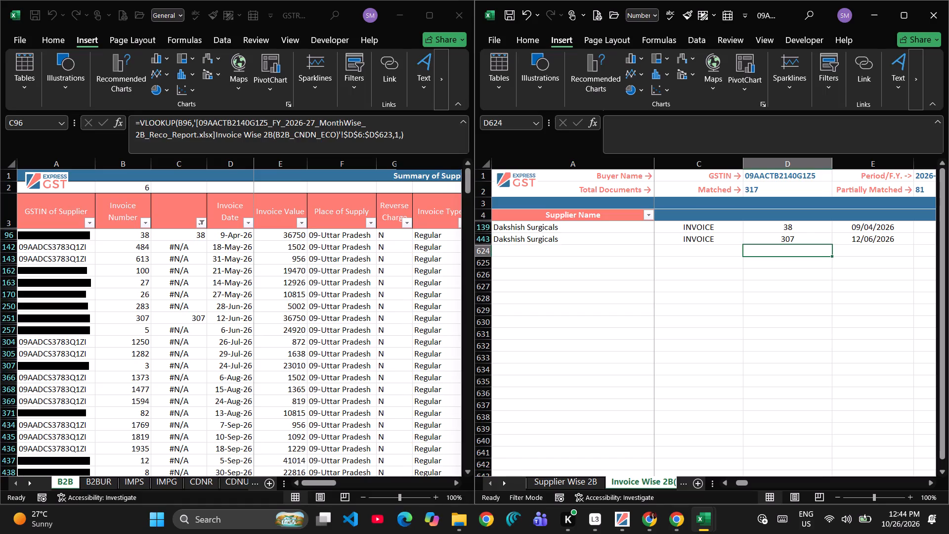
Recheck the lookup result and invoice number in row 96 of the B2B sheet against the reco report.
scroll(683, 279, "right", 4)
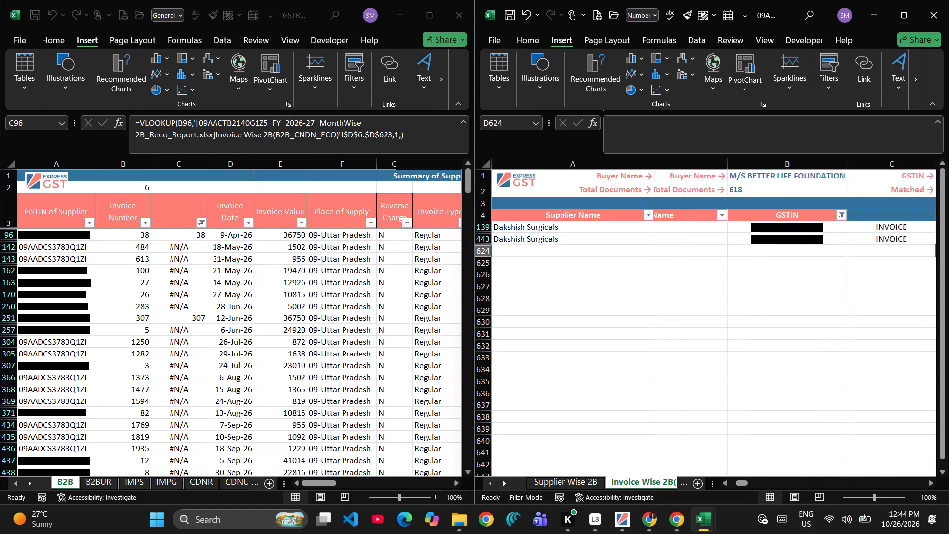
scroll(683, 279, "right", 1)
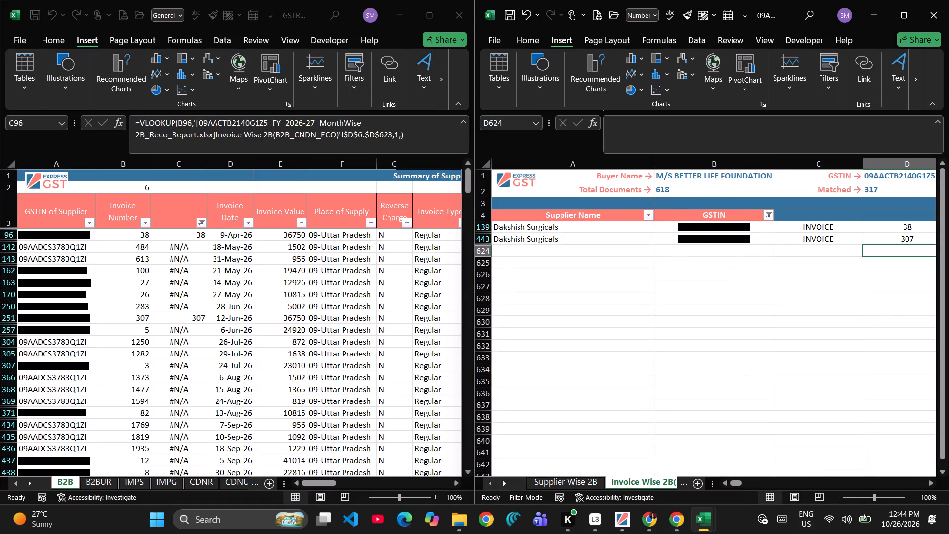
left_click(82, 248)
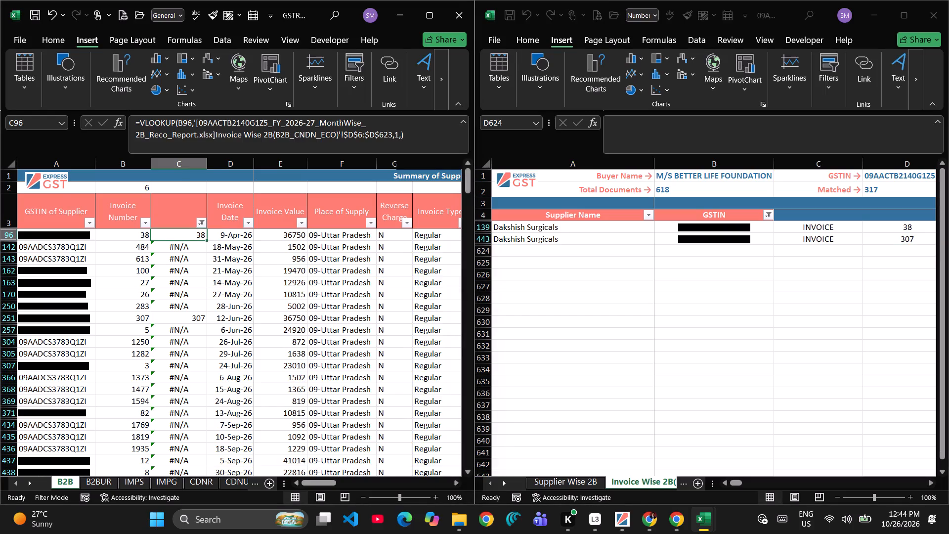
key("Left")
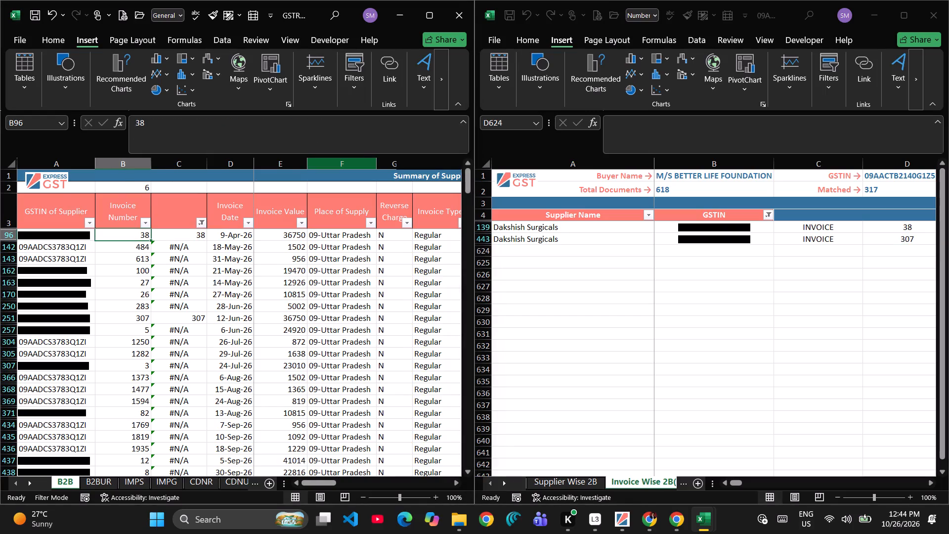
Show all GSTINs again, remove the header filters from the reco report's invoice-wise sheet, and maximize its window.
left_click(767, 215)
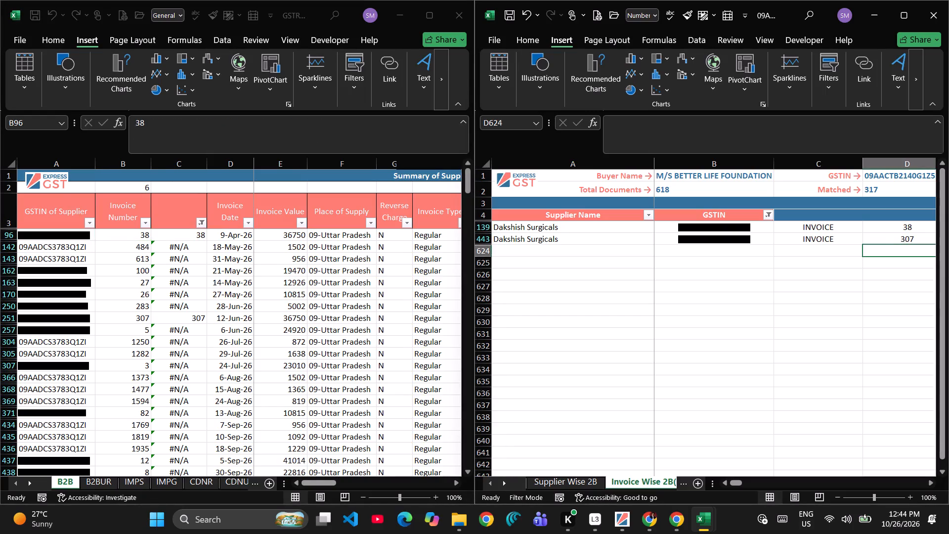
left_click(766, 219)
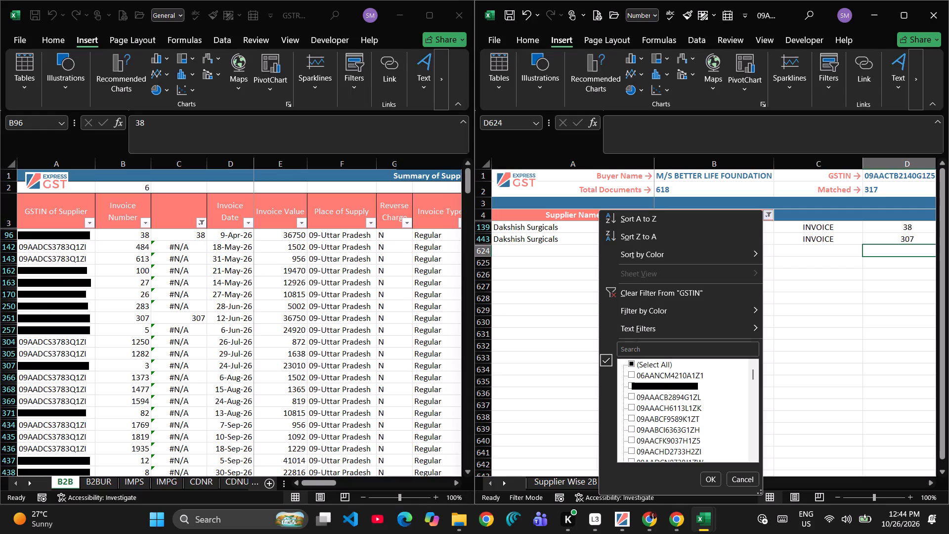
left_click(632, 365)
left_click(713, 483)
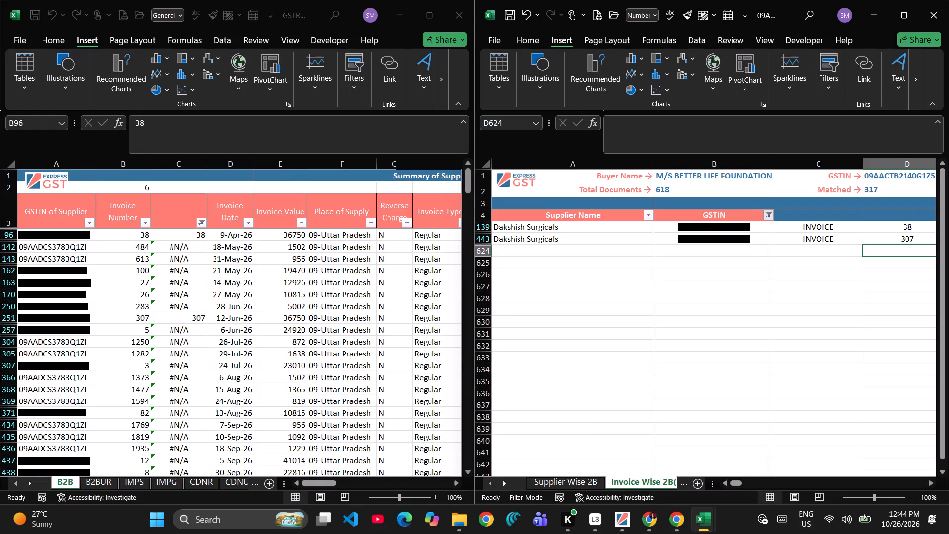
scroll(784, 345, "left", 2)
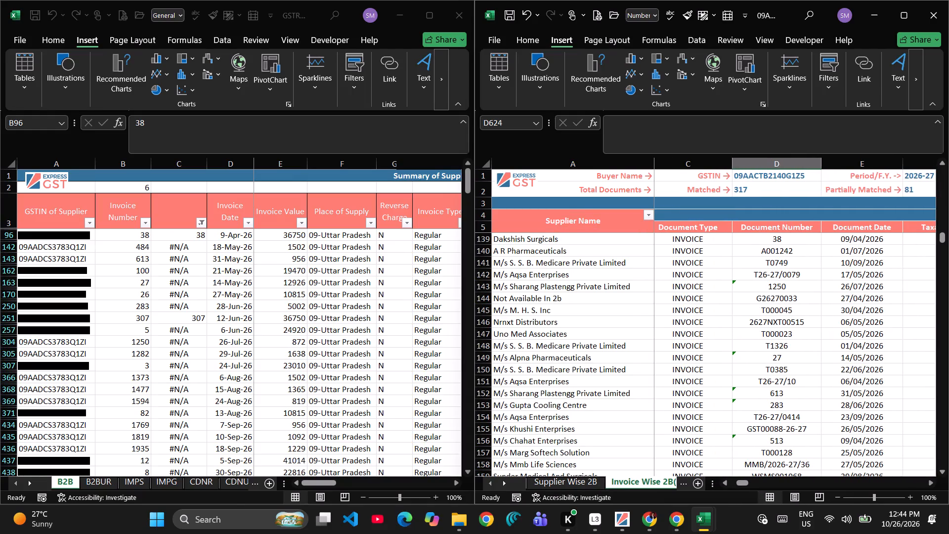
left_click(770, 224)
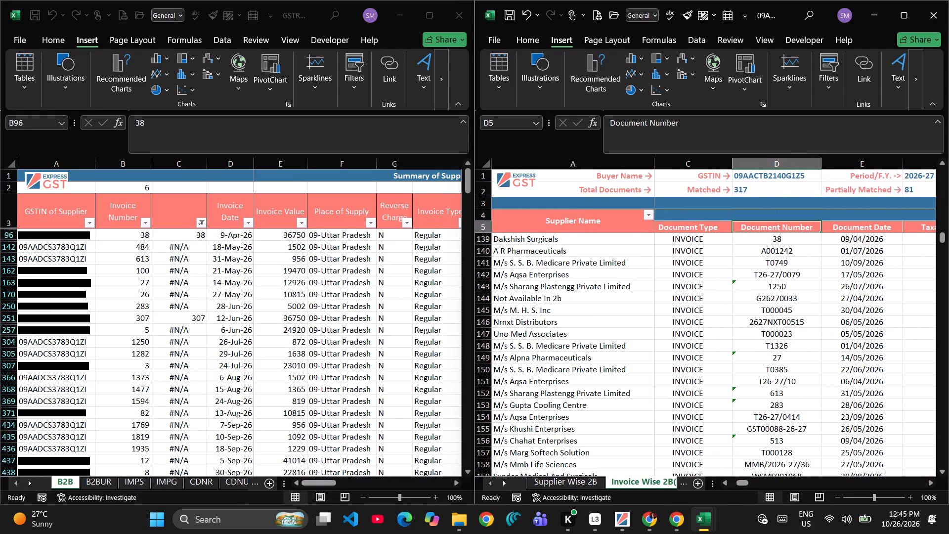
key("ctrl+shift+l")
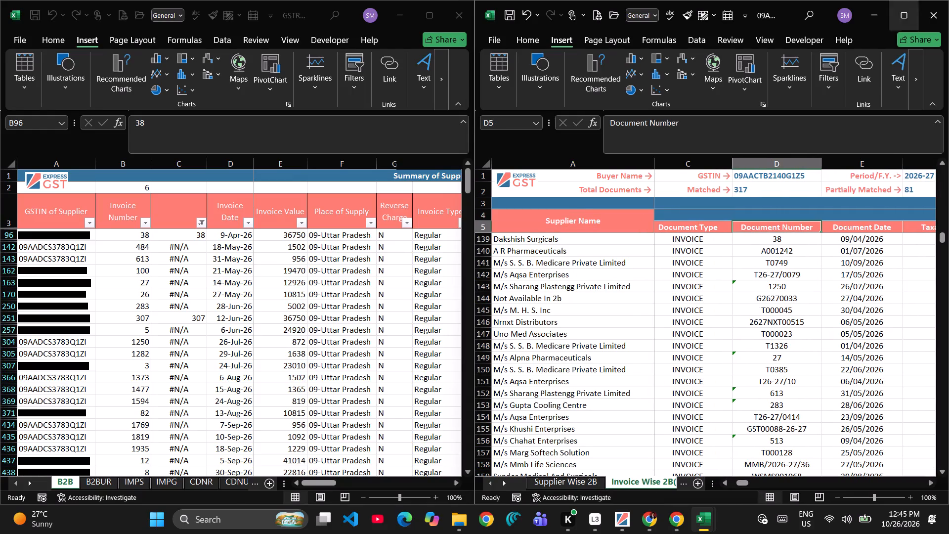
left_click(904, 3)
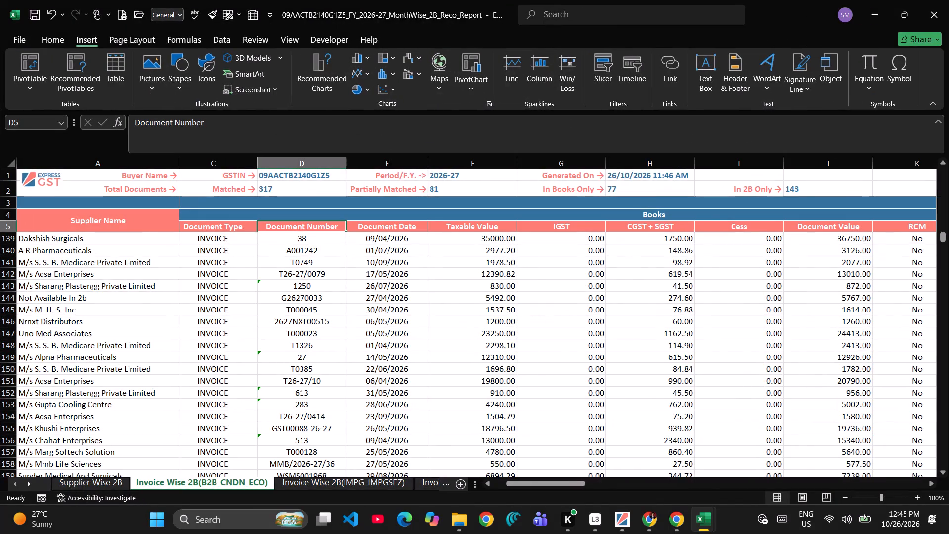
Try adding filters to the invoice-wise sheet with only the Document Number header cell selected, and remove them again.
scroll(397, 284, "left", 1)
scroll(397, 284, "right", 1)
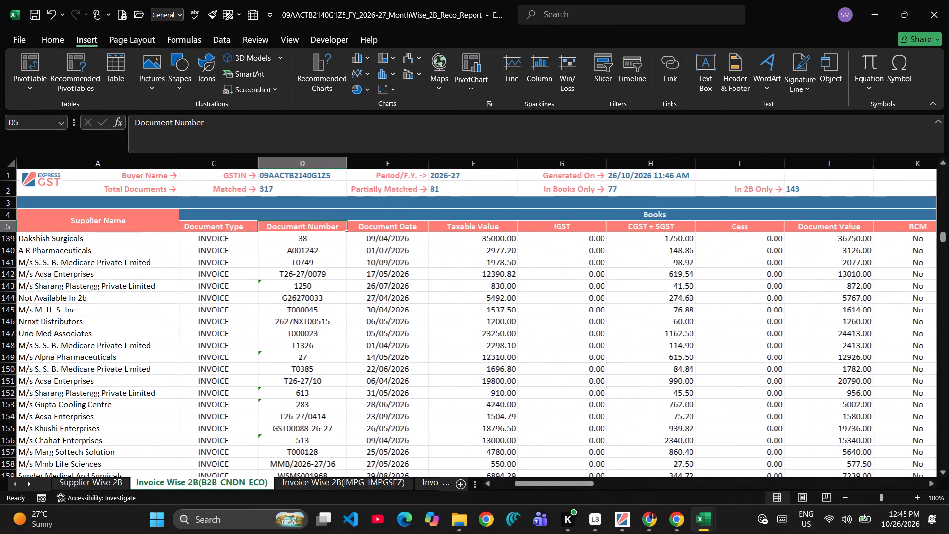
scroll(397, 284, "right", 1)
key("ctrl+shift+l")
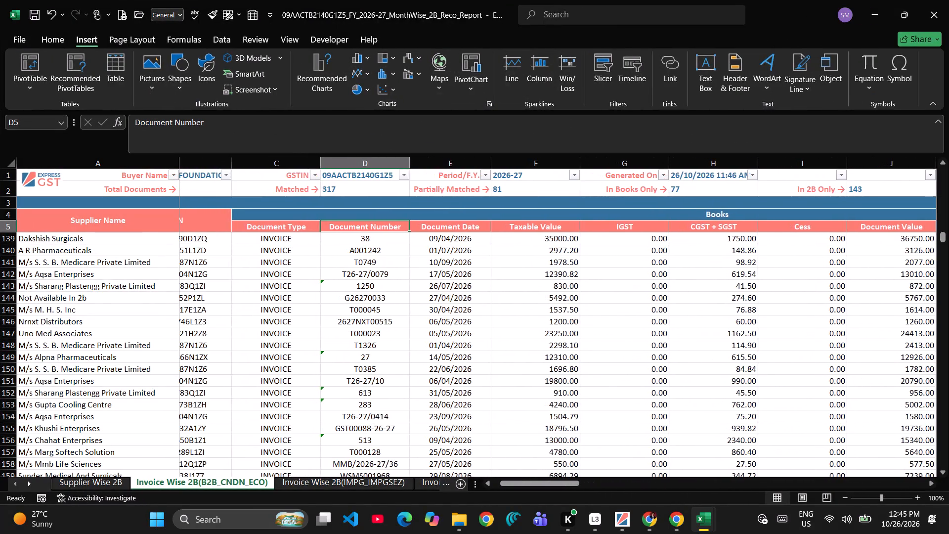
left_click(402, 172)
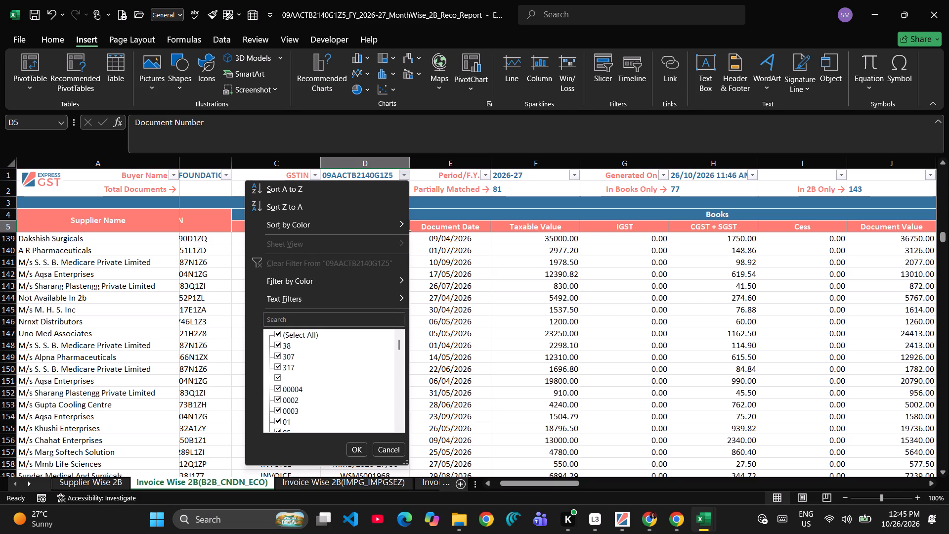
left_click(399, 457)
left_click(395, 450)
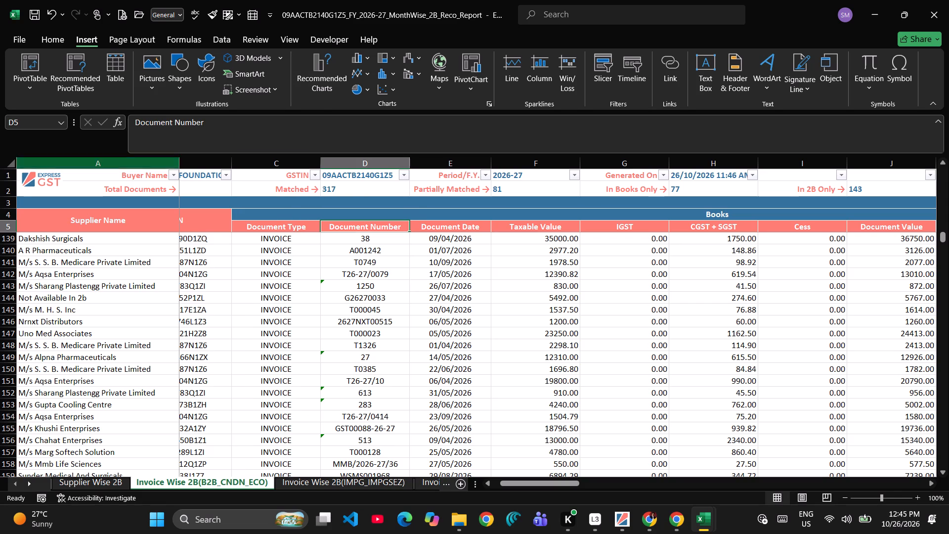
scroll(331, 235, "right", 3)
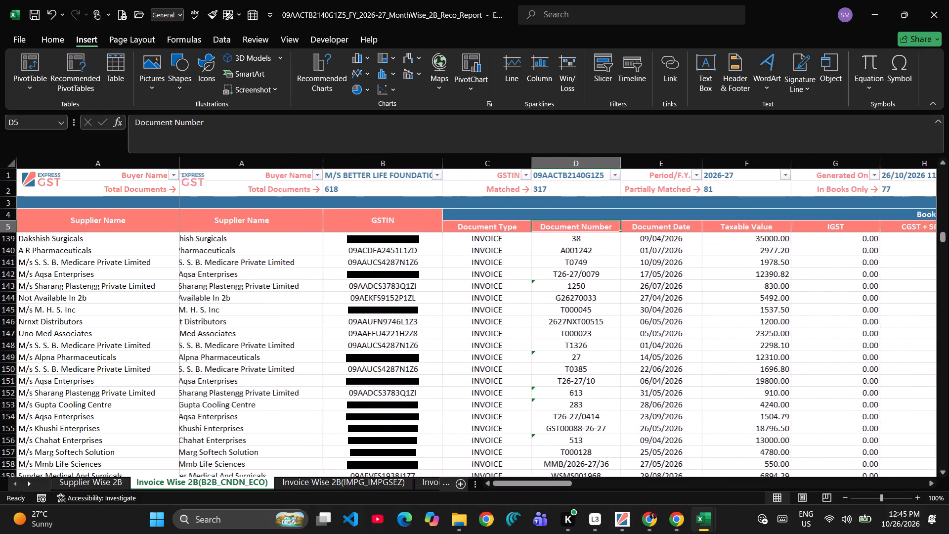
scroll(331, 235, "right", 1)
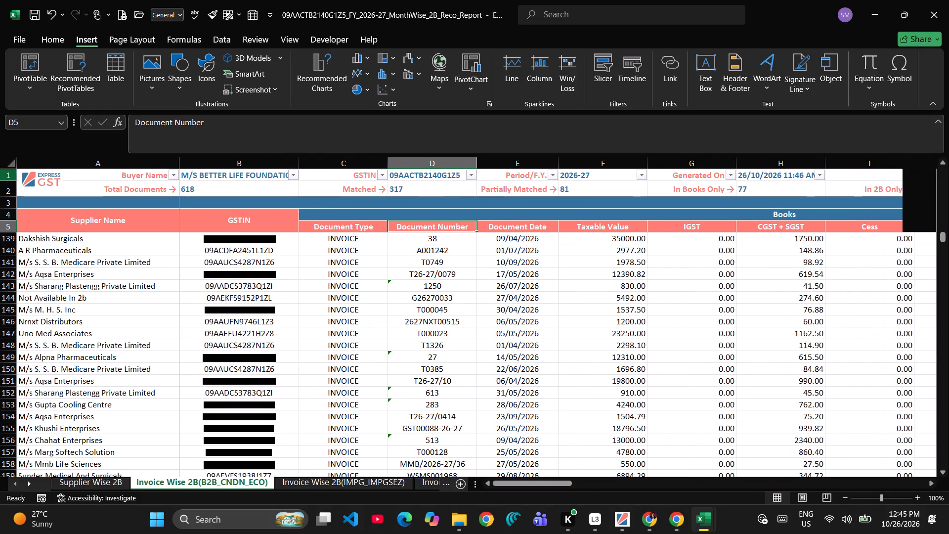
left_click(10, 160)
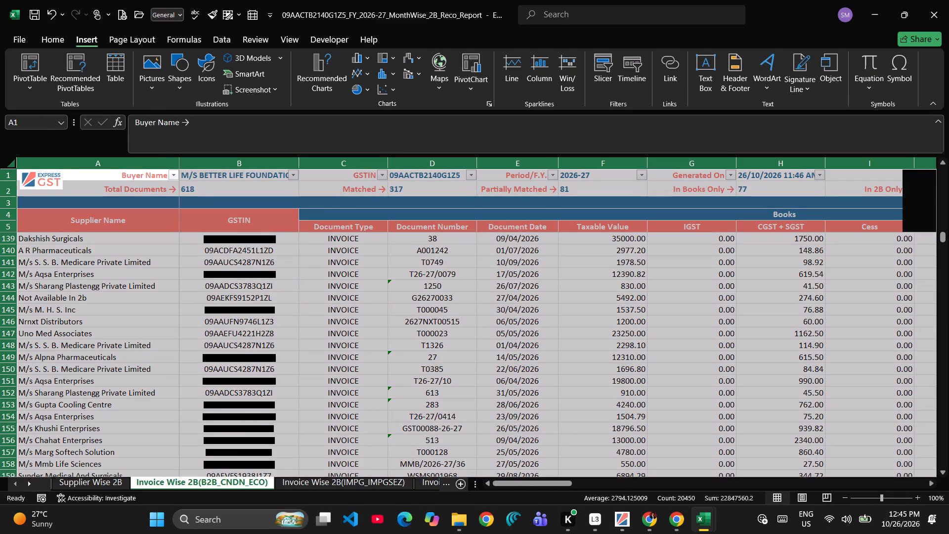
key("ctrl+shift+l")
Add filters to the Books headers in row 5, from Document Type through Cess.
left_click(430, 232)
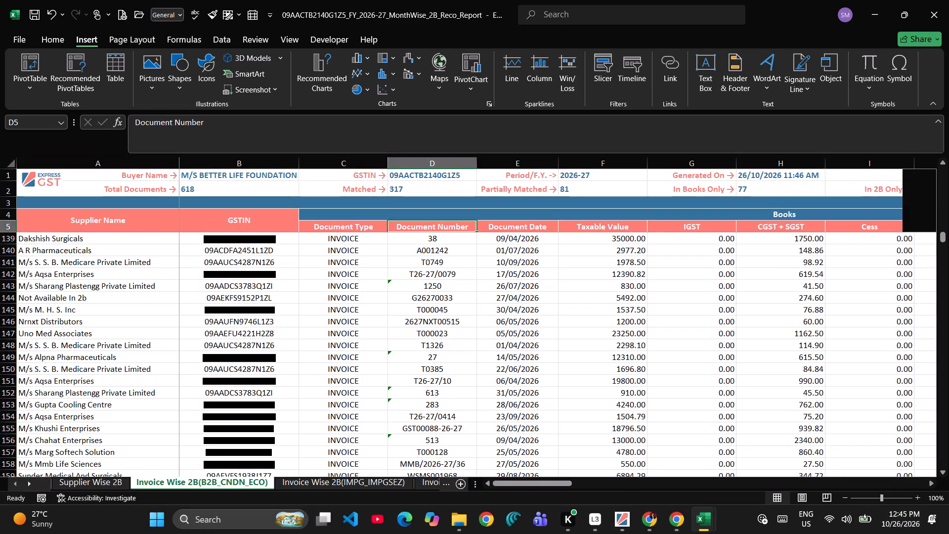
left_click(430, 232)
left_click(353, 222)
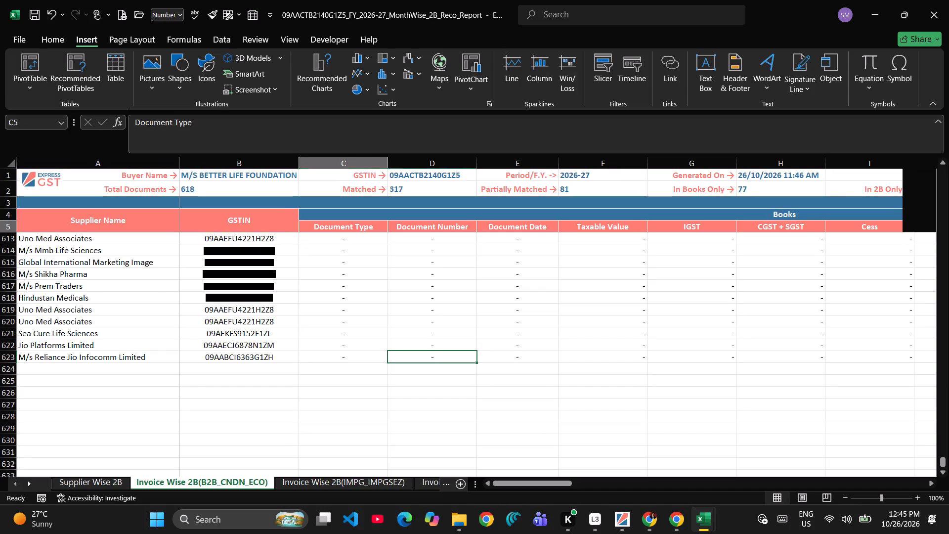
key("shift+Right")
key("shift+Right")
key("shift+Right")
key("shift+Right")
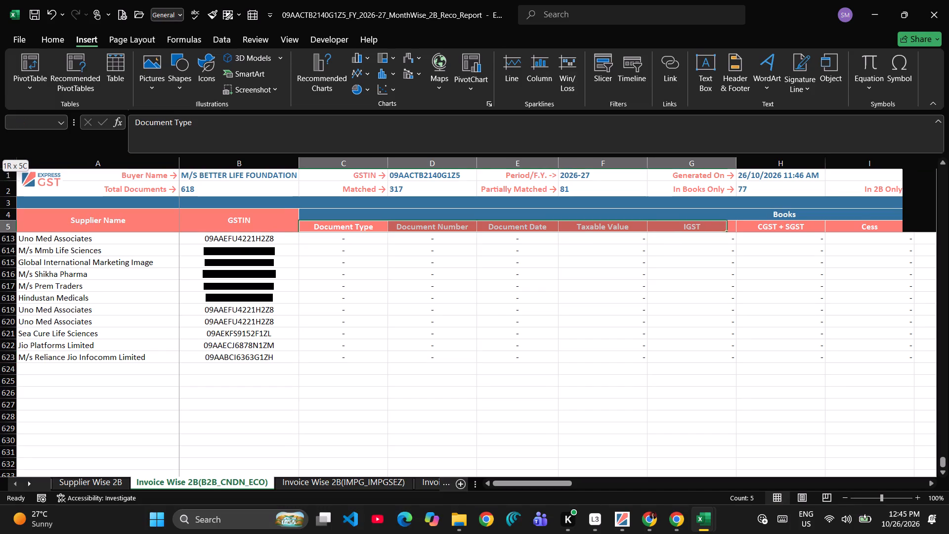
key("shift+Right")
key("shift+Right")
key("ctrl+shift+l")
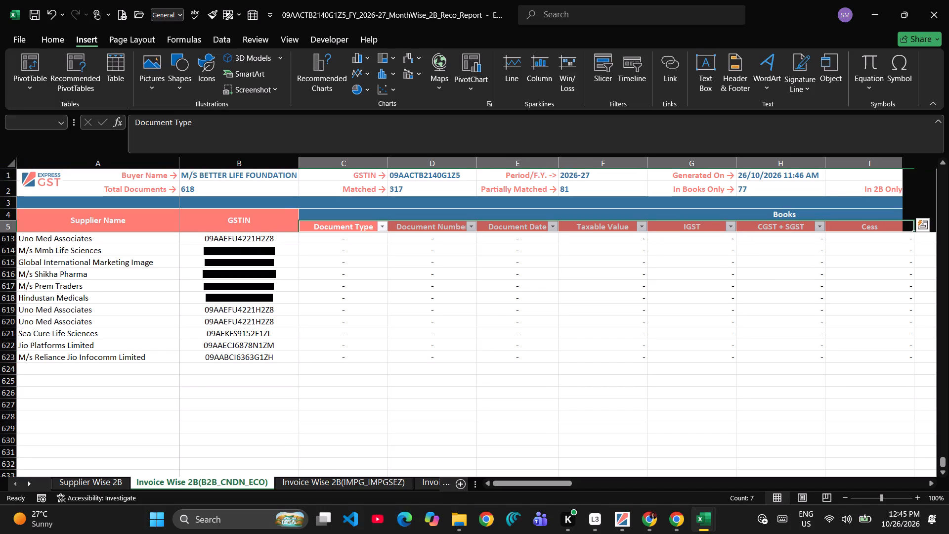
Examine the Document Number values in the Books filter list of the reco report's invoice-wise sheet.
scroll(499, 311, "up", 13)
scroll(499, 311, "right", 7)
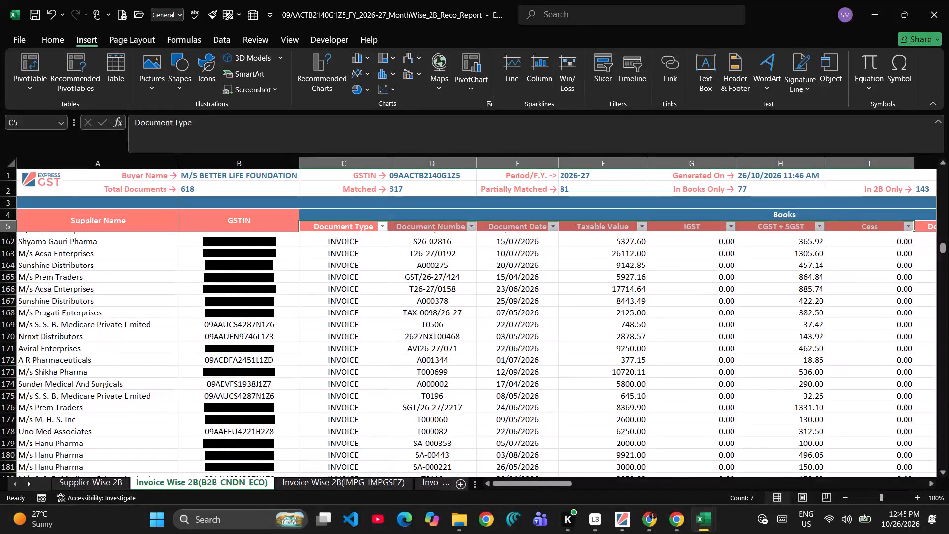
scroll(519, 298, "up", 10)
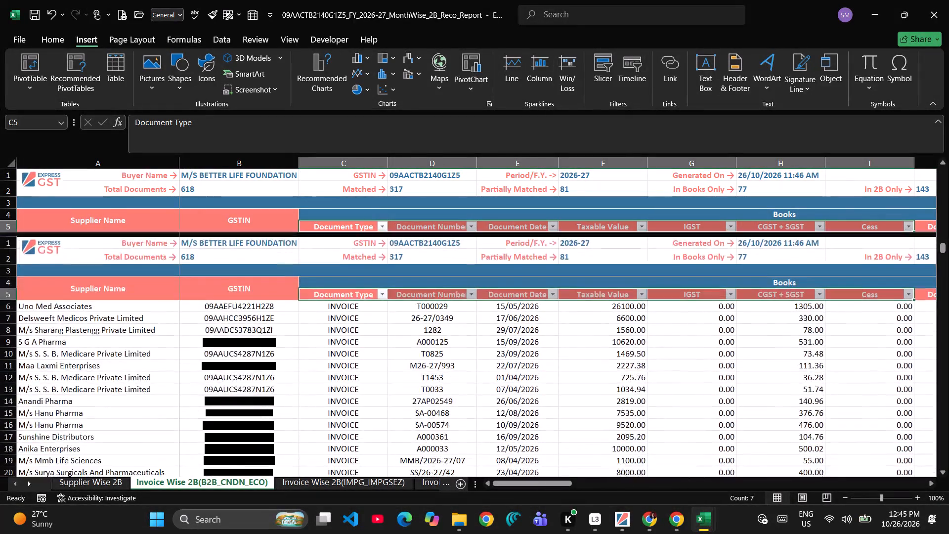
left_click(220, 230)
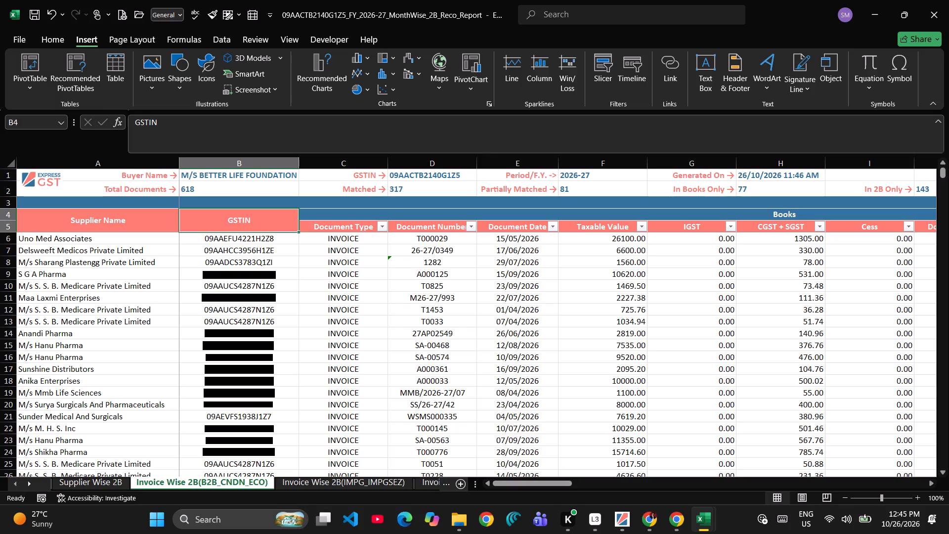
left_click(468, 224)
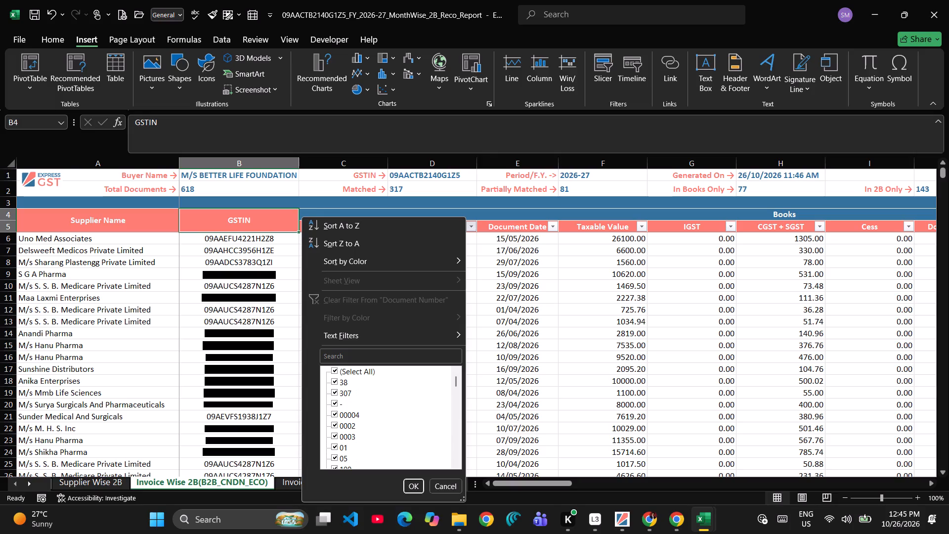
scroll(330, 397, "down", 8)
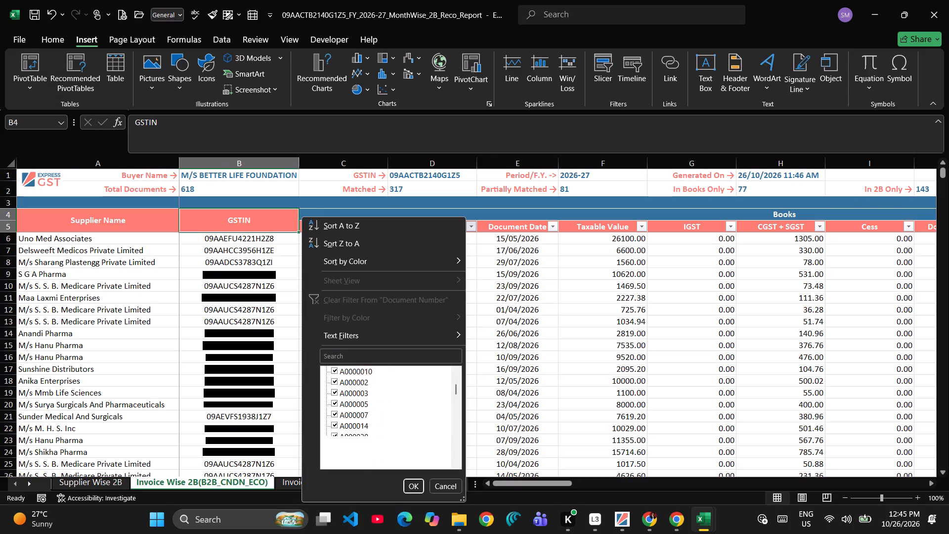
scroll(330, 397, "down", 8)
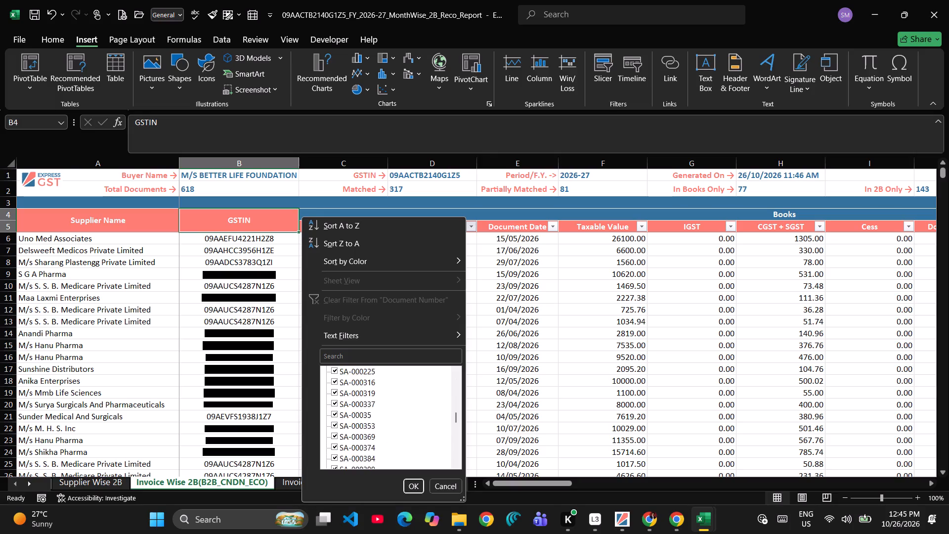
scroll(330, 397, "down", 3)
scroll(330, 397, "left", 1)
scroll(330, 397, "down", 2)
scroll(330, 397, "left", 1)
scroll(330, 397, "down", 2)
scroll(330, 397, "left", 1)
scroll(330, 397, "up", 10)
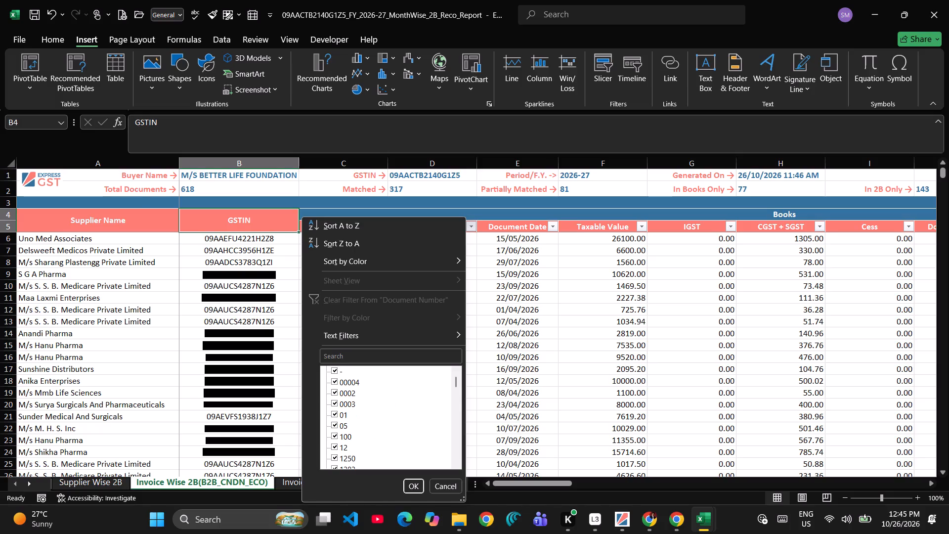
scroll(330, 397, "up", 1)
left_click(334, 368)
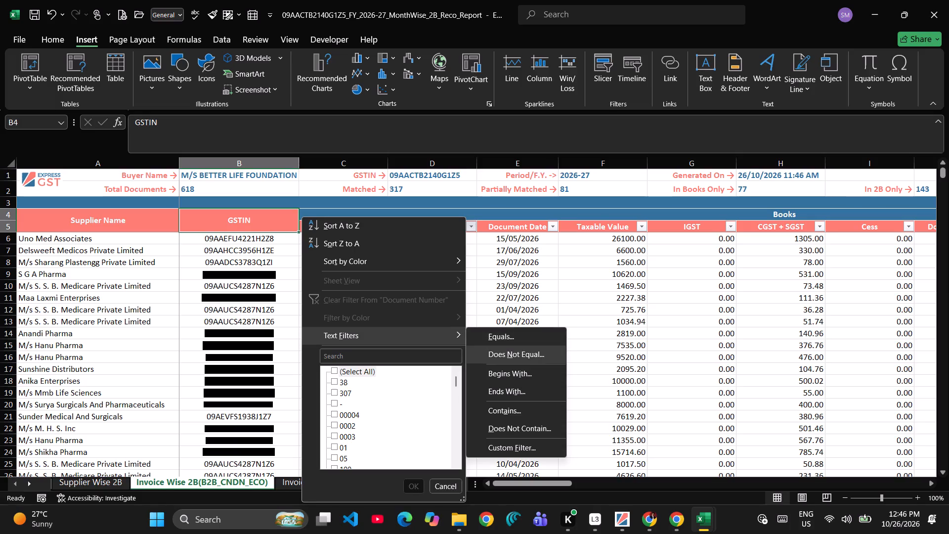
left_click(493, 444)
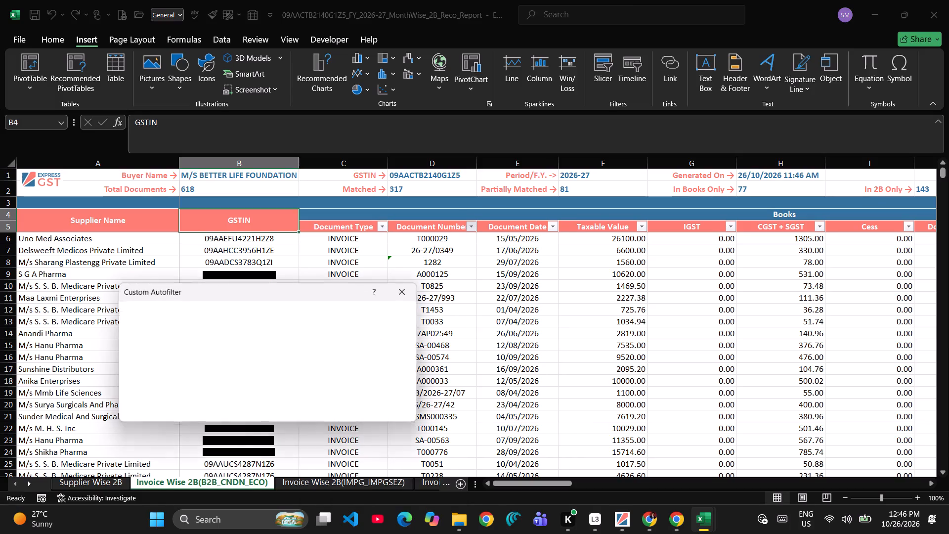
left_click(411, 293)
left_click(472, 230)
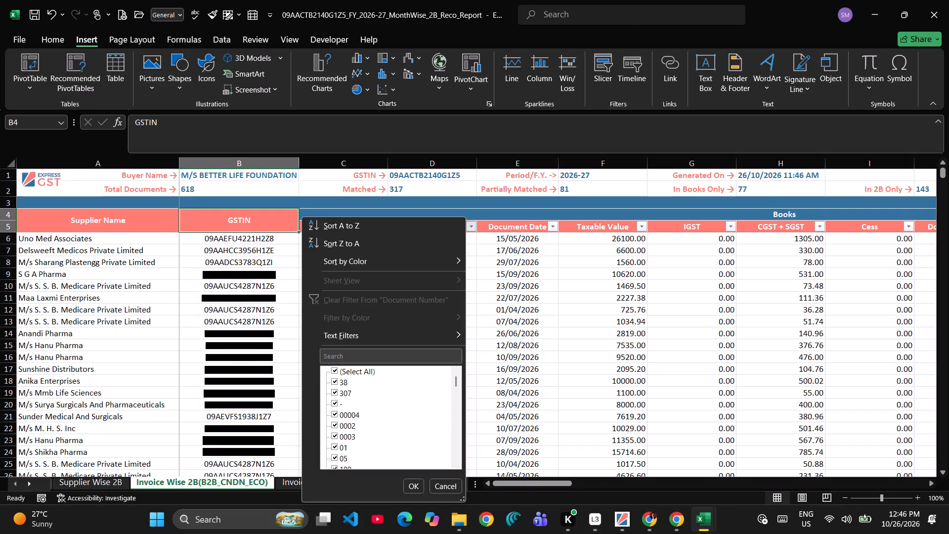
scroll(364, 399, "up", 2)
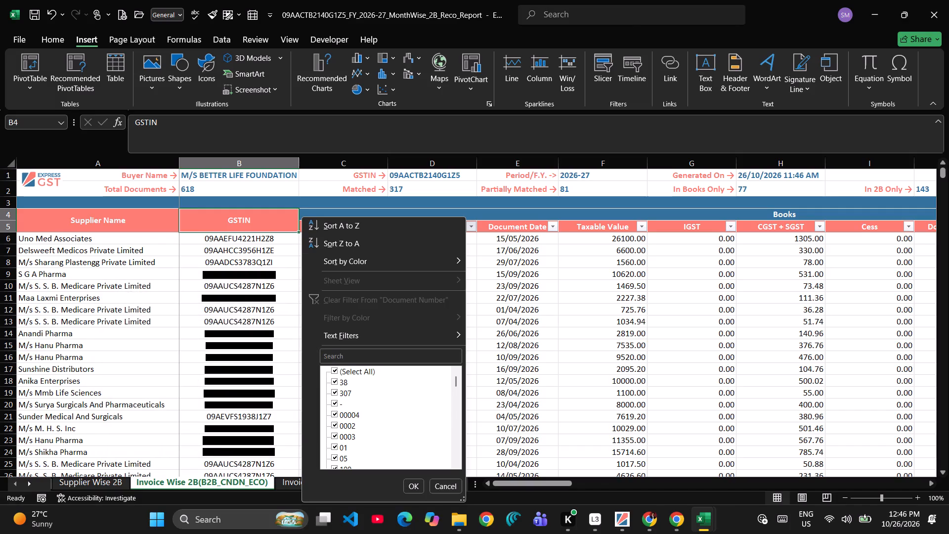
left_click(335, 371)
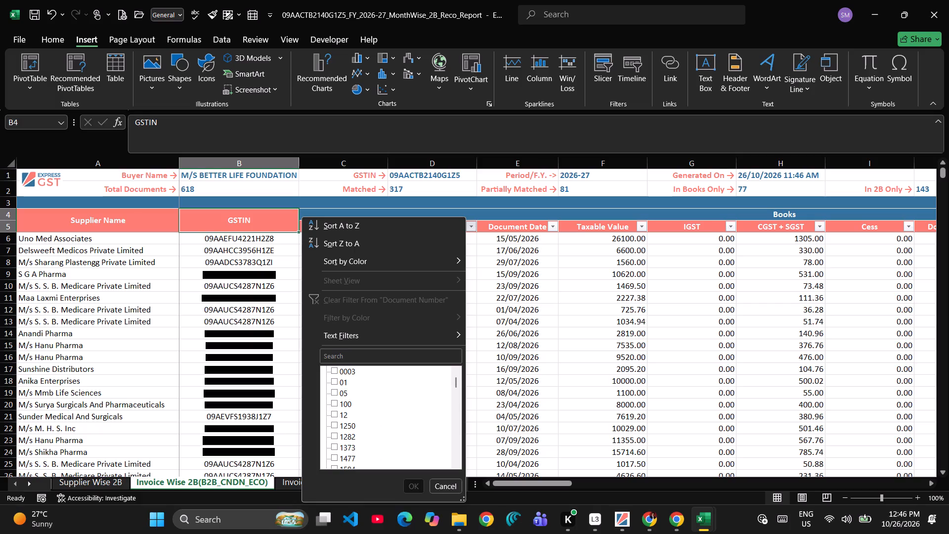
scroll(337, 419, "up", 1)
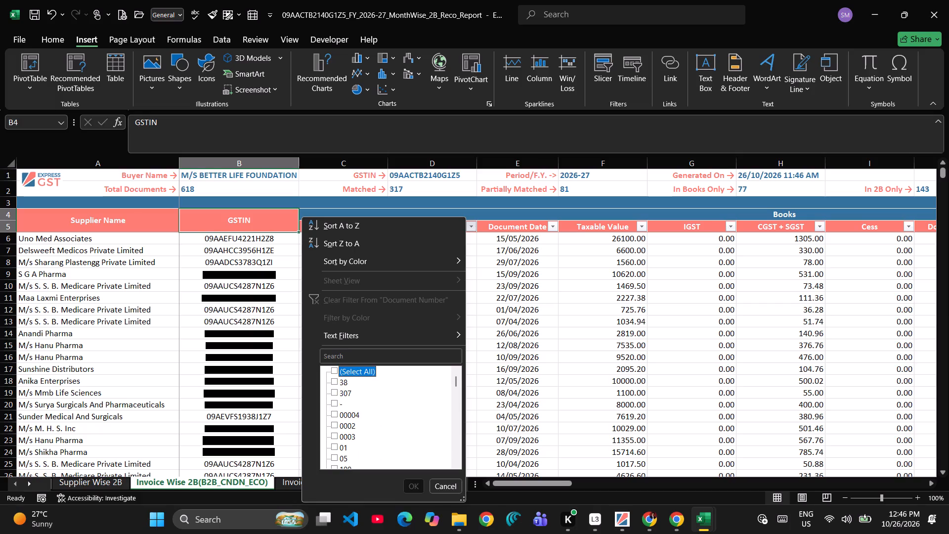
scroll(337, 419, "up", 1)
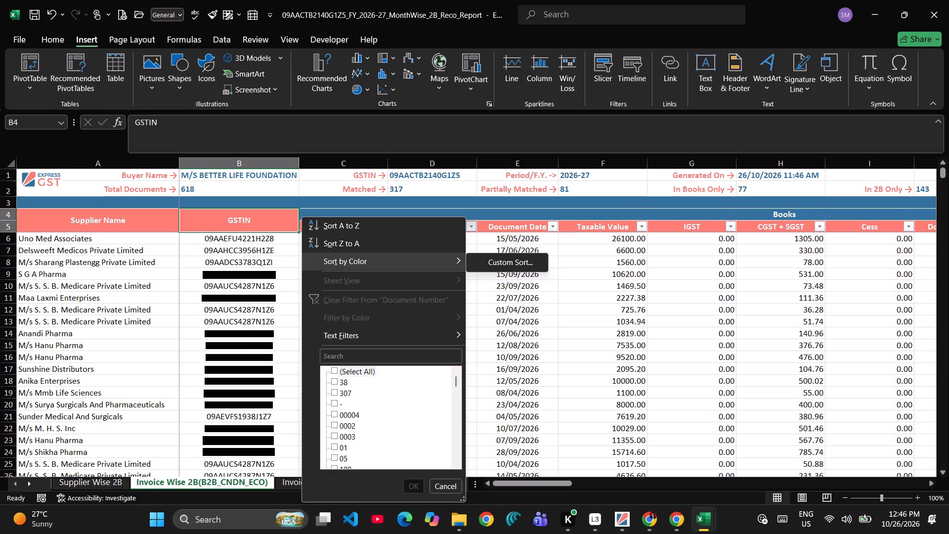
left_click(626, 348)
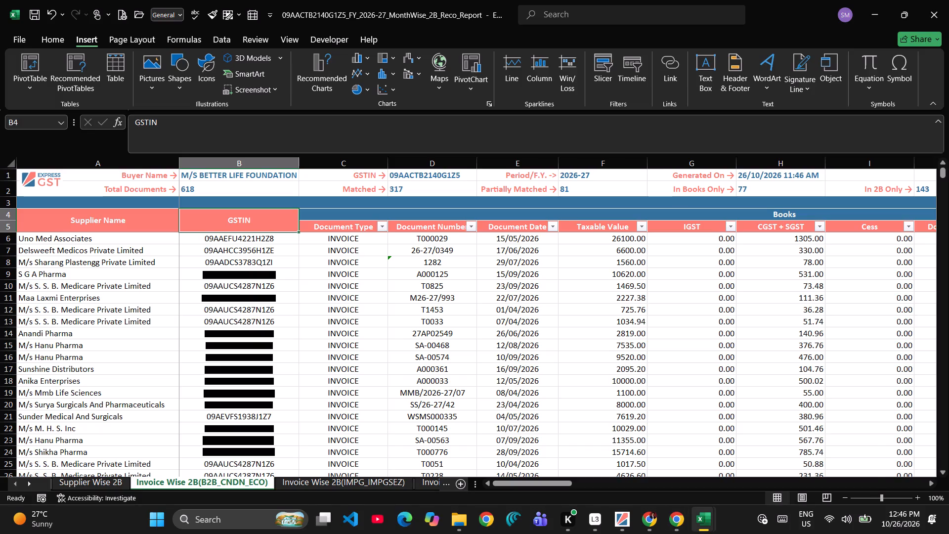
Check the unmatched invoices in the GSTR2 B2B sheet, minimize its window, and search the reco report's Document Number filter for 484.
key("alt+Tab")
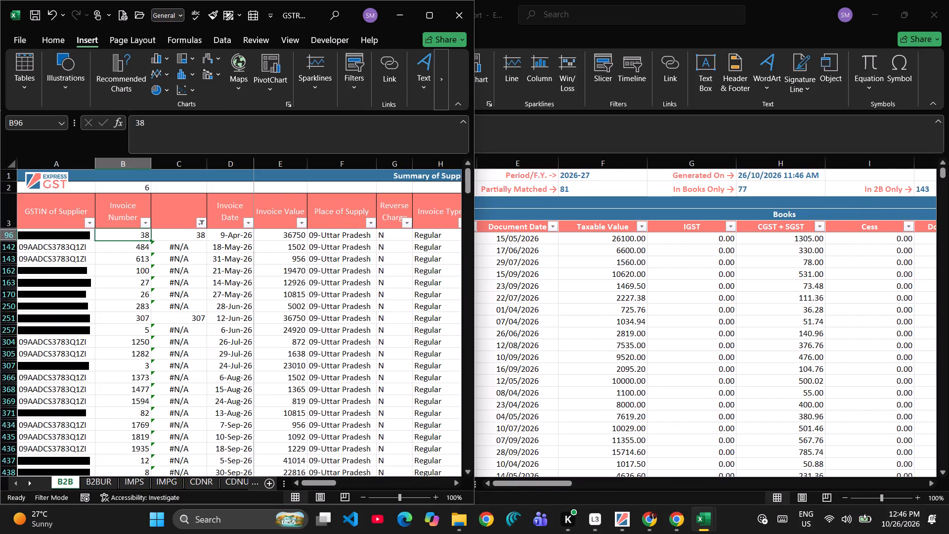
left_click(395, 1)
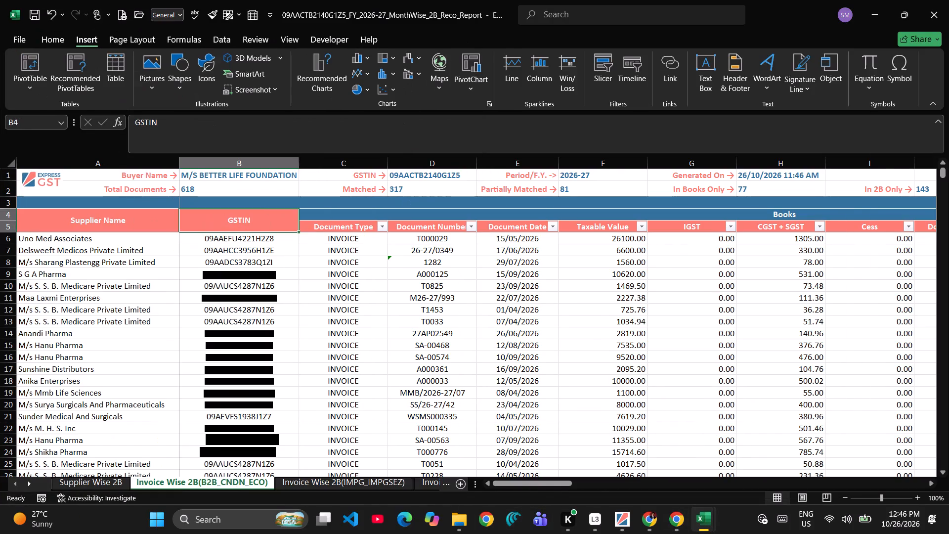
left_click(470, 225)
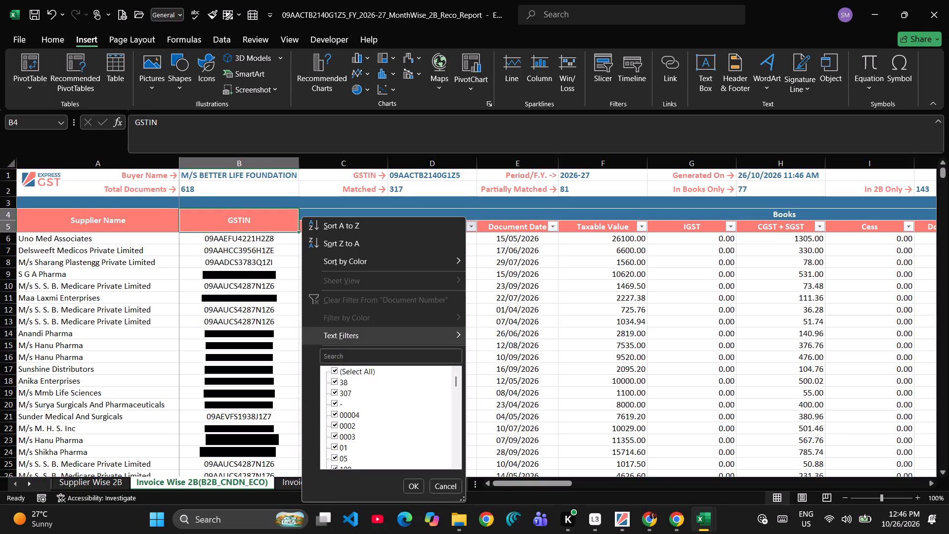
left_click(365, 354)
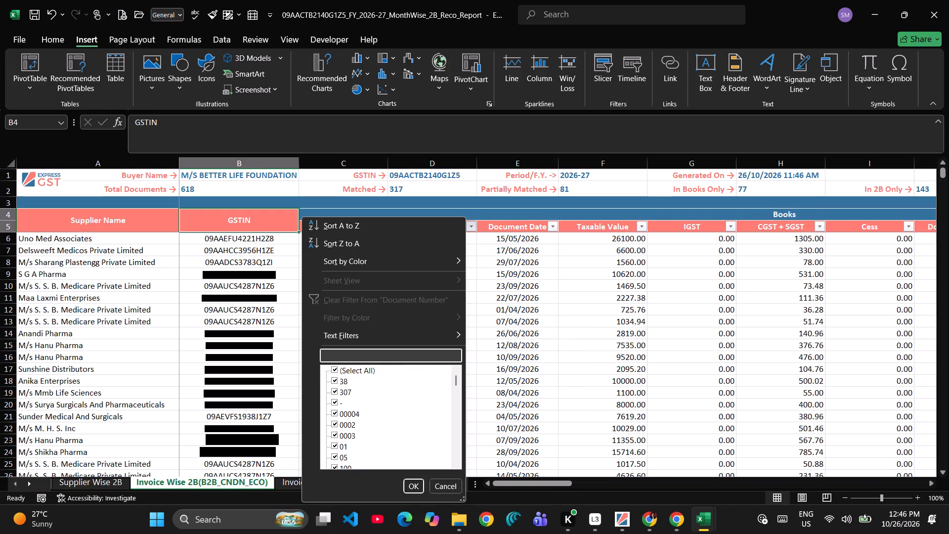
type("48")
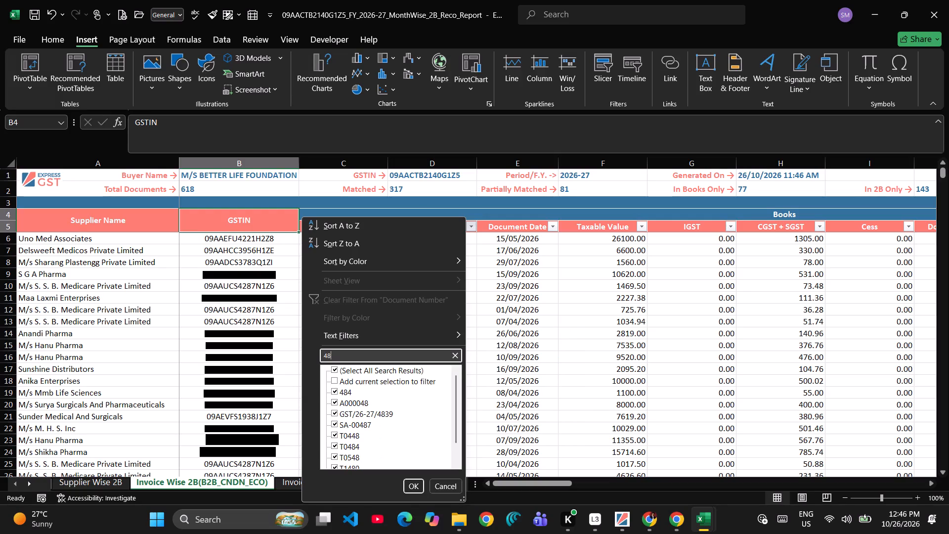
key("4")
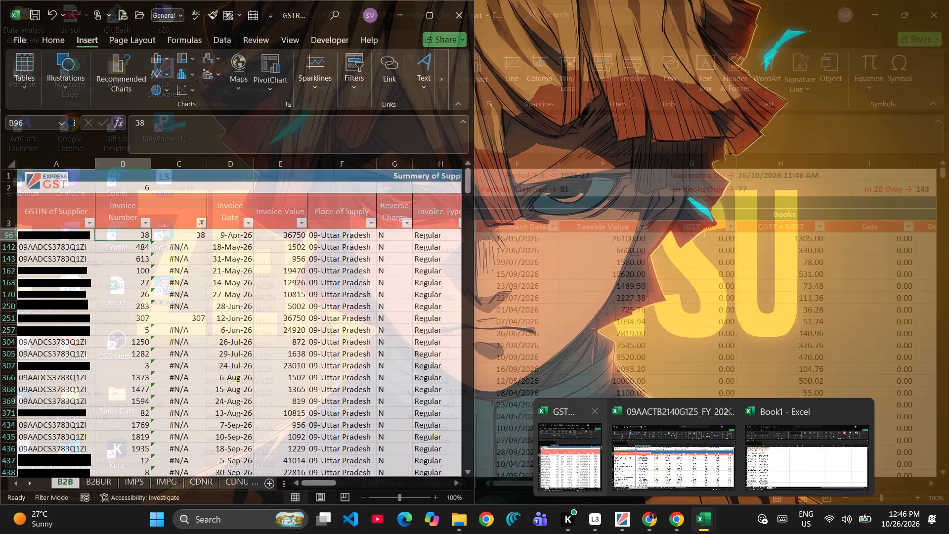
Switch back to the GSTR2 workbook, inspect the lookup formula in row 142, and search the Invoice Number filter for 4.
left_click(573, 454)
left_click(181, 247)
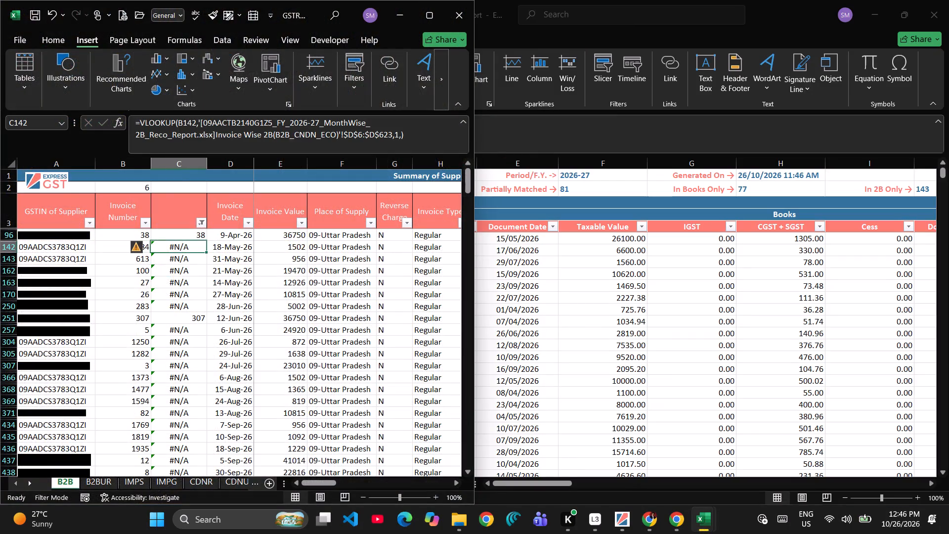
left_click(200, 223)
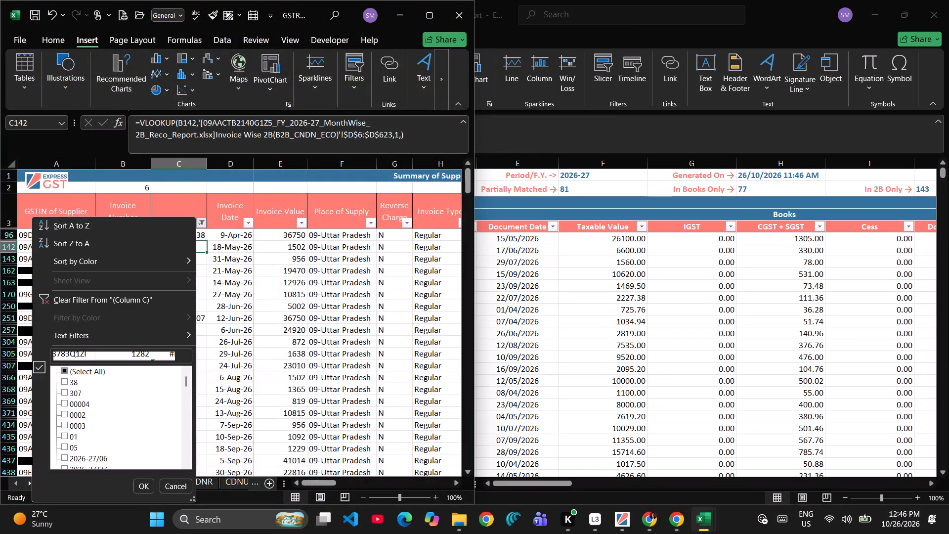
left_click(307, 343)
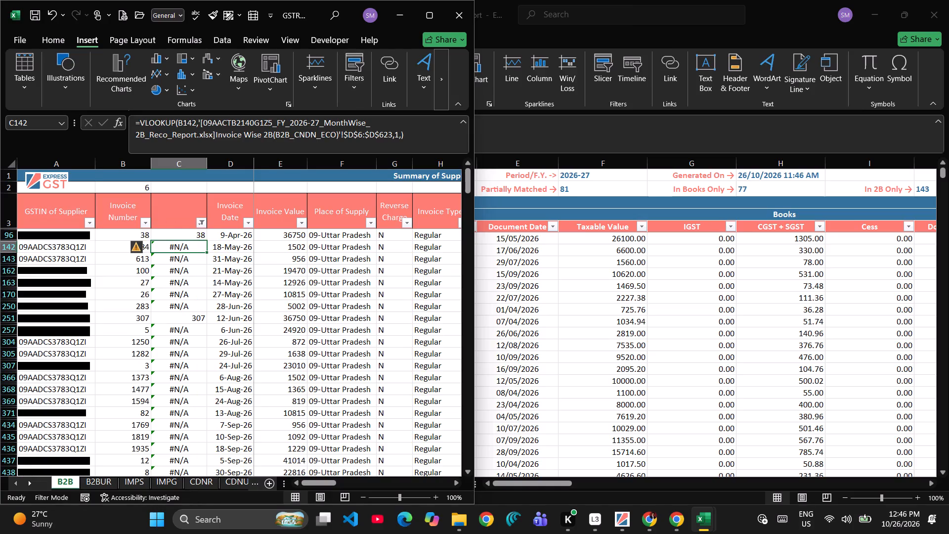
left_click(144, 224)
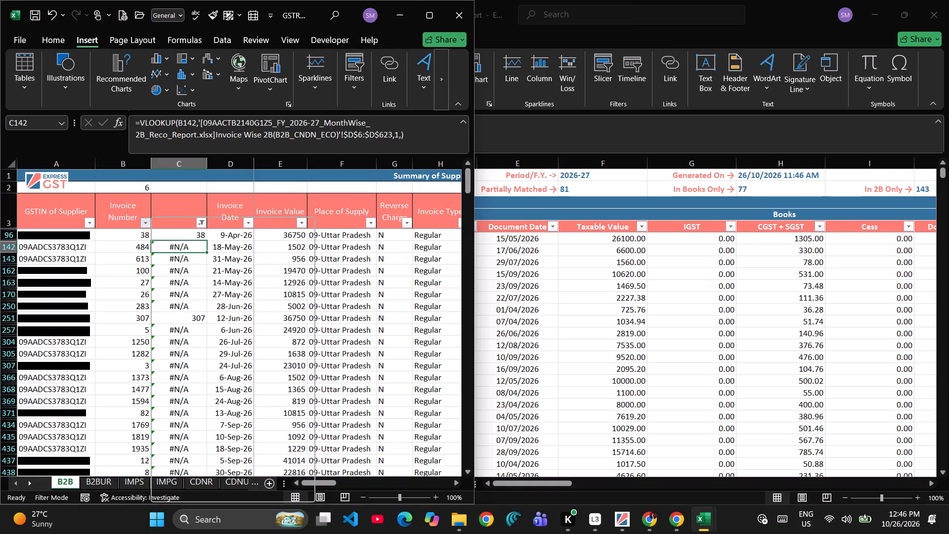
left_click(206, 357)
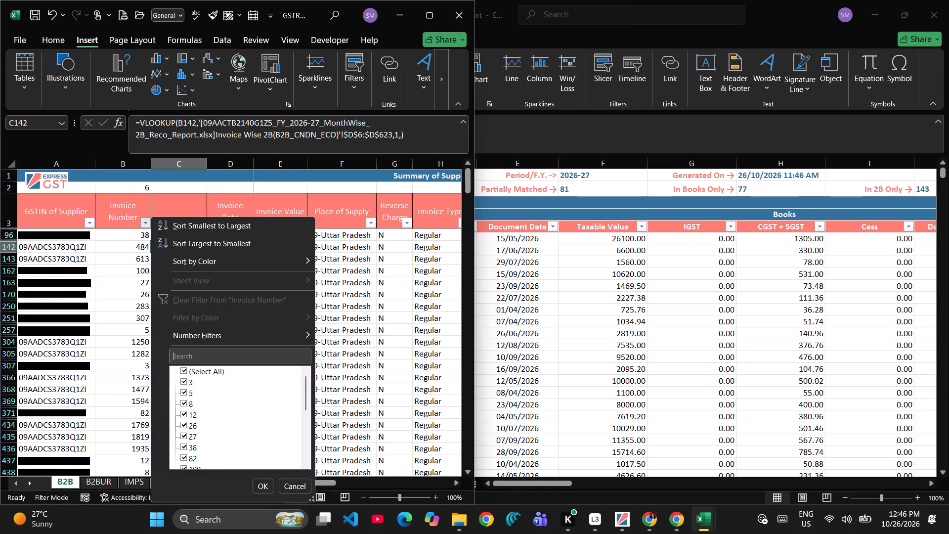
key("4")
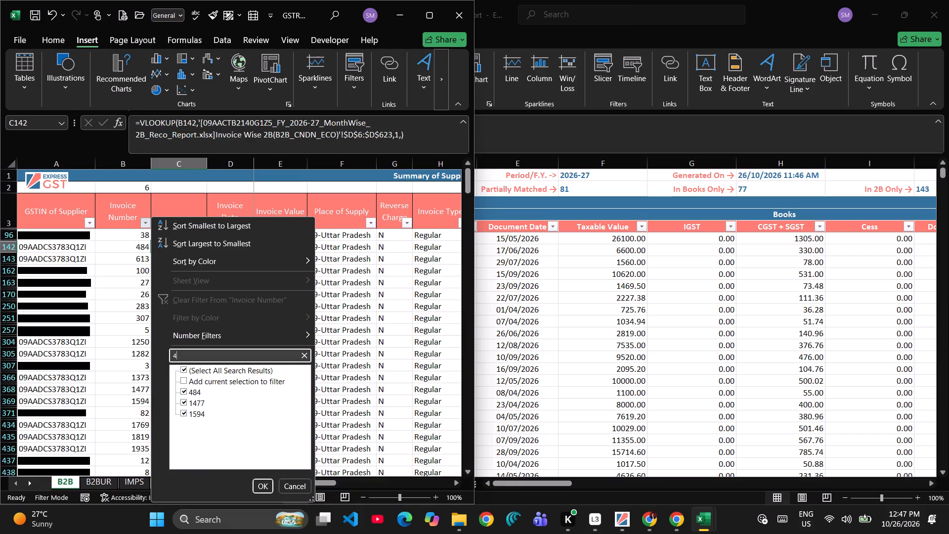
left_click(301, 489)
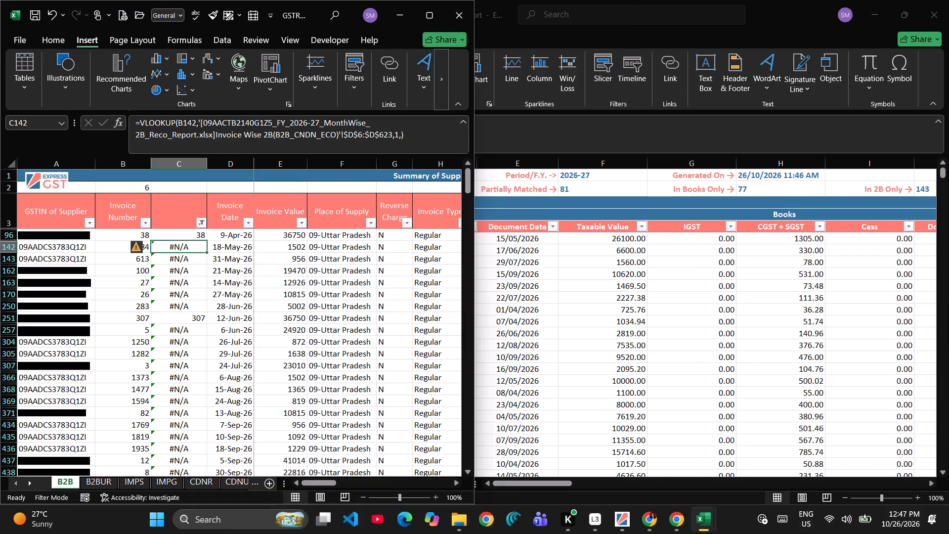
Recheck the invoice number and lookup formula in row 142 of the B2B sheet and view the Invoice Number filter values.
scroll(580, 292, "right", 4)
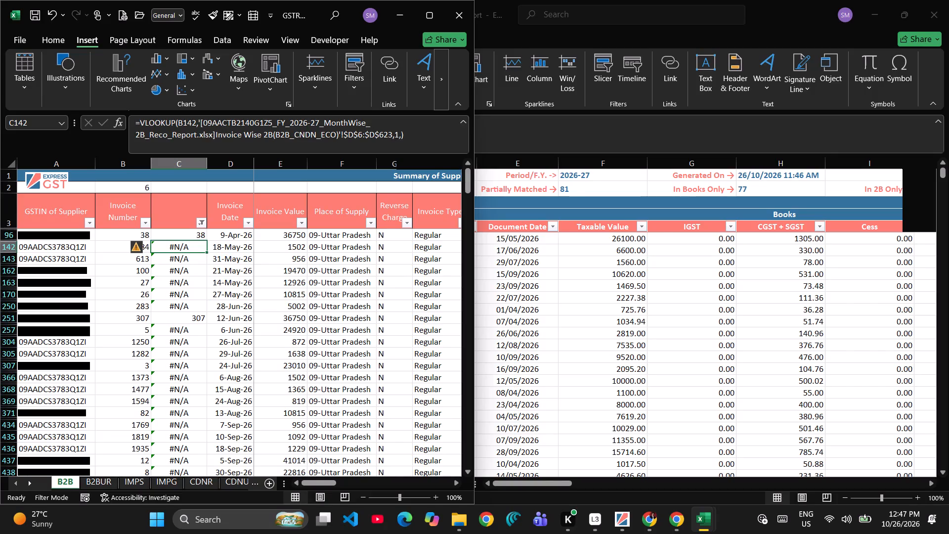
scroll(544, 262, "right", 1)
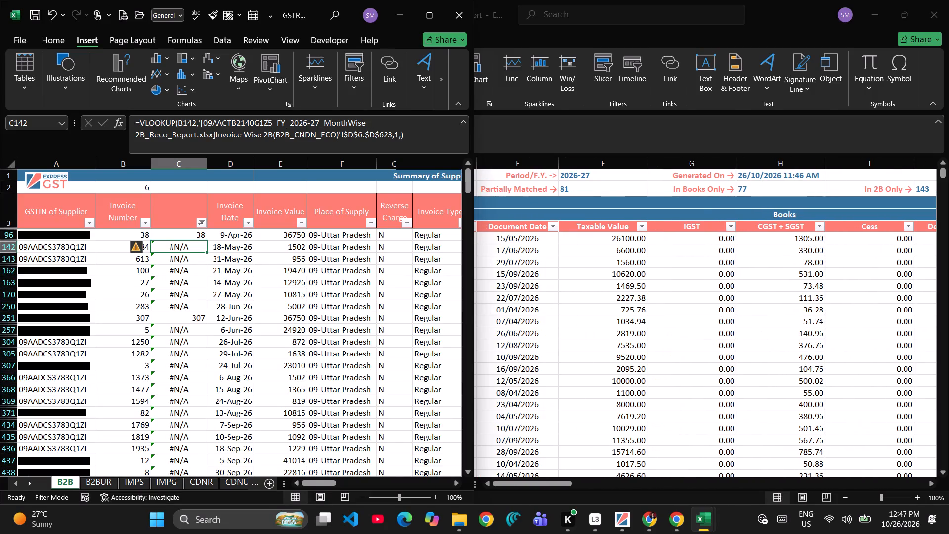
scroll(535, 291, "right", 2)
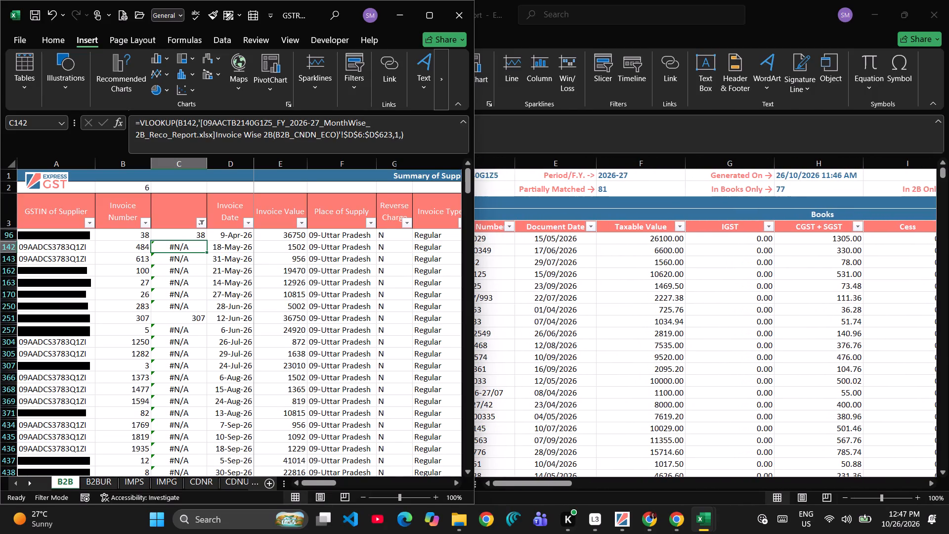
left_click(116, 257)
left_click(118, 247)
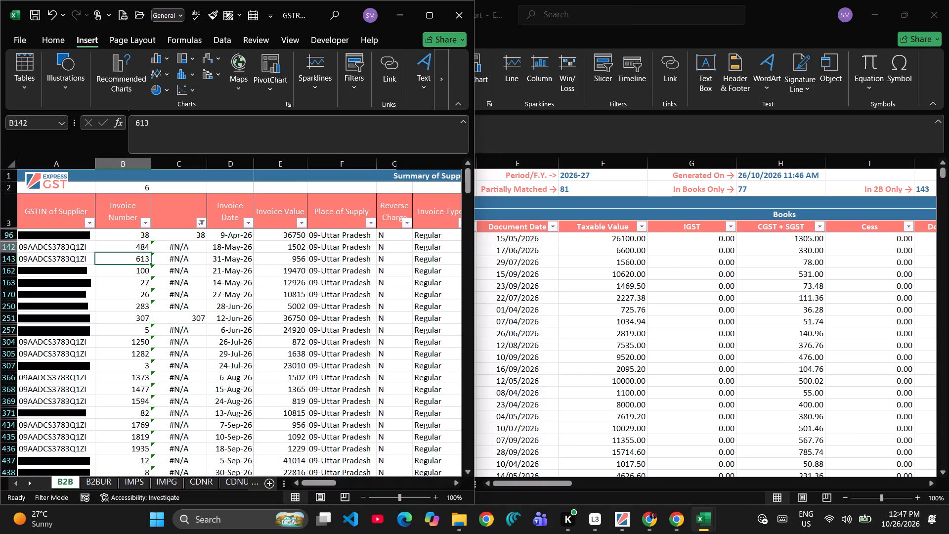
left_click(161, 244)
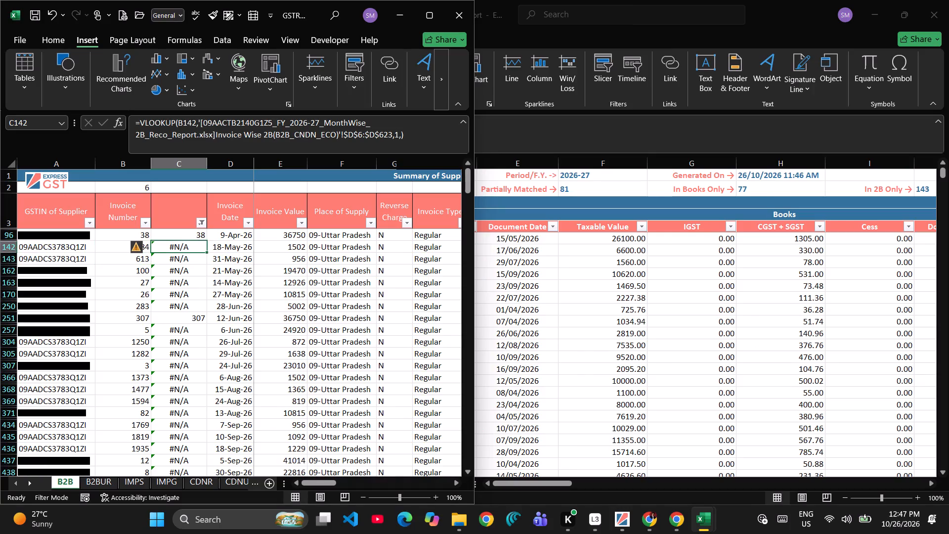
left_click(167, 248)
left_click(147, 224)
left_click(291, 485)
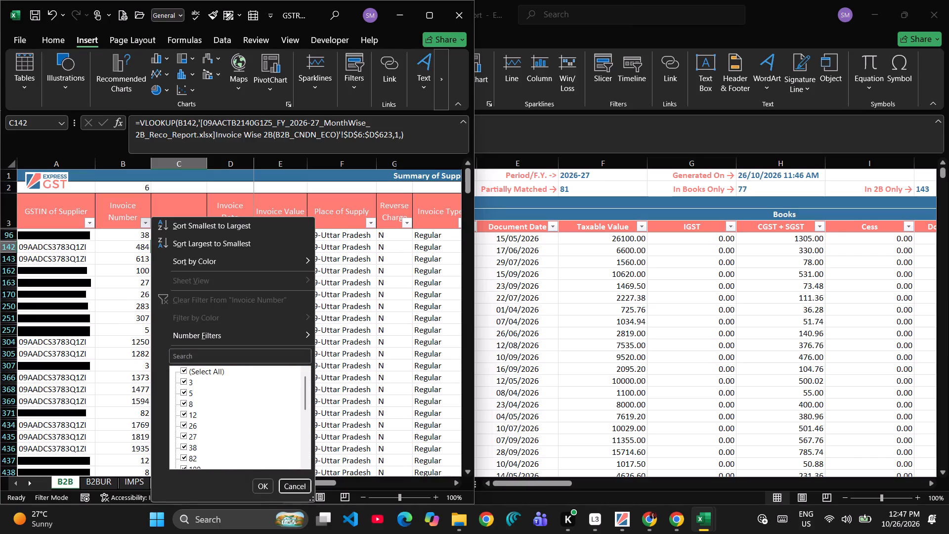
Recheck invoice number 484 in row 142 and view the Invoice Number filter values in the B2B sheet.
left_click(104, 245)
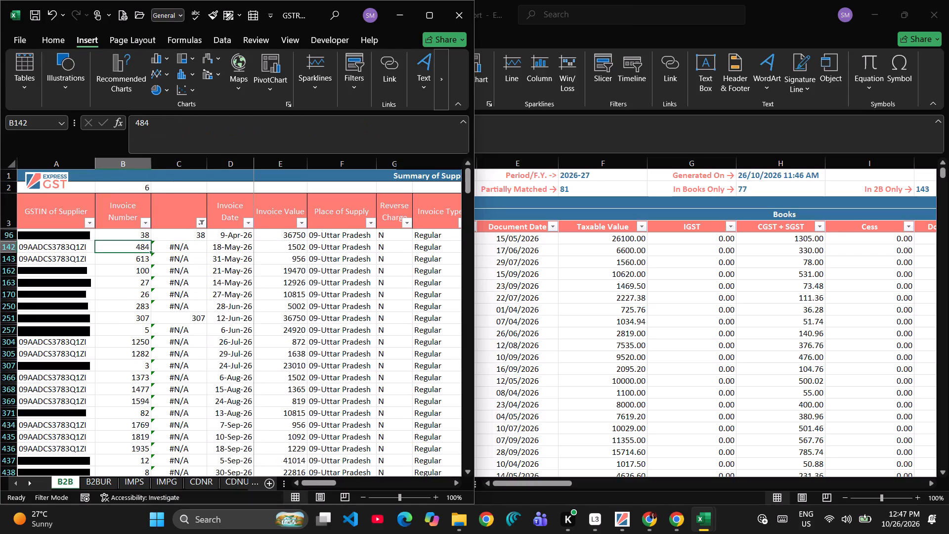
left_click(144, 222)
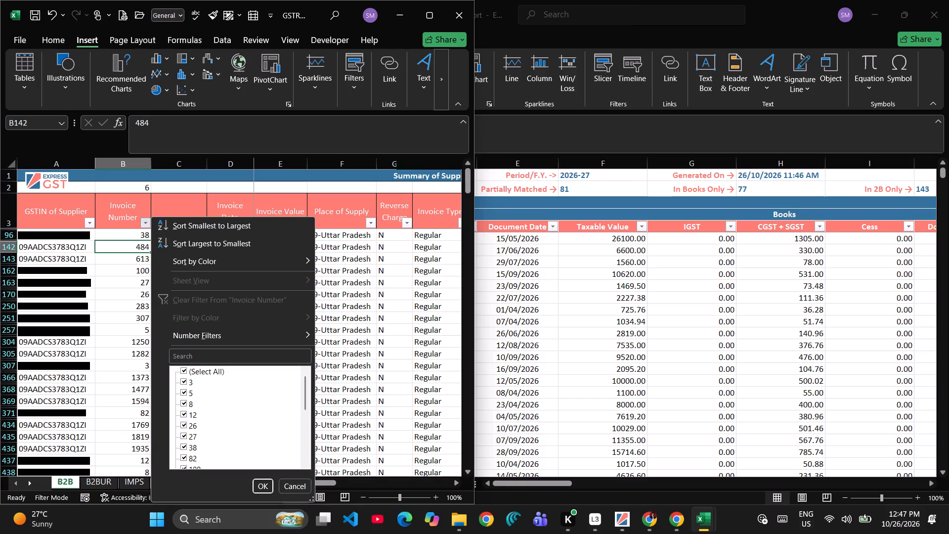
left_click(424, 312)
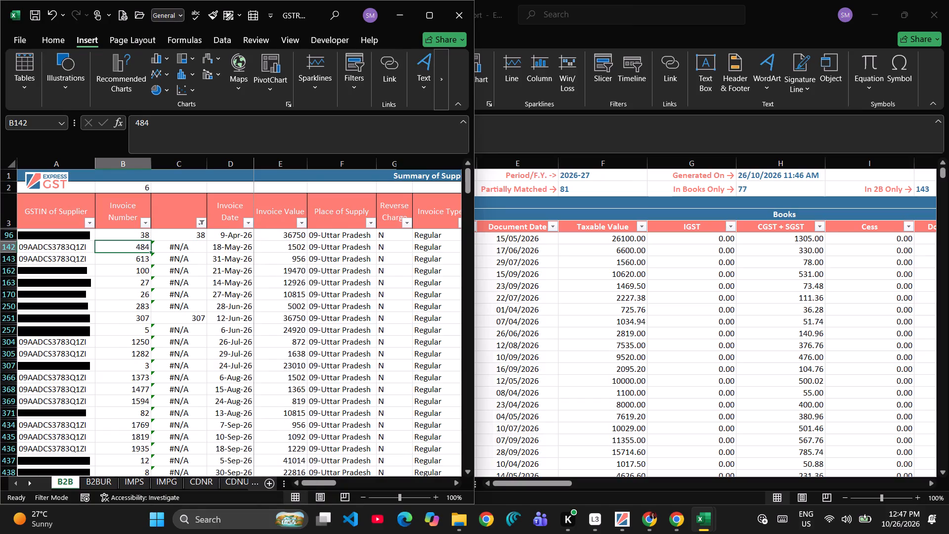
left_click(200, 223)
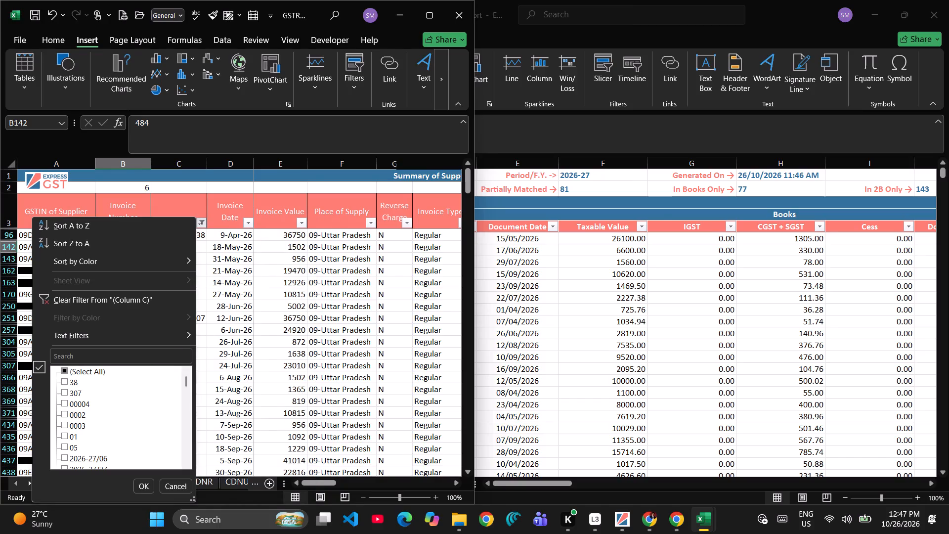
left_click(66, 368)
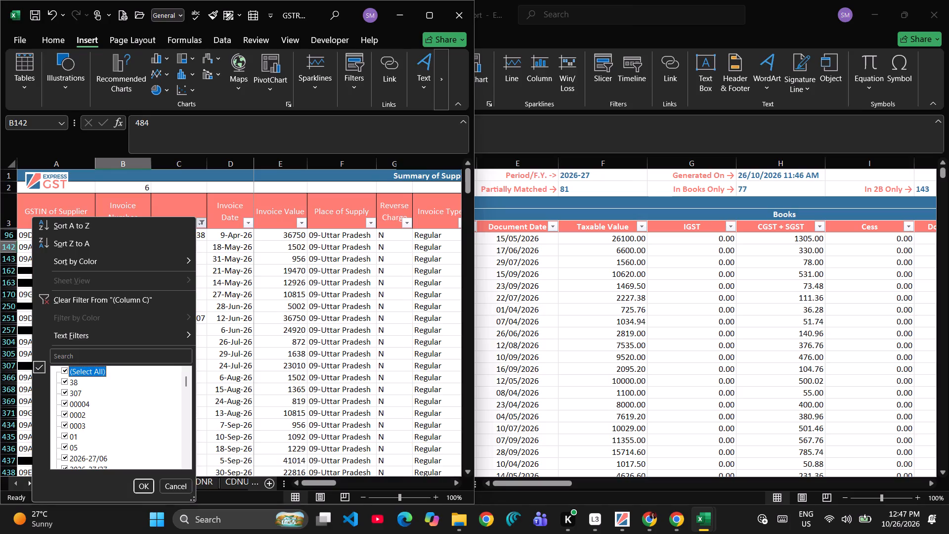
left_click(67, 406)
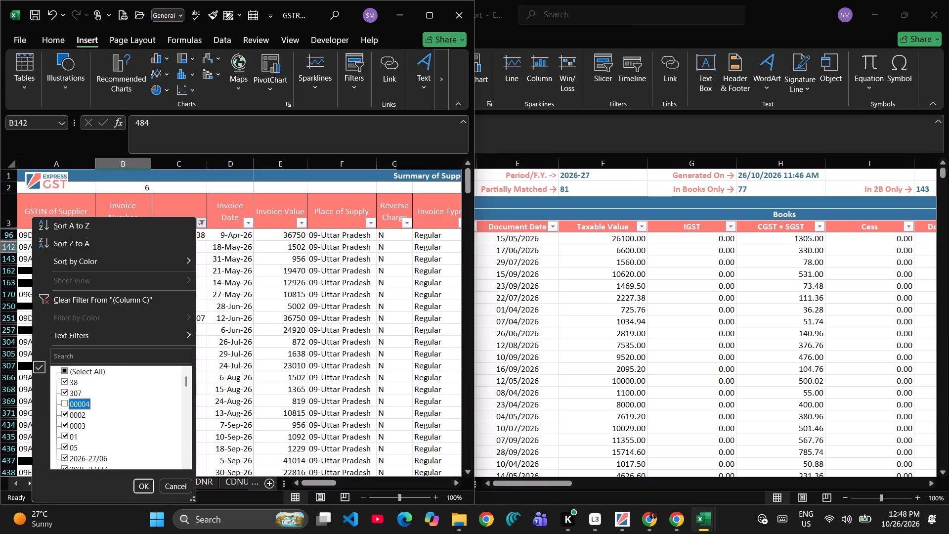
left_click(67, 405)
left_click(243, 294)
Maximize the GSTR2 workbook window and remove the existing filter from the B2B sheet's header row.
left_click(429, 20)
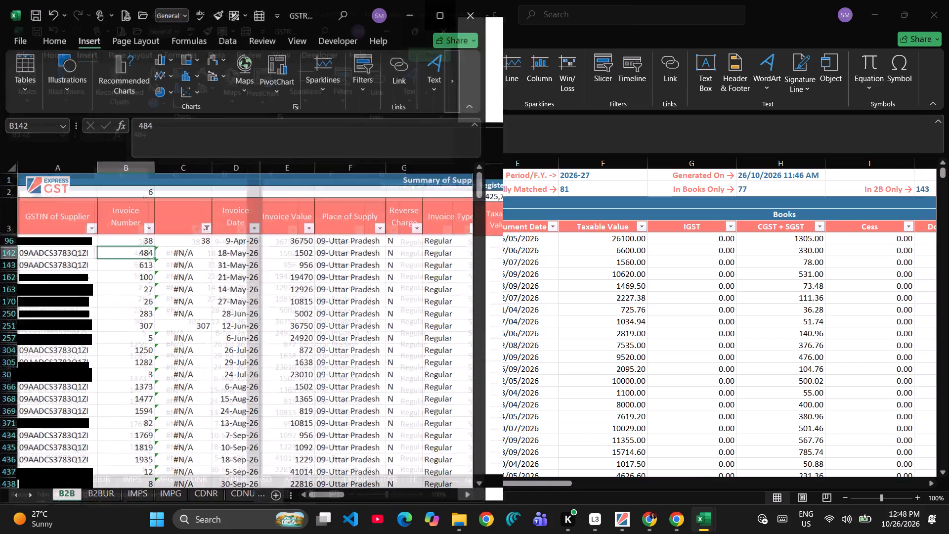
left_click(40, 199)
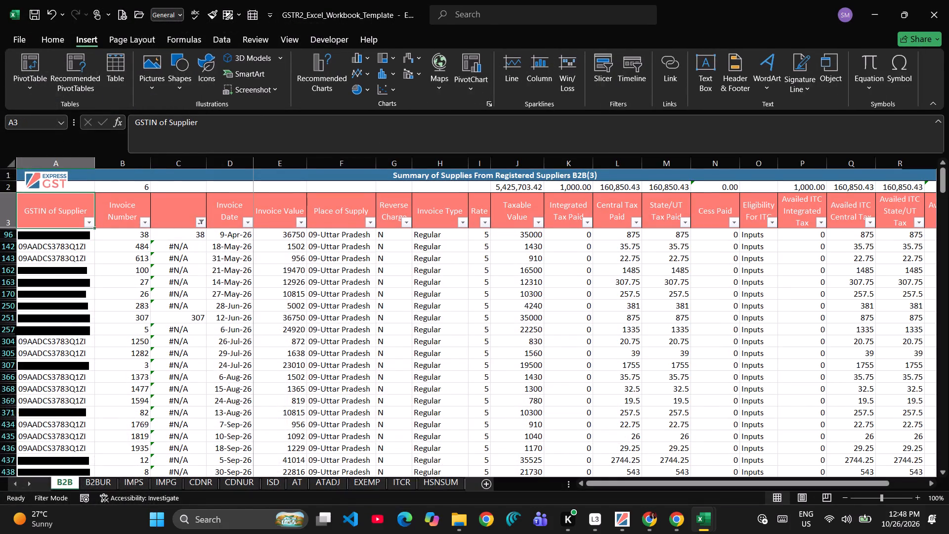
key("Right")
key("Right")
key("ctrl+shift+l")
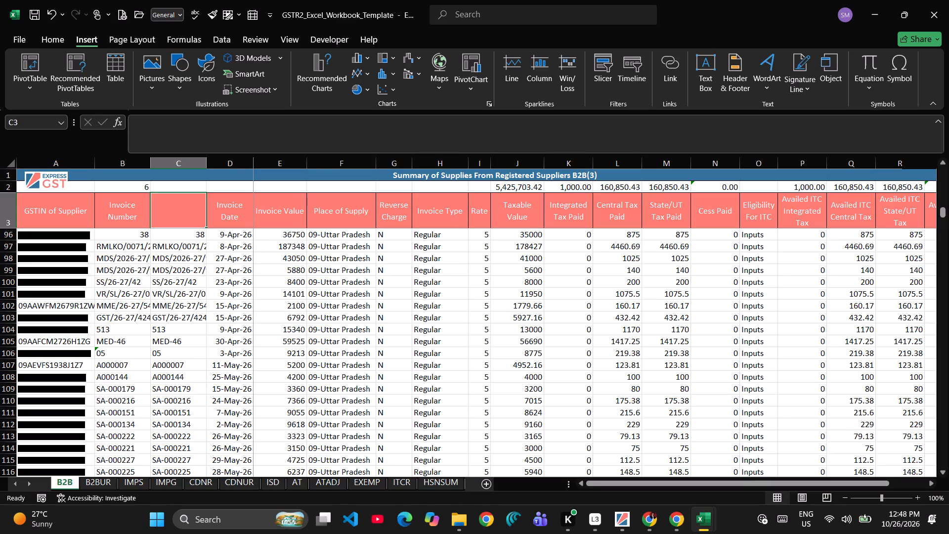
key("ctrl+shift+l")
key("Left")
key("Left")
key("ctrl+shift+Right")
key("ctrl+shift+Right")
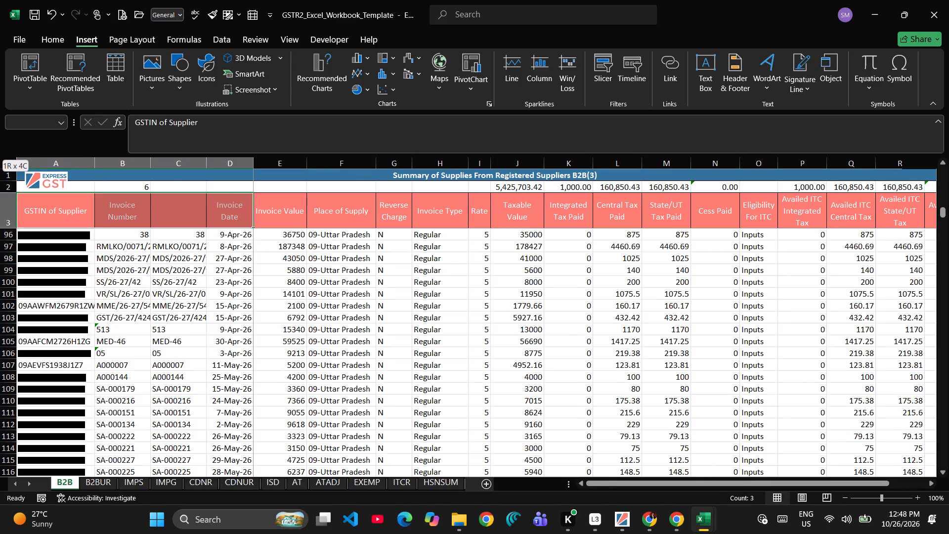
key("ctrl+shift+Right")
key("ctrl+shift+l")
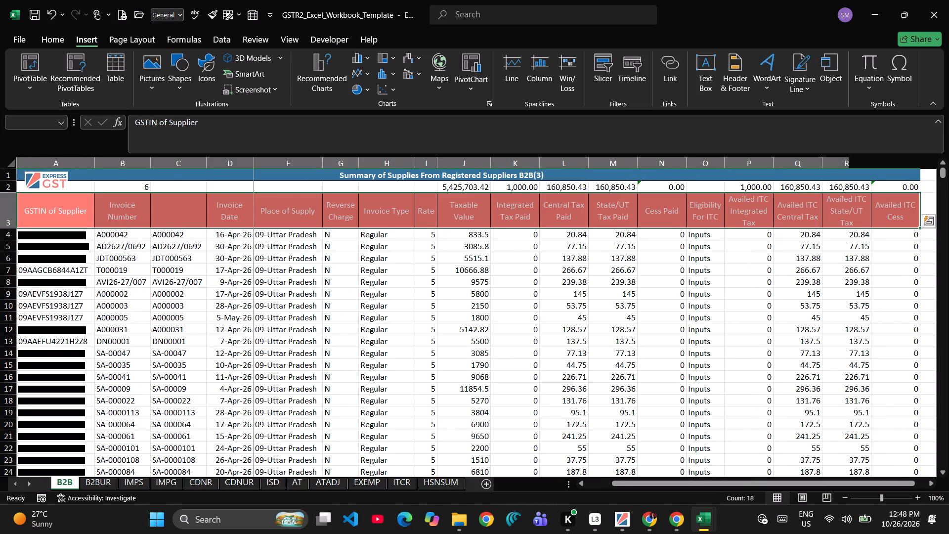
Apply a fresh filter across the B2B sheet's row 3 headers, from GSTIN of Supplier through Availed ITC Cess.
key("shift+Left")
key("shift+Left")
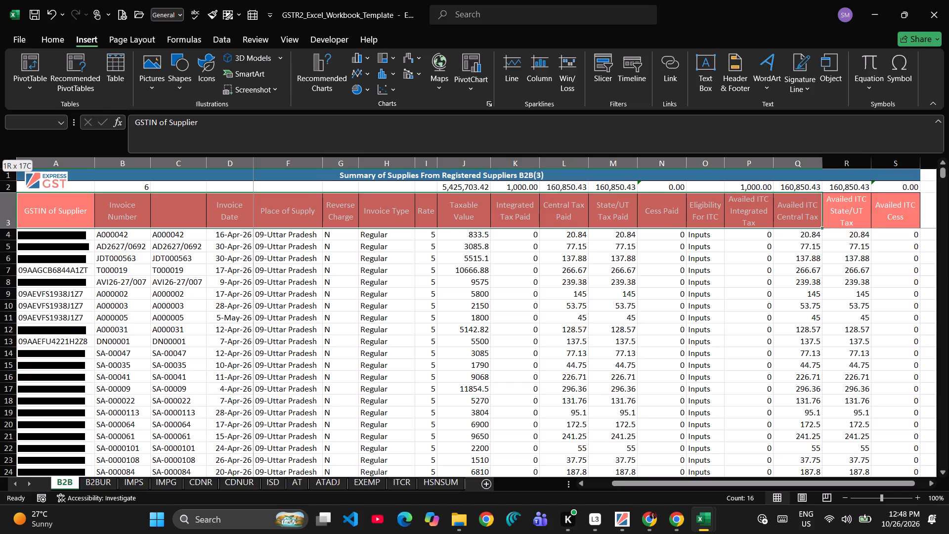
key("shift+Right")
key("Right")
key("Left")
key("Left")
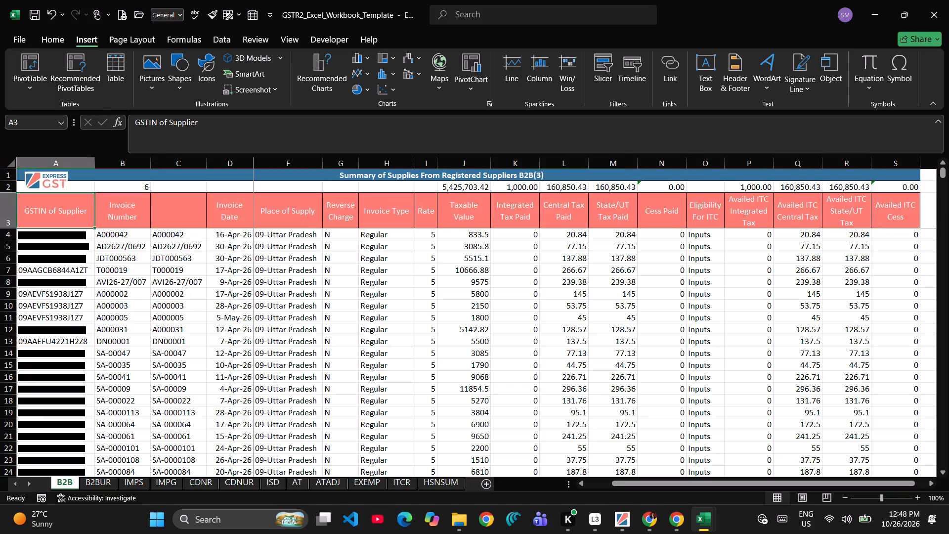
key("ctrl+shift+Right")
key("ctrl+shift+Right")
key("ctrl+shift+Right")
key("ctrl+shift+Right")
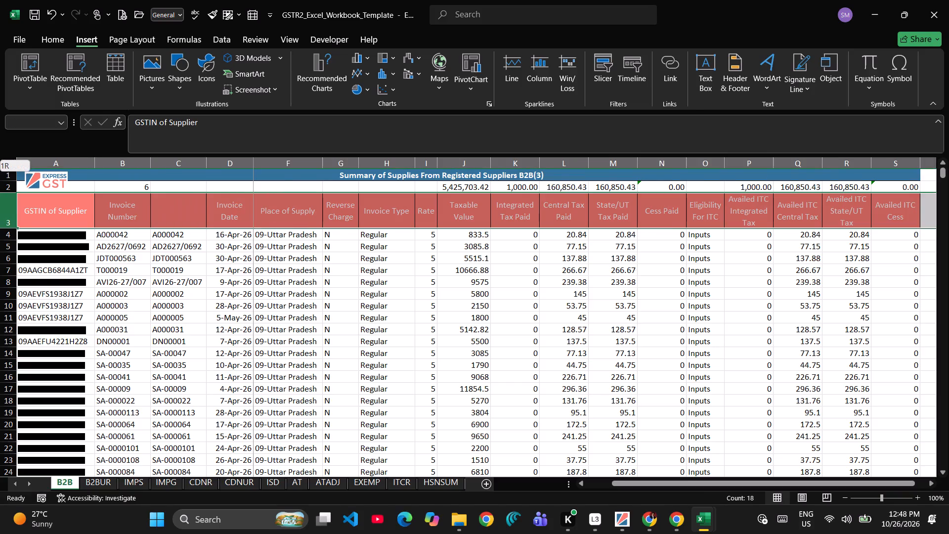
key("ctrl+shift+Left")
key("ctrl+shift+l")
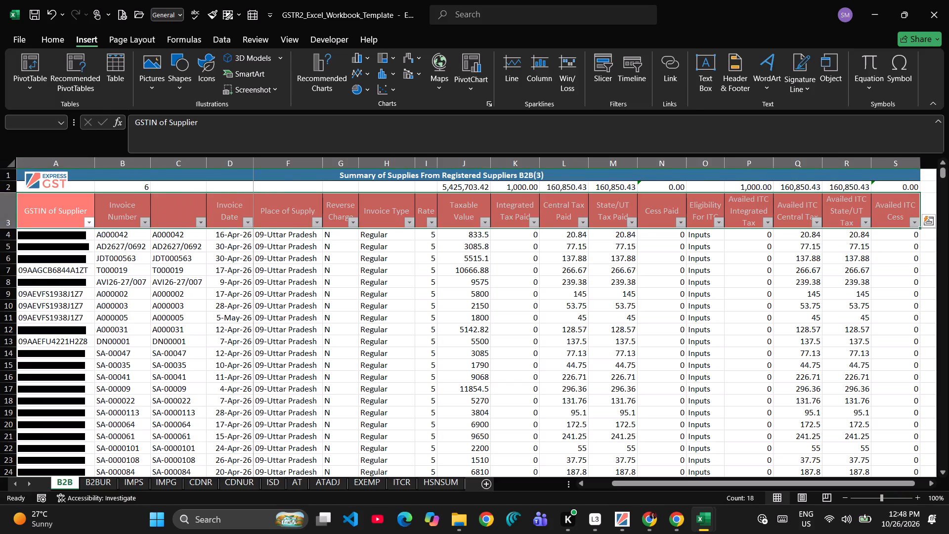
key("shift+Left")
key("Left")
key("Left")
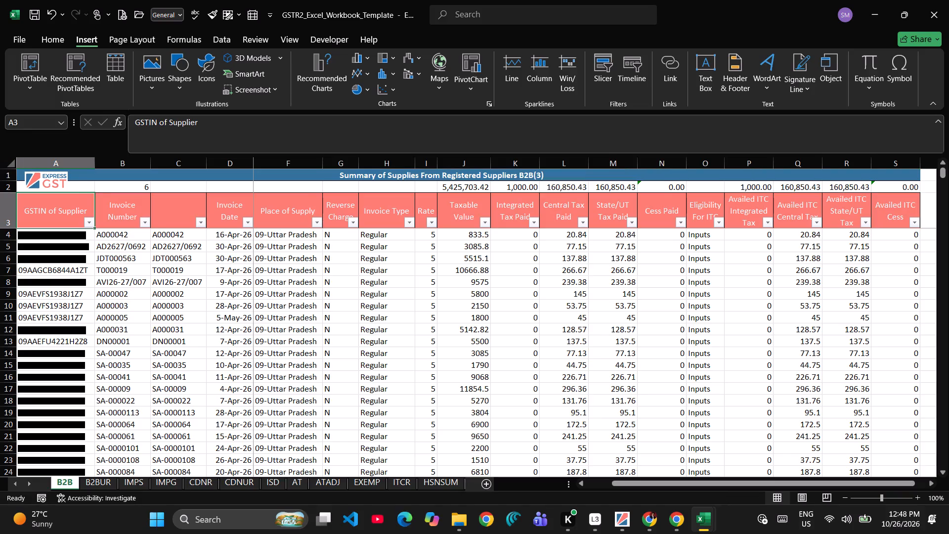
key("Right")
key("Right")
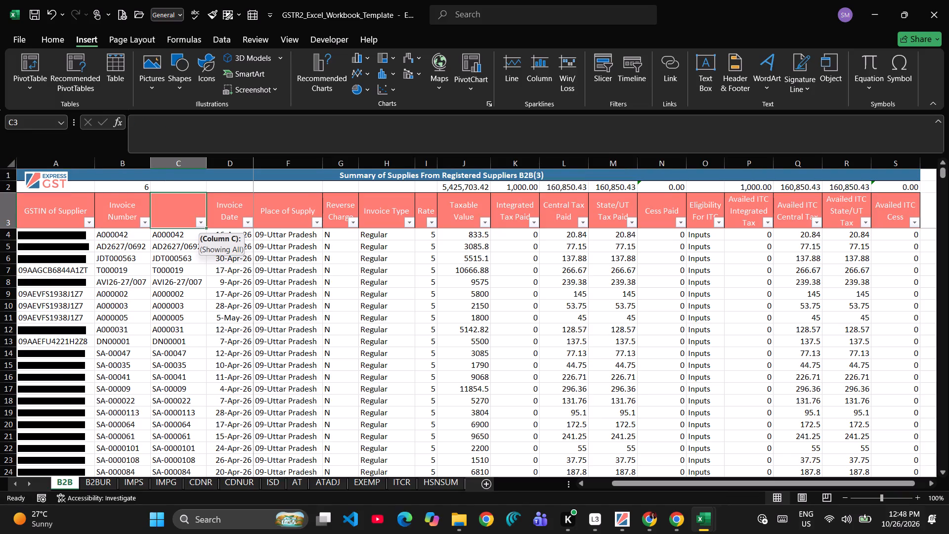
Check the filter values of lookup column C and search the Invoice Number filter for 000, leaving both filters unapplied.
left_click(198, 222)
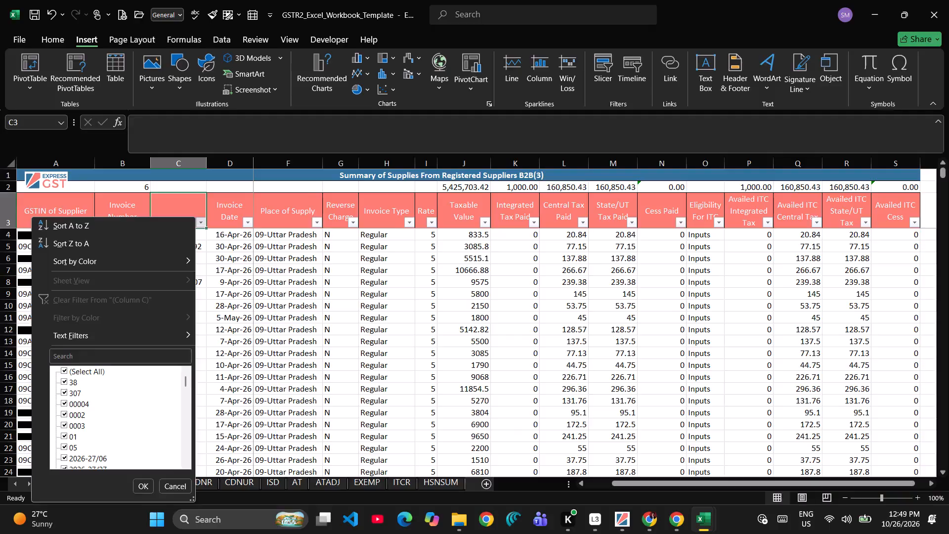
left_click(218, 401)
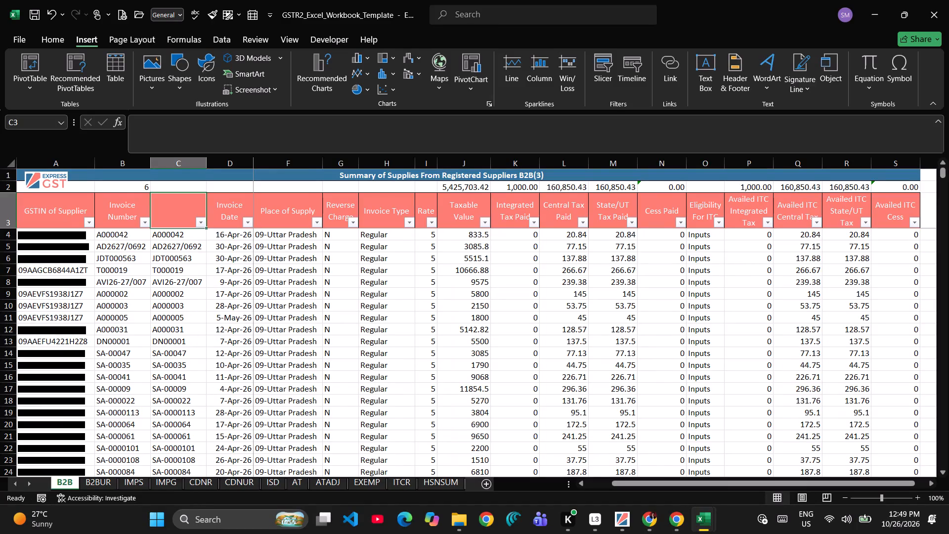
left_click(143, 225)
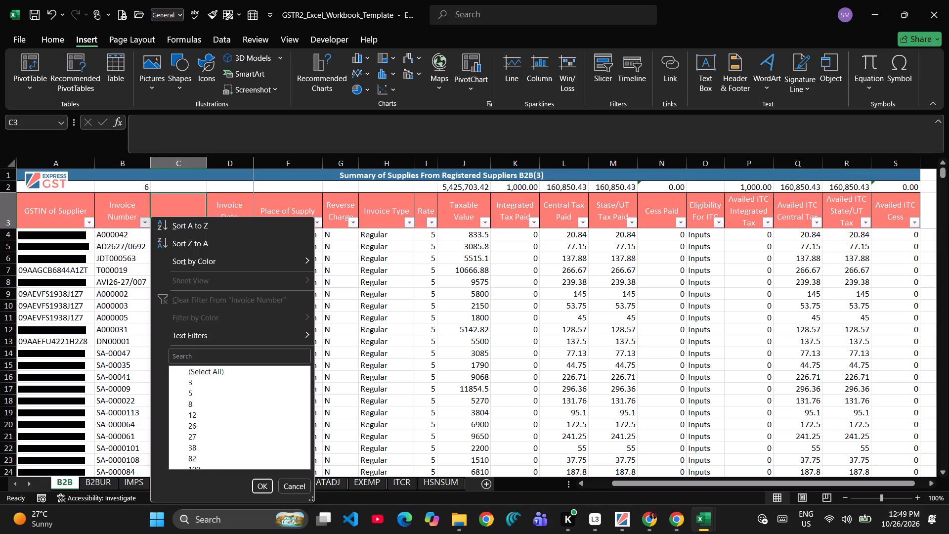
left_click(204, 357)
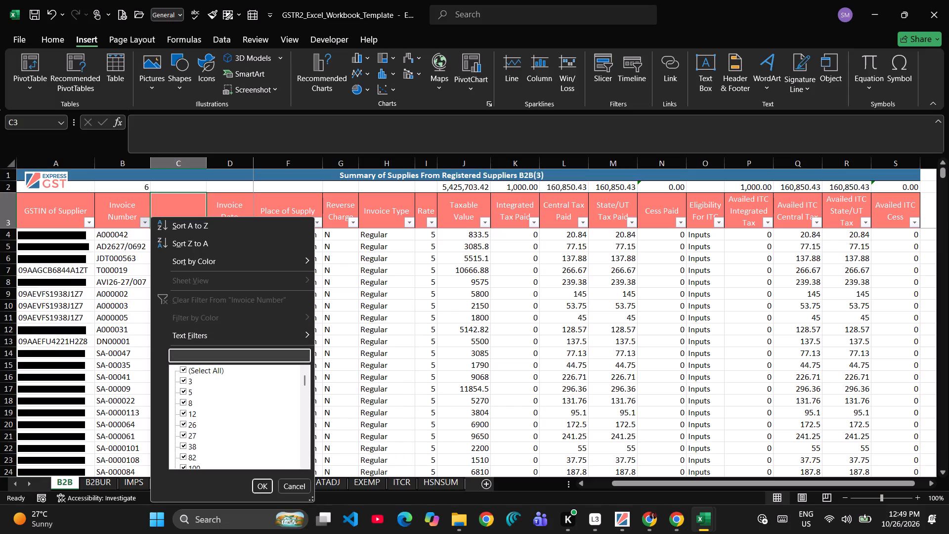
type("000")
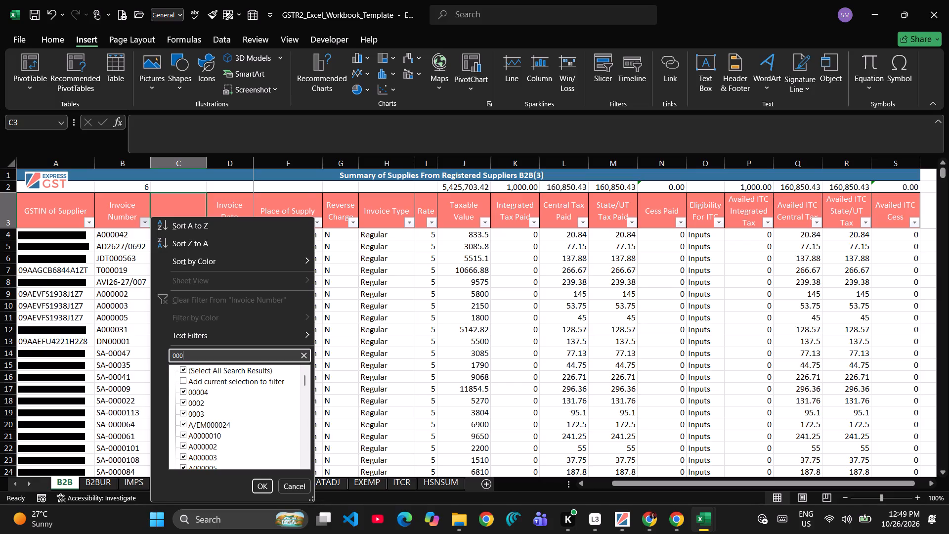
left_click(299, 489)
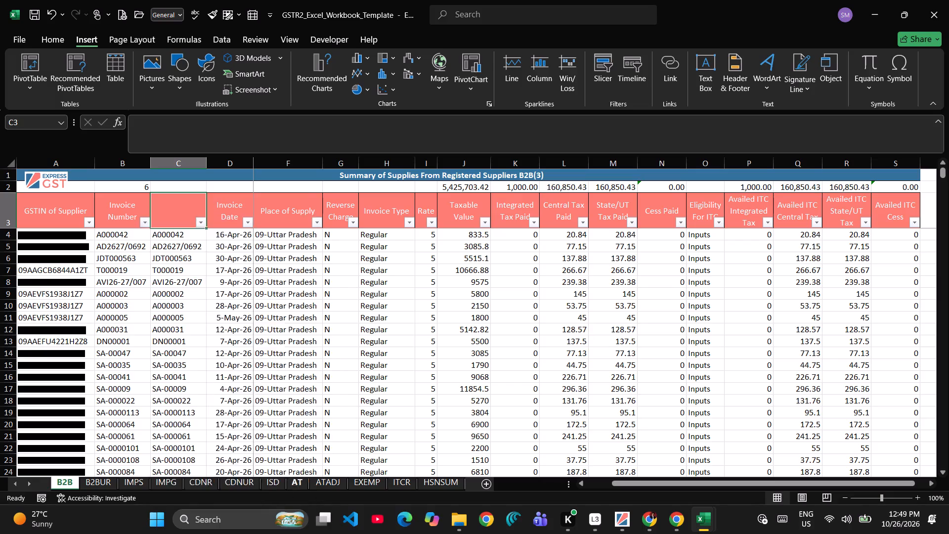
left_click(147, 223)
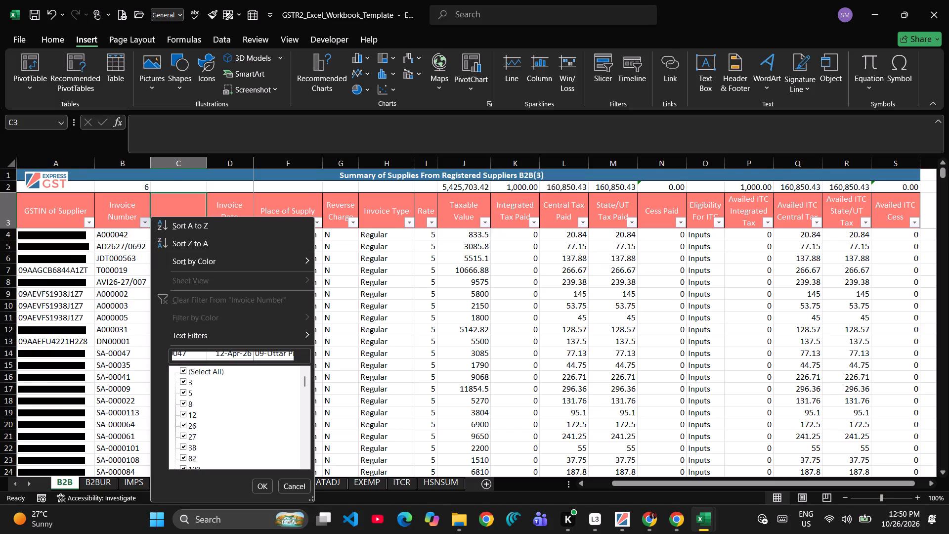
left_click(185, 354)
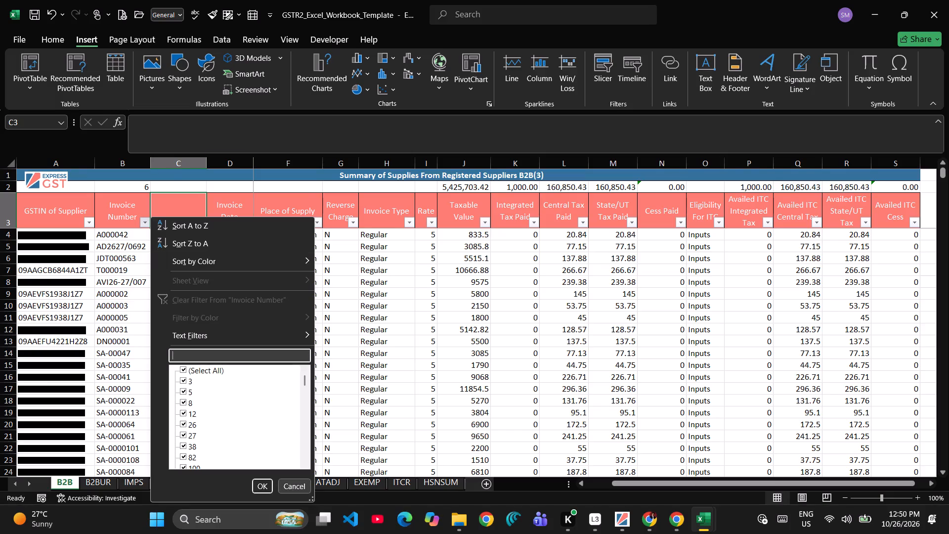
left_click(290, 489)
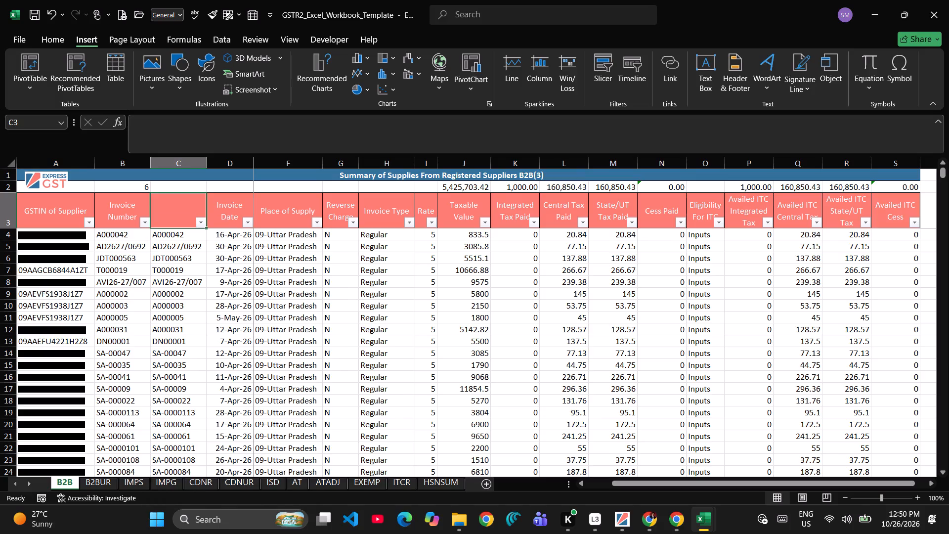
Filter lookup column C of the B2B sheet to show only the #N/A rows.
left_click(201, 226)
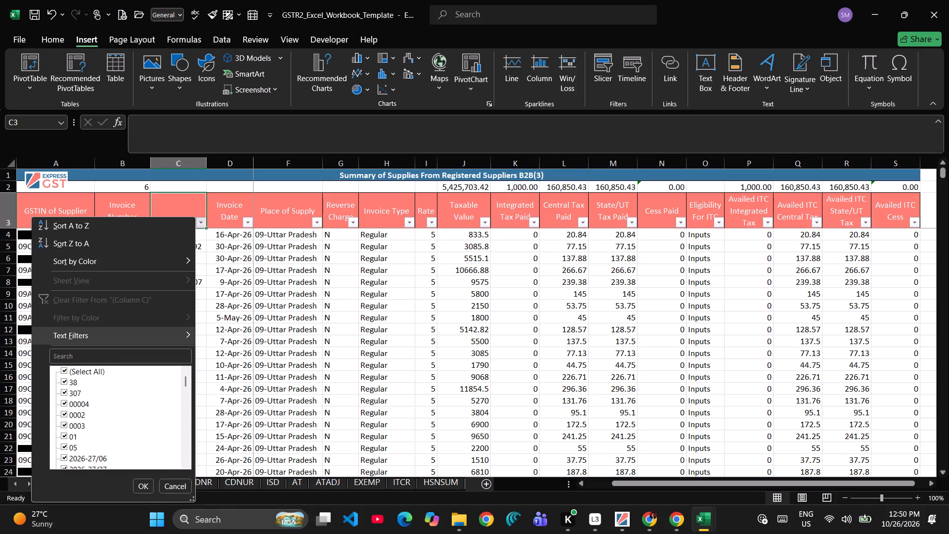
left_click(144, 351)
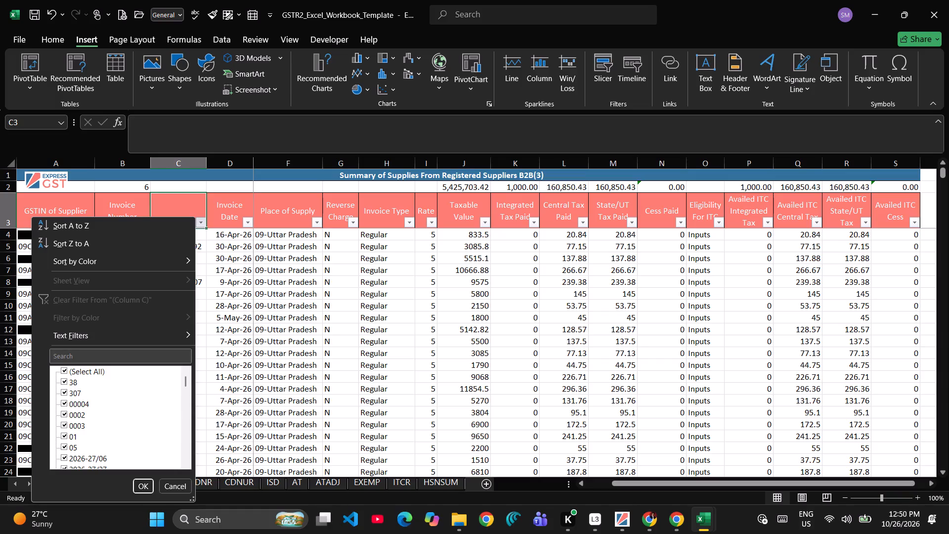
left_click(186, 379)
left_click_drag(186, 379, 185, 391)
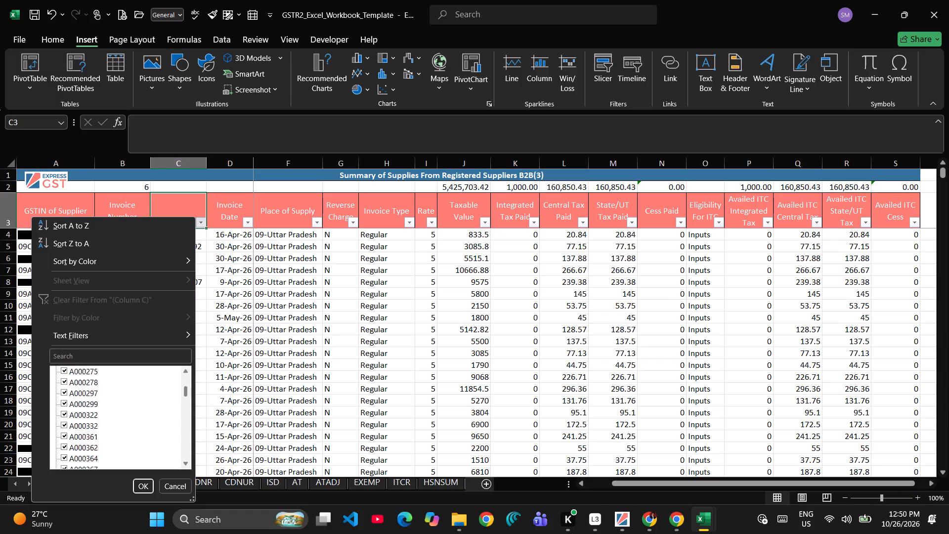
left_click_drag(185, 391, 179, 494)
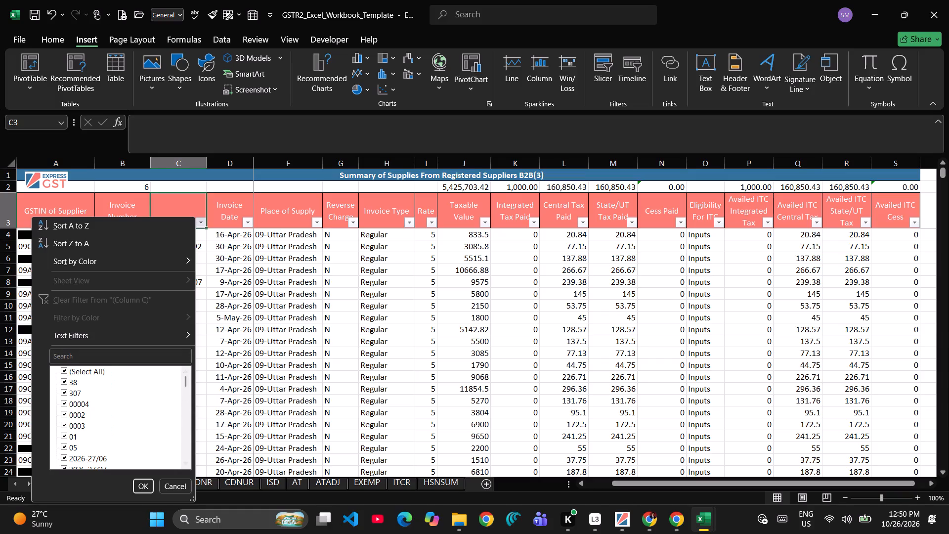
scroll(166, 394, "down", 1)
left_click(66, 372)
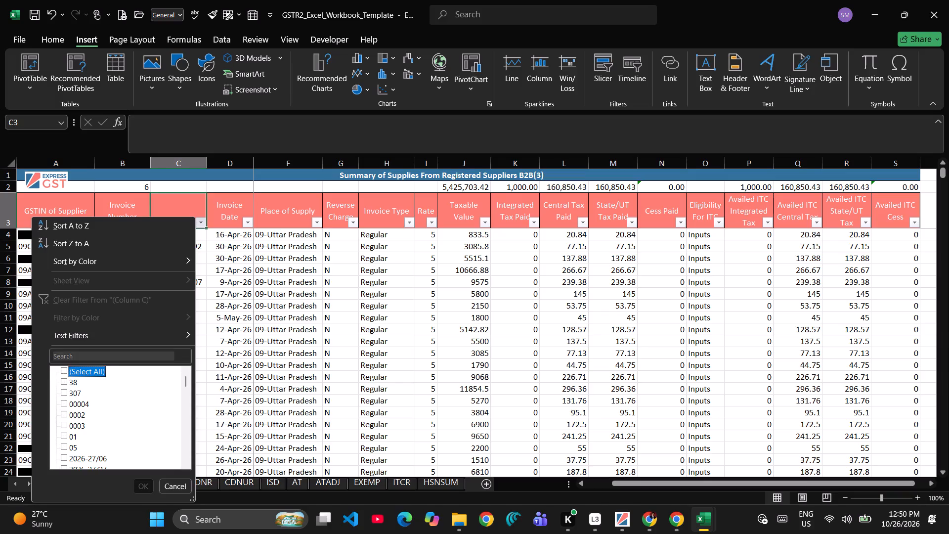
left_click(71, 359)
key("n")
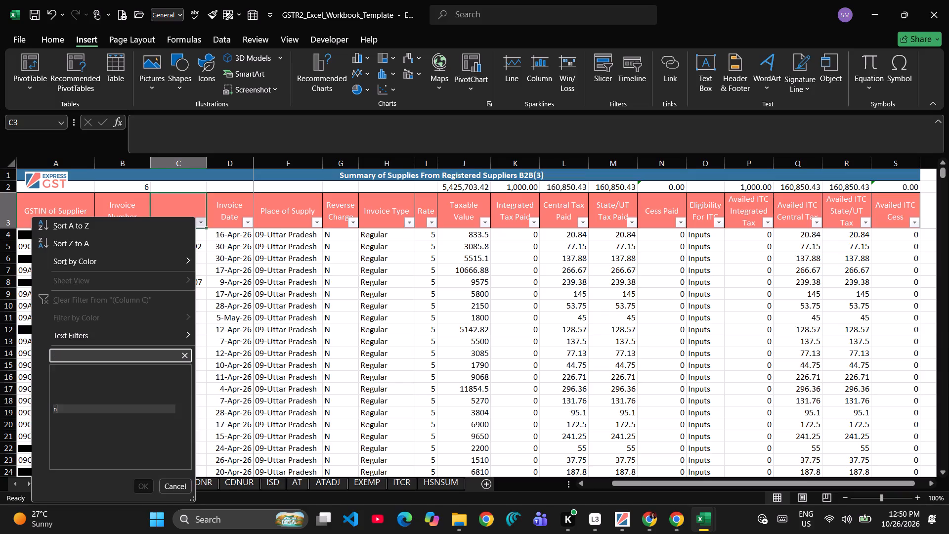
key("BackSpace")
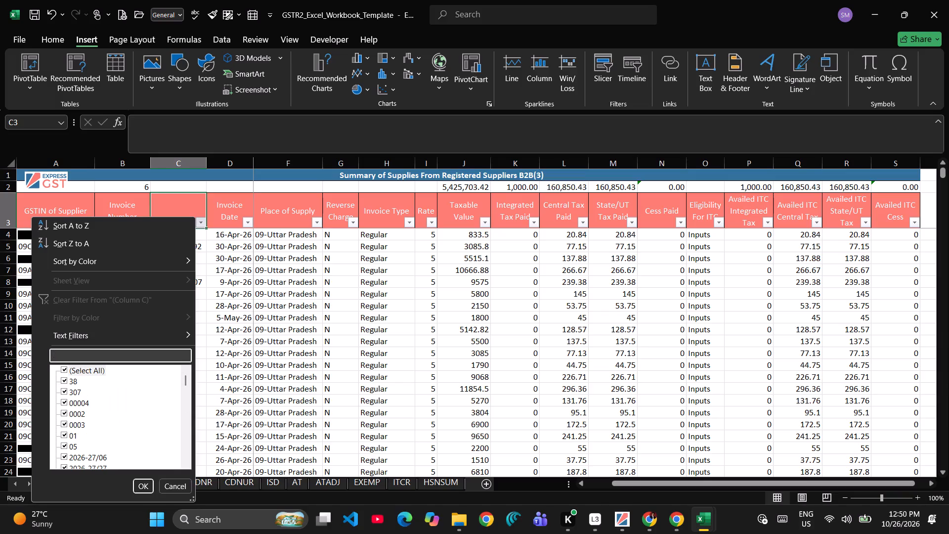
left_click(183, 382)
left_click_drag(185, 382, 188, 419)
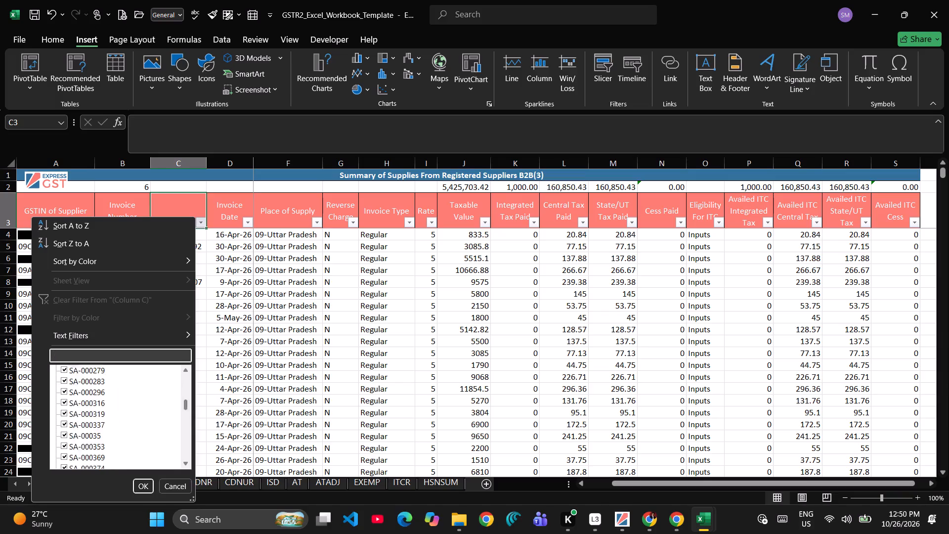
left_click_drag(188, 419, 184, 504)
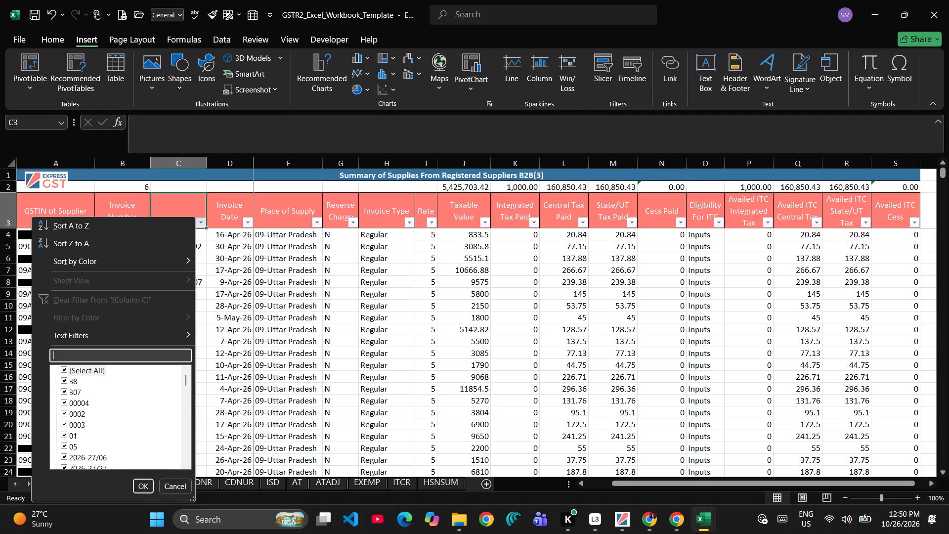
left_click(186, 383)
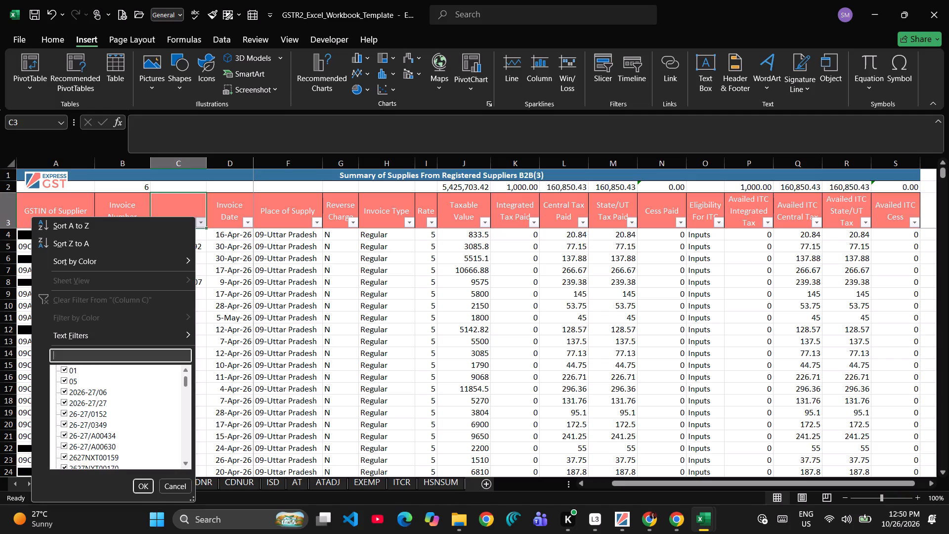
left_click_drag(185, 379, 191, 350)
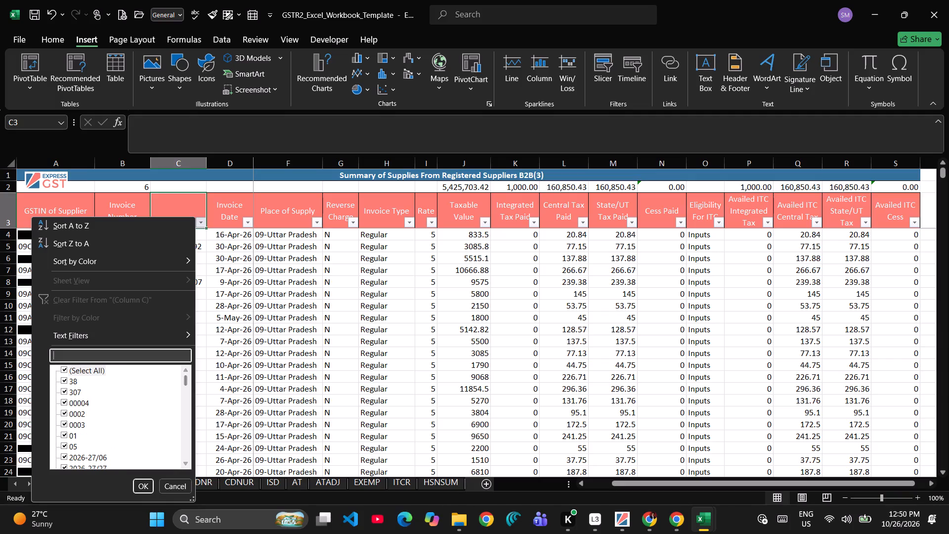
left_click(66, 367)
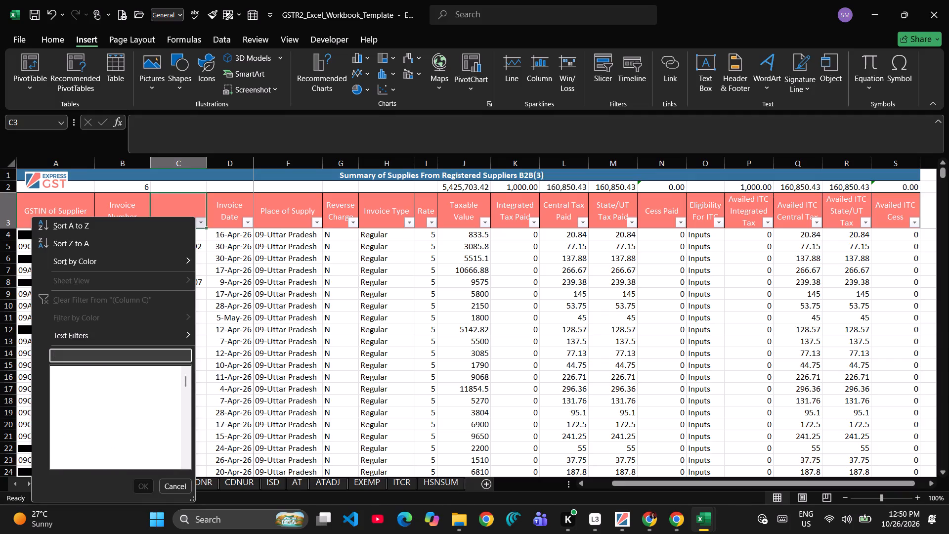
scroll(94, 409, "down", 20)
scroll(94, 409, "down", 12)
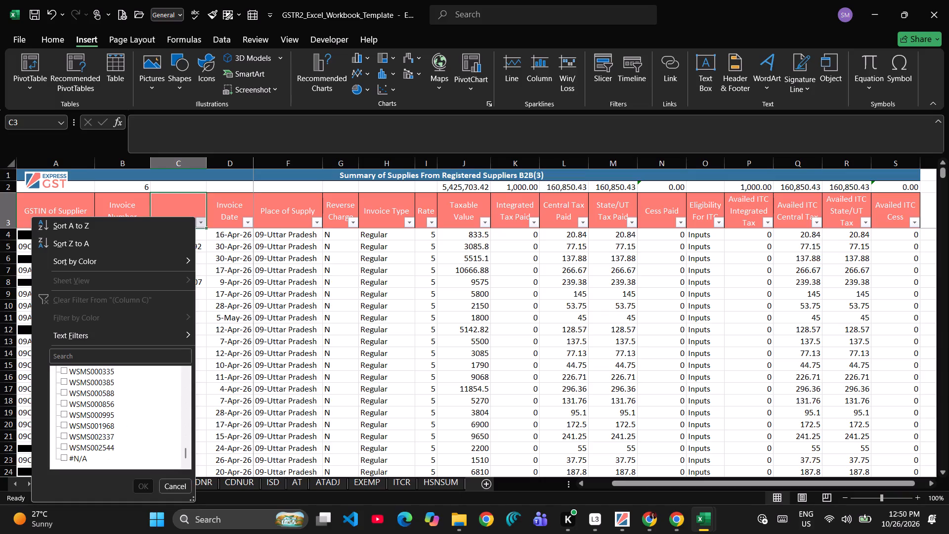
scroll(94, 409, "down", 4)
left_click(61, 458)
left_click(136, 483)
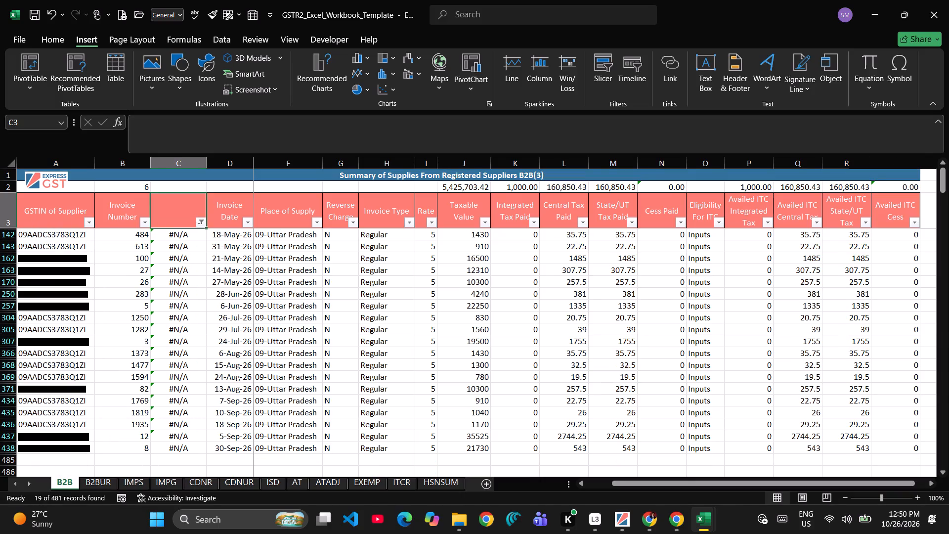
Select the unmatched invoice numbers from B142 down to B438 and look at the reco report's Invoice Wise 2B(B2B_CNDN_ECO) sheet.
left_click(129, 235)
key("shift+Down")
key("shift+Down")
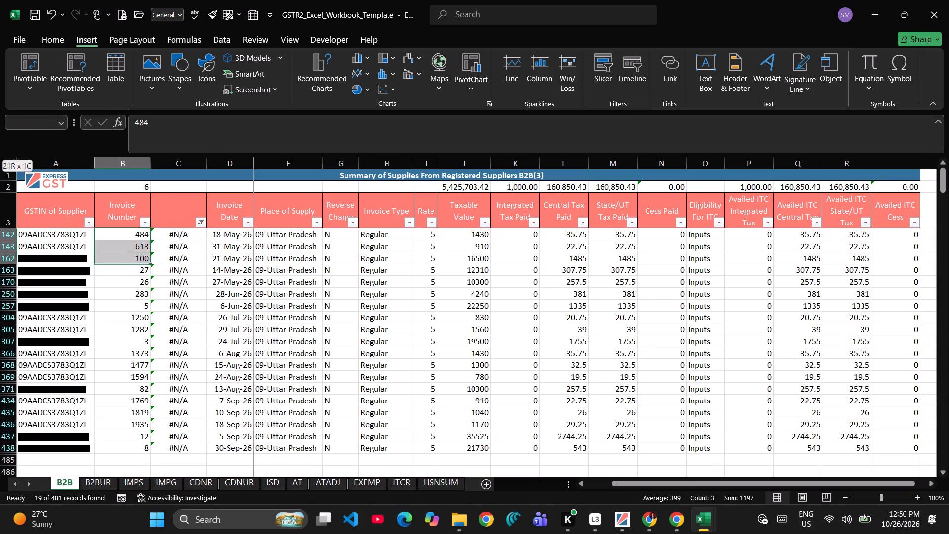
key("ctrl+shift+Down")
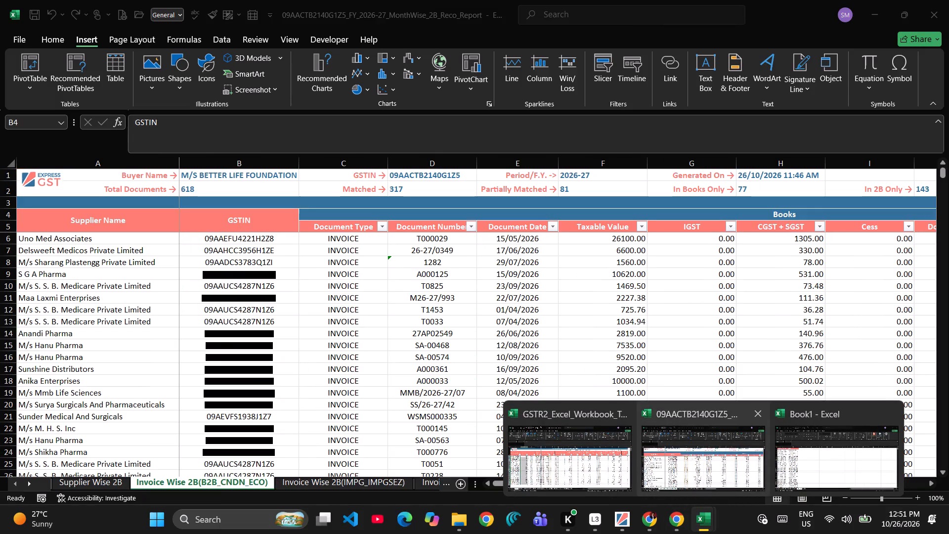
left_click(690, 463)
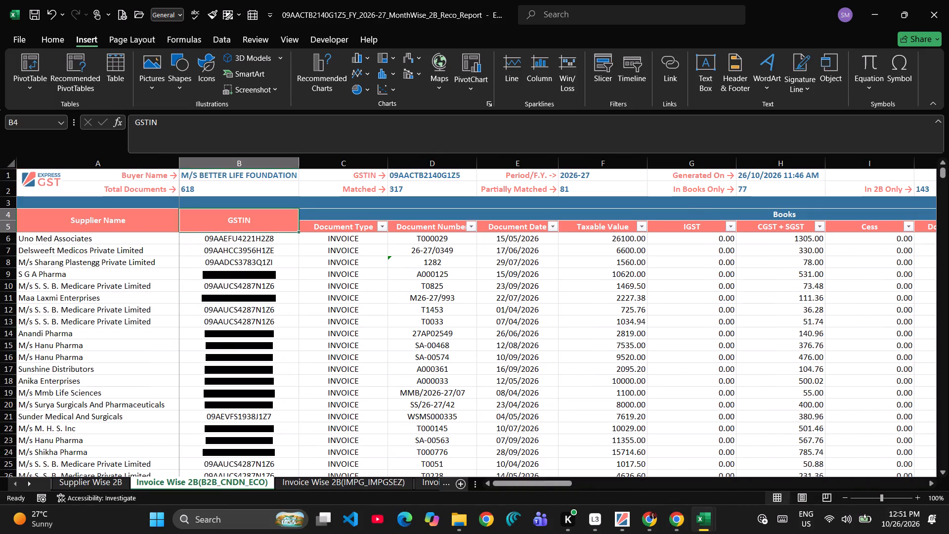
key("alt+Tab")
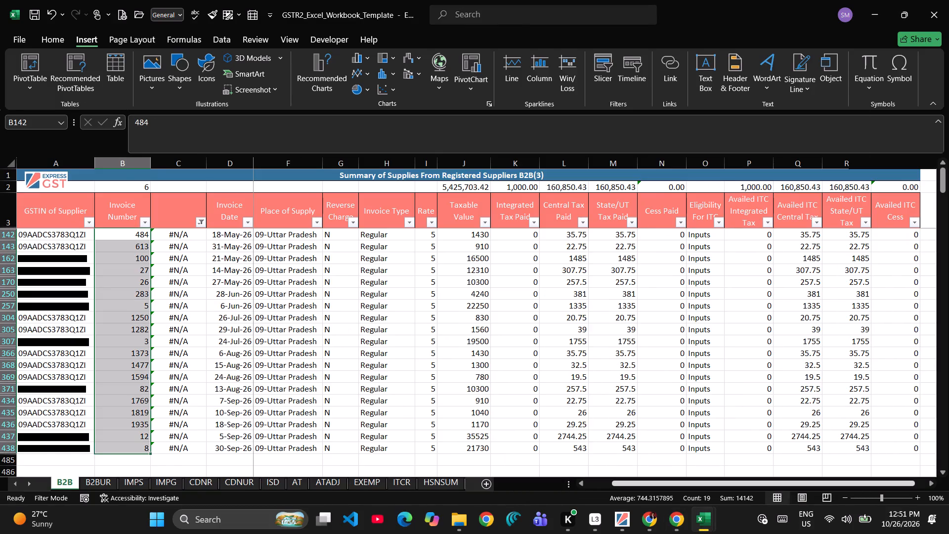
key("Right")
key("Left")
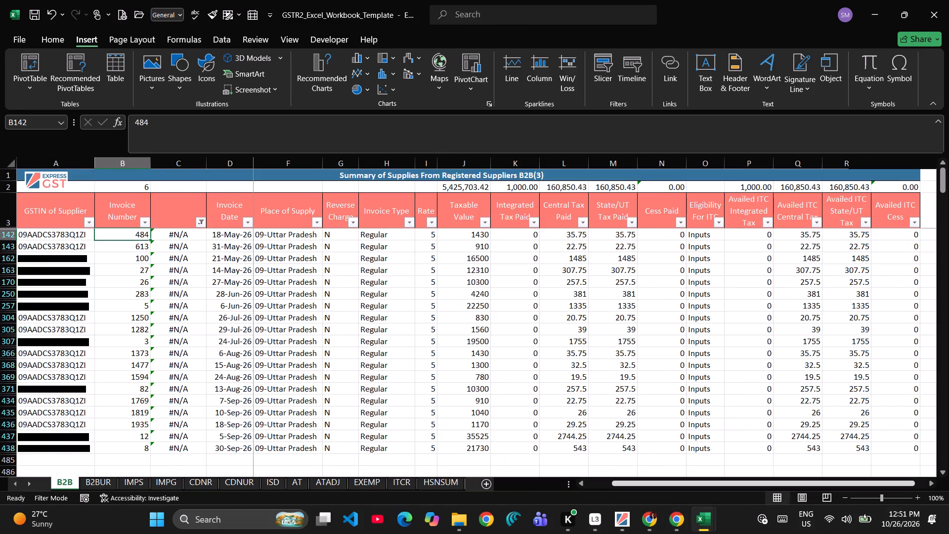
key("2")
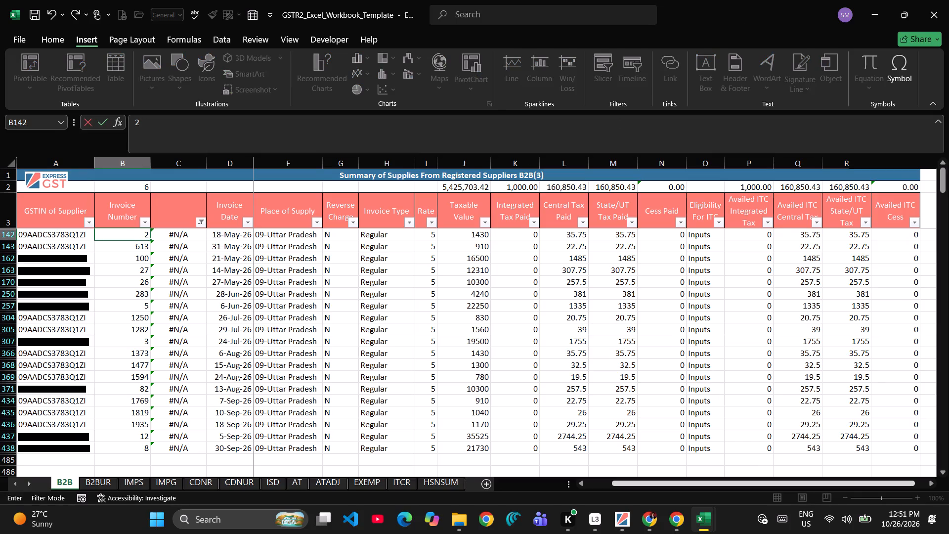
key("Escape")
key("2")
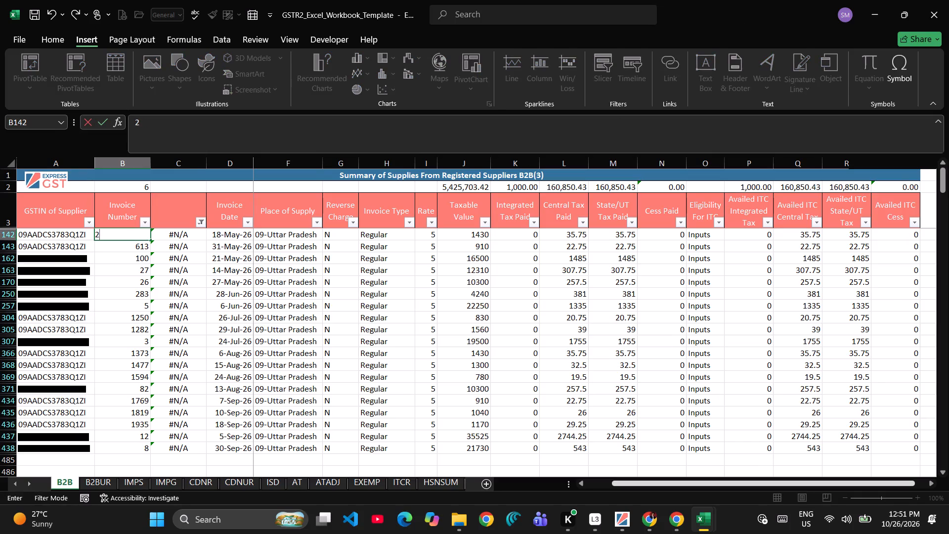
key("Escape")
Copy invoice number 484 from the B2B sheet and filter the reco report's Document Number column to exactly 484.
key("ctrl+c")
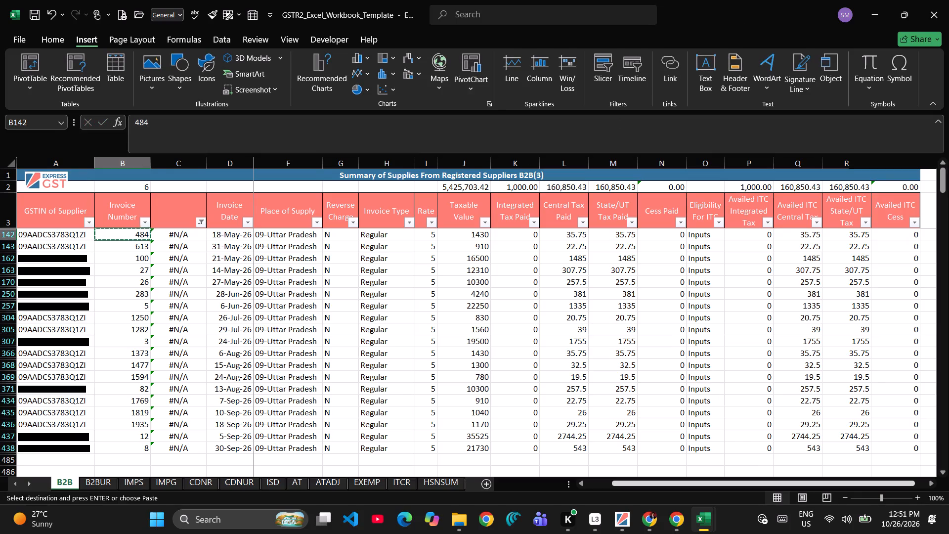
key("alt+Tab")
key("Right")
key("Left")
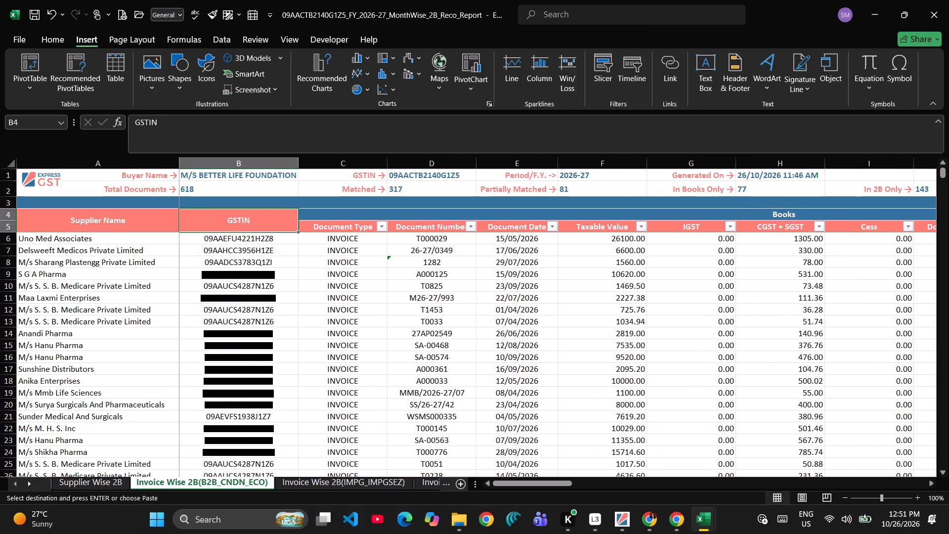
left_click(470, 224)
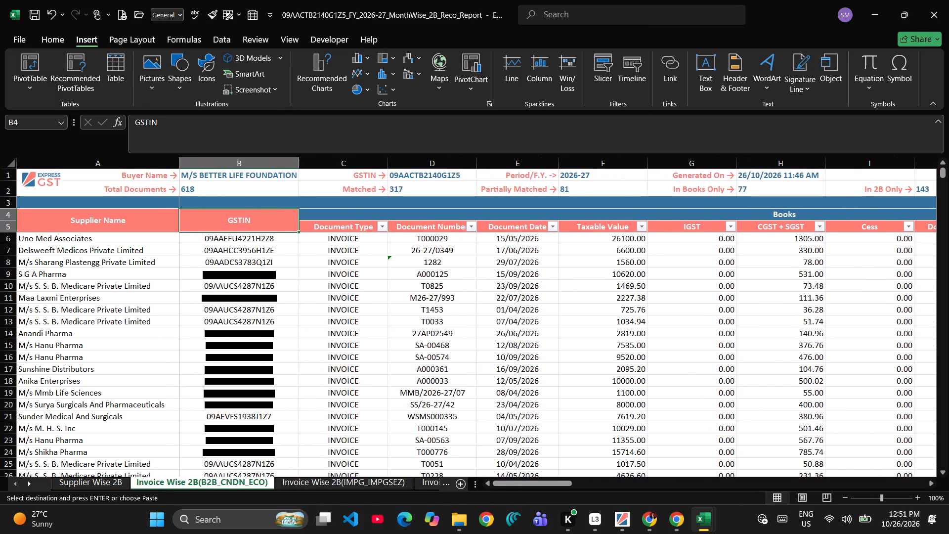
left_click(363, 352)
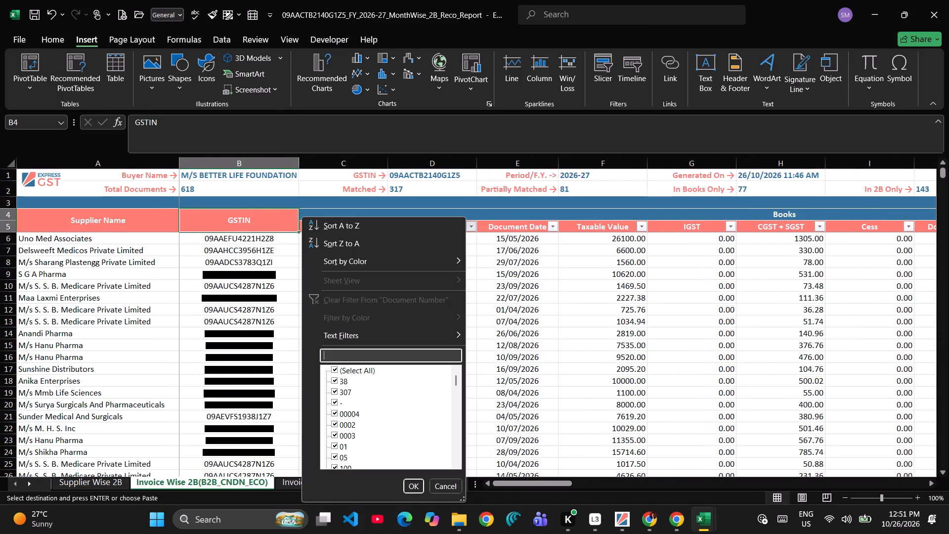
type("484")
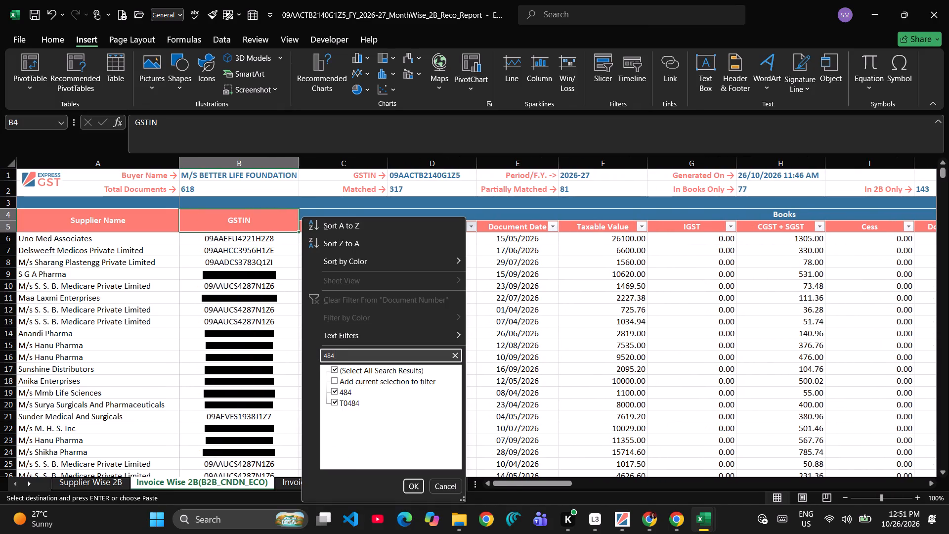
left_click(336, 367)
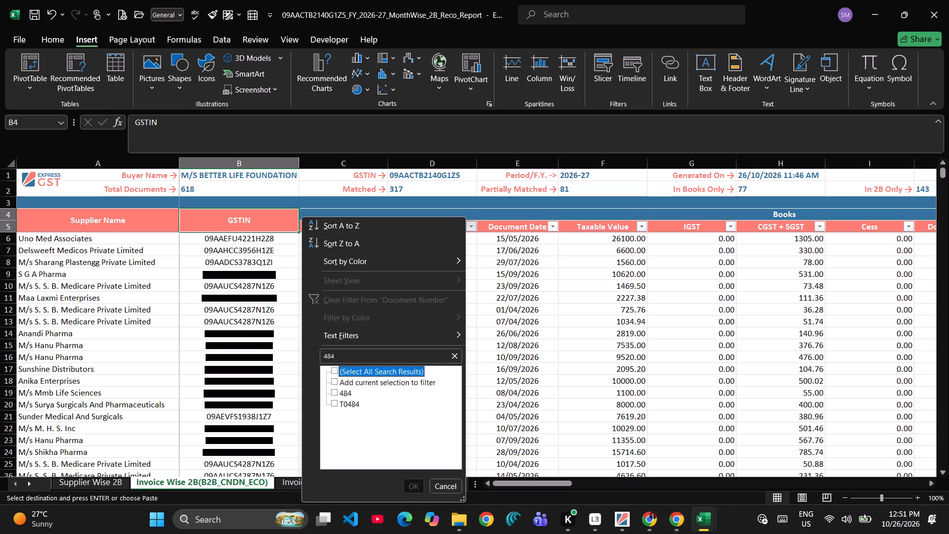
left_click(334, 395)
left_click(414, 482)
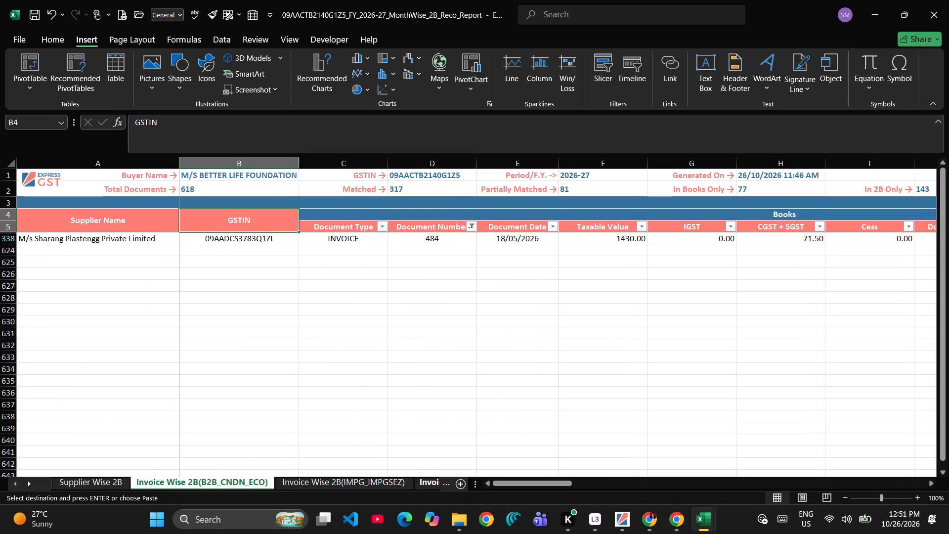
Re-enter document number 484 in D338 as a number and check its lookup in row 142 of the B2B sheet.
left_click(399, 238)
key("F2")
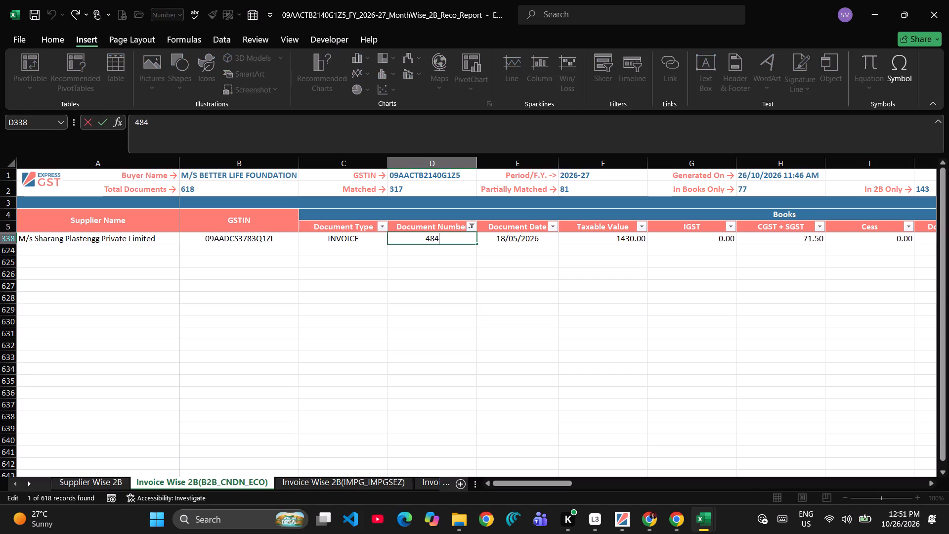
key("Return")
key("alt+Tab")
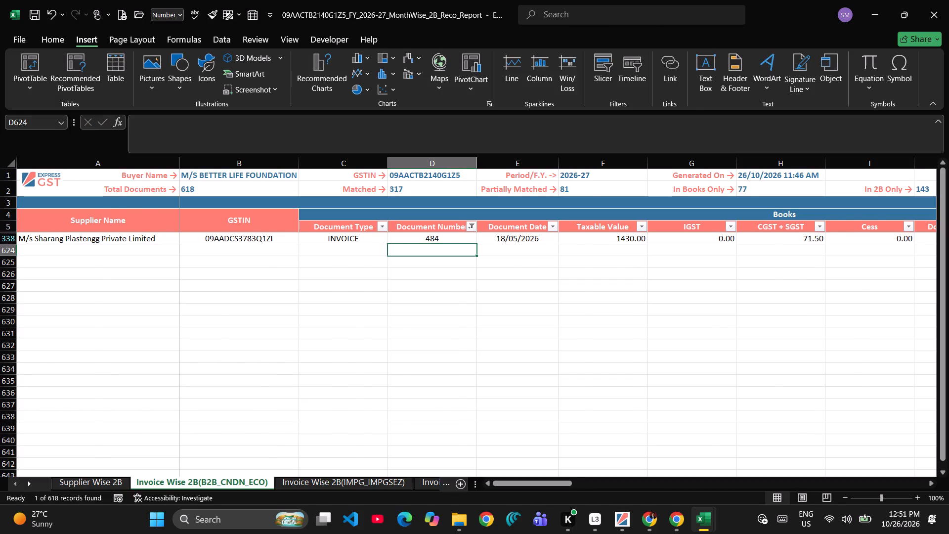
key("Right")
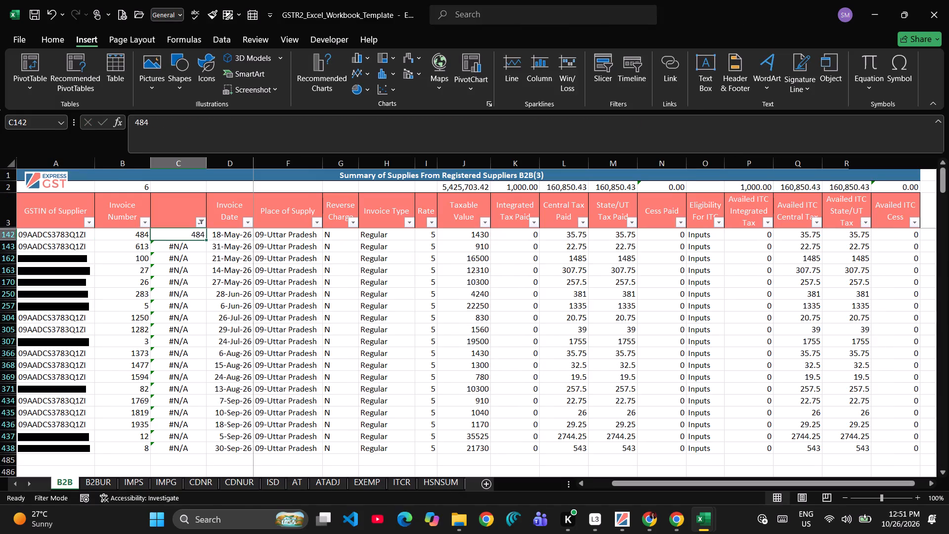
Copy invoice number 613 from B143 of the B2B sheet and filter the reco report's Document Number column to 613.
key("Down")
key("Left")
key("ctrl+c")
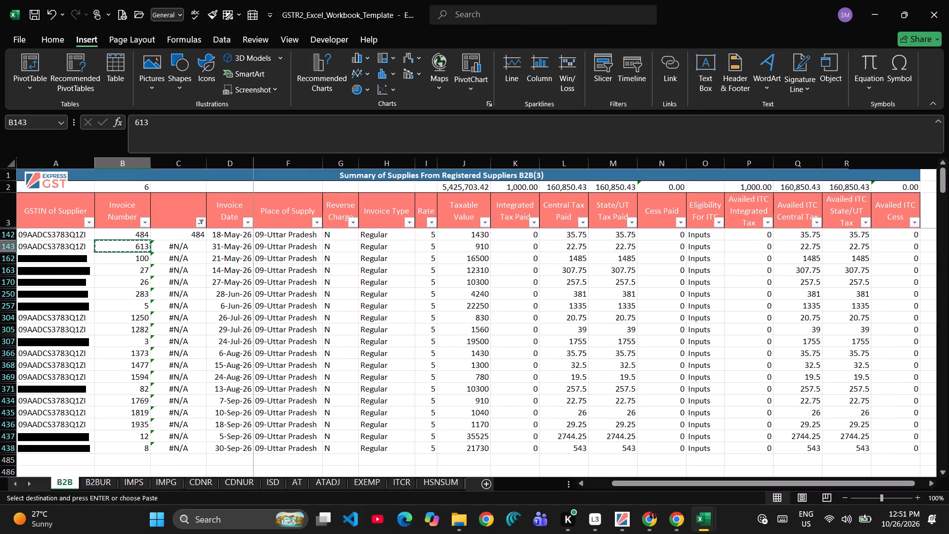
key("alt+Tab")
key("Up")
key("Up")
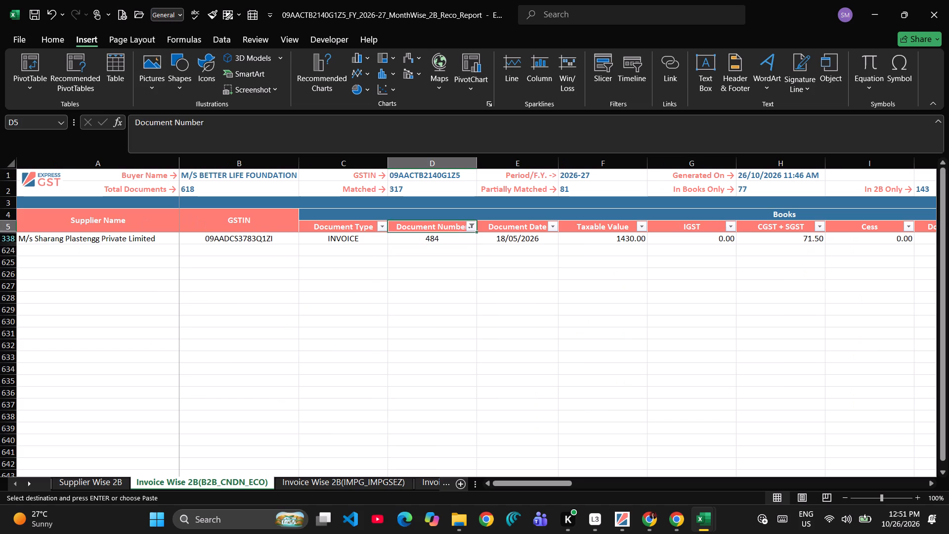
key("Right")
key("Left")
left_click(472, 223)
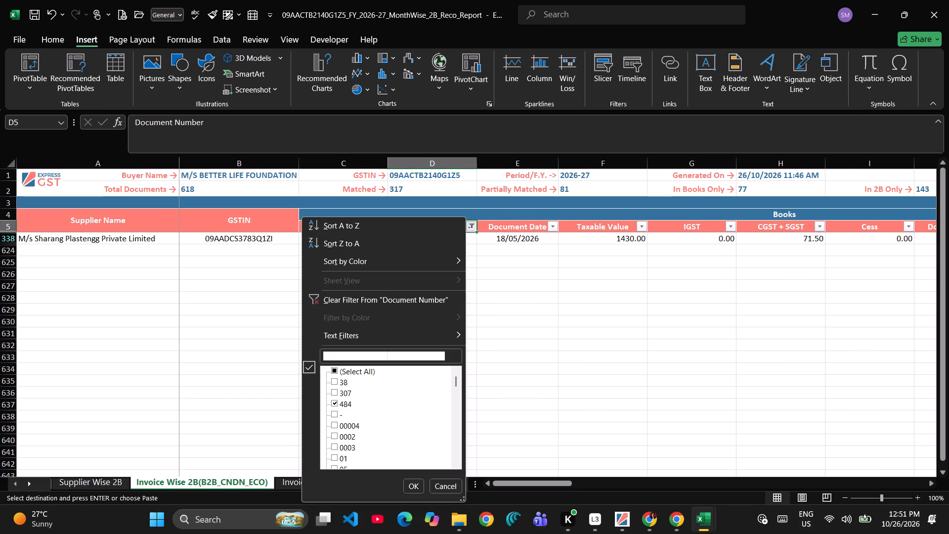
left_click(336, 373)
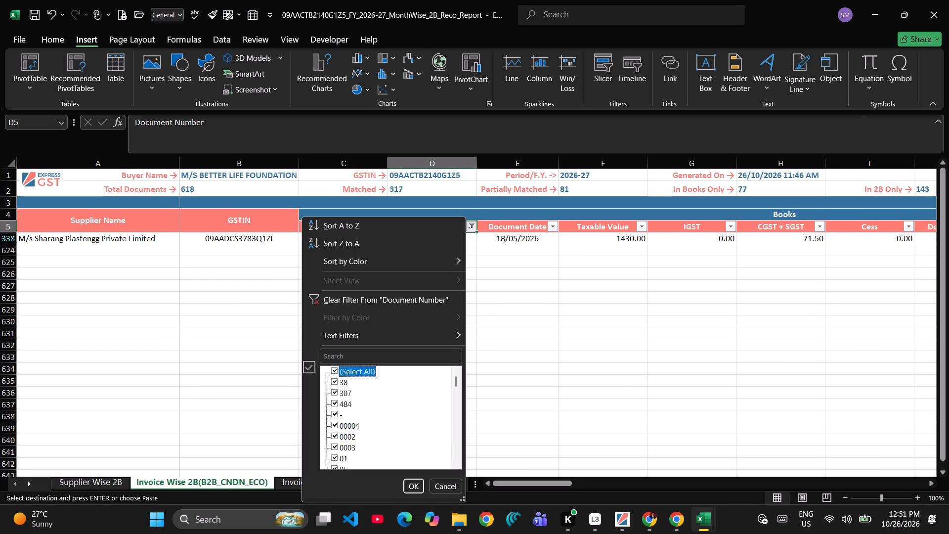
left_click(335, 369)
left_click(336, 356)
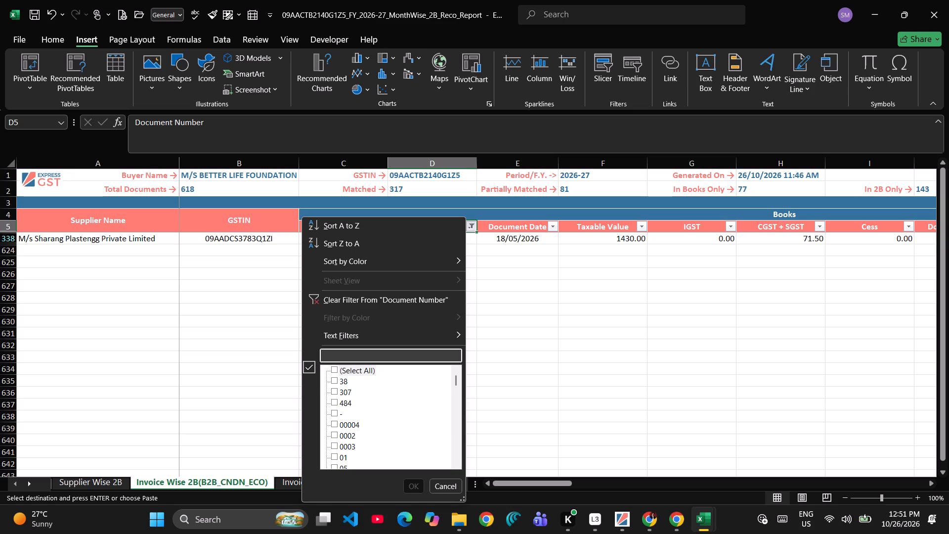
type("68")
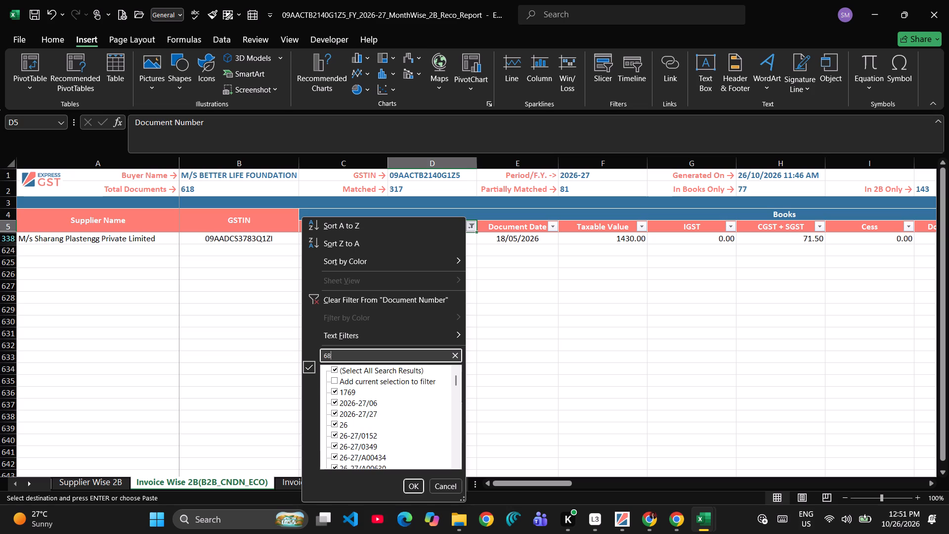
key("4")
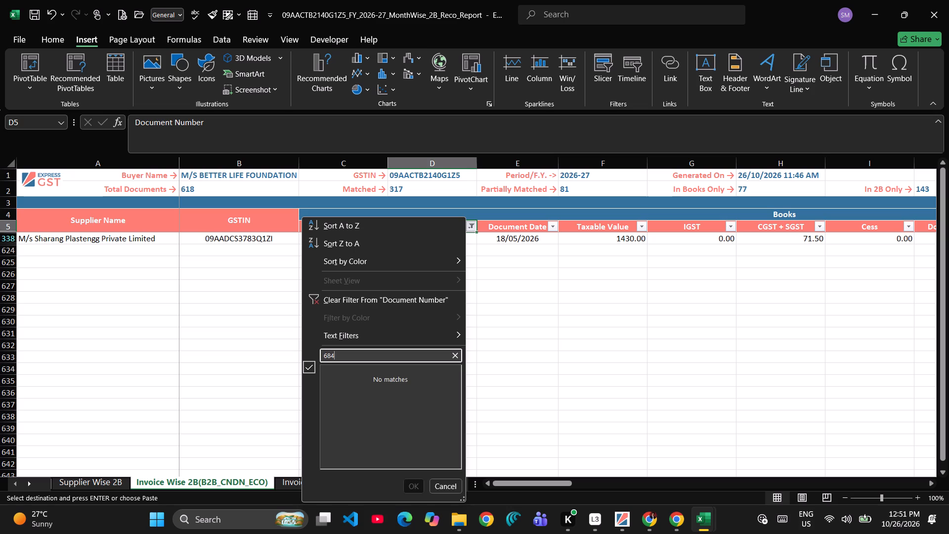
key("BackSpace")
key("BackSpace")
key("BackSpace")
key("ctrl+v")
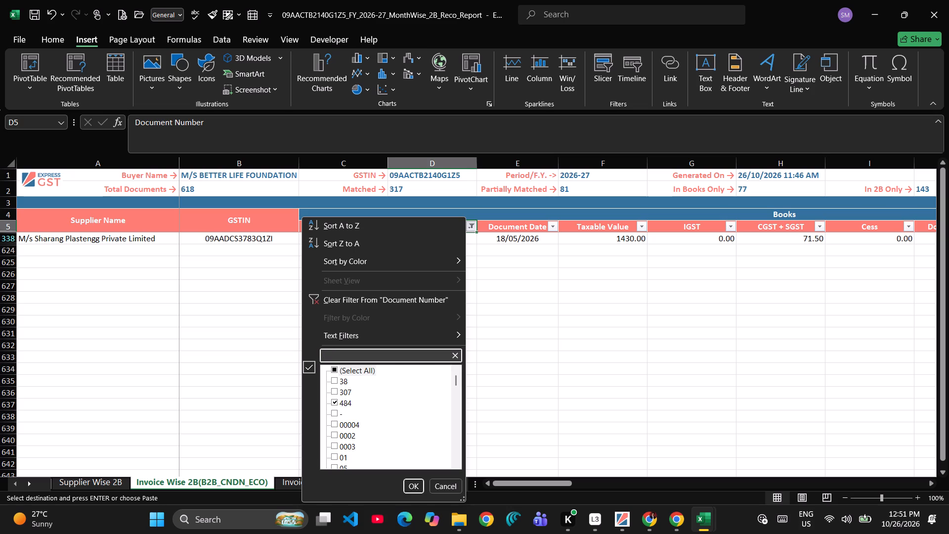
left_click(406, 486)
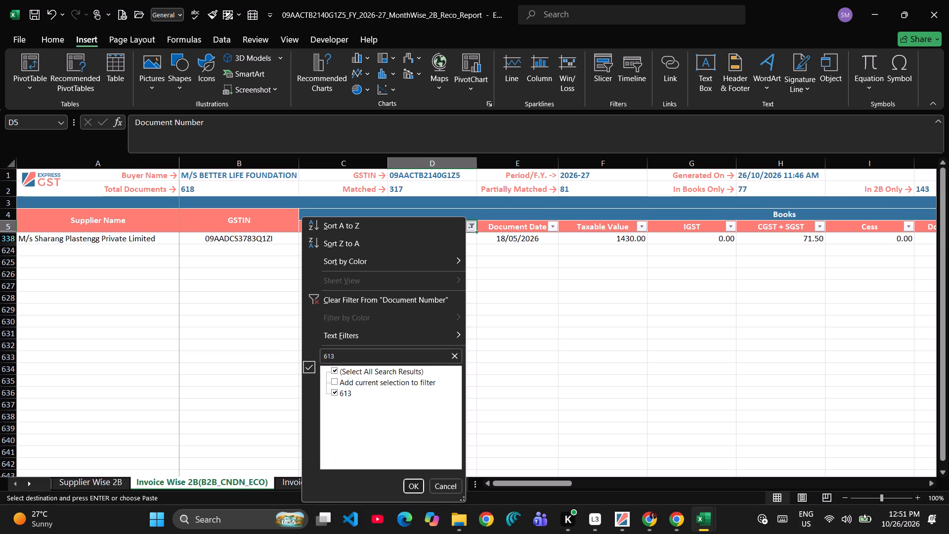
Re-enter document number 613 in D152 as a number and check its lookup in row 143 of the B2B sheet.
left_click(406, 242)
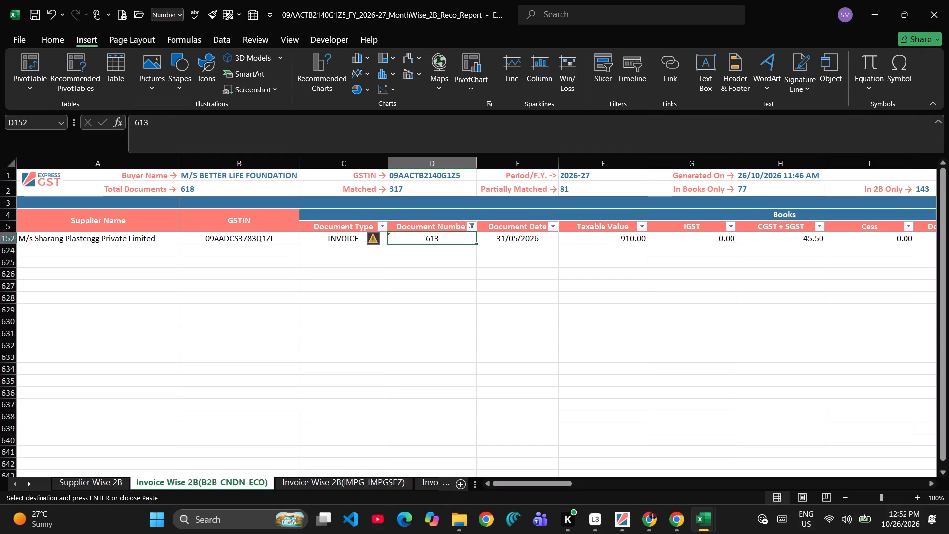
key("F2")
key("Return")
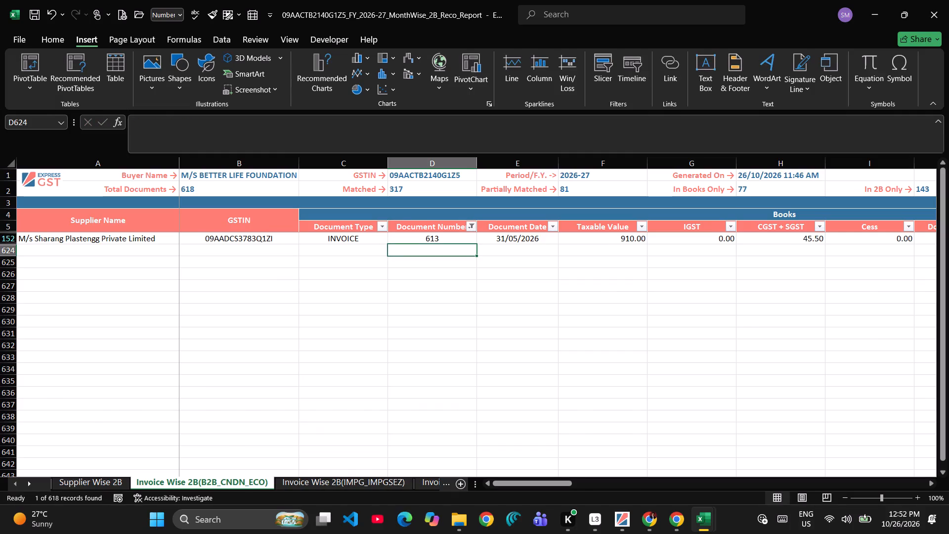
key("alt+Tab")
Take the next unmatched invoice number, 100 in B162, and filter the reco report's Document Number column to 100.
key("Down")
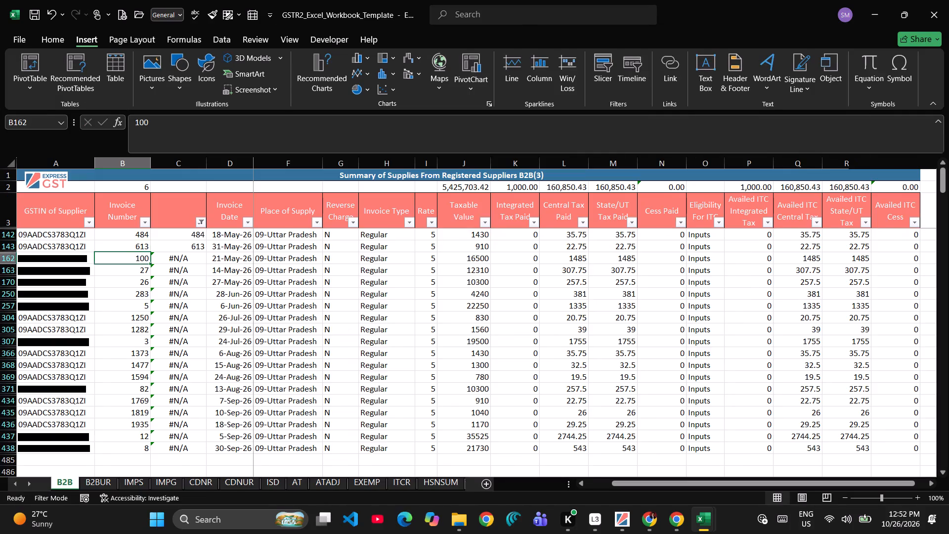
key("alt+Tab")
key("Up")
key("Up")
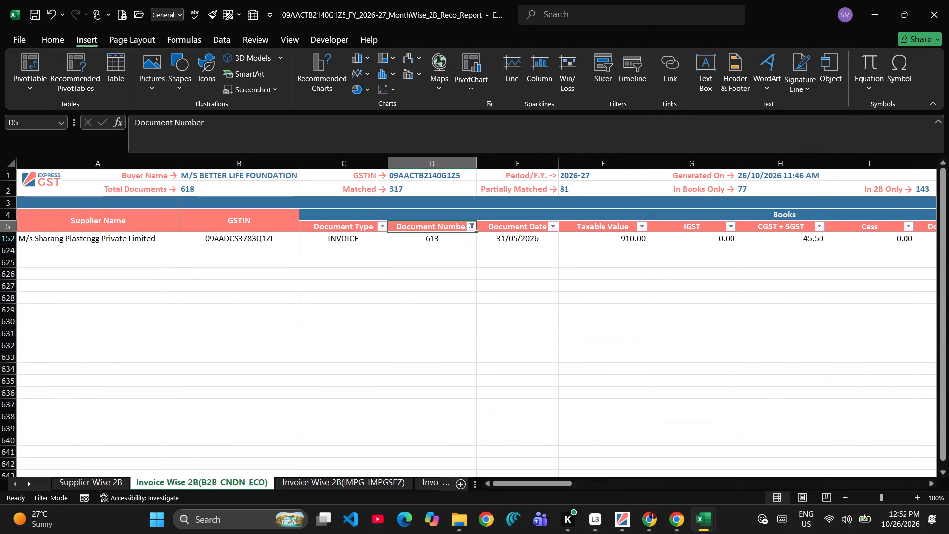
left_click(475, 228)
left_click(406, 359)
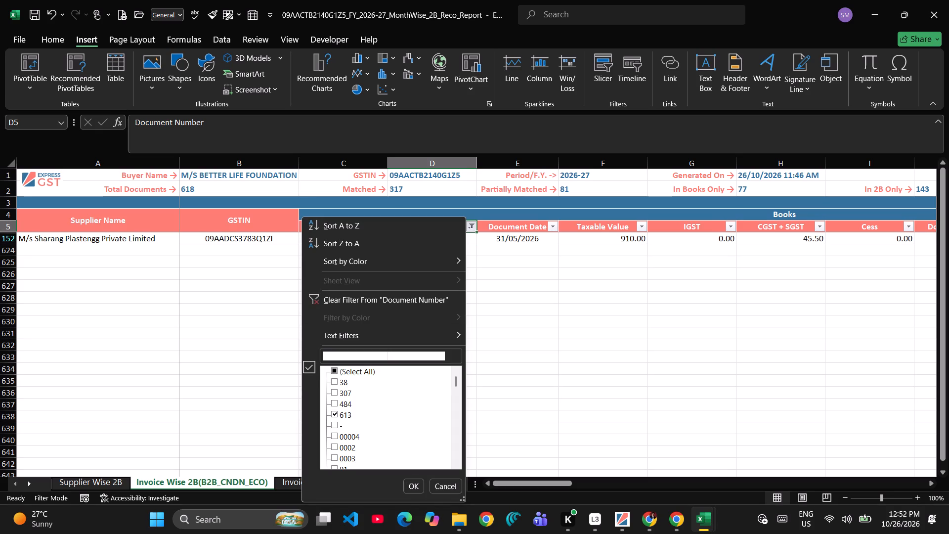
left_click(331, 368)
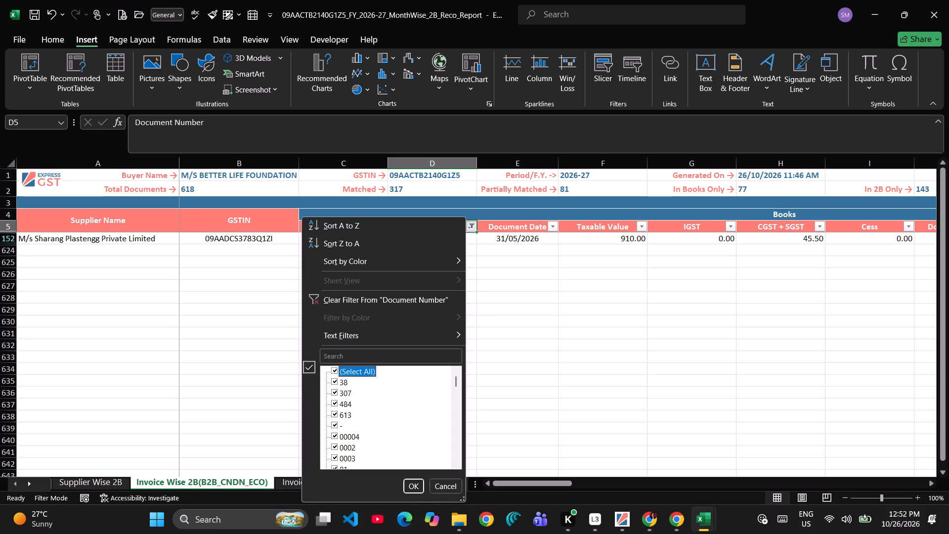
left_click(334, 369)
left_click(332, 356)
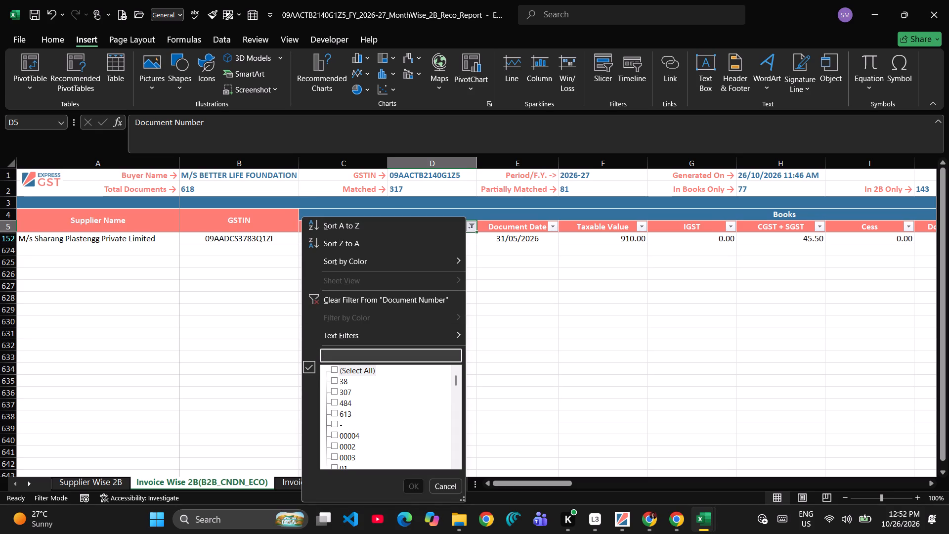
type("100")
key("Return")
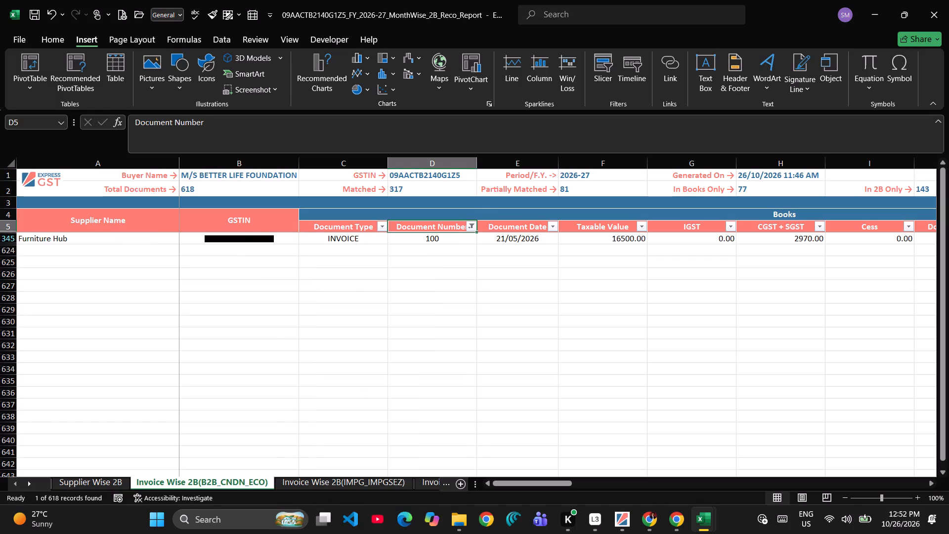
Re-enter document number 100 in D345 as a number and check its lookup in row 162 of the B2B sheet.
left_click(431, 238)
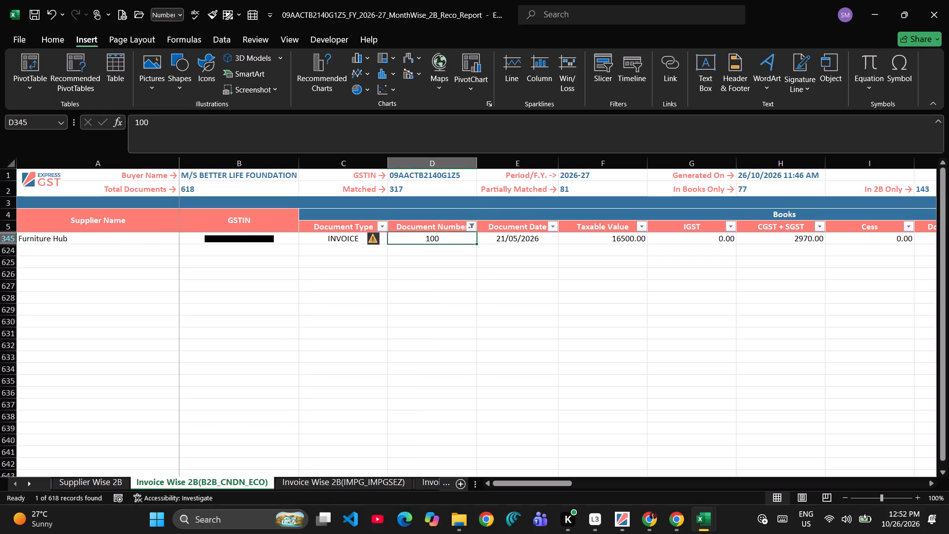
key("F2")
key("Return")
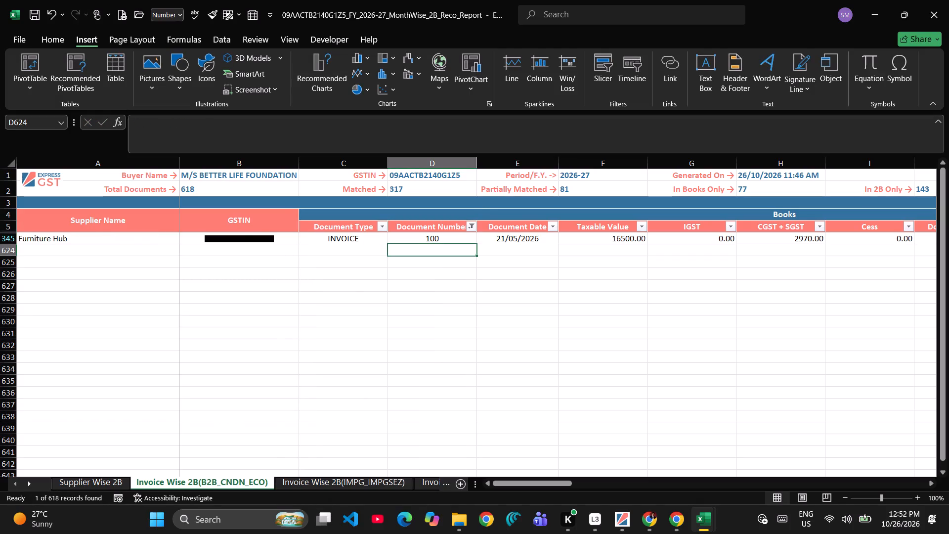
key("alt+Tab")
Copy invoice number 27 from B163 of the B2B sheet and reset the reco report's Document Number filter to show all documents.
key("Down")
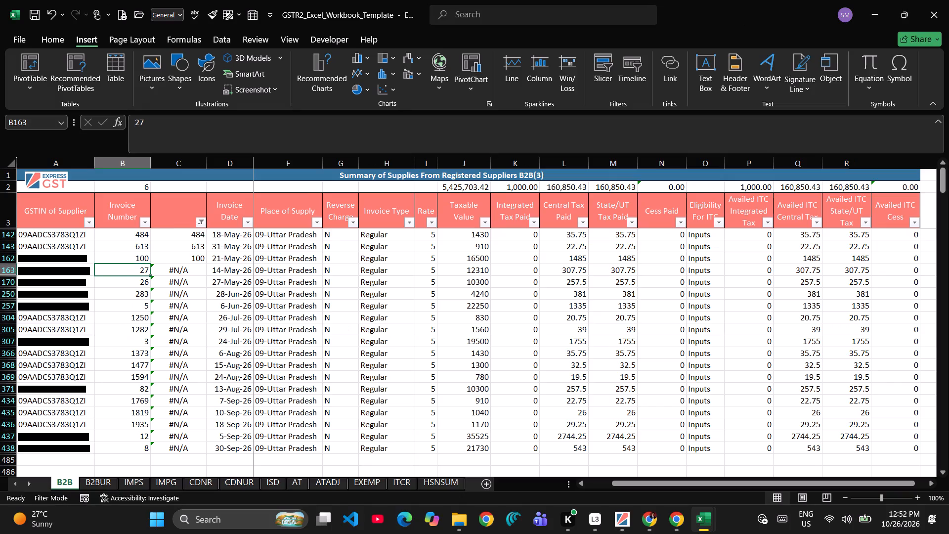
key("ctrl+c")
key("alt+Tab")
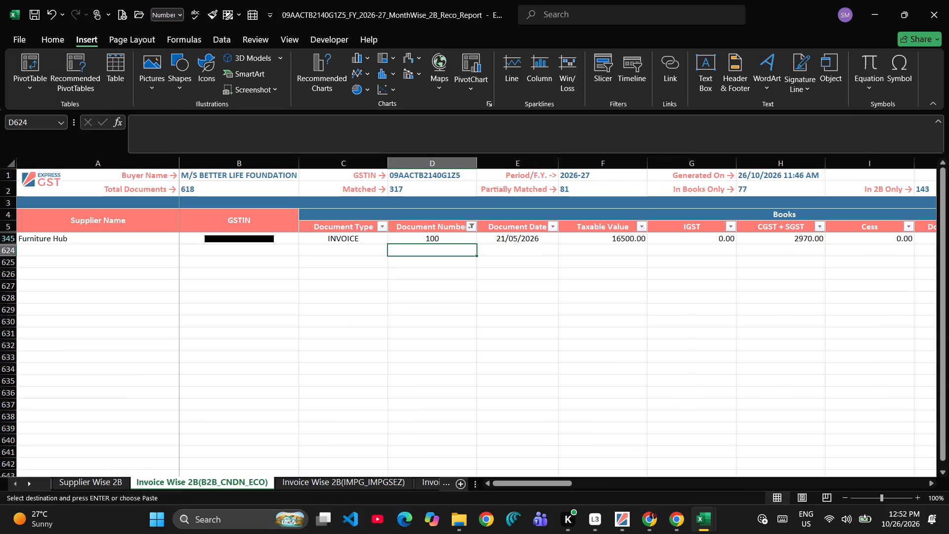
left_click(472, 227)
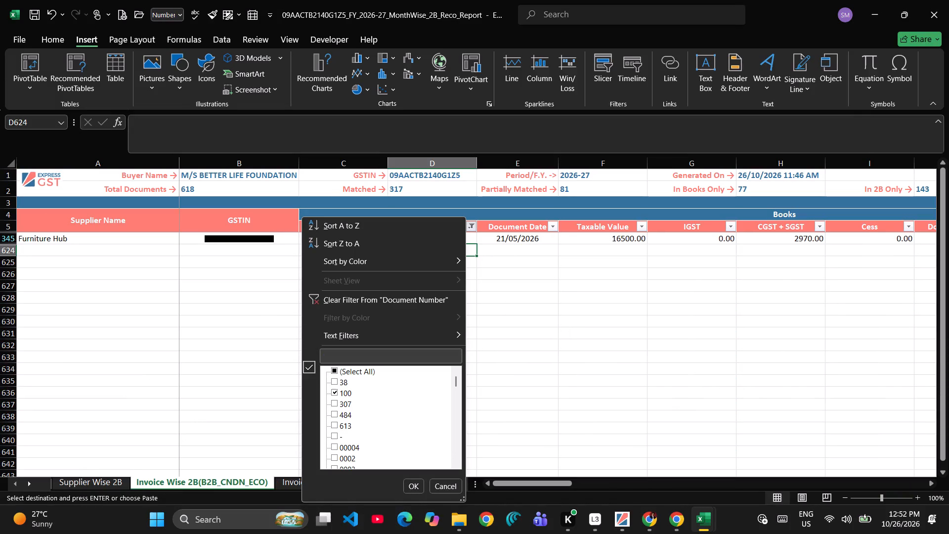
left_click(334, 372)
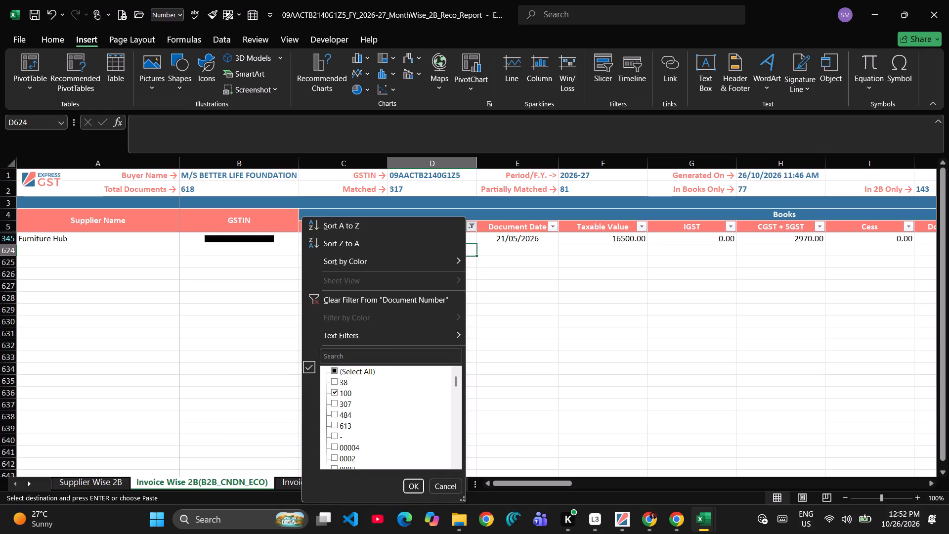
left_click(406, 484)
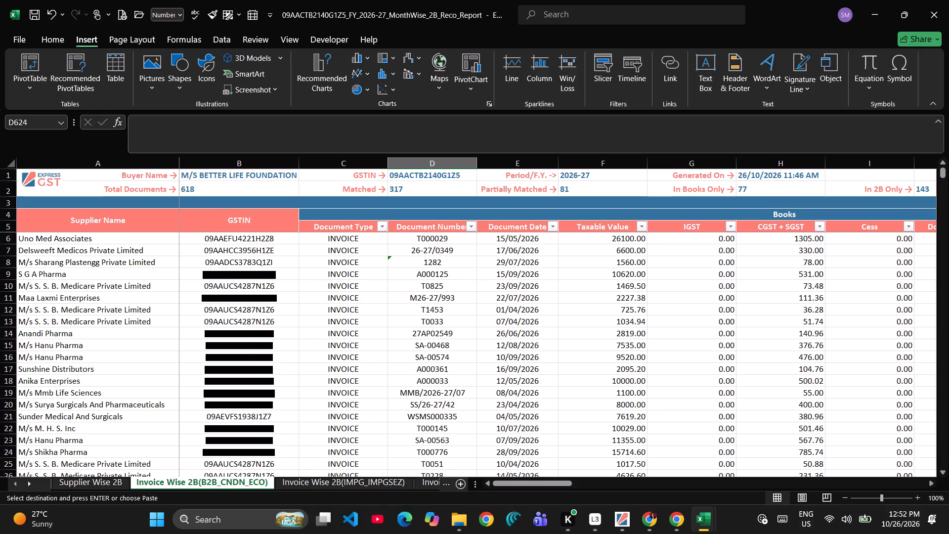
Search the Document Number filter values for 27 and look through the matches for an exact 27.
left_click(467, 228)
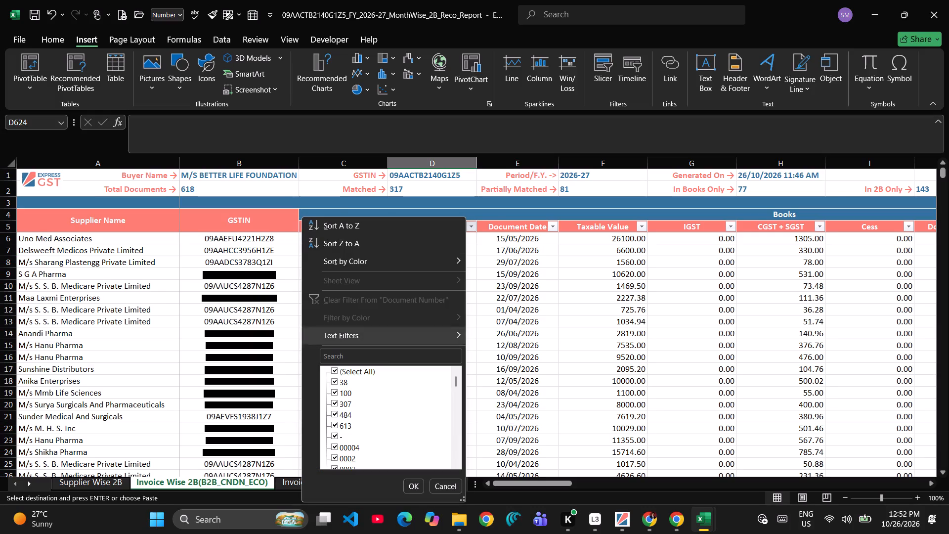
left_click(347, 358)
key("ctrl+v")
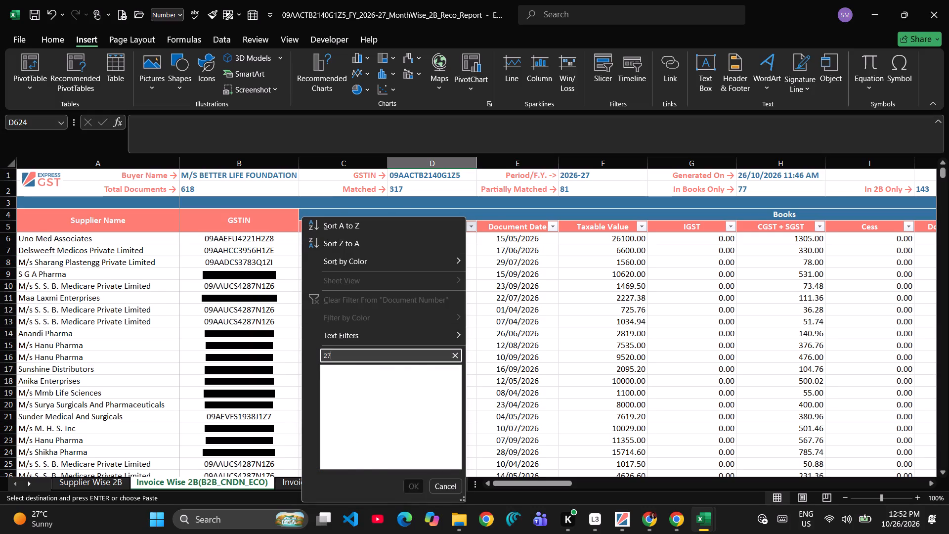
left_click(333, 369)
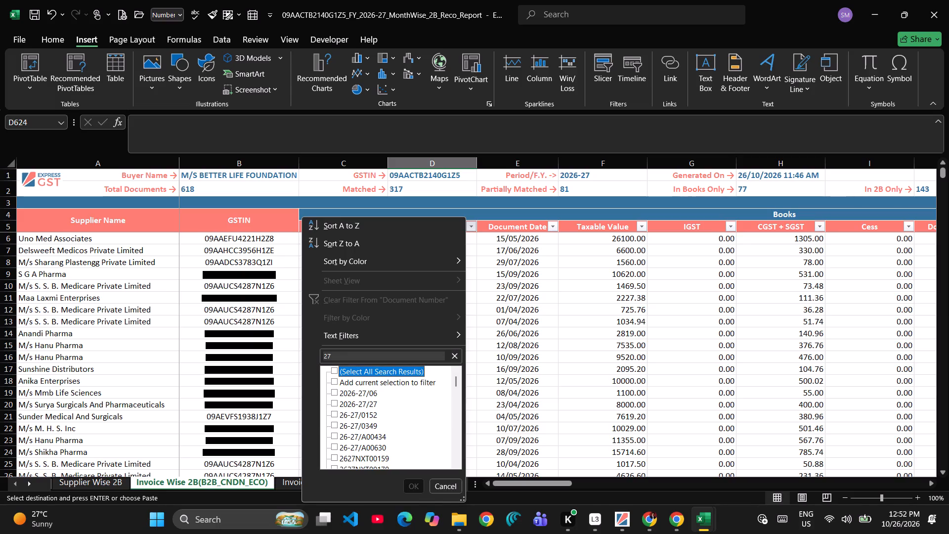
scroll(362, 461, "down", 3)
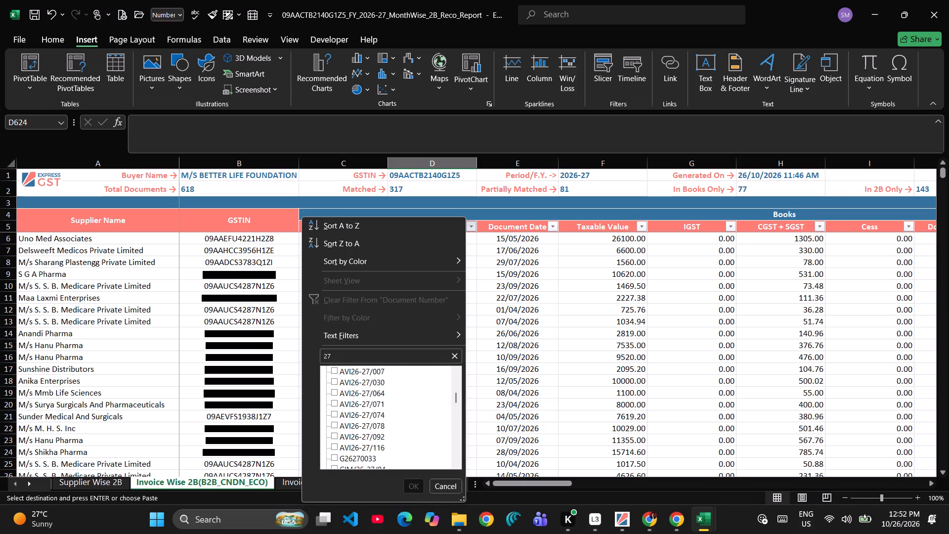
scroll(362, 461, "up", 9)
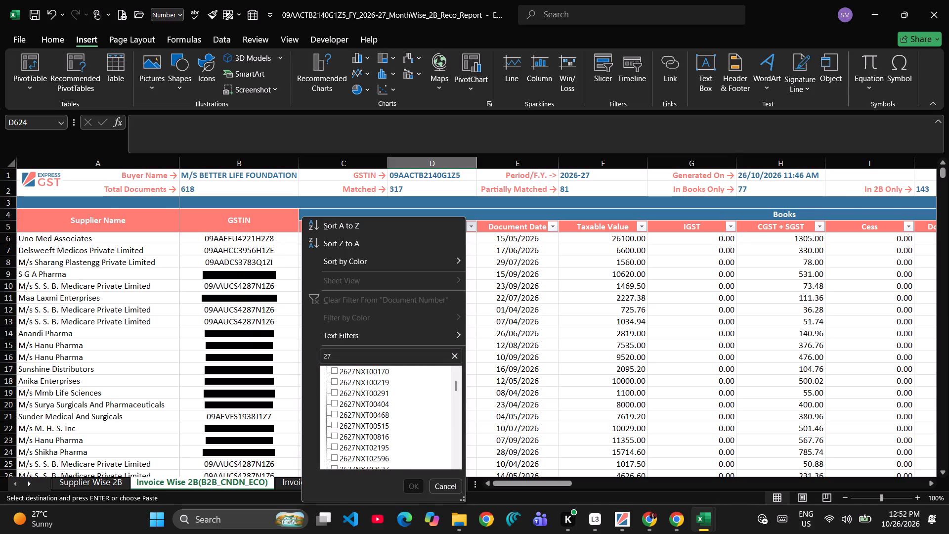
scroll(362, 461, "up", 7)
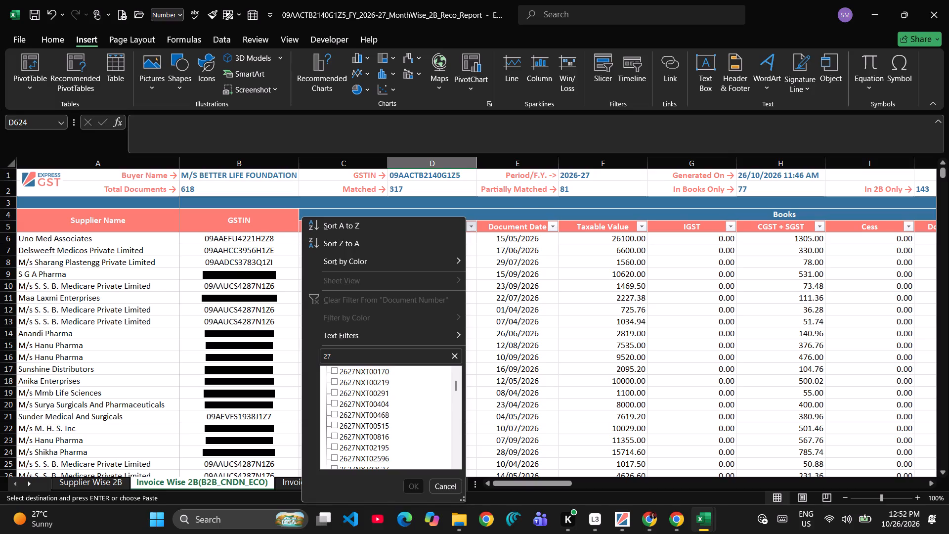
scroll(341, 450, "down", 13)
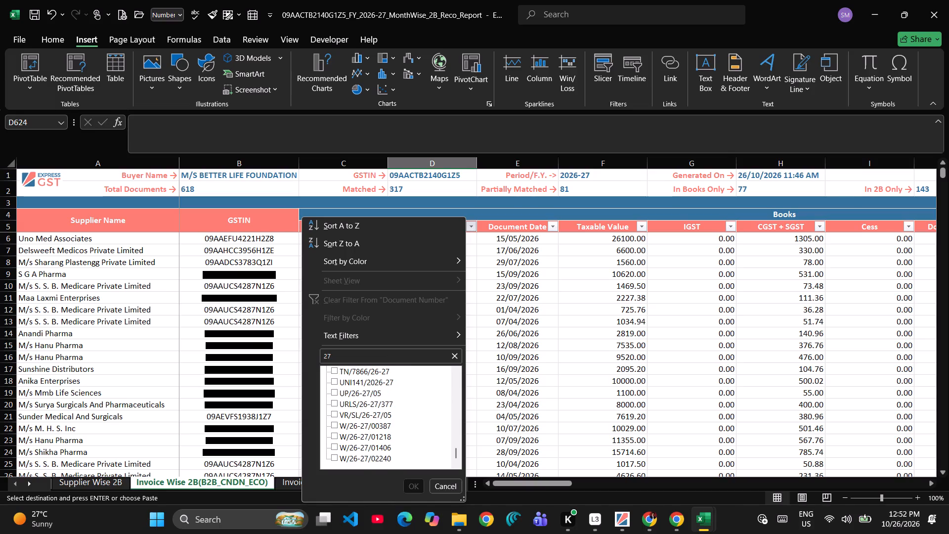
Redo the search for 27 in the Document Number filter and show only the document numbered exactly 27.
left_click(350, 357)
left_click(350, 357)
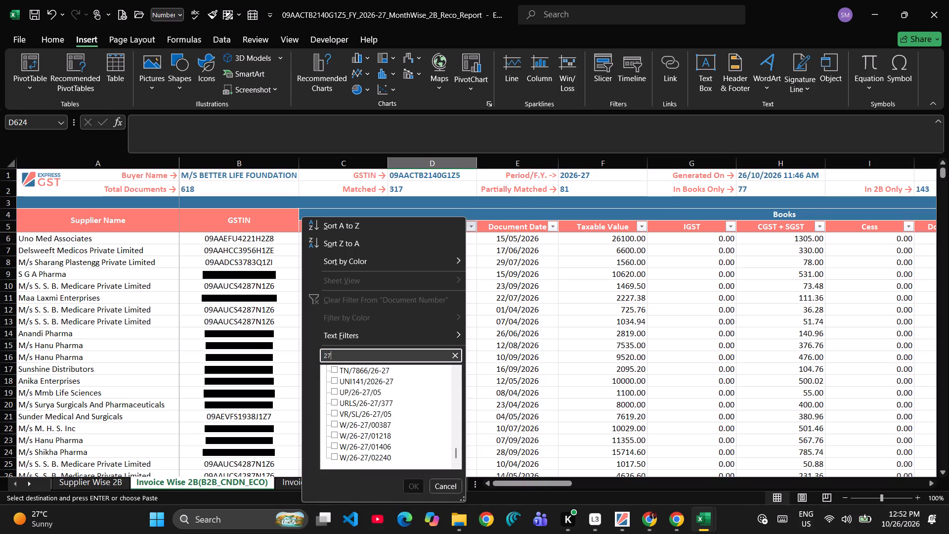
key("BackSpace")
key("BackSpace")
key("BackSpace")
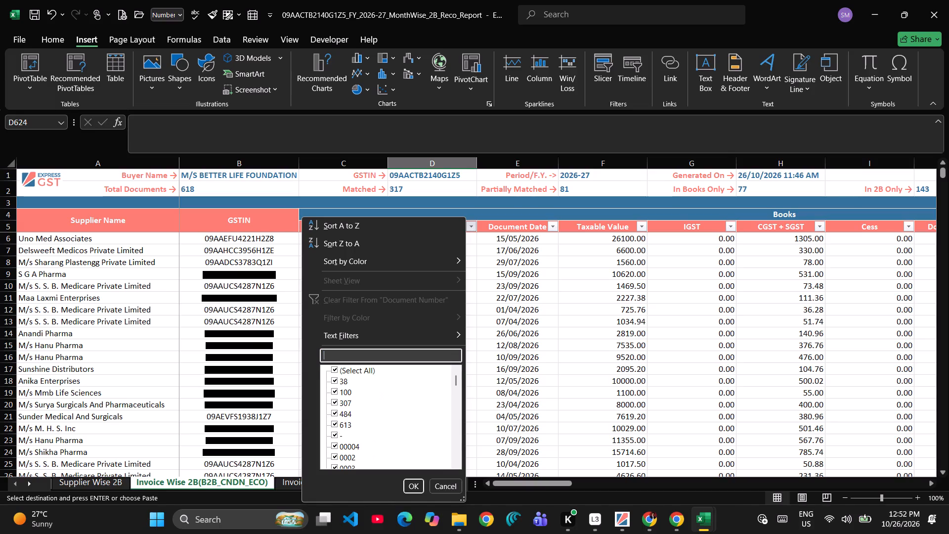
left_click(334, 369)
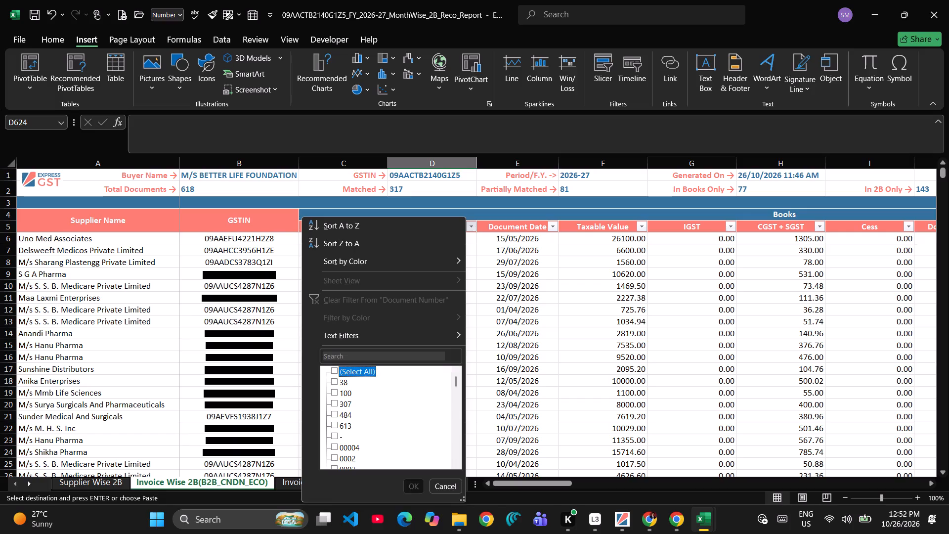
left_click(335, 358)
type("27")
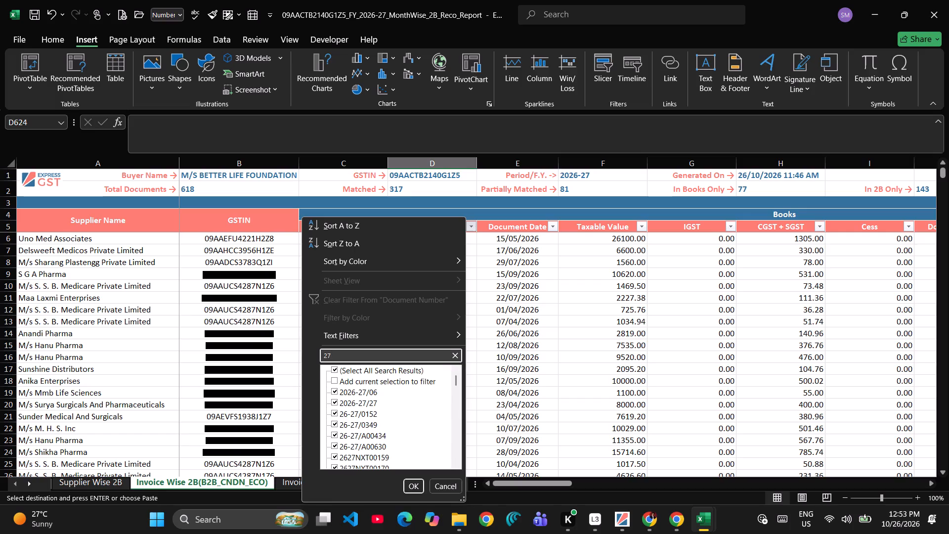
scroll(348, 434, "down", 3)
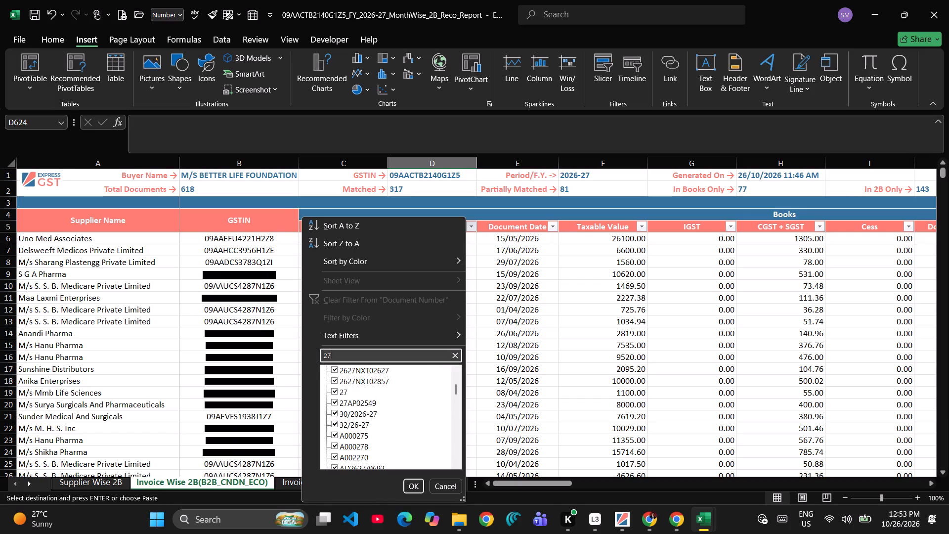
scroll(337, 394, "up", 9)
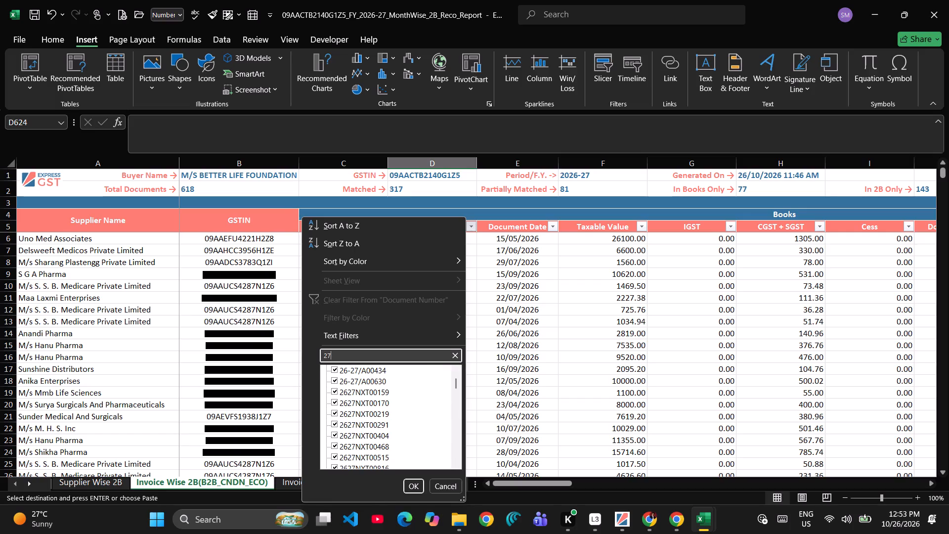
left_click(334, 368)
scroll(344, 440, "down", 1)
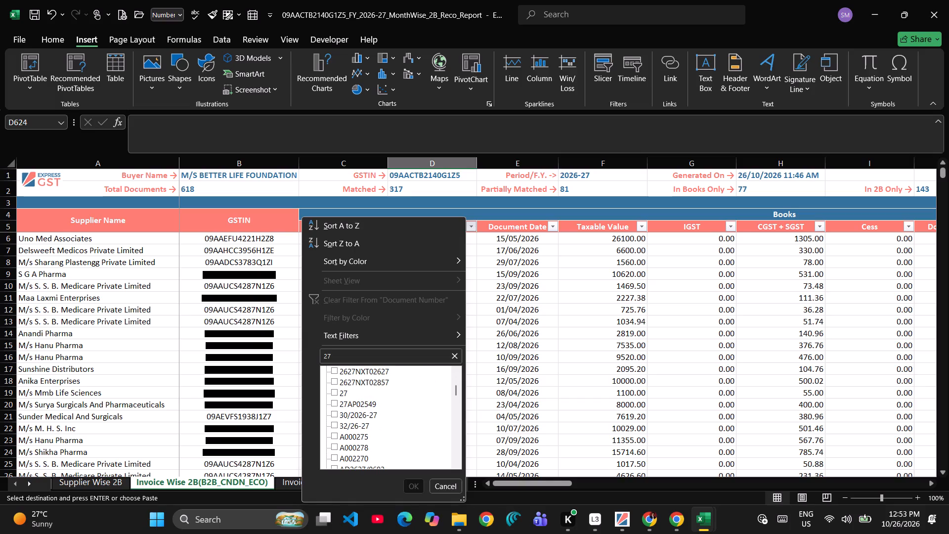
scroll(344, 440, "down", 1)
left_click(335, 393)
left_click(417, 485)
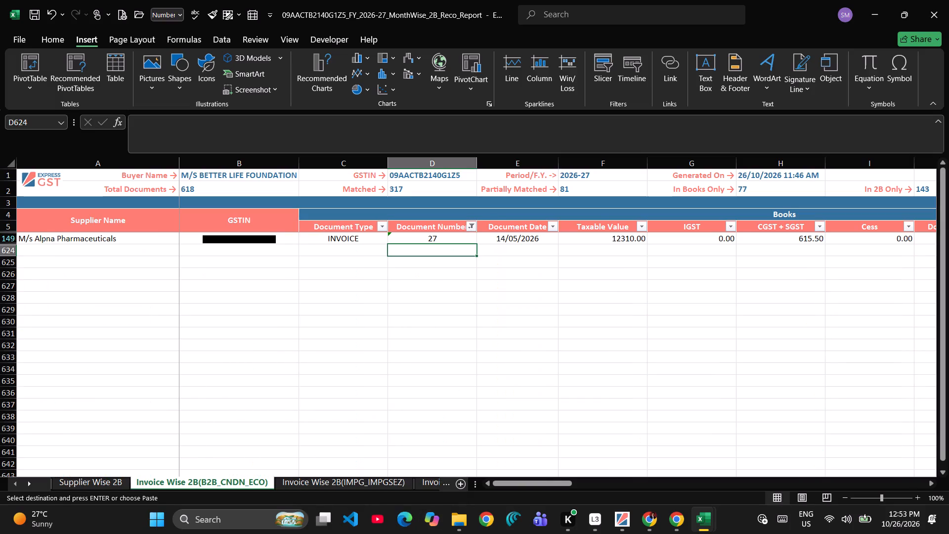
Re-enter document number 27 in D149 as a number and check its lookup in row 163 of the B2B sheet.
left_click(412, 237)
key("F2")
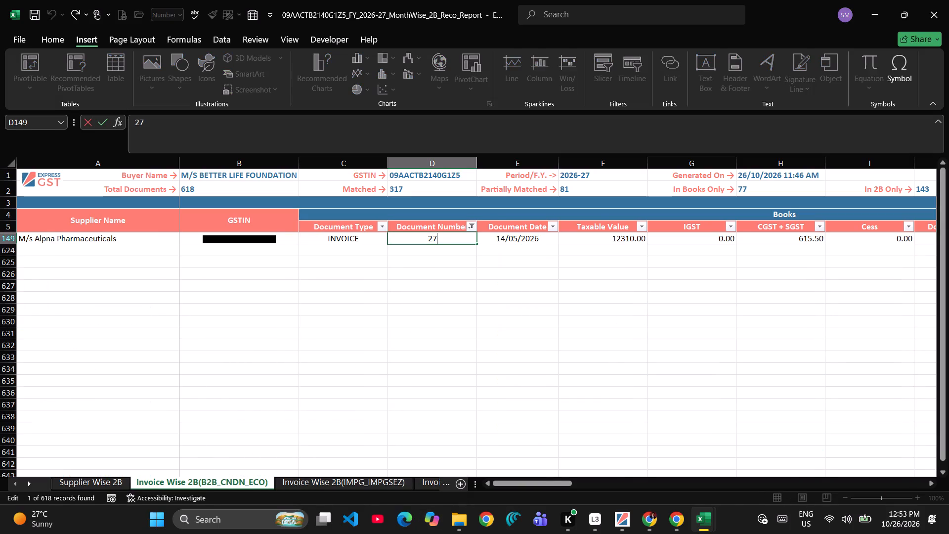
key("Return")
key("alt+Tab")
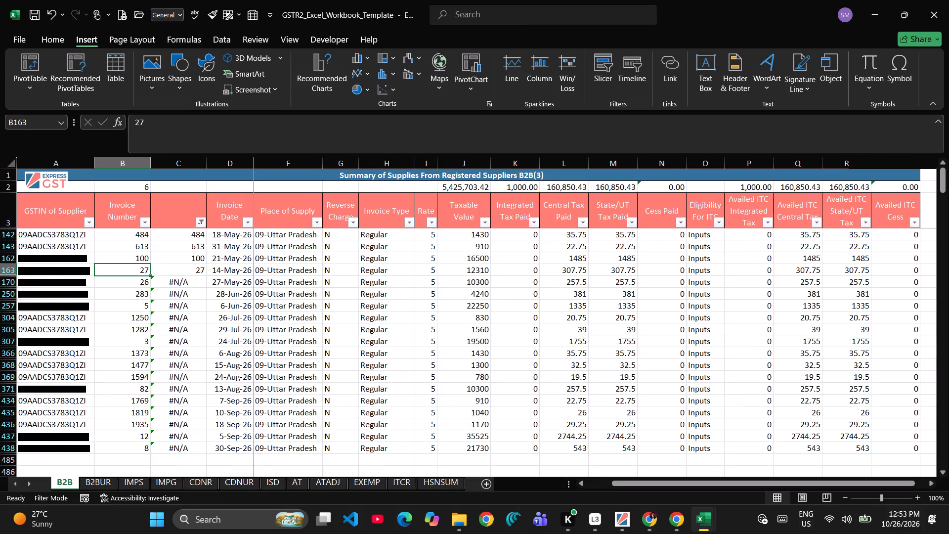
Take the next unmatched invoice number, 26 in B170, and filter the reco report's Document Number column to exactly 26.
key("Down")
key("alt+Tab")
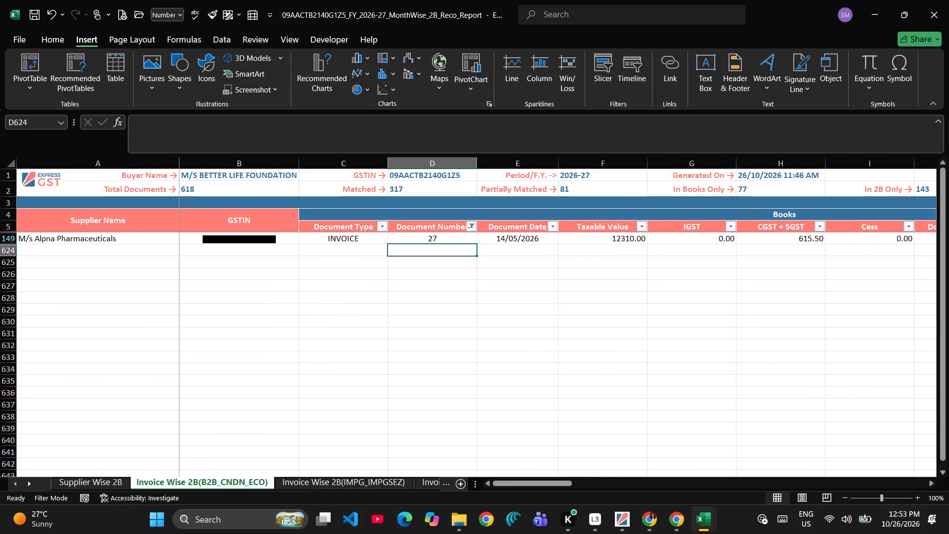
left_click_drag(412, 237, 467, 225)
left_click(467, 225)
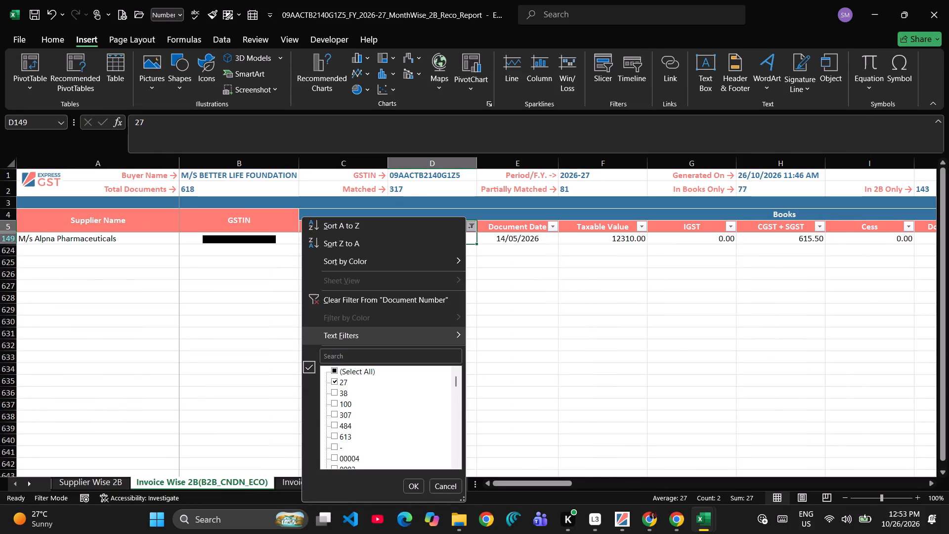
left_click(332, 373)
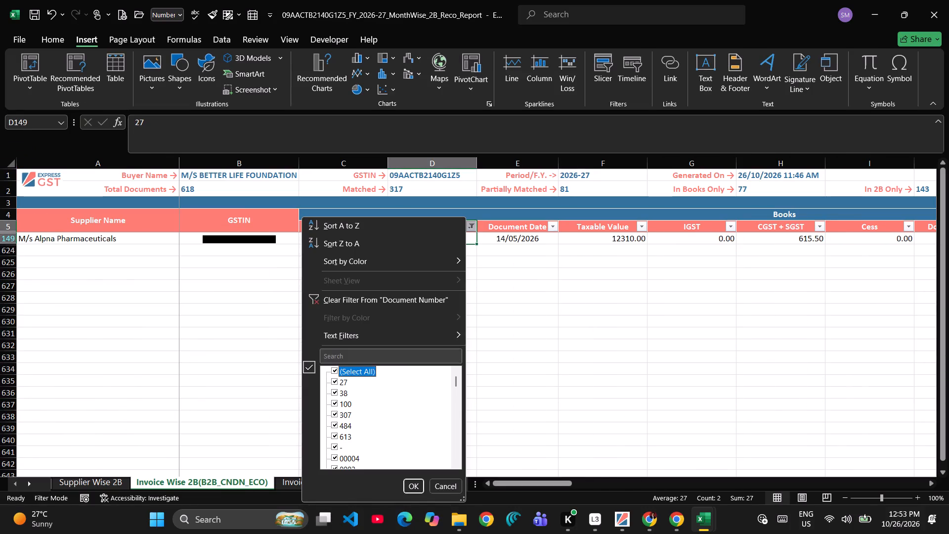
left_click(335, 372)
left_click(335, 352)
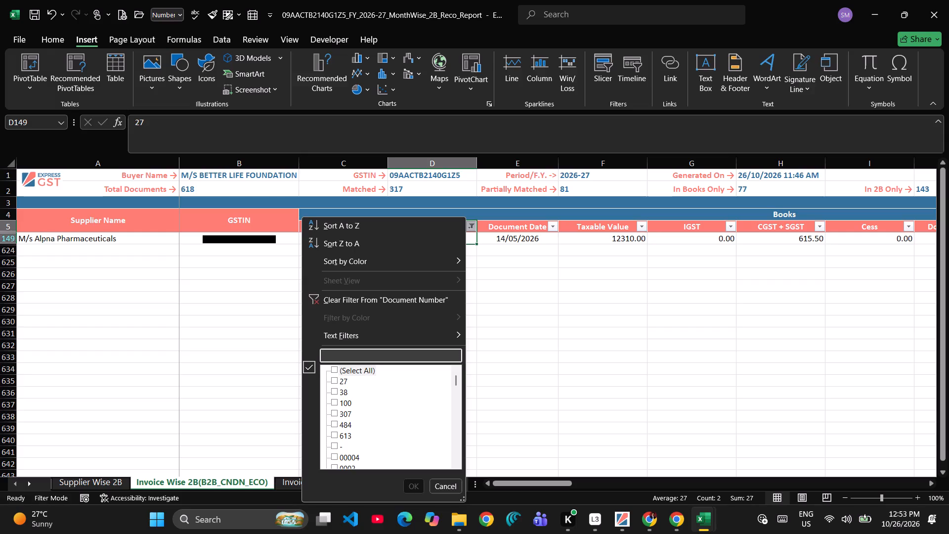
type("26")
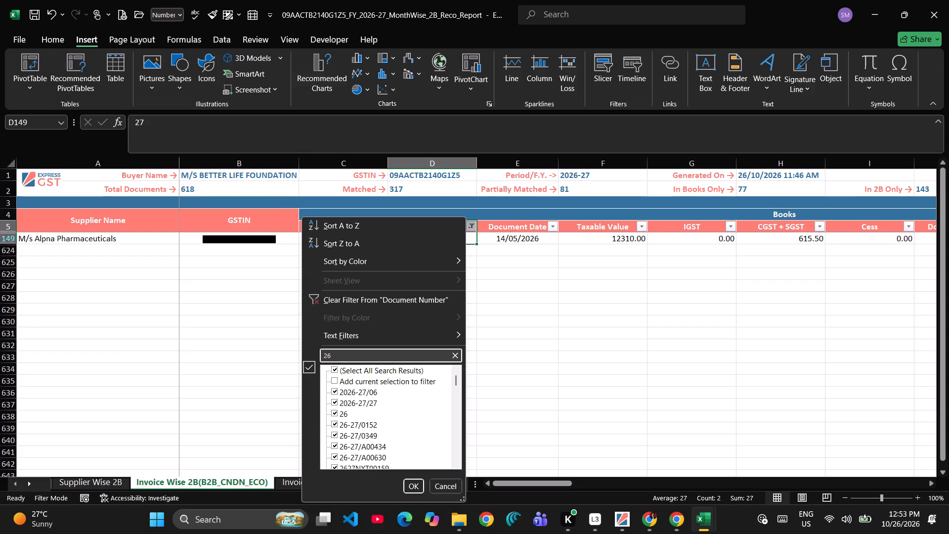
left_click(332, 366)
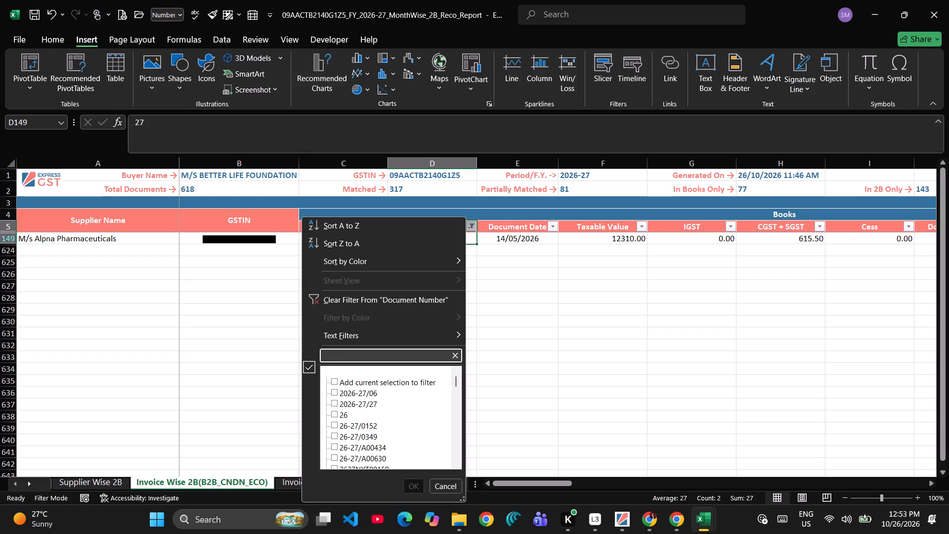
left_click(336, 416)
left_click(406, 486)
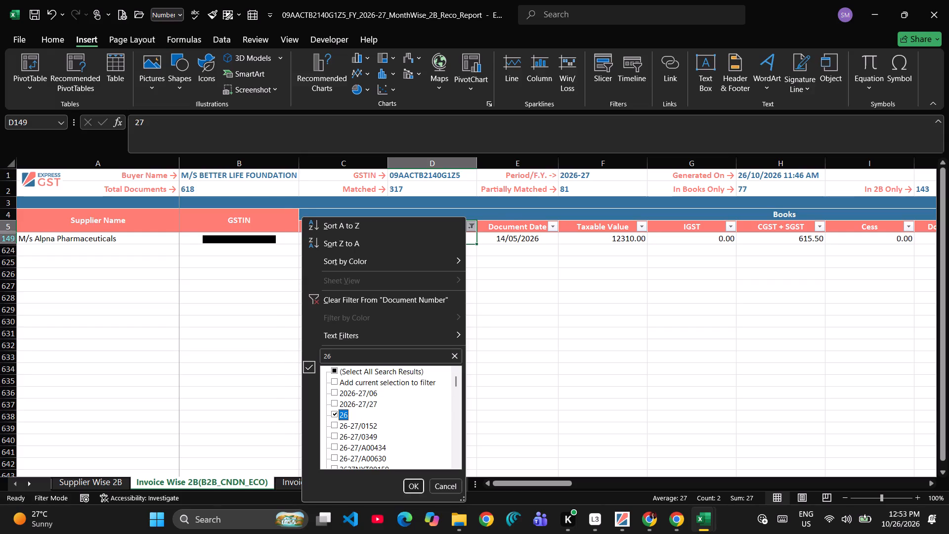
Re-enter document number 26 in D351 as a number and check its lookup in row 170 of the B2B sheet.
left_click(427, 239)
key("F2")
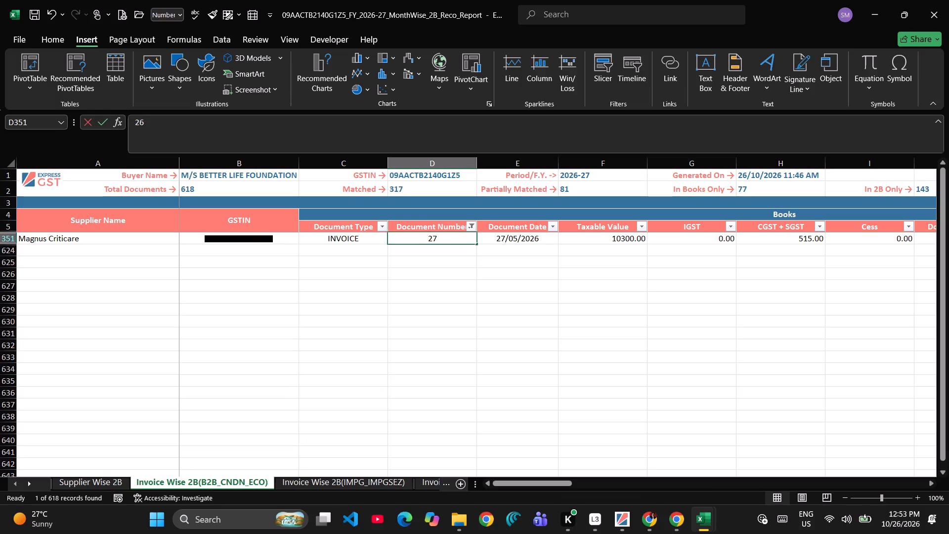
key("Return")
key("alt+Tab")
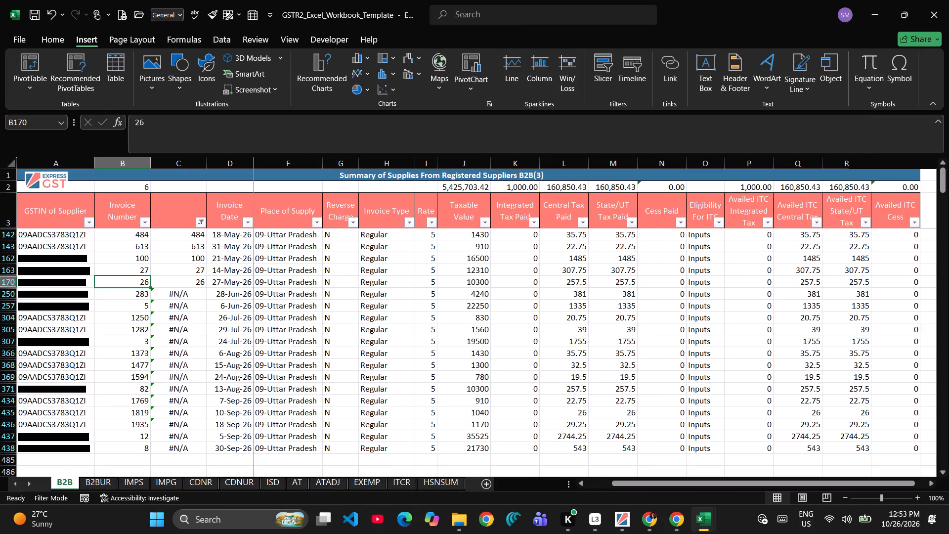
Copy the next unmatched invoice number, 283 in B250 of the B2B sheet, and return to the reco report.
key("Down")
key("Down")
key("Up")
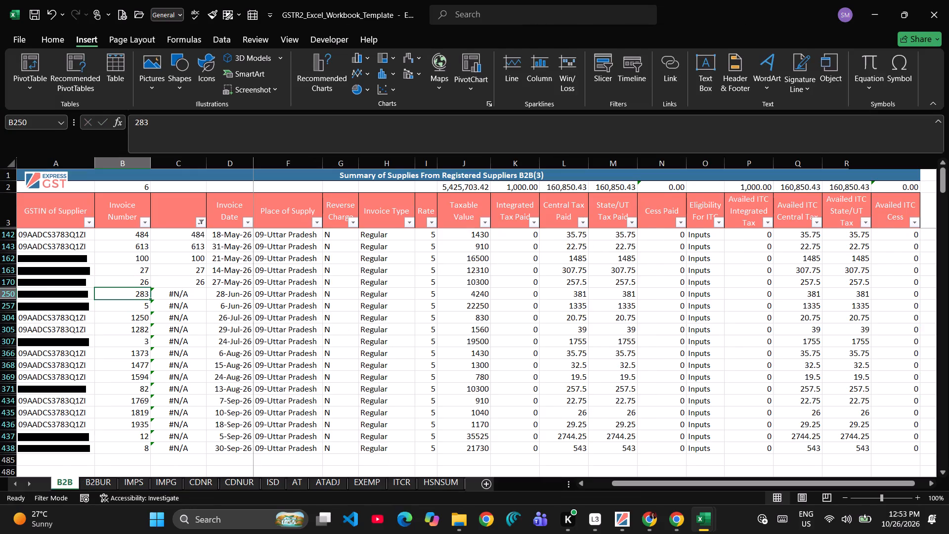
key("ctrl+c")
key("alt+Tab")
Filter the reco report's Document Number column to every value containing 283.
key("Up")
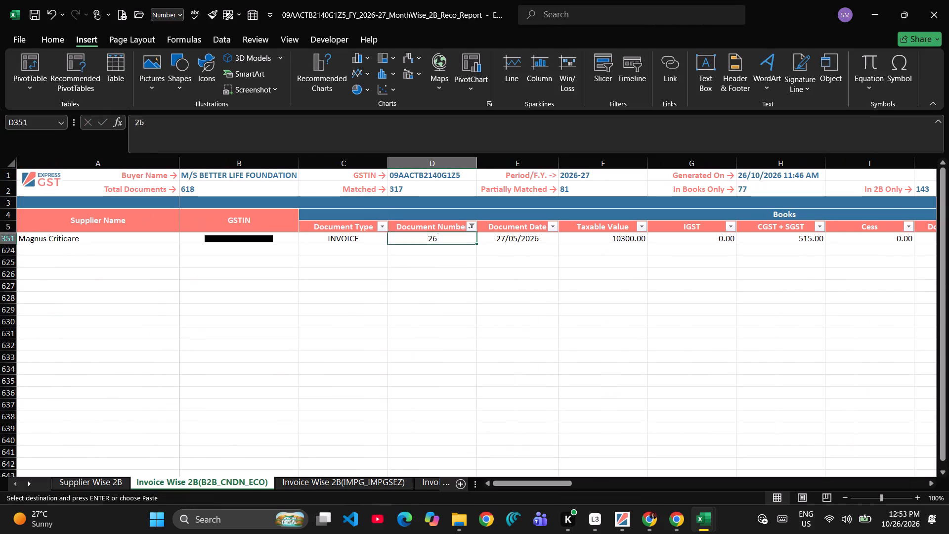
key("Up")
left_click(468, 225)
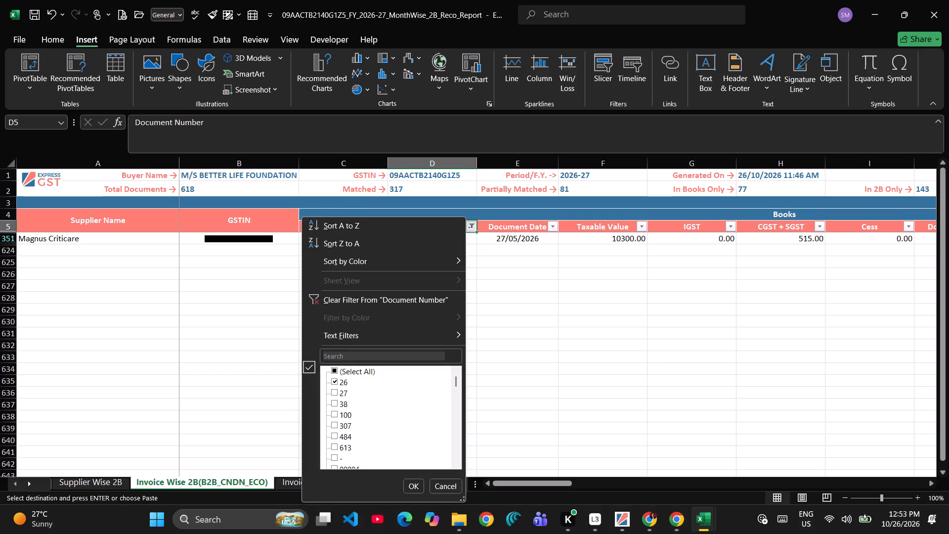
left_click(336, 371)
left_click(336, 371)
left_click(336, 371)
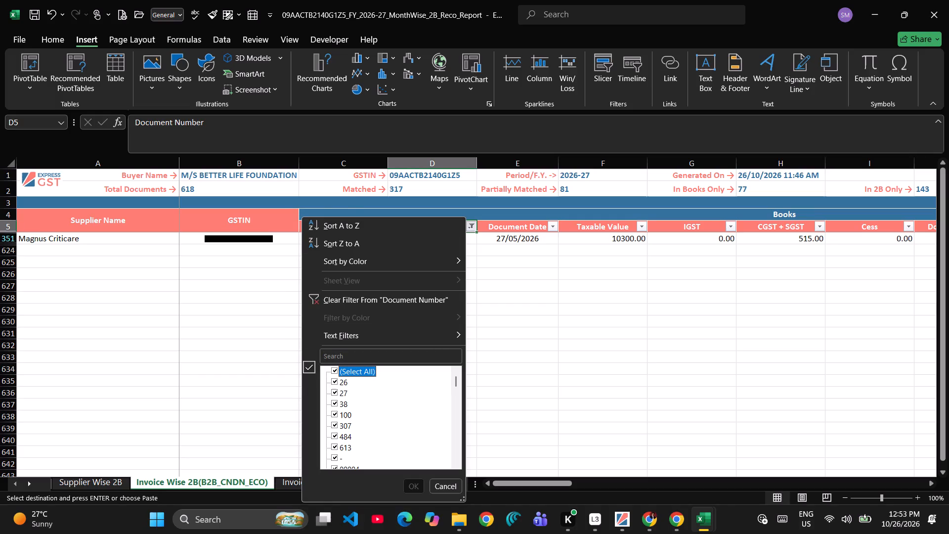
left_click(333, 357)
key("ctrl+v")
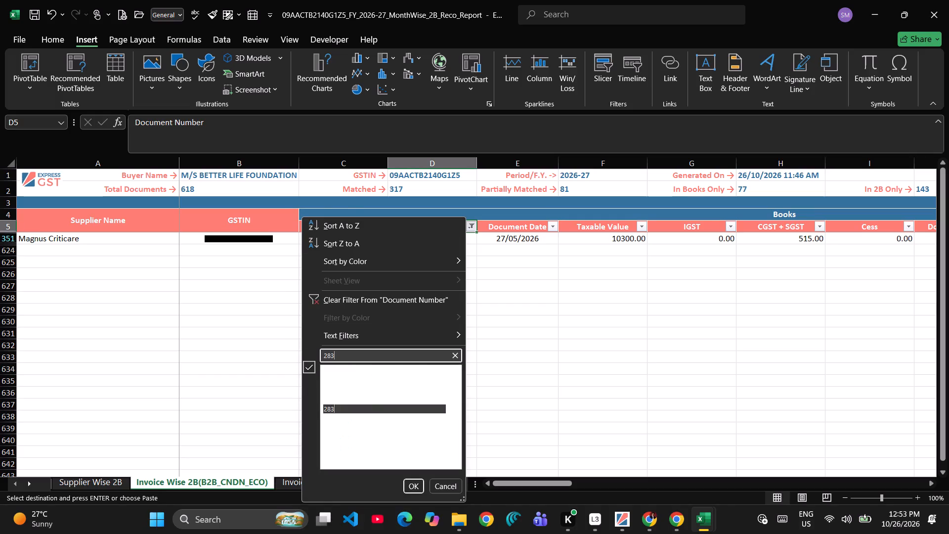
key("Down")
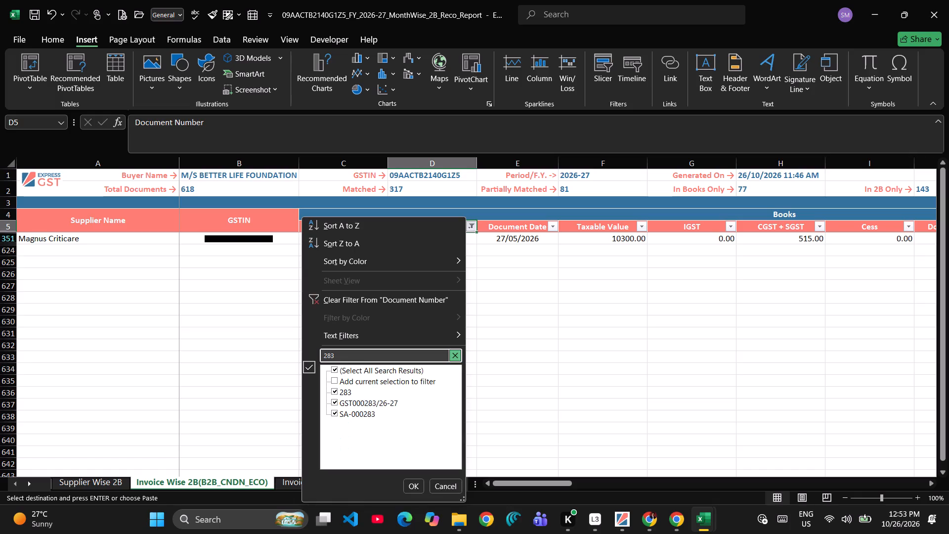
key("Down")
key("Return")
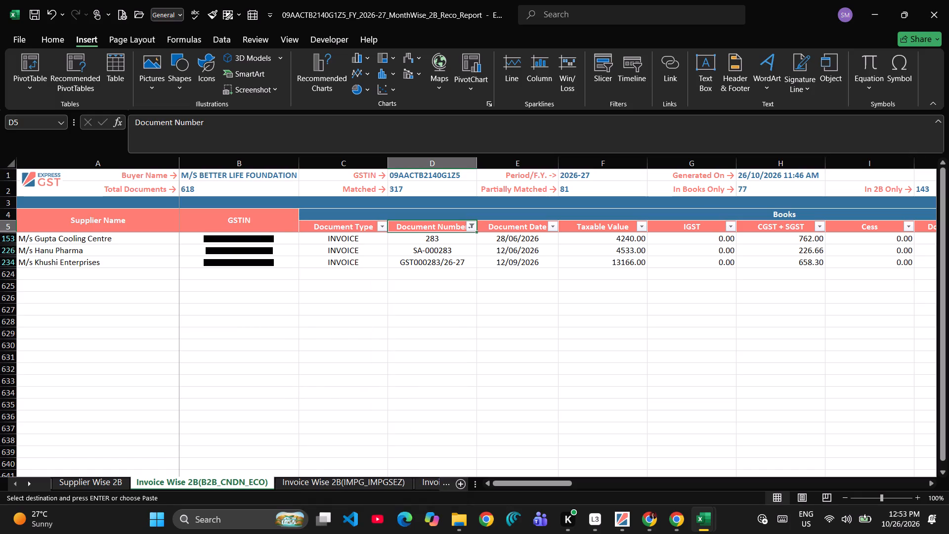
Search the Document Number filter for 283 again and keep only the exact value 283.
left_click(468, 228)
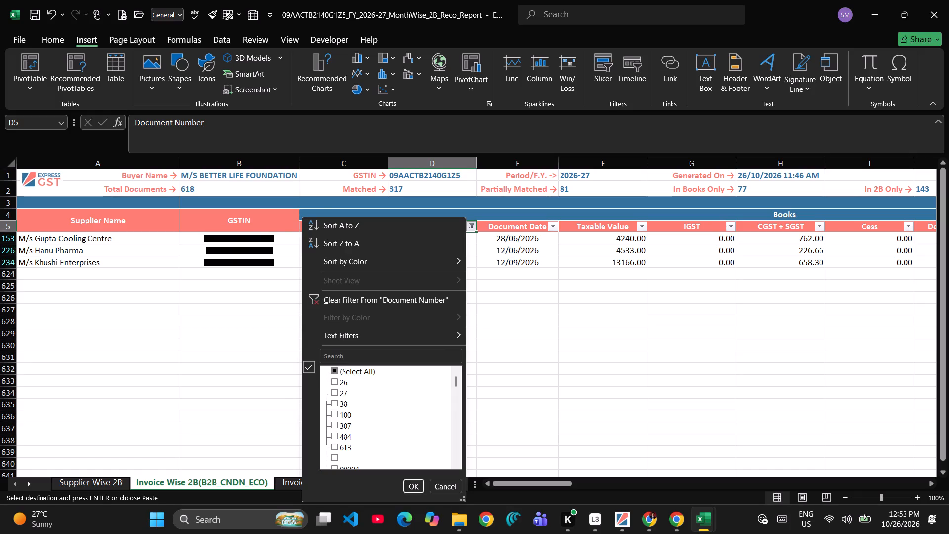
left_click(333, 357)
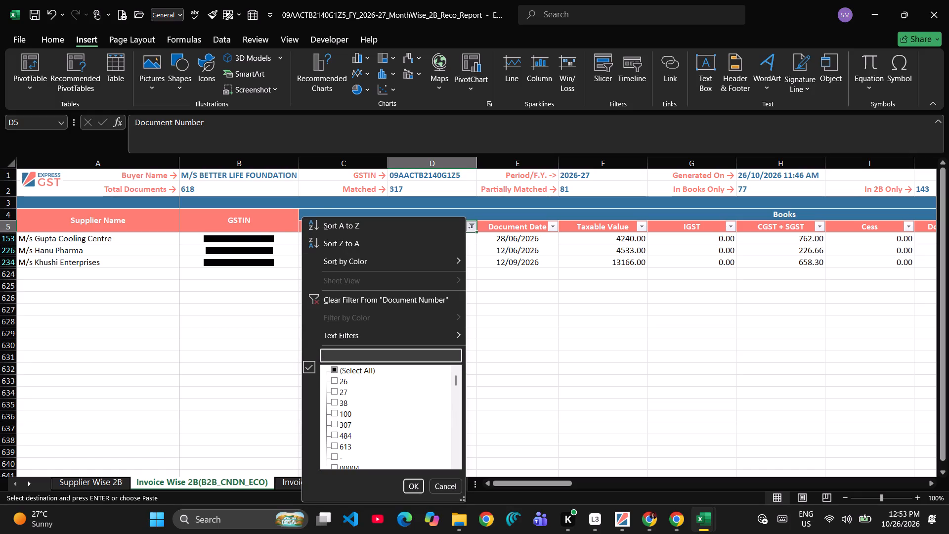
left_click(332, 371)
left_click(333, 357)
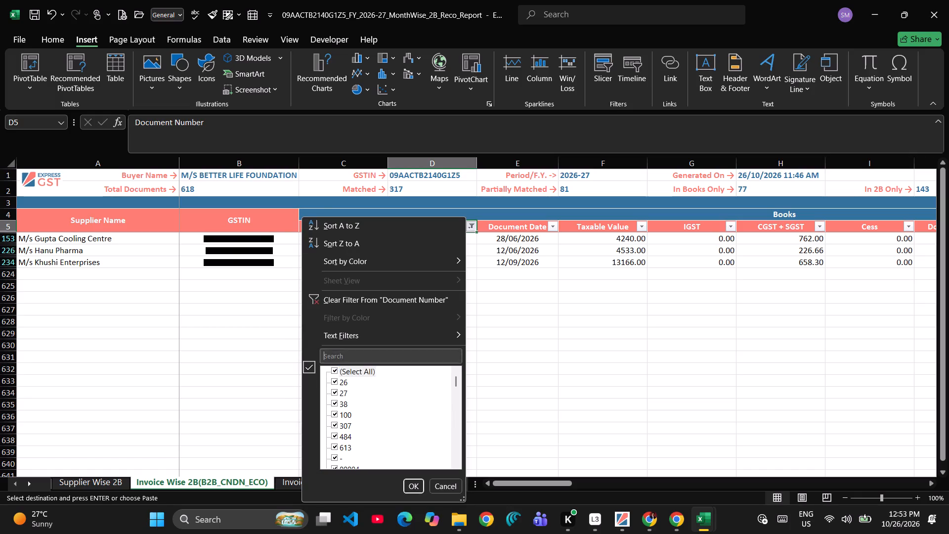
left_click(334, 369)
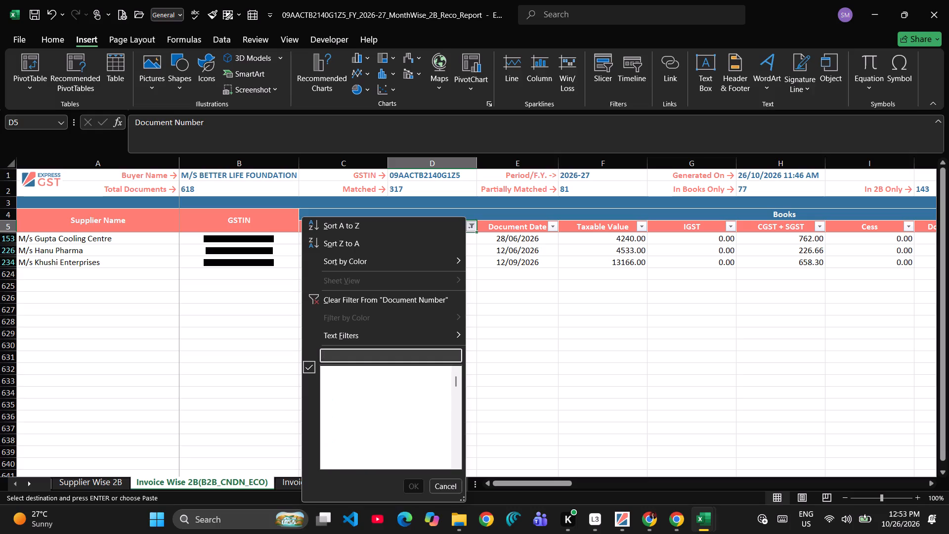
left_click(334, 357)
key("ctrl+v")
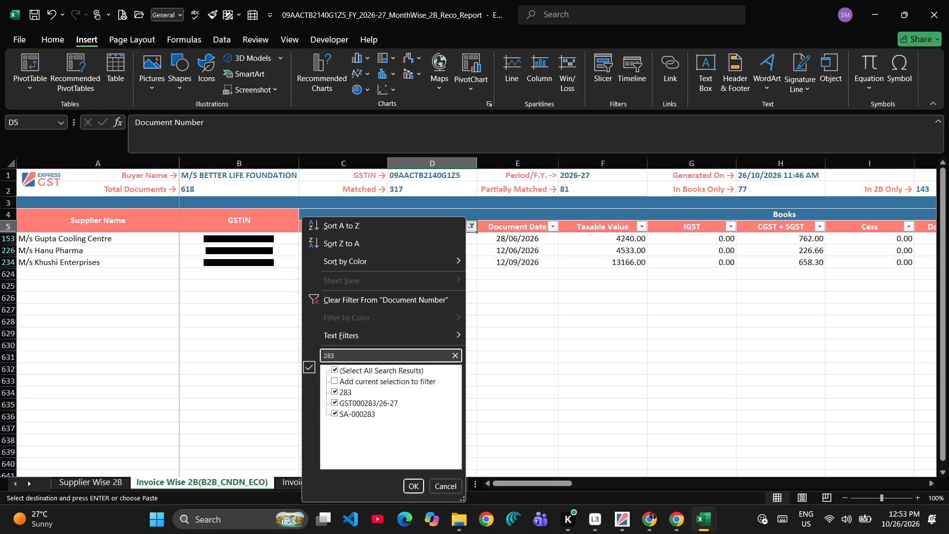
left_click(336, 372)
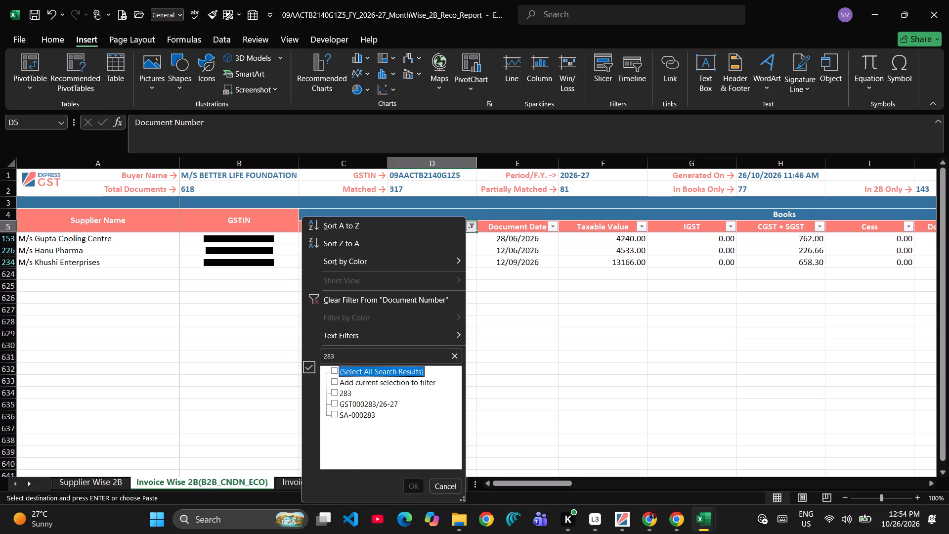
left_click(335, 393)
left_click(416, 483)
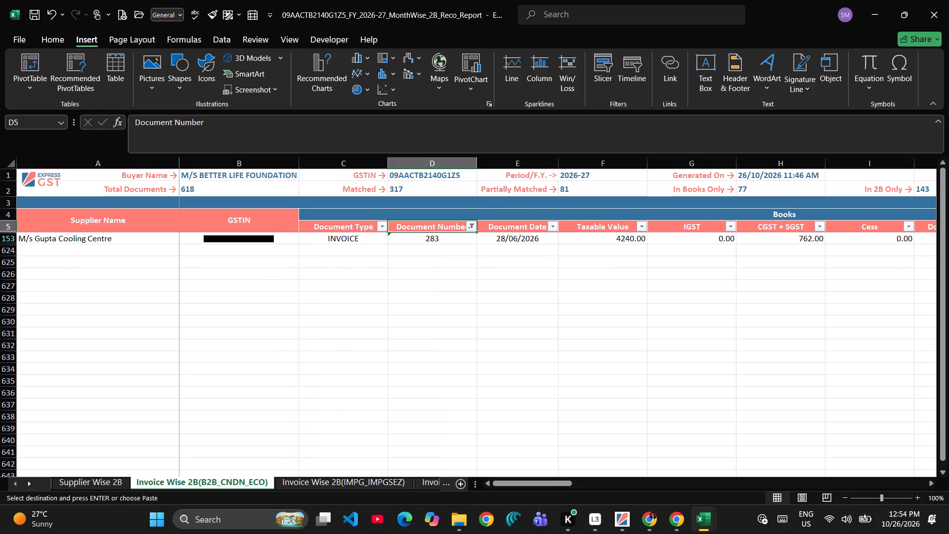
Re-enter document number 283 in D153 as a number and check its lookup in row 250 of the B2B sheet.
left_click(421, 241)
key("F2")
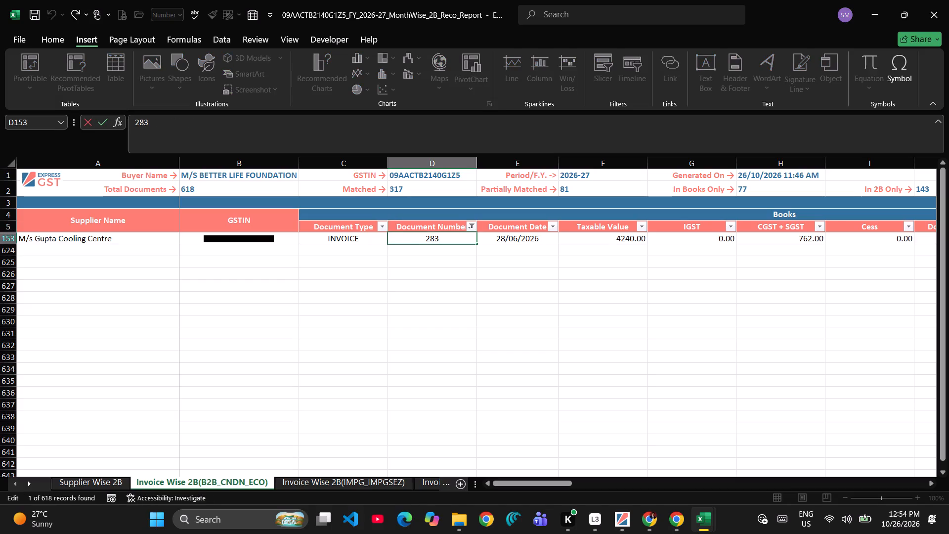
key("Return")
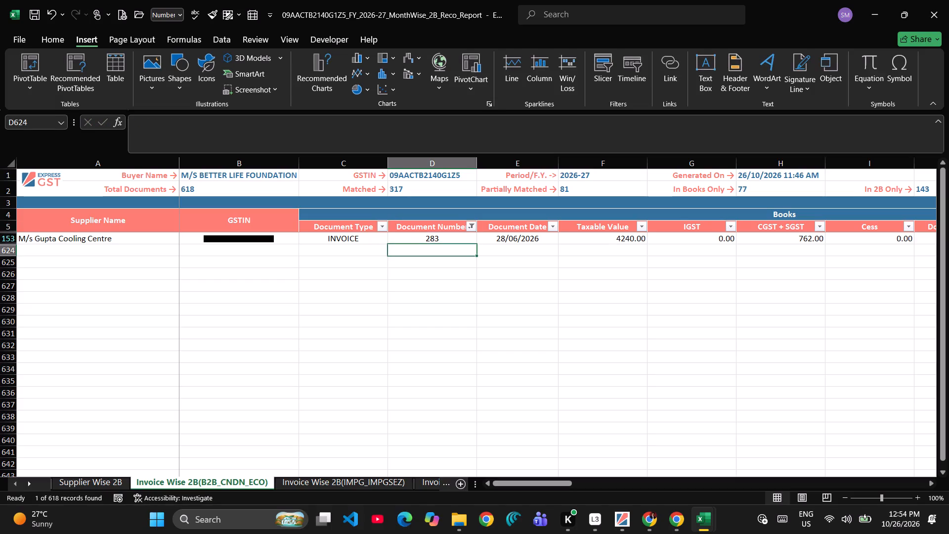
key("alt+Tab")
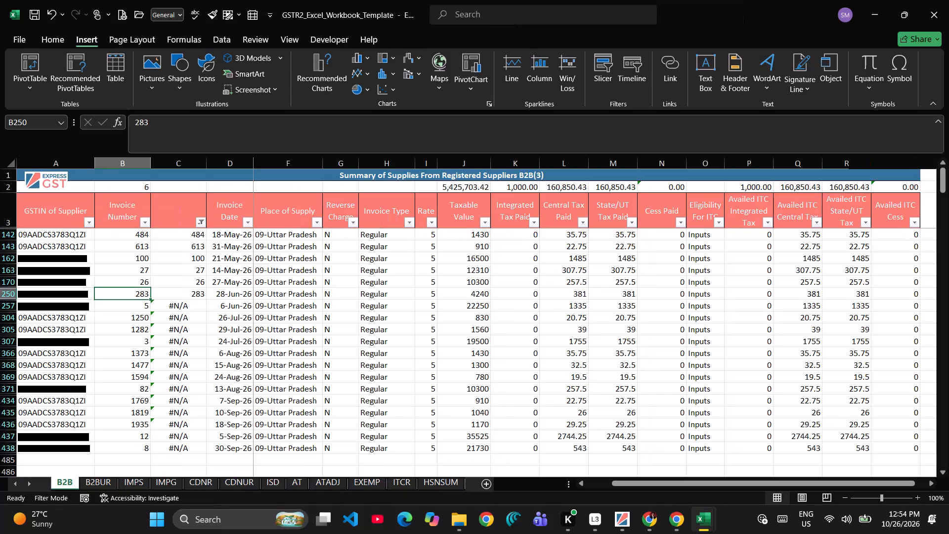
Copy invoice number 5 from B257 of the B2B sheet and filter the reco report's Document Number column to only 05.
key("Down")
key("ctrl+c")
key("alt+Tab")
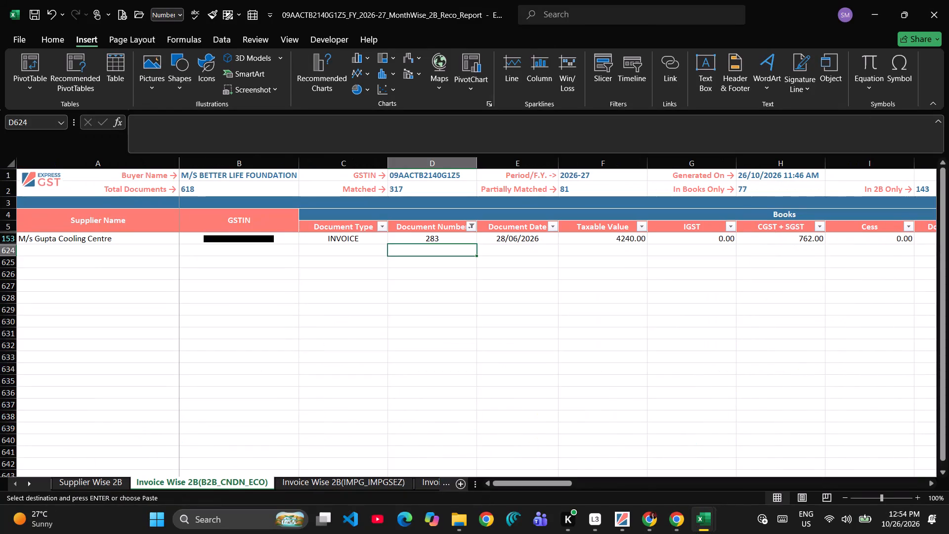
key("Up")
left_click(472, 232)
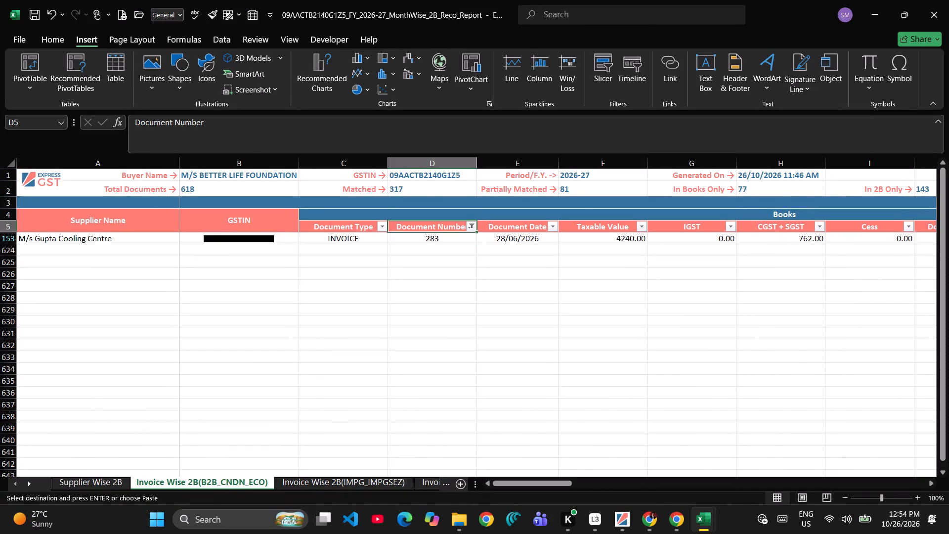
left_click(472, 227)
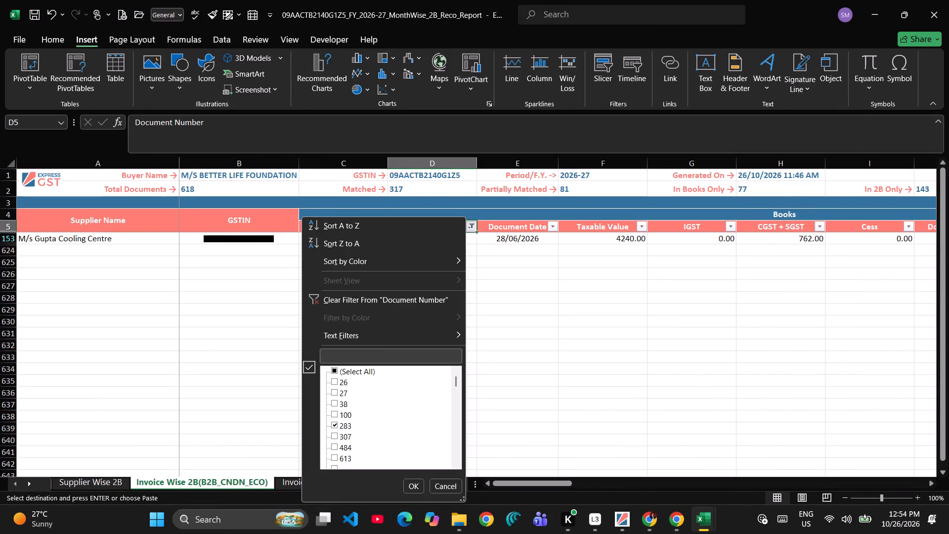
left_click(333, 369)
left_click(333, 370)
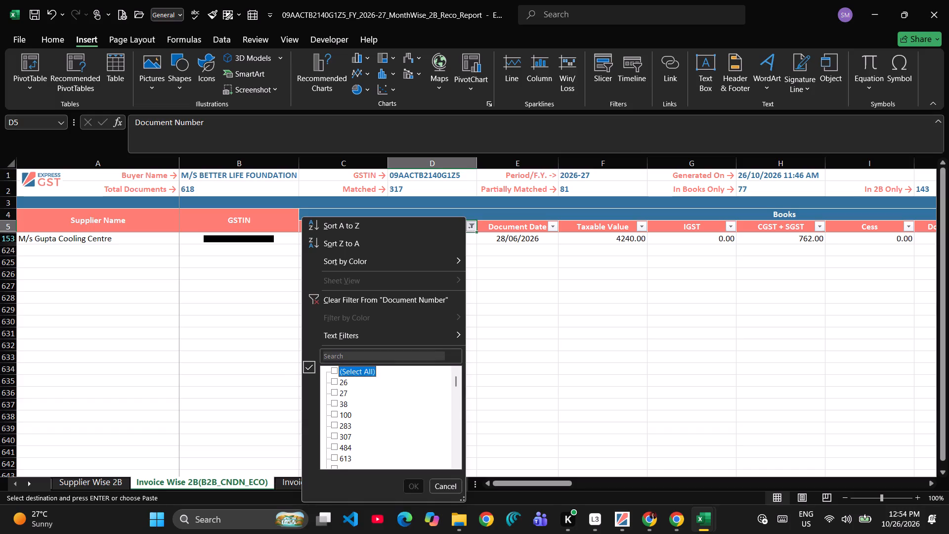
left_click(334, 359)
key("ctrl+v")
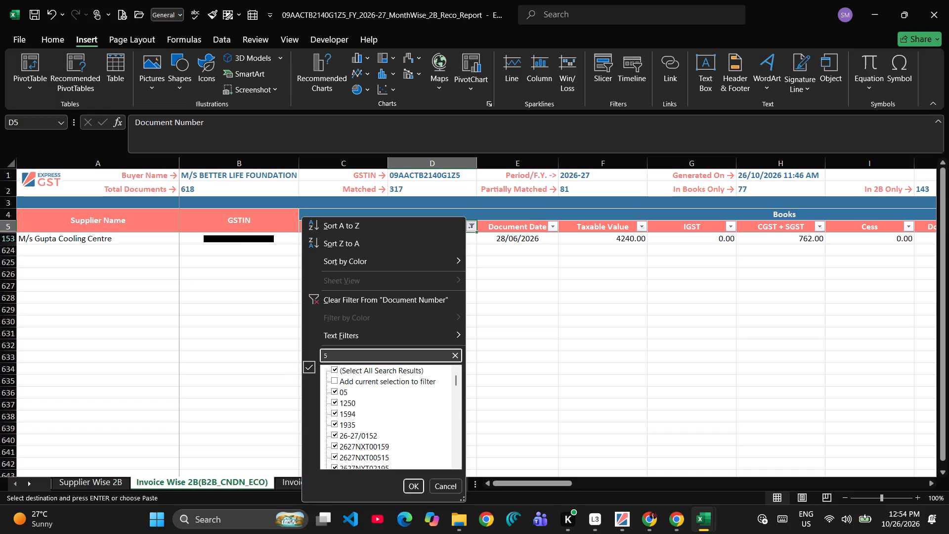
left_click(335, 366)
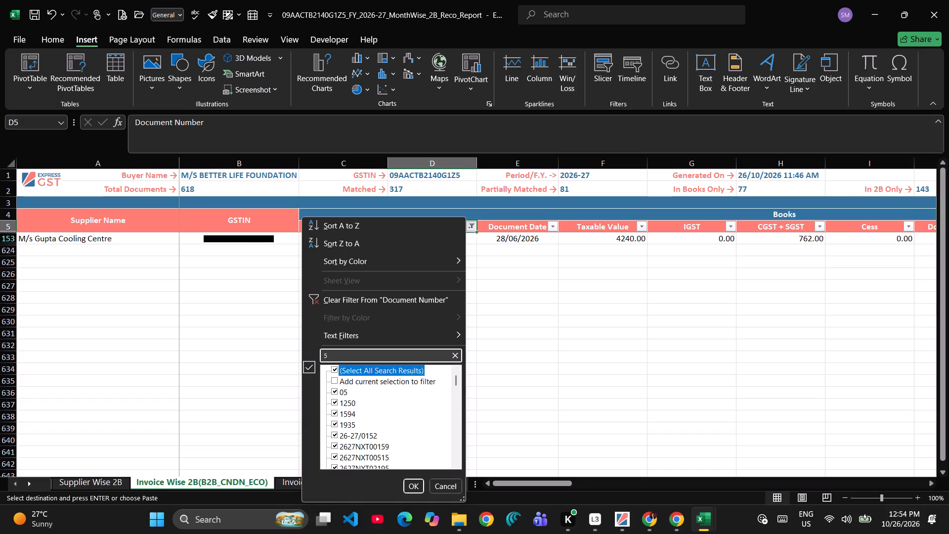
left_click(336, 391)
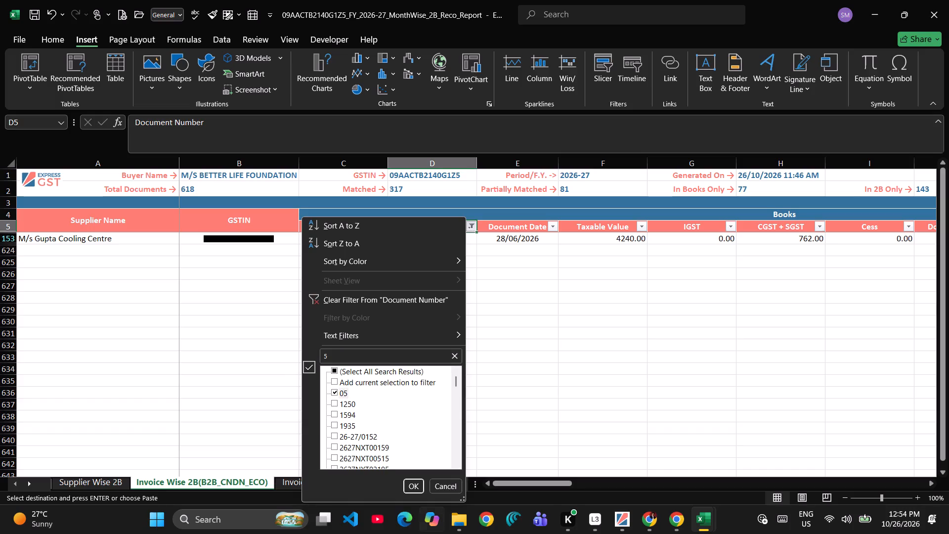
left_click(412, 485)
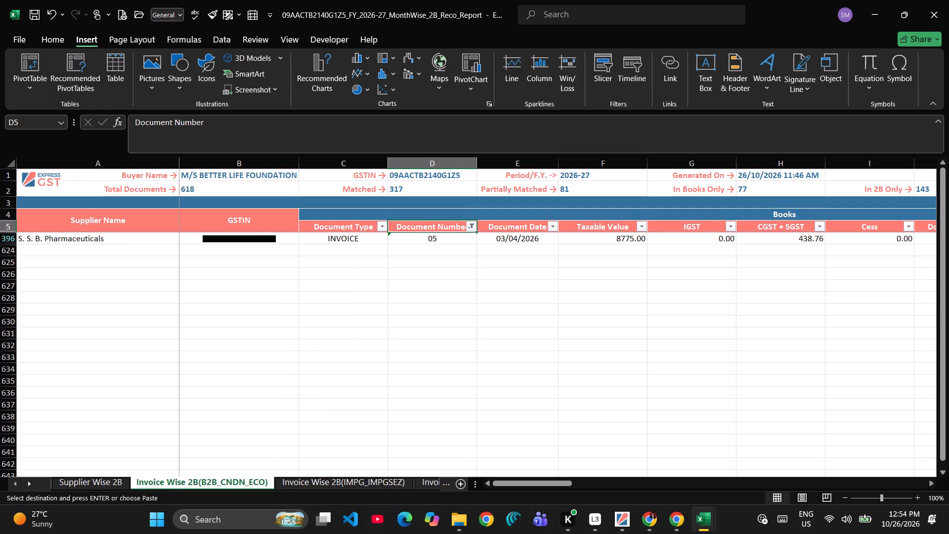
Re-enter document number 05 in D396 as the number 5 and return to the B2B sheet.
left_click(429, 240)
key("F2")
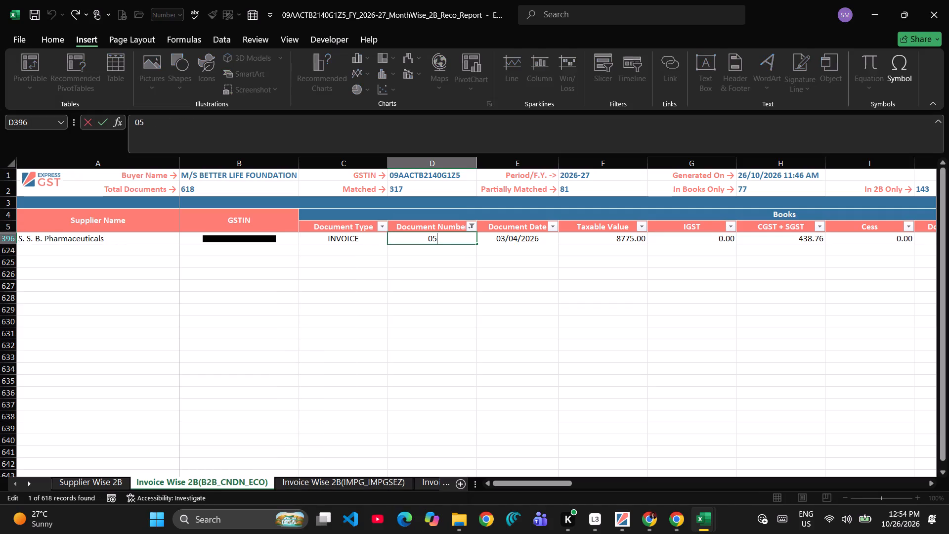
key("Return")
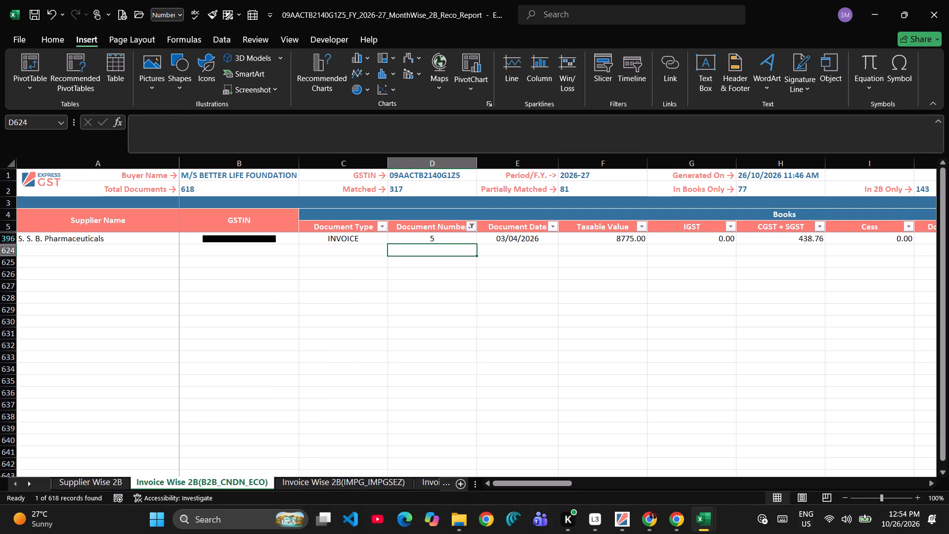
key("alt+Tab")
Copy invoice number 1250 from B304 of the B2B sheet and filter the reco report's Document Number column to 1250.
key("Down")
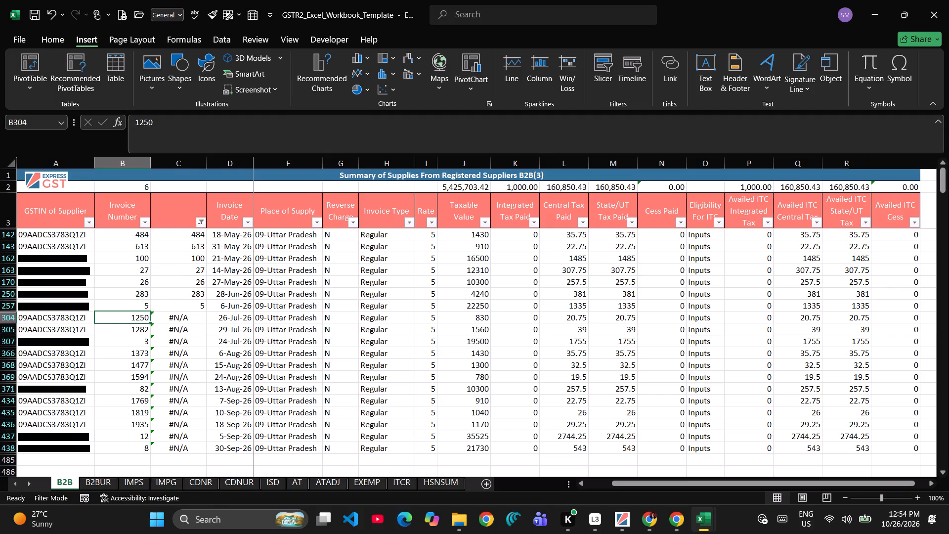
key("ctrl+c")
key("alt+Tab")
key("Up")
key("Up")
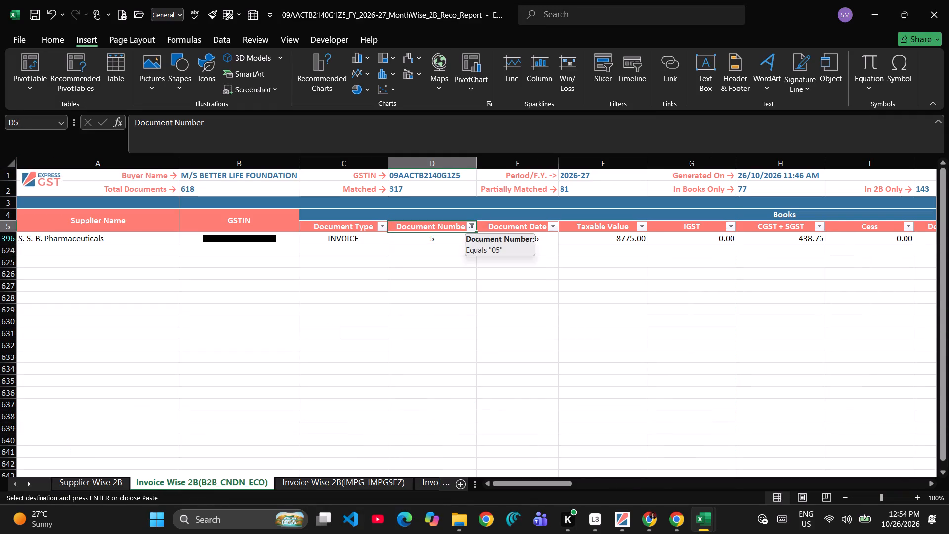
left_click(471, 228)
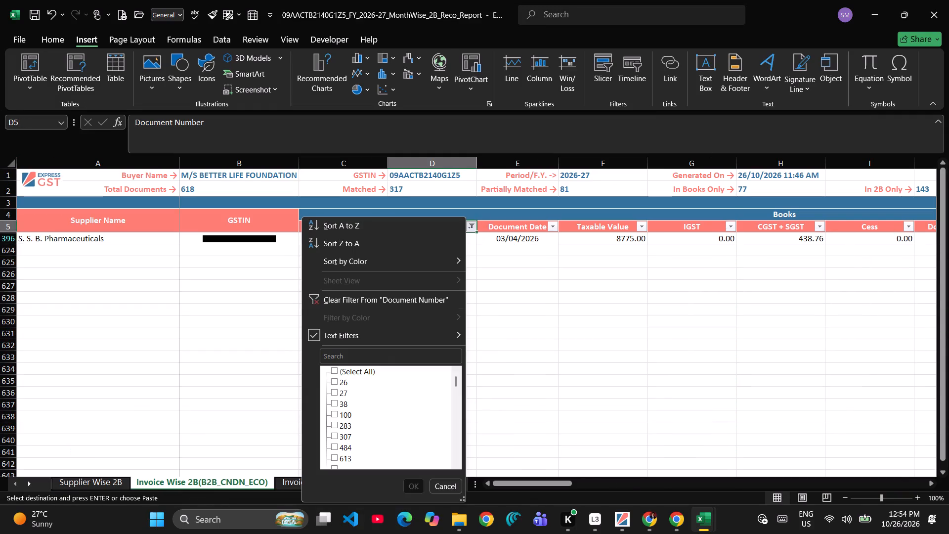
left_click(358, 354)
key("ctrl+v")
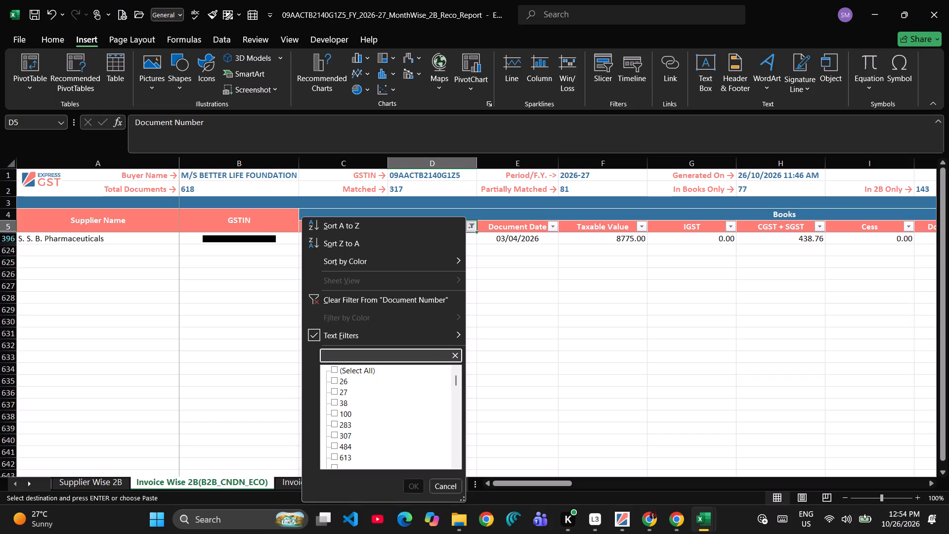
left_click(333, 370)
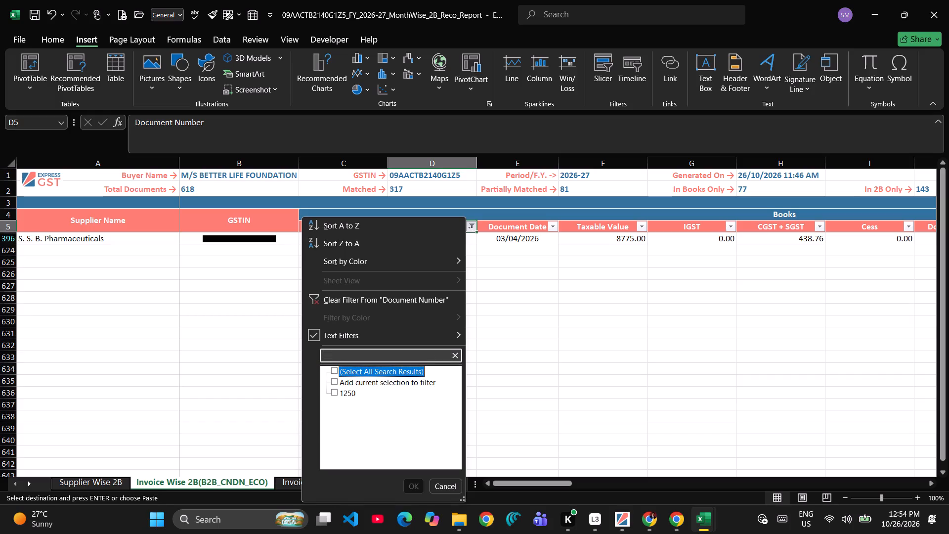
left_click(333, 370)
left_click(333, 370)
left_click(333, 370)
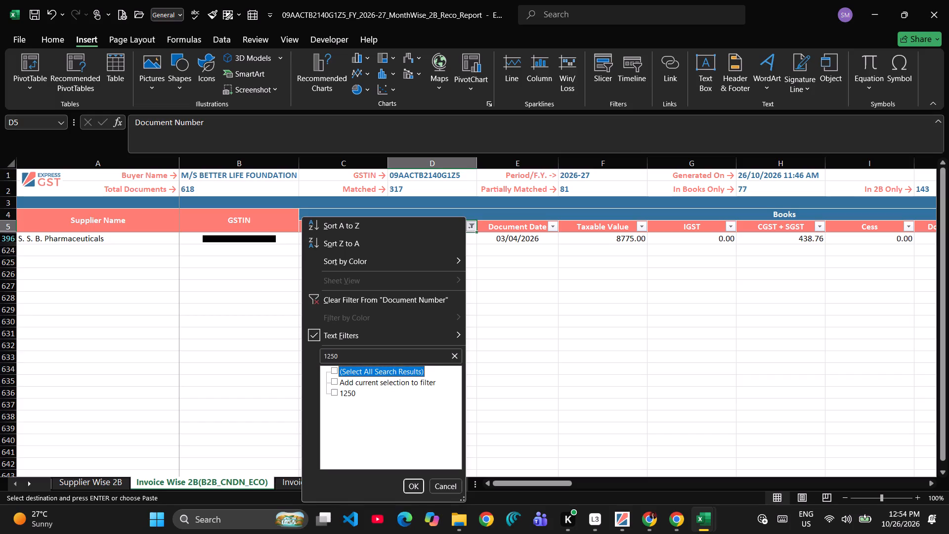
left_click(414, 482)
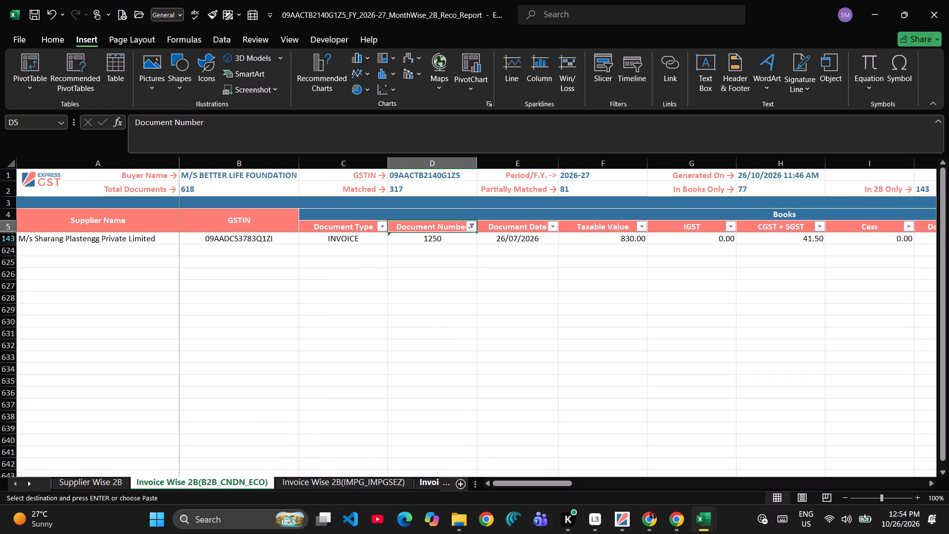
Re-enter document number 1250 in D143 as a number and return to the B2B sheet.
key("Down")
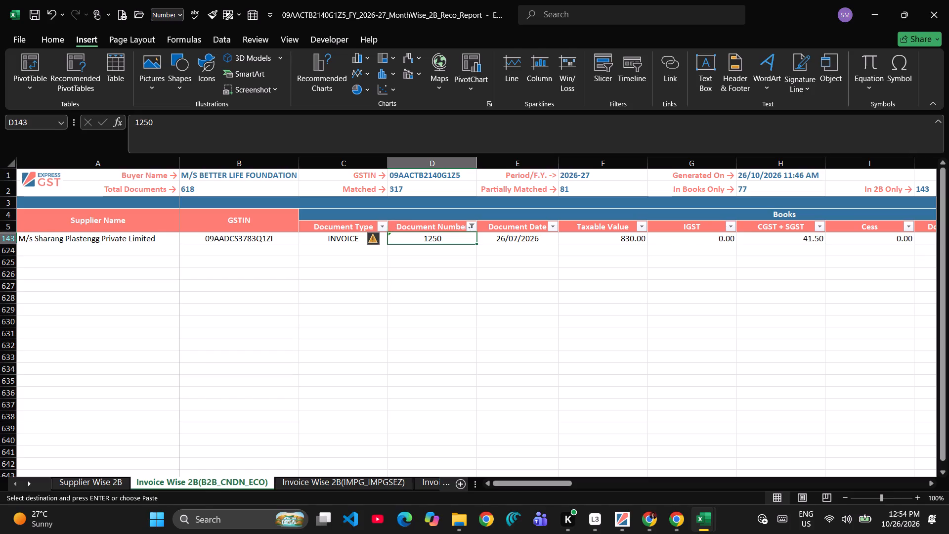
key("F2")
key("Return")
key("alt+Tab")
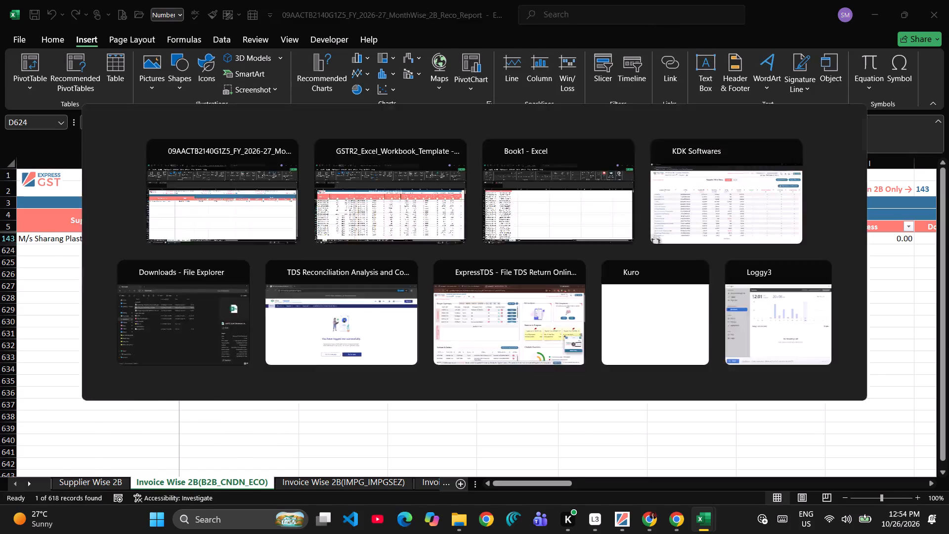
Copy invoice number 1282 from B305 of the B2B sheet and filter the reco report's Document Number column to 1282.
key("Down")
key("ctrl+c")
key("alt+Tab")
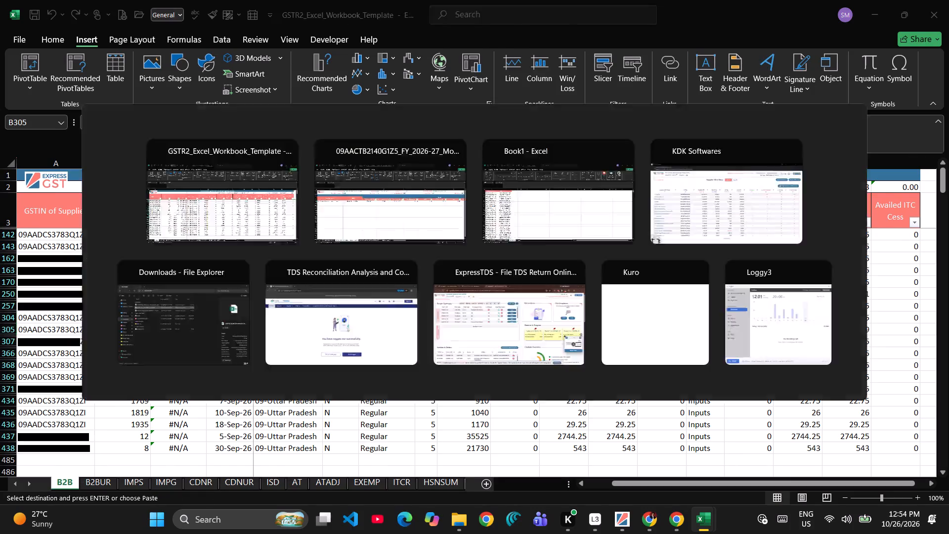
key("Up")
key("Up")
left_click(471, 222)
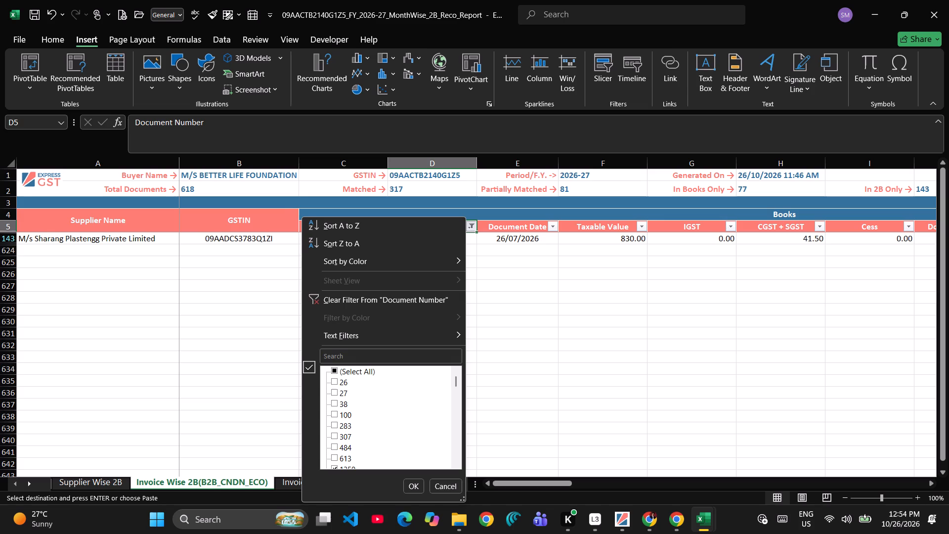
left_click(362, 356)
key("ctrl+v")
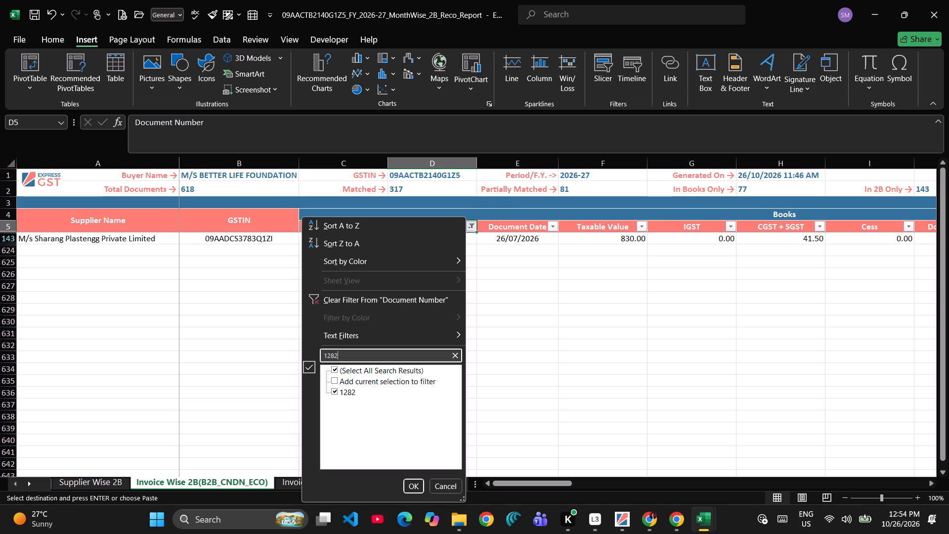
left_click(333, 370)
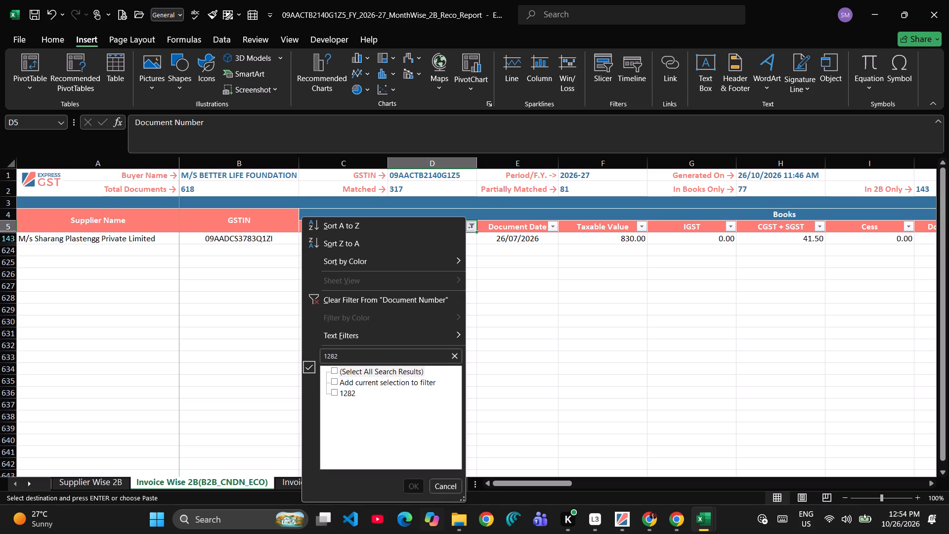
left_click(330, 396)
key("Down")
key("Down")
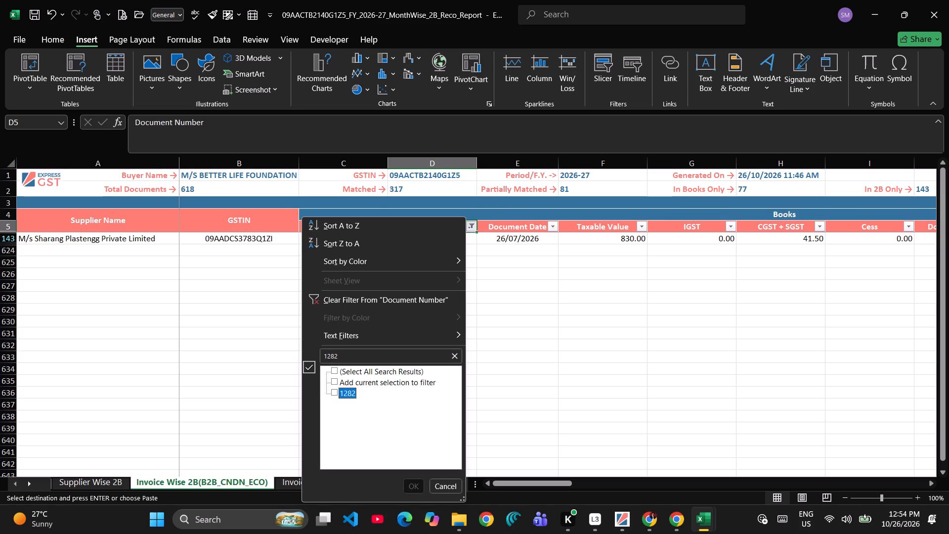
key("Return")
key("Return")
left_click(334, 393)
left_click(417, 480)
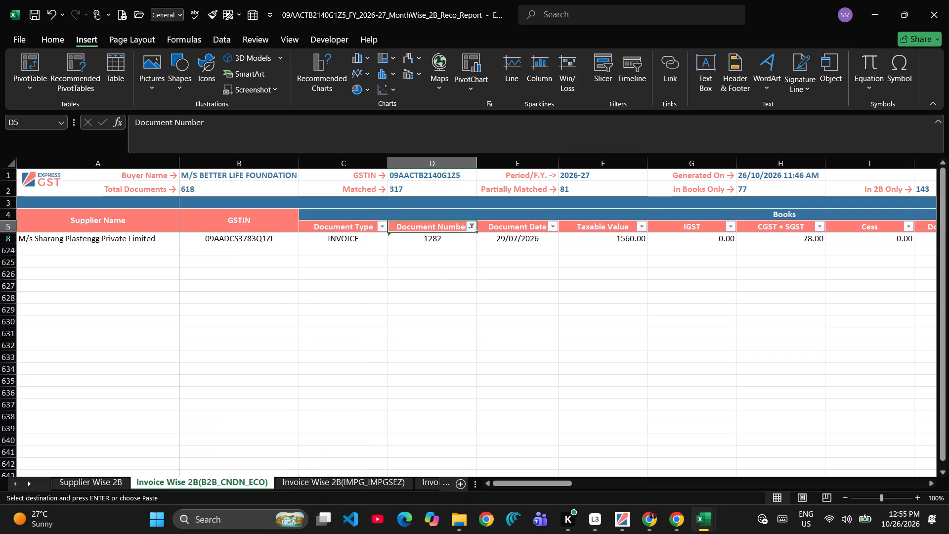
Re-enter document number 1282 in D8 as a number and return to the B2B sheet.
left_click(393, 234)
key("Down")
key("Up")
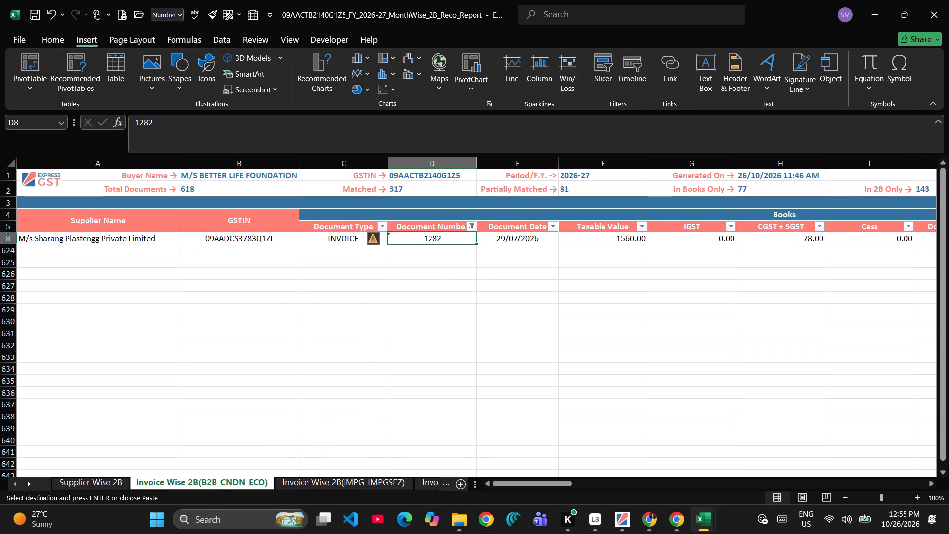
key("F2")
key("Return")
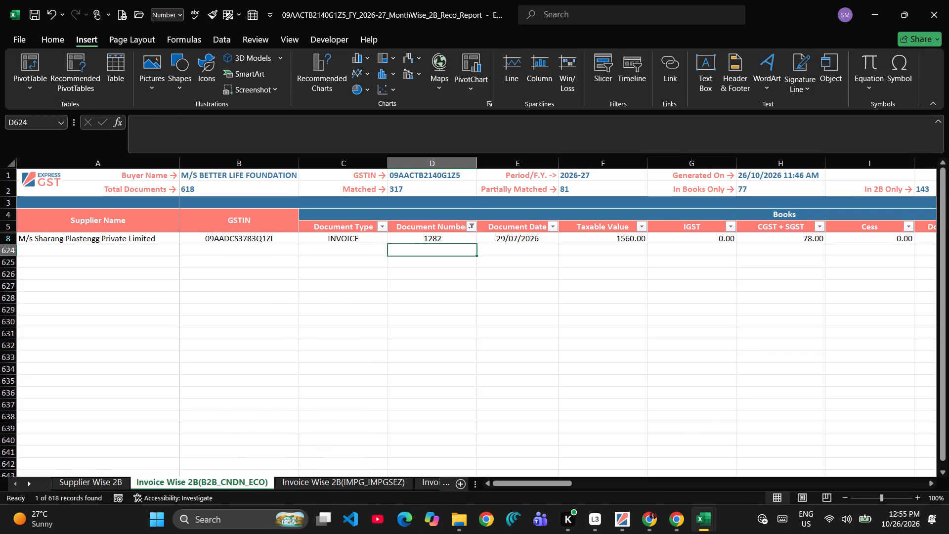
key("alt+Tab")
Copy invoice number 3 from B307 of the B2B sheet and filter the reco report's Document Number column to only 3.
key("Down")
key("ctrl+c")
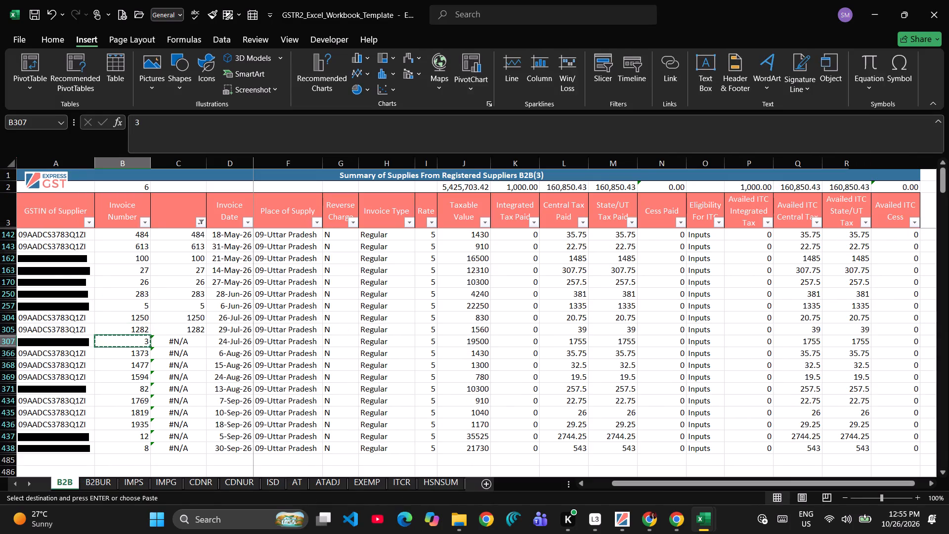
key("alt+Tab")
key("Up")
key("Up")
key("Right")
key("Left")
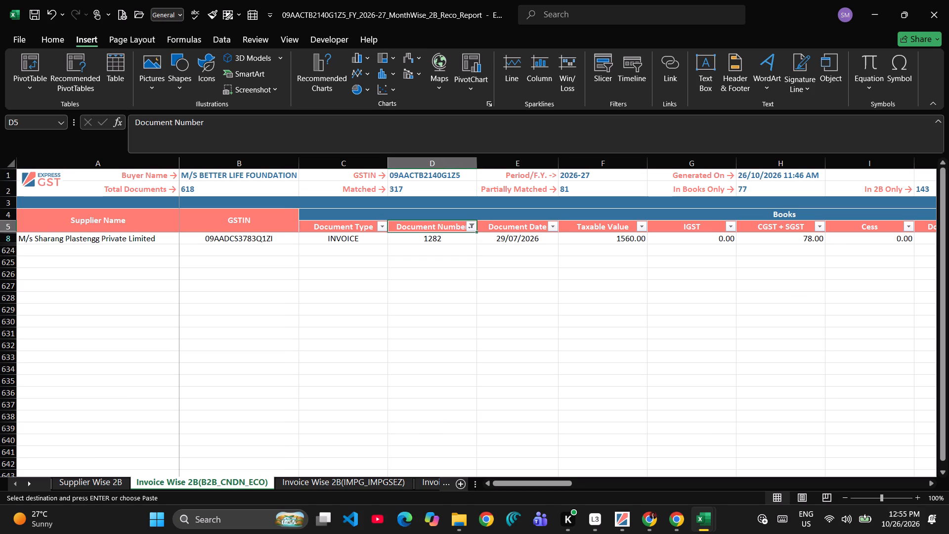
left_click(469, 227)
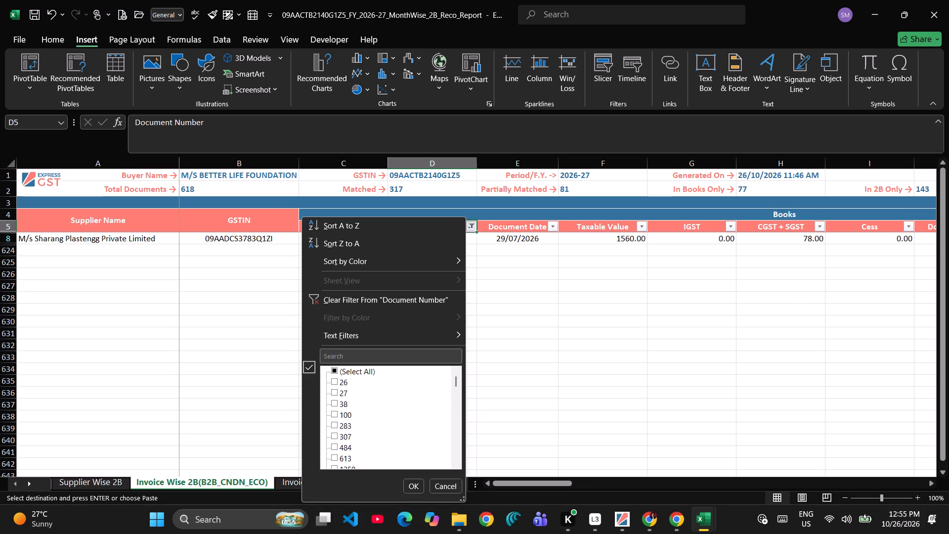
left_click(353, 356)
key("ctrl+v")
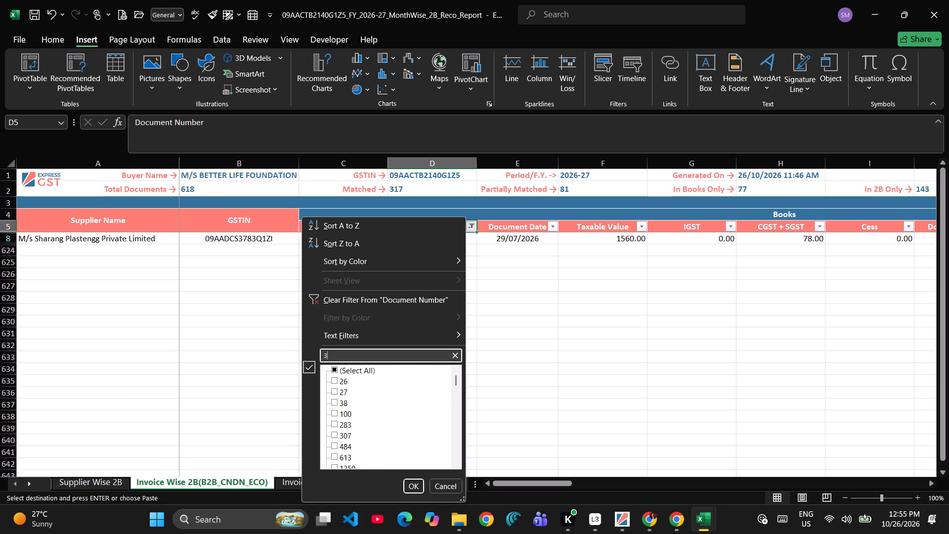
left_click(333, 373)
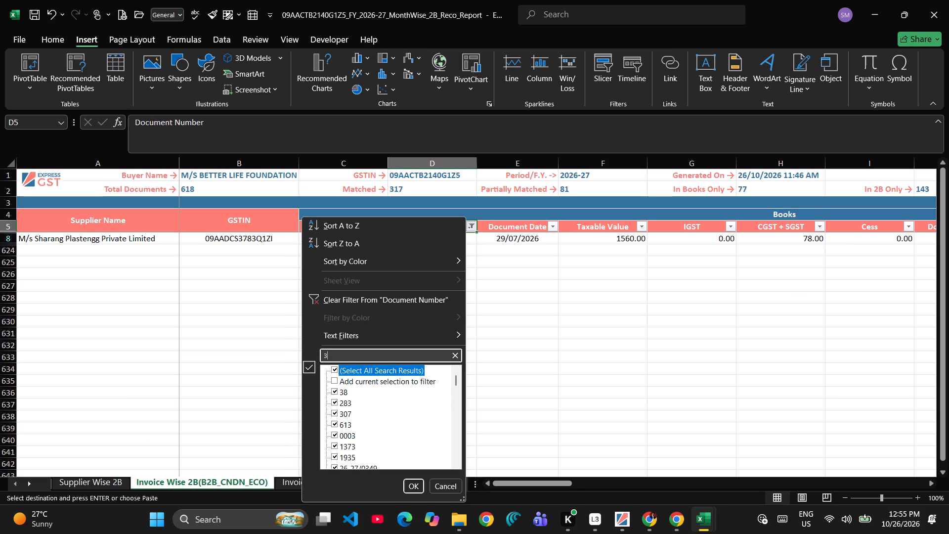
scroll(343, 406, "down", 1)
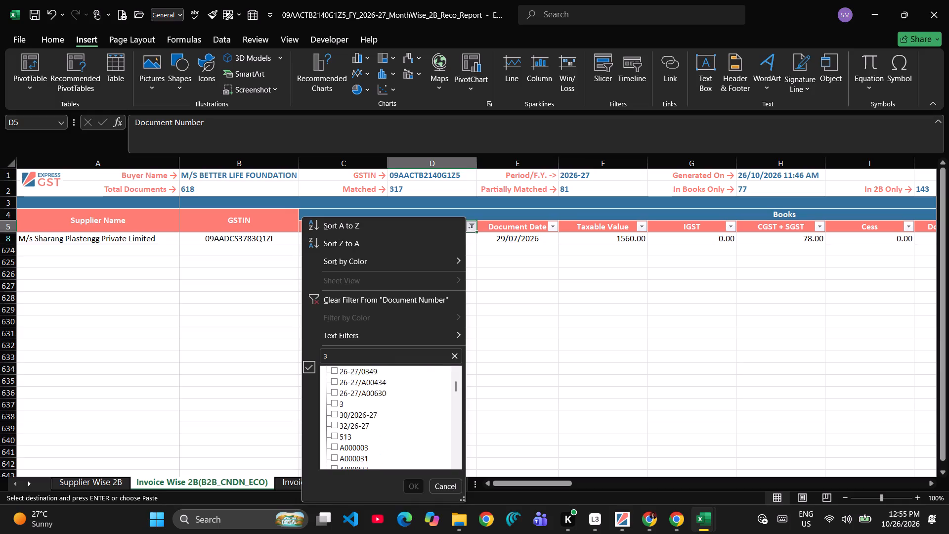
scroll(343, 406, "down", 1)
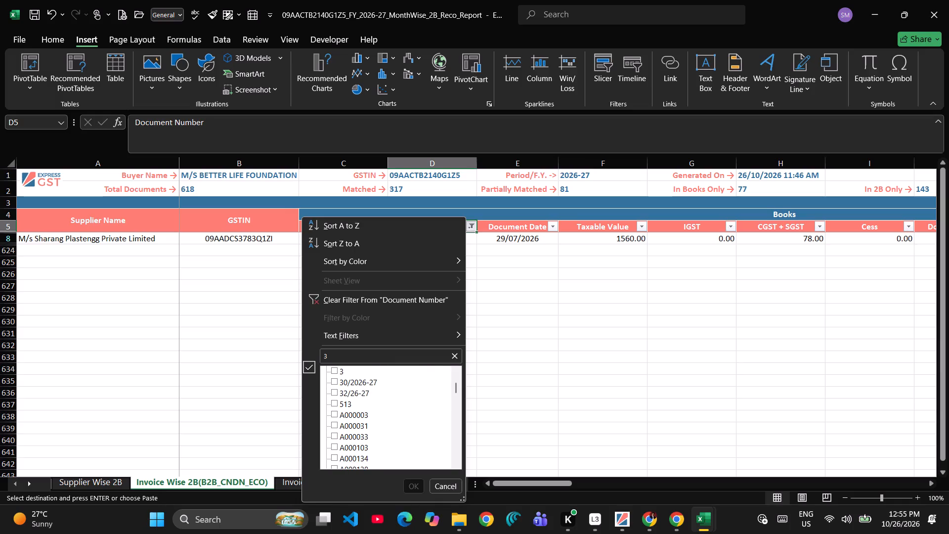
left_click(333, 368)
left_click(405, 486)
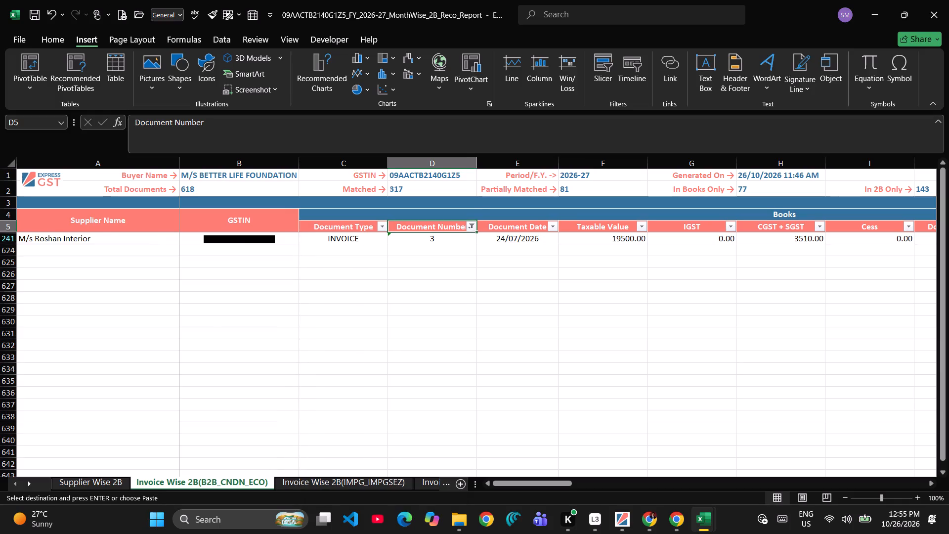
Re-enter document number 3 in D241 as a number and return to the B2B sheet.
key("Down")
key("F2")
key("Return")
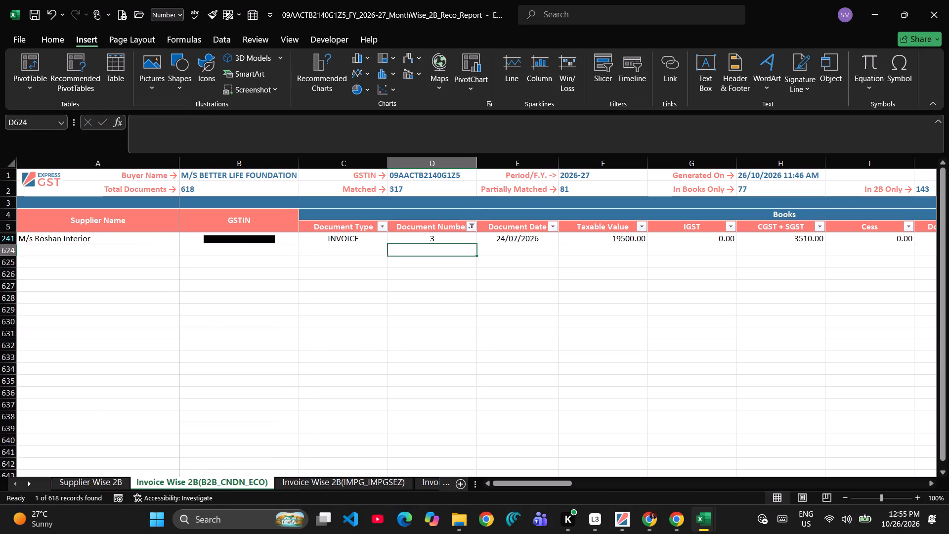
key("alt+Tab")
Copy invoice number 1373 from B366 of the B2B sheet and filter the reco report's Document Number column to 1373.
key("Down")
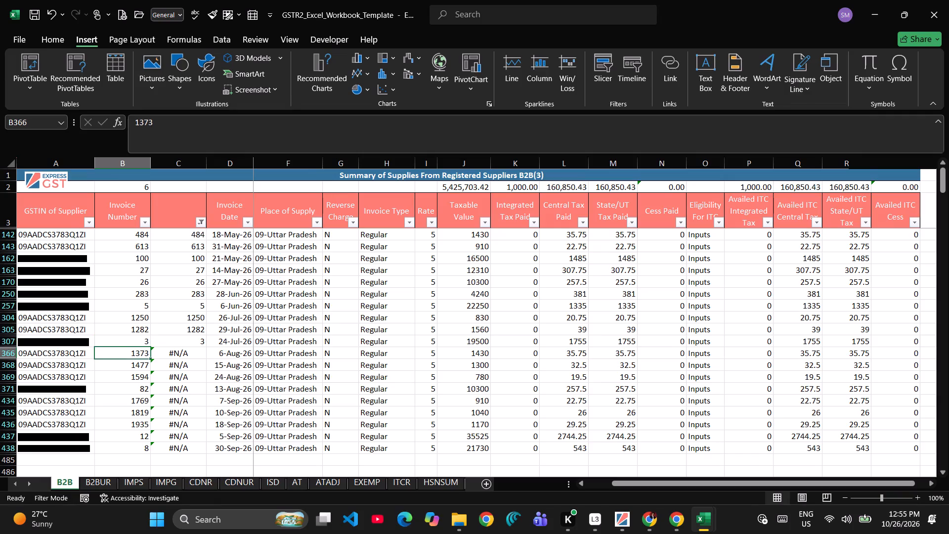
key("ctrl+c")
key("alt+Tab")
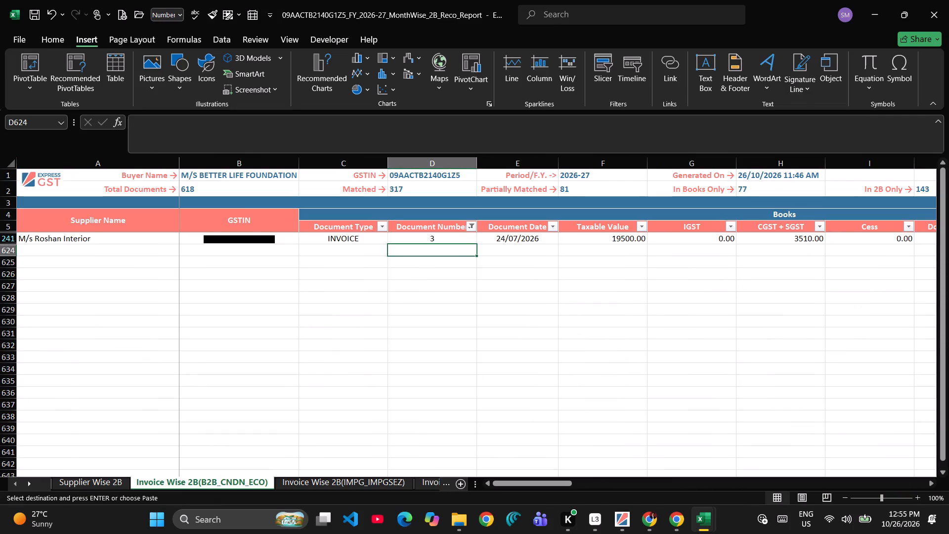
left_click(472, 226)
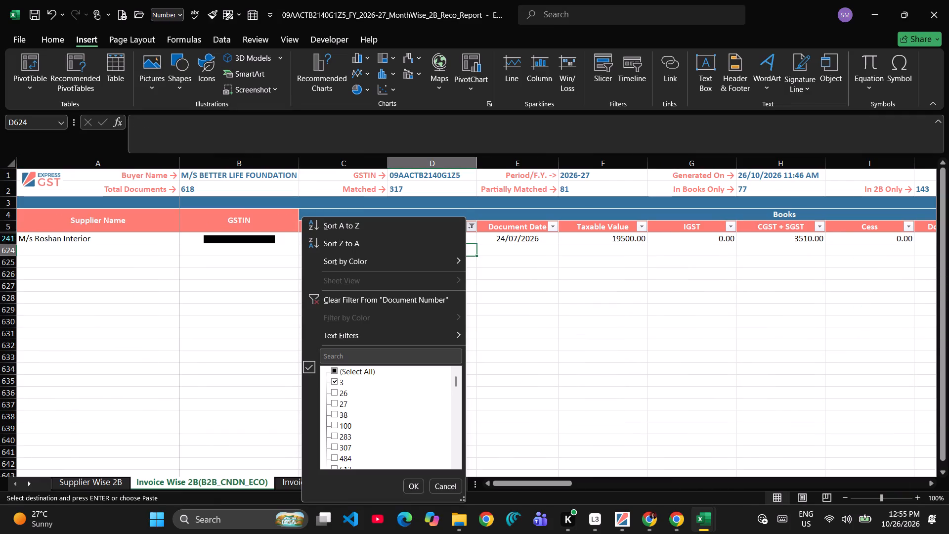
left_click(334, 373)
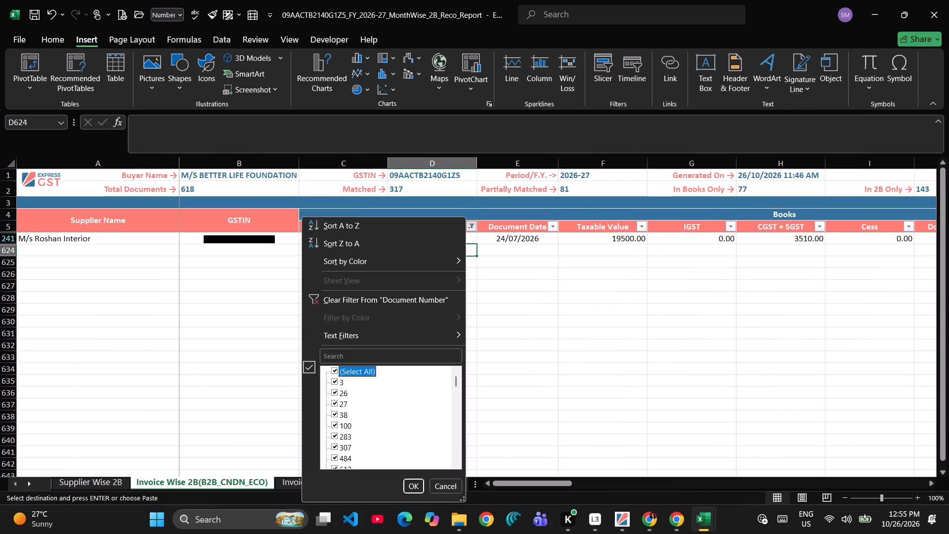
left_click(336, 372)
left_click(338, 358)
key("ctrl+v")
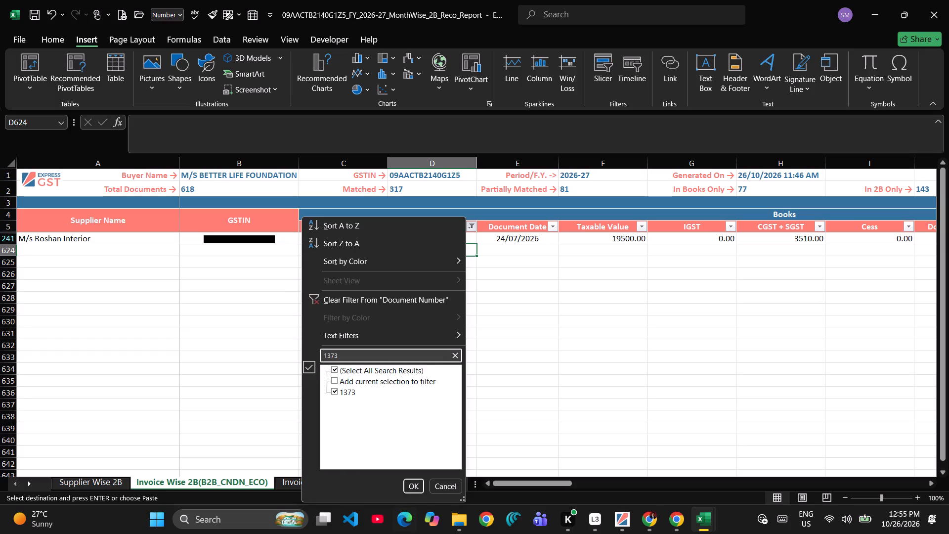
key("Return")
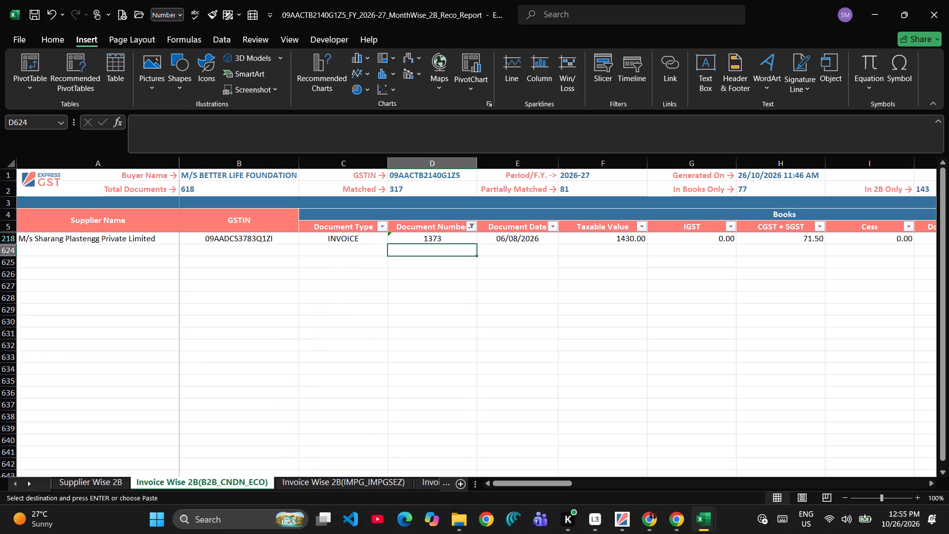
Re-enter document number 1373 in D218 as a number and return to the B2B sheet.
key("Up")
key("F2")
key("Return")
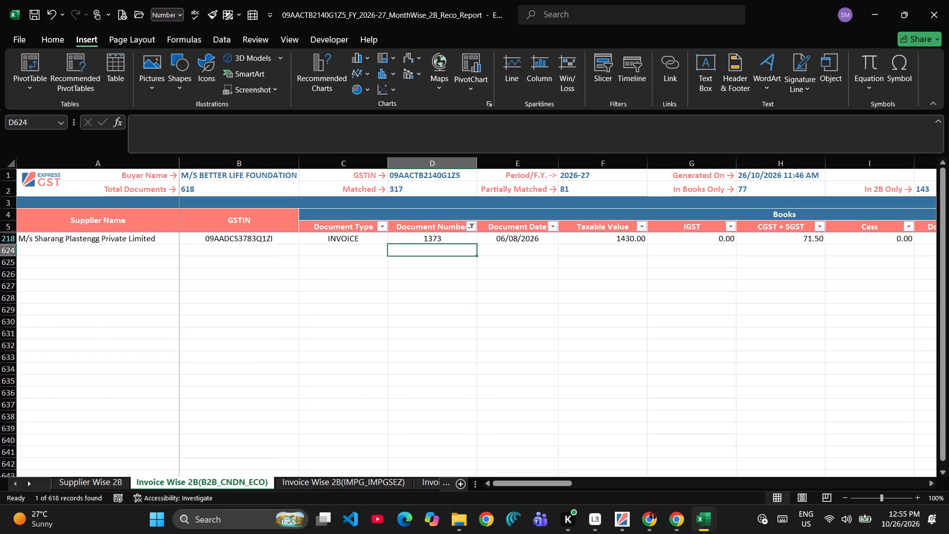
key("alt+Tab")
Copy invoice number 1477 from B368 of the B2B sheet and filter the reco report's Document Number column to 1477.
key("Down")
key("ctrl+c")
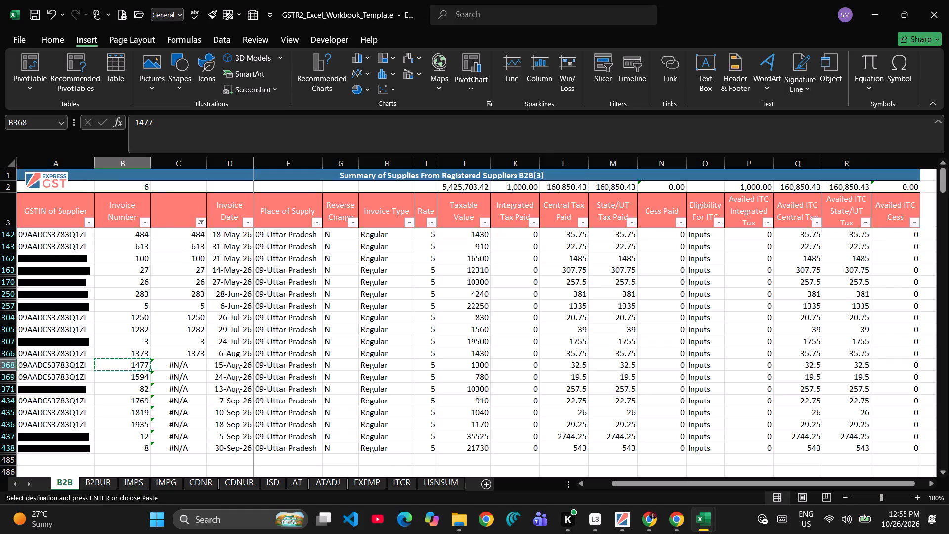
key("alt+Tab")
key("Up")
key("Up")
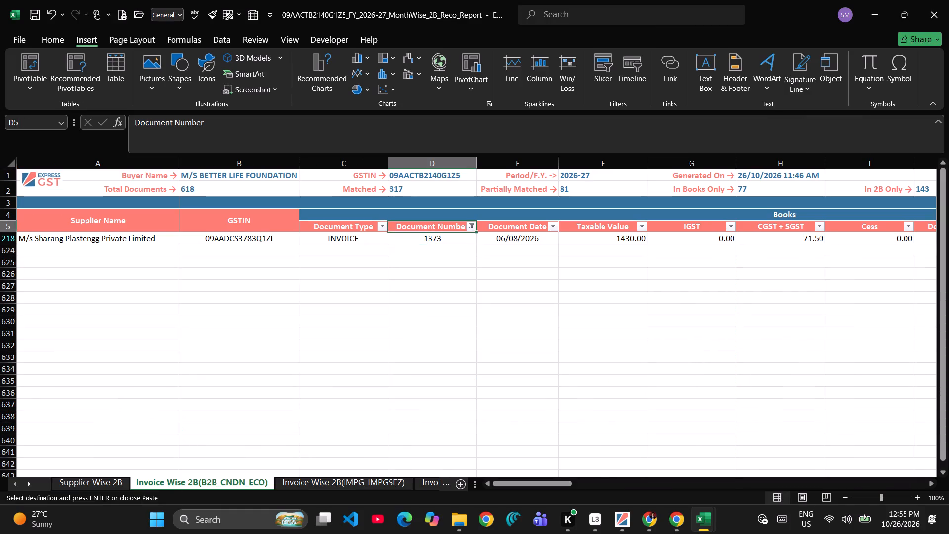
left_click(474, 227)
left_click(354, 359)
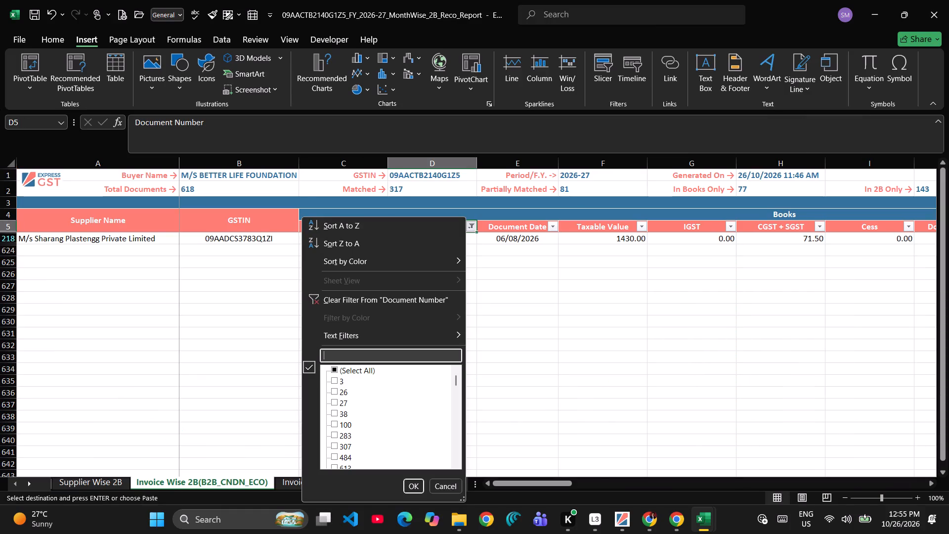
key("ctrl+v")
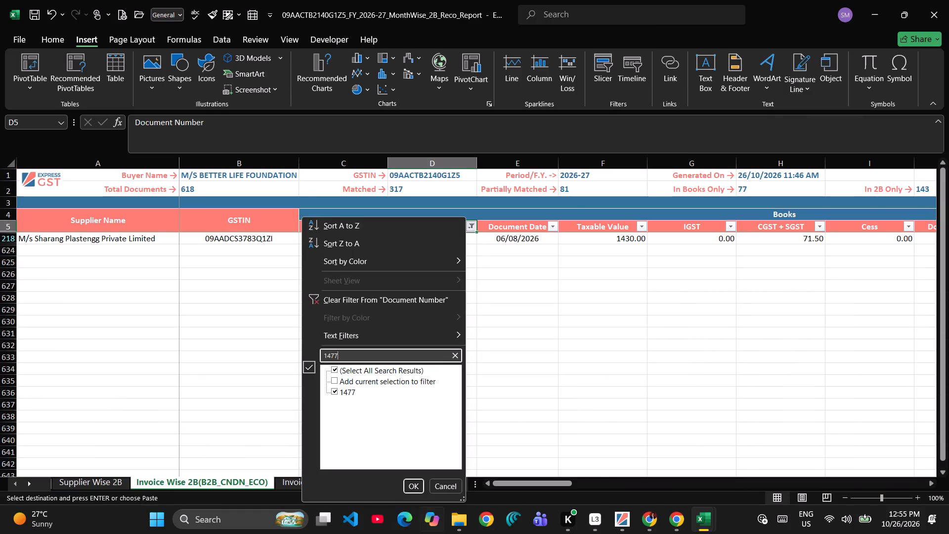
key("Return")
Re-enter document number 1477 in D288 as a number and return to the B2B sheet.
key("Down")
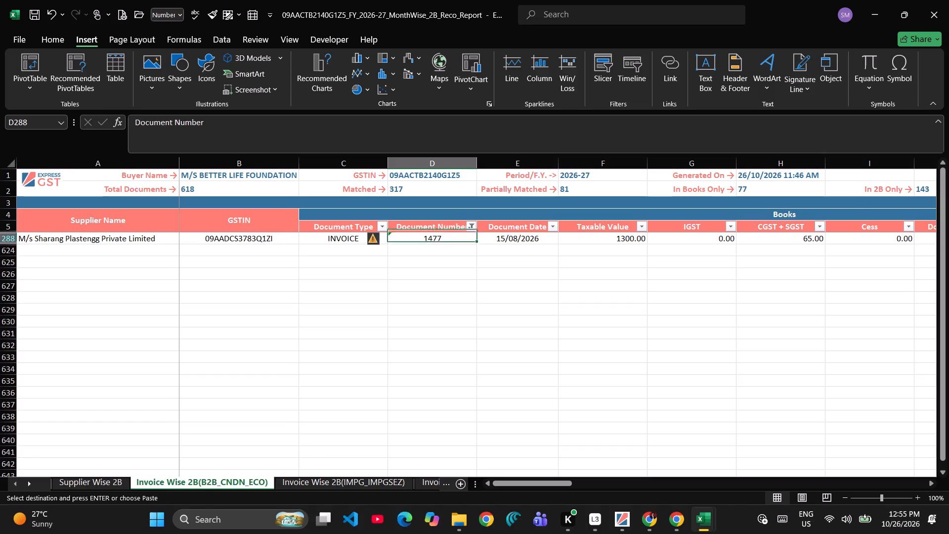
key("F2")
key("Return")
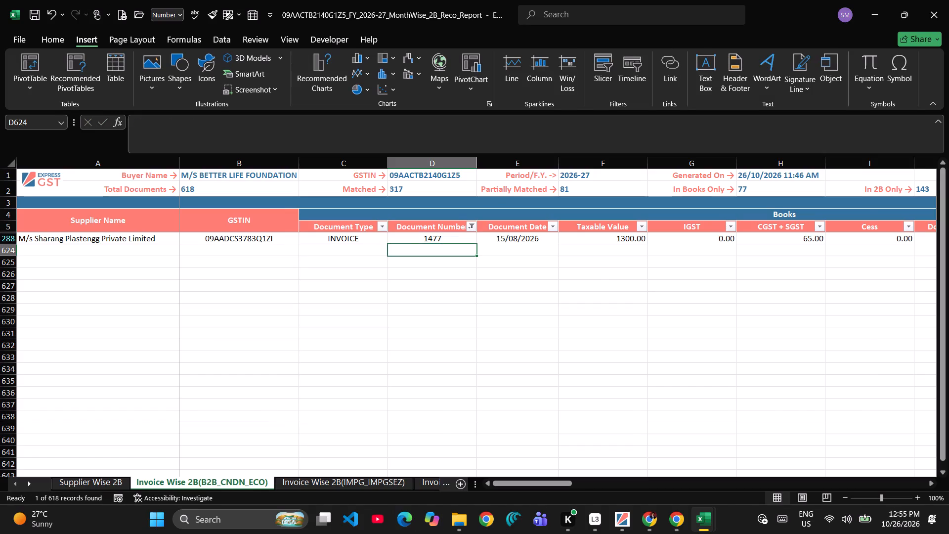
key("alt+Tab")
Copy invoice number 1594 from B369 of the B2B sheet and filter the reco report's Document Number column to 1594.
key("Down")
key("ctrl+c")
key("alt+Tab")
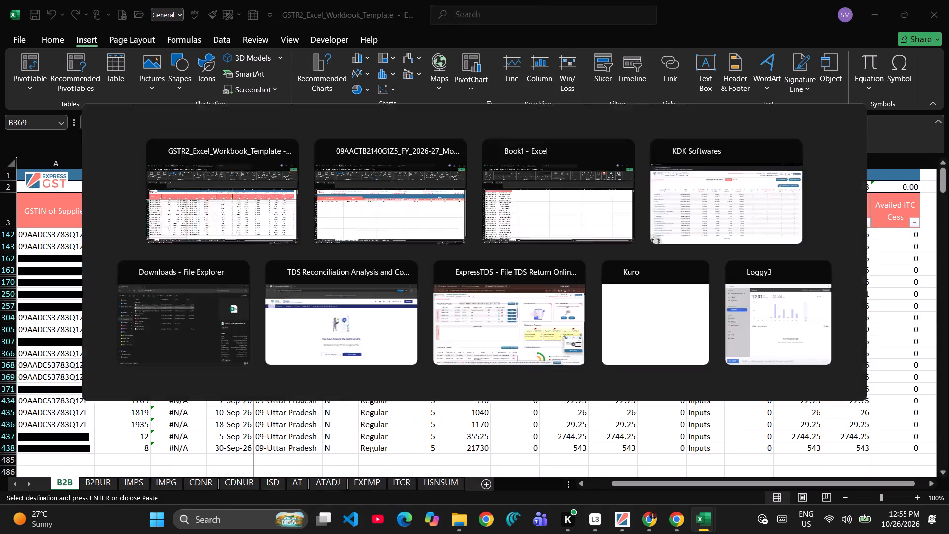
key("Up")
left_click(474, 227)
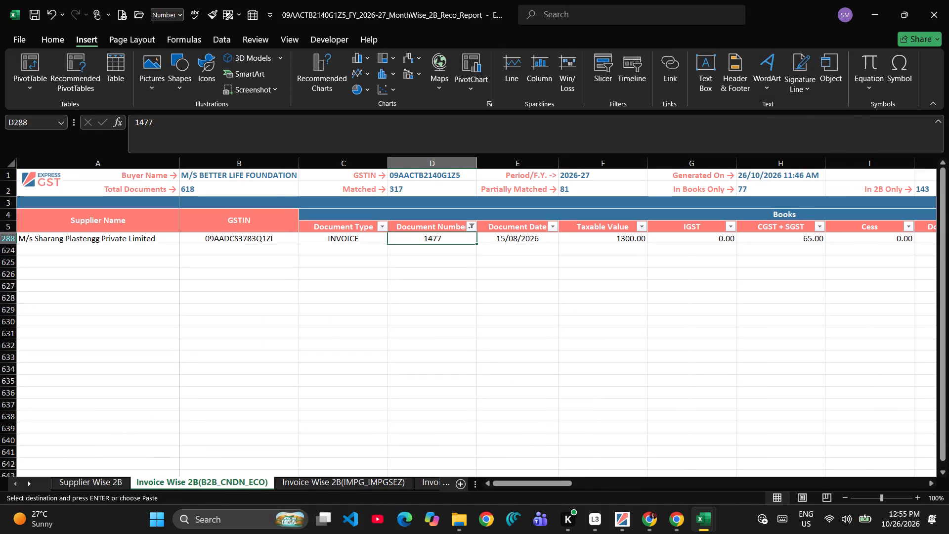
left_click(400, 356)
key("ctrl+v")
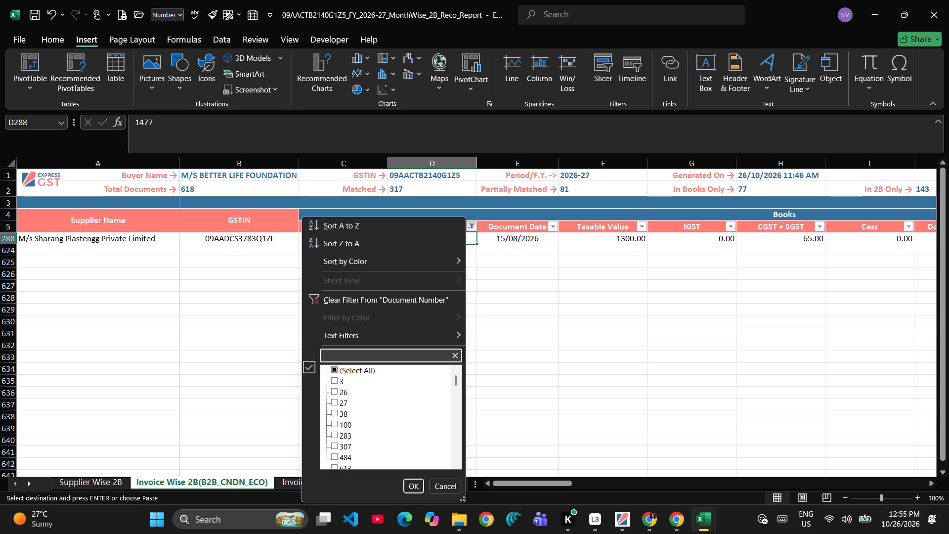
key("Return")
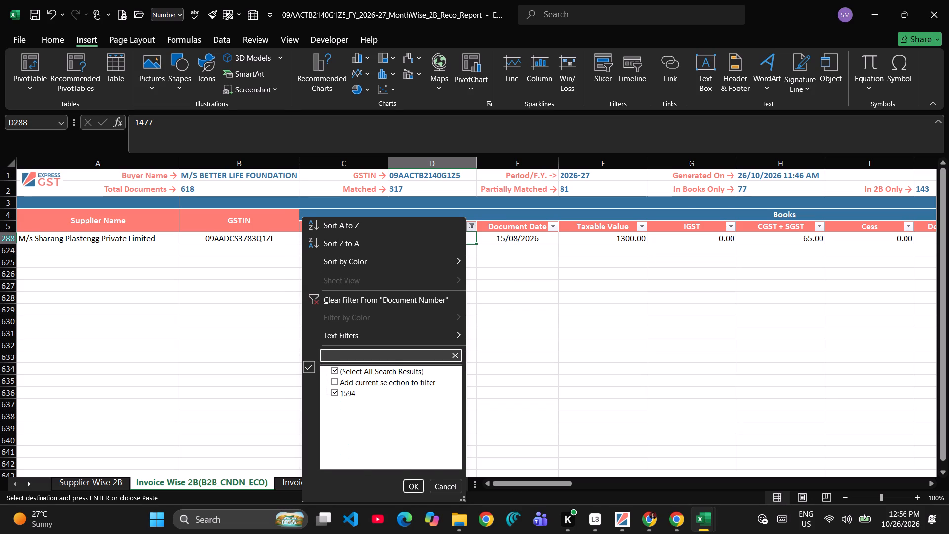
Re-enter document number 1594 in D38 as a number and return to the B2B sheet.
key("Down")
key("Down")
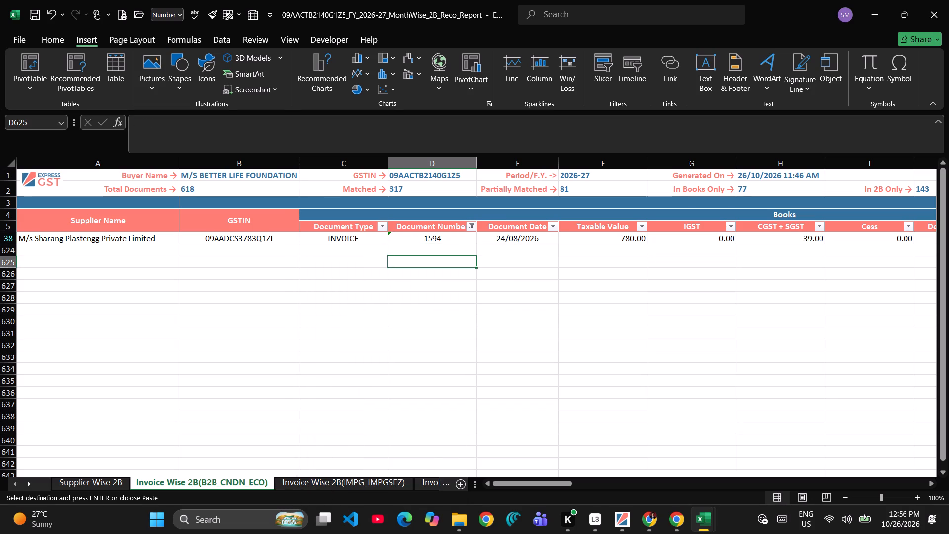
key("Up")
key("Up")
key("F2")
key("Return")
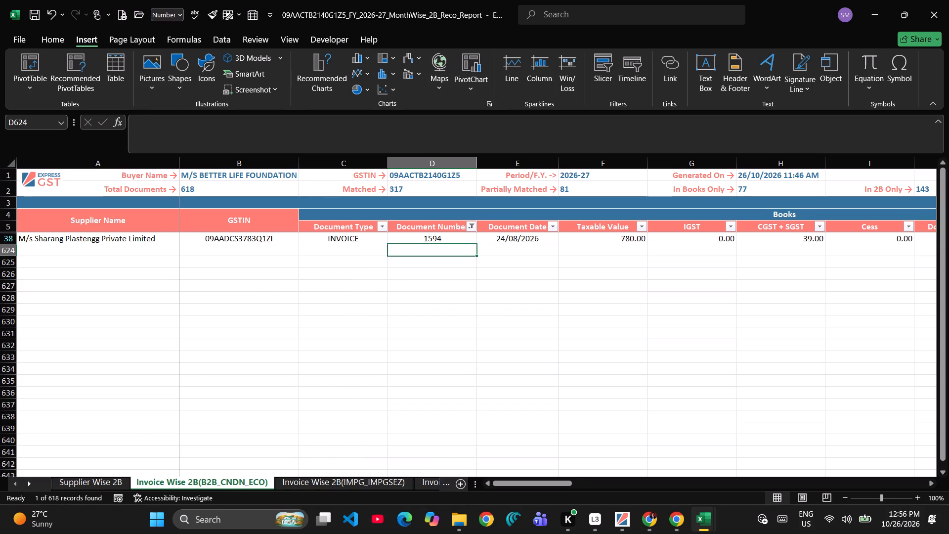
key("alt+Tab")
Copy invoice number 82 from B371 of the B2B sheet and filter the reco report's Document Number column to only 82.
key("Down")
key("ctrl+c")
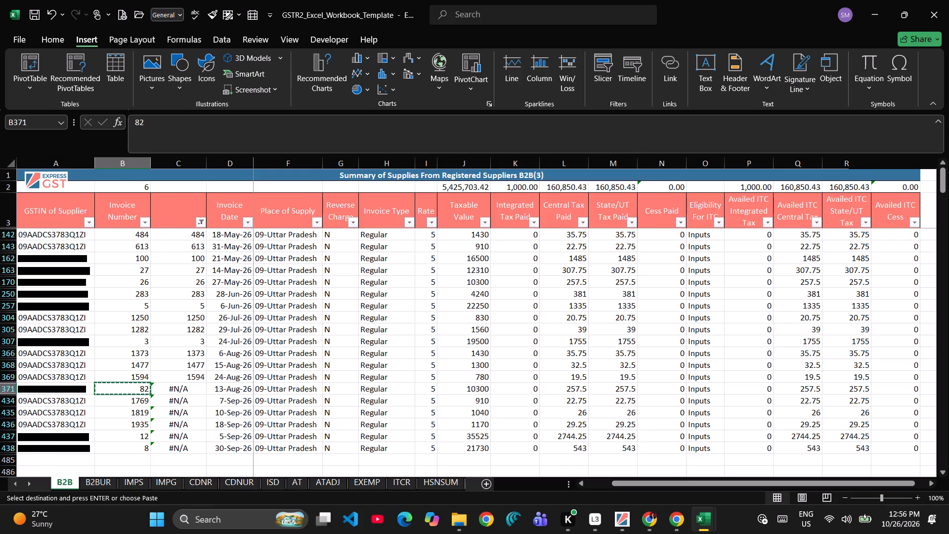
key("alt+Tab")
key("Down")
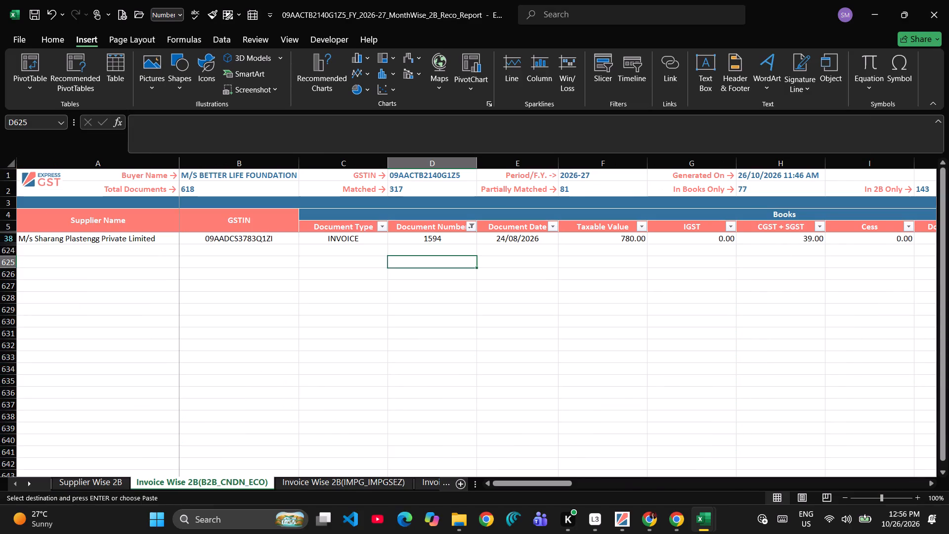
left_click(473, 229)
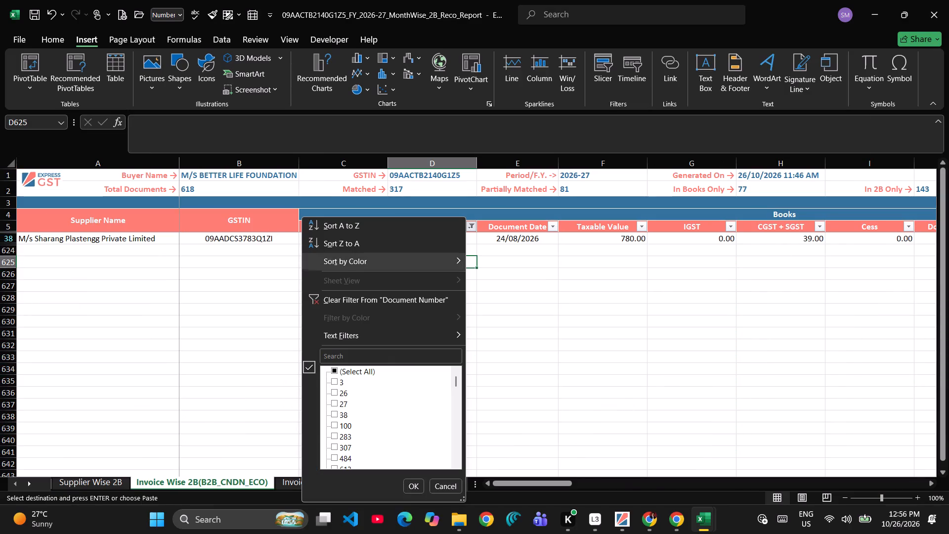
left_click(387, 360)
key("ctrl+c")
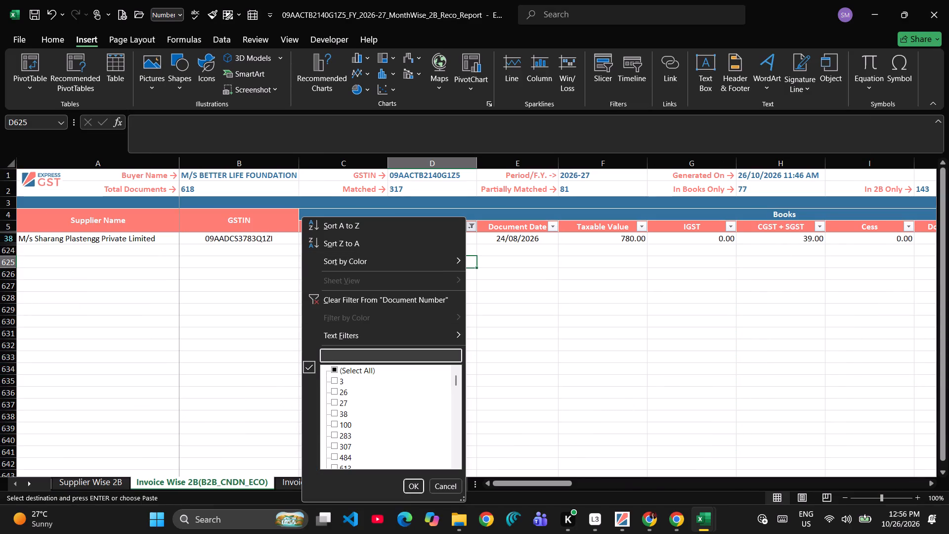
key("ctrl+v")
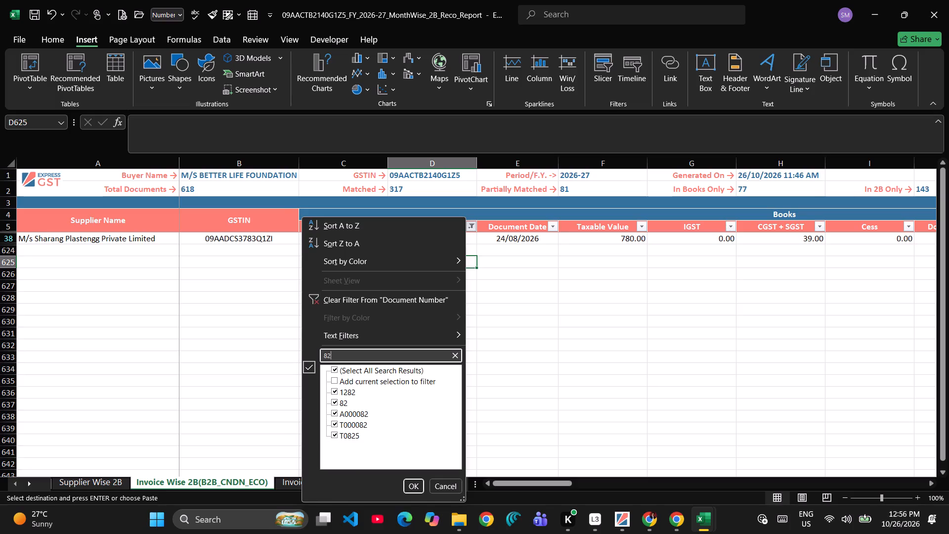
left_click(333, 366)
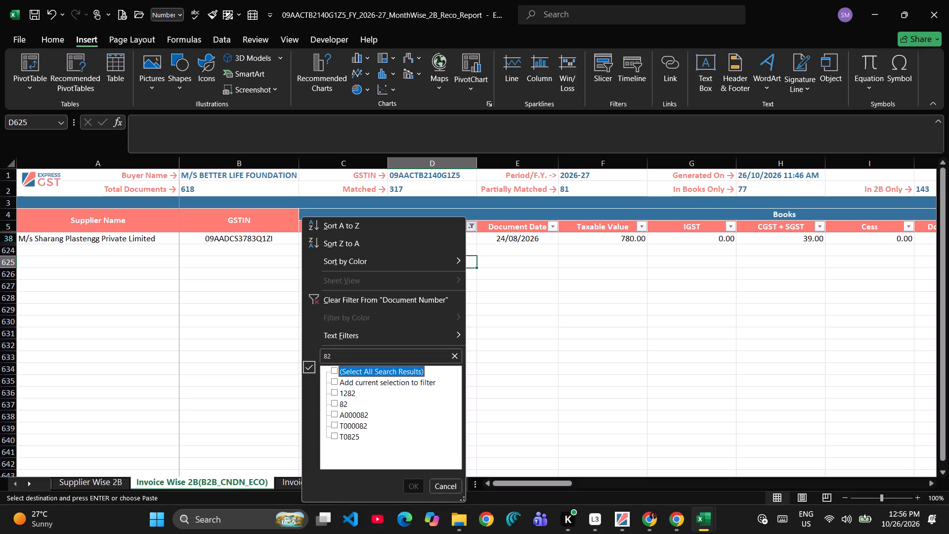
left_click(337, 403)
left_click(405, 483)
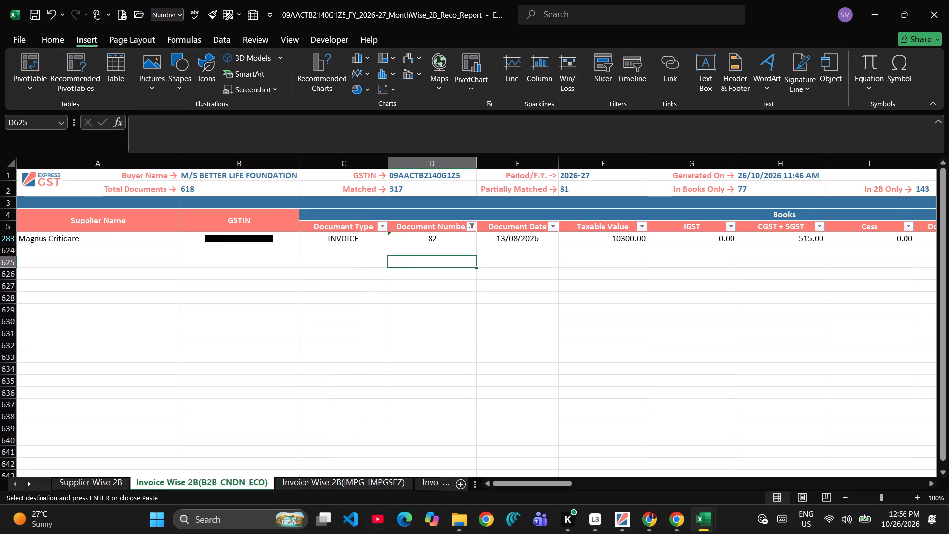
Re-enter document number 82 in D283 as a number and return to the B2B sheet.
key("Up")
key("Up")
key("F2")
key("Return")
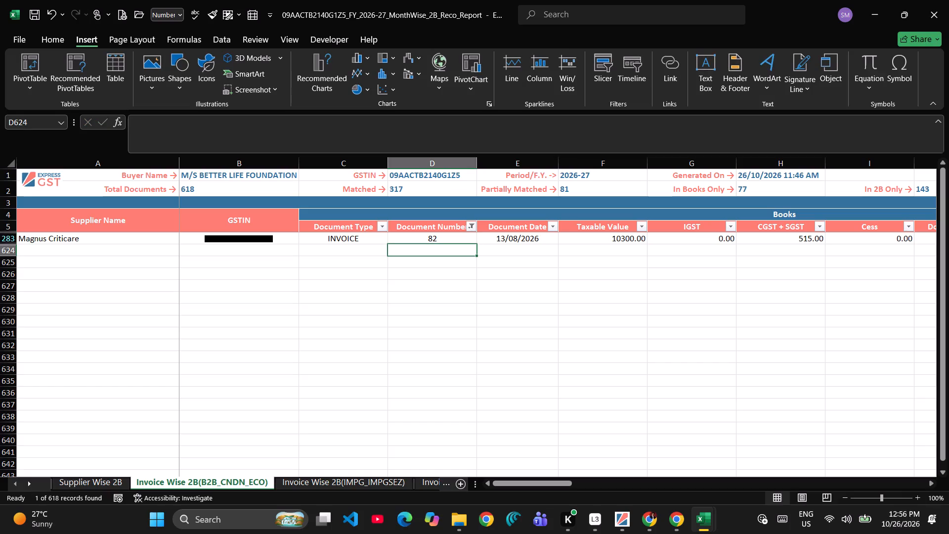
key("alt+Tab")
Copy invoice number 1769 from B434 of the B2B sheet and filter the reco report's Document Number column to 1769.
key("Down")
key("Up")
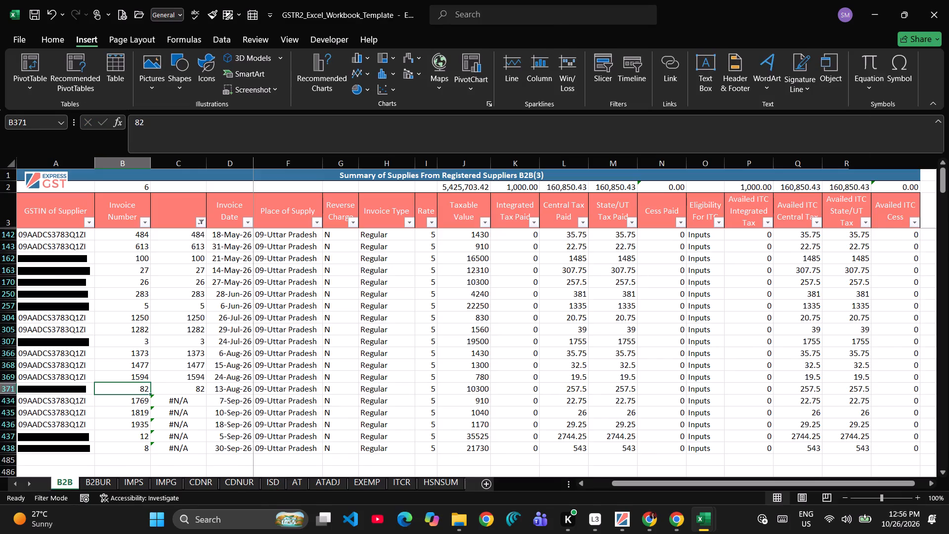
key("Down")
key("ctrl+c")
key("alt+Tab")
key("Up")
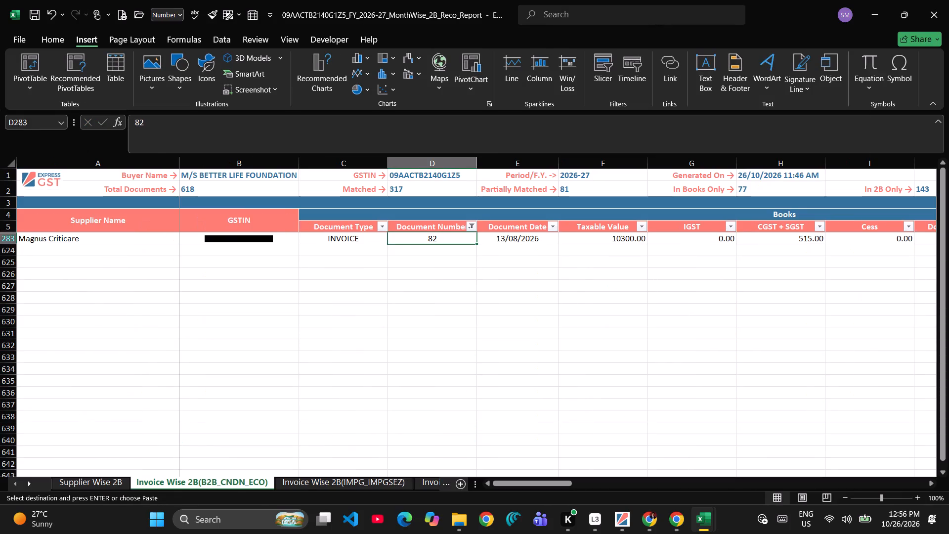
key("Up")
left_click(470, 228)
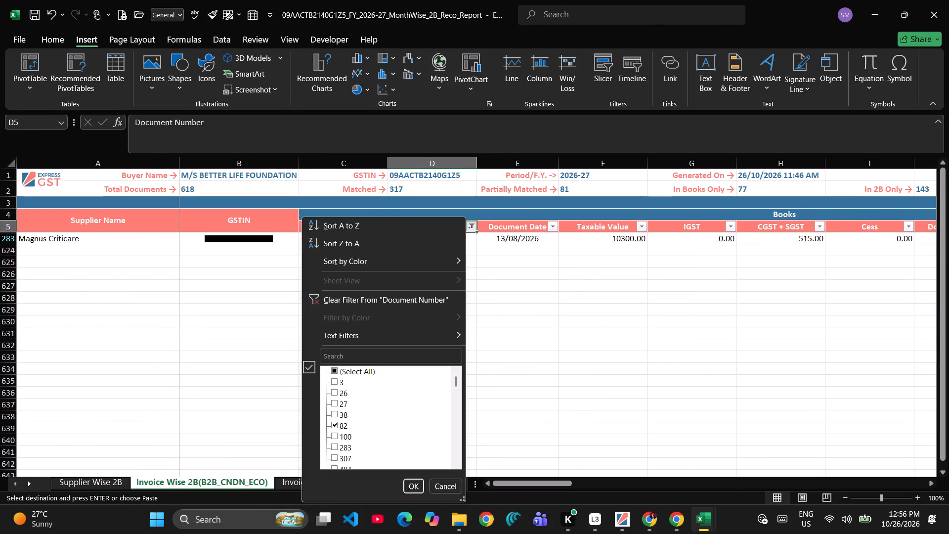
left_click(336, 352)
key("ctrl+v")
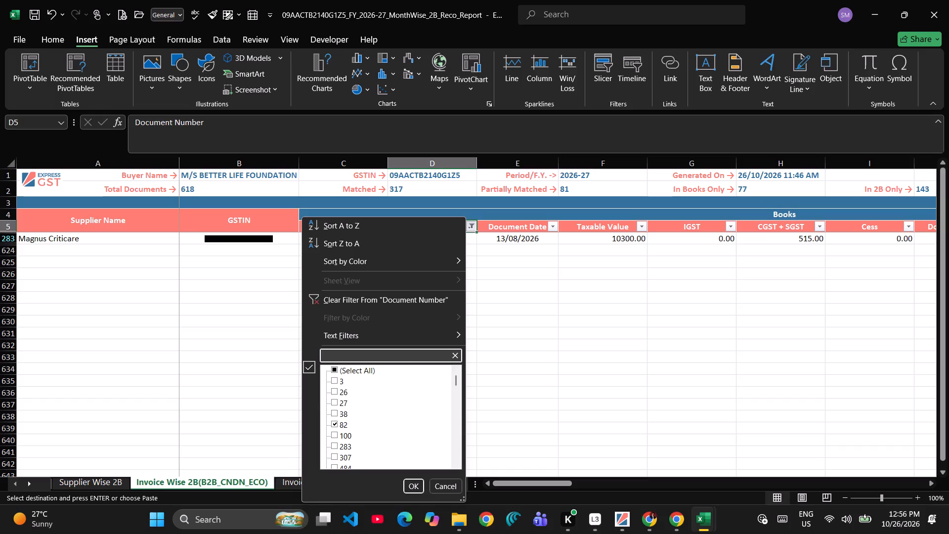
key("Return")
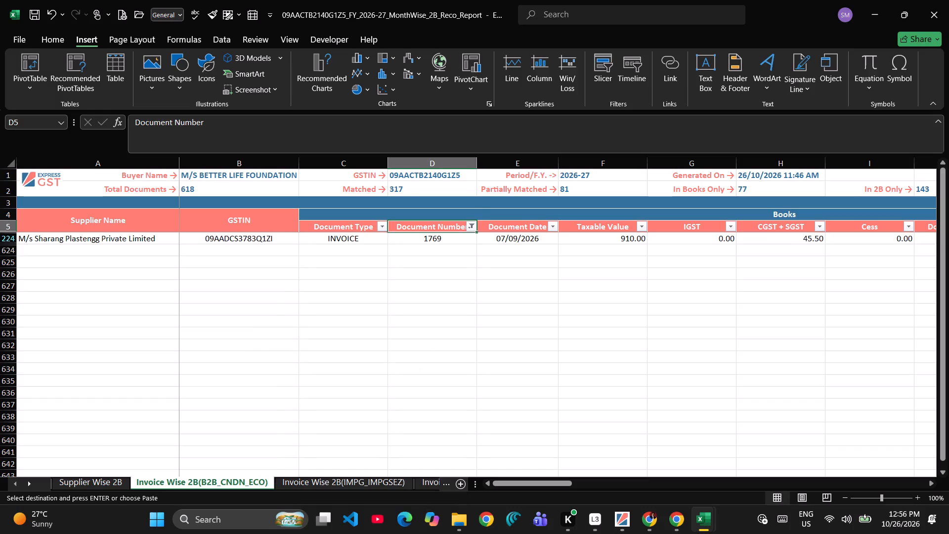
Re-enter document number 1769 in D224 as a number and return to the B2B sheet.
key("Down")
key("F2")
key("Return")
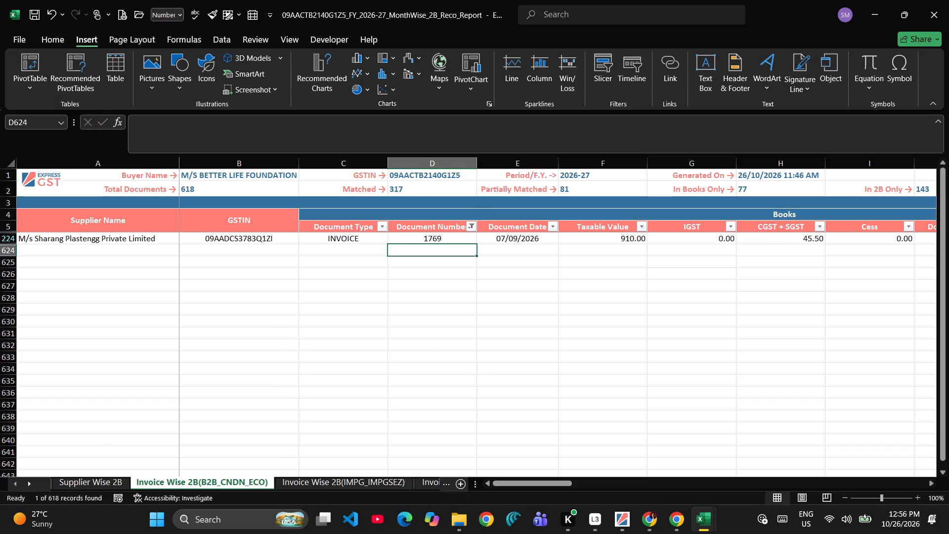
key("alt+Tab")
Copy invoice number 1819 from B435 of the B2B sheet and filter the reco report's Document Number column to 1819.
key("Down")
key("ctrl+c")
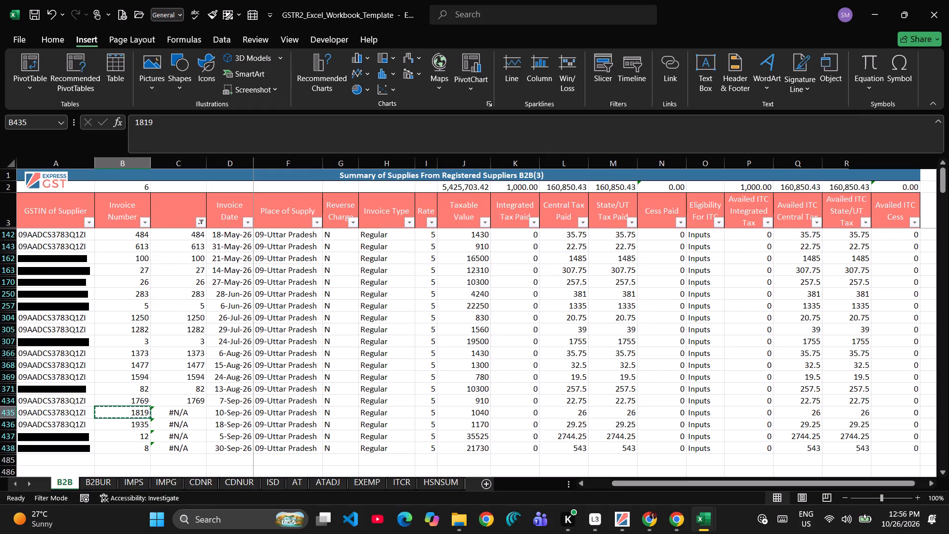
key("alt+Tab")
key("Up")
key("Up")
key("Down")
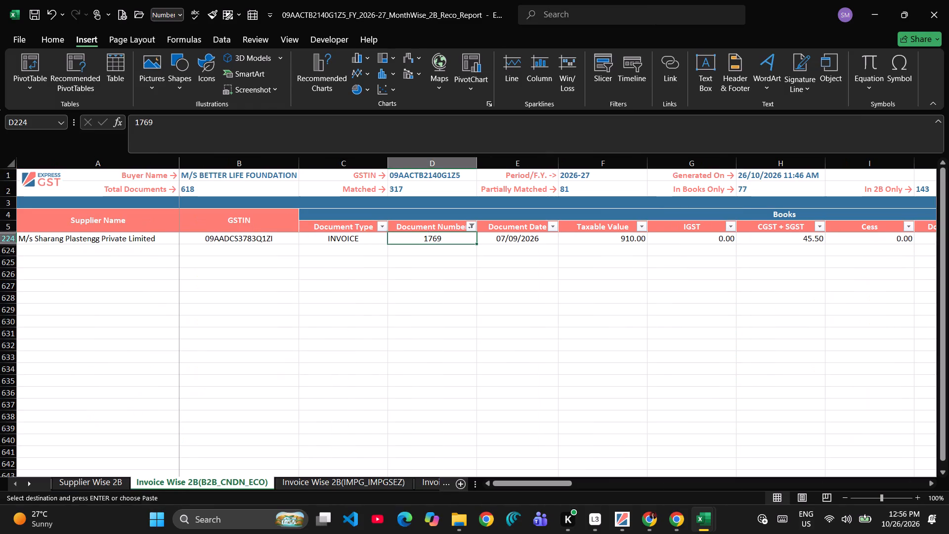
left_click(470, 223)
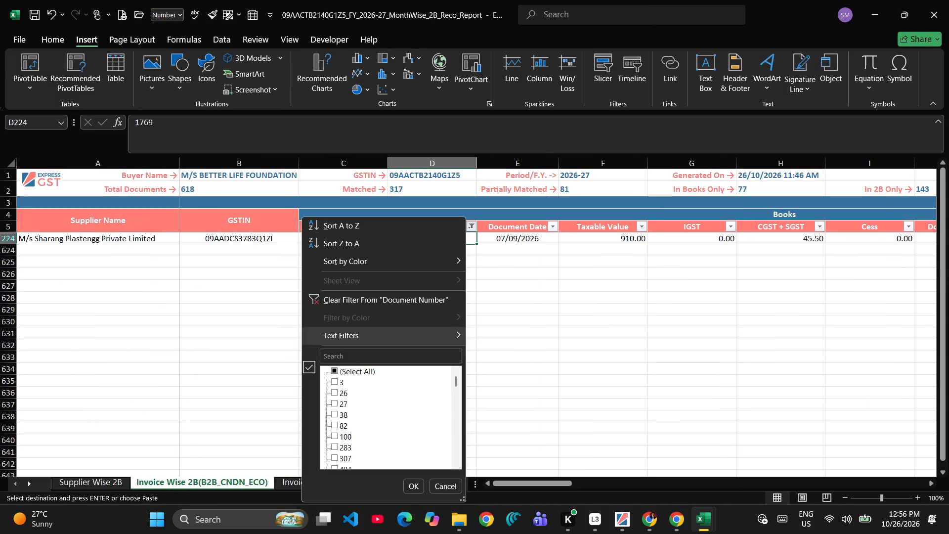
left_click(366, 360)
key("ctrl+v")
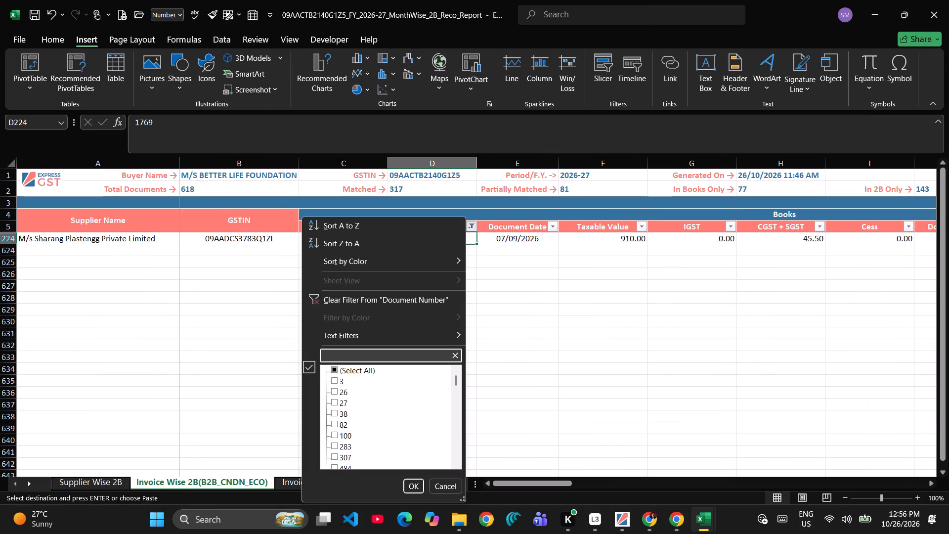
left_click(411, 486)
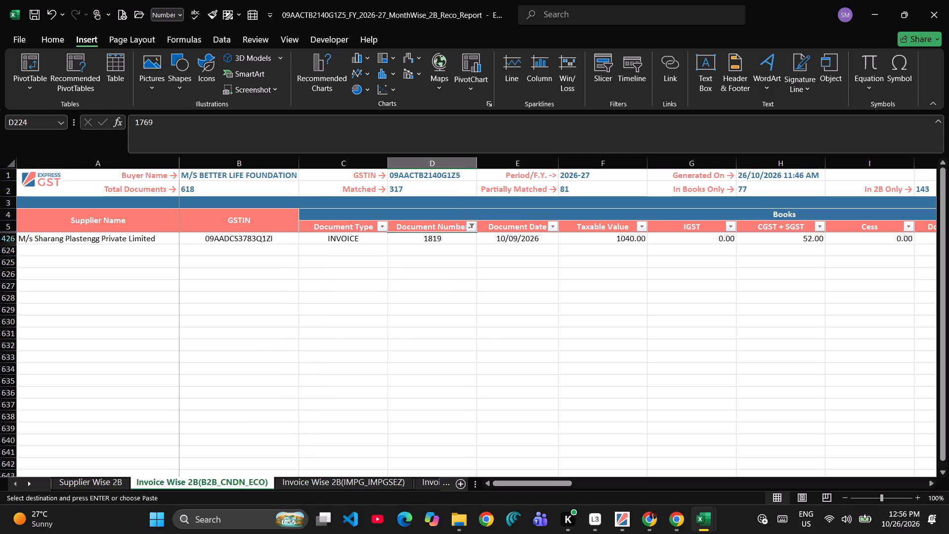
Re-enter document number 1819 in D426 as a number and return to the B2B sheet.
key("Down")
key("F2")
key("Return")
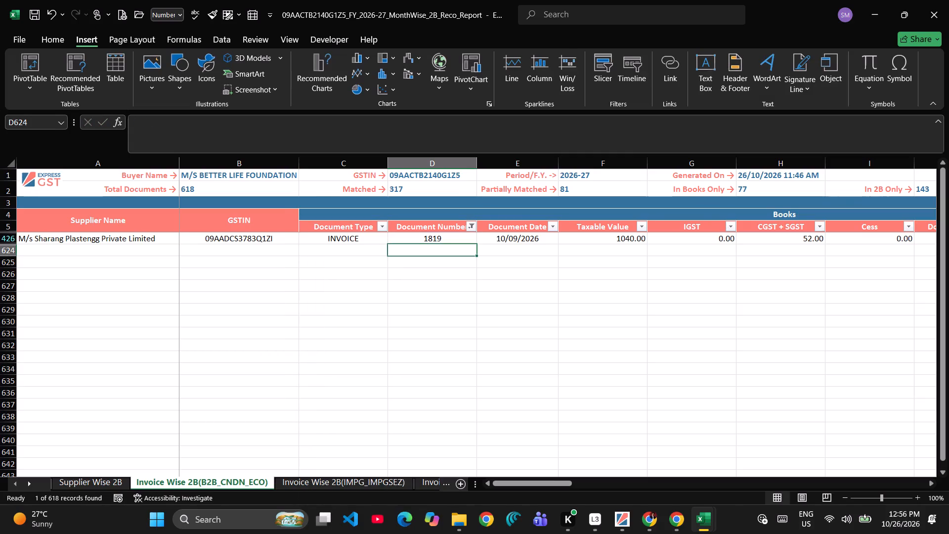
key("alt+Tab")
Copy invoice number 1935 from B436 of the B2B sheet and filter the reco report's Document Number column to 1935.
key("Down")
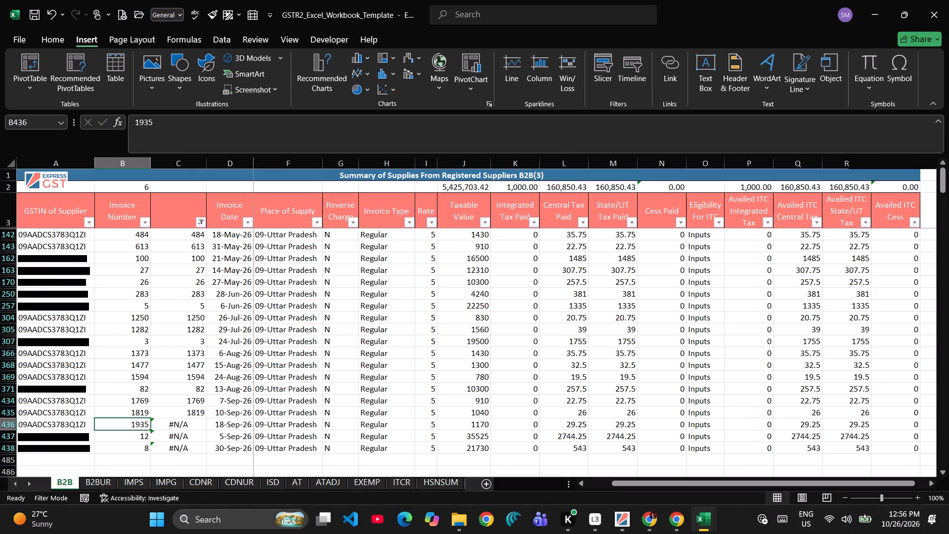
key("ctrl+c")
key("alt+Tab")
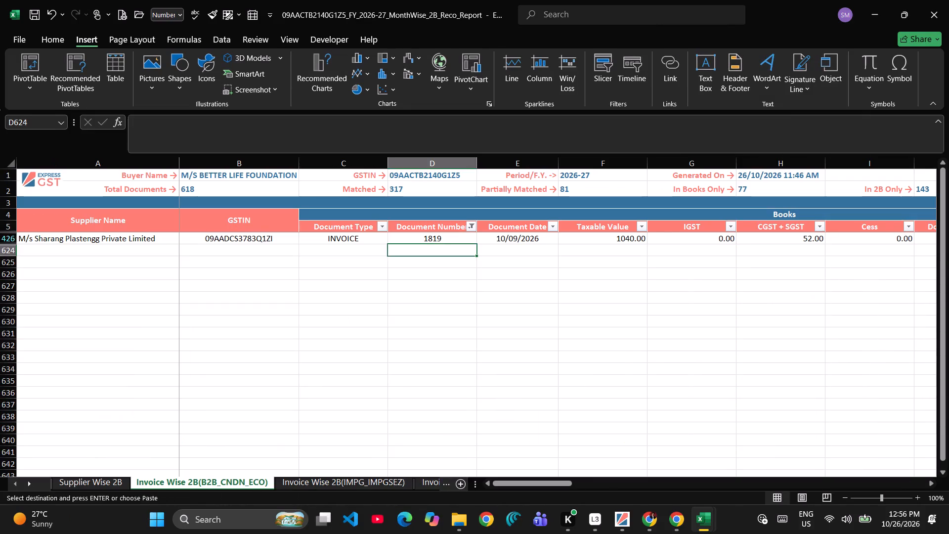
key("Up")
left_click(471, 226)
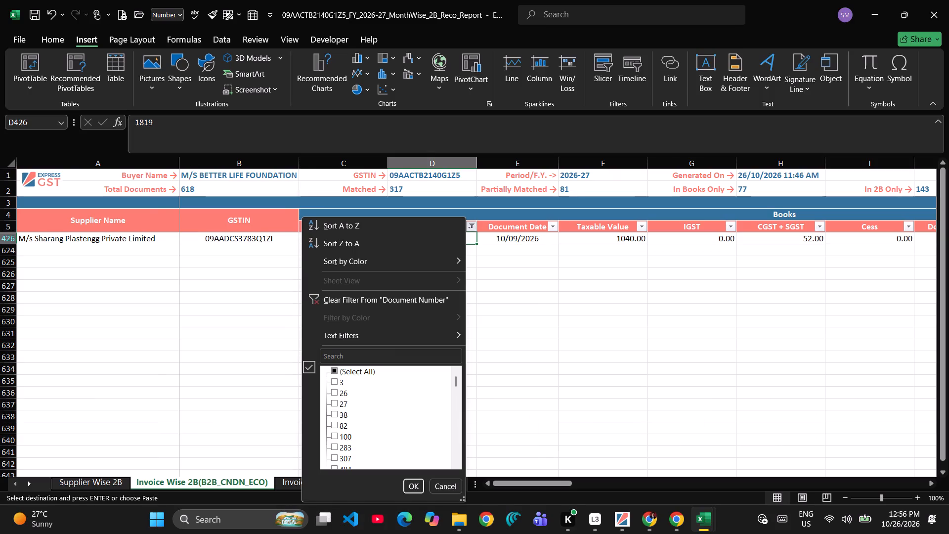
left_click(378, 354)
key("ctrl+v")
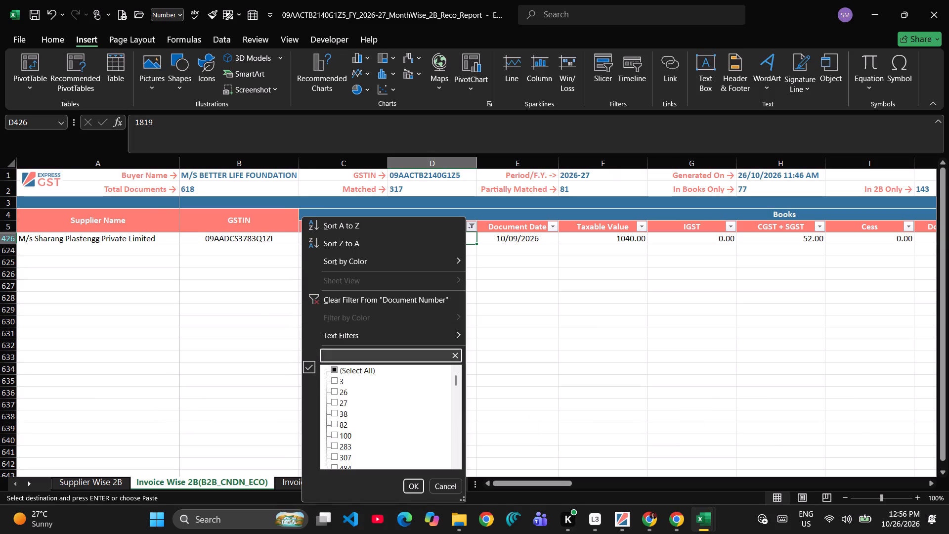
key("Return")
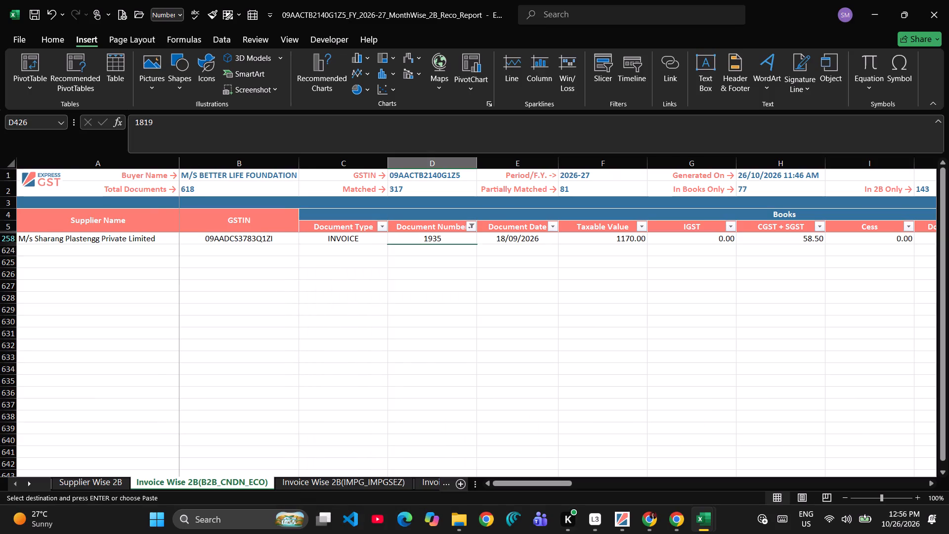
Re-enter document number 1935 in D258 as a number and return to the B2B sheet.
key("Up")
key("F2")
key("Return")
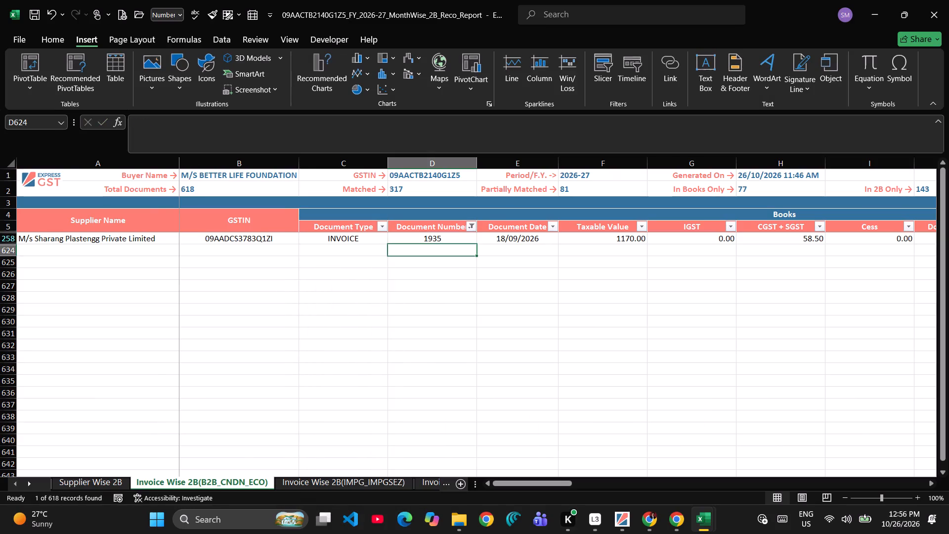
key("alt+Tab")
Copy invoice number 12 from B437 of the B2B sheet and filter the reco report's Document Number column to only 12.
key("Down")
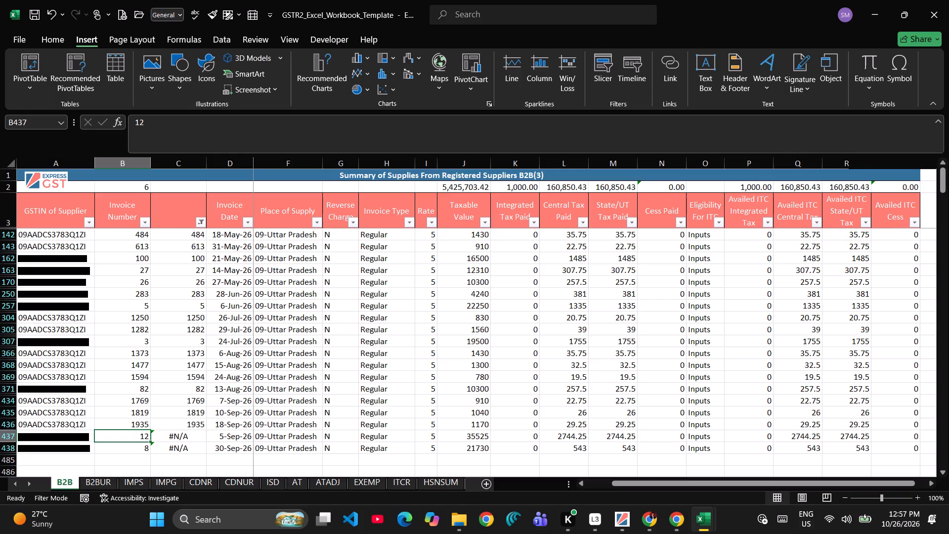
key("ctrl+c")
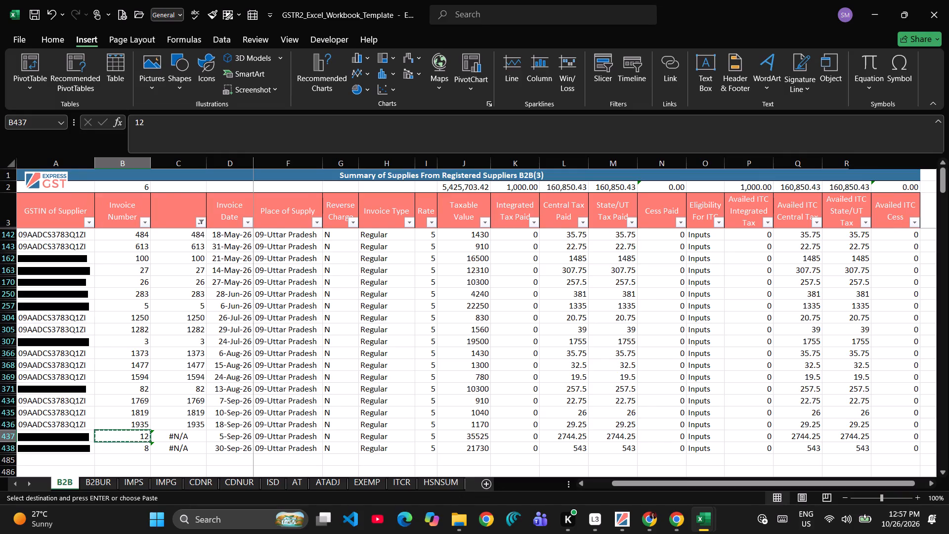
key("alt+Tab")
key("Up")
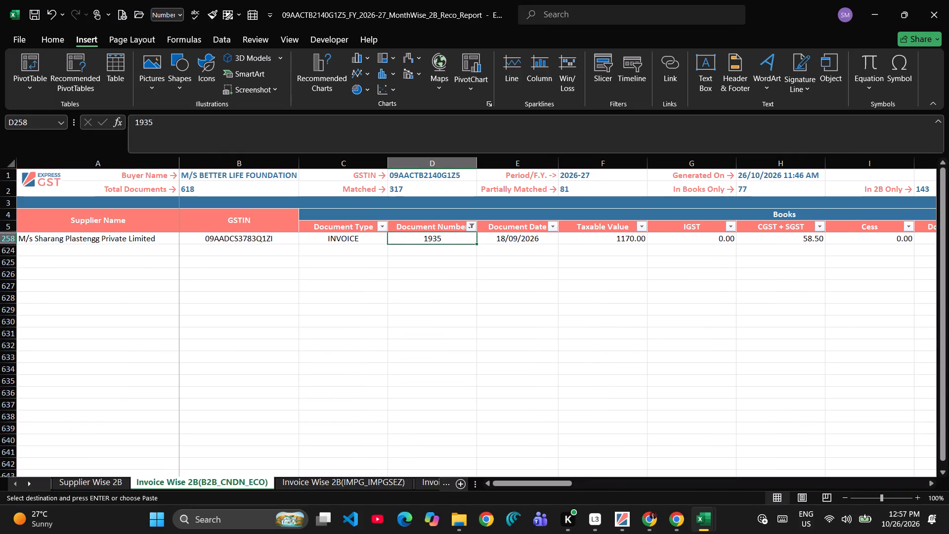
left_click(473, 226)
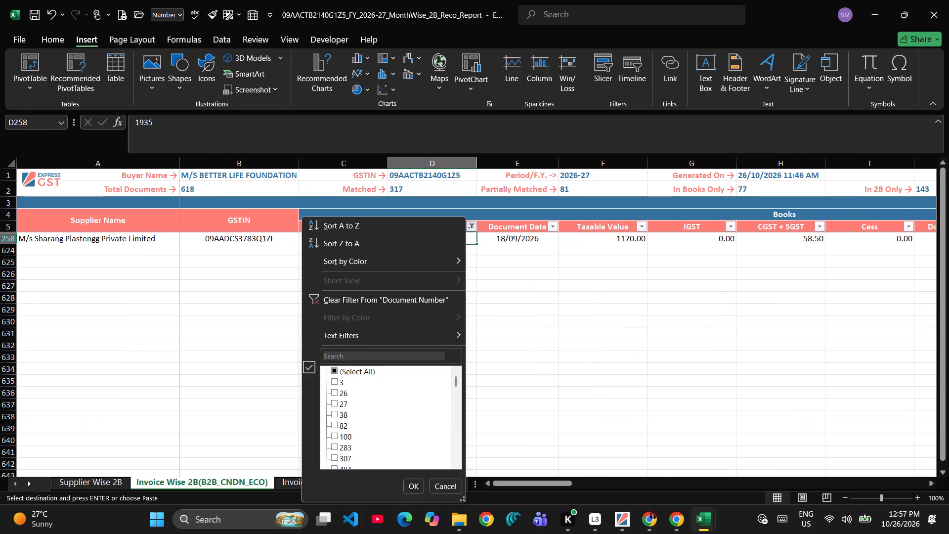
left_click(380, 357)
key("ctrl+v")
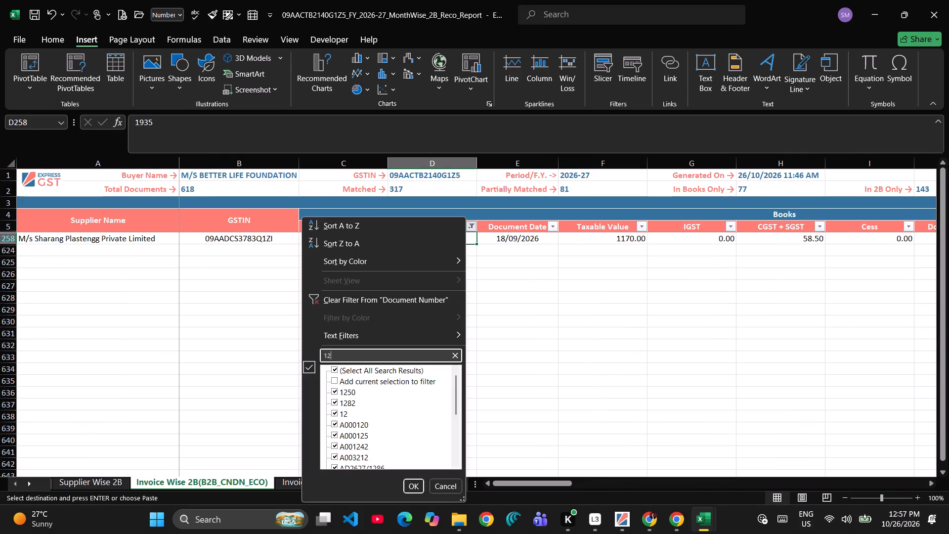
left_click(337, 370)
left_click(336, 416)
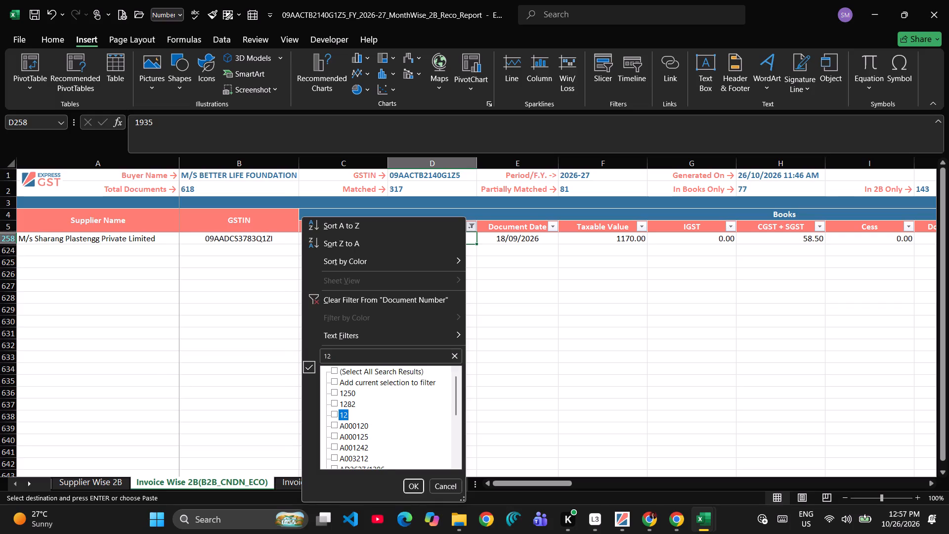
key("Return")
Re-enter document number 12 in D35 as a number and return to the B2B sheet.
key("Up")
key("Down")
key("Up")
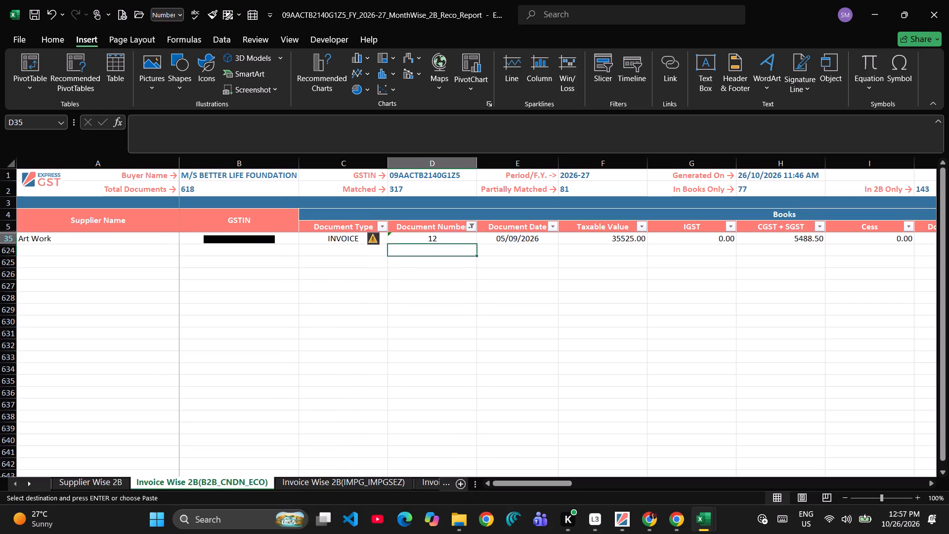
key("F2")
key("Return")
key("alt+Tab")
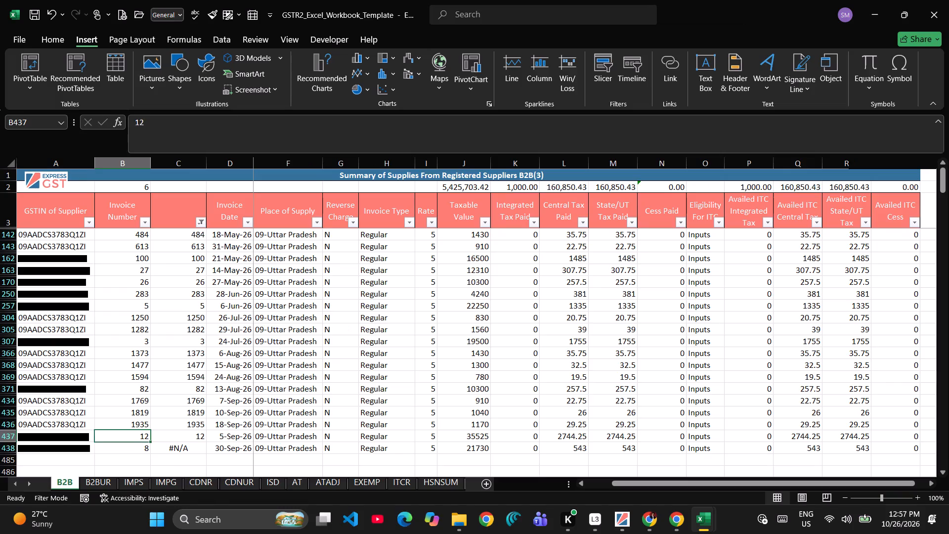
Copy invoice number 8 from B438 of the B2B sheet and filter the reco report's Document Number column to only 8.
key("Down")
key("ctrl+c")
key("alt+Tab")
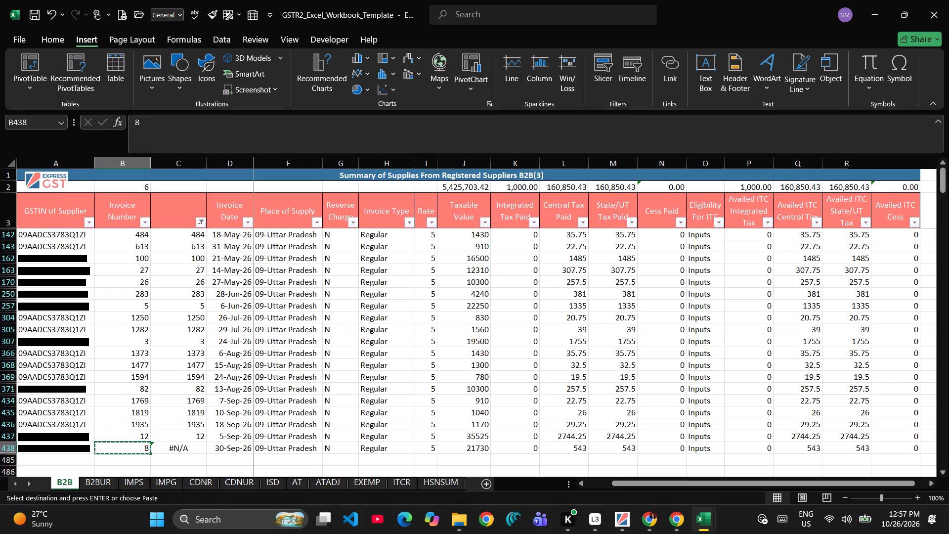
key("Up")
key("Up")
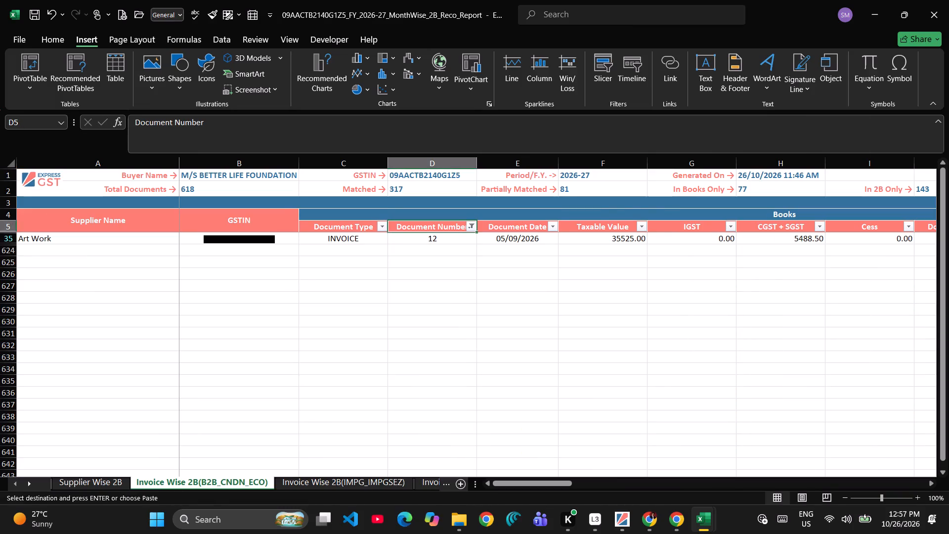
left_click(469, 225)
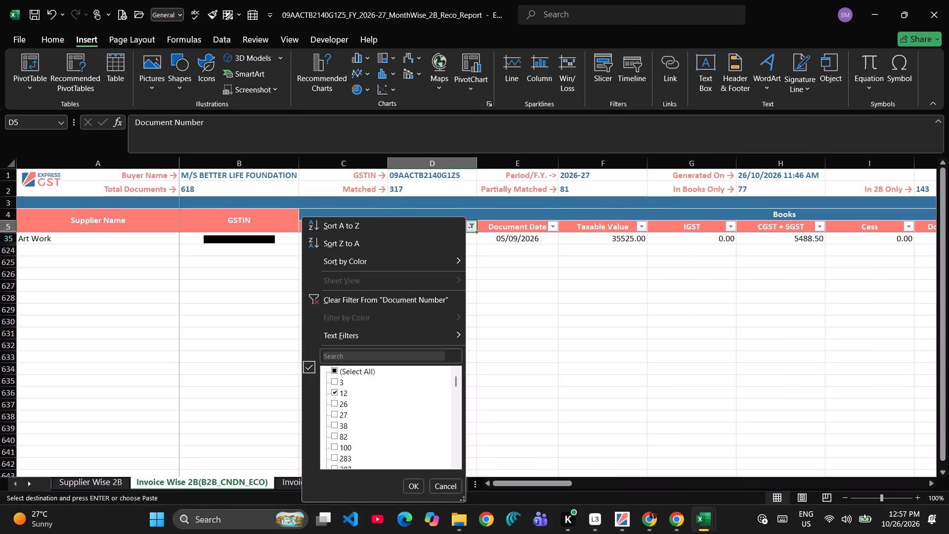
left_click(373, 356)
key("ctrl+v")
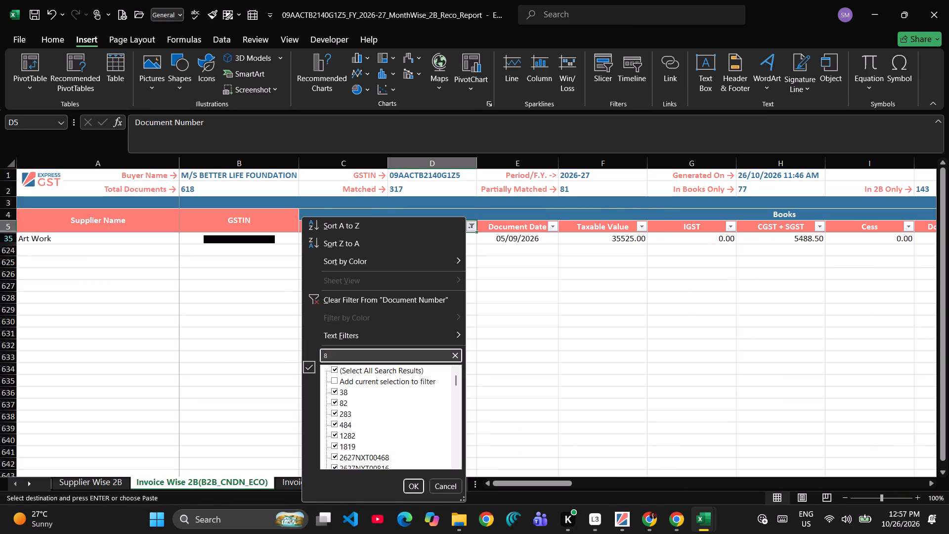
left_click(334, 371)
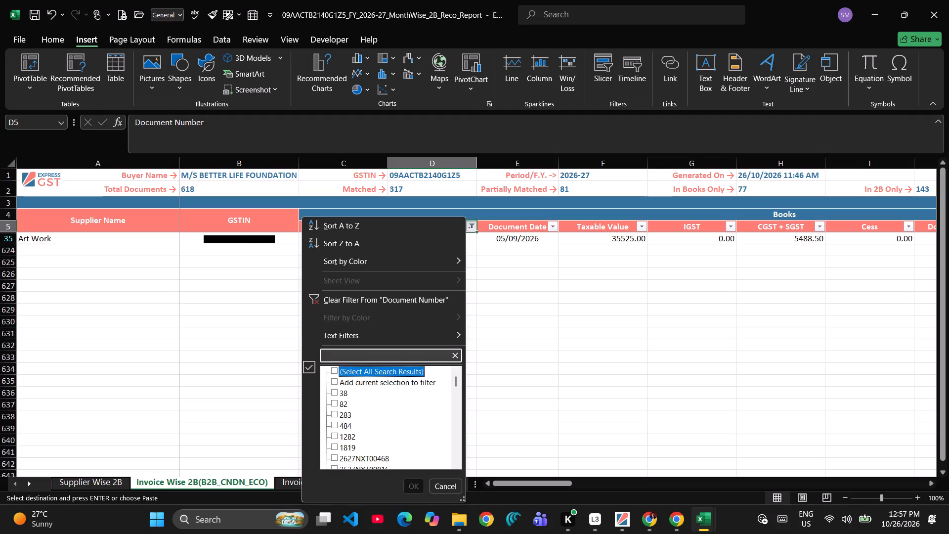
scroll(338, 459, "down", 1)
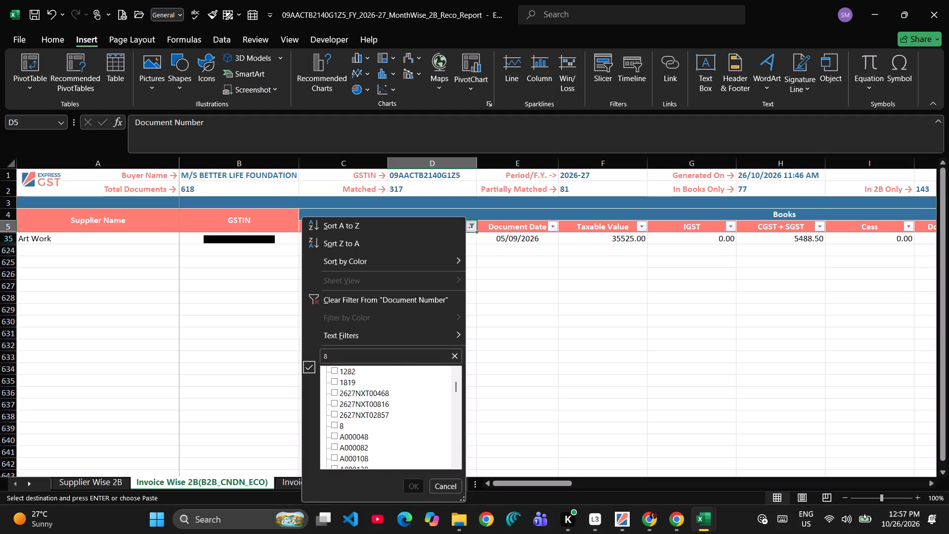
scroll(338, 459, "down", 1)
left_click(335, 393)
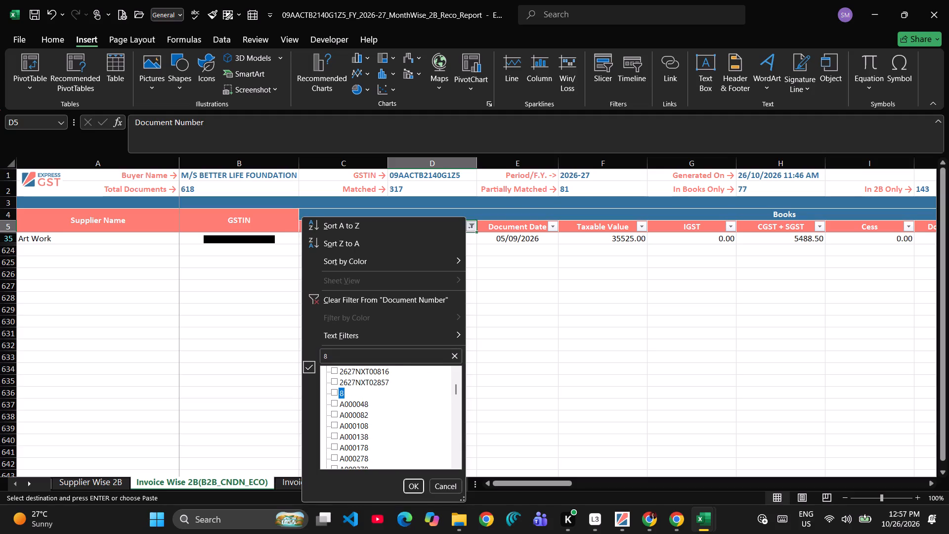
left_click(419, 488)
Re-enter document number 8 in D48 as a number and return to the B2B sheet.
key("Down")
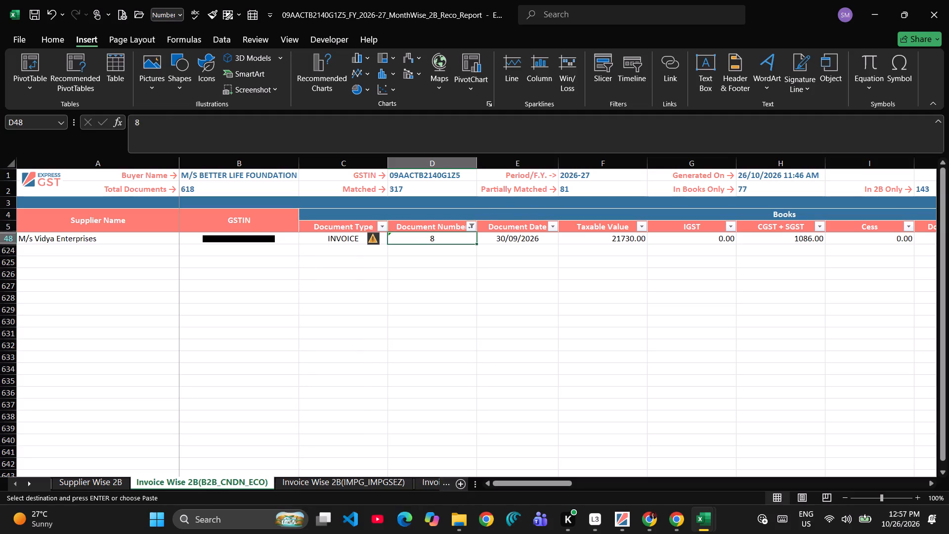
key("F2")
key("Return")
key("alt+Tab")
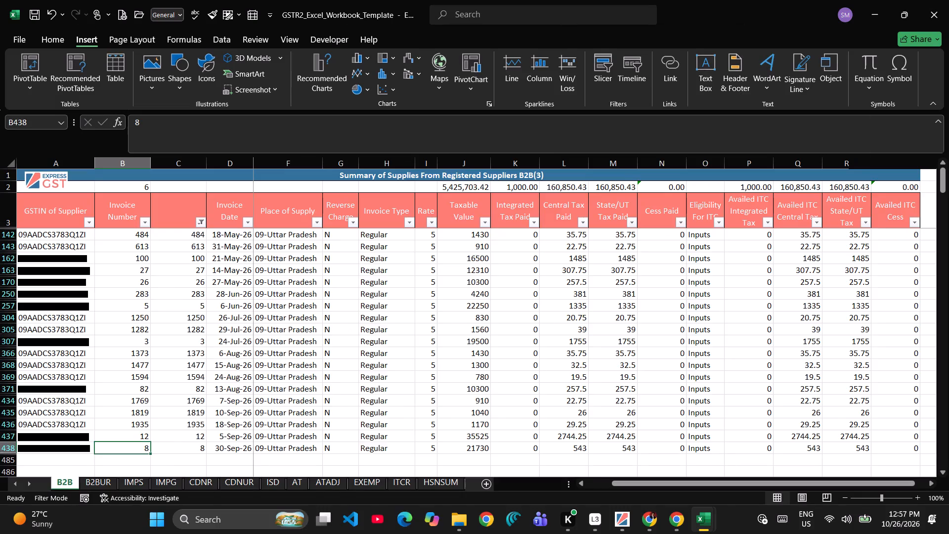
Review the column C lookup results against the invoice numbers in the filtered B2B rows, from row 438 up to row 142.
key("Right")
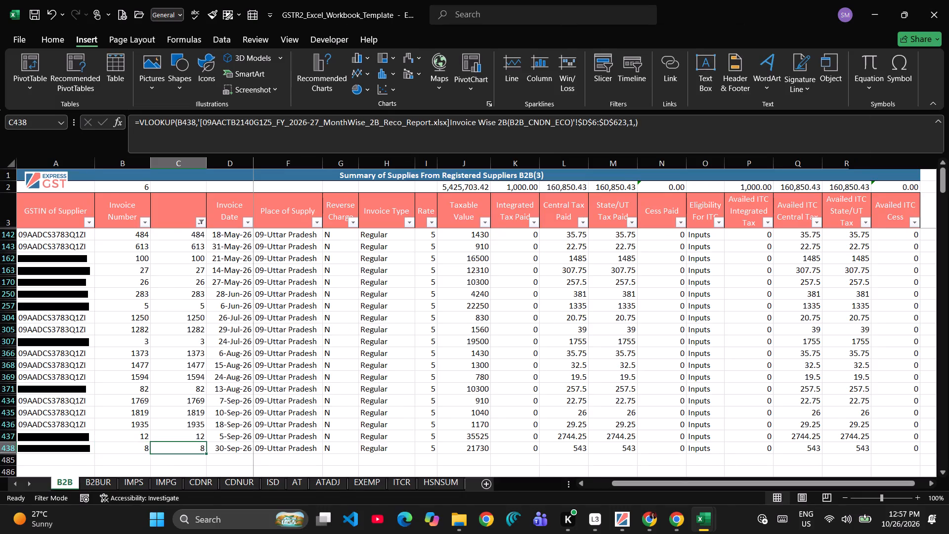
key("Left")
key("Left")
key("Right")
key("Up")
key("Up")
key("Up")
key("Up")
key("Up")
key("Up")
key("Up")
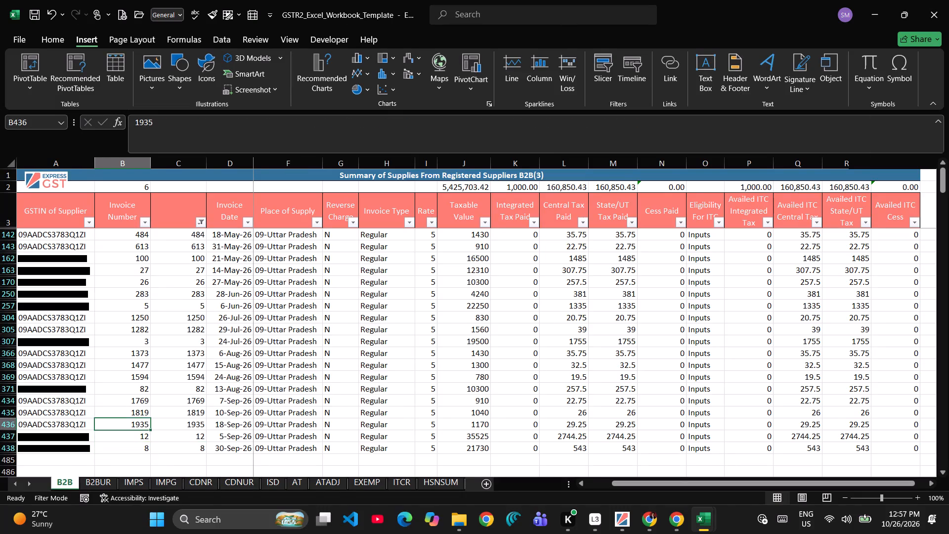
key("Up")
key("Down")
key("Up")
key("Up")
key("Up")
key("Up")
key("Up")
key("Up")
key("Up")
key("Up")
key("Up")
key("Up")
key("Up")
key("Up")
key("Up")
key("Up")
key("Up")
key("Up")
key("Up")
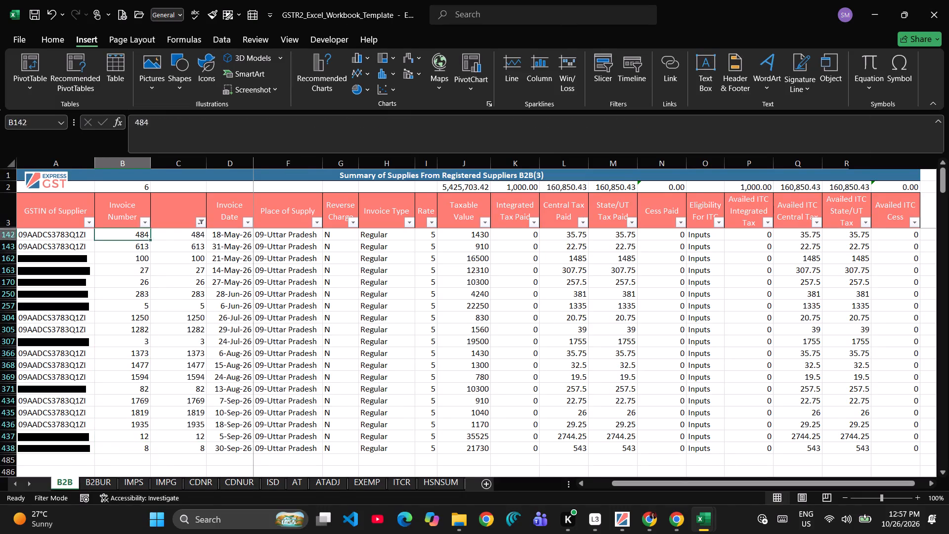
key("Down")
key("Down")
key("Down")
key("Right")
key("Up")
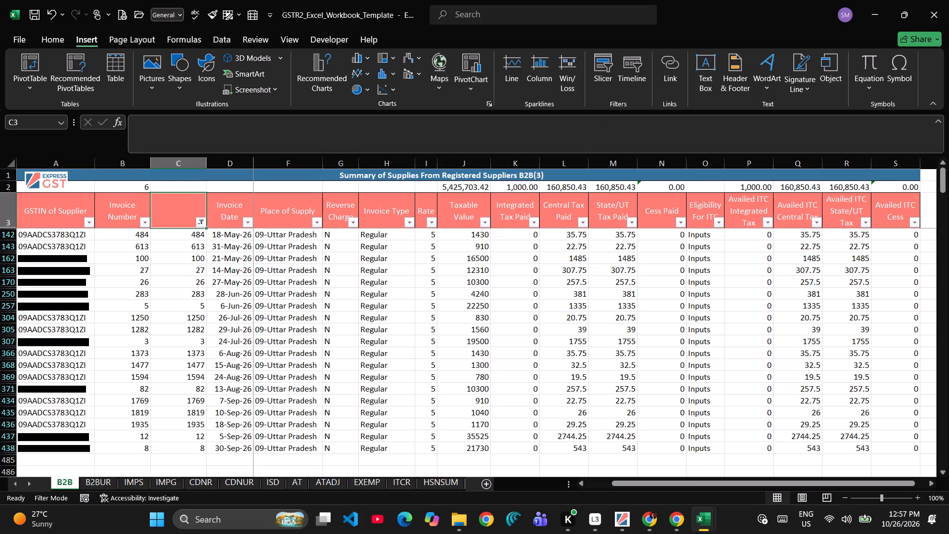
Reapply the column C filter in the B2B sheet with only #N/A selected.
left_click_drag(199, 229, 200, 224)
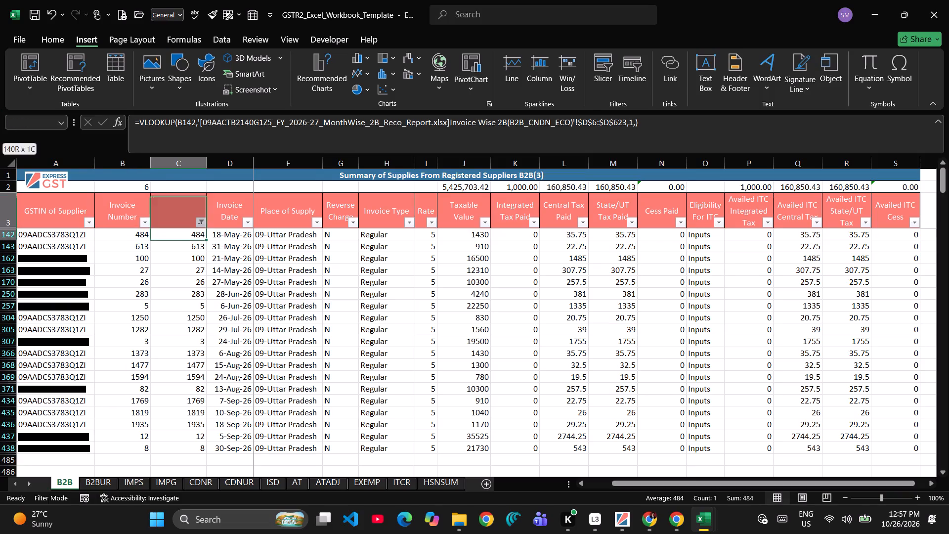
left_click_drag(200, 224, 200, 223)
left_click(200, 223)
scroll(147, 394, "down", 2)
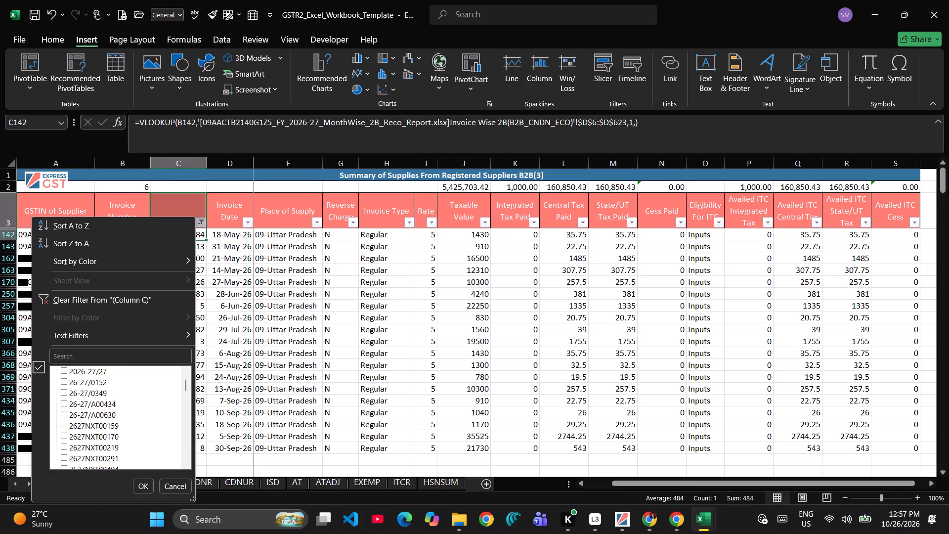
scroll(147, 394, "down", 11)
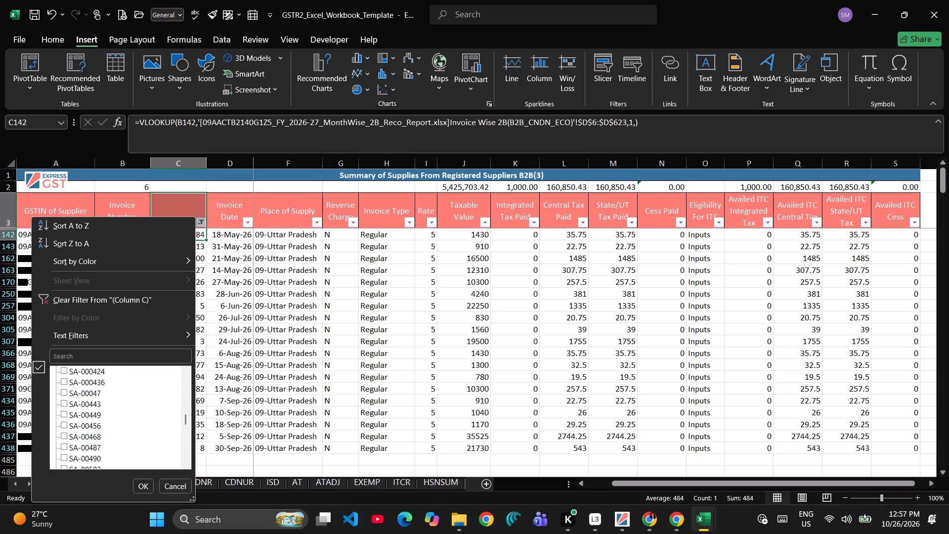
scroll(147, 394, "down", 11)
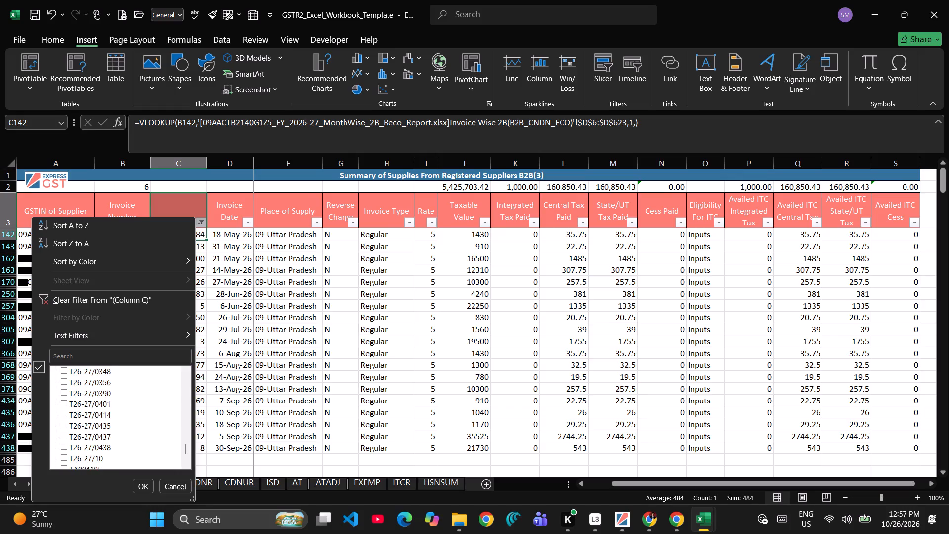
scroll(147, 394, "down", 7)
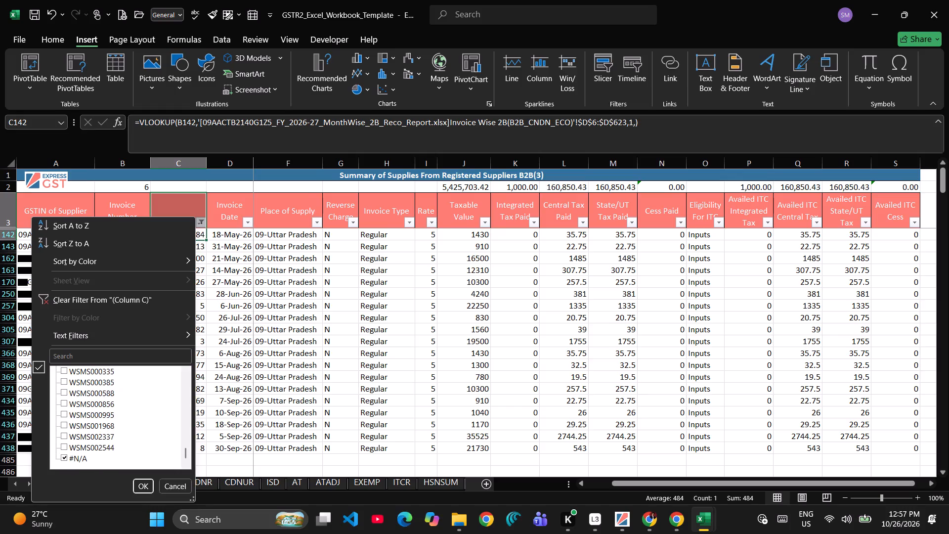
left_click(63, 458)
left_click(63, 458)
left_click(139, 480)
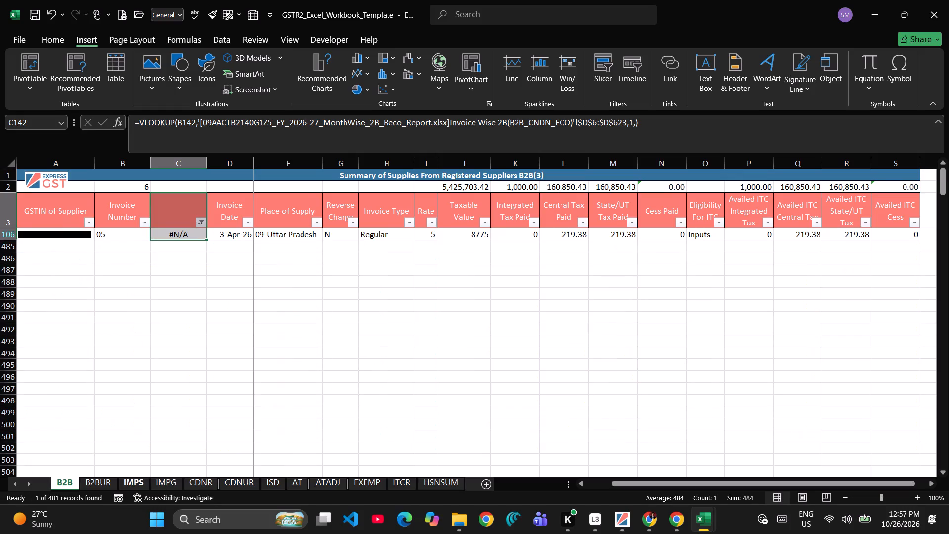
Copy invoice number 05 from B106, search the reco report's Document Number filter values for 05, and deselect all search results.
left_click(112, 233)
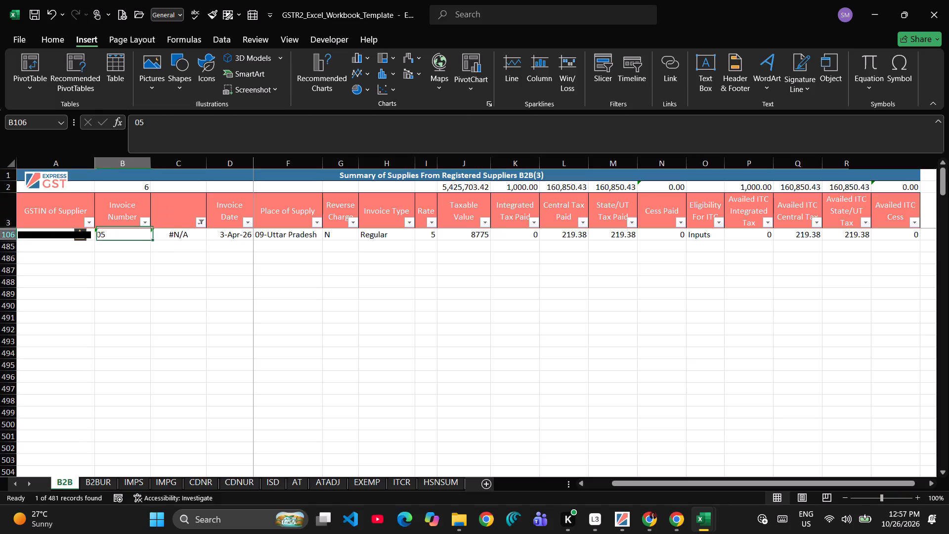
key("ctrl+c")
key("alt+Tab")
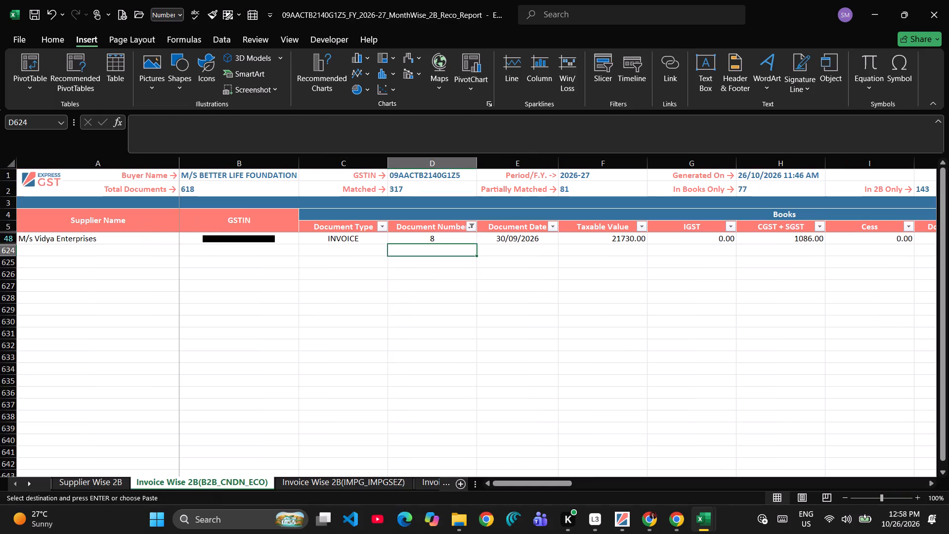
key("Up")
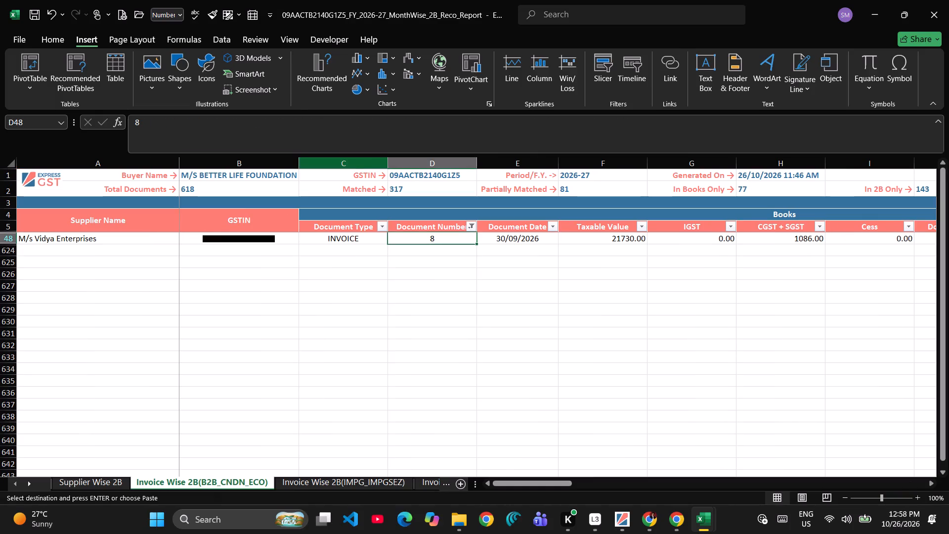
left_click(474, 226)
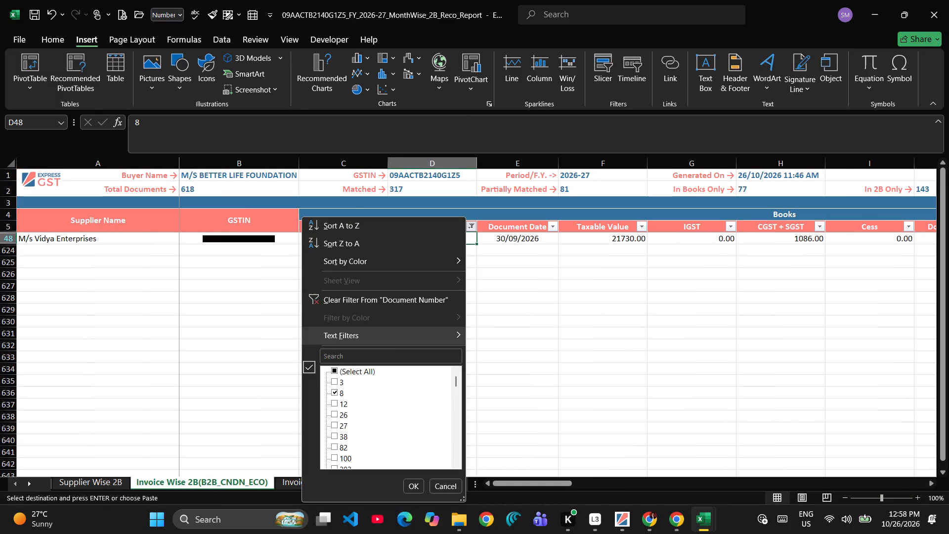
left_click_drag(369, 349, 367, 354)
left_click(367, 354)
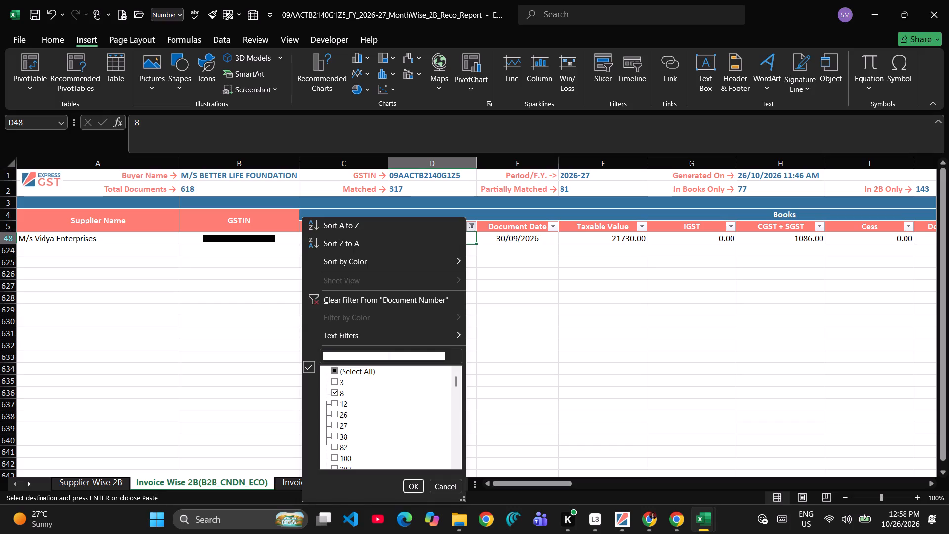
left_click(363, 357)
key("ctrl+v")
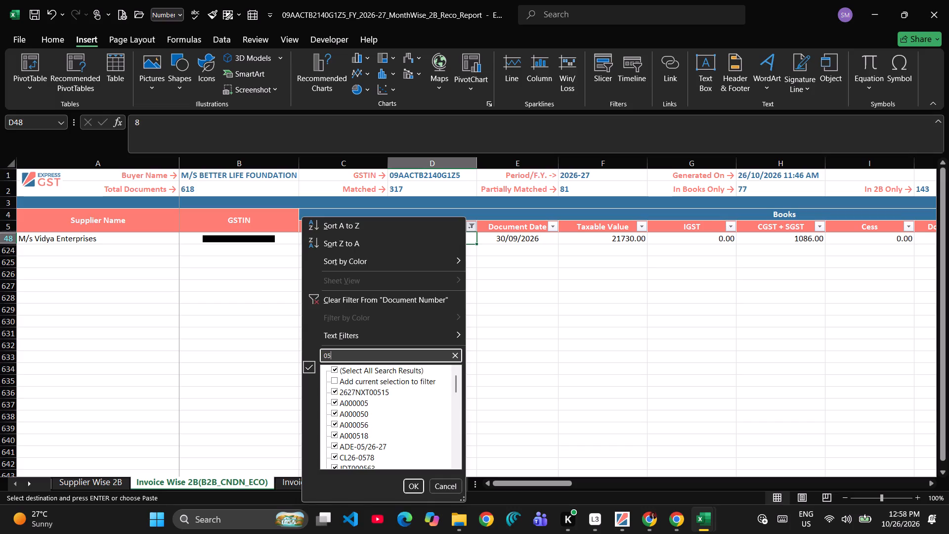
left_click(335, 368)
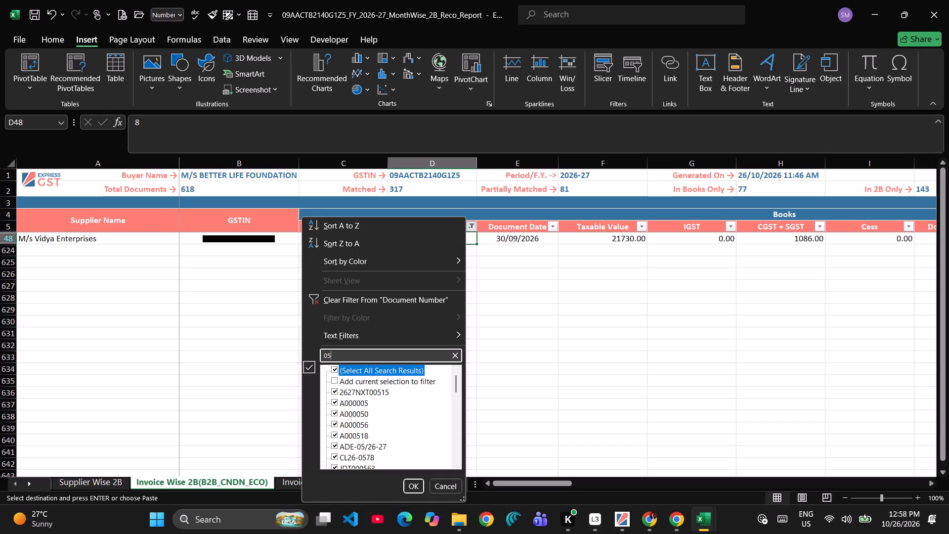
Look through the Document Number filter's search results for a document number matching invoice 05.
scroll(334, 443, "down", 2)
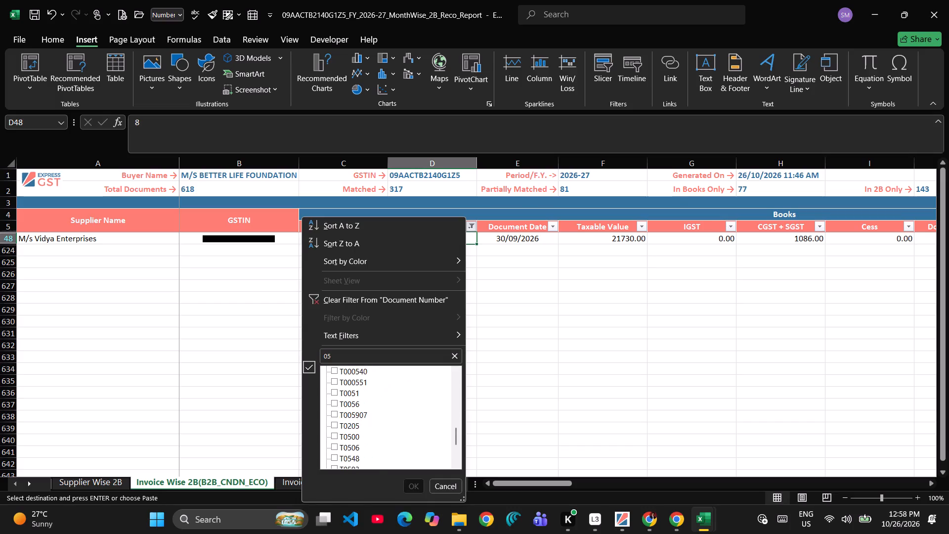
scroll(334, 443, "down", 2)
scroll(334, 443, "up", 1)
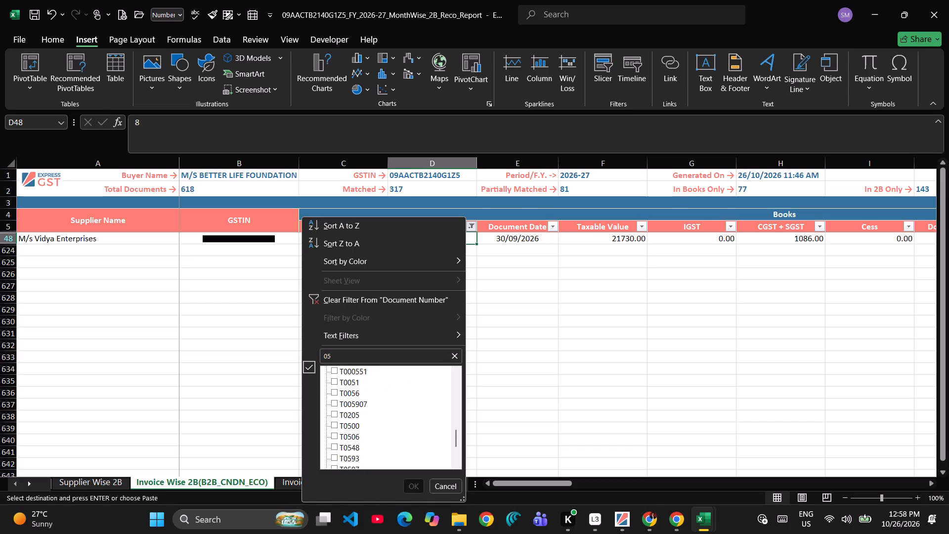
scroll(334, 443, "up", 2)
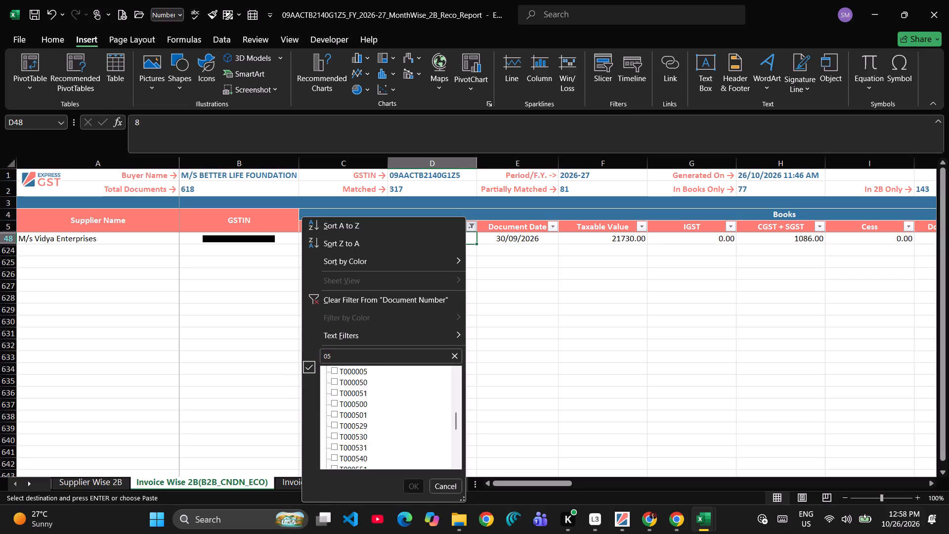
scroll(334, 443, "up", 3)
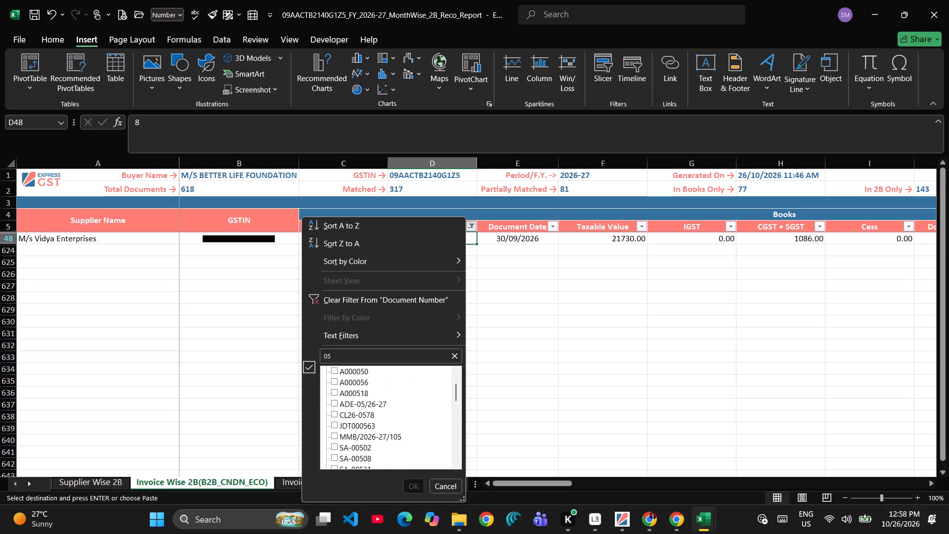
scroll(334, 443, "up", 2)
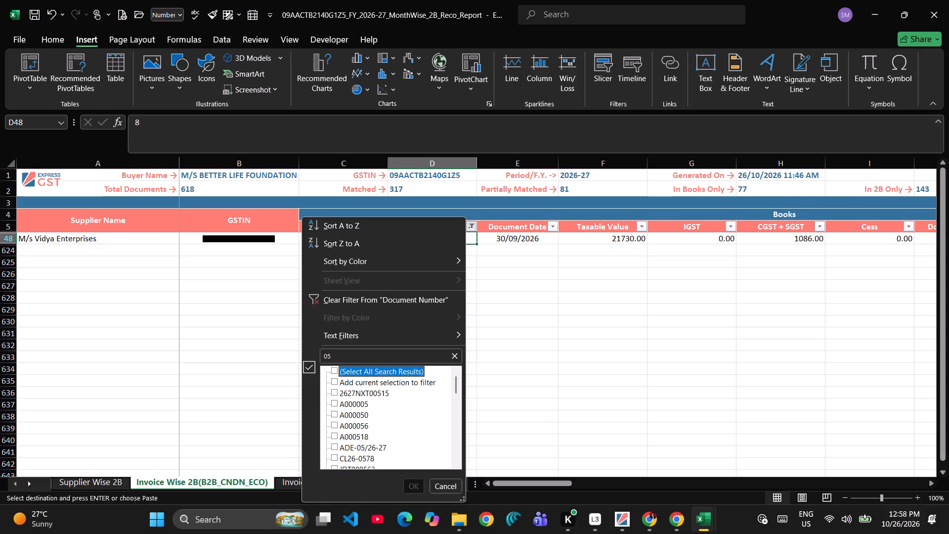
scroll(335, 407, "down", 2)
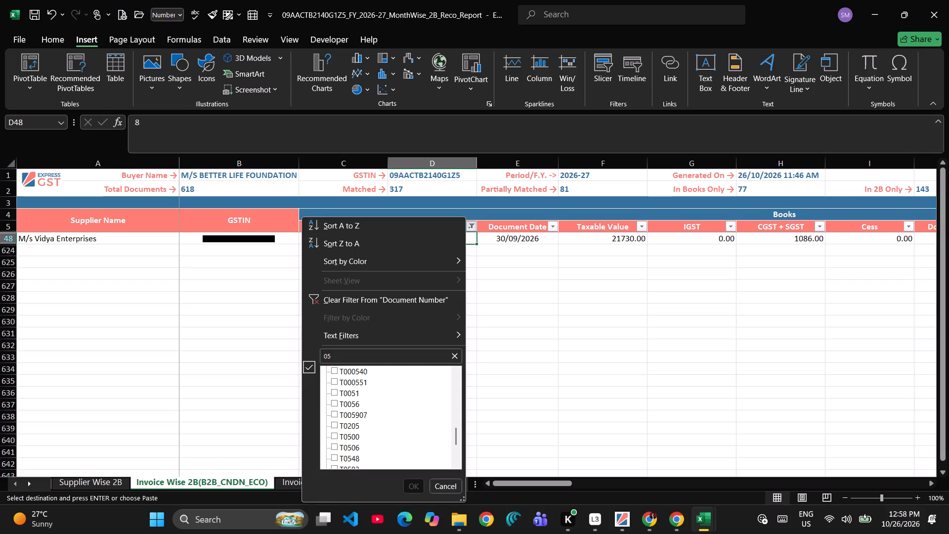
scroll(335, 407, "down", 2)
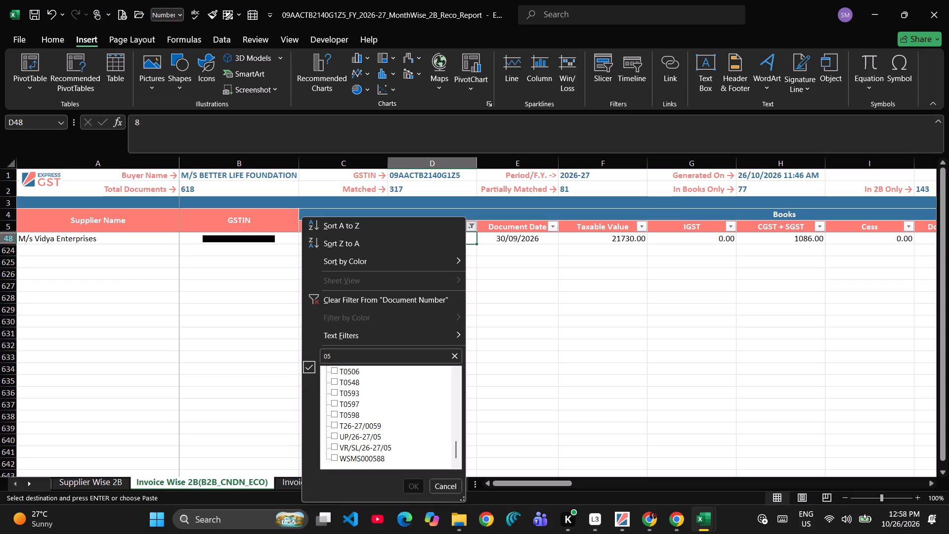
scroll(338, 394, "down", 2)
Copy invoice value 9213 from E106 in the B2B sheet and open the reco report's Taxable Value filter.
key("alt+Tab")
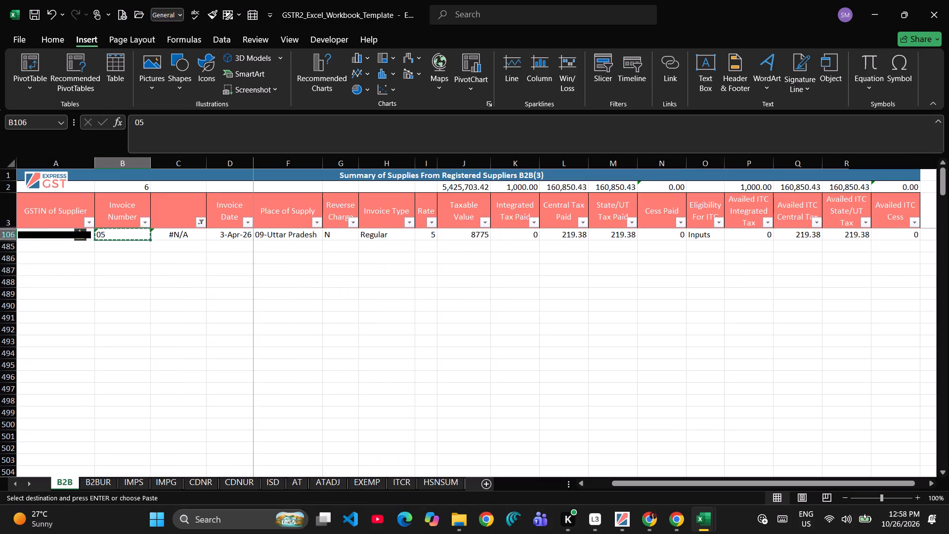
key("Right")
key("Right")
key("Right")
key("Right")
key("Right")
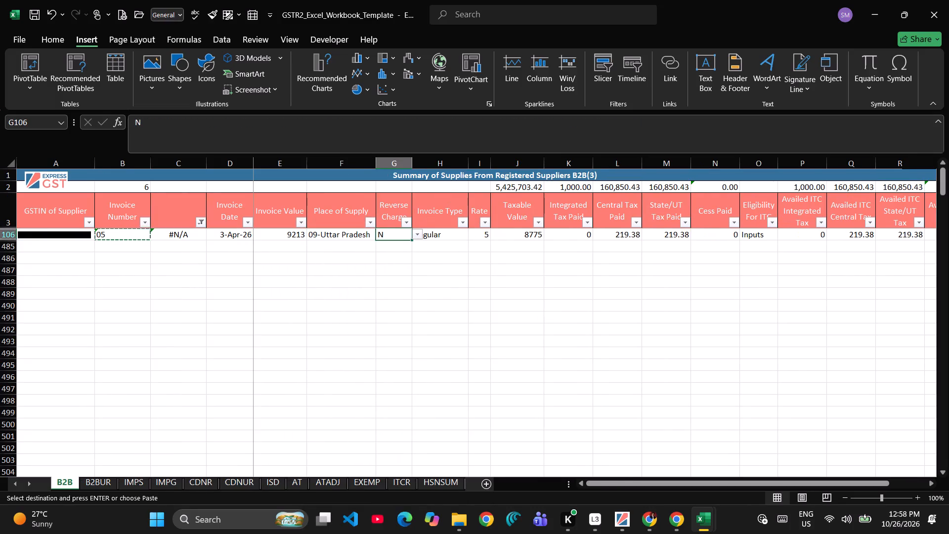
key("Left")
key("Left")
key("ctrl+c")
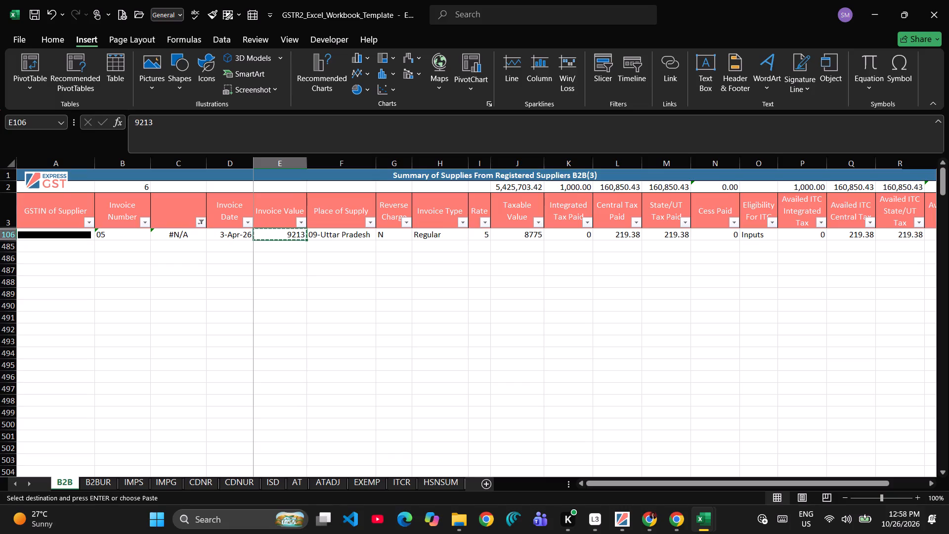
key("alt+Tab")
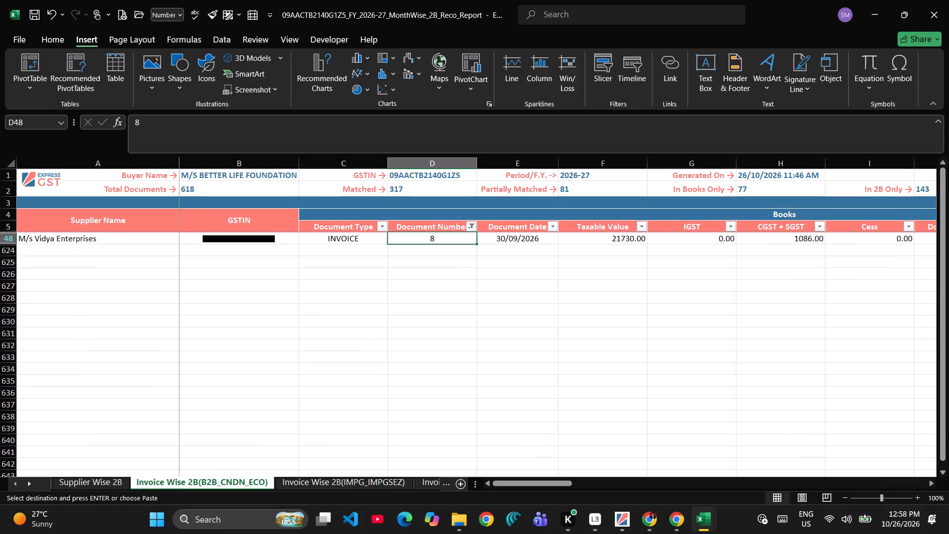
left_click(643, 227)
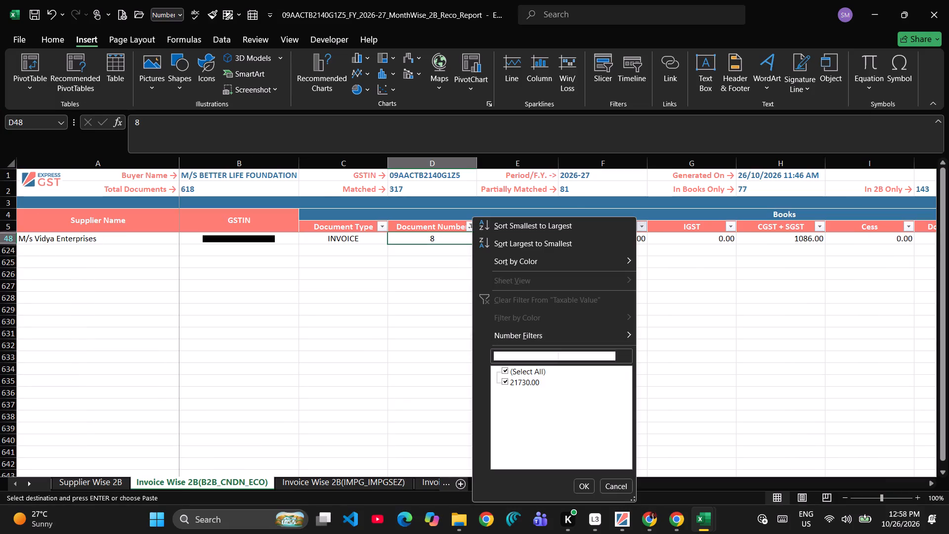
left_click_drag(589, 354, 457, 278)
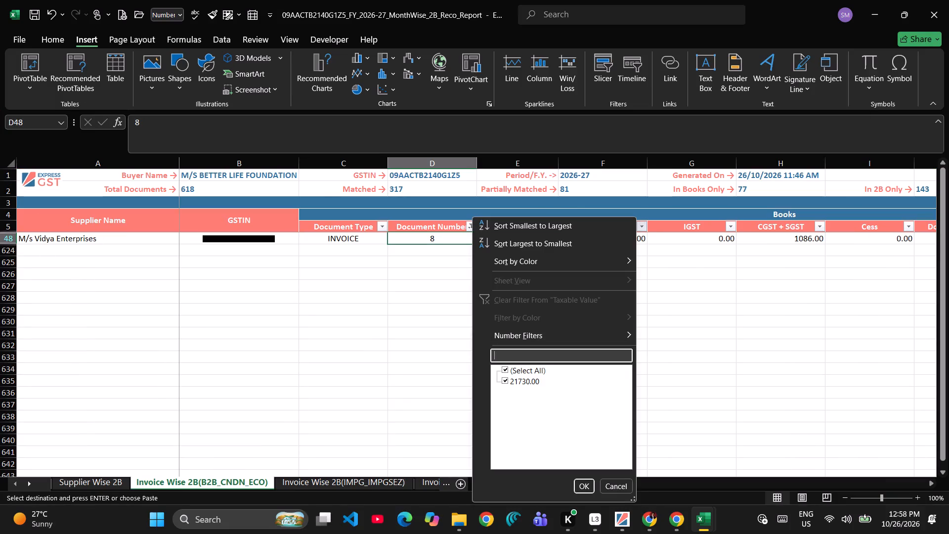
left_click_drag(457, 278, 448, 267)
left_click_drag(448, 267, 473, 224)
Reset the reco report's Document Number filter to show all document numbers.
left_click(473, 224)
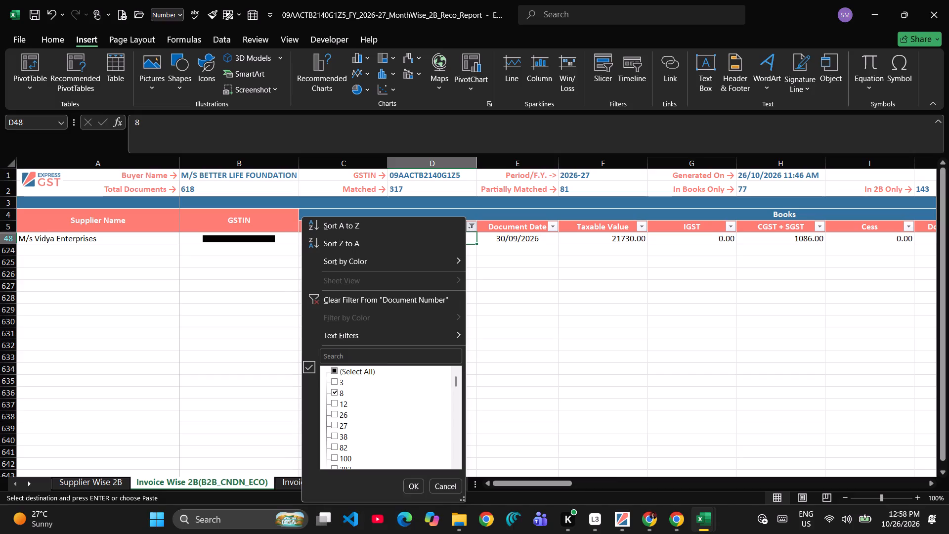
left_click(331, 372)
left_click(335, 372)
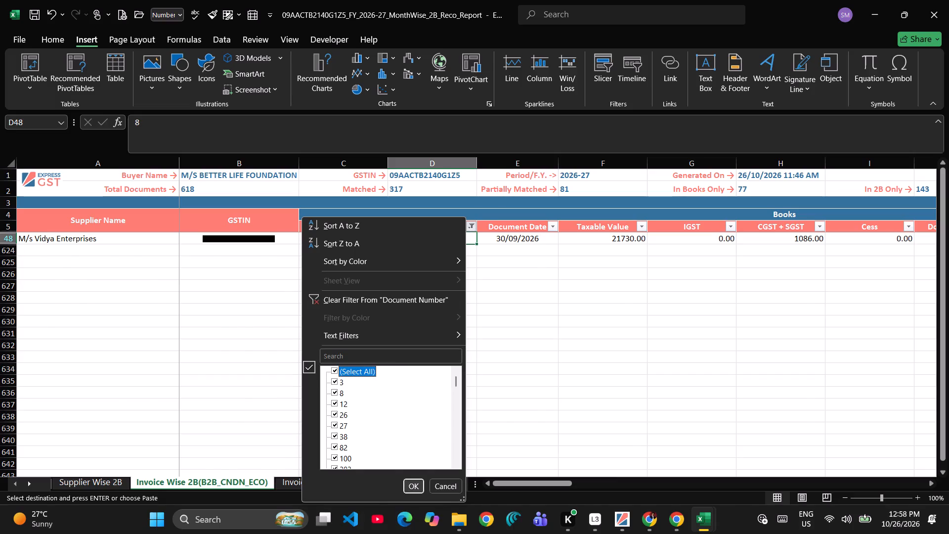
left_click(415, 487)
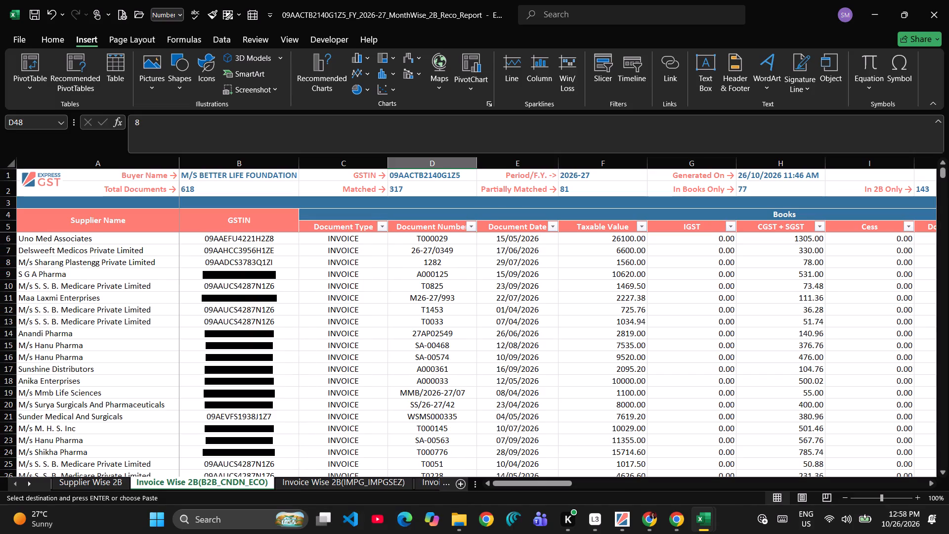
Examine the reco report's row 5 column headers for a filterable column corresponding to the invoice value in the B2B sheet.
key("alt+Tab")
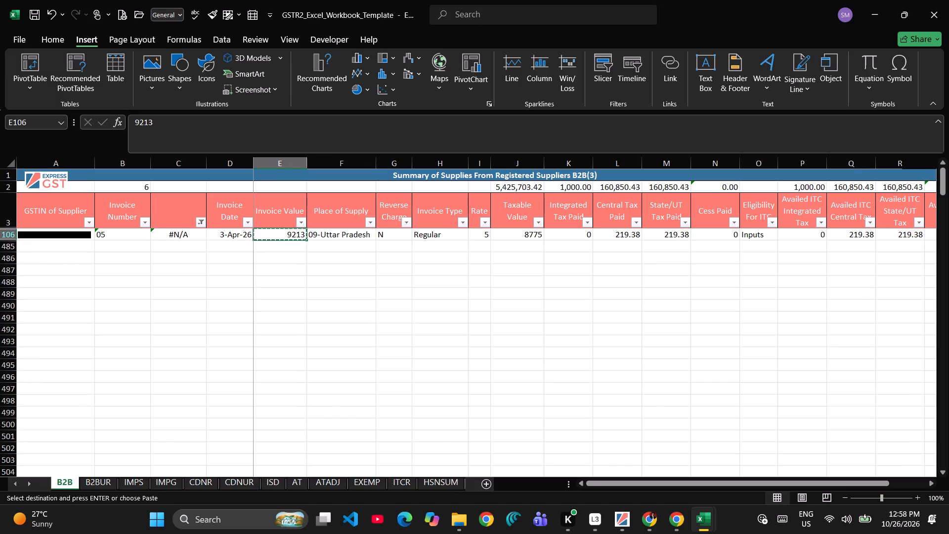
key("alt+Tab")
key("Right")
key("Right")
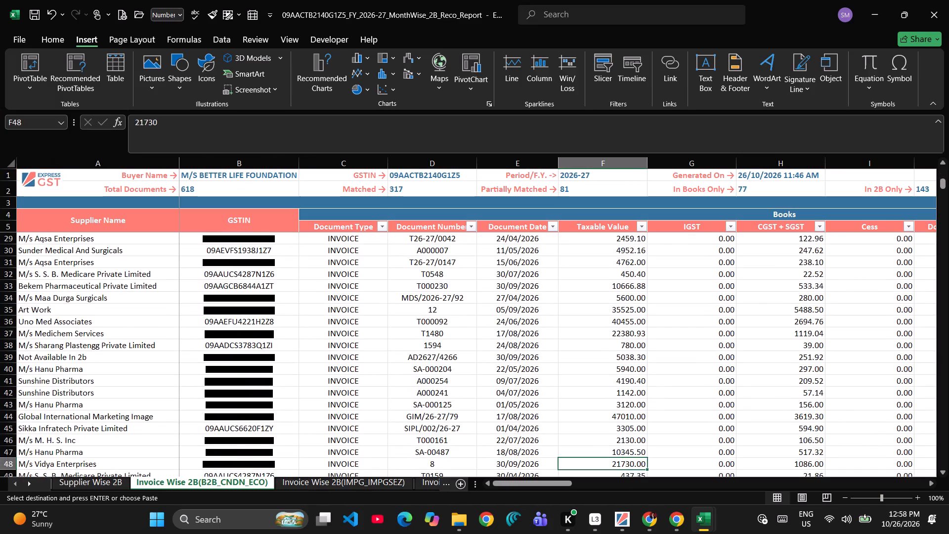
key("Right")
key("ctrl+Up")
key("ctrl+Up")
key("ctrl+Up")
key("ctrl+Down")
key("Down")
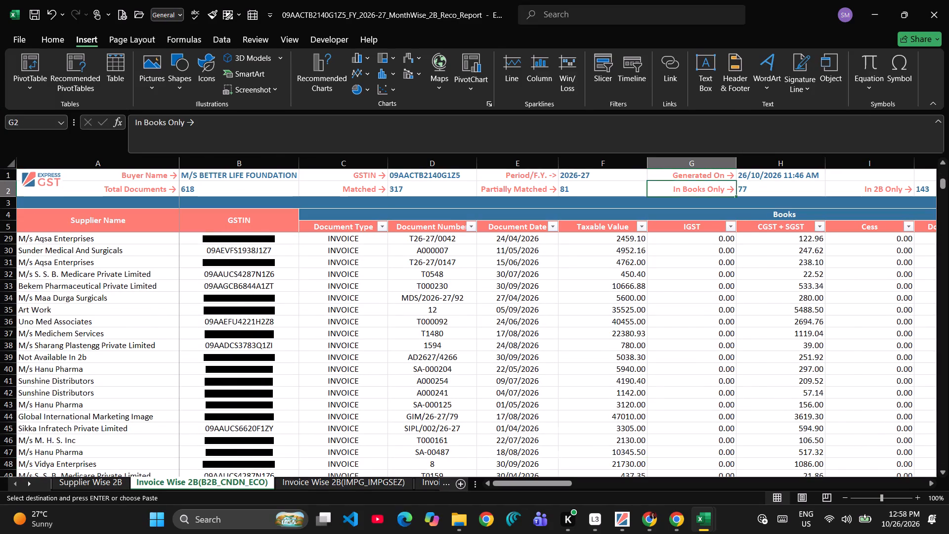
key("Down")
key("Down")
key("Right")
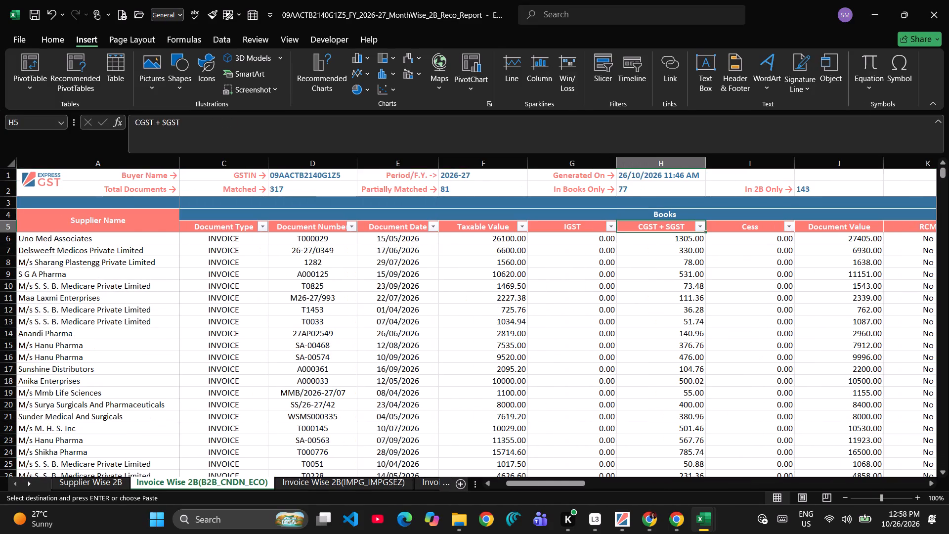
key("Right")
key("Right")
key("Right")
key("Right")
key("Right")
key("Right")
key("Right")
key("Right")
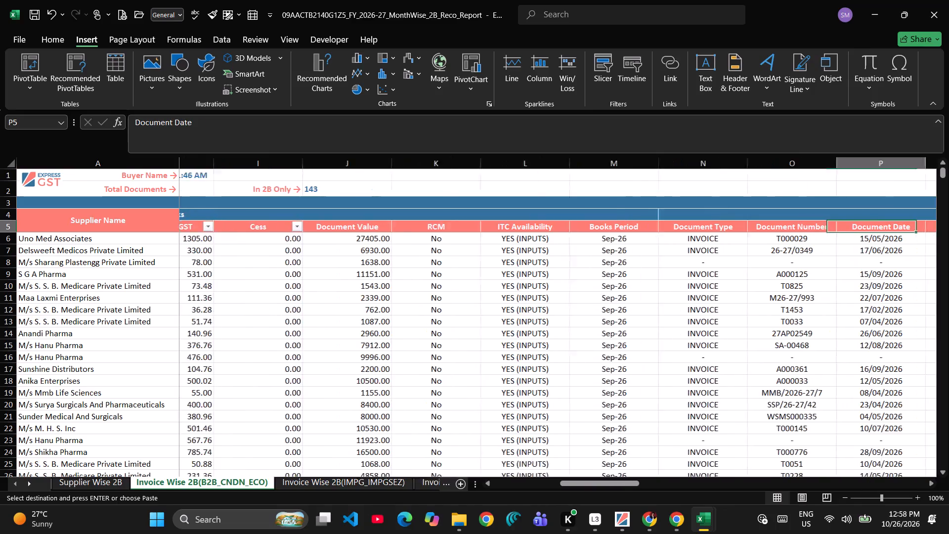
key("Left")
key("Left")
key("Left")
key("Left")
key("Left")
key("Left")
key("Left")
key("Left")
key("Left")
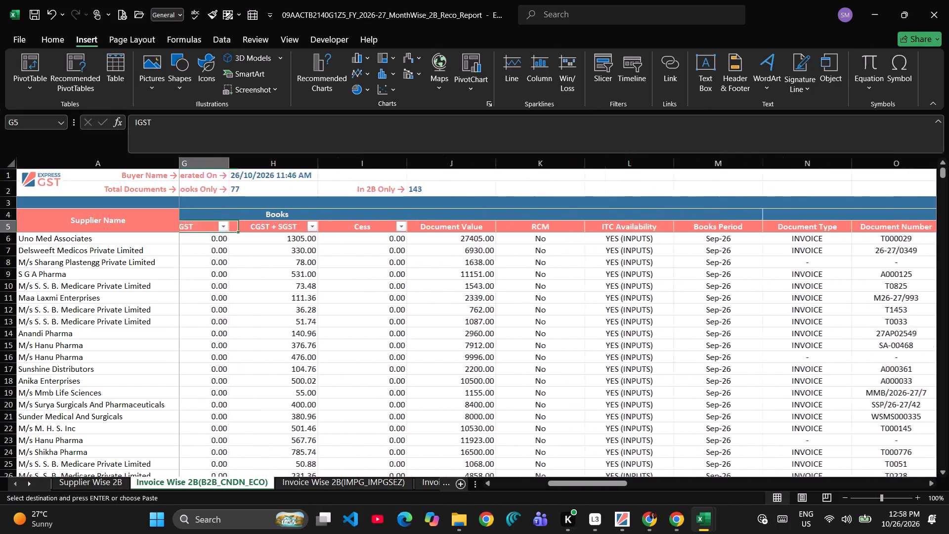
key("Left")
key("Left")
key("Left")
key("Left")
key("Left")
key("Left")
key("Left")
key("Left")
key("Right")
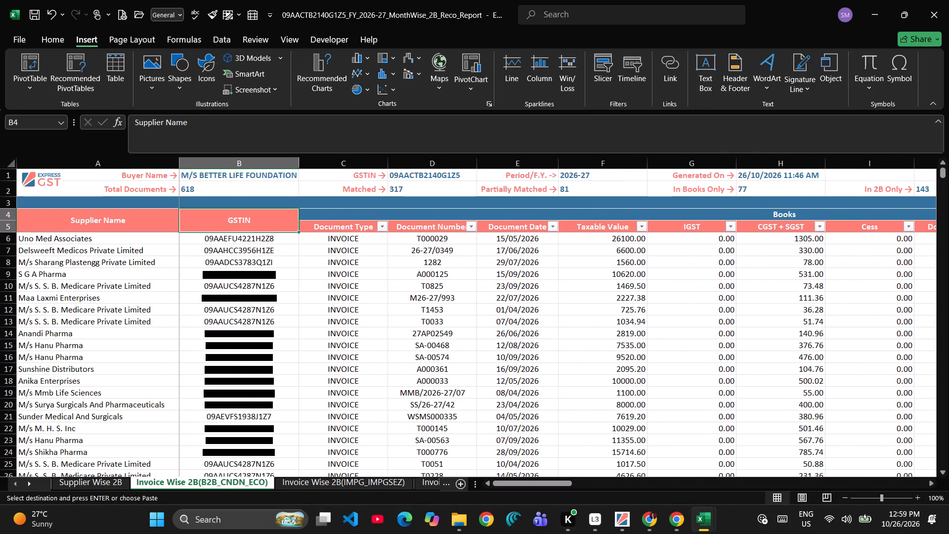
Copy taxable value 8775 from J106 in the B2B sheet and filter the reco report's Taxable Value column by it.
key("alt+Tab")
key("Right")
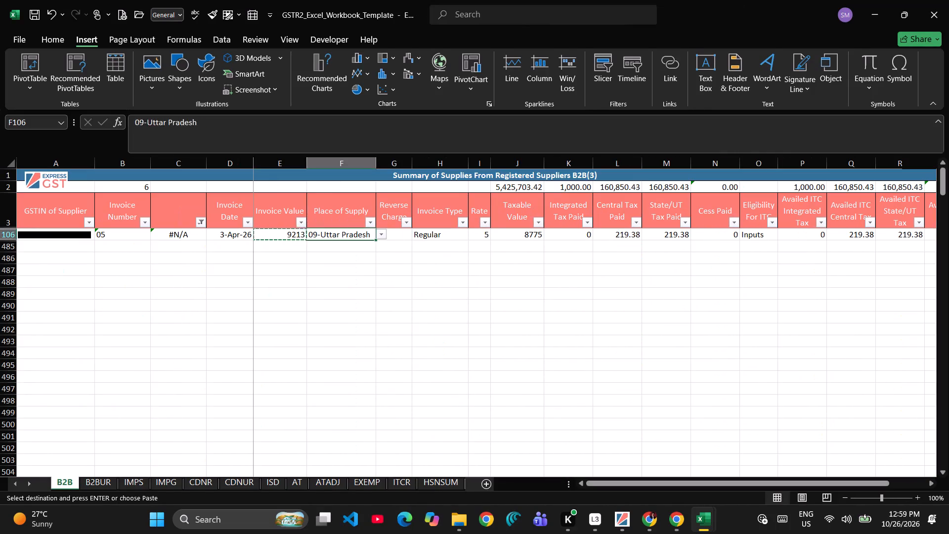
key("Right")
key("Right")
key("Right")
key("Right")
key("ctrl+c")
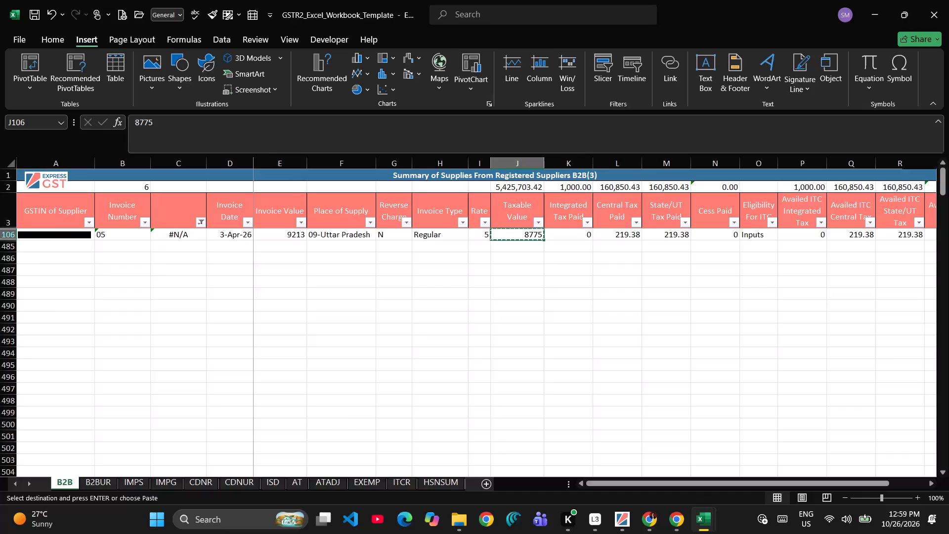
key("alt+Tab")
key("Right")
key("Right")
key("Right")
key("Right")
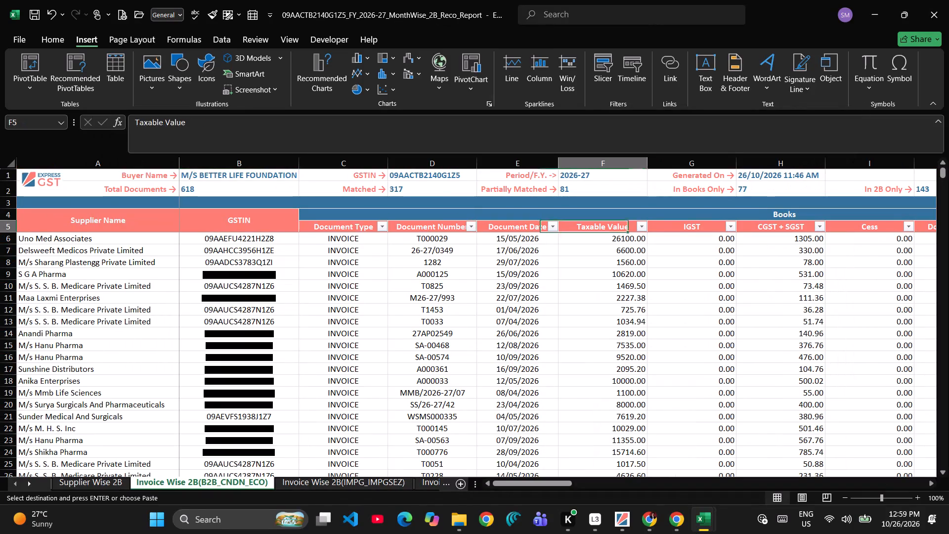
key("Right")
key("Left")
left_click(639, 228)
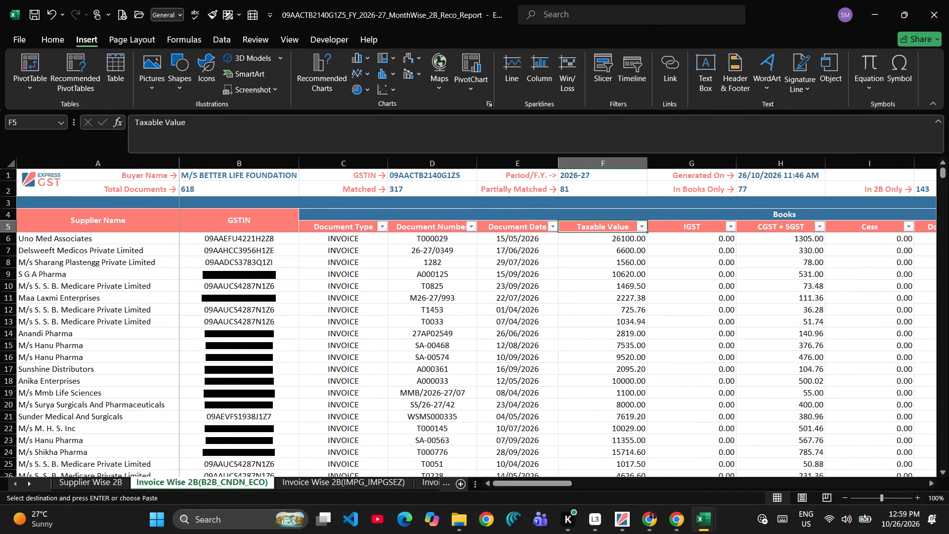
left_click(523, 353)
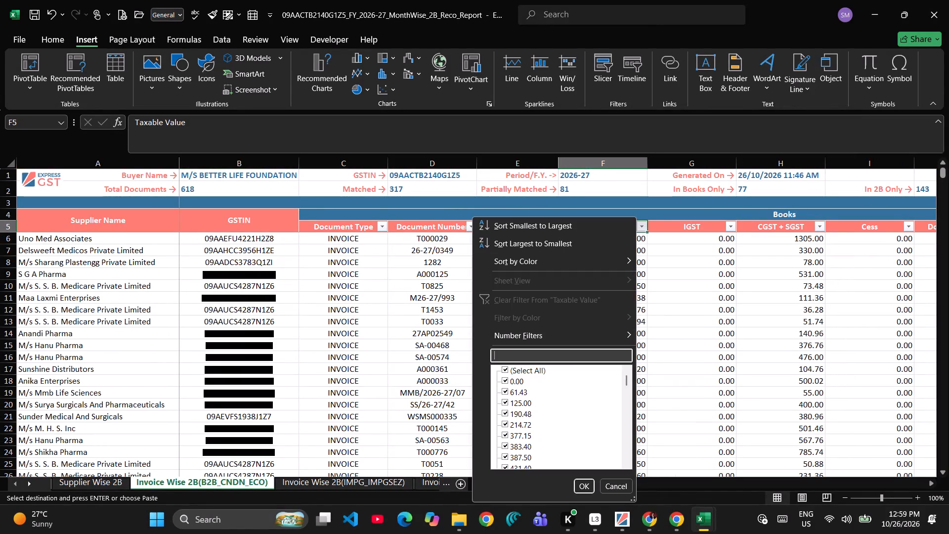
key("ctrl+v")
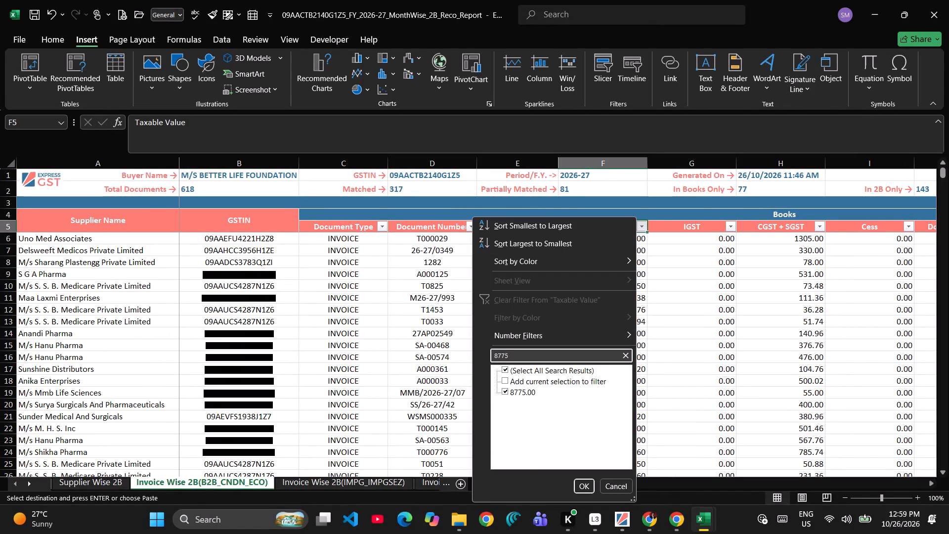
key("Return")
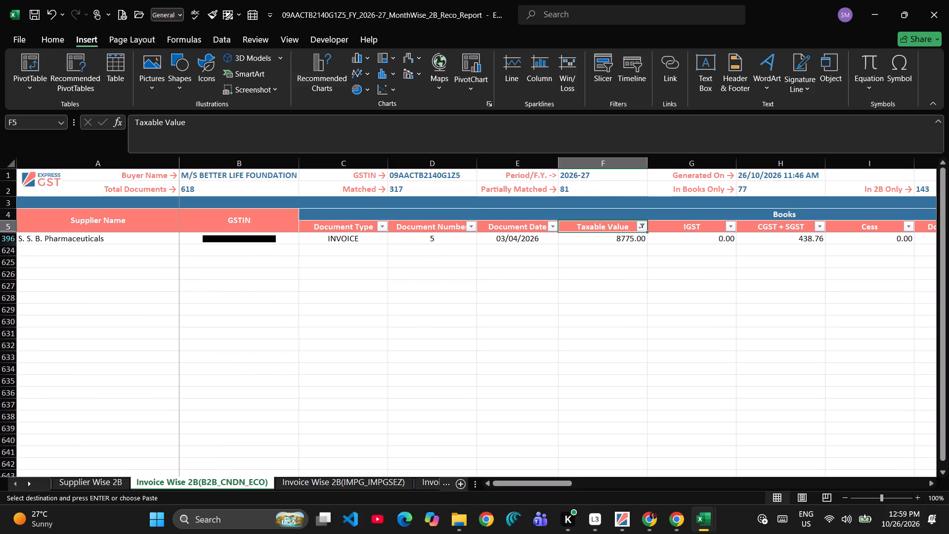
Enter 05 as the document number in D396 of the reco report.
double_click(389, 243)
double_click(399, 241)
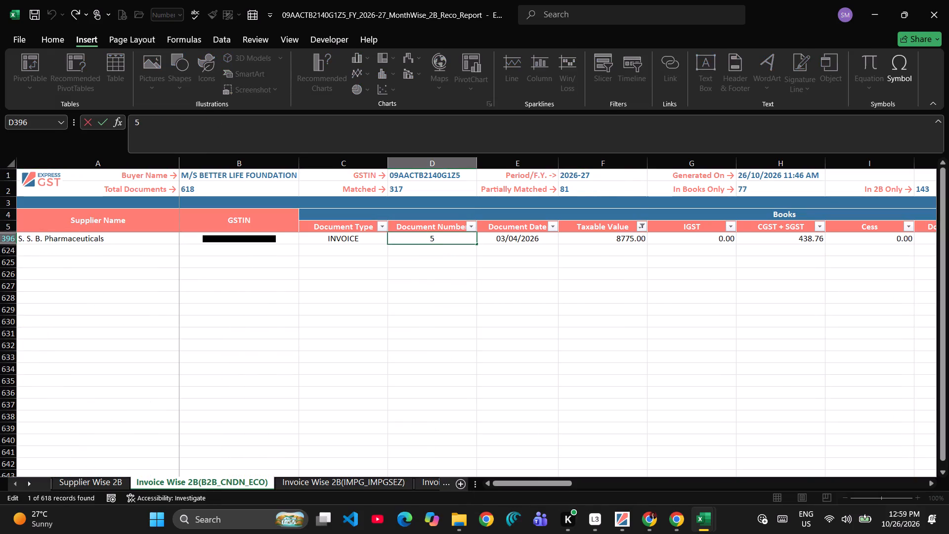
key("0")
key("Return")
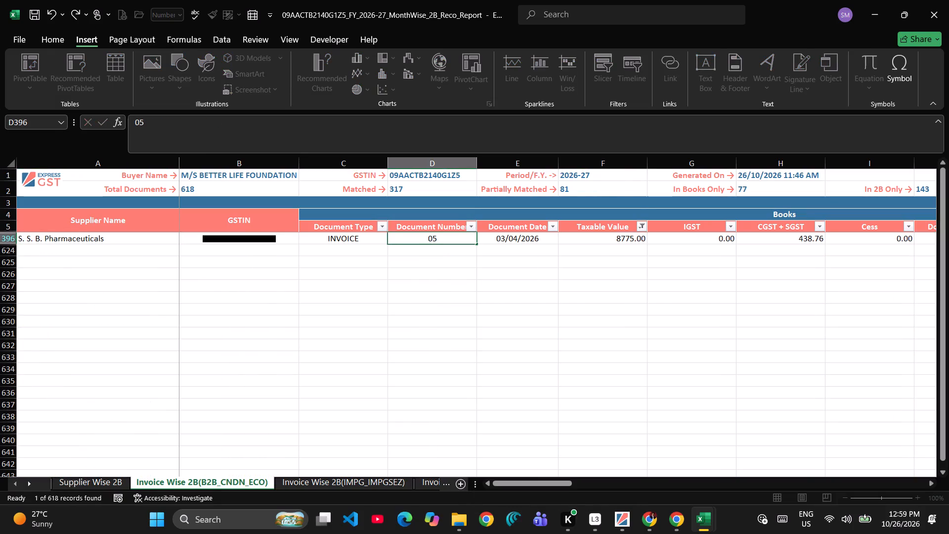
left_click(407, 241)
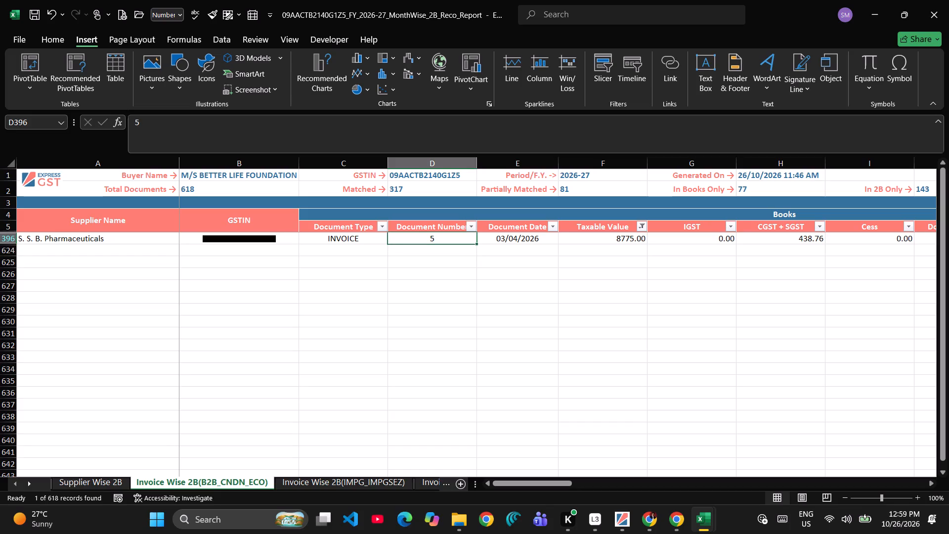
Reset the reco report's Taxable Value filter to show all values.
left_click(641, 224)
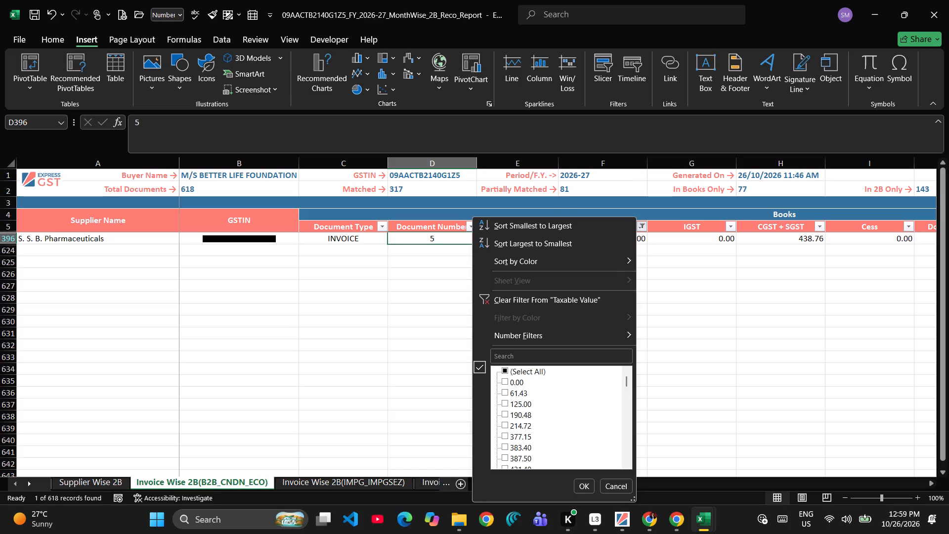
left_click(506, 370)
left_click(584, 488)
Copy the supplier GSTIN from A106 in the B2B sheet and return to the reco report.
key("alt+Tab")
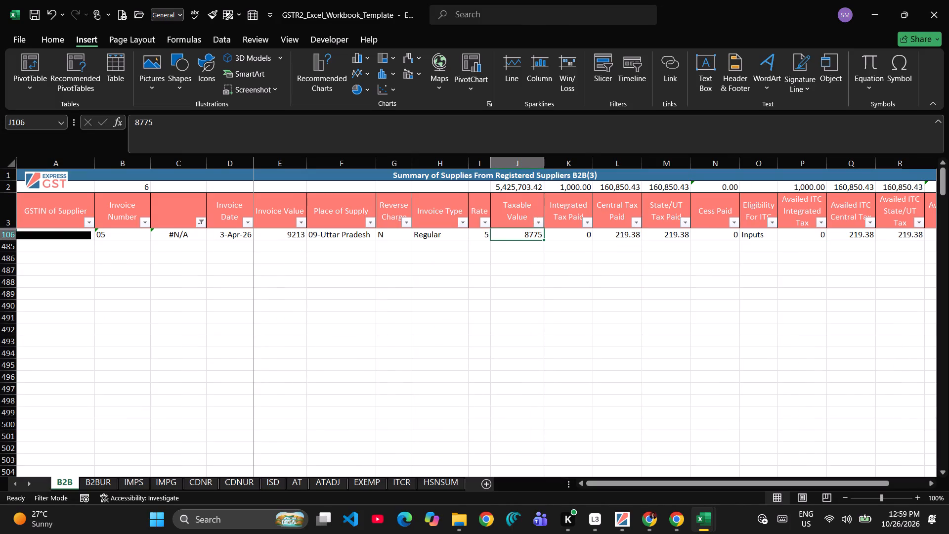
scroll(163, 241, "right", 1)
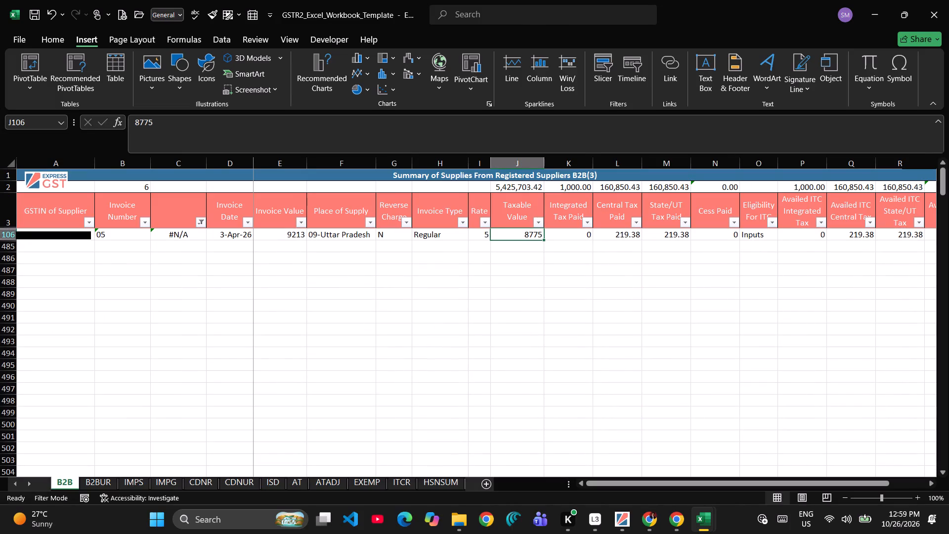
left_click(36, 231)
key("ctrl+c")
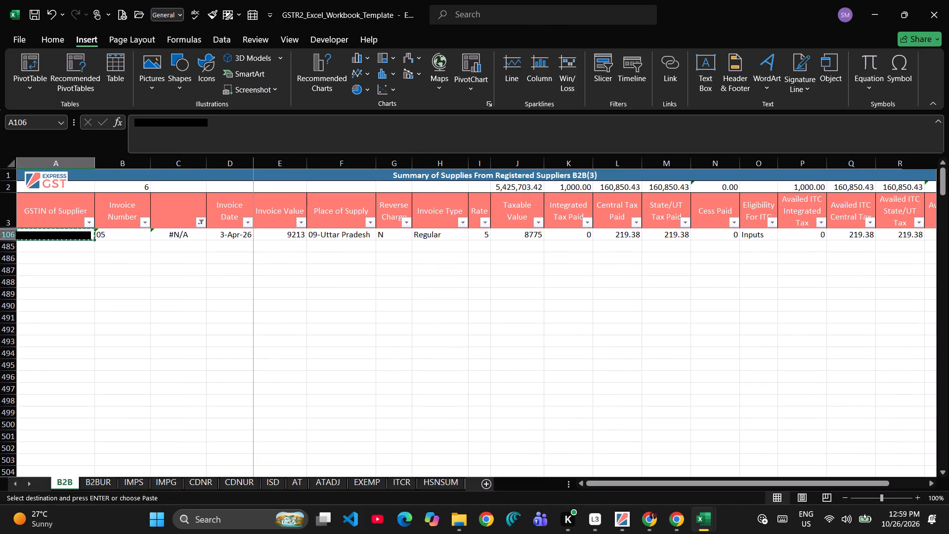
key("alt+Tab")
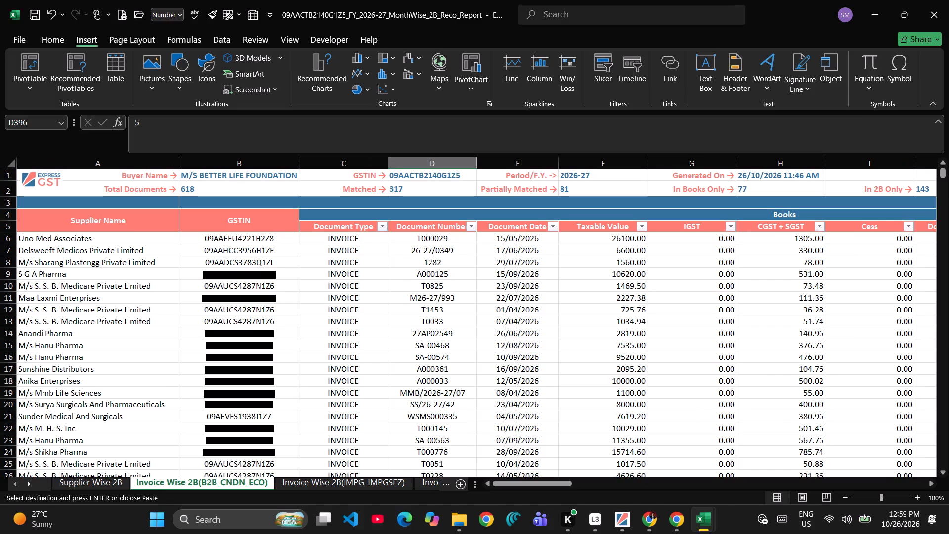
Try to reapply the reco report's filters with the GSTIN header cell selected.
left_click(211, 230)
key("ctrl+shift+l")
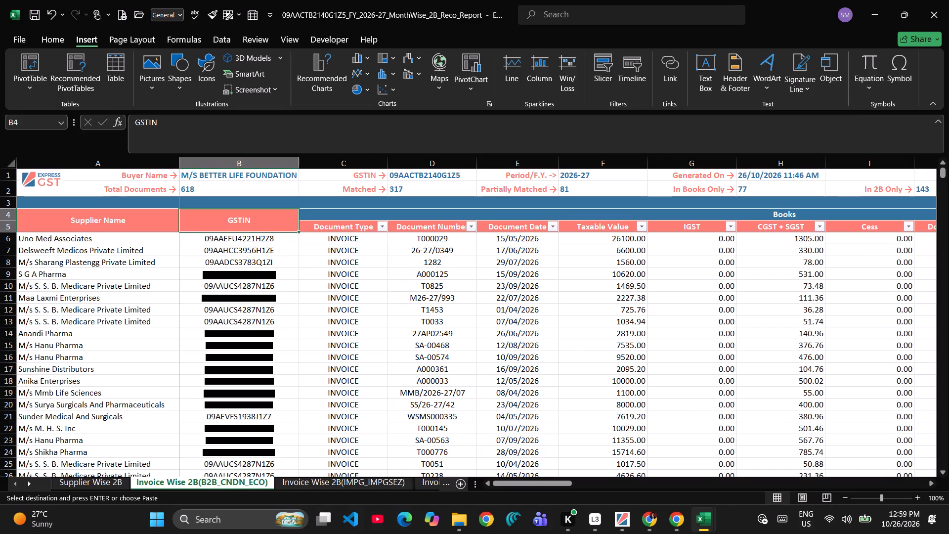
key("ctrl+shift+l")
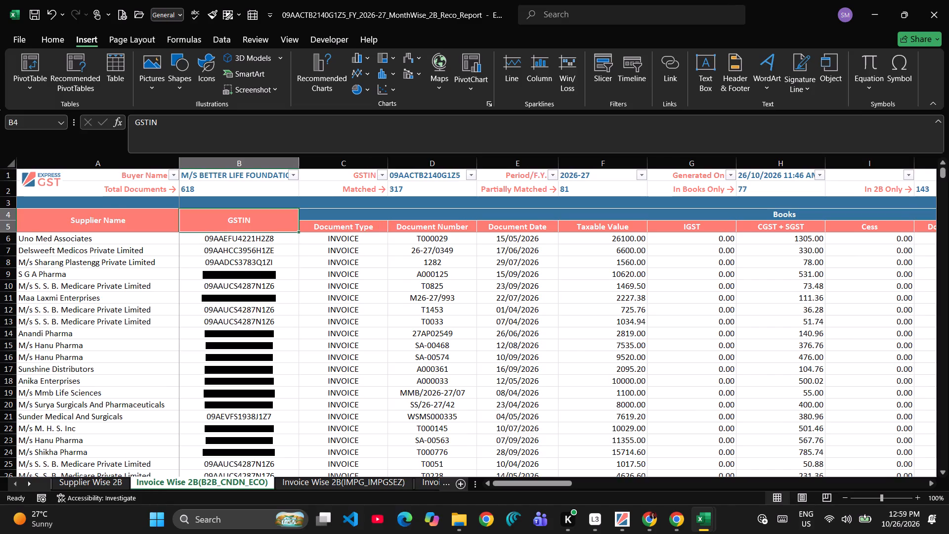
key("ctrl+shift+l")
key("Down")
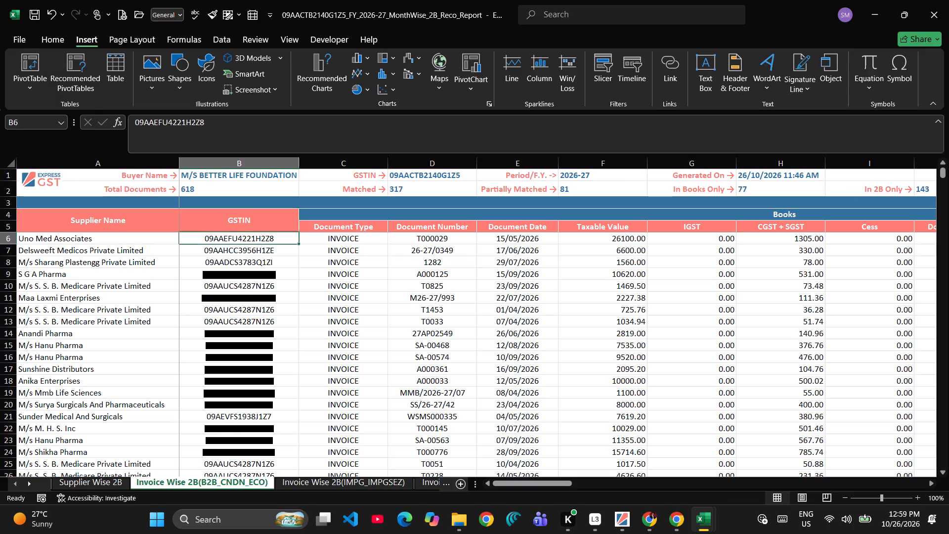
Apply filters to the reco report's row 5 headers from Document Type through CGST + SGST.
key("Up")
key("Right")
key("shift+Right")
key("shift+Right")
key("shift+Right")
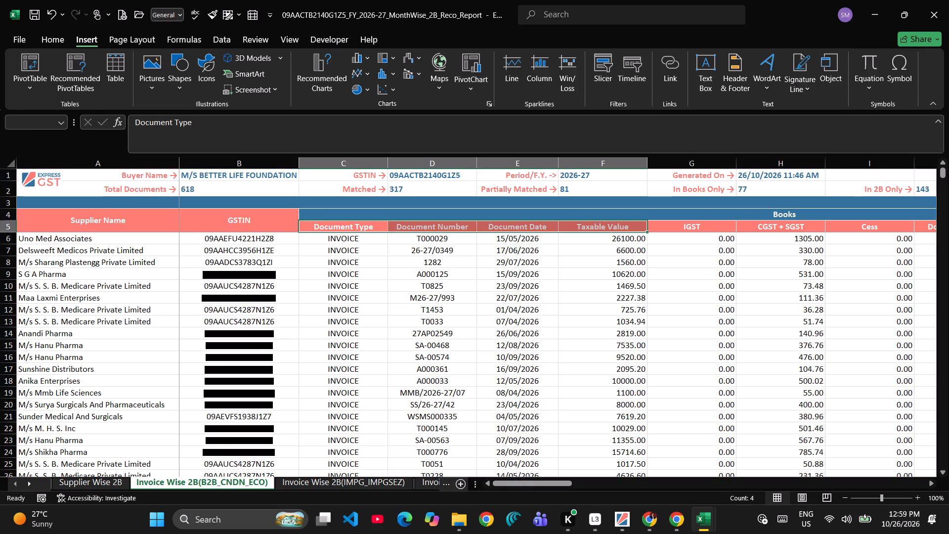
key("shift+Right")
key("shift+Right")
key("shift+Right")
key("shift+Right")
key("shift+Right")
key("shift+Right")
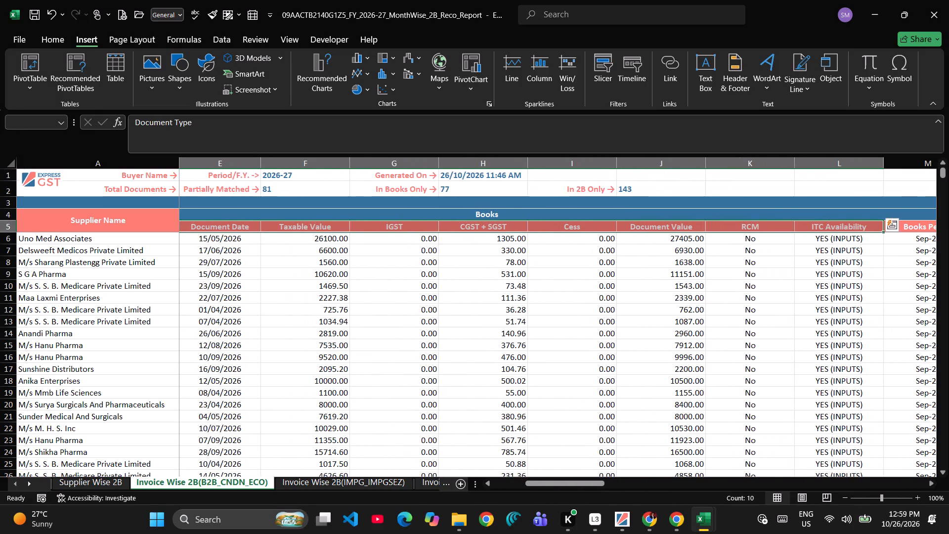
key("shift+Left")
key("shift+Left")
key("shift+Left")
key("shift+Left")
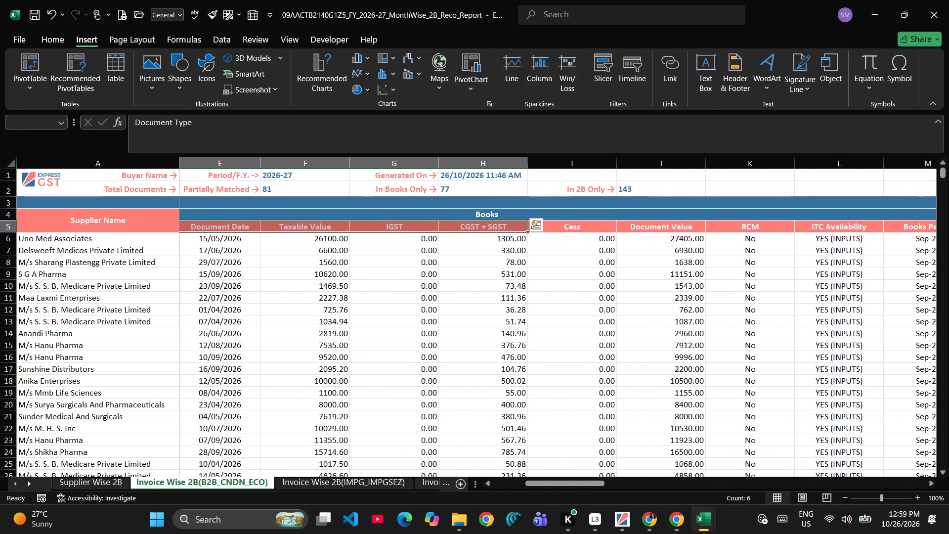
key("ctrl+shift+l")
Replace the row 5 filters with filters on the Supplier Name and GSTIN headers of the reco report.
key("Left")
key("Left")
key("shift+Right")
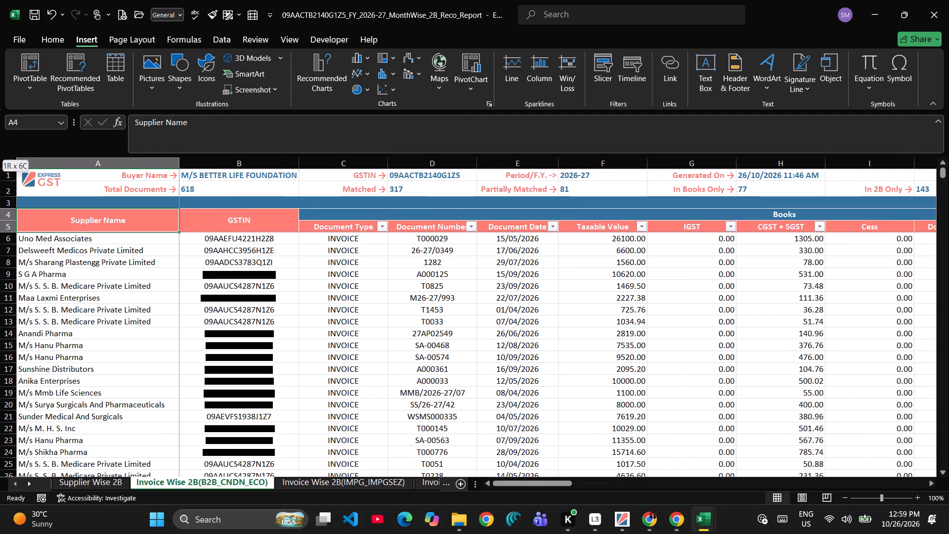
key("ctrl+shift+l")
key("ctrl+shift+l")
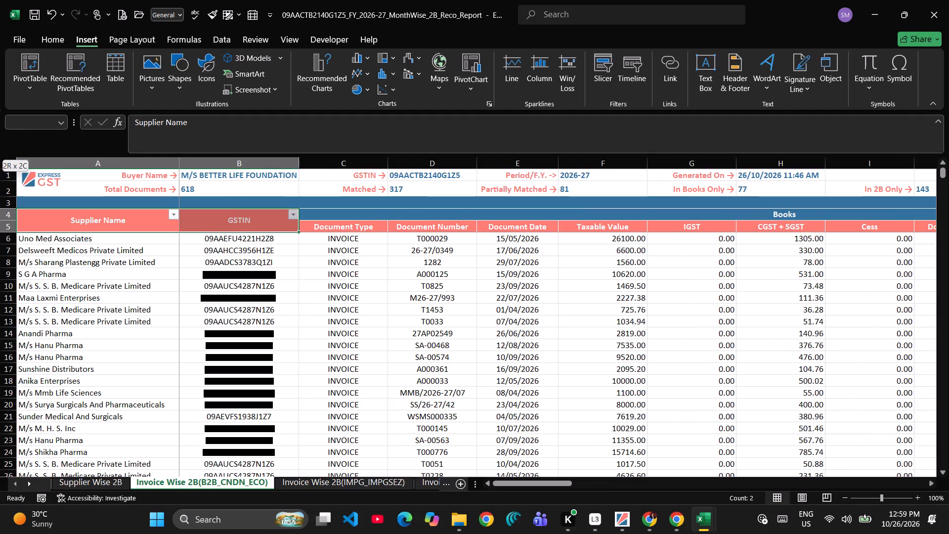
Filter the reco report's GSTIN column by the supplier GSTIN copied from A106 in the B2B sheet.
left_click(295, 210)
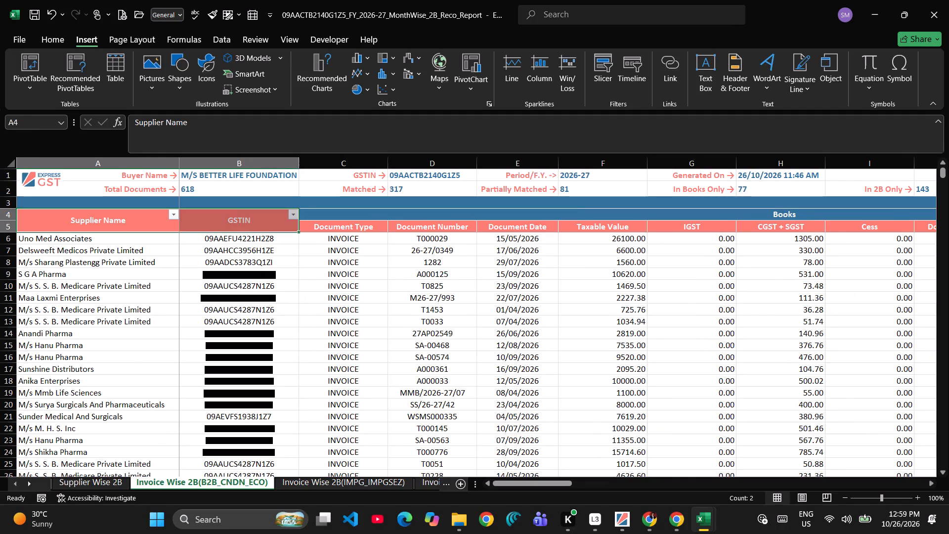
left_click(193, 349)
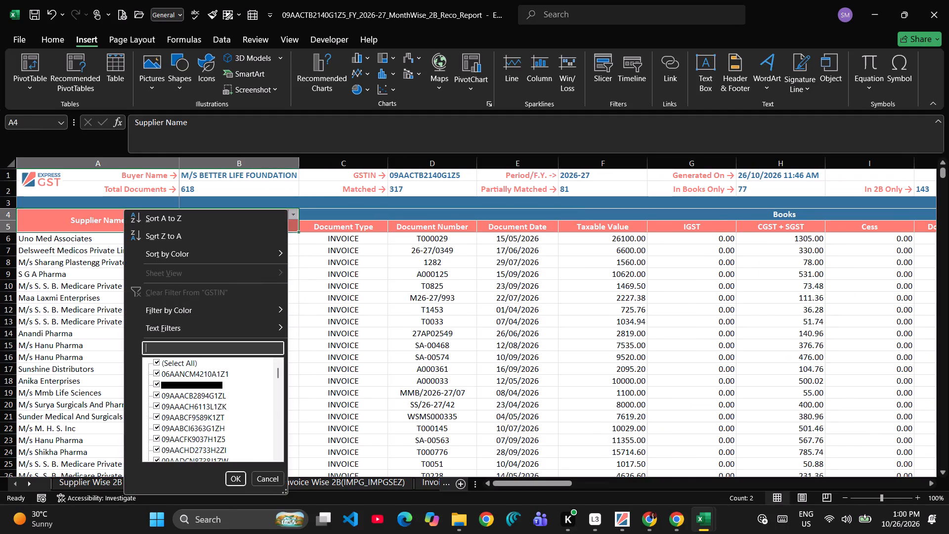
key("ctrl+v")
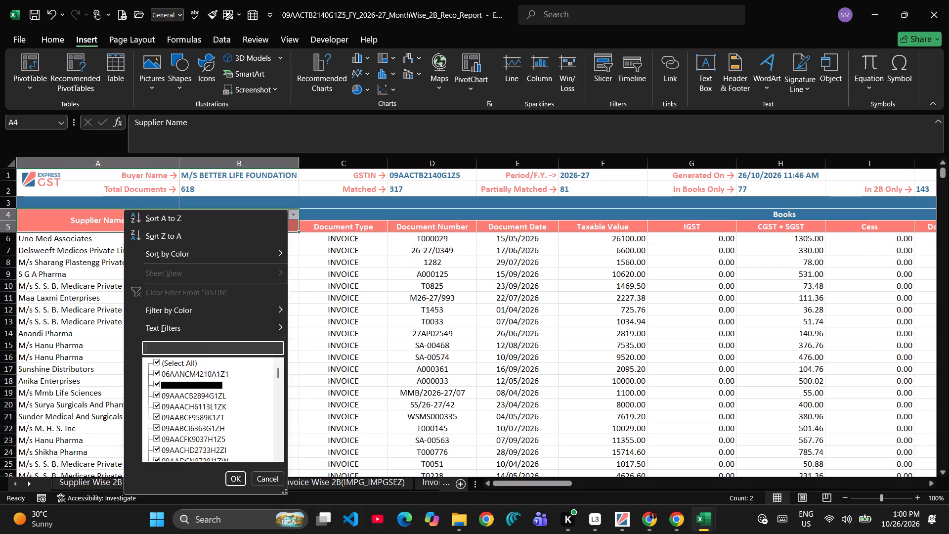
key("alt+Tab")
key("ctrl+c")
key("alt+Tab")
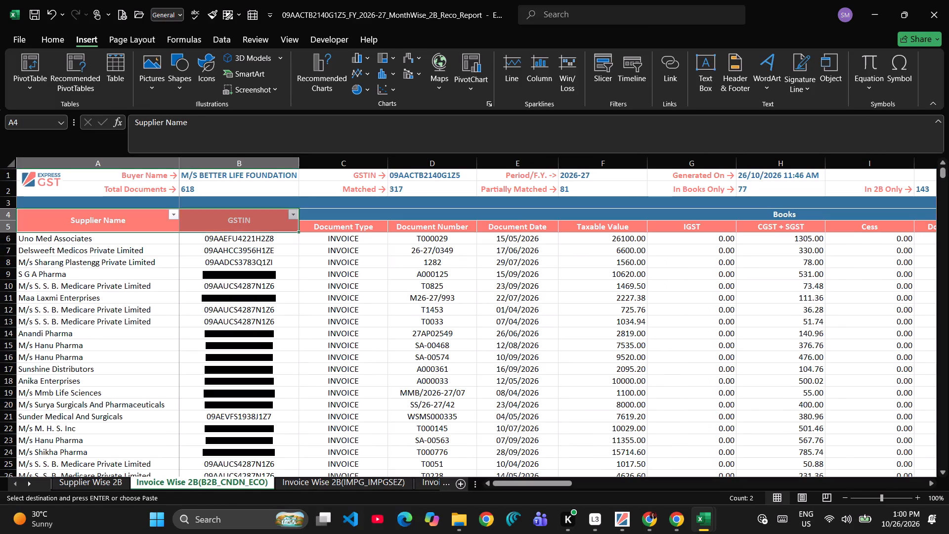
left_click(297, 212)
double_click(210, 345)
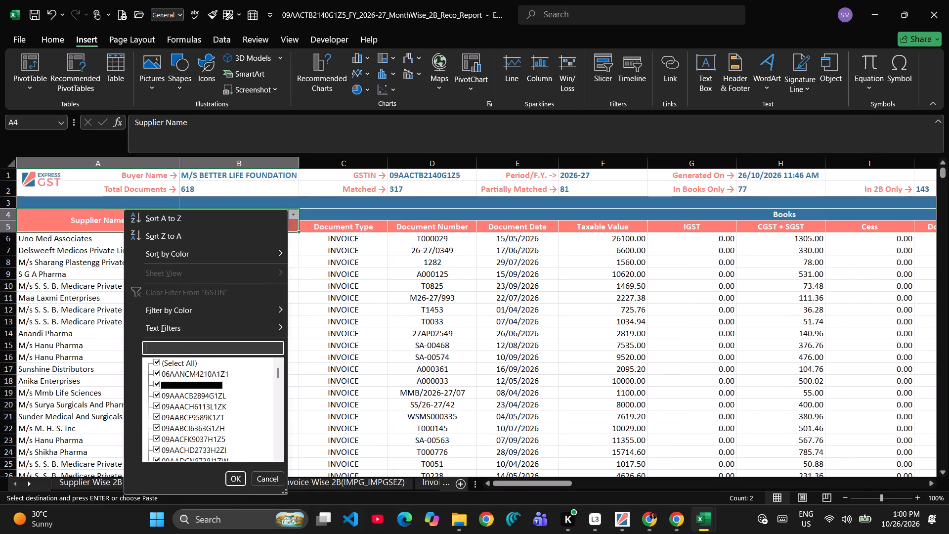
key("ctrl+v")
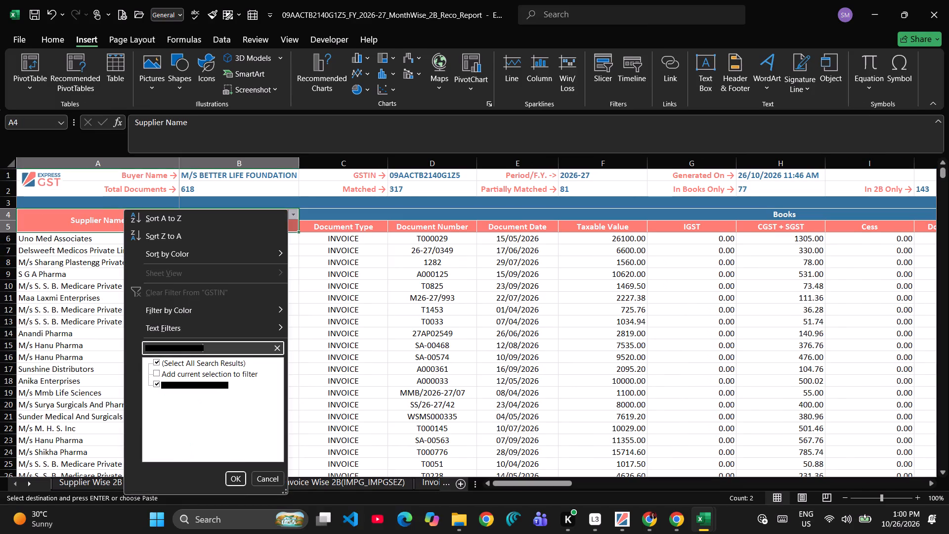
left_click(231, 483)
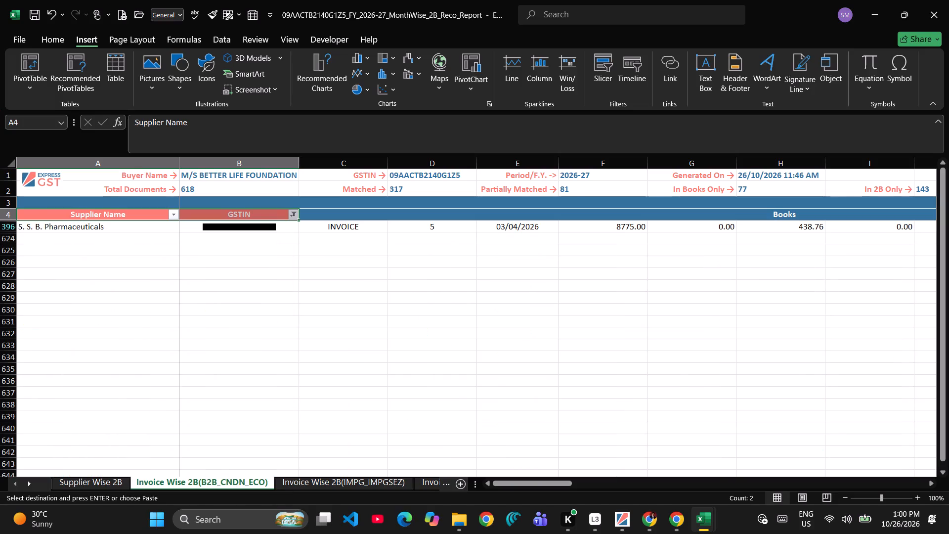
Examine the filtered reco report entry's GSTIN, document type, number, date, taxable value and IGST cells.
scroll(343, 238, "left", 1)
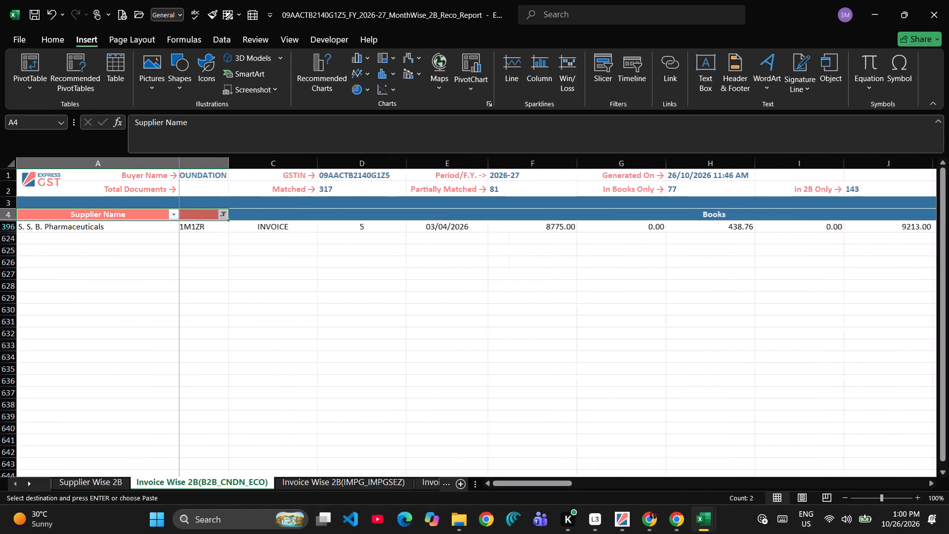
scroll(343, 238, "left", 1)
scroll(268, 251, "right", 2)
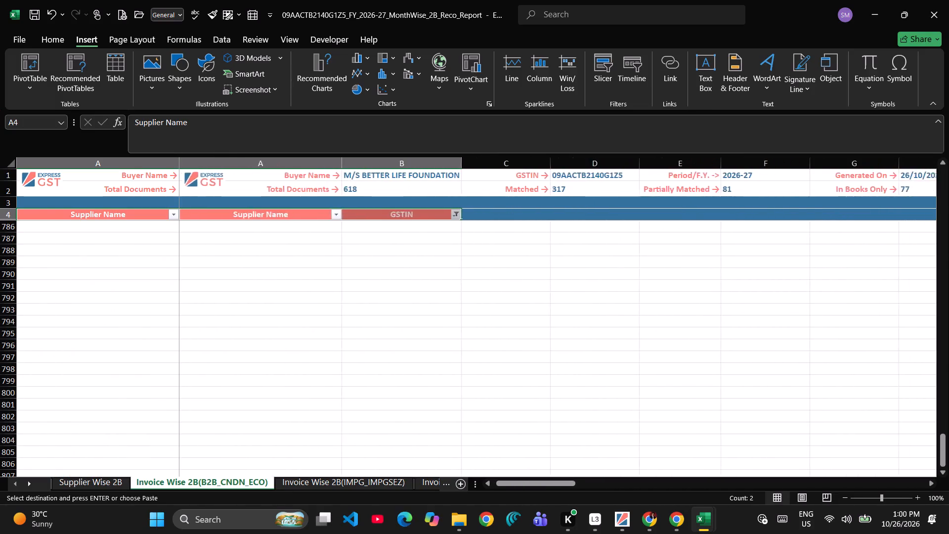
scroll(268, 251, "up", 13)
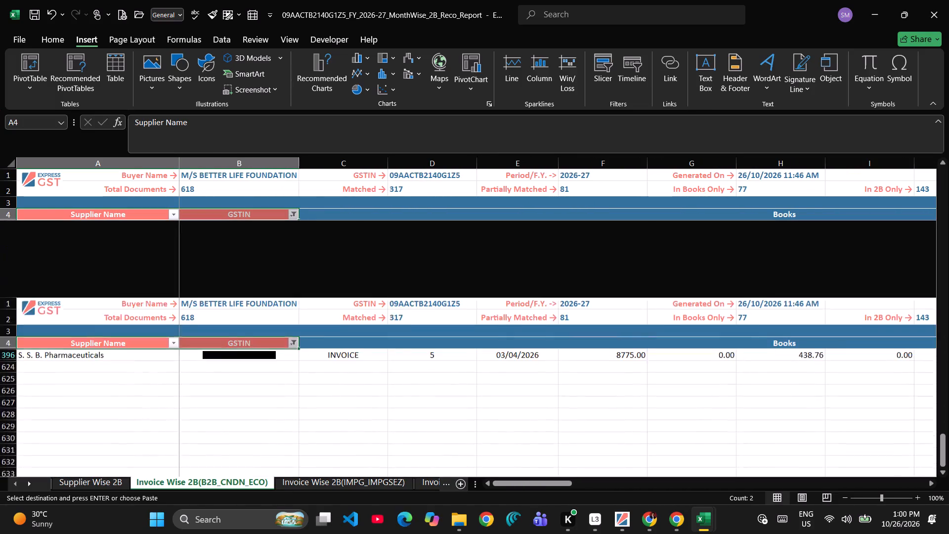
left_click(255, 227)
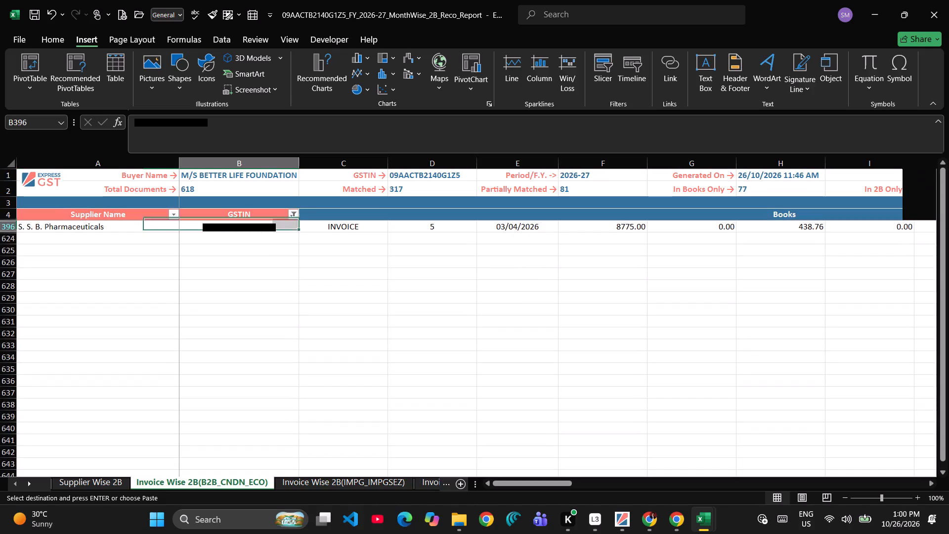
left_click_drag(323, 234, 326, 229)
left_click(326, 229)
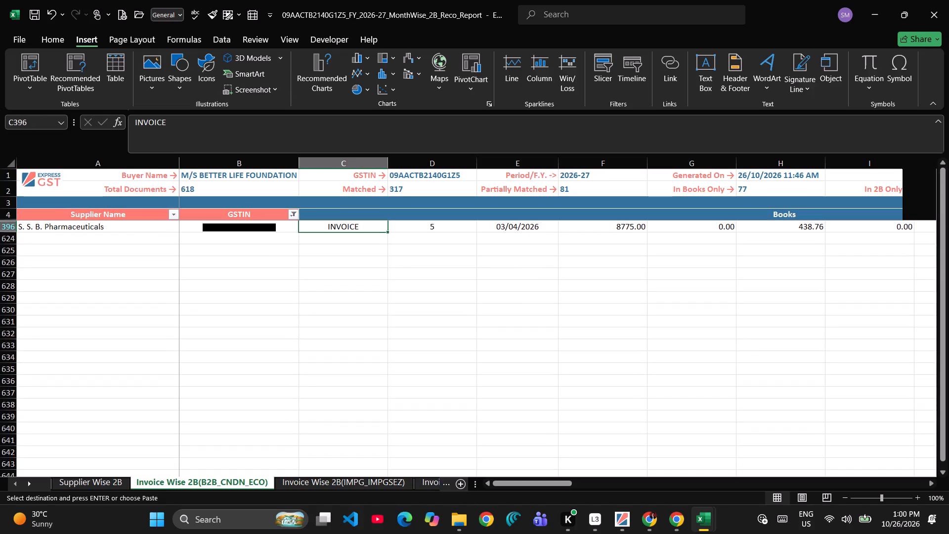
double_click(403, 228)
left_click(538, 228)
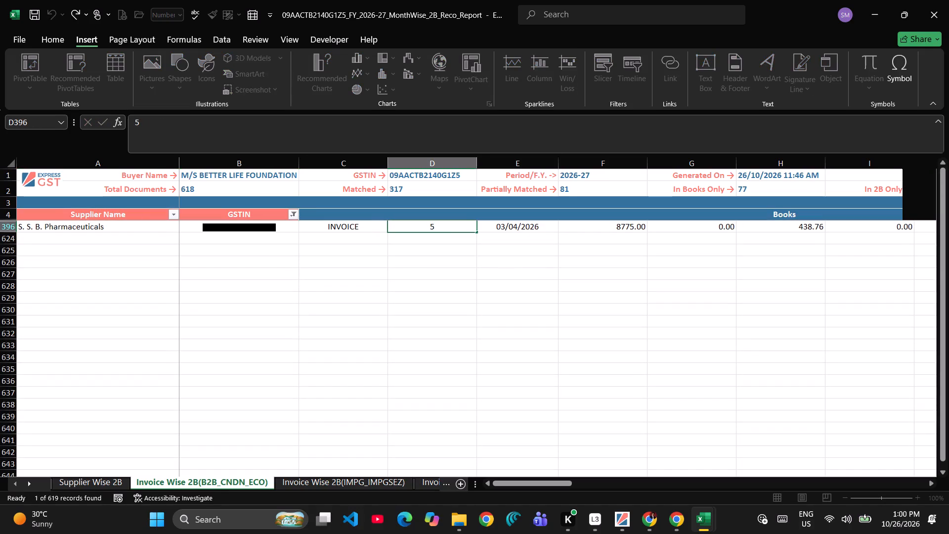
left_click(604, 231)
left_click(696, 225)
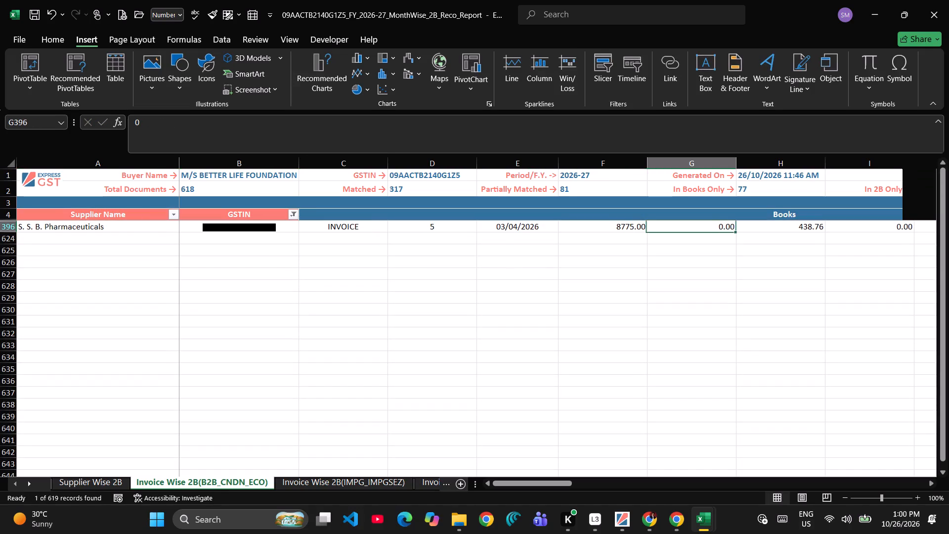
Set the invoice number in B106 of the B2B sheet to the plain number 5.
key("alt+Tab")
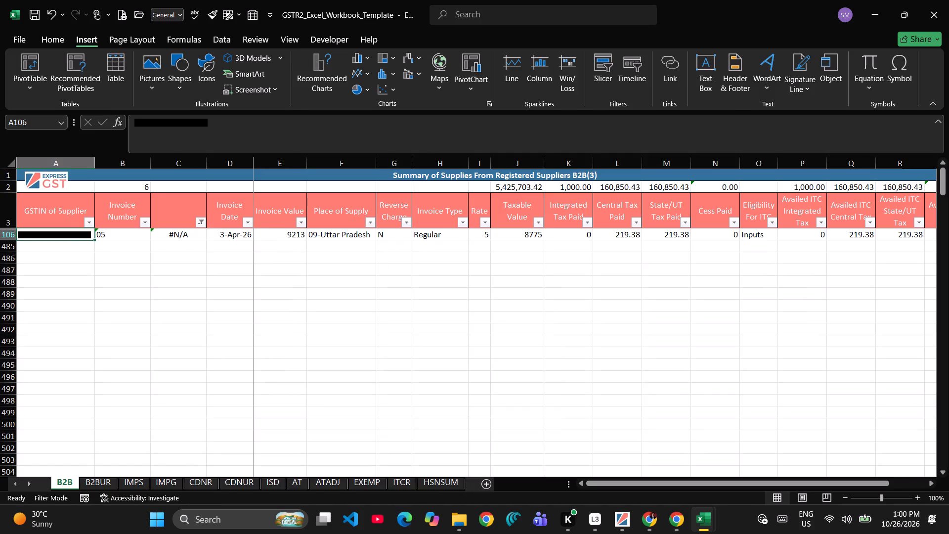
left_click(126, 239)
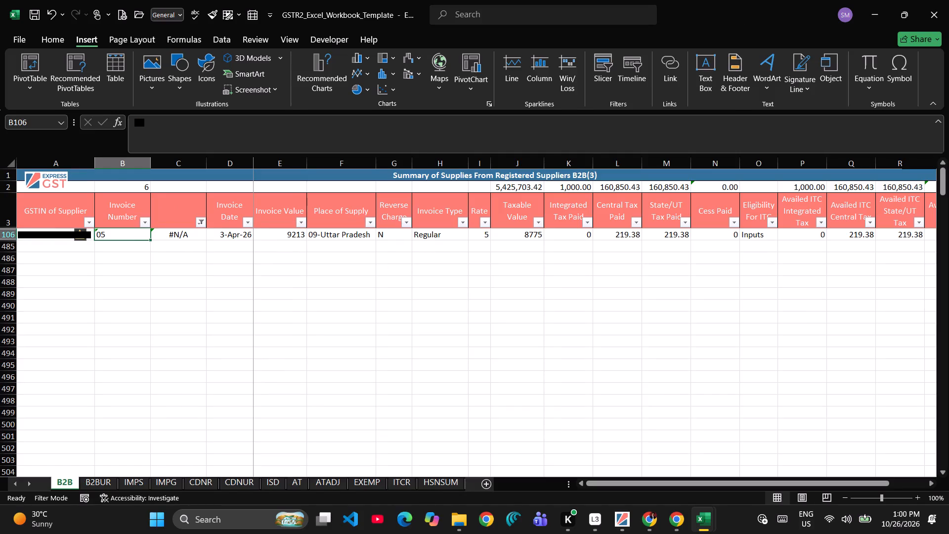
double_click(98, 233)
key("Return")
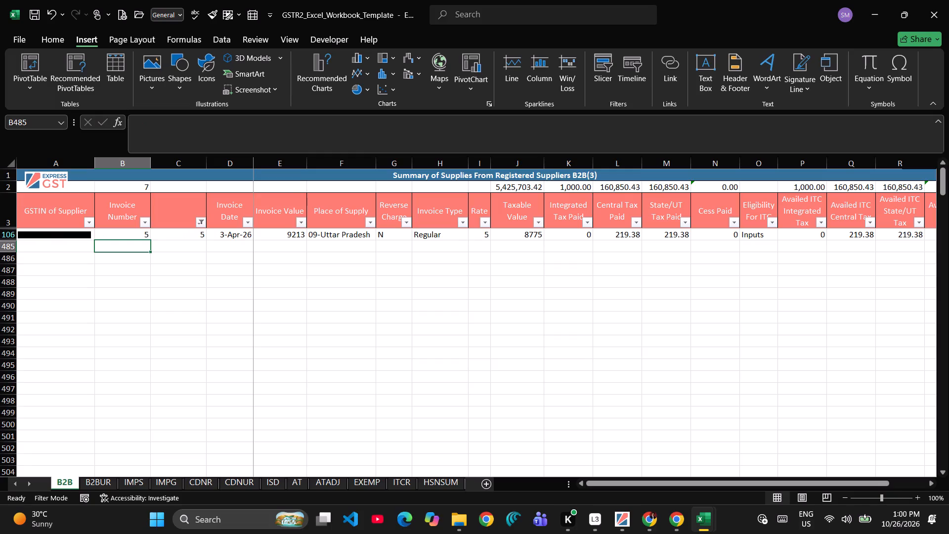
Reset the reco report's GSTIN filter to show all suppliers.
key("alt+Tab")
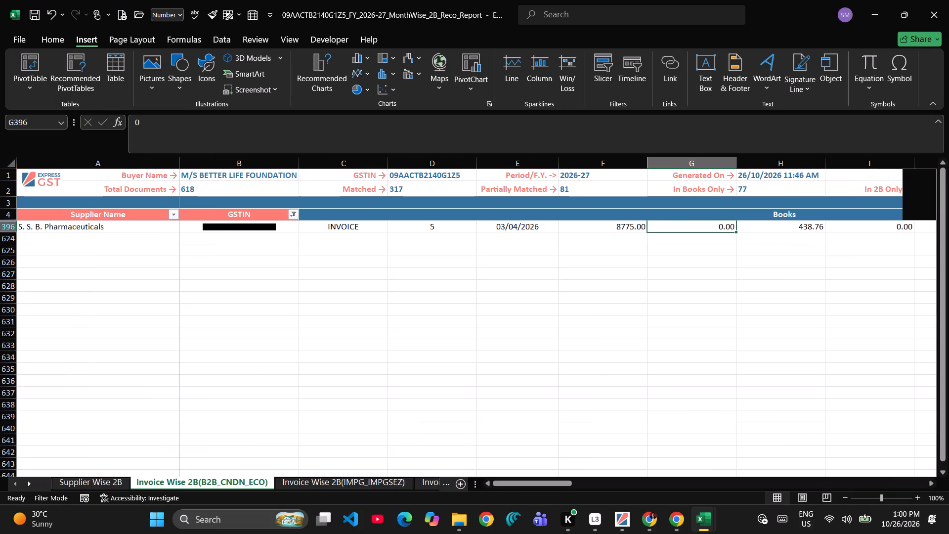
left_click(292, 213)
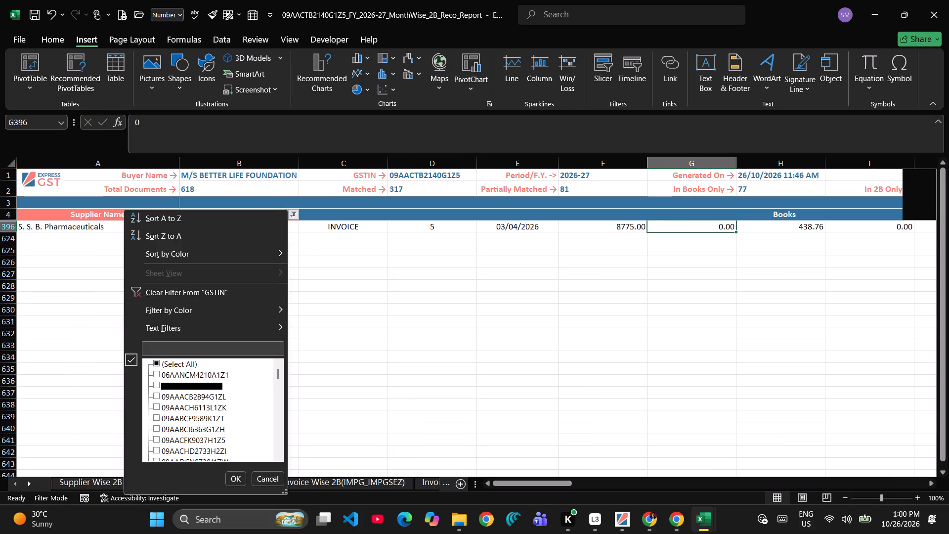
left_click(154, 362)
left_click(234, 481)
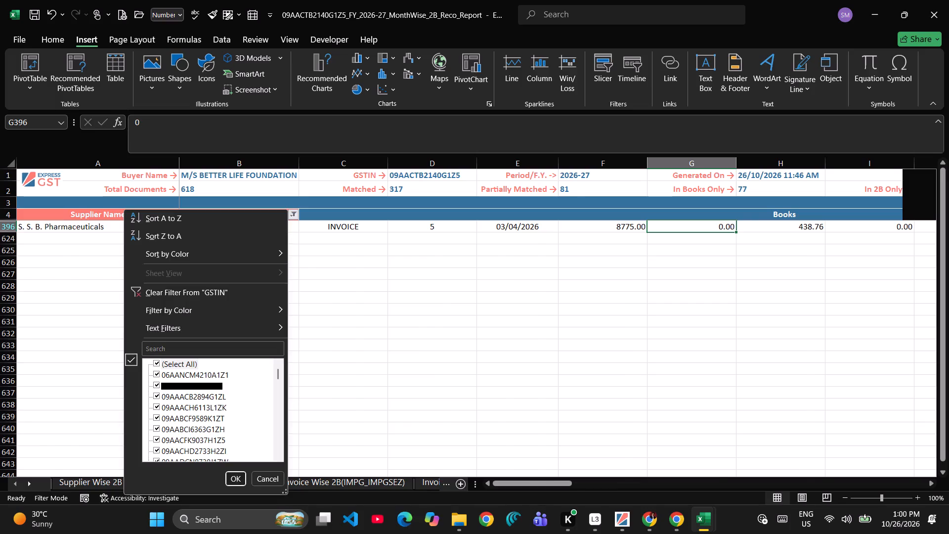
left_click(307, 224)
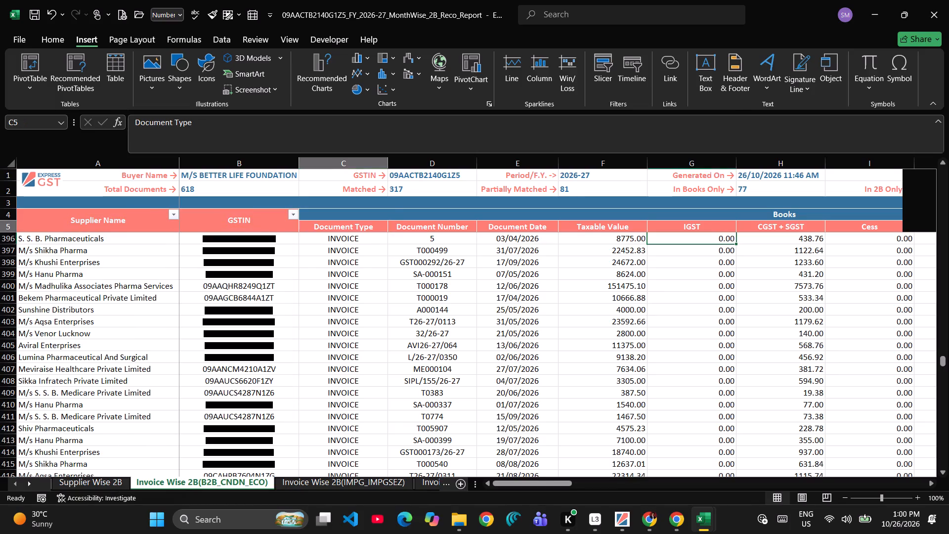
Move the reco report's filters from supplier name and GSTIN to the Books headers Document Type through CGST + SGST (C5:H5).
key("shift+Right")
key("shift+Right")
key("shift+Right")
key("shift+Right")
key("shift+Right")
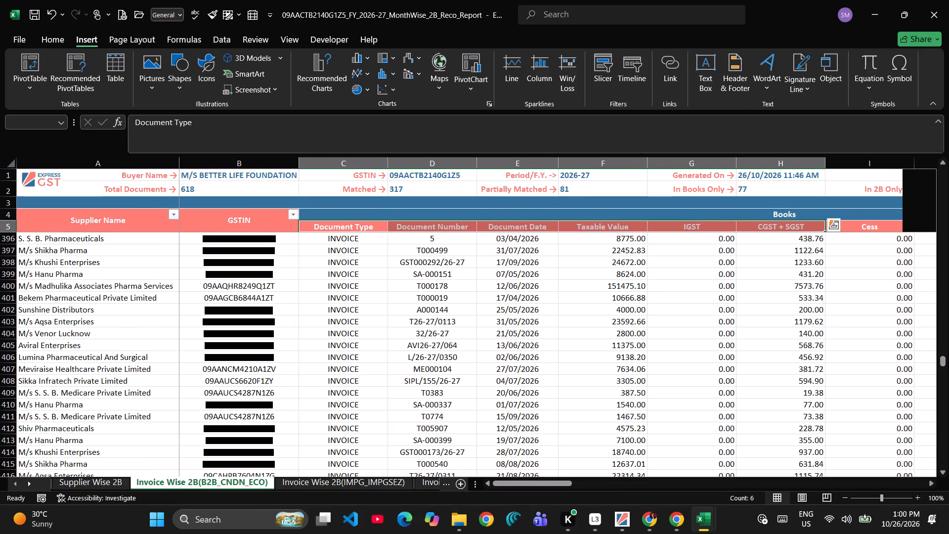
key("shift+Right")
key("shift+Left")
key("ctrl+shift+l")
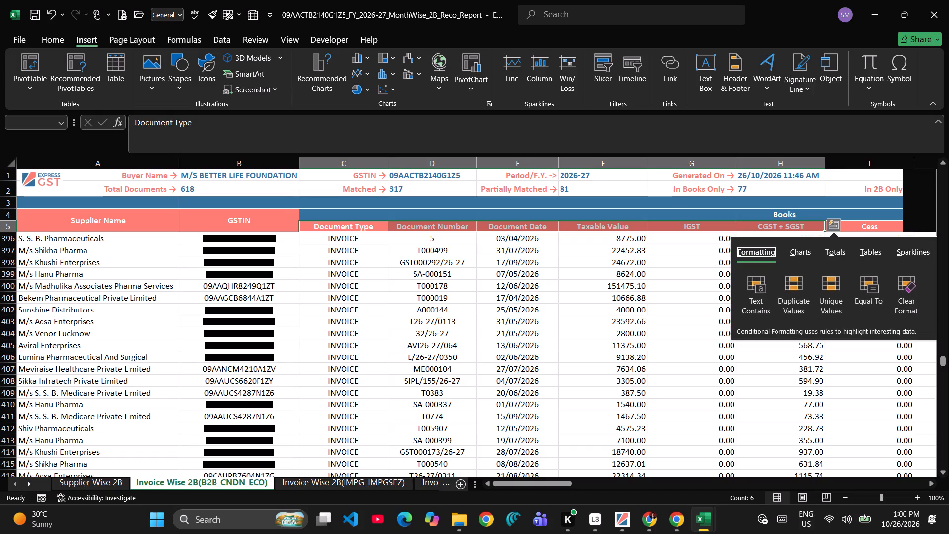
key("Escape")
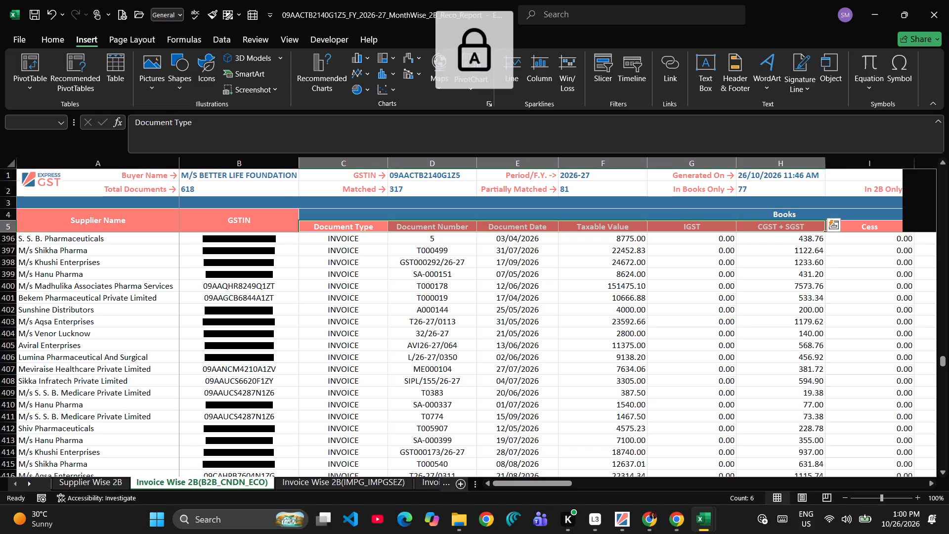
key("ctrl+shift+l")
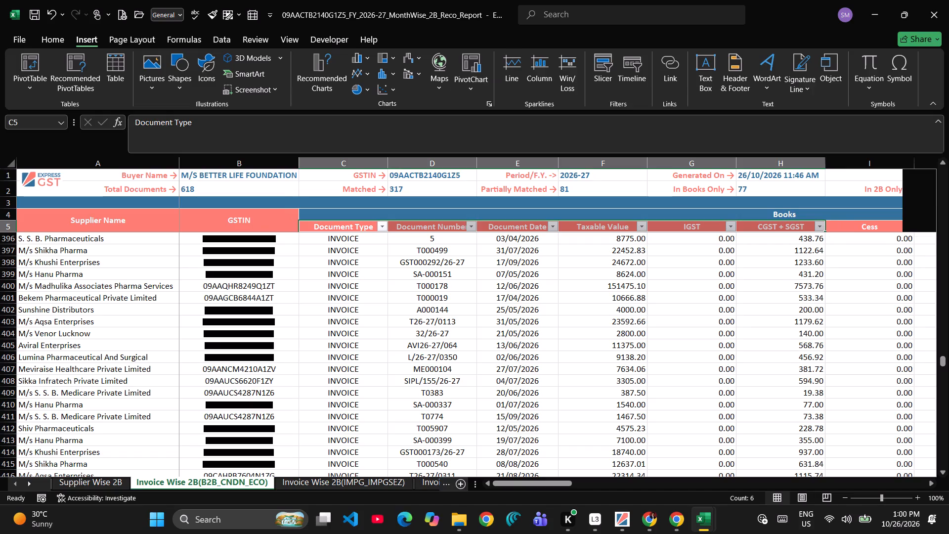
Switch to the GSTR2 workbook's B2B sheet and reset the column C filter to show all rows.
key("alt+Tab")
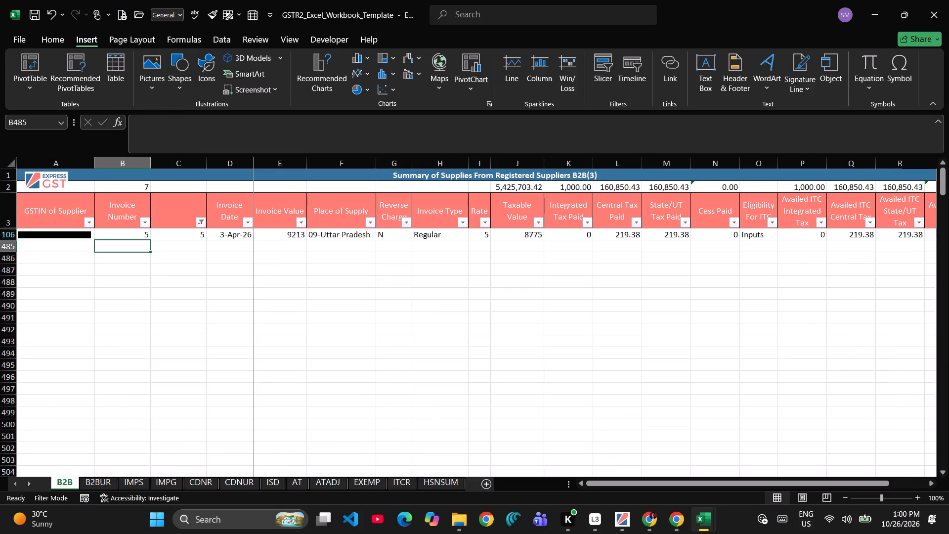
left_click(198, 221)
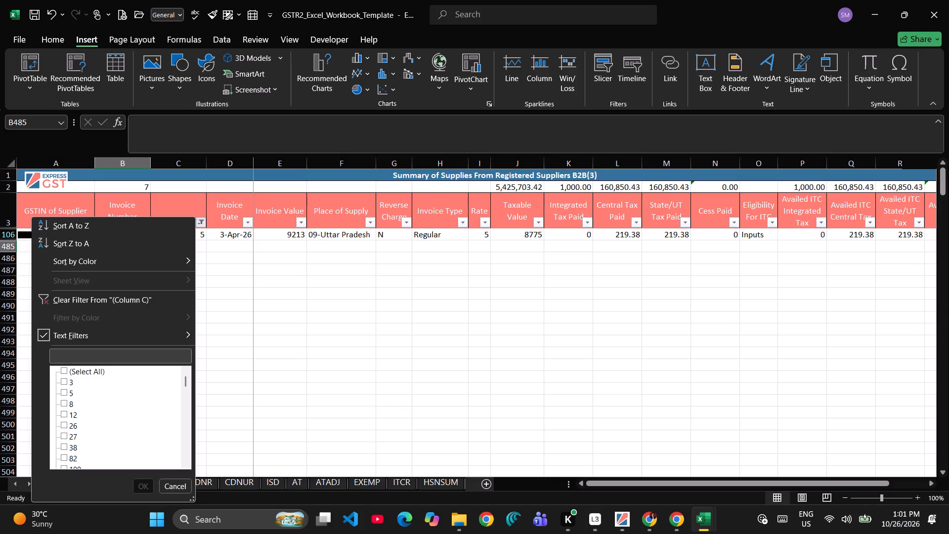
left_click(65, 372)
left_click(140, 487)
Inspect the total formulas for Taxable Value in J2 and Cess Paid in N2 of the B2B sheet.
scroll(153, 310, "up", 14)
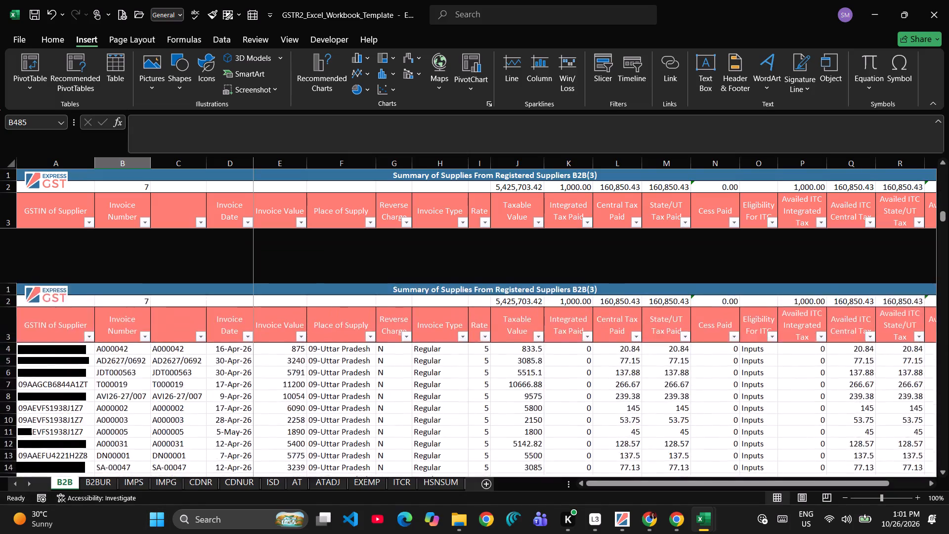
scroll(153, 310, "up", 13)
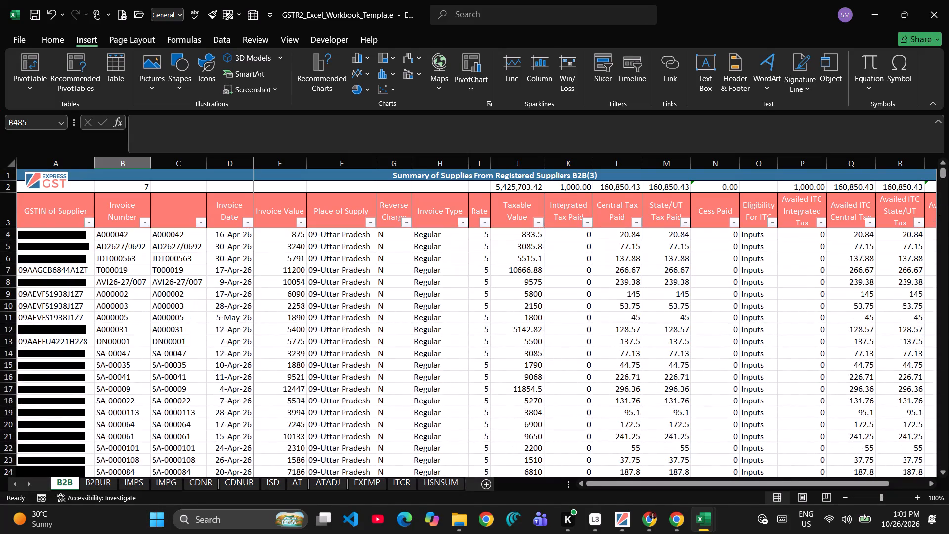
scroll(377, 322, "left", 1)
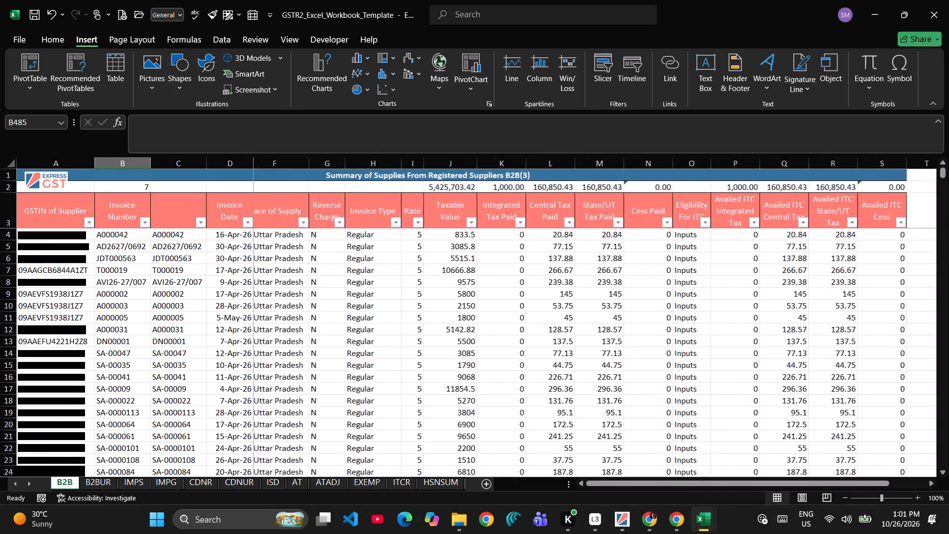
scroll(377, 322, "left", 1)
double_click(381, 187)
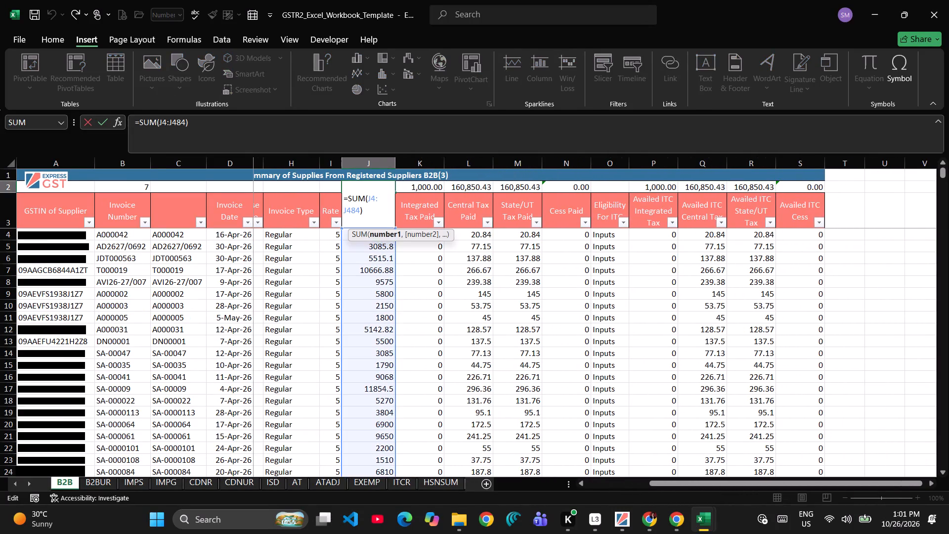
key("Return")
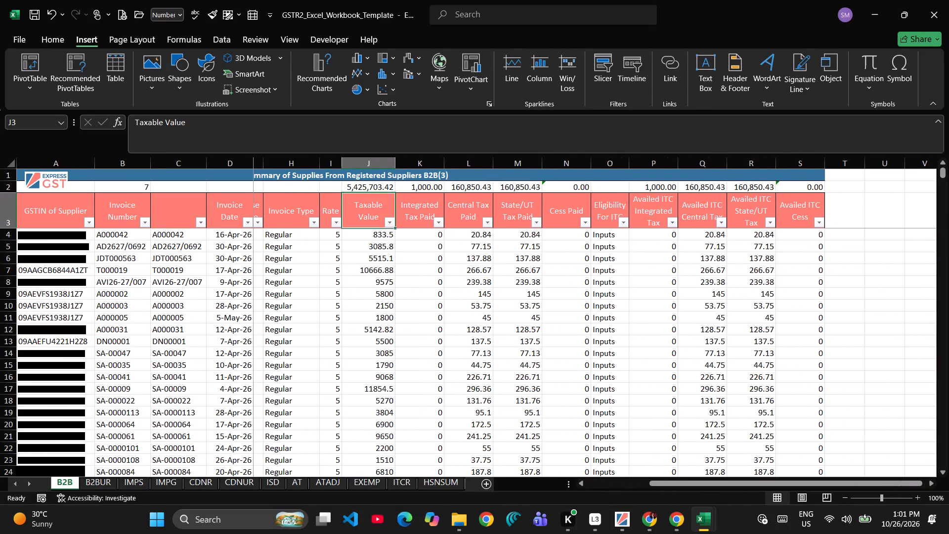
left_click(581, 183)
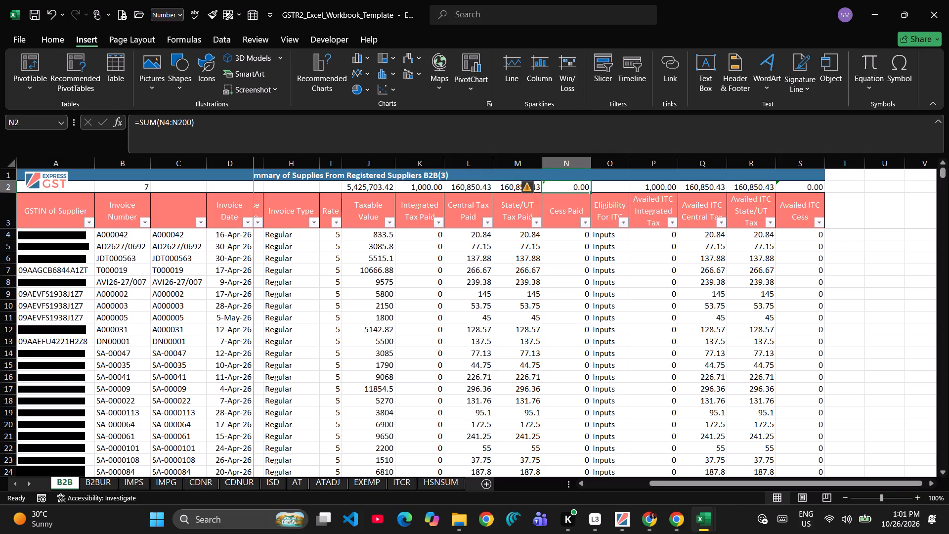
double_click(577, 187)
key("Return")
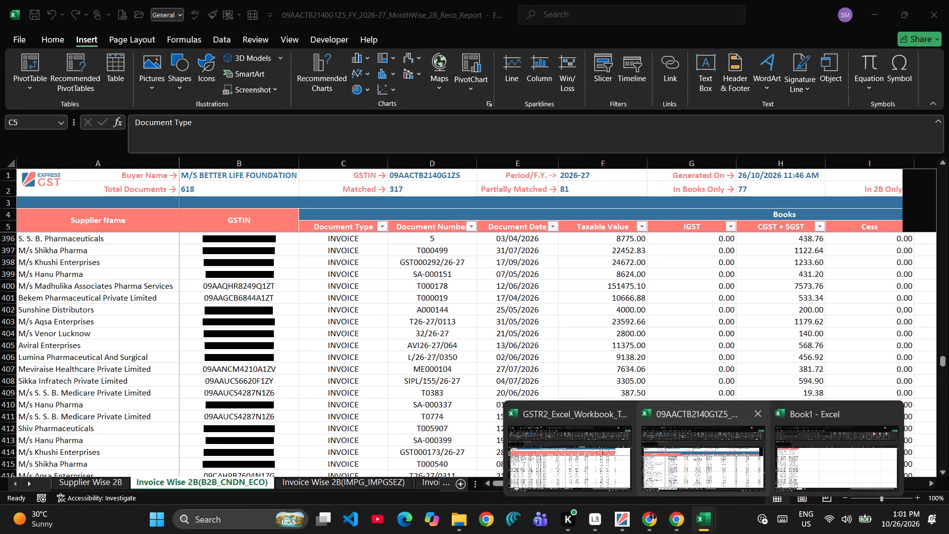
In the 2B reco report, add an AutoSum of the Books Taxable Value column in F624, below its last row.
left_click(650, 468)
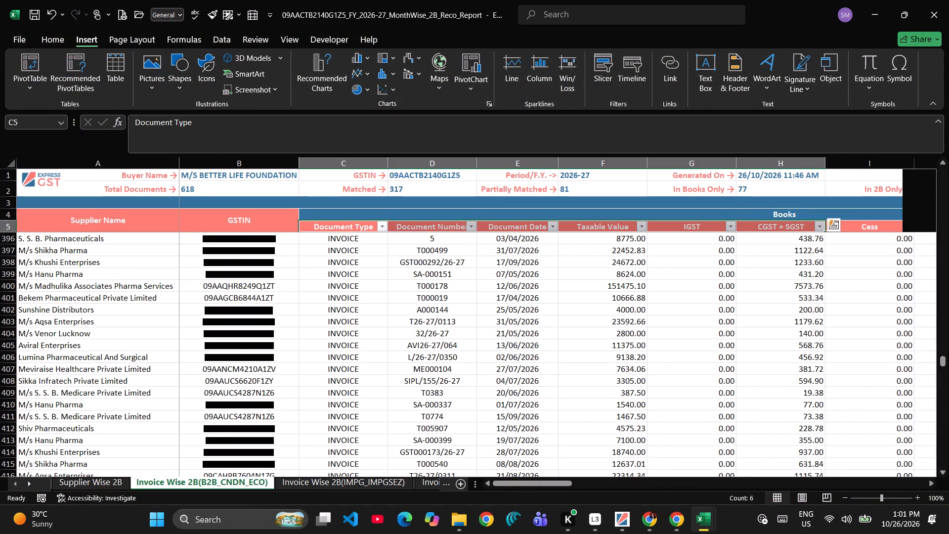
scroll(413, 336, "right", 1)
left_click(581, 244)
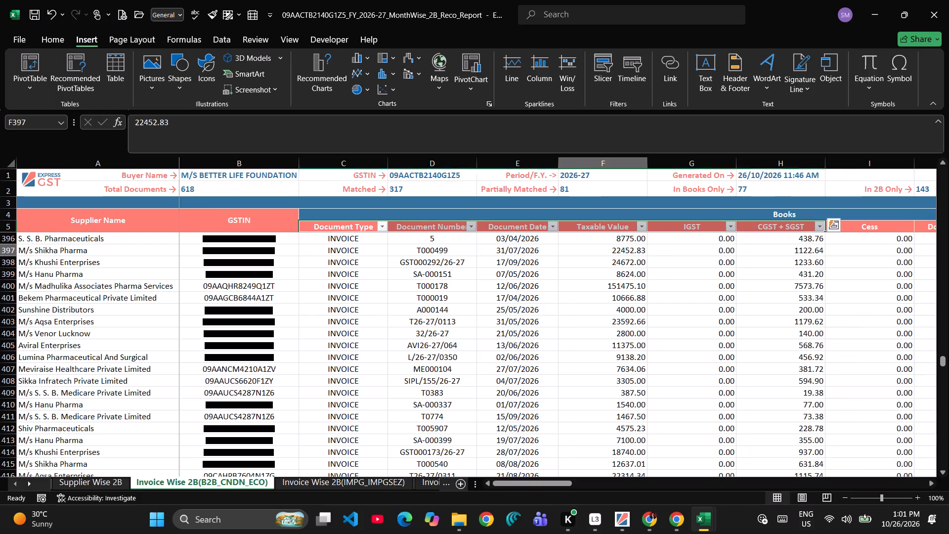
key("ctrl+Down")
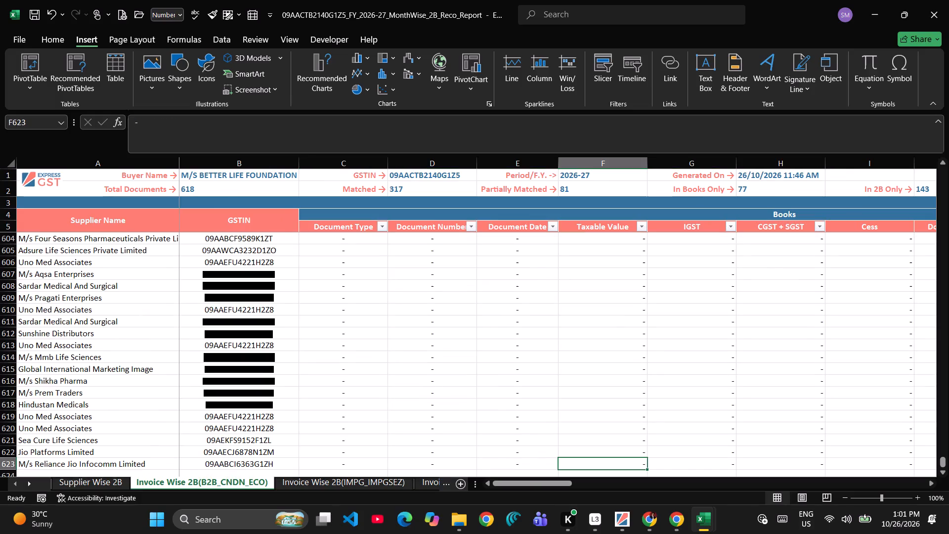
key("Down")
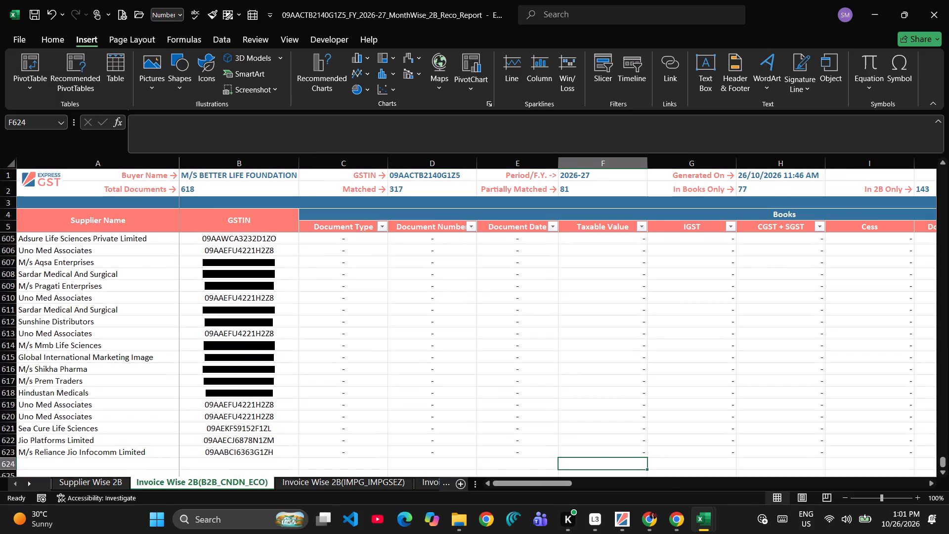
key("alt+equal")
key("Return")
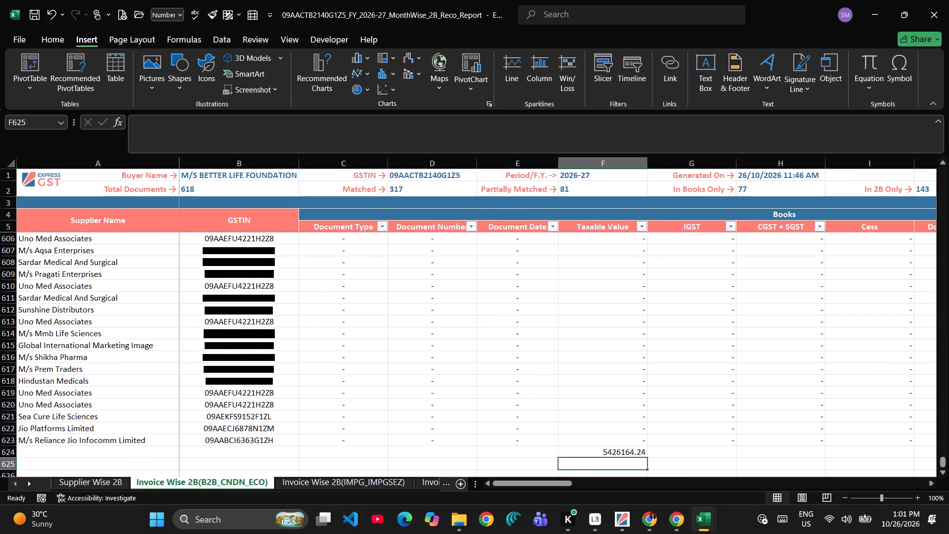
Copy the F624 taxable value total and switch to Sheet1 of Book1 to compare it with the recorded totals and differences.
key("Up")
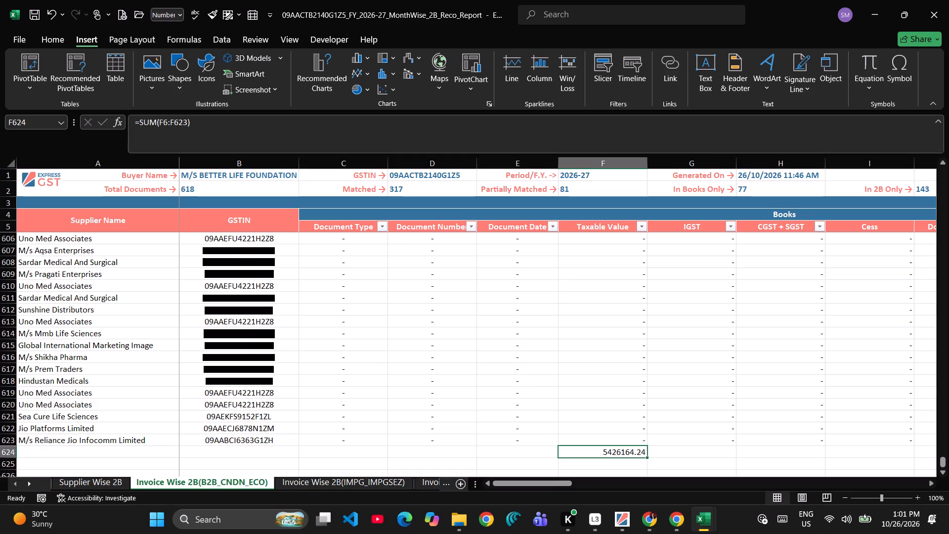
key("ctrl+c")
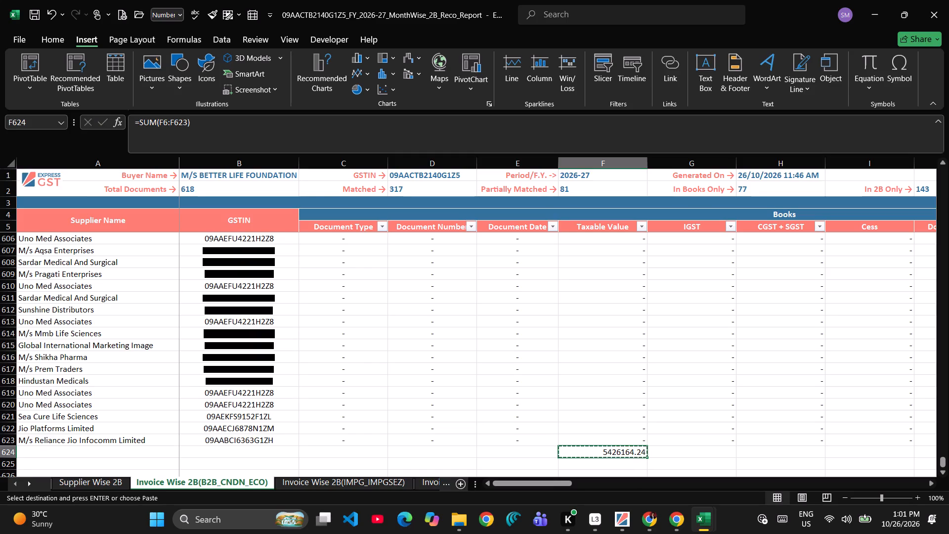
key("alt+Tab")
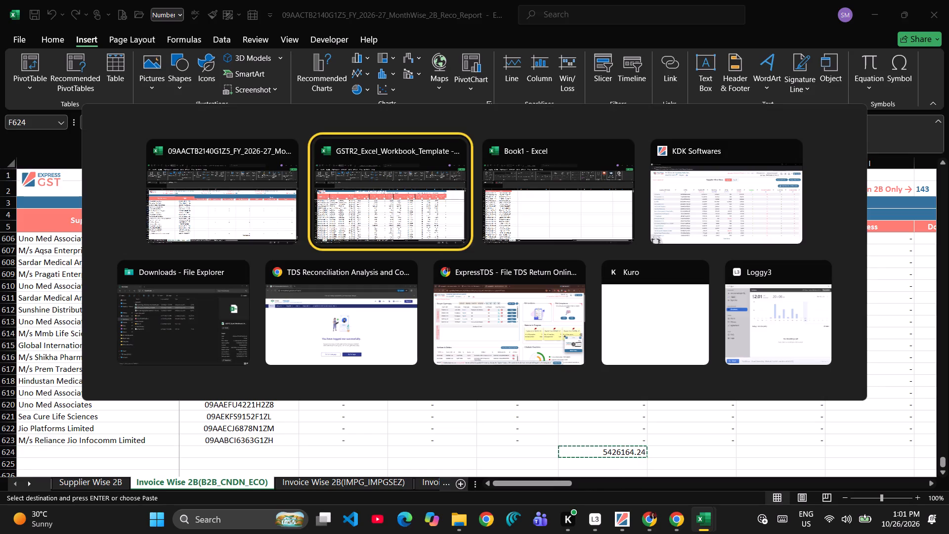
key("alt+Right")
key("alt+Right")
key("alt+Left")
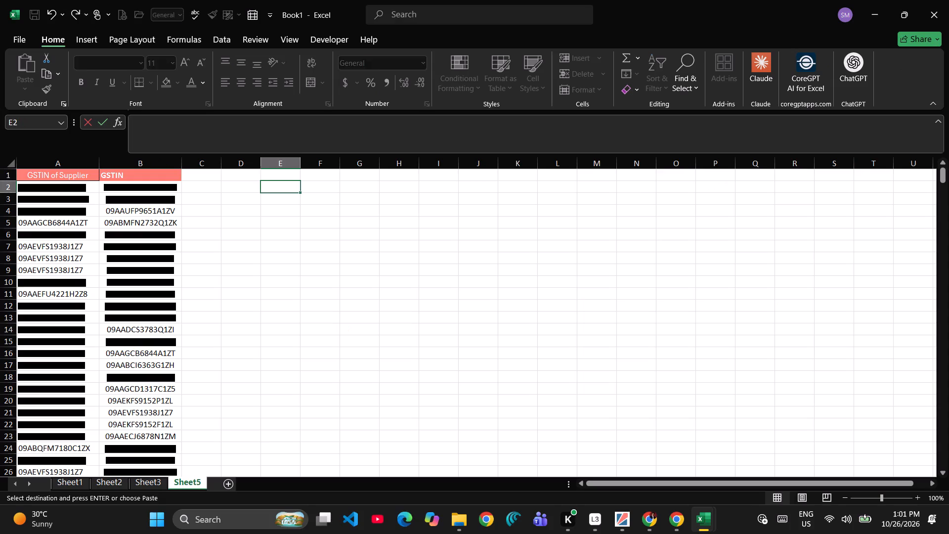
left_click(76, 478)
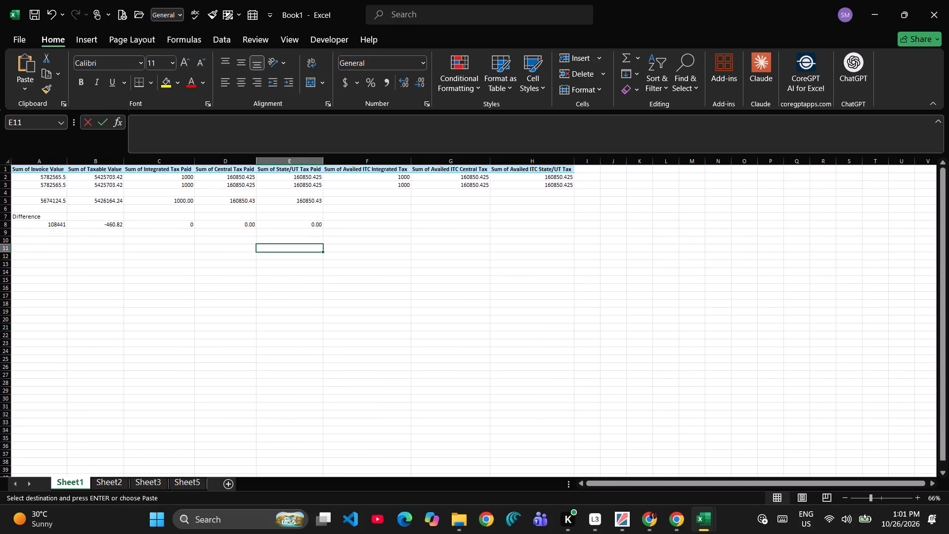
left_click(49, 196)
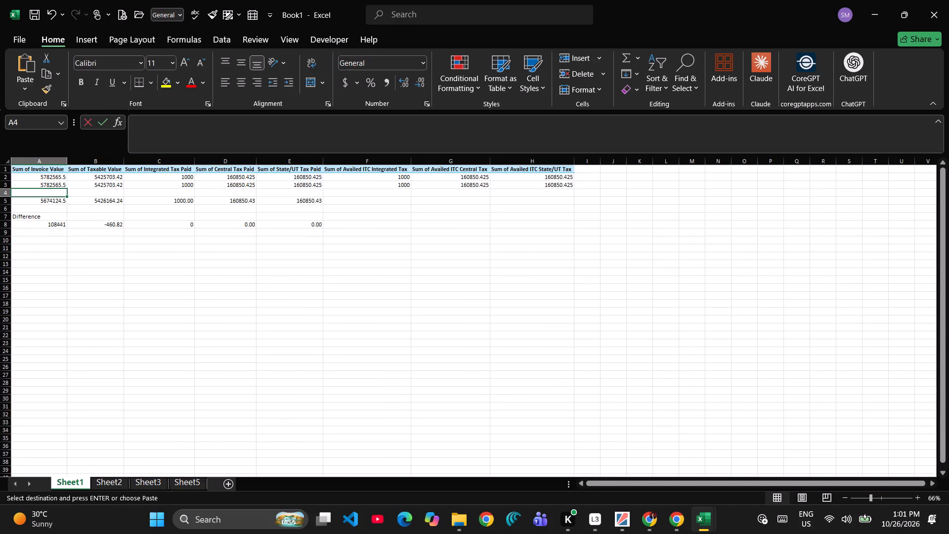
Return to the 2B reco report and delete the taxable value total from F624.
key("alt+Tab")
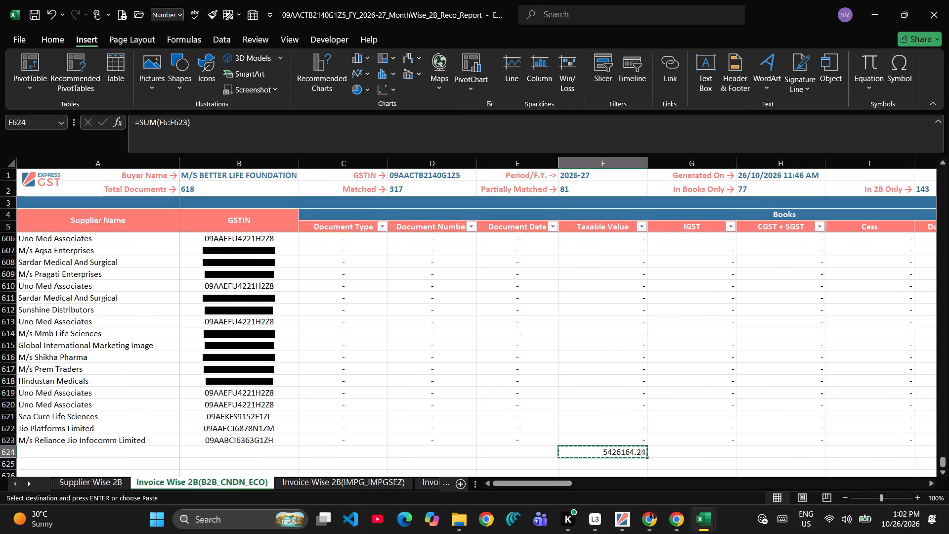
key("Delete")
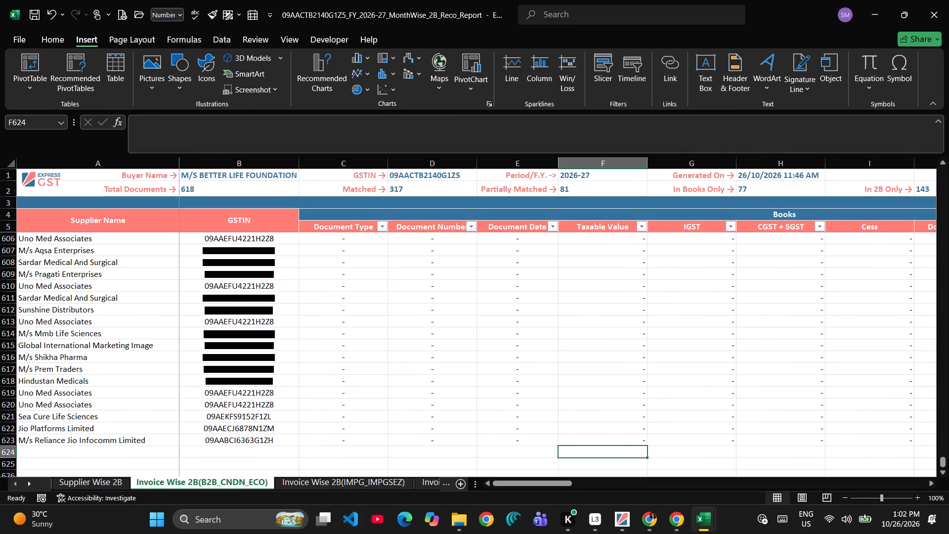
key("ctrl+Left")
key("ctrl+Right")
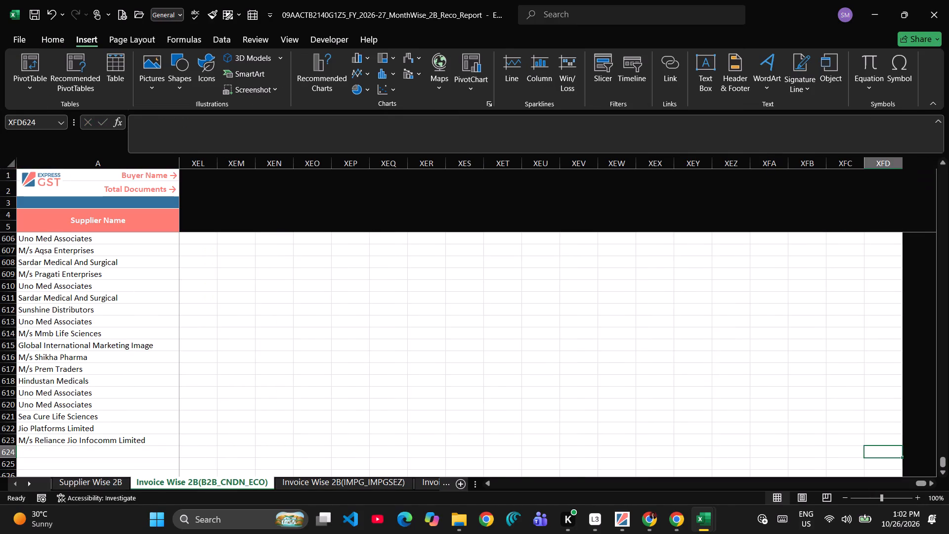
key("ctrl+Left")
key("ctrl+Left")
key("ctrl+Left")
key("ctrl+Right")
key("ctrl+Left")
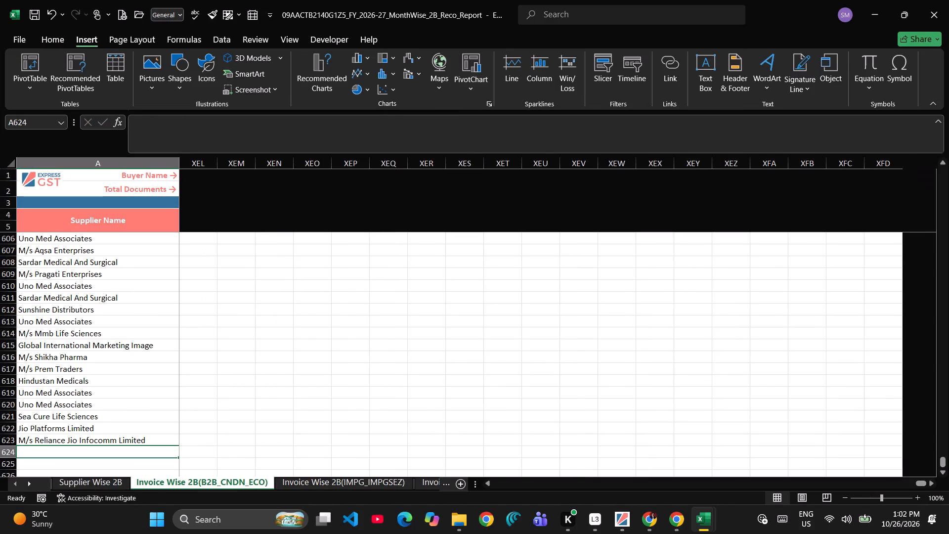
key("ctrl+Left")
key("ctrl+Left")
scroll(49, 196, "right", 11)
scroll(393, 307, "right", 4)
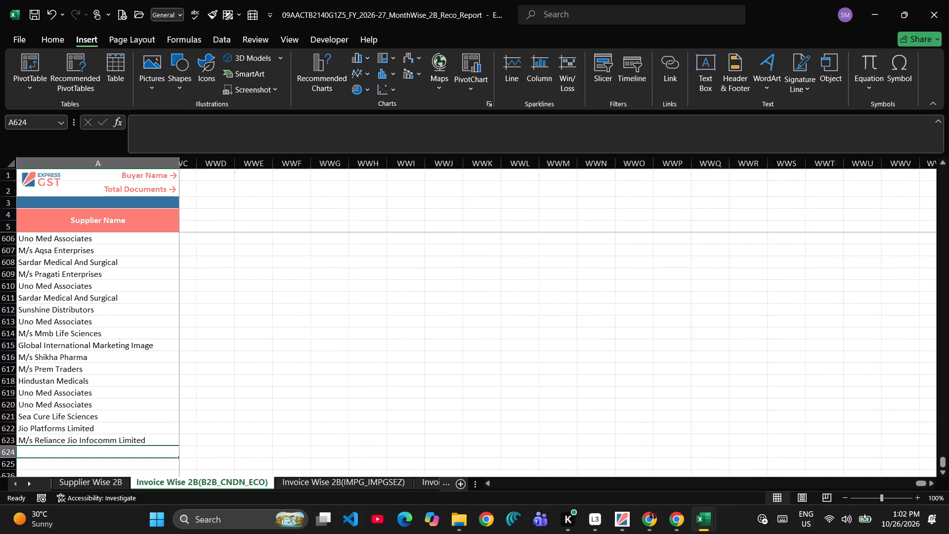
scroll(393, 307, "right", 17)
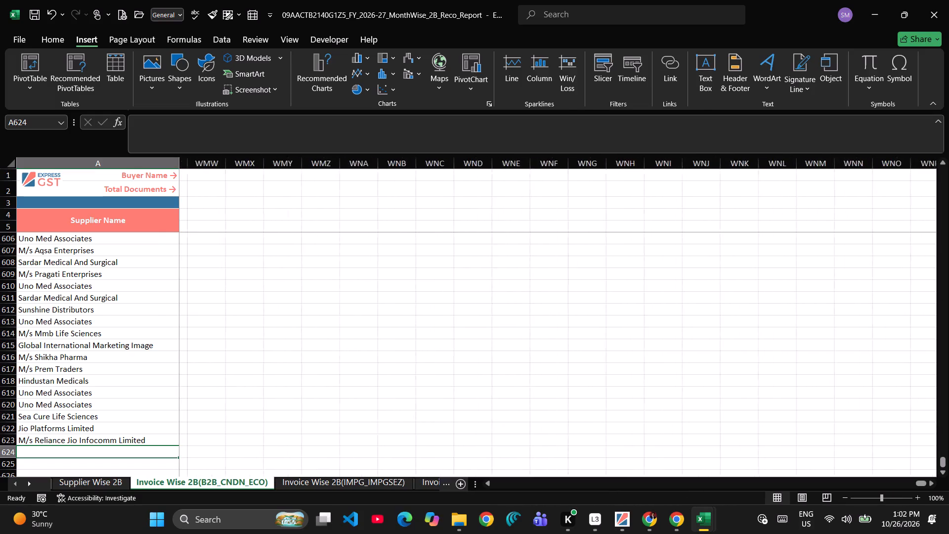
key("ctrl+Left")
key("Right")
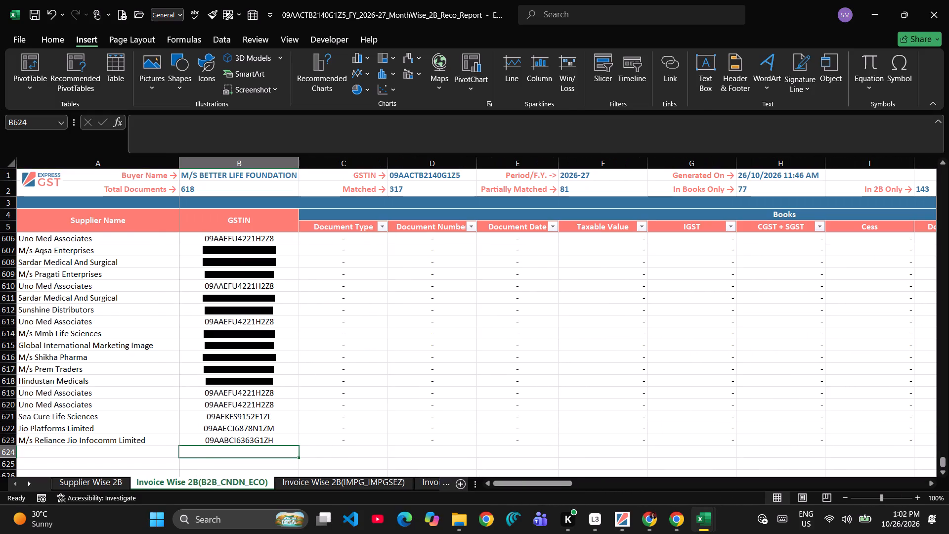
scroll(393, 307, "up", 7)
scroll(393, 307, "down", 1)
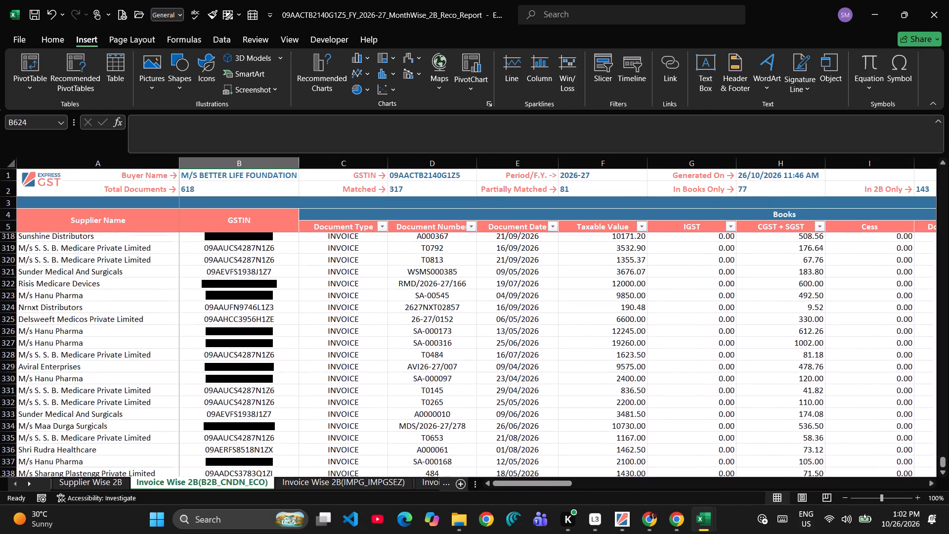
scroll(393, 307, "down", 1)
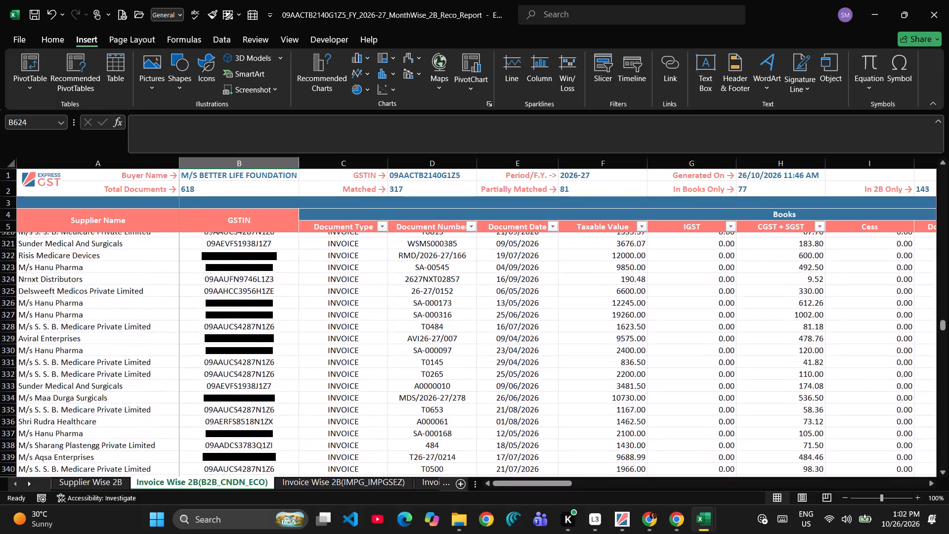
Look over the Books and 2B columns from the first invoice rows of the Invoice Wise 2B sheet.
scroll(393, 307, "up", 16)
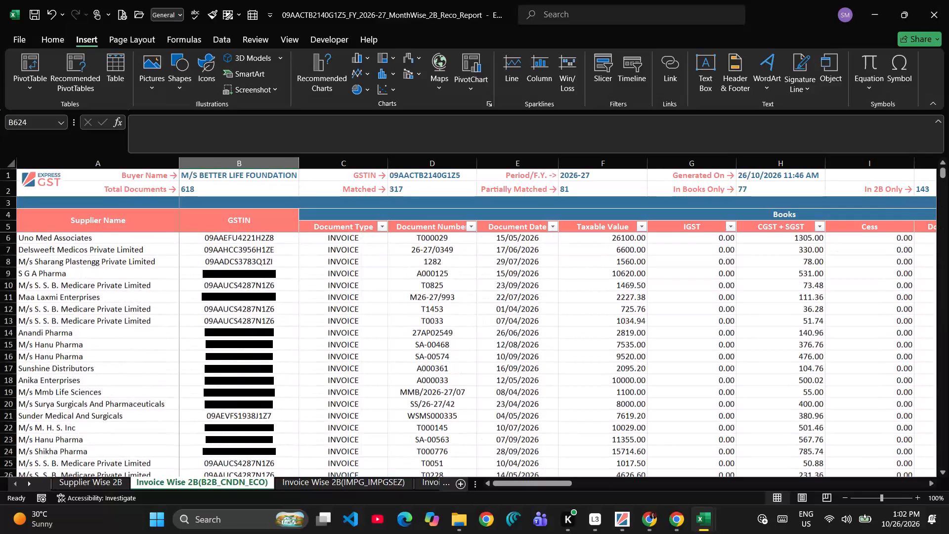
scroll(748, 309, "left", 5)
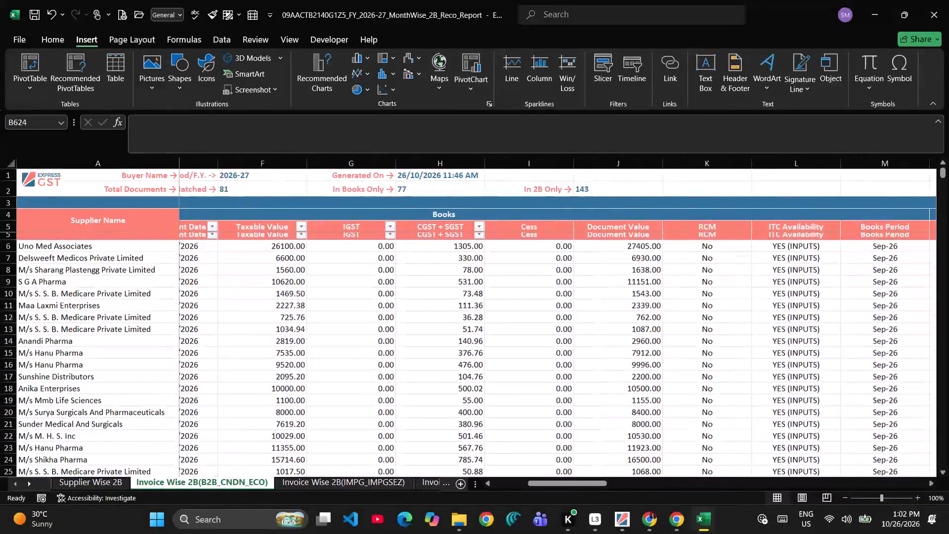
scroll(748, 309, "left", 4)
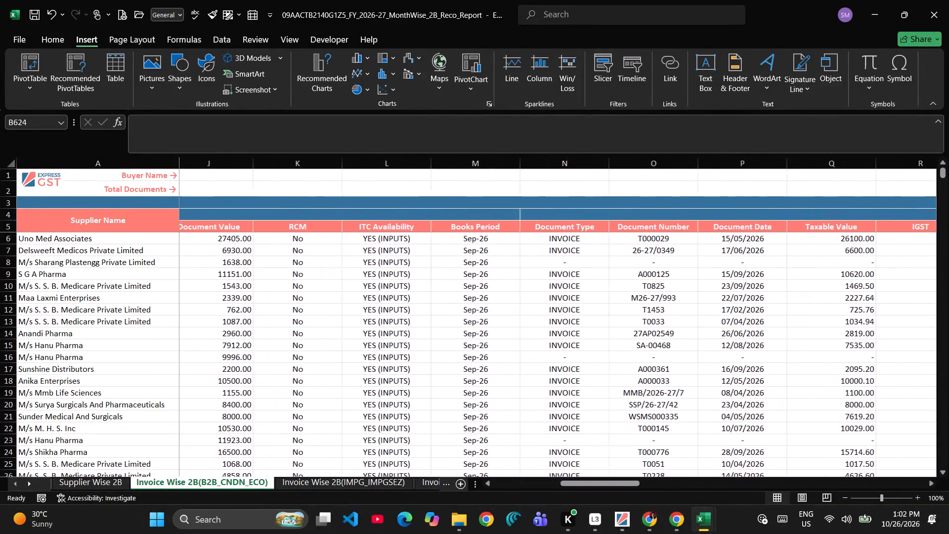
scroll(748, 309, "left", 1)
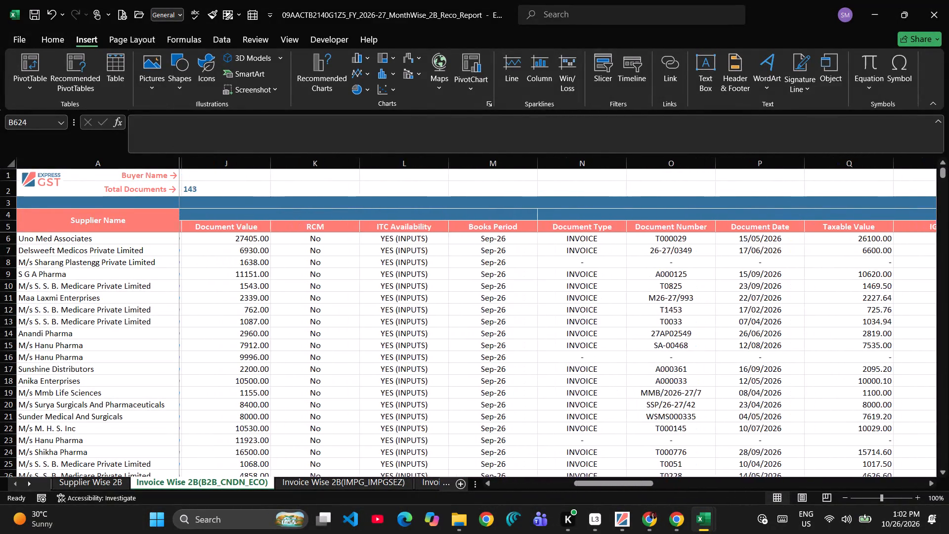
scroll(748, 309, "right", 3)
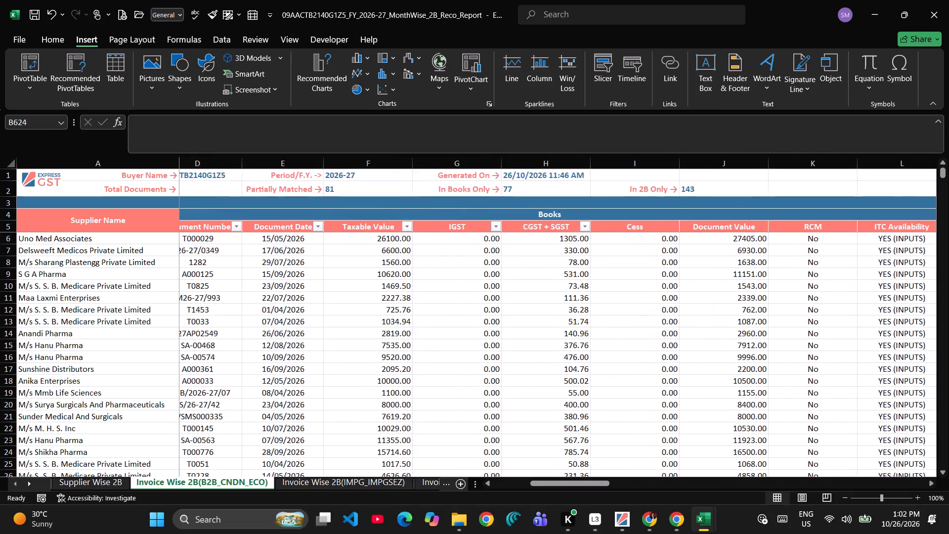
scroll(748, 309, "right", 3)
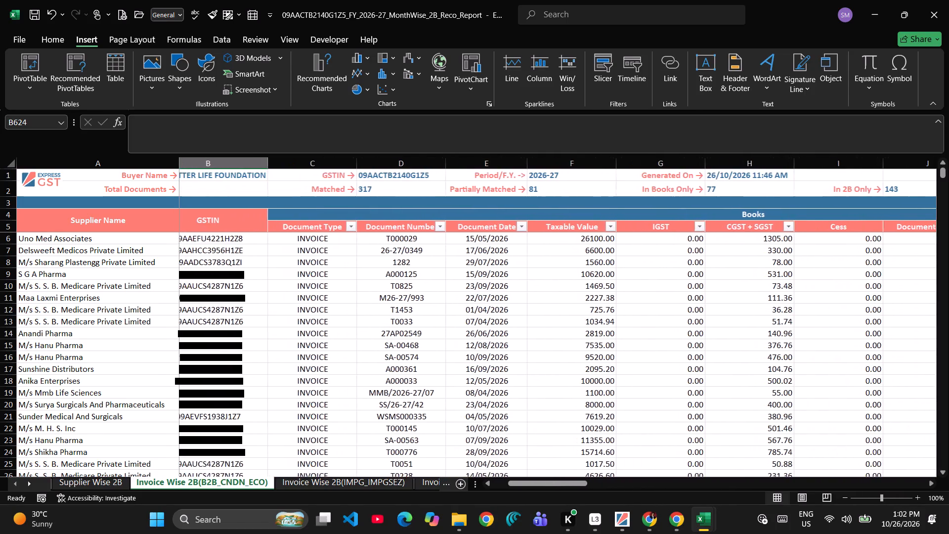
scroll(748, 309, "right", 2)
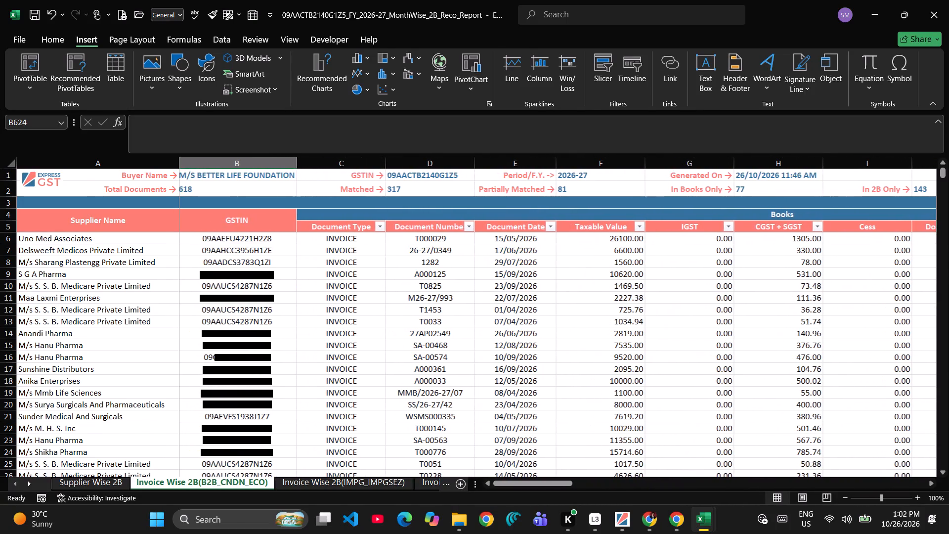
scroll(748, 309, "right", 1)
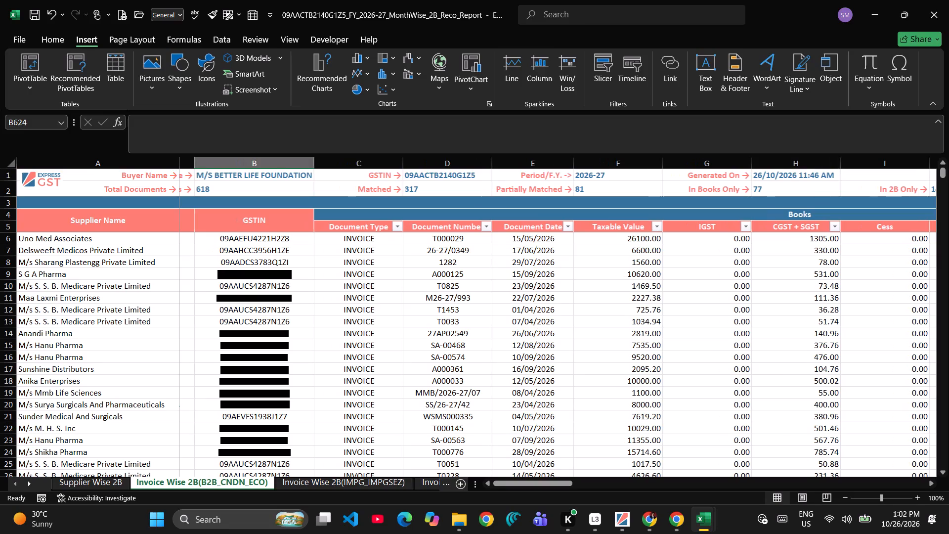
scroll(748, 309, "right", 1)
scroll(748, 309, "up", 1)
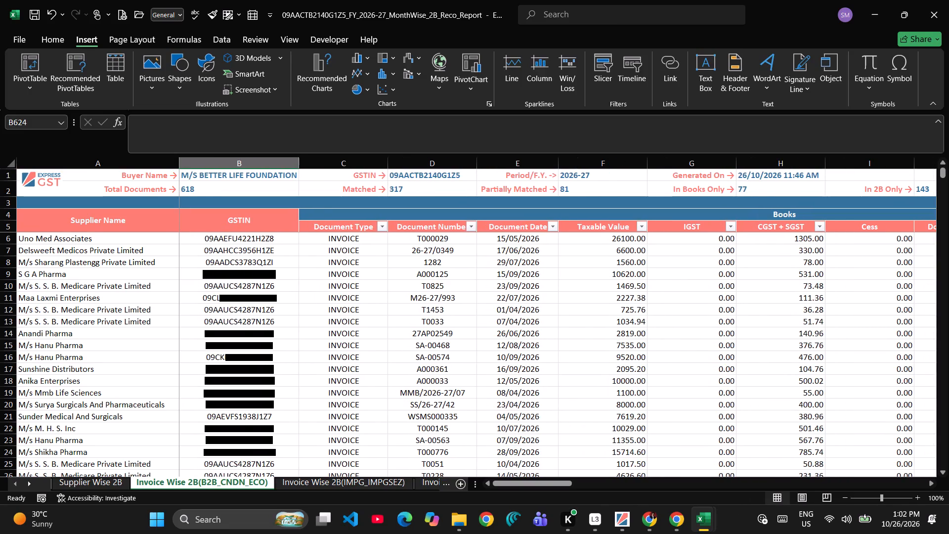
scroll(748, 309, "up", 1)
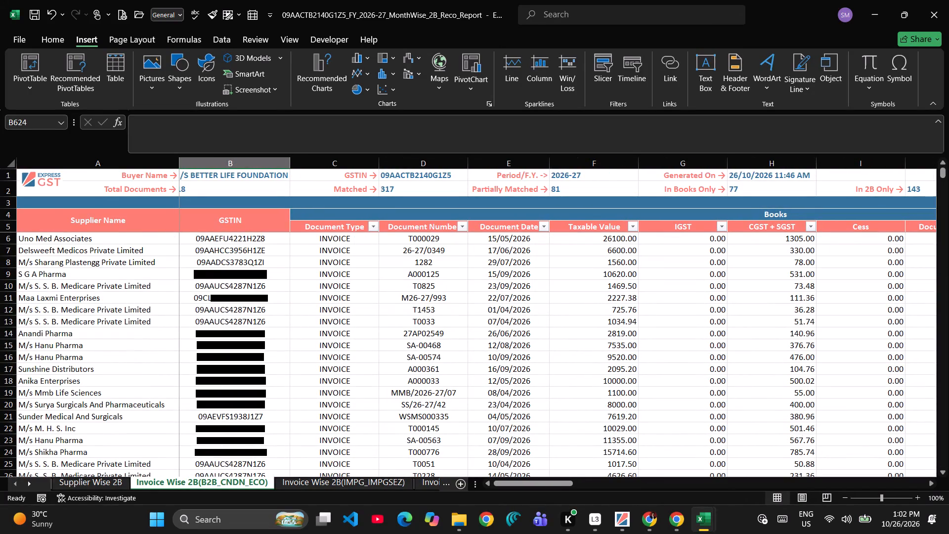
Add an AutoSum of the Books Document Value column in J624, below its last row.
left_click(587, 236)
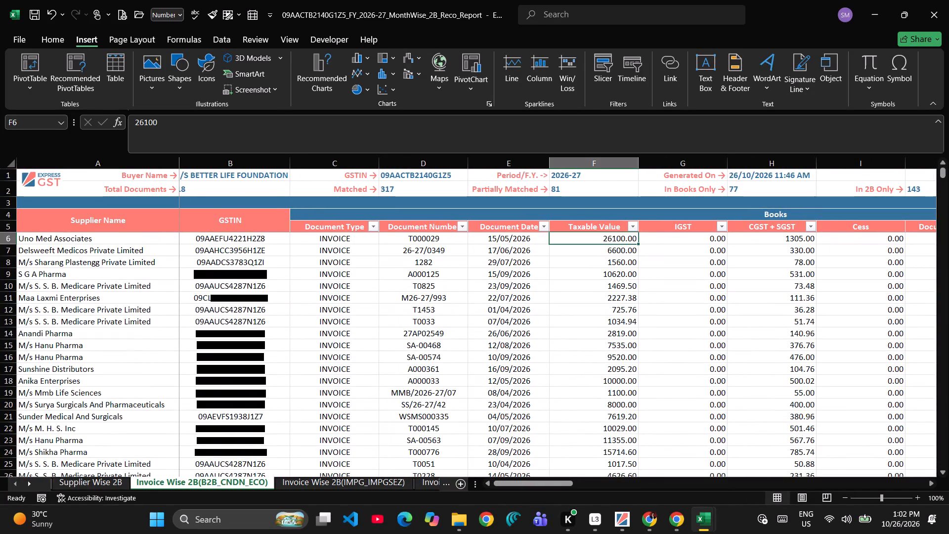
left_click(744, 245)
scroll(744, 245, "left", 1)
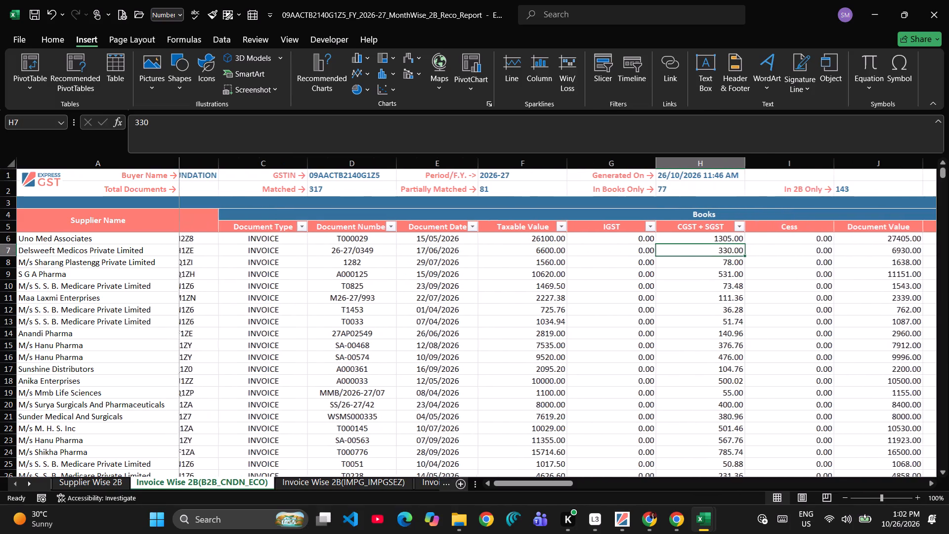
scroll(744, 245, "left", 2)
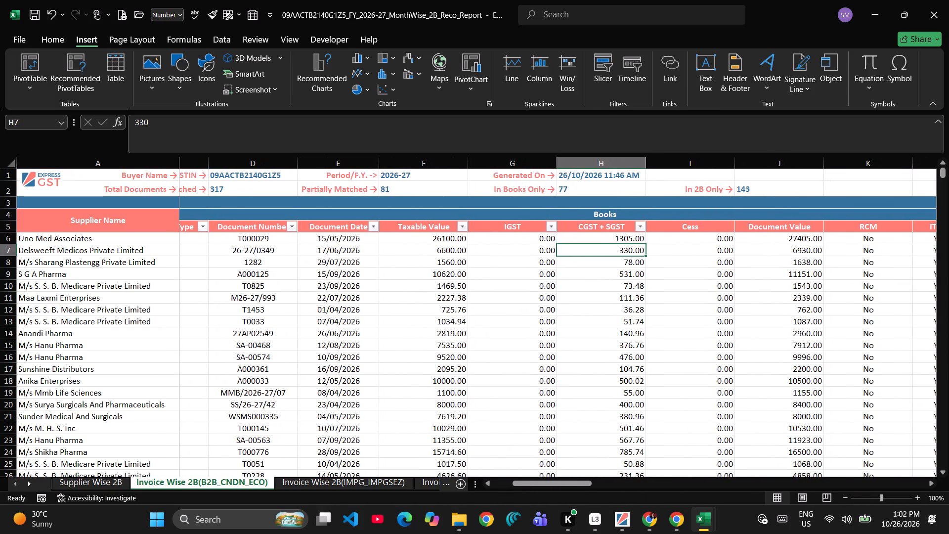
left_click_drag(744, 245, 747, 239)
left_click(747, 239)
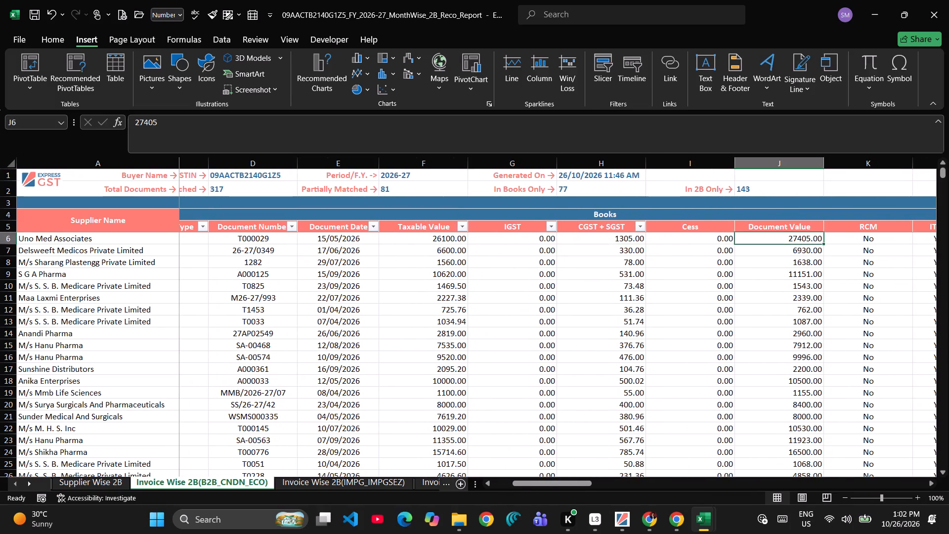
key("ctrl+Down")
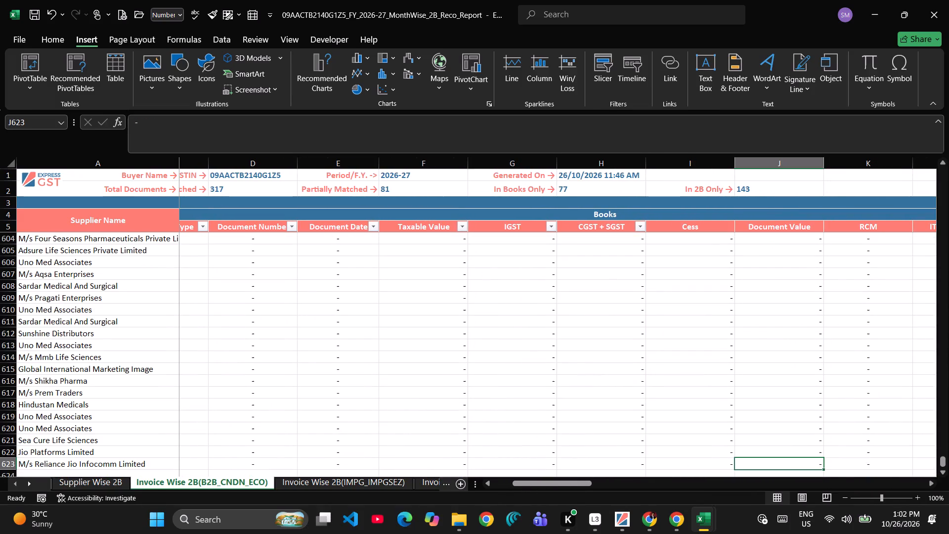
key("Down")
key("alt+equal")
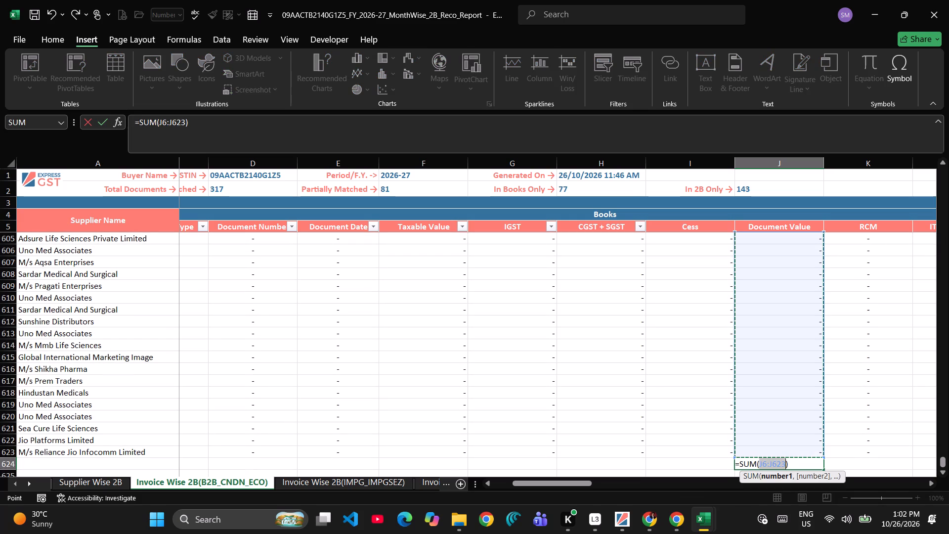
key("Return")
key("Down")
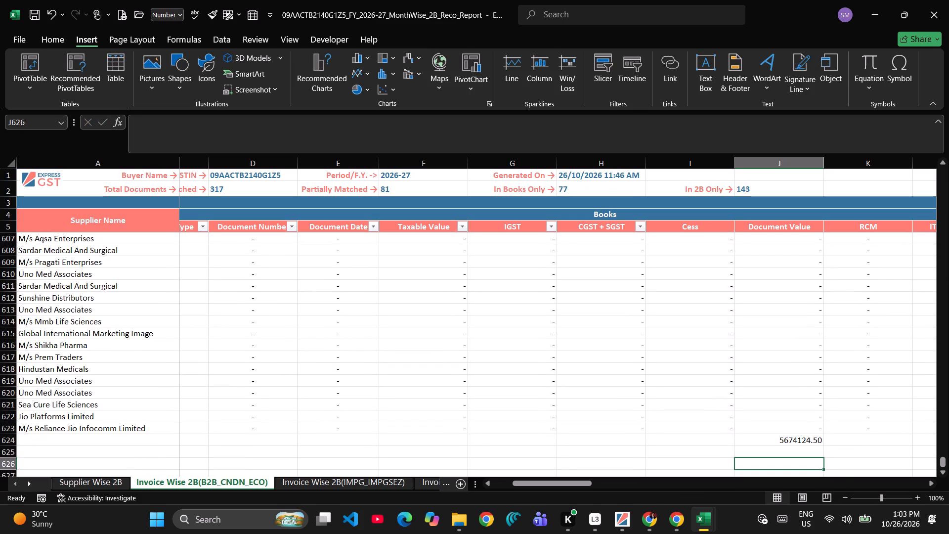
Copy the J624 document value total and compare it with the figure in A5 on Sheet1 of Book1.
key("Up")
key("Up")
key("ctrl+c")
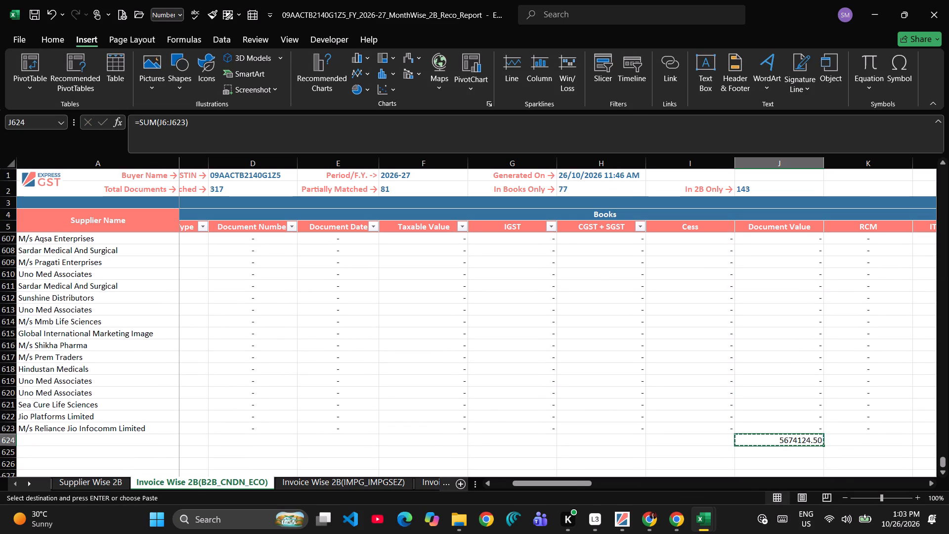
key("alt+Tab")
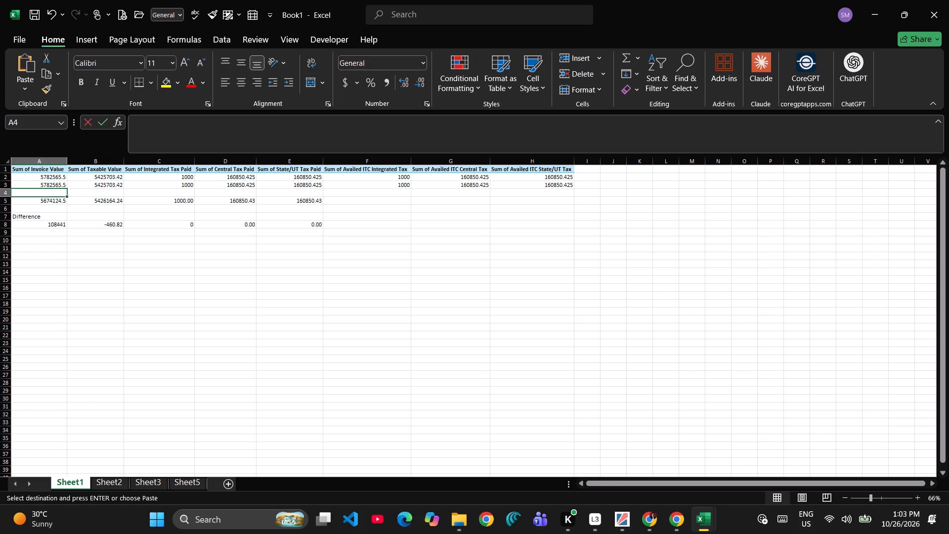
key("alt+Tab")
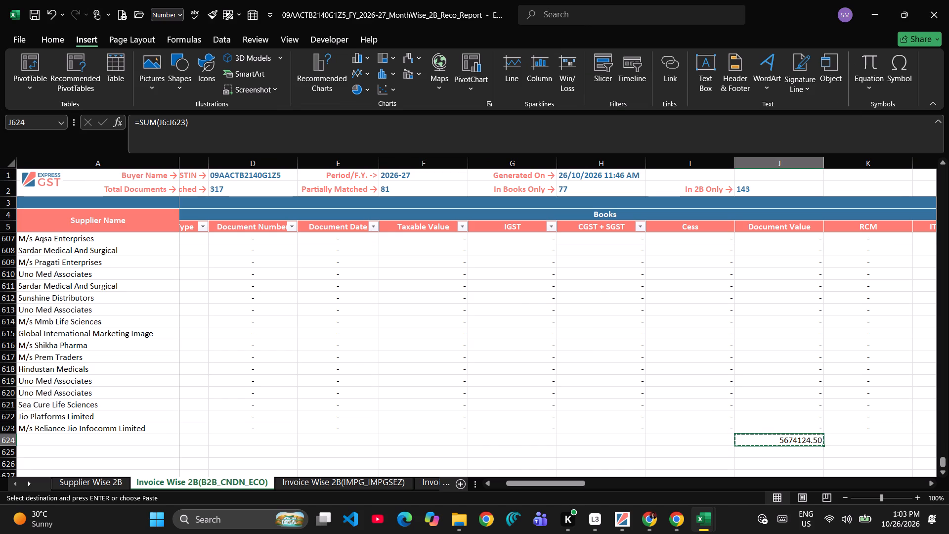
key("alt+Tab")
key("Down")
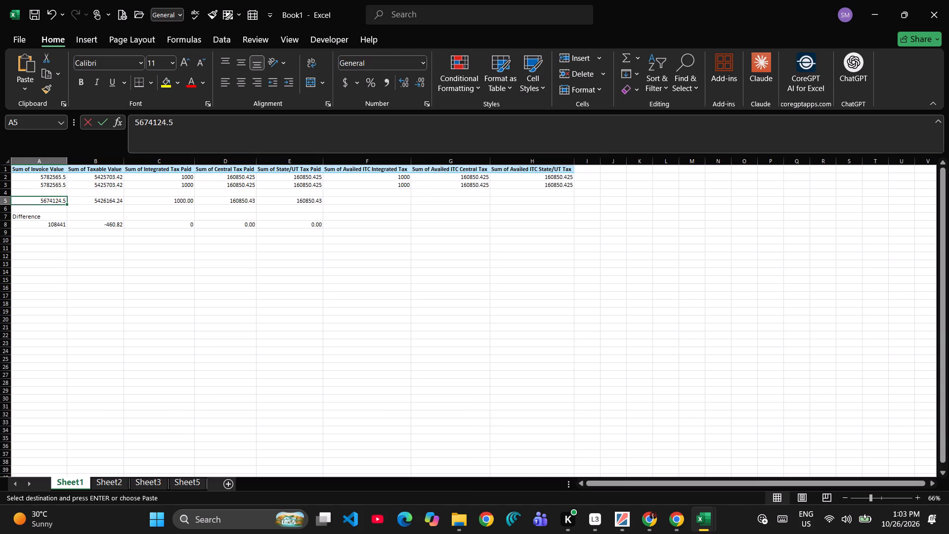
key("alt+Tab")
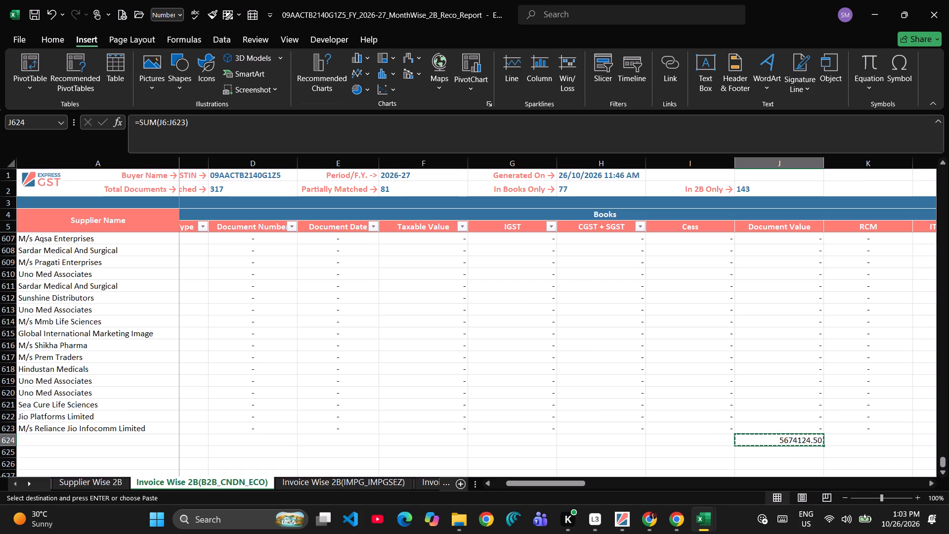
Examine row 624 of the reco report from the Supplier Name column across to the 2B Document Number column.
key("Down")
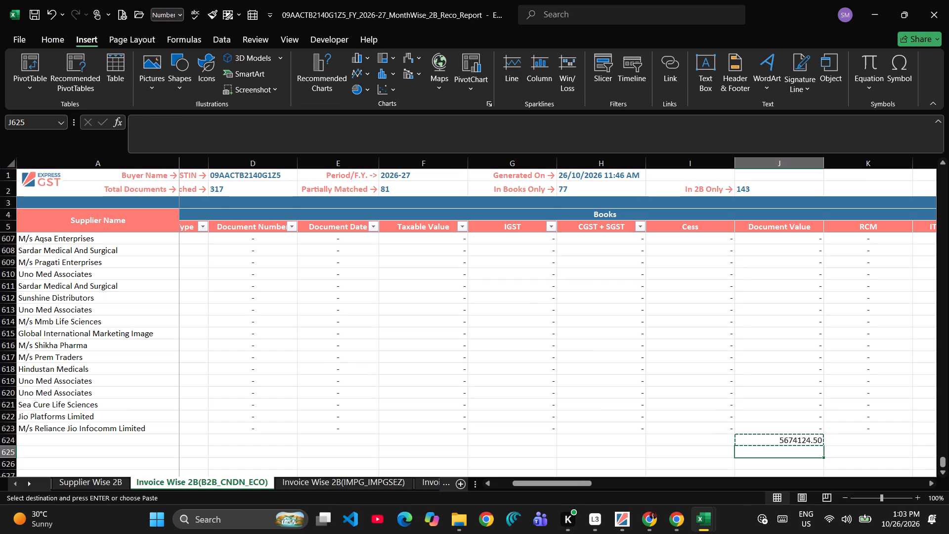
key("Left")
key("Right")
key("Up")
key("Right")
key("Right")
key("Right")
key("Right")
key("Right")
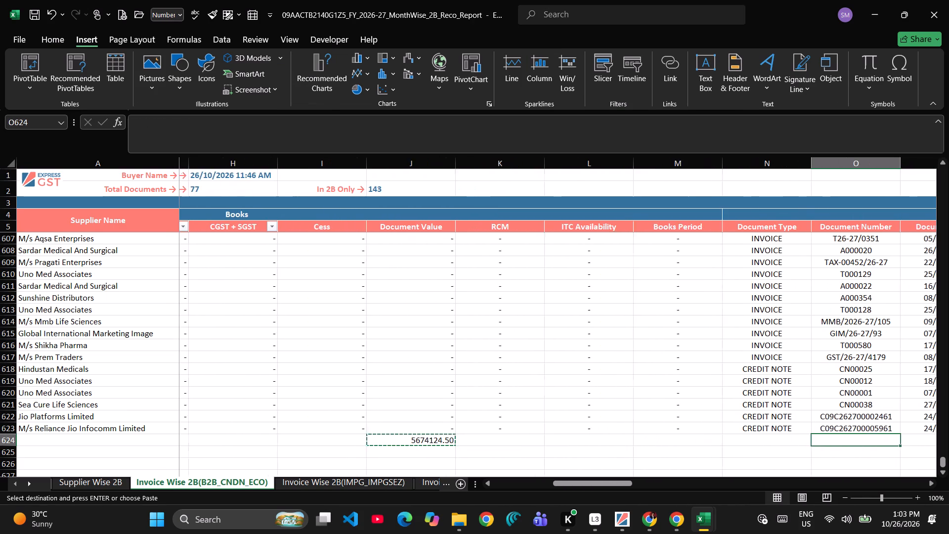
key("Left")
key("Left")
key("Left")
key("Left")
key("Left")
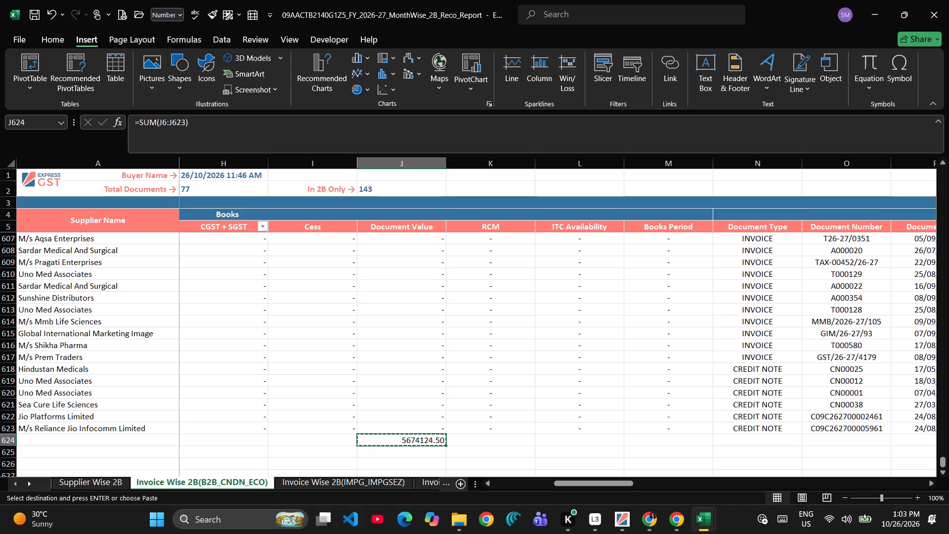
key("Left")
key("Left")
key("Left")
key("Left")
key("Left")
key("Left")
key("Left")
key("Left")
key("Left")
key("Left")
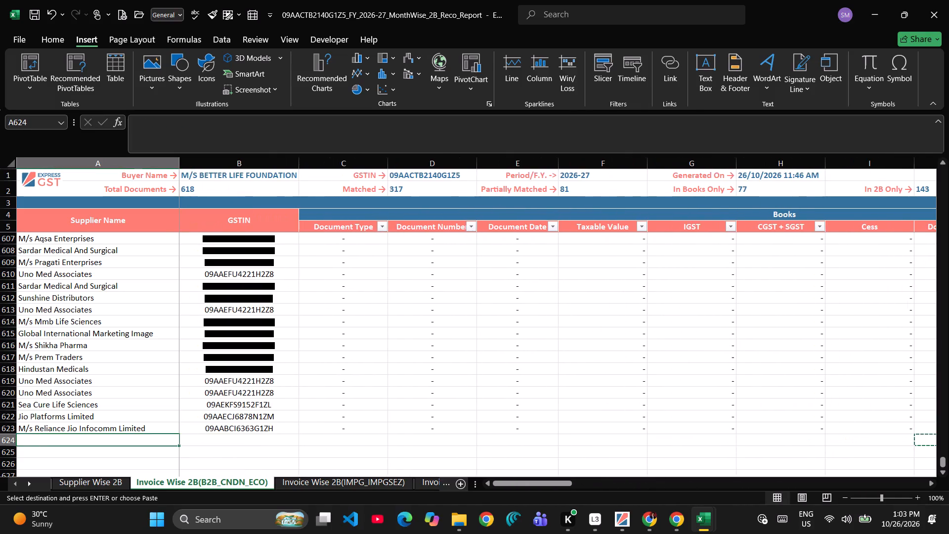
key("Right")
key("Right")
key("Right")
key("Right")
key("Right")
key("Right")
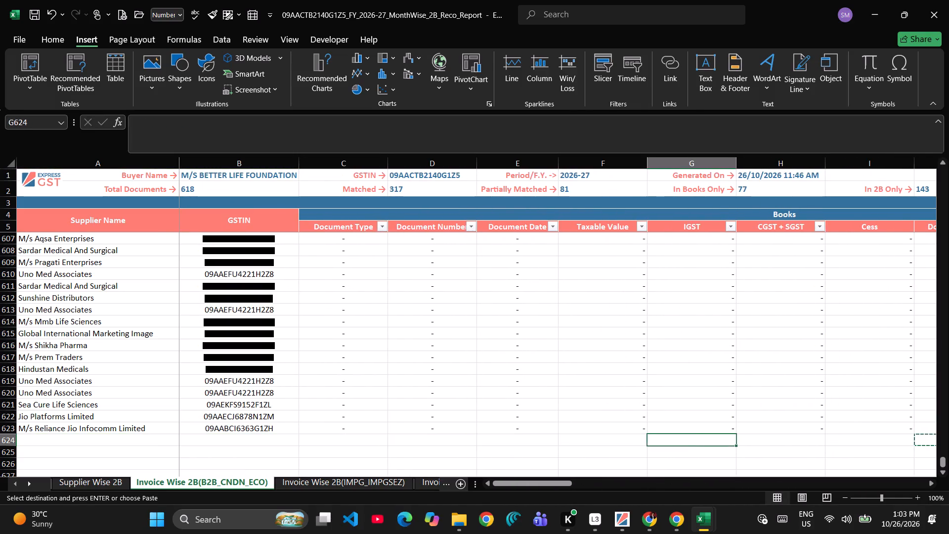
key("Right")
key("Right")
key("Right")
key("Right")
key("Right")
key("Left")
key("Left")
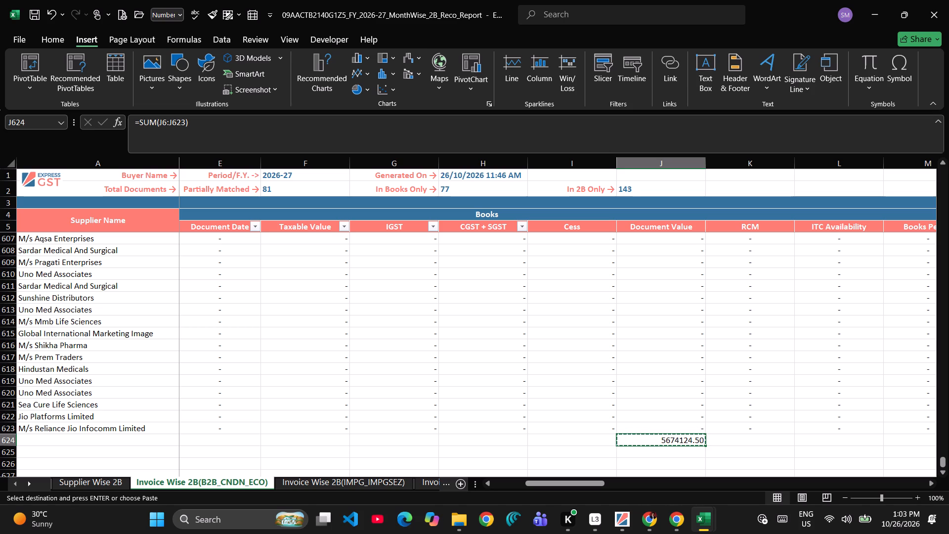
Recheck the Sum of Invoice Value figure in A5 of Book1 against the report's Document Value total.
key("alt+Tab")
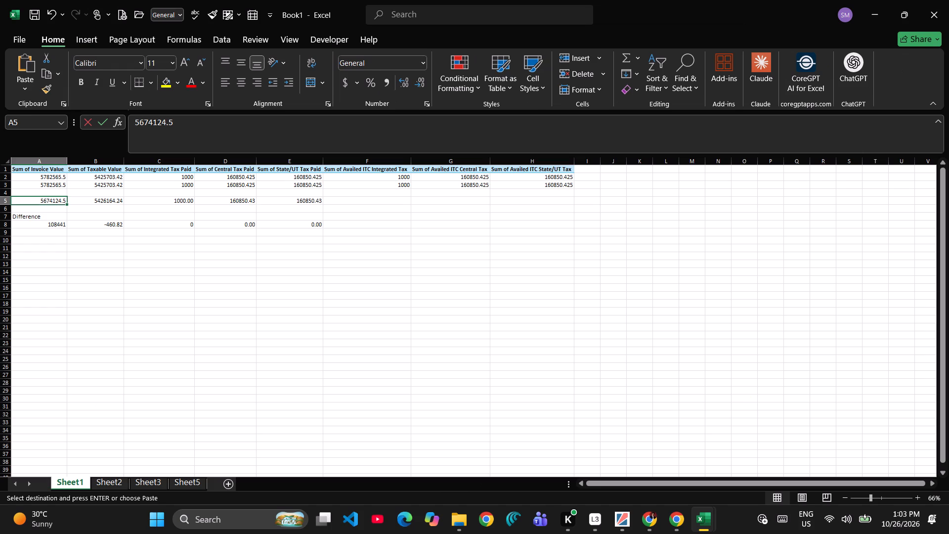
key("alt+Tab")
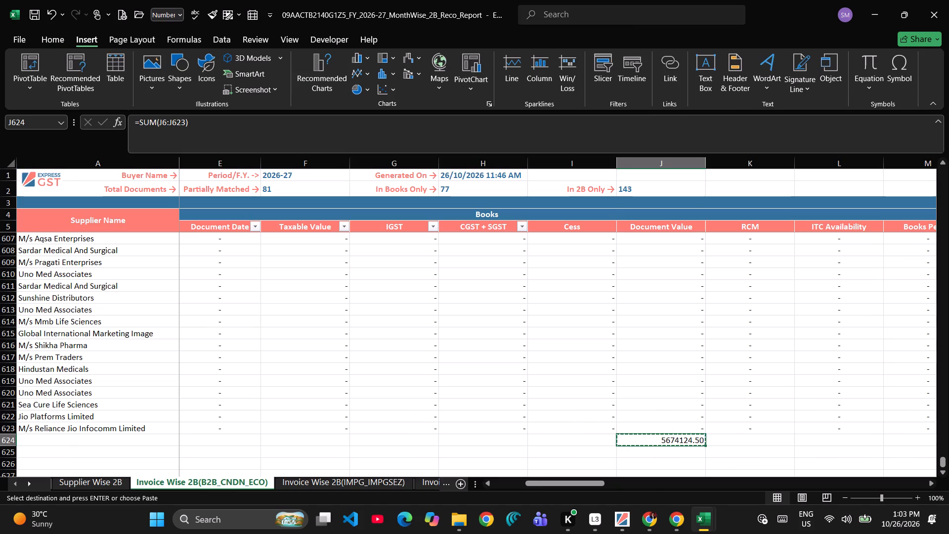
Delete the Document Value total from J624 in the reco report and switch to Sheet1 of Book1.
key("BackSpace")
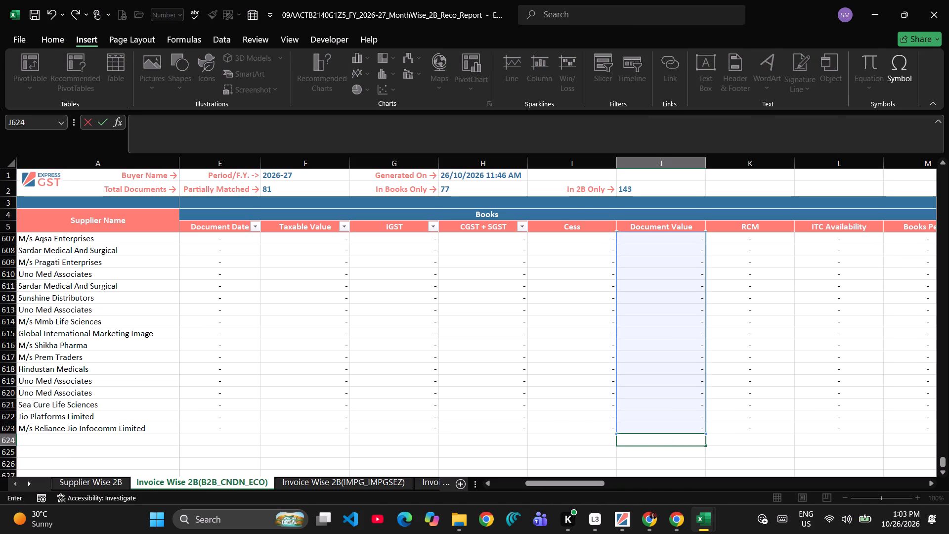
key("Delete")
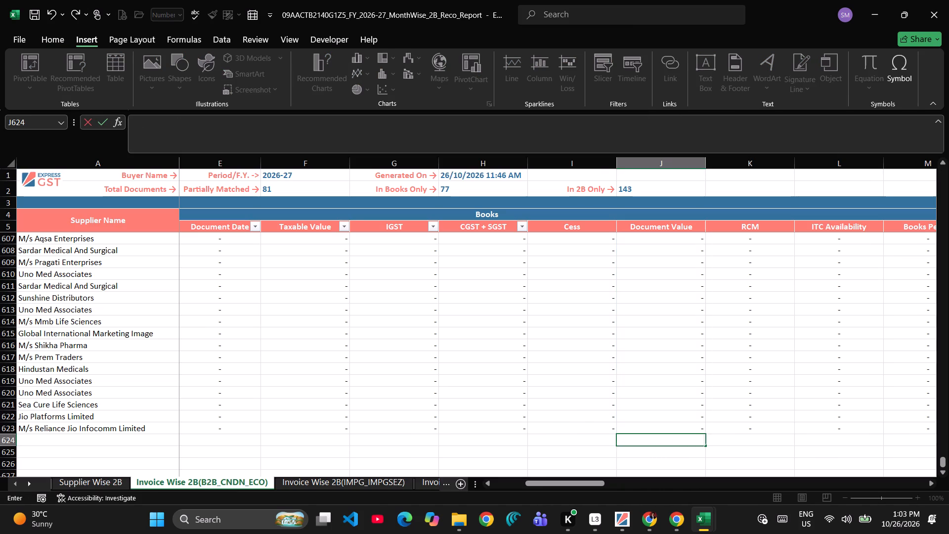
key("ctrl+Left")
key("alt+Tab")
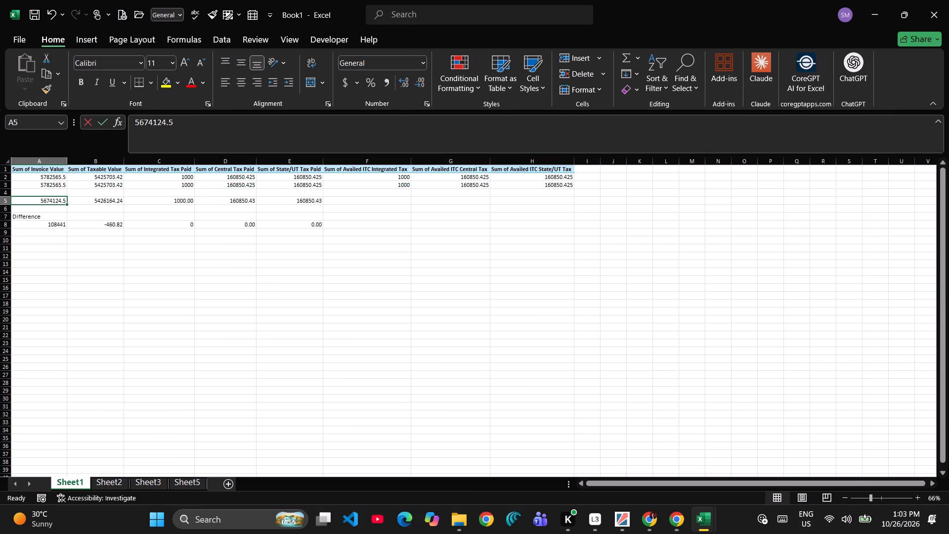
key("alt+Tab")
Examine the Books columns of the Invoice Wise 2B sheet in the reco report, from Taxable Value to Document Value.
scroll(642, 313, "right", 3)
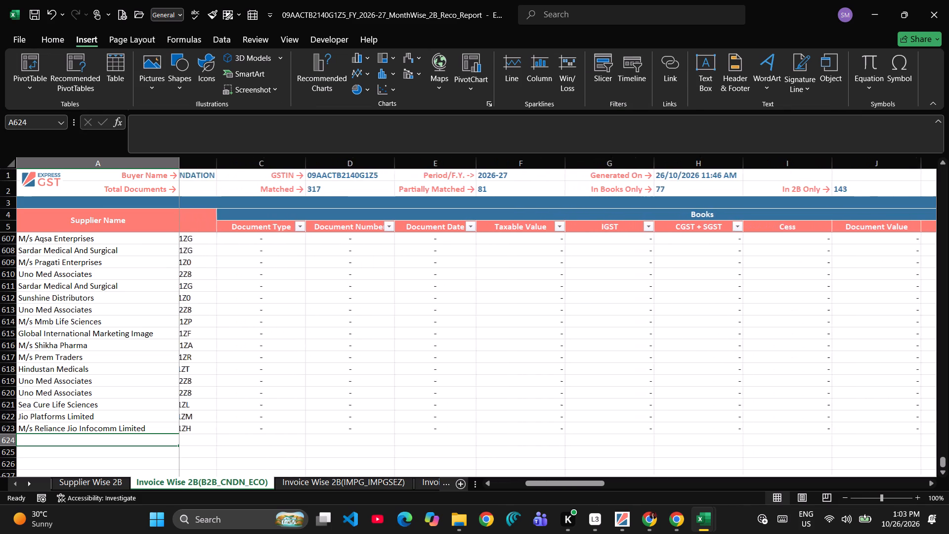
scroll(642, 313, "up", 6)
scroll(642, 313, "right", 6)
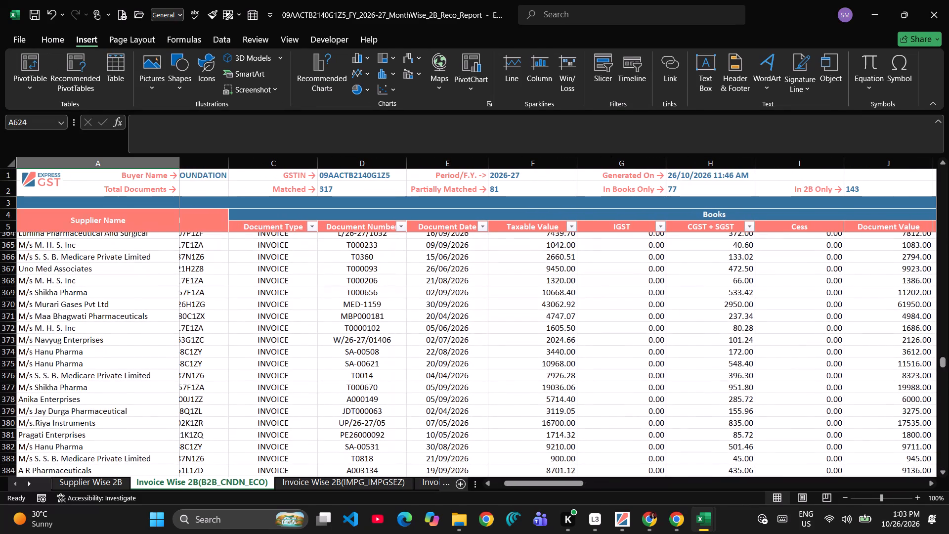
scroll(535, 382, "down", 5)
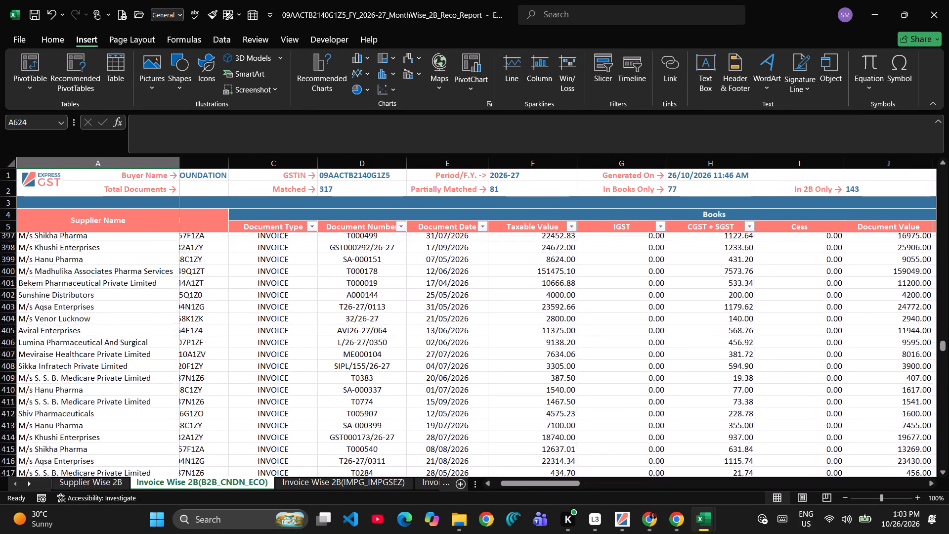
scroll(535, 382, "down", 4)
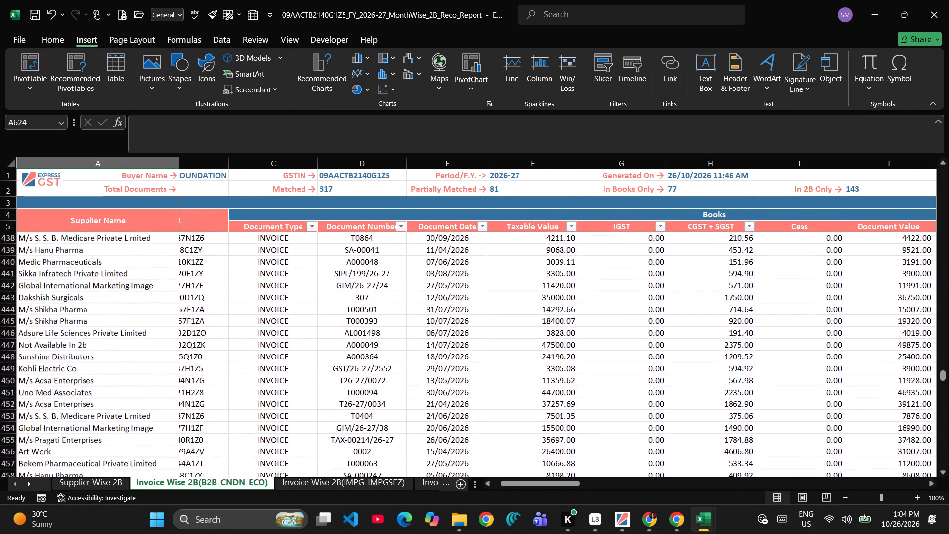
scroll(535, 382, "down", 1)
Compare the tax and invoice value figures in row 5 with the pivot totals above on Sheet1 of Book1.
key("alt+Tab")
key("Right")
key("Right")
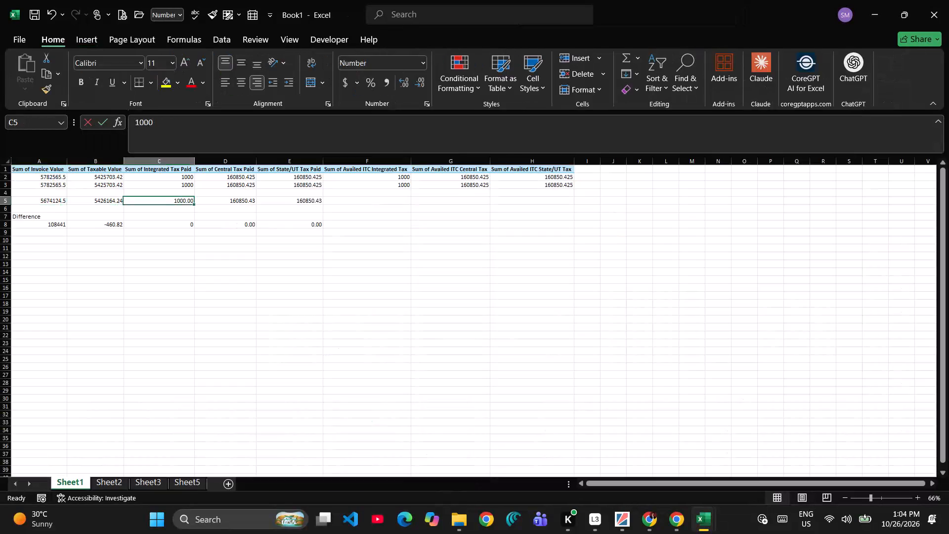
key("shift+Right")
key("shift+Right")
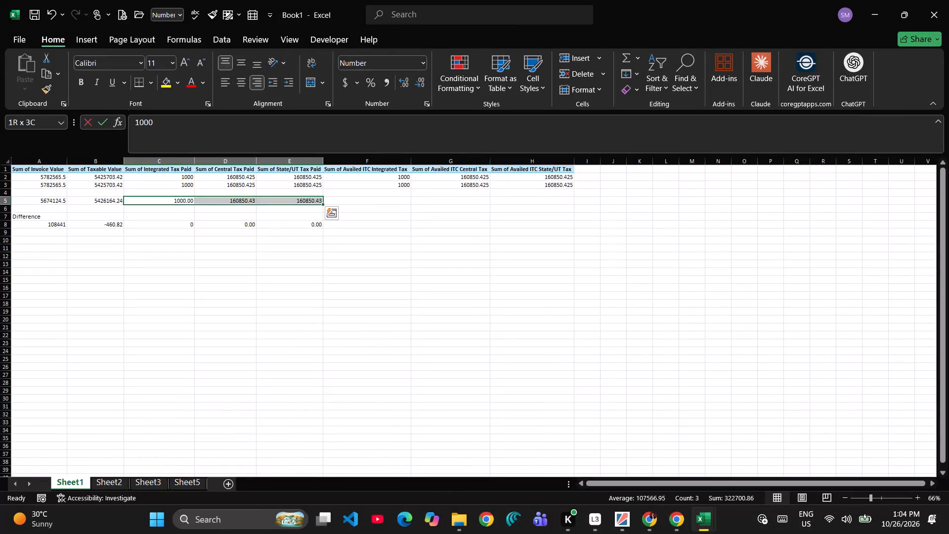
key("Left")
key("Left")
key("shift+Right")
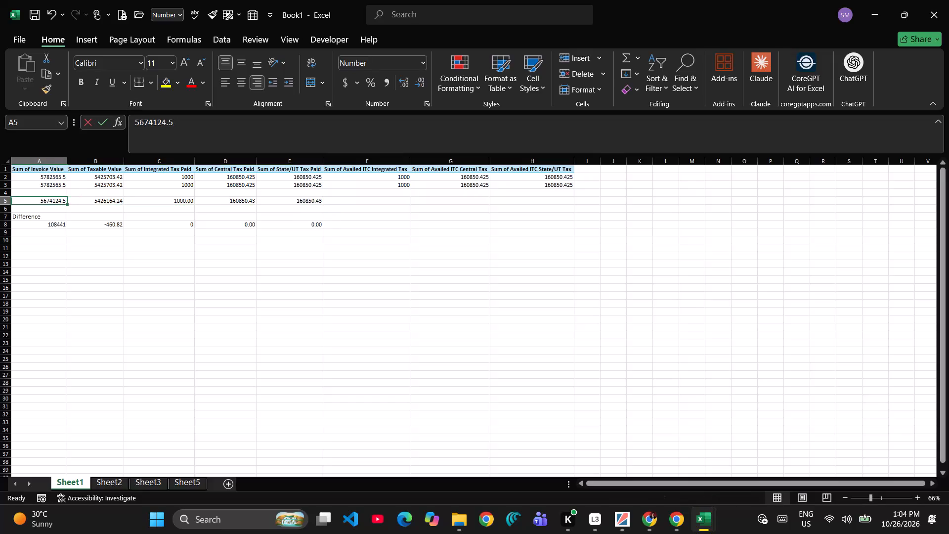
key("Up")
key("Up")
key("Up")
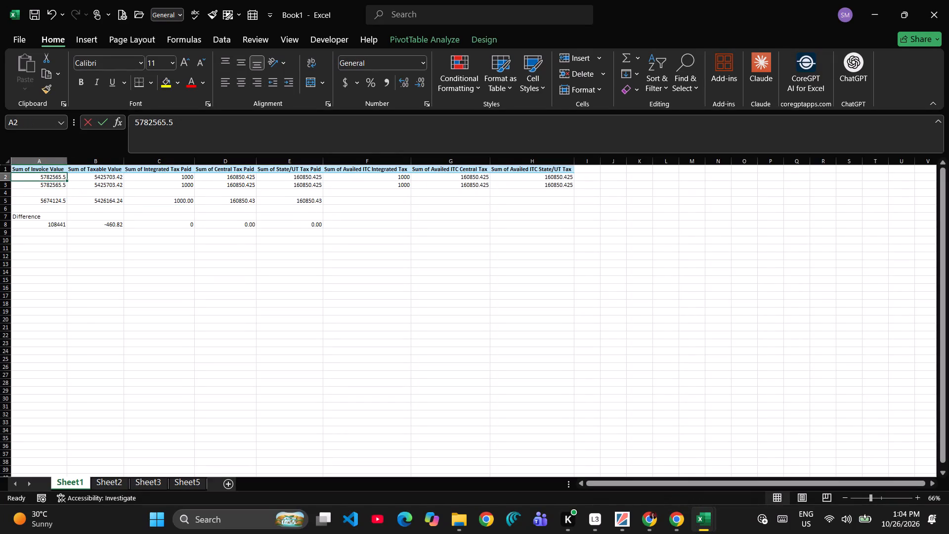
scroll(574, 382, "up", 5)
scroll(574, 382, "right", 4)
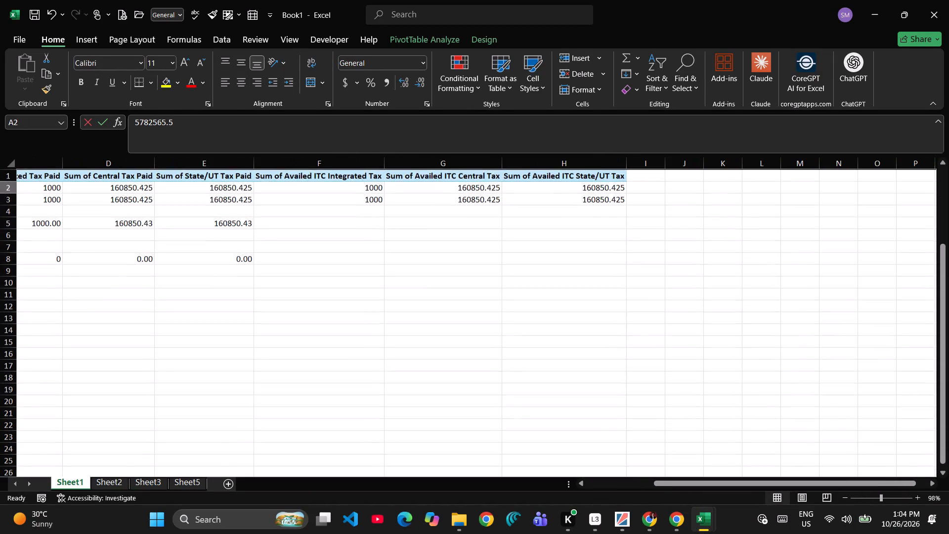
scroll(574, 382, "right", 2)
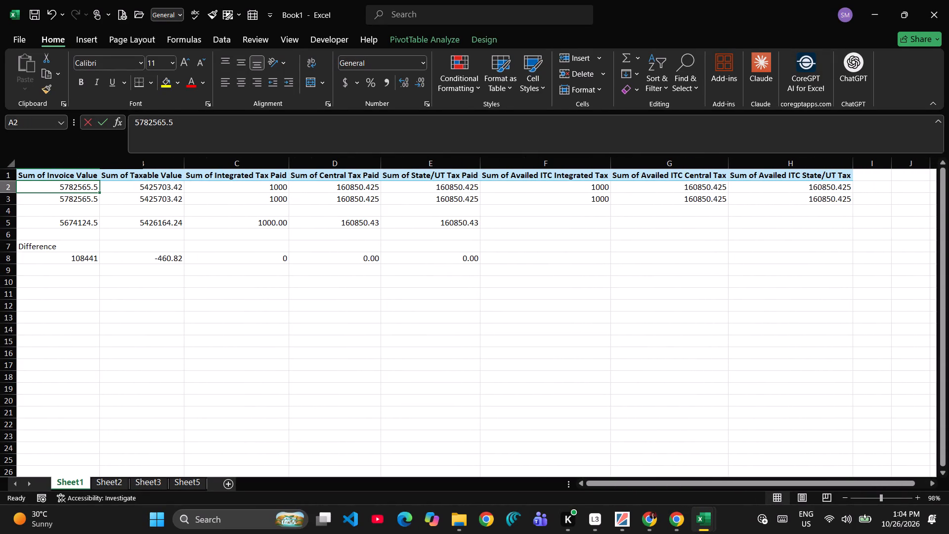
Recheck the invoice value, taxable value and integrated tax figures in A5 to C5 on Sheet1.
key("Right")
key("Down")
key("Down")
key("Left")
key("Down")
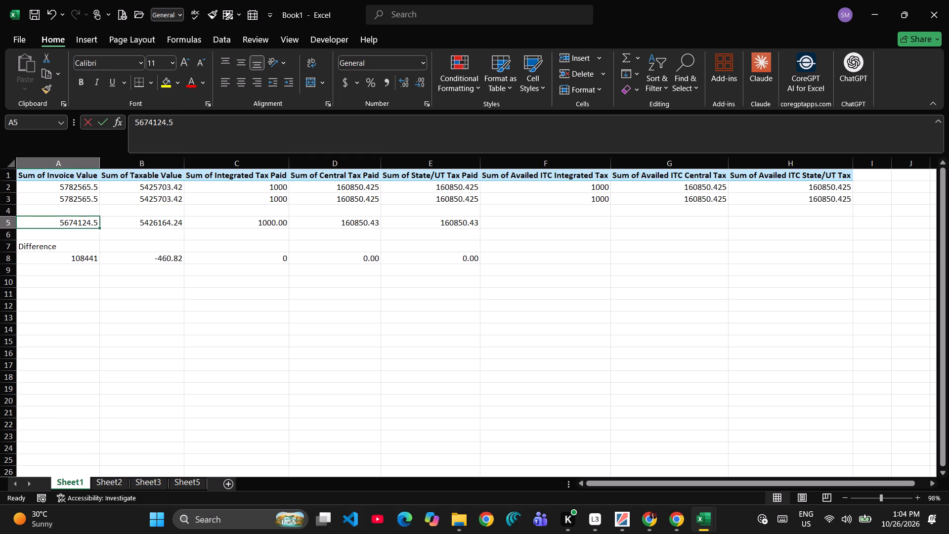
key("shift+Right")
key("Up")
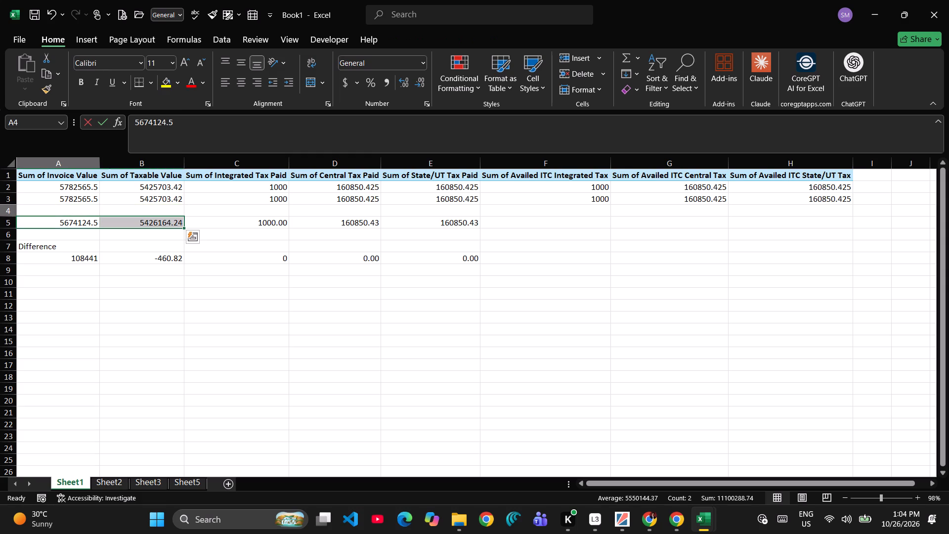
key("Down")
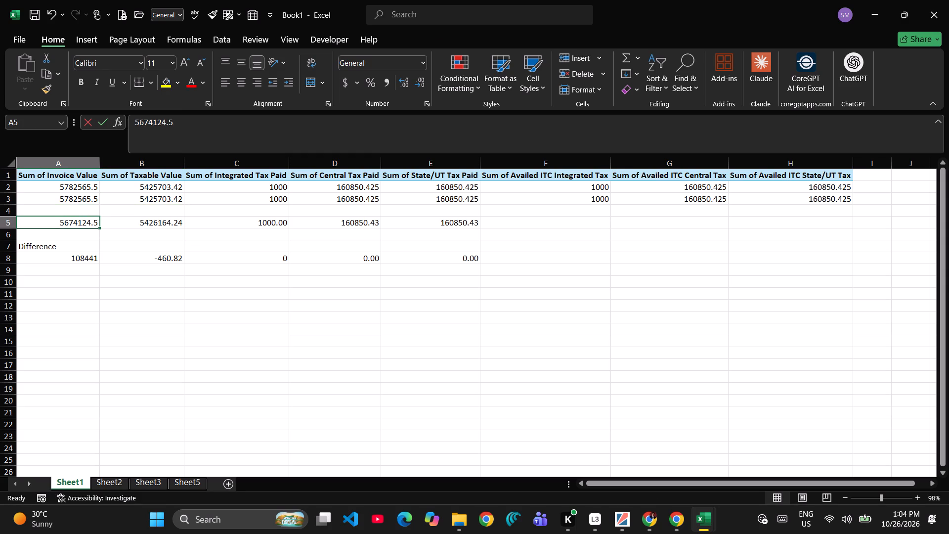
key("shift+Right")
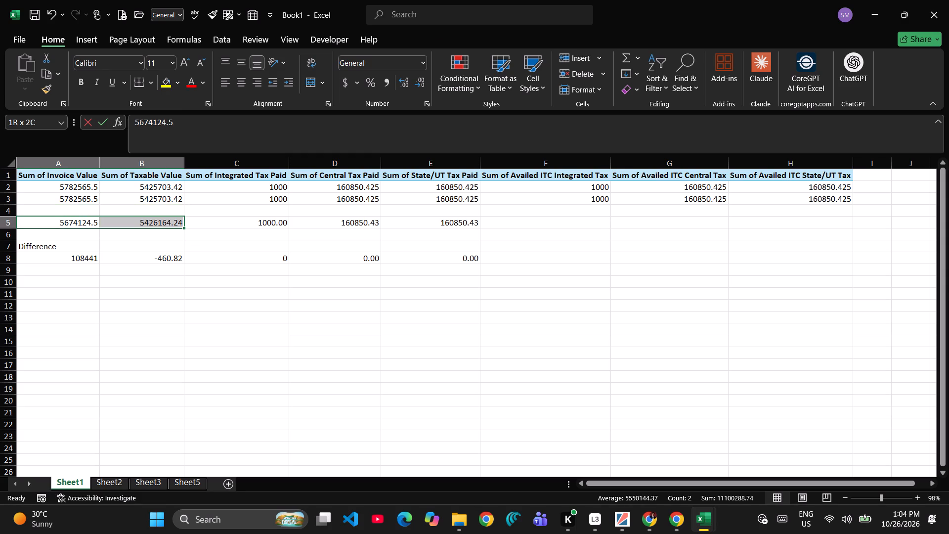
key("shift+Down")
key("Right")
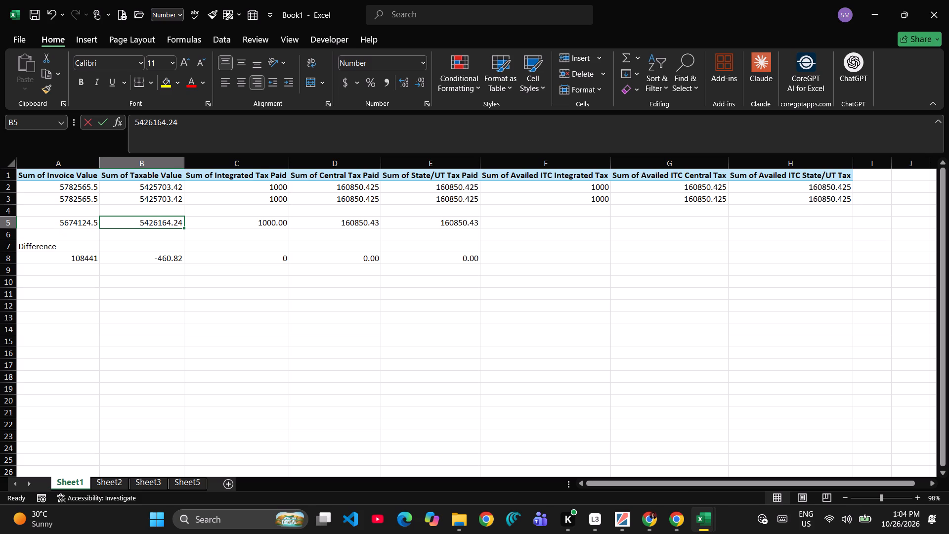
key("Left")
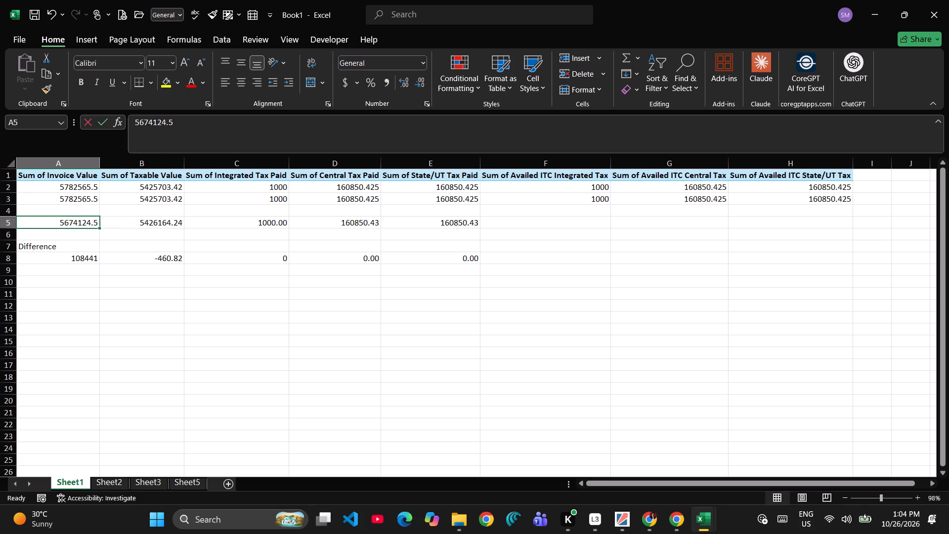
key("Right")
key("Right")
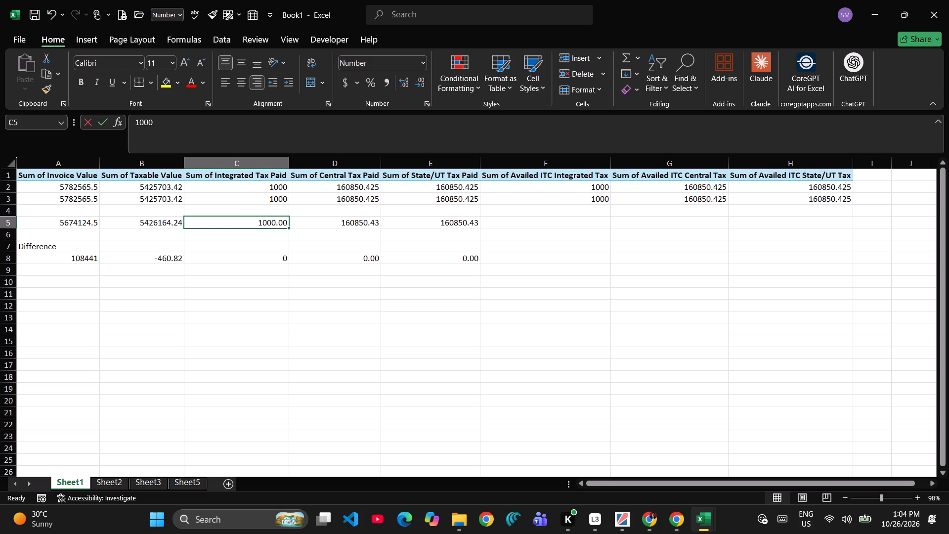
key("Left")
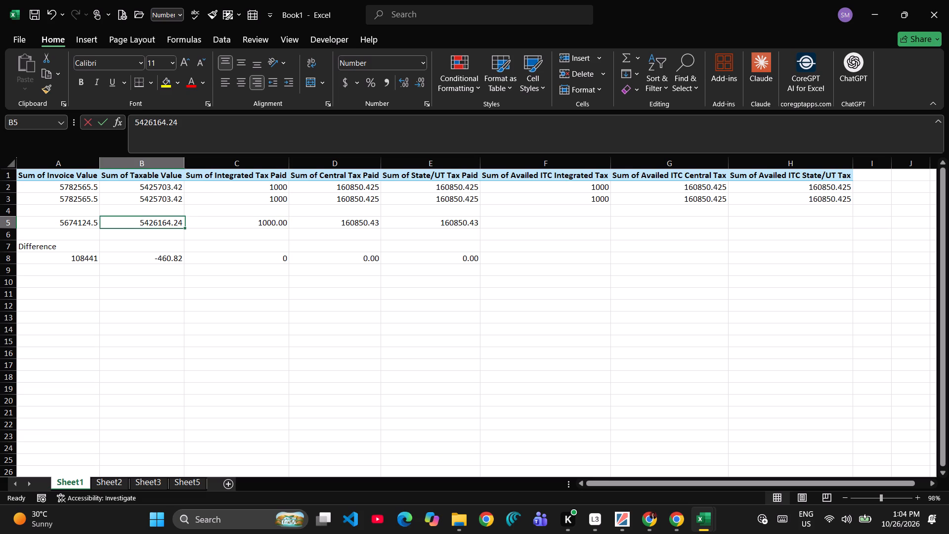
key("Left")
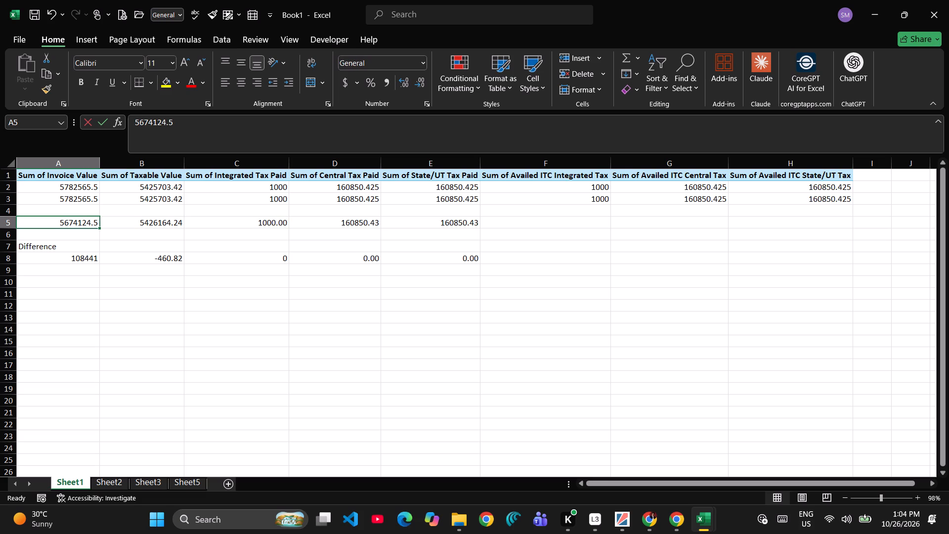
Copy the combined tax amount 321700.86 out of the Central Tax formula in D5 and paste it into E10.
key("Right")
key("Right")
key("Right")
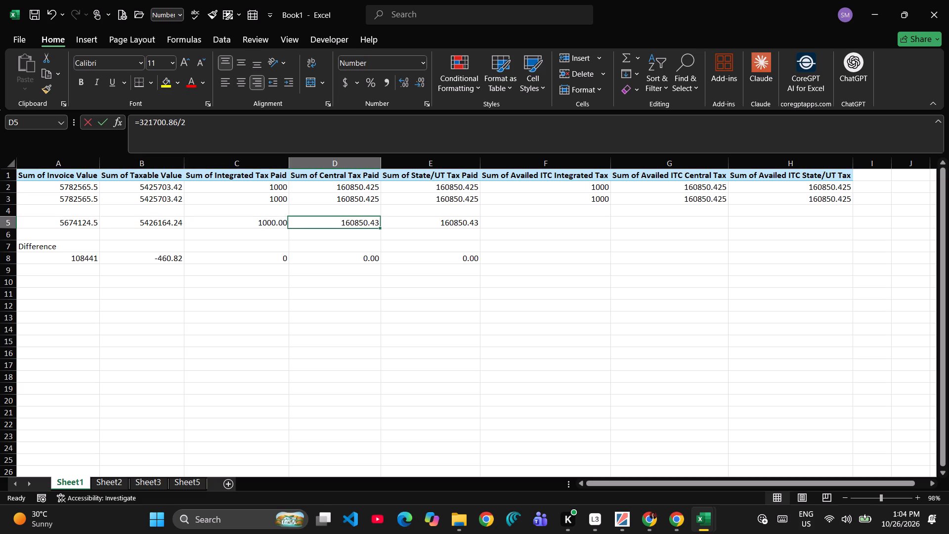
key("shift+Right")
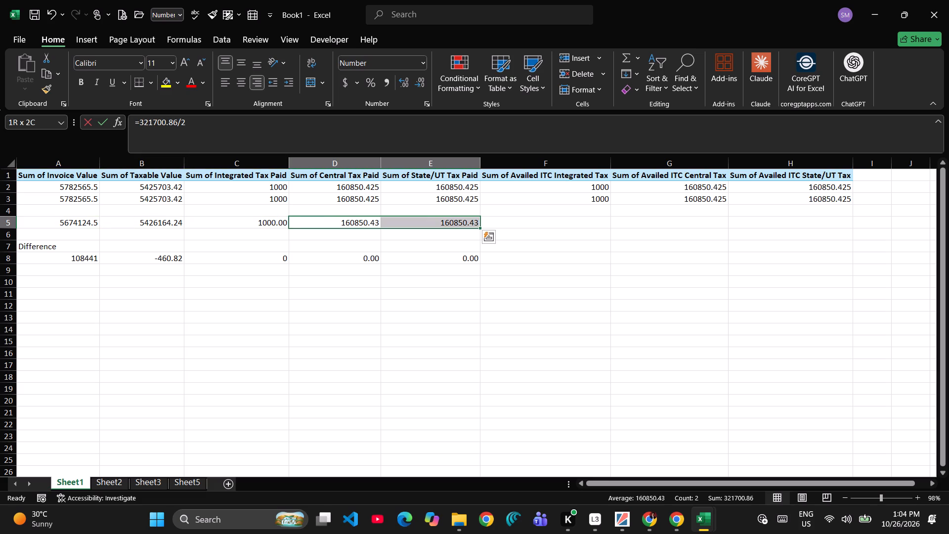
key("F2")
key("Left")
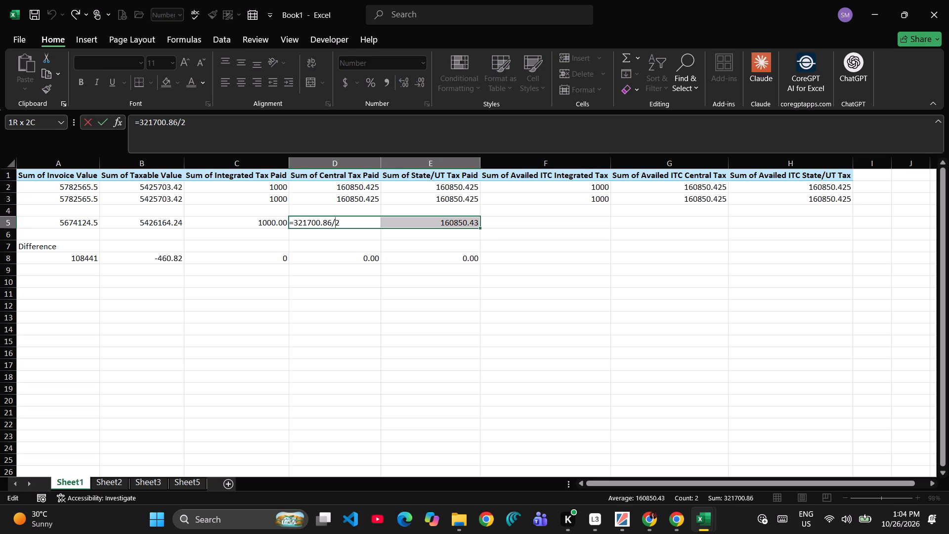
key("Left")
key("shift+Left")
key("shift+Left")
key("shift+Left")
key("shift+Left")
key("shift+Left")
key("shift+Left")
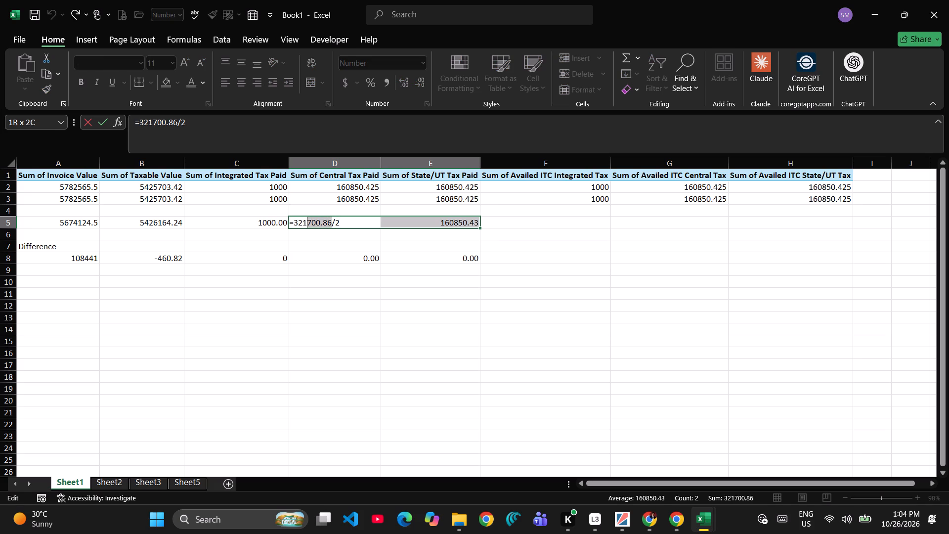
key("shift+Left")
key("shift+Left")
key("shift+Left")
key("ctrl+c")
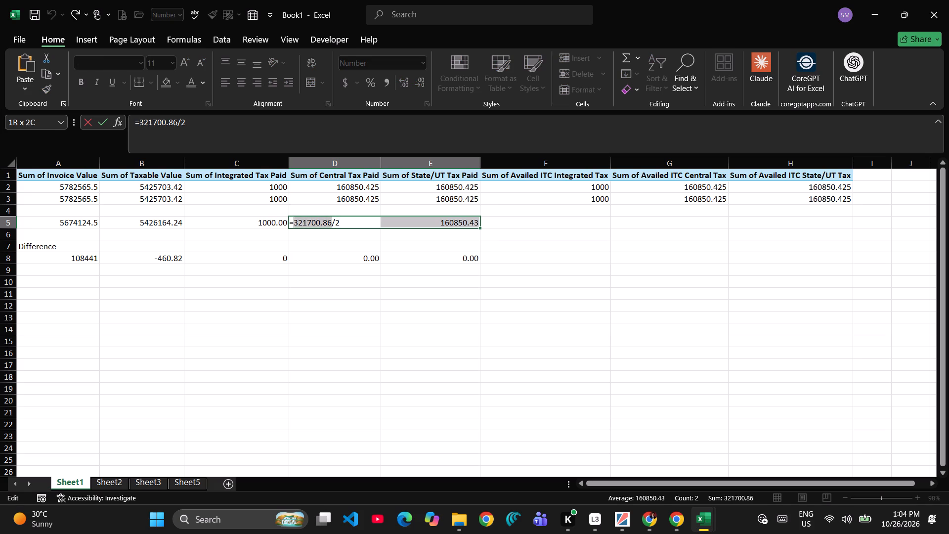
key("Return")
key("Down")
key("Down")
key("Down")
key("Down")
key("Down")
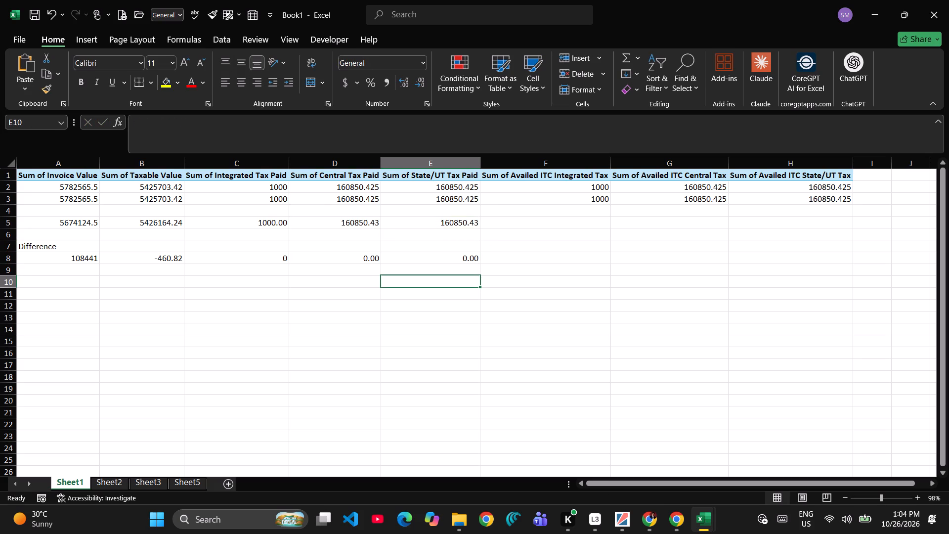
key("ctrl+v")
Copy the integrated tax amount 1000.00 from C5 into E11, below the combined tax amount.
key("Left")
key("Left")
key("Up")
key("Up")
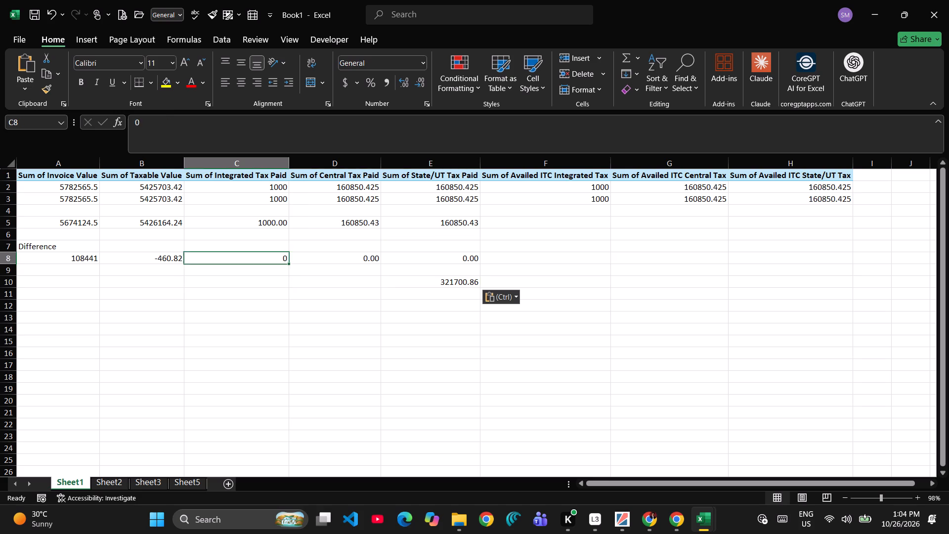
key("Up")
key("Up")
key("Up")
key("ctrl+c")
key("Down")
key("Down")
key("Down")
key("Down")
key("Down")
key("Down")
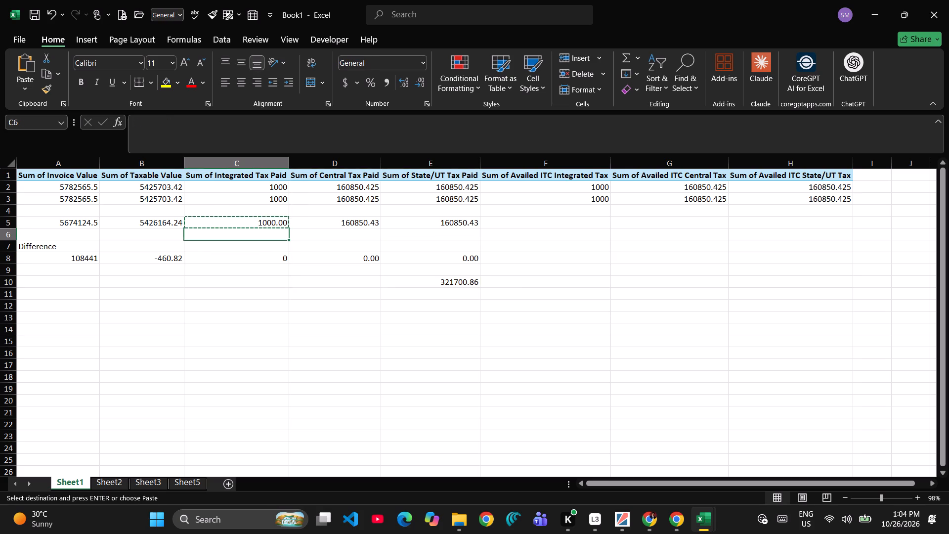
key("Right")
key("Right")
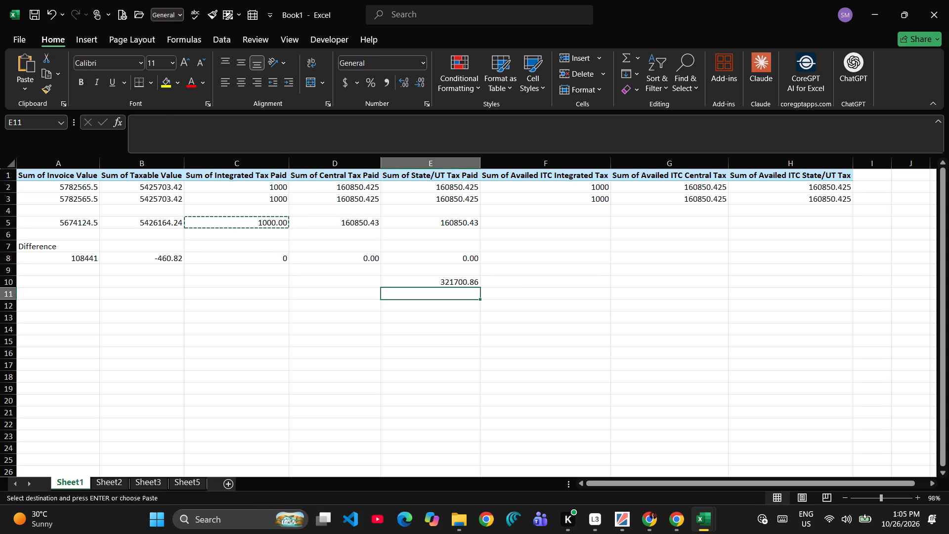
key("ctrl+v")
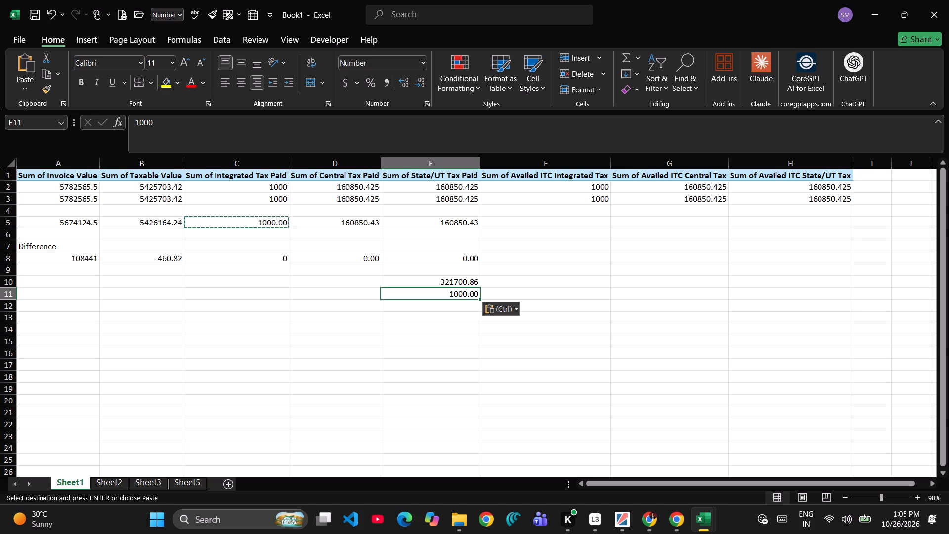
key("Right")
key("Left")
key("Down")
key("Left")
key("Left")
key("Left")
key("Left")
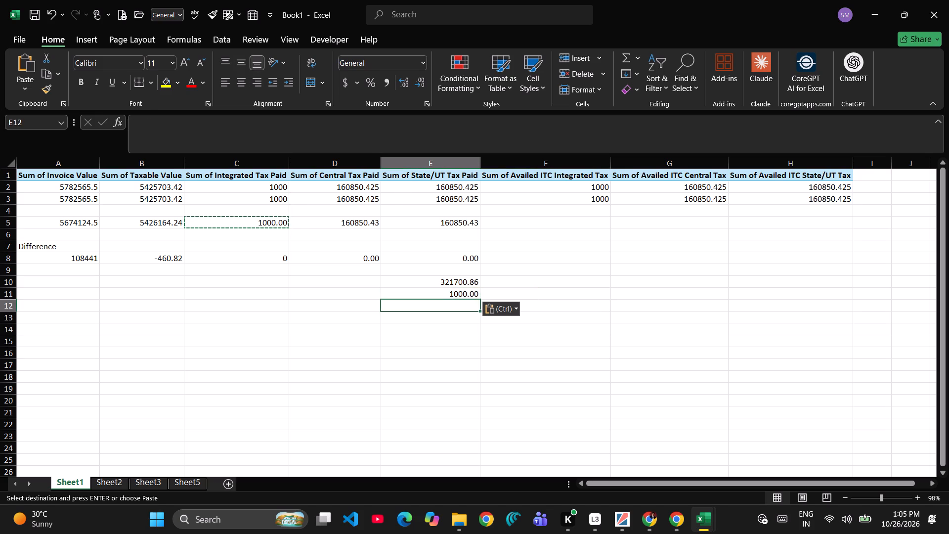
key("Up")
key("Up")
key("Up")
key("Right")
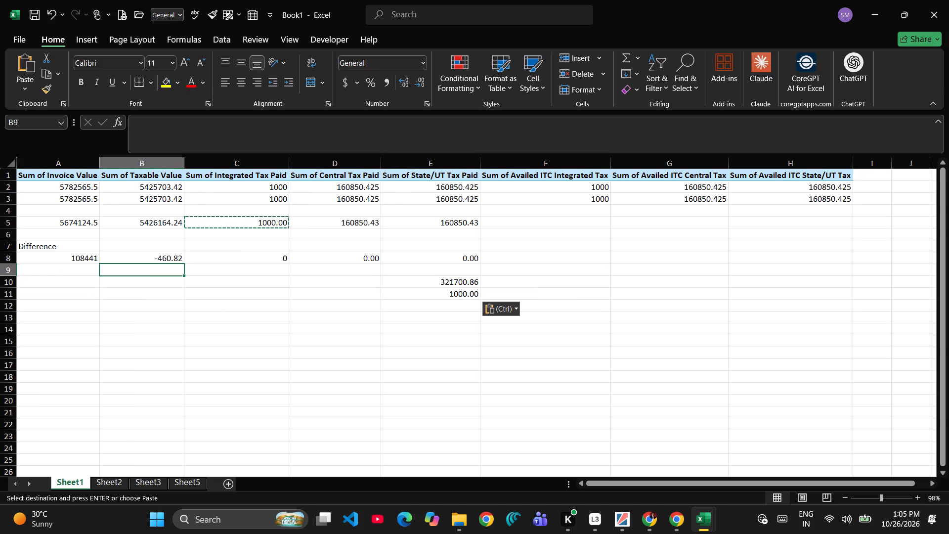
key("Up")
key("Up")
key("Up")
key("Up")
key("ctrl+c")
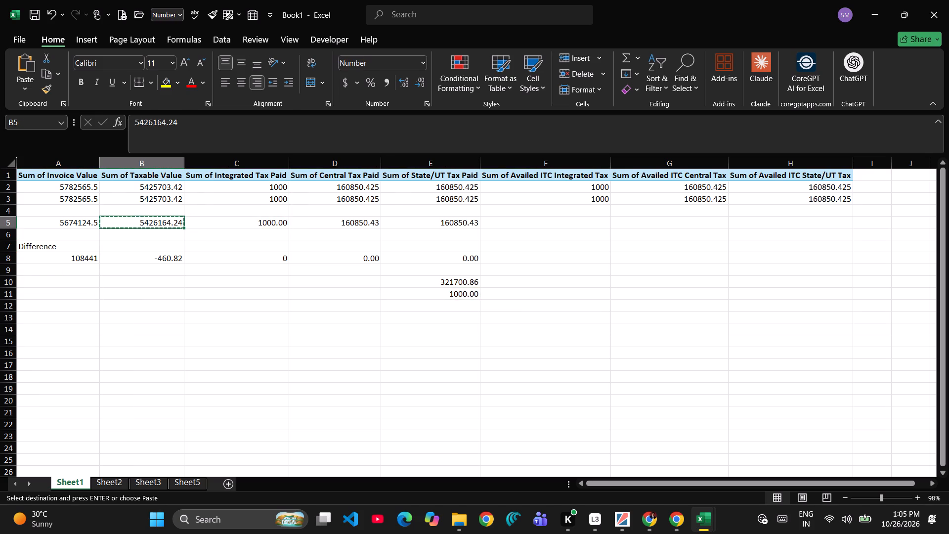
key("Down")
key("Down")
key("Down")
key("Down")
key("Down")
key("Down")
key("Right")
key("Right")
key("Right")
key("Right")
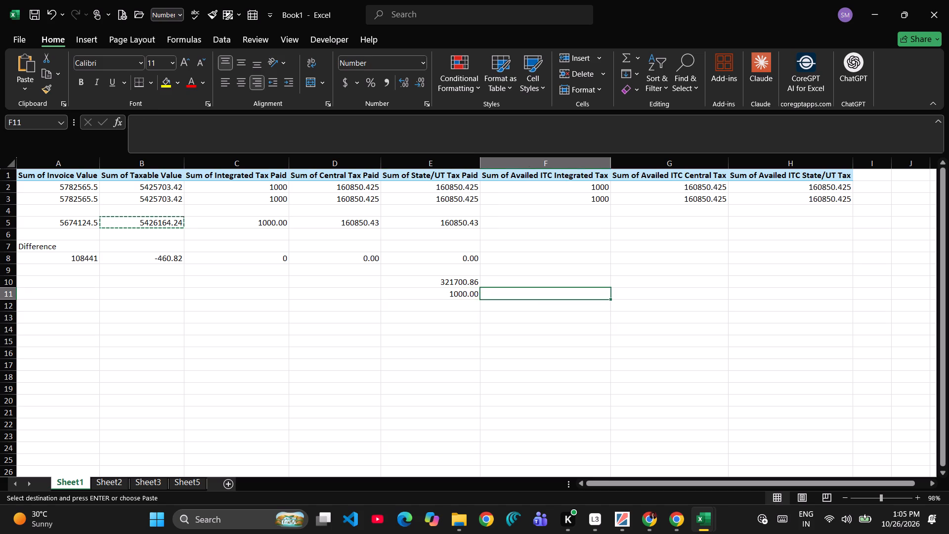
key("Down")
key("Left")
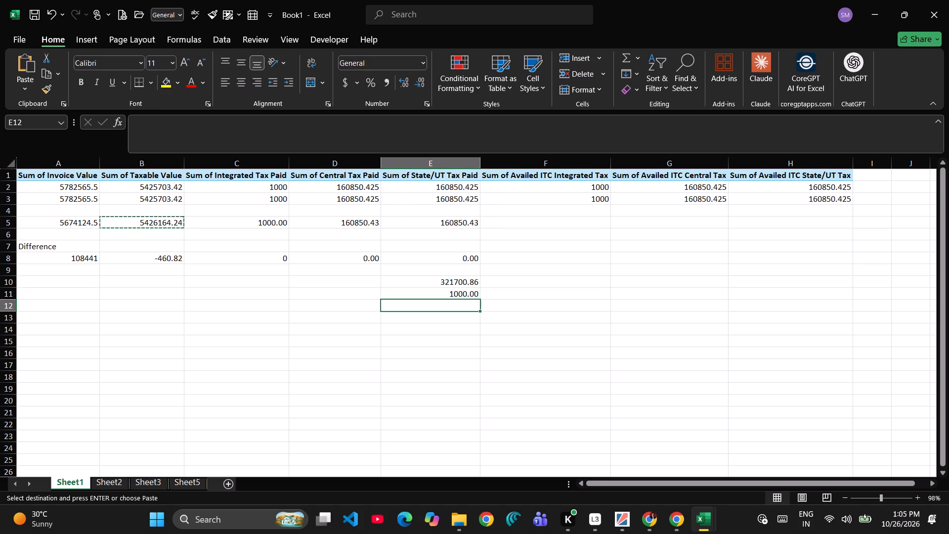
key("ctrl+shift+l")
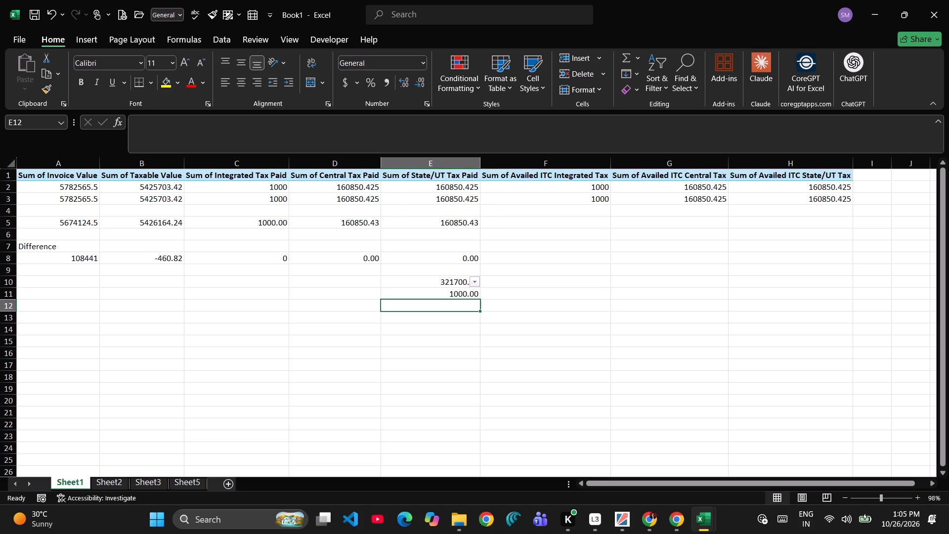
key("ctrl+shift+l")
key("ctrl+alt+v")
Copy the taxable value 5426164.24 from B5 and paste it as values into E12, below the integrated tax amount.
key("Left")
key("Left")
key("Left")
key("Up")
key("Up")
key("Up")
key("Up")
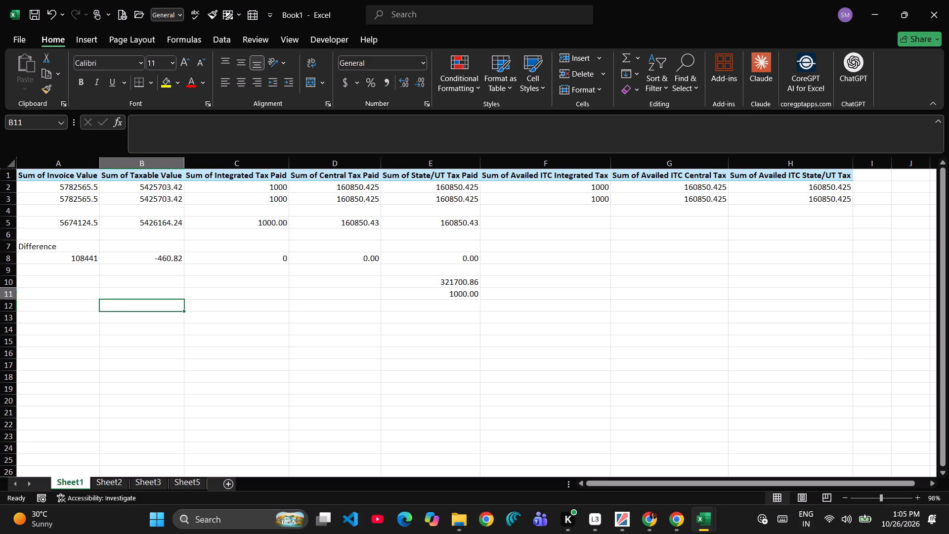
key("Up")
key("Up")
key("Up")
key("ctrl+c")
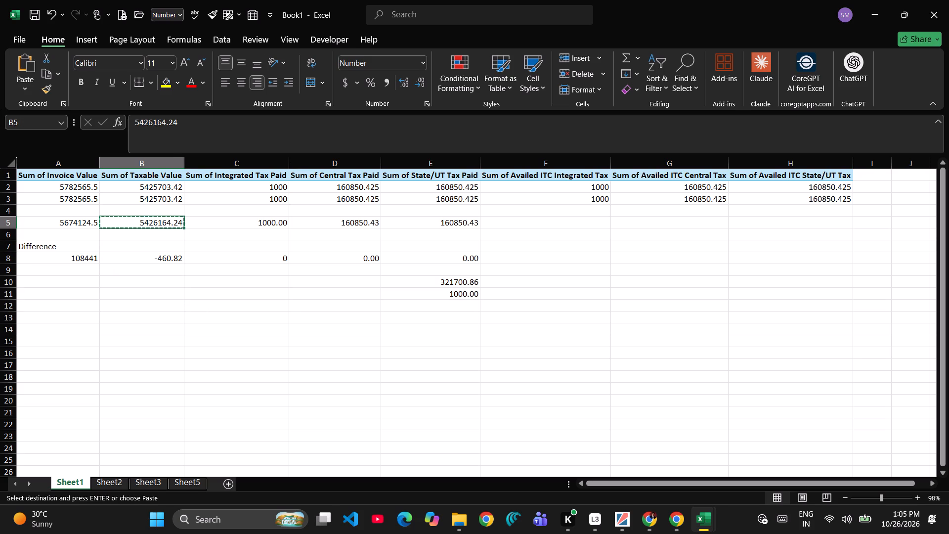
key("Right")
key("Right")
key("Down")
key("Down")
key("Down")
key("Right")
key("Down")
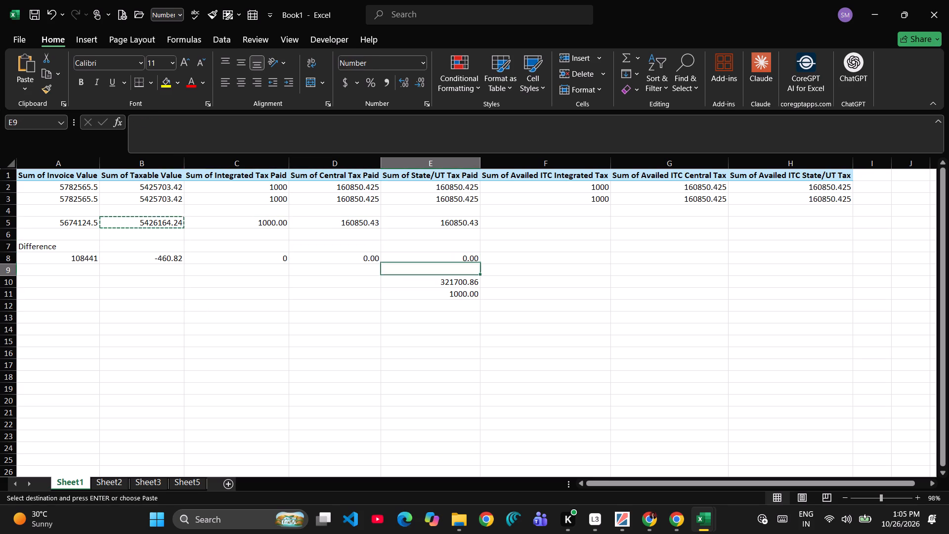
key("Down")
key("Down")
key("Down")
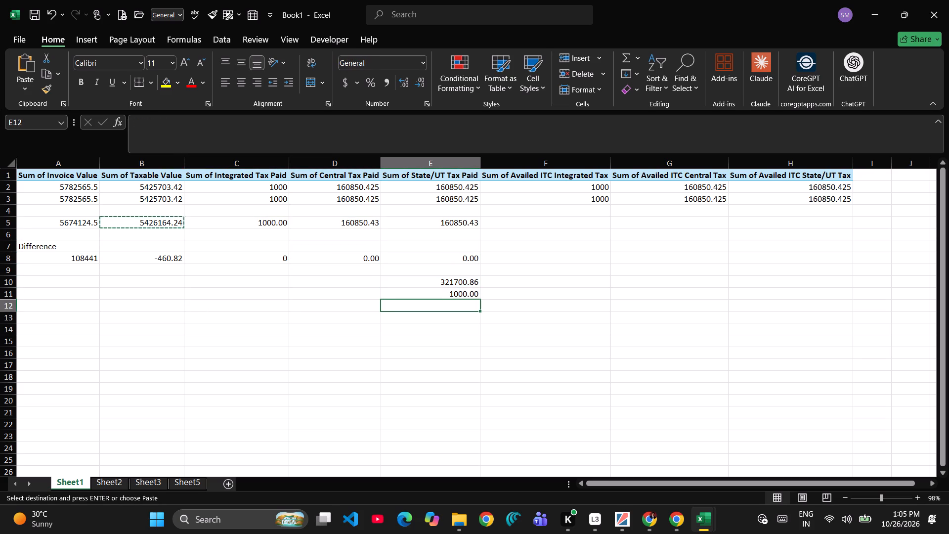
key("ctrl+alt+v")
key("ctrl+alt+v")
key("v")
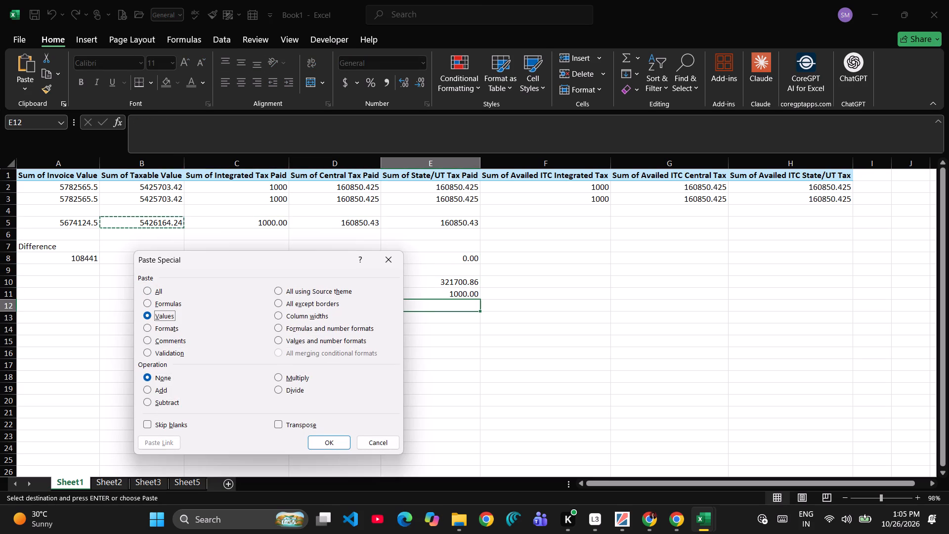
key("Return")
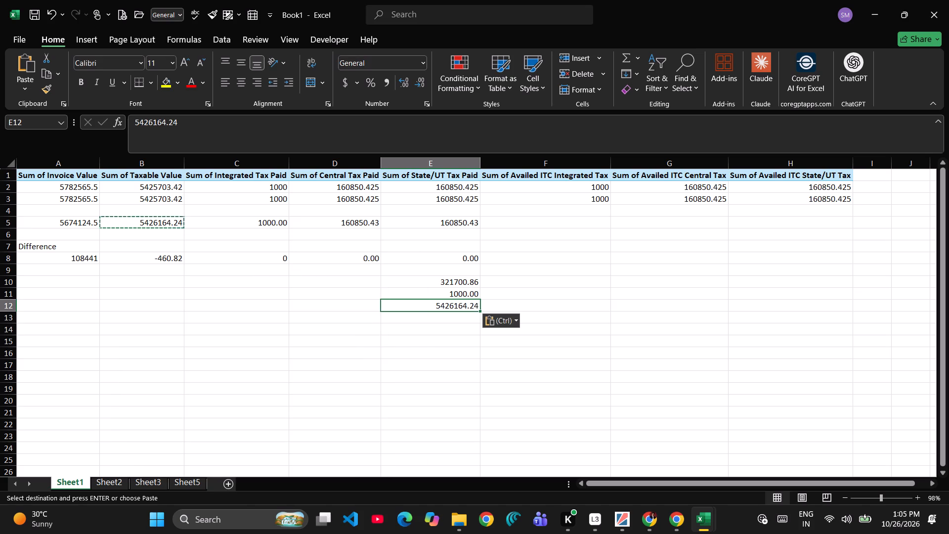
Total the combined tax, integrated tax and taxable value amounts in E13 with =SUM(E10:E12).
key("Up")
key("Down")
key("Left")
key("Left")
key("Left")
key("Left")
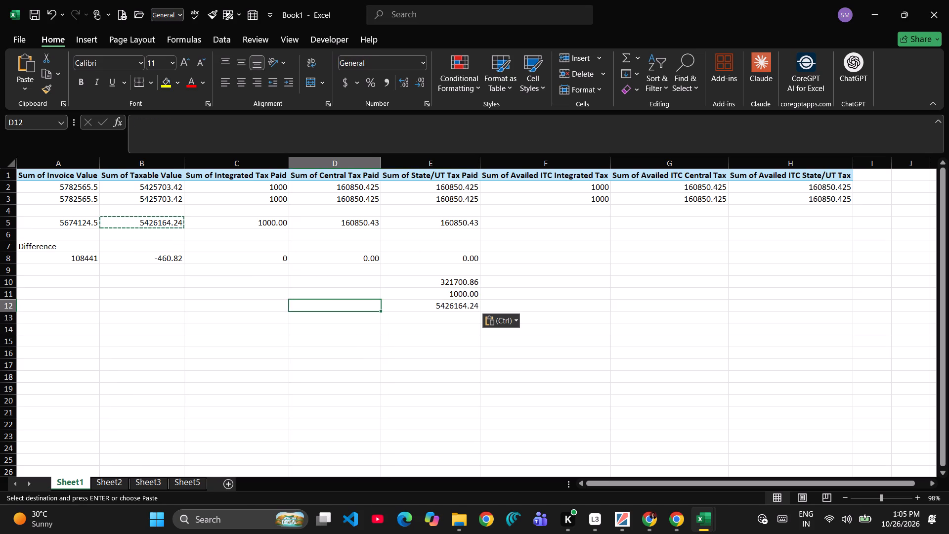
key("Right")
key("Right")
key("Right")
key("Right")
key("Right")
key("Down")
key("Left")
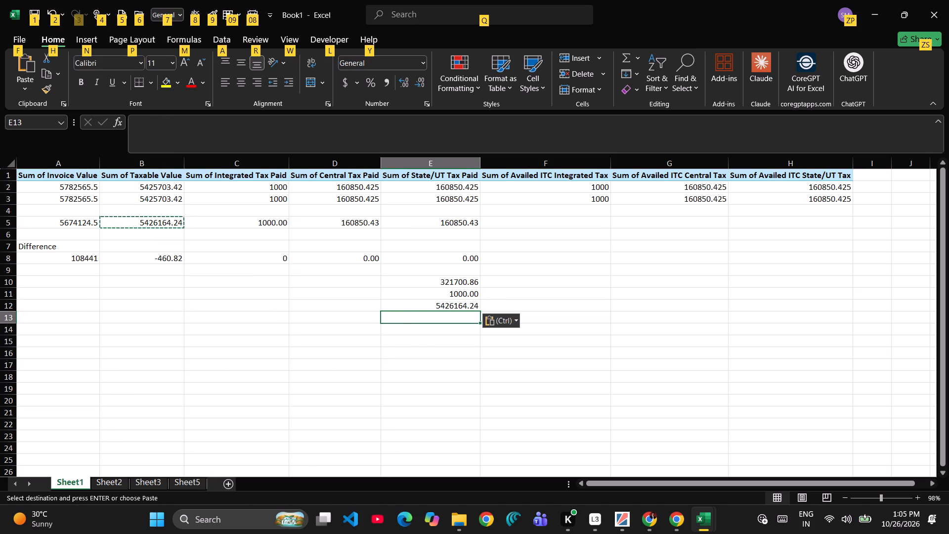
key("alt+equal")
key("Return")
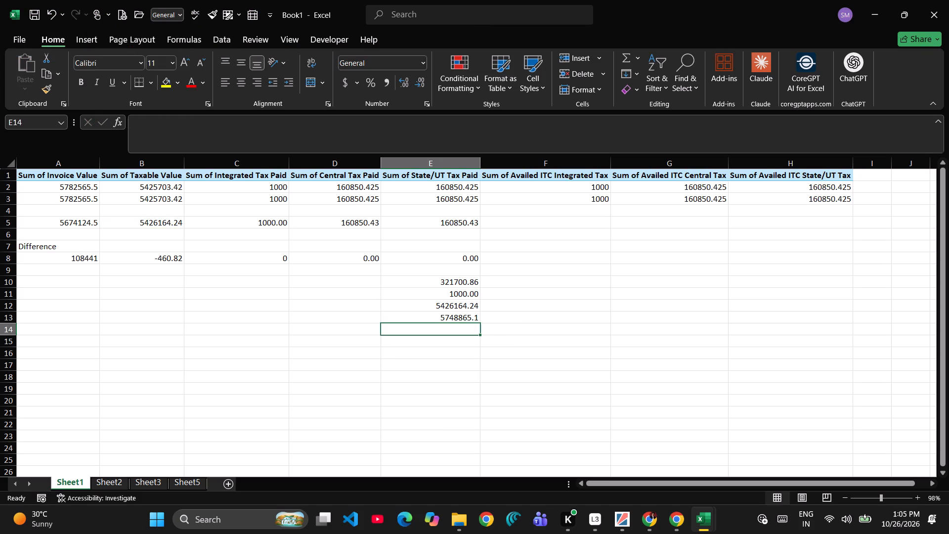
Check the rebuilt invoice value in E13 against the taxable value difference in B8 and the taxable value in B5.
key("Down")
key("Right")
key("Down")
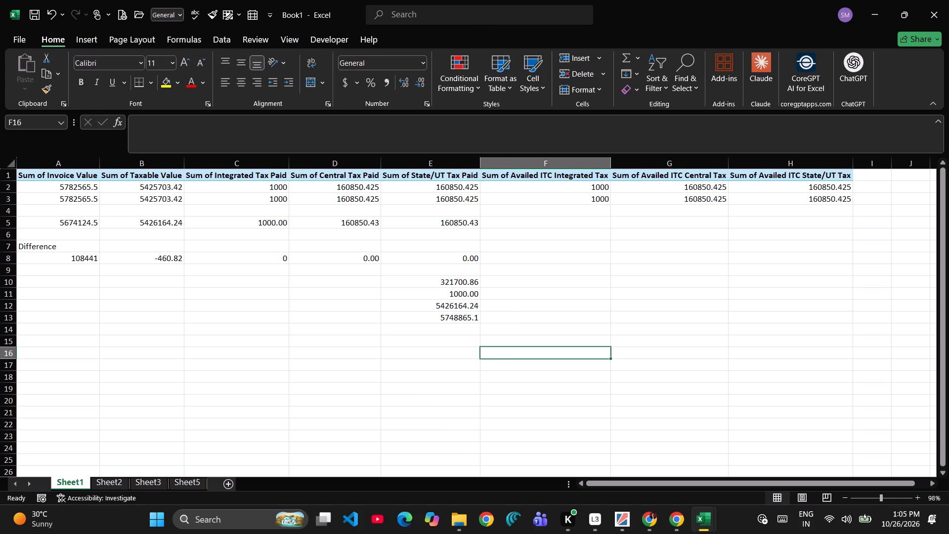
key("Left")
key("Up")
key("Up")
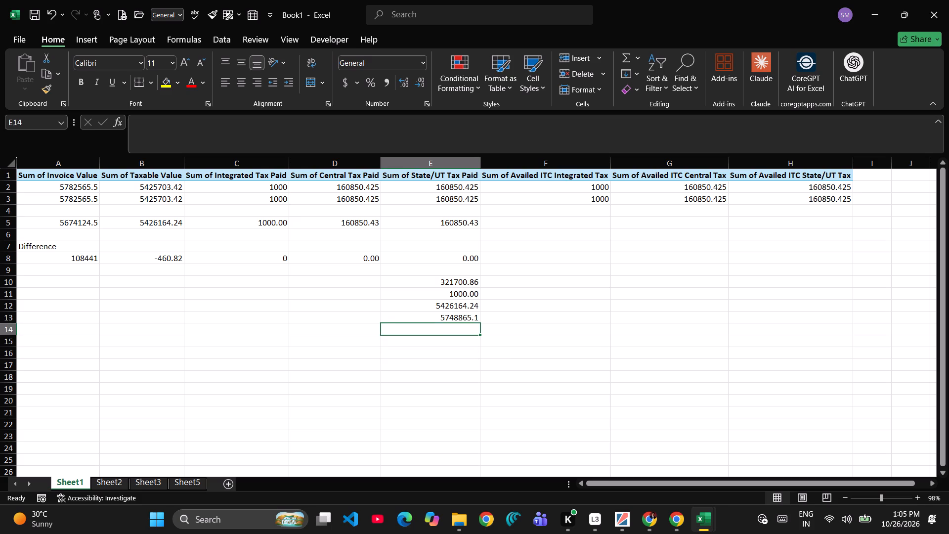
key("Up")
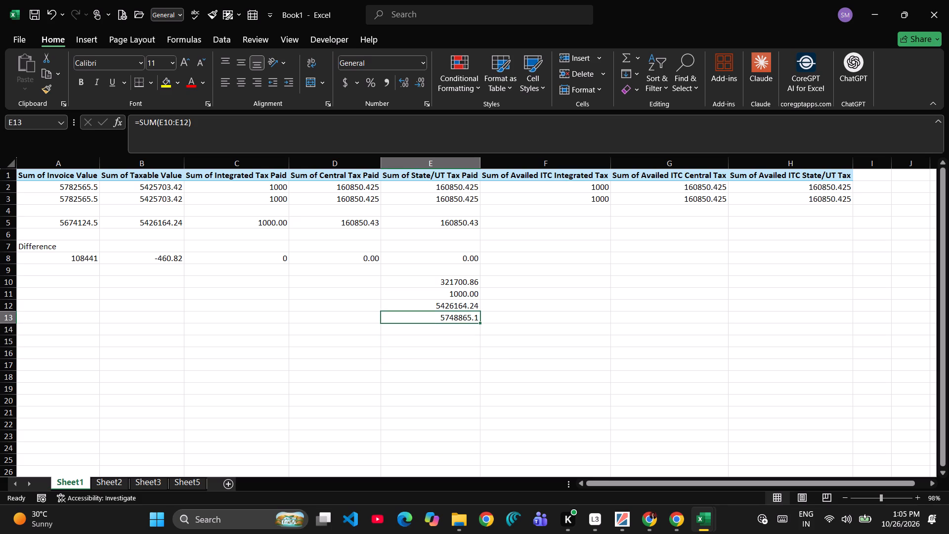
key("Up")
key("Down")
key("Left")
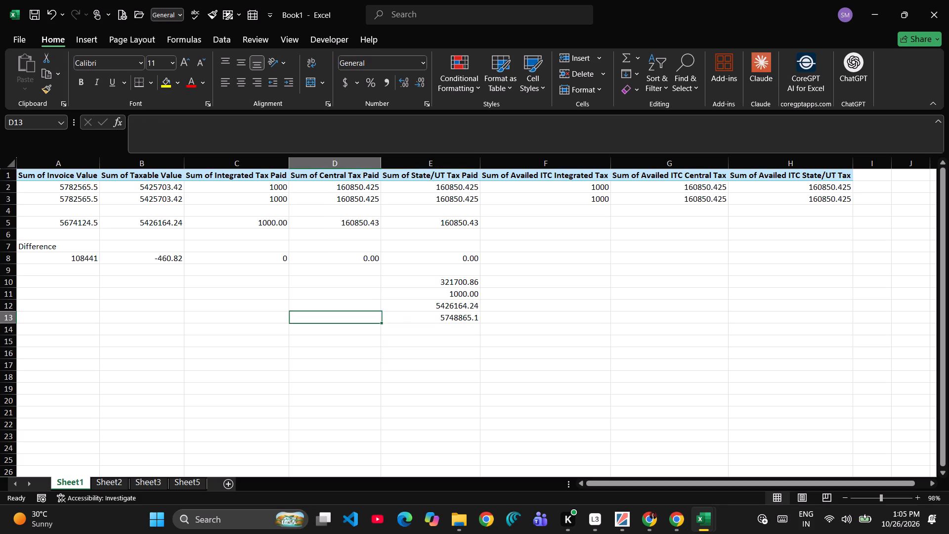
key("Left")
key("Left")
key("Up")
key("Up")
key("Up")
key("Up")
key("Up")
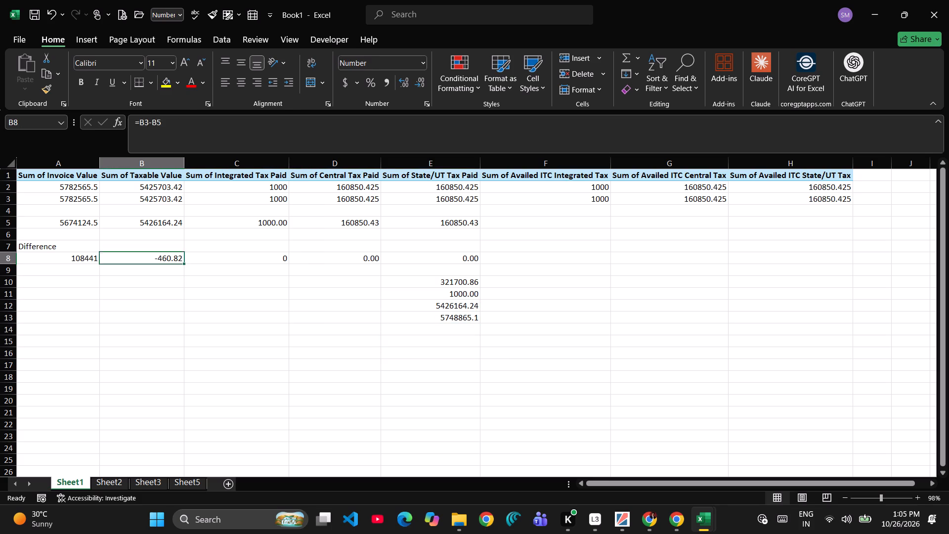
key("Up")
key("Up")
key("Up")
Switch to the 2B reco report workbook and total the Books Taxable Value column in F624 with =SUM(F6:F623).
key("alt+Tab")
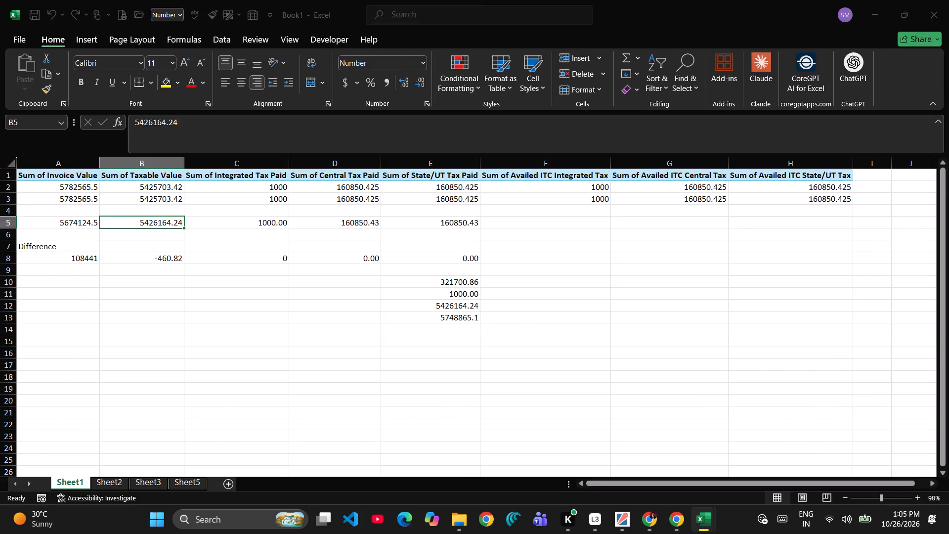
key("Right")
key("Right")
key("Left")
key("Right")
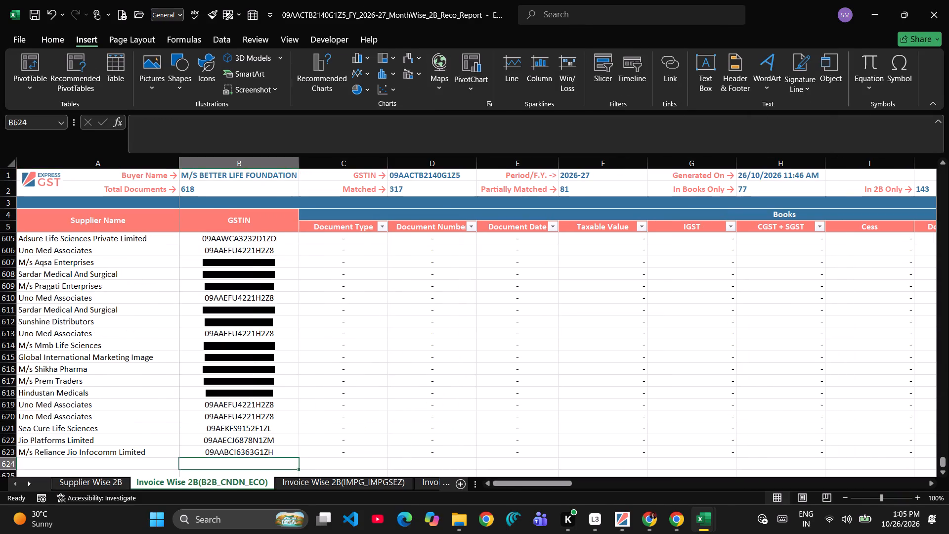
key("Right")
key("Right")
key("Right")
key("alt+equal")
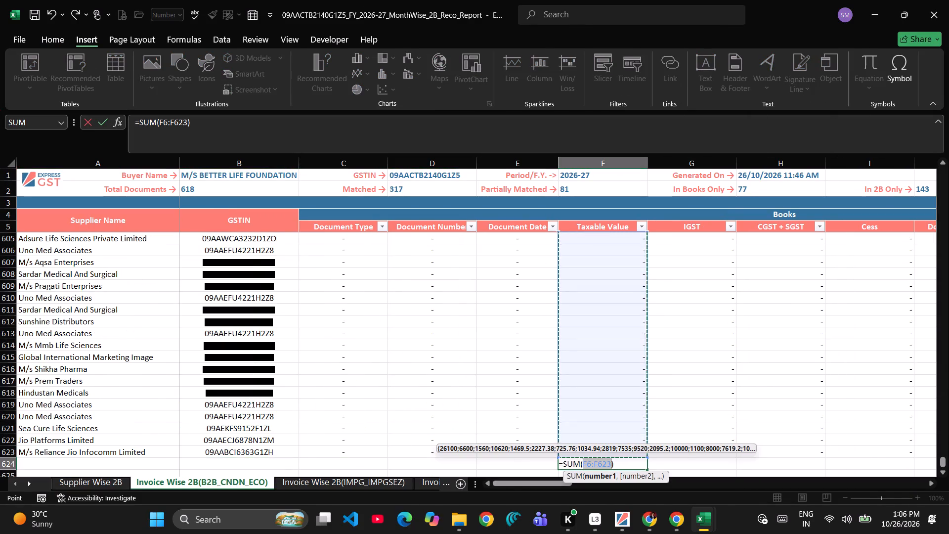
key("Return")
key("Up")
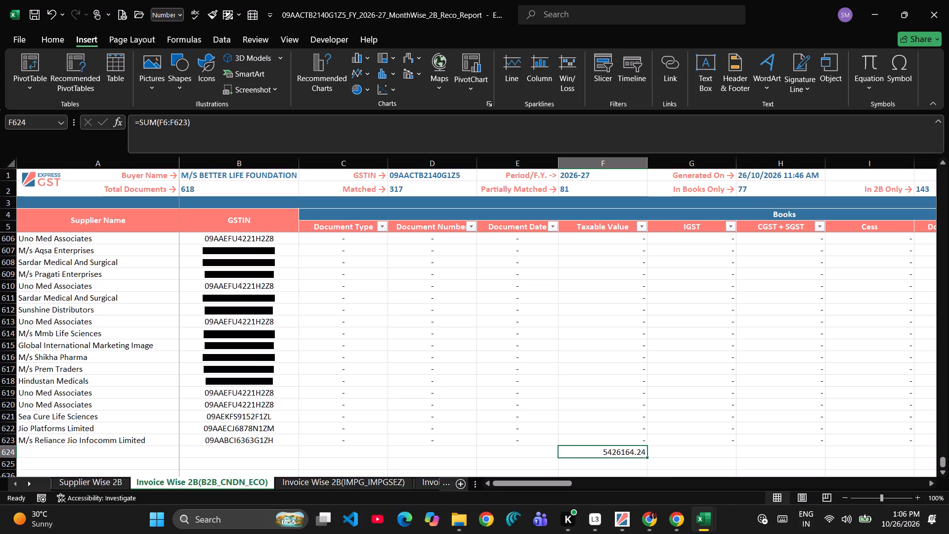
Compare the report's taxable value total with the taxable value in B3, the row 5 figures and the E13 sum in Book1.
key("alt+Tab")
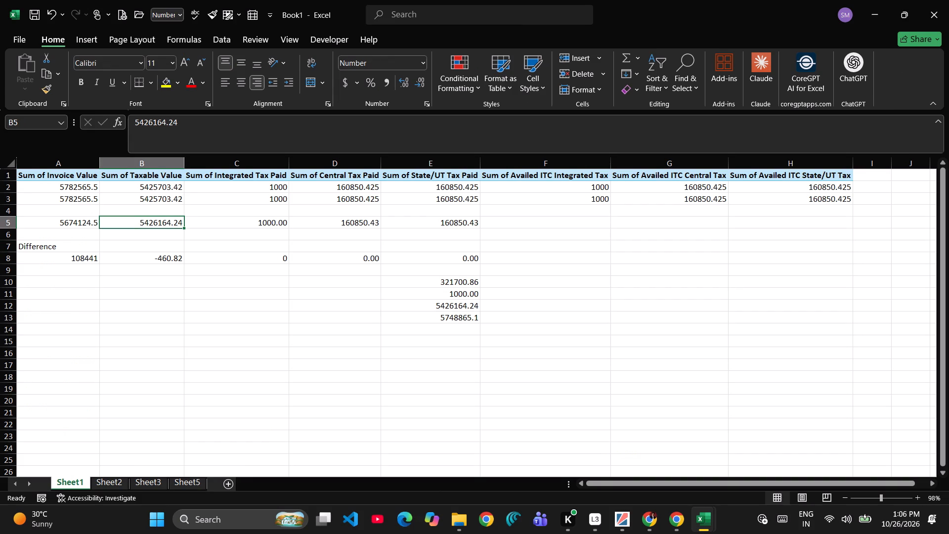
key("Up")
key("Up")
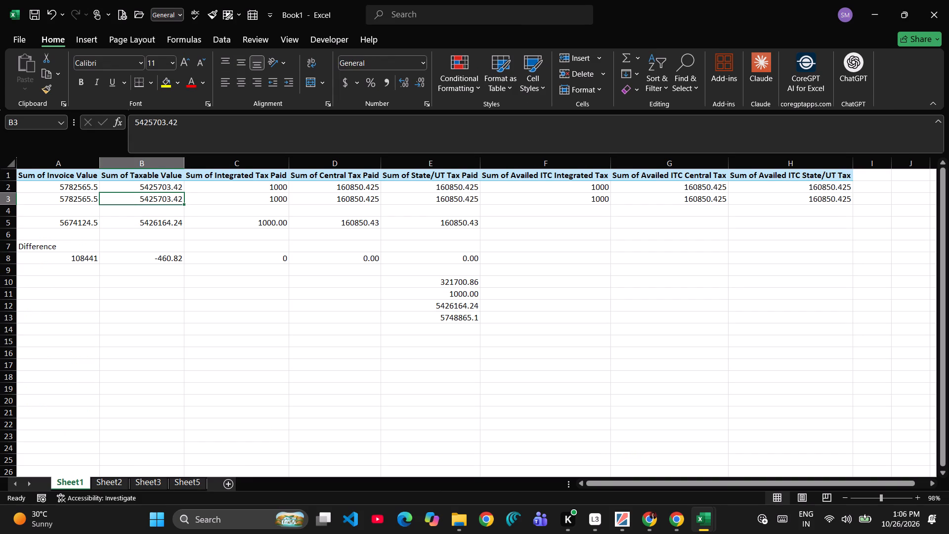
key("F2")
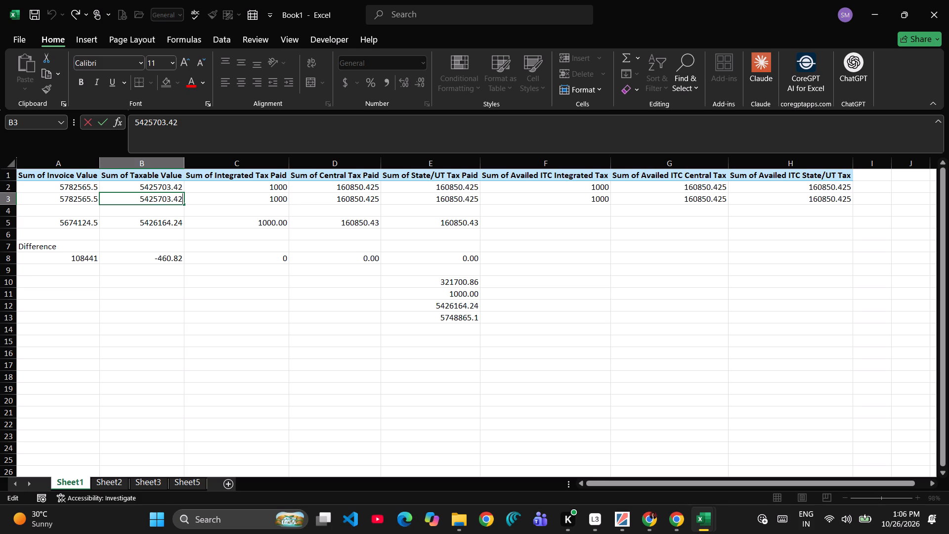
key("Return")
key("Down")
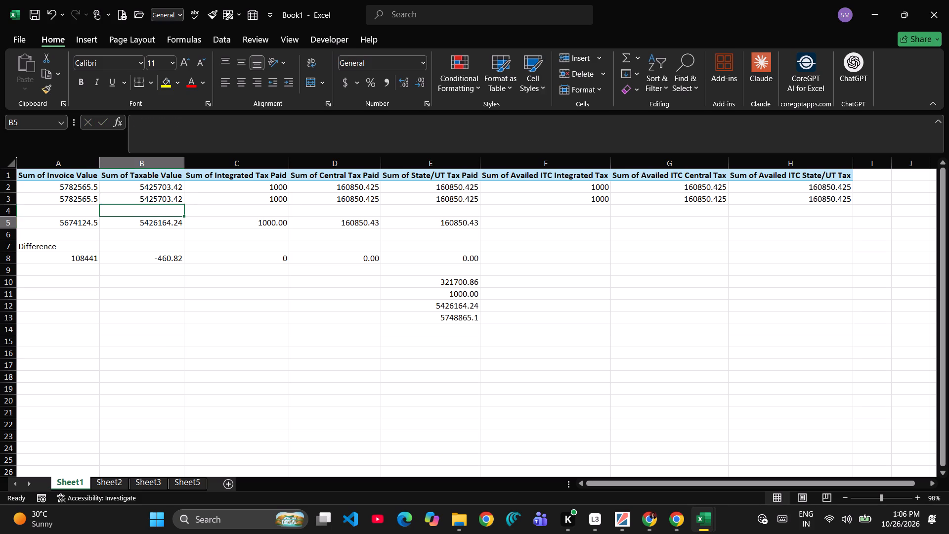
key("Left")
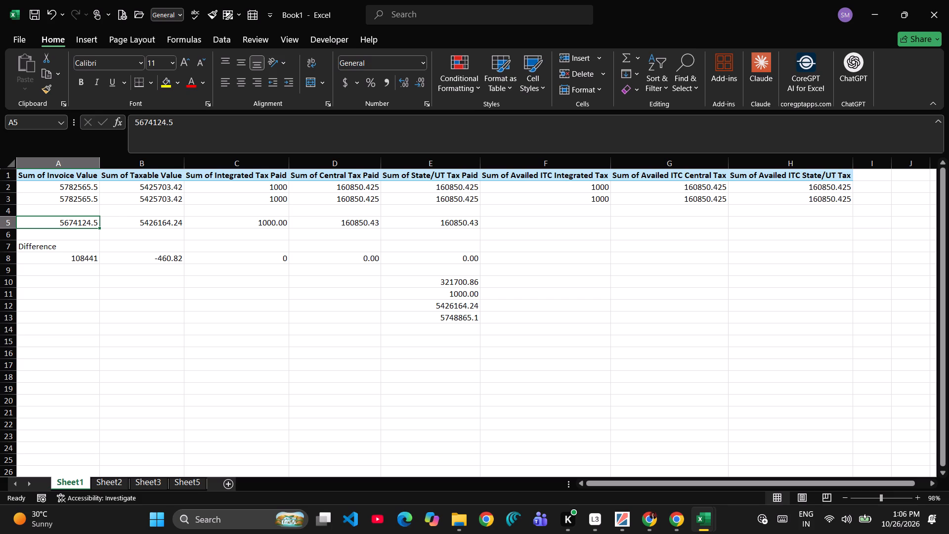
left_click_drag(270, 226, 422, 221)
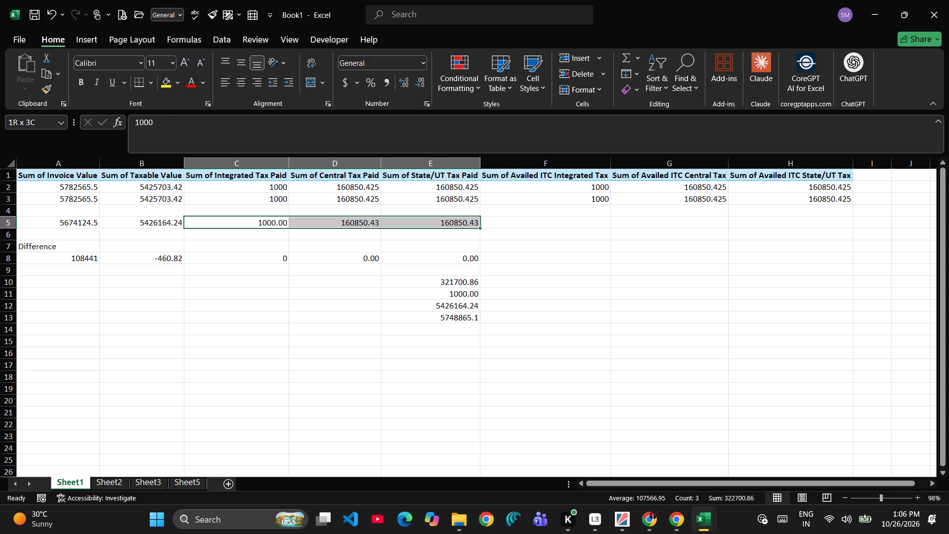
left_click_drag(422, 221, 430, 223)
left_click(455, 322)
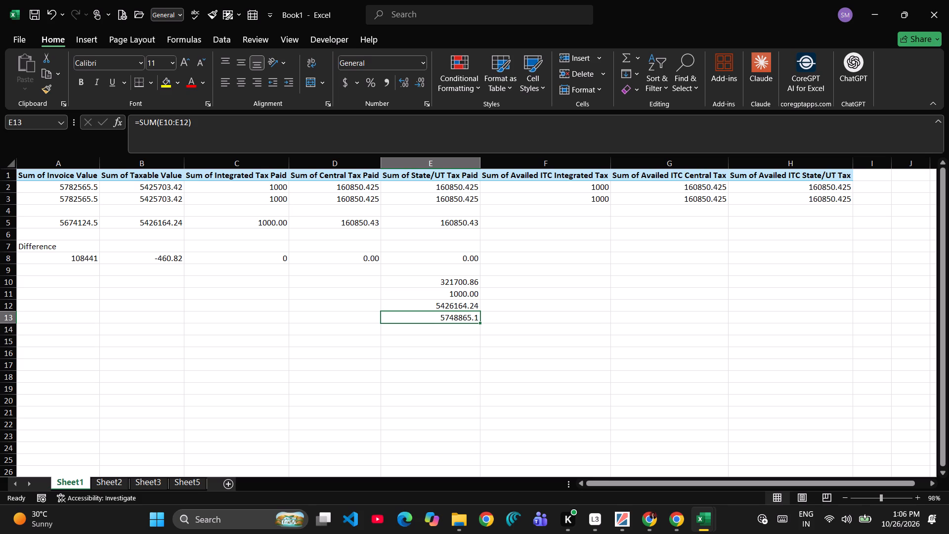
left_click(417, 317)
key("alt+Tab")
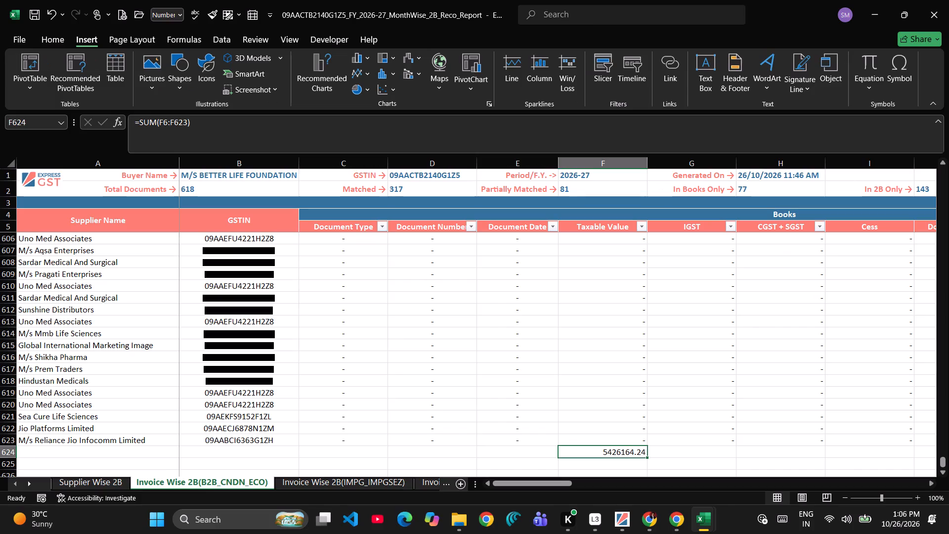
key("alt+Tab")
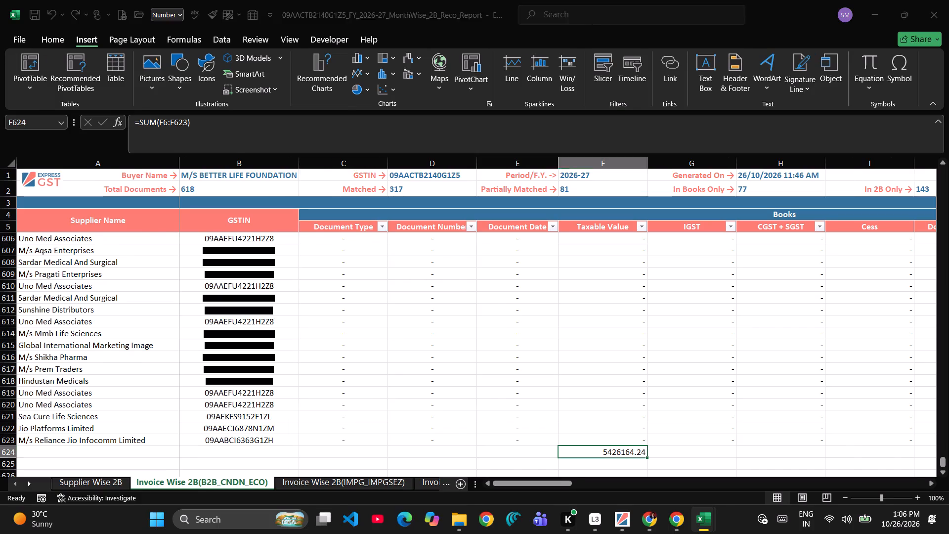
Check the invoice value in A5 of Book1, then examine the Books value columns along total row 624 of the 2B reco report.
left_click(72, 222)
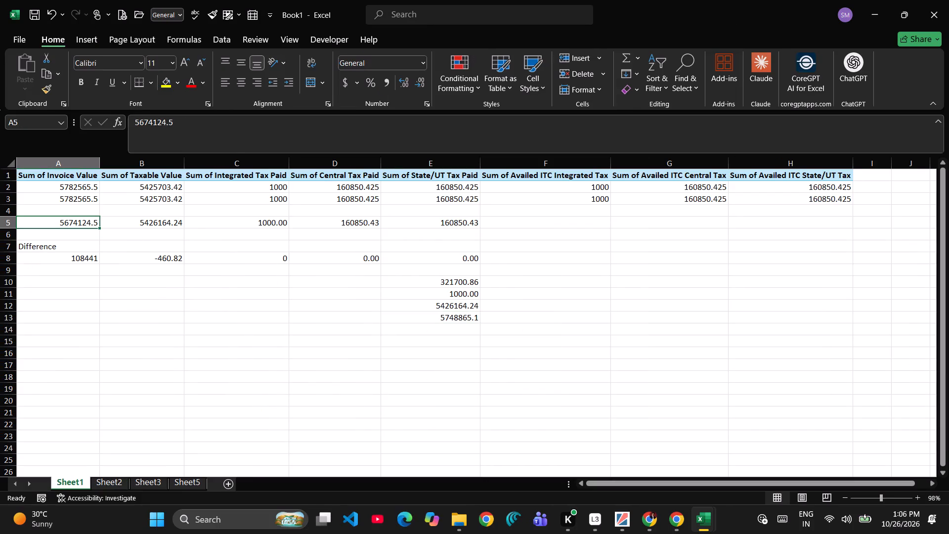
key("alt+Tab")
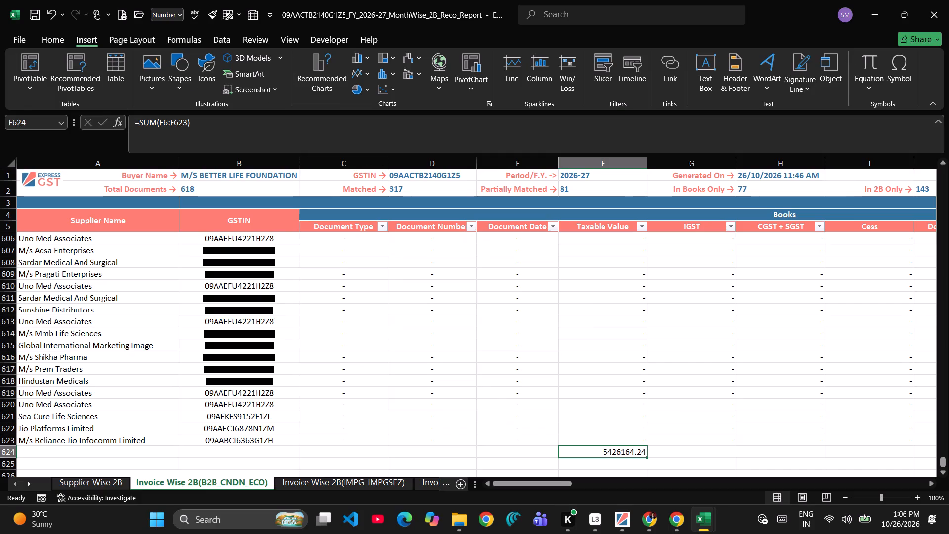
scroll(398, 305, "left", 3)
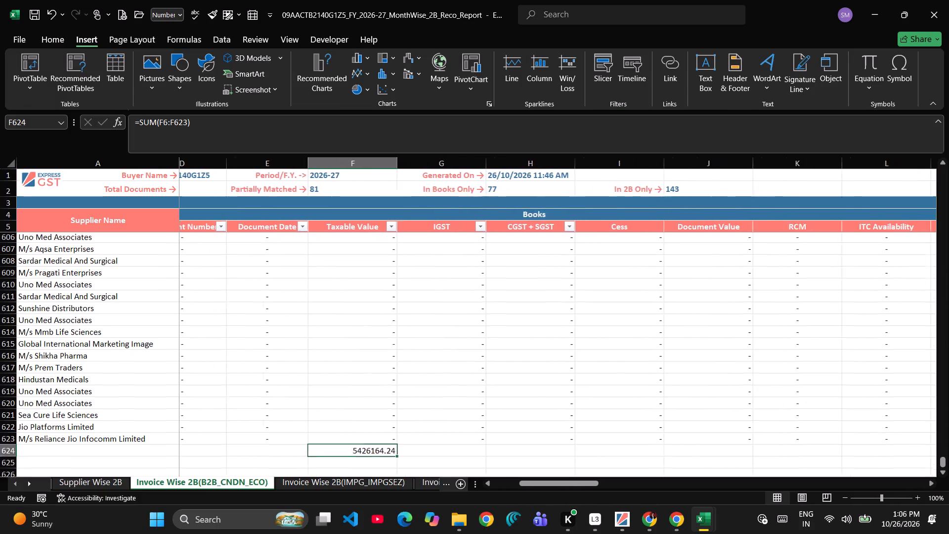
scroll(398, 305, "left", 3)
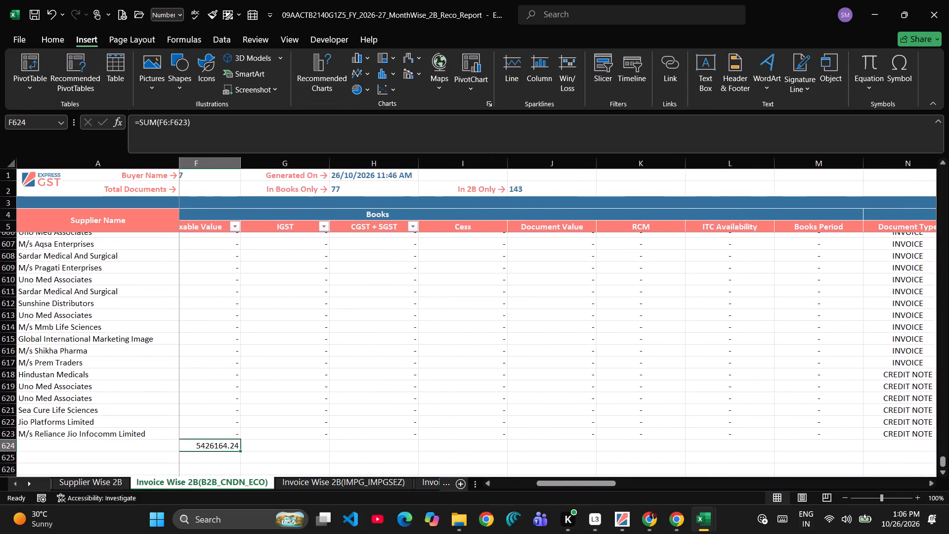
scroll(398, 305, "right", 4)
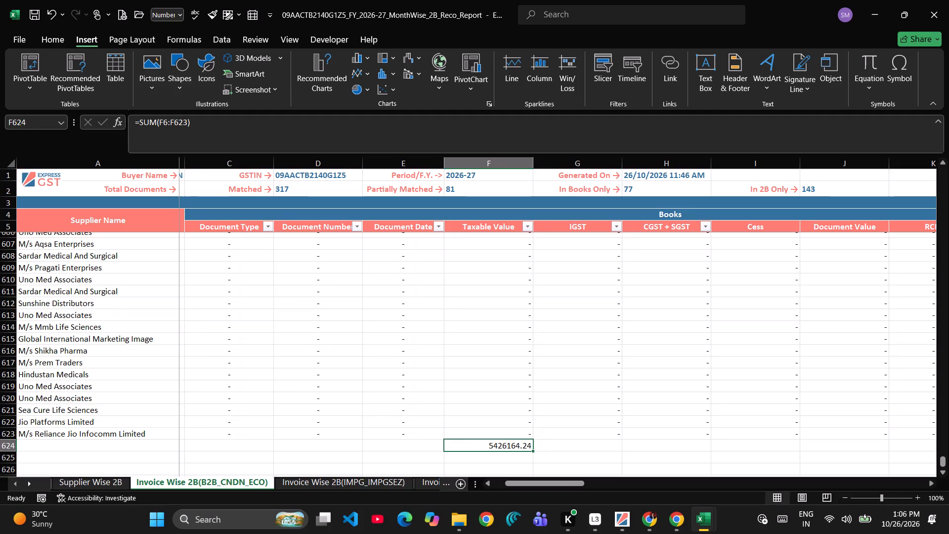
scroll(398, 305, "right", 1)
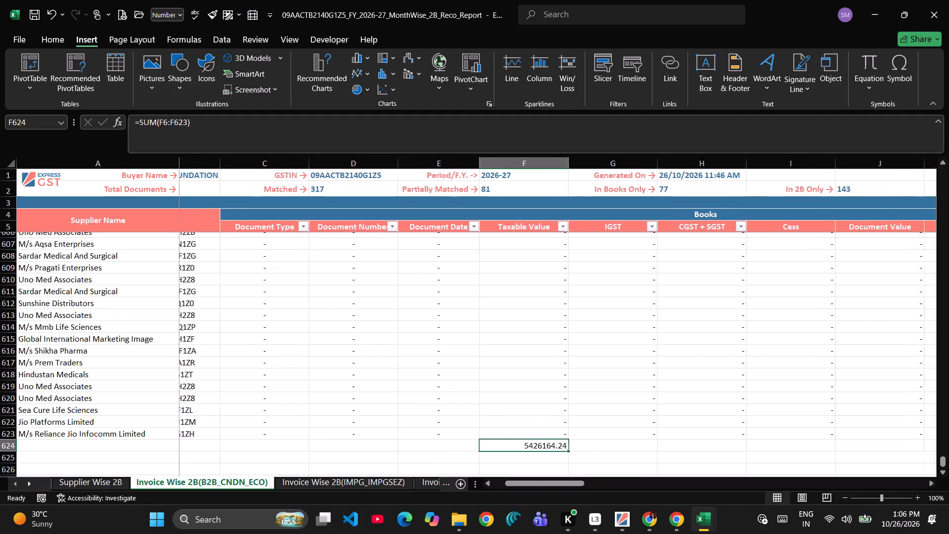
scroll(398, 305, "right", 1)
scroll(398, 305, "left", 2)
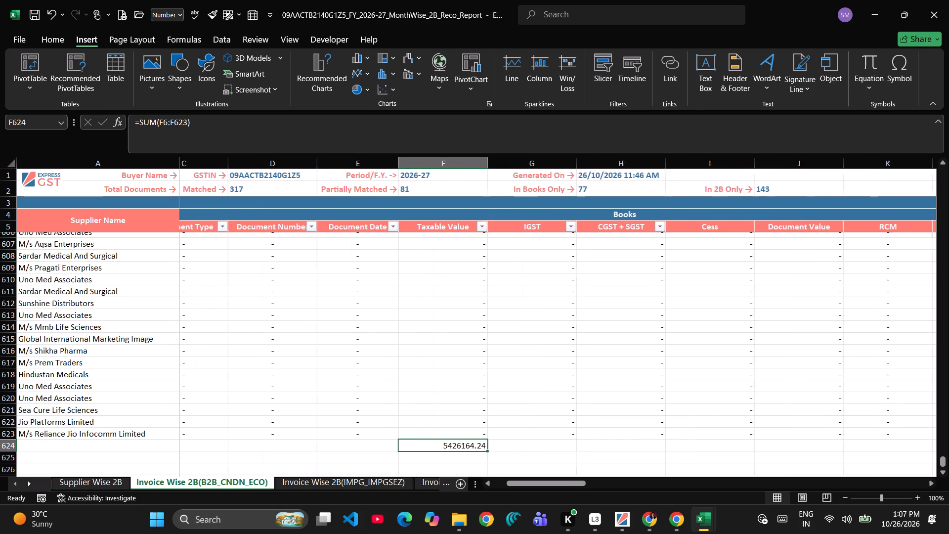
scroll(398, 305, "left", 3)
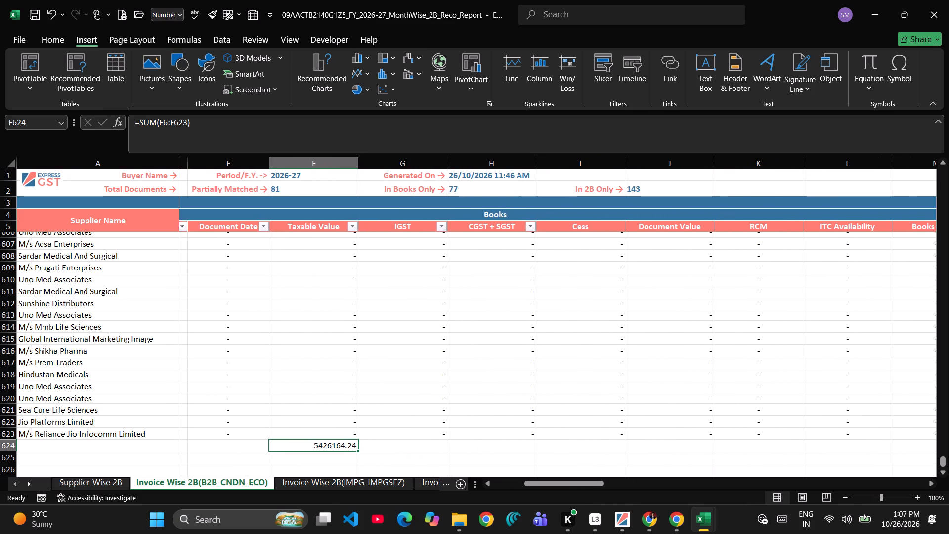
left_click(666, 441)
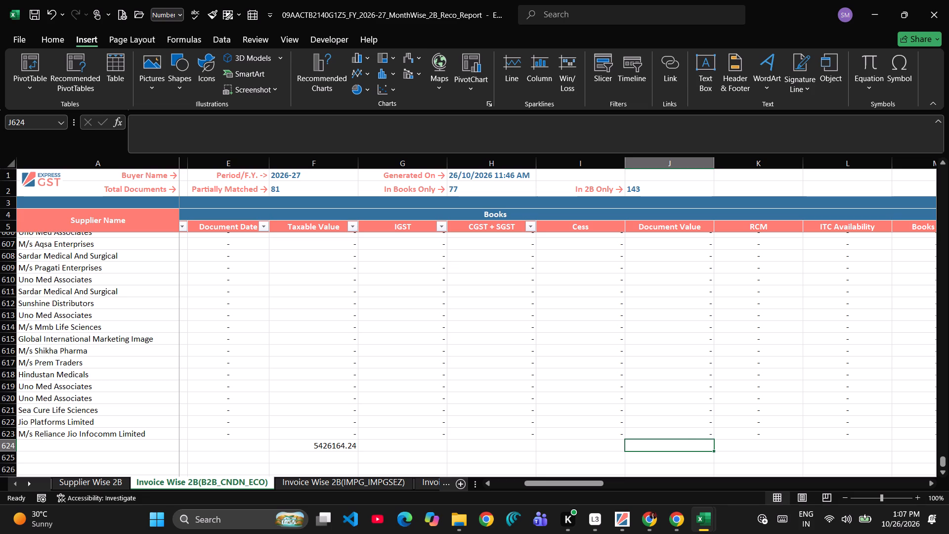
key("Left")
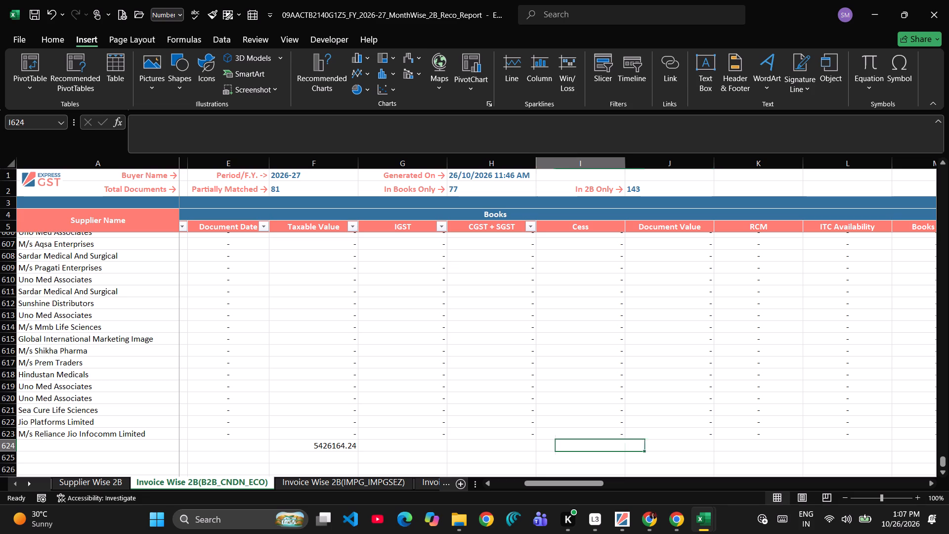
key("Left")
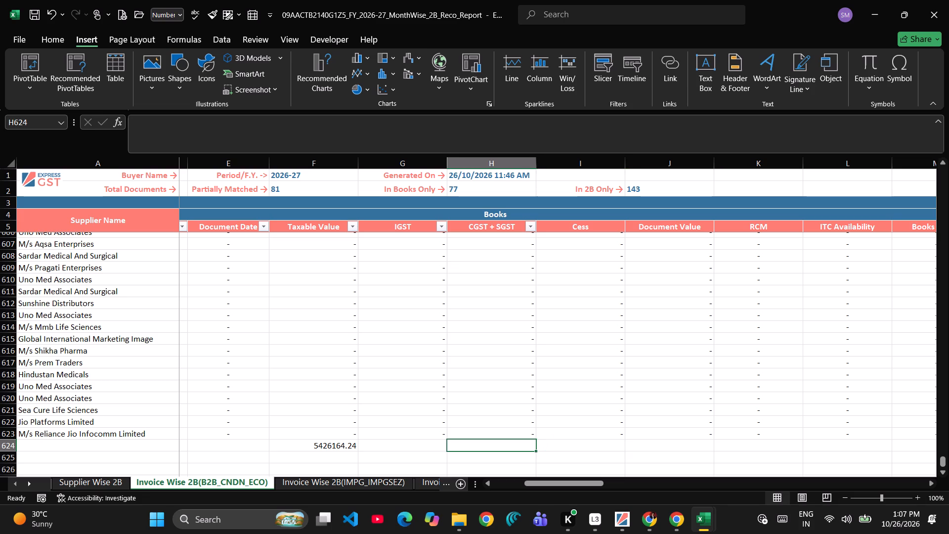
key("Left")
key("Left")
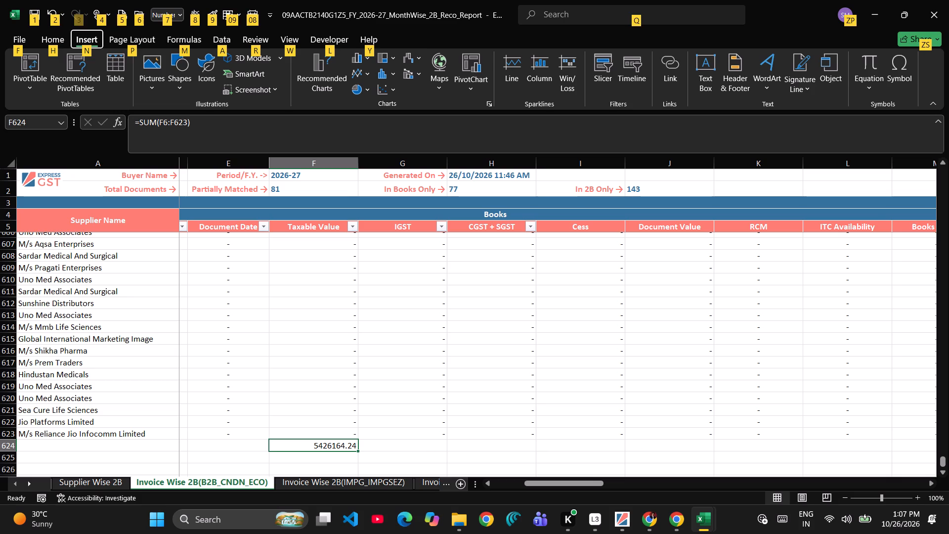
Switch to the GSTR2 workbook and check the combined sum of the integrated, central and State/UT tax totals in K2:M2.
left_click(633, 518)
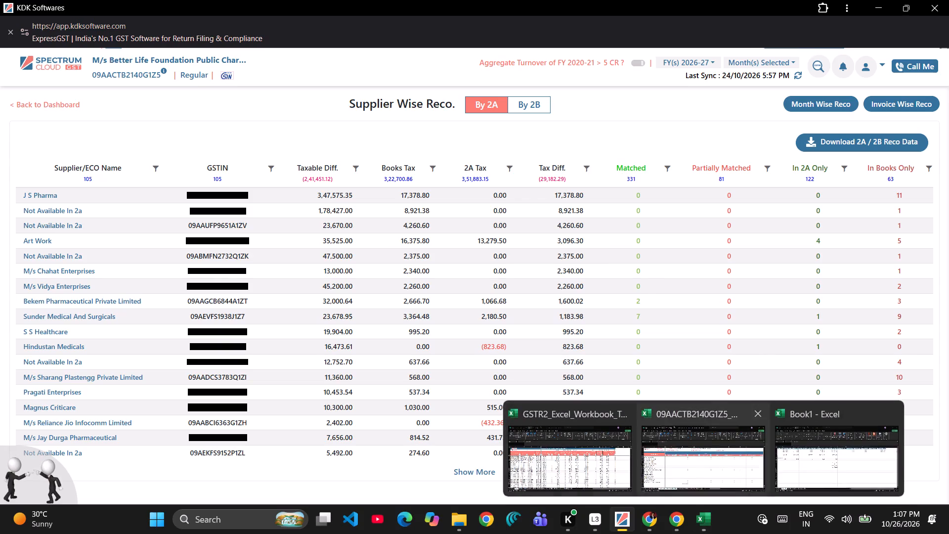
left_click(585, 463)
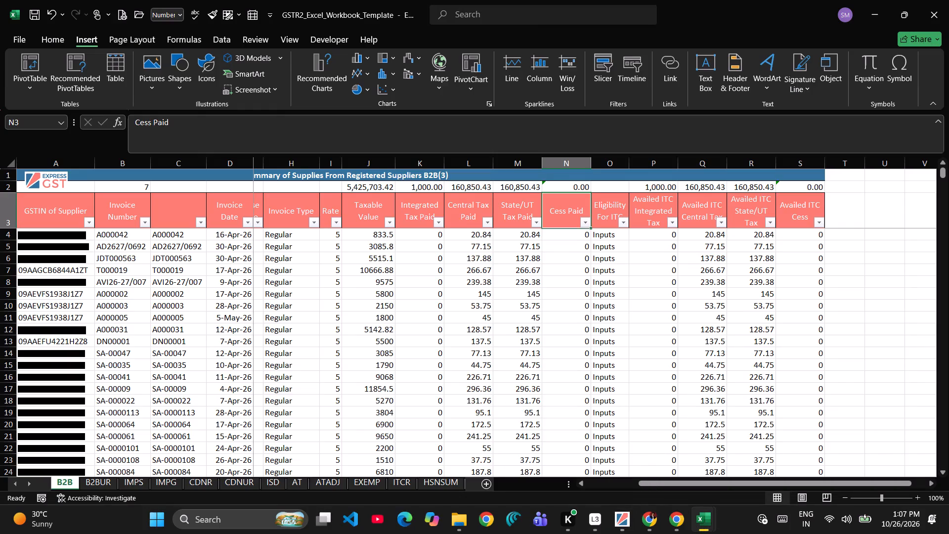
scroll(381, 390, "right", 1)
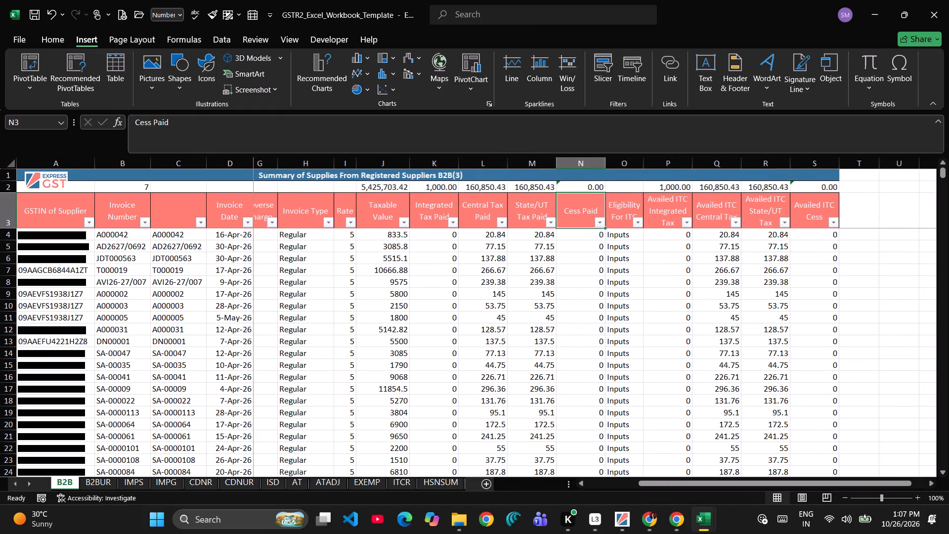
scroll(381, 390, "right", 1)
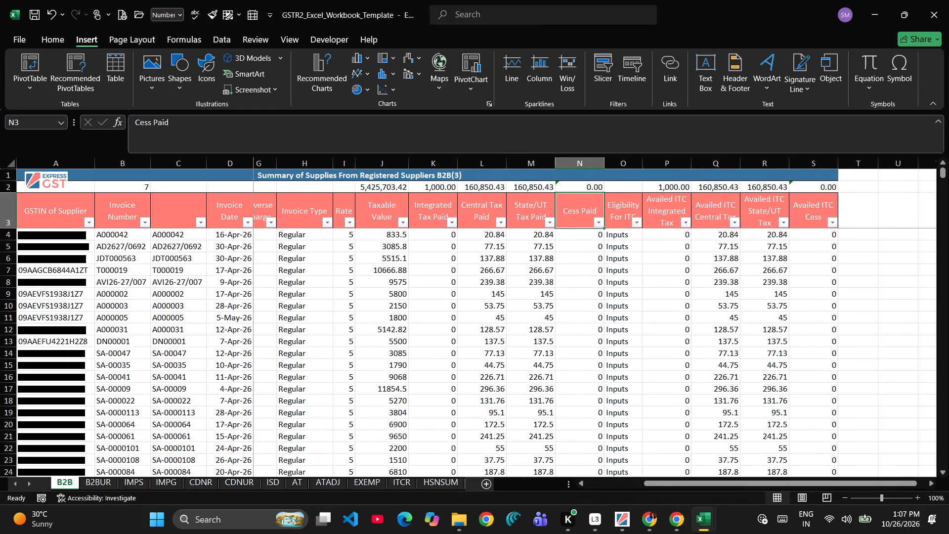
left_click_drag(431, 187, 527, 186)
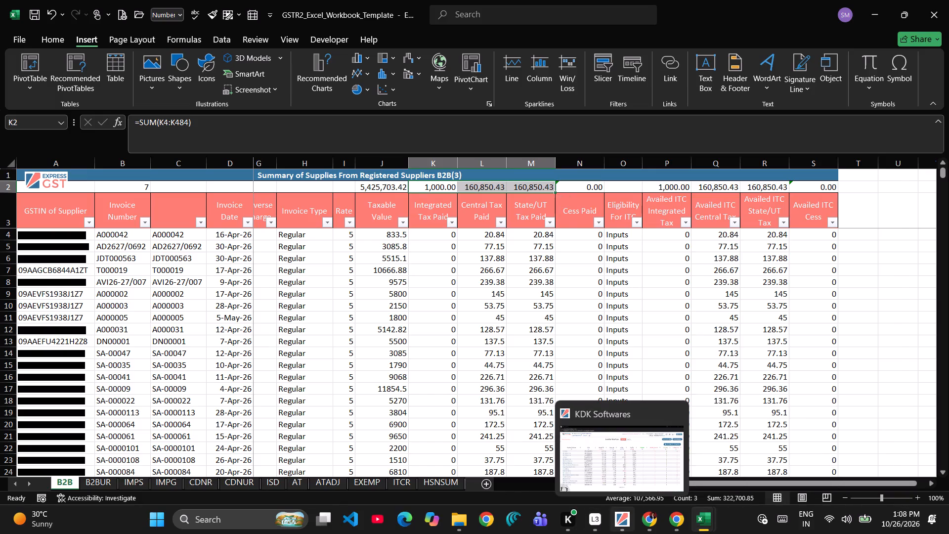
Return to Book1 and review the taxable value difference in B8 and the invoice value in A5.
left_click(618, 477)
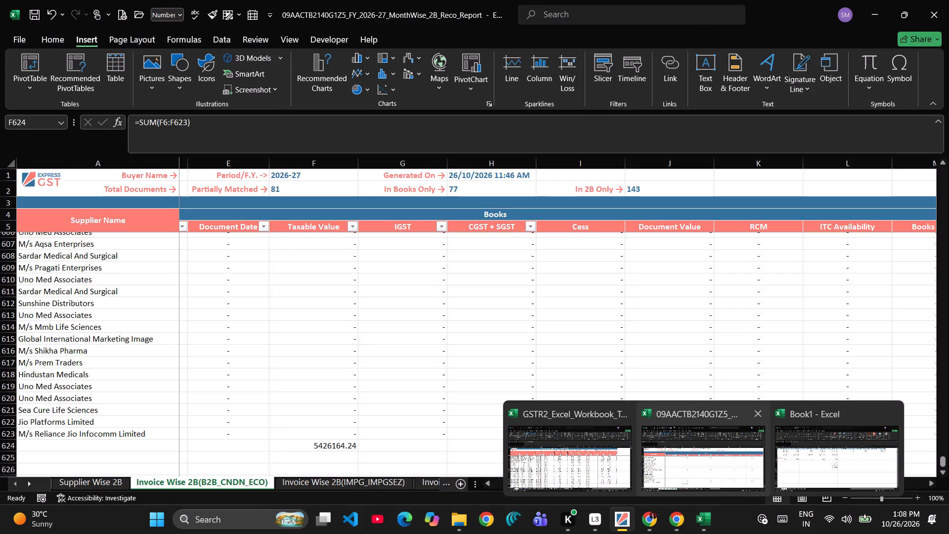
left_click(790, 458)
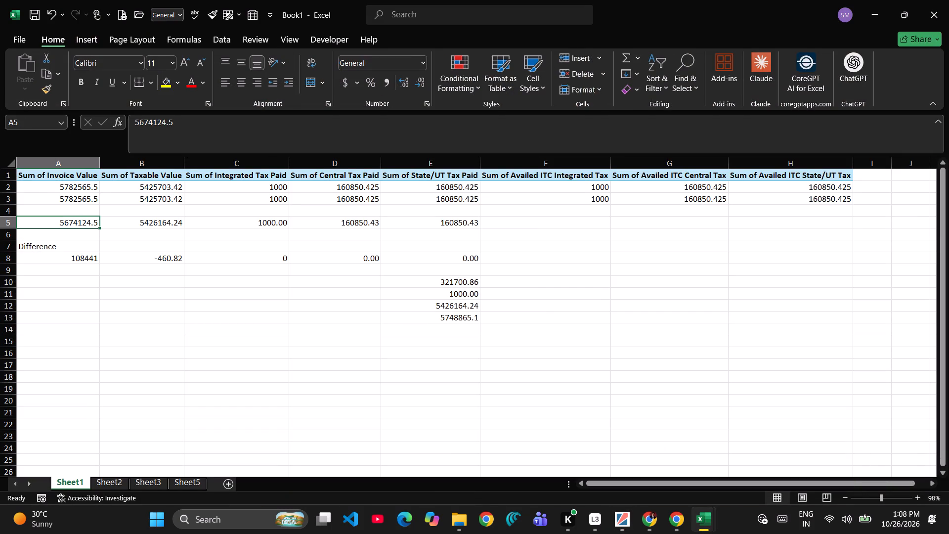
left_click(144, 261)
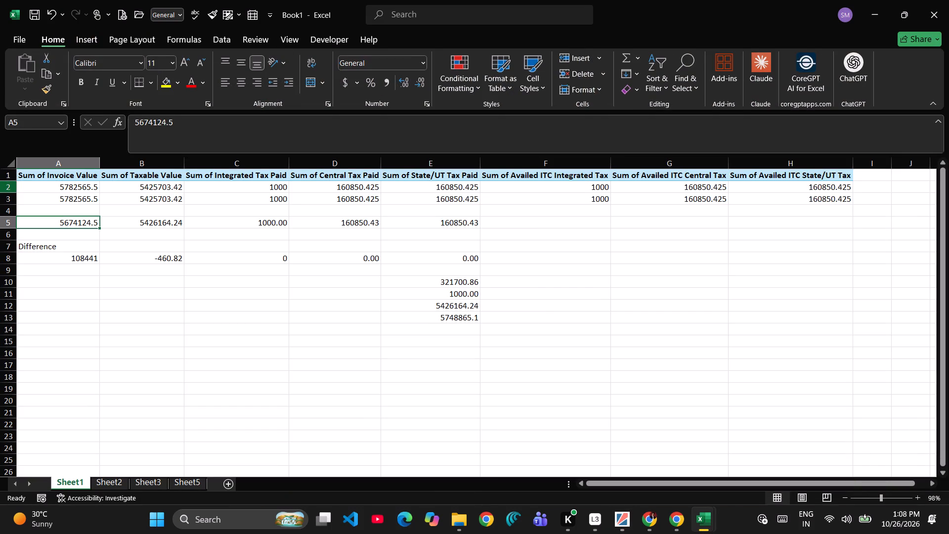
left_click(80, 223)
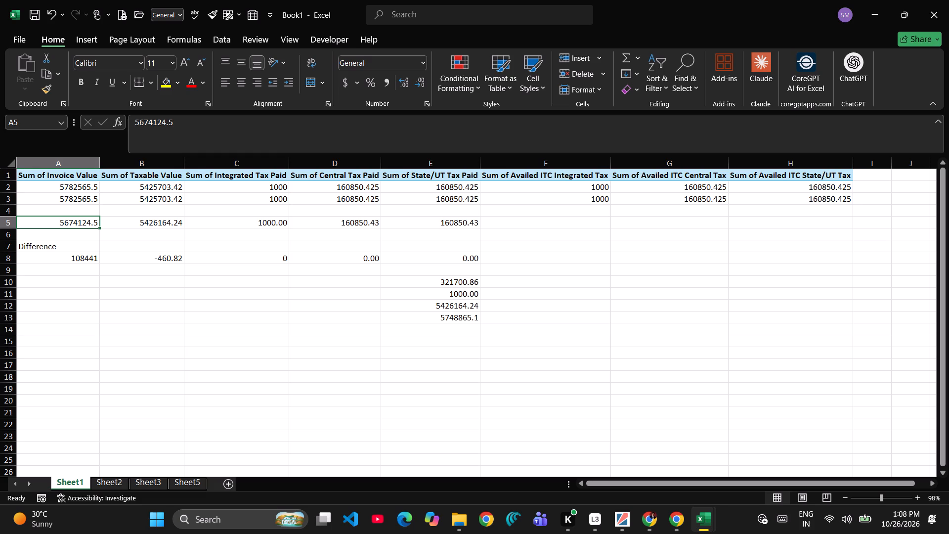
Switch to the GSTR2 workbook and review the tax totals in K2:M2 of the B2B sheet.
left_click(630, 520)
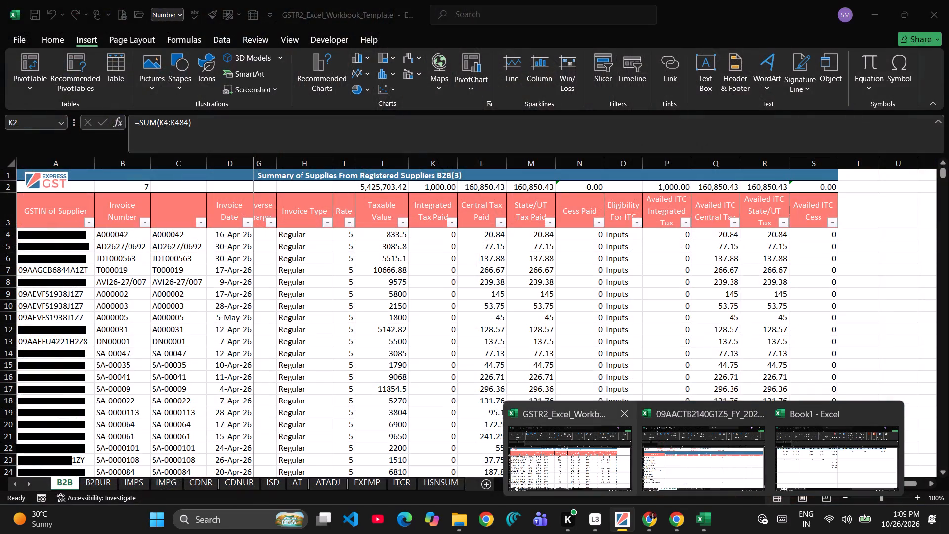
left_click(580, 469)
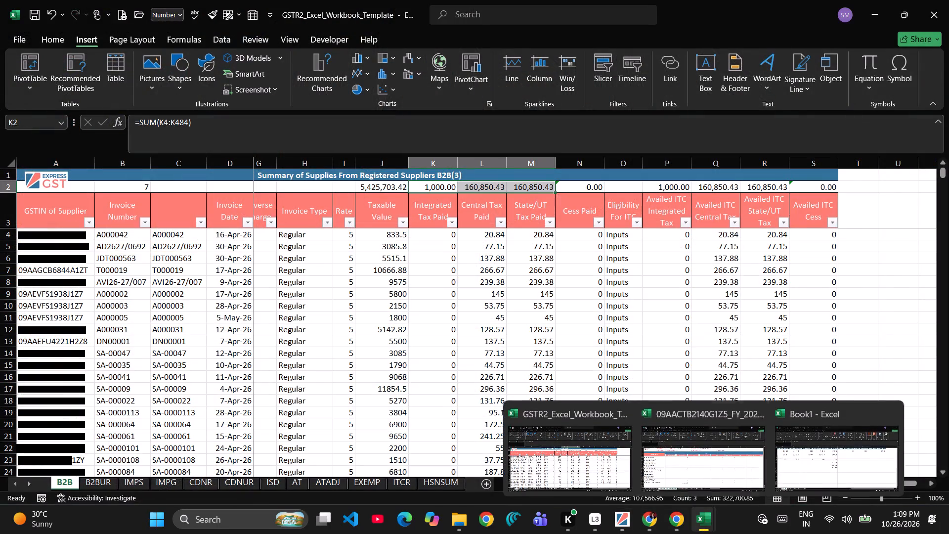
In the 2B reco report, examine the invoice rows from row 6 across the Books columns to the GSTR 2B columns.
left_click(735, 455)
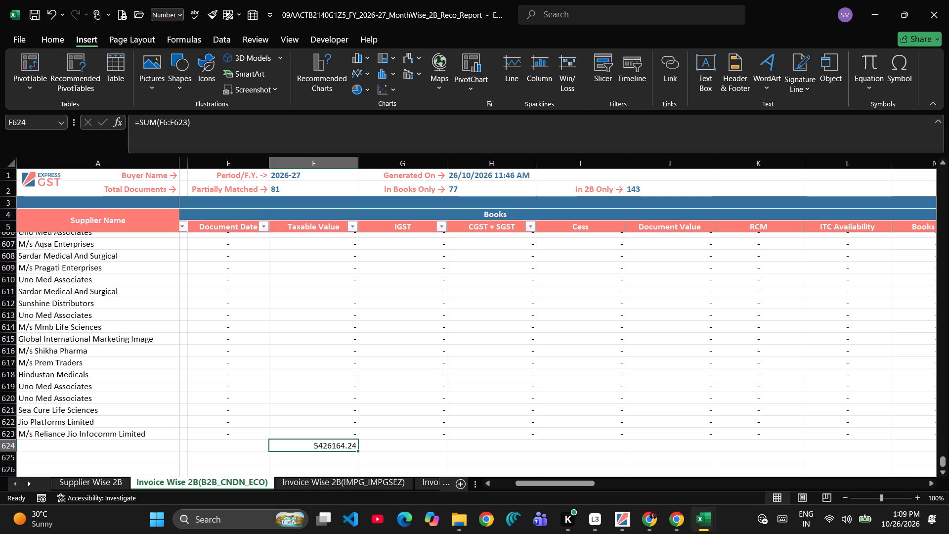
scroll(292, 410, "up", 1)
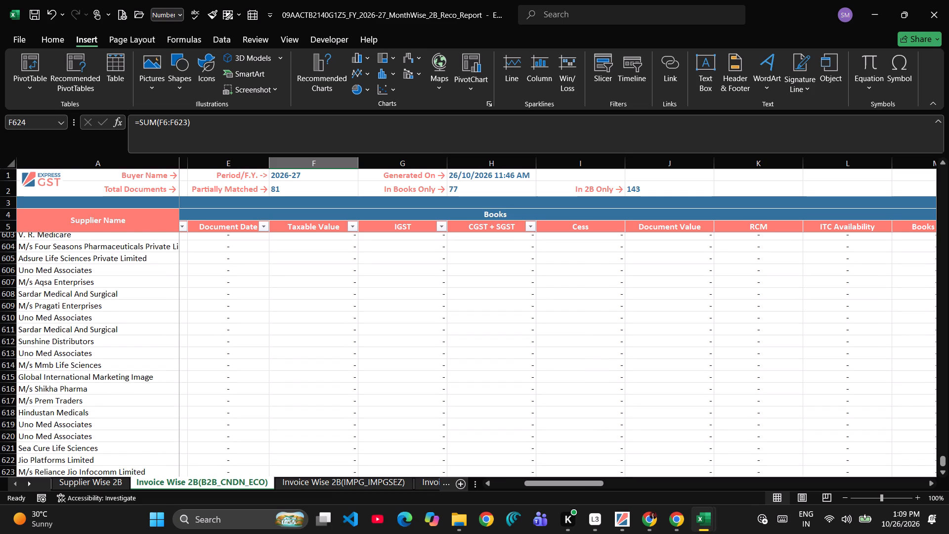
key("ctrl+Up")
key("Down")
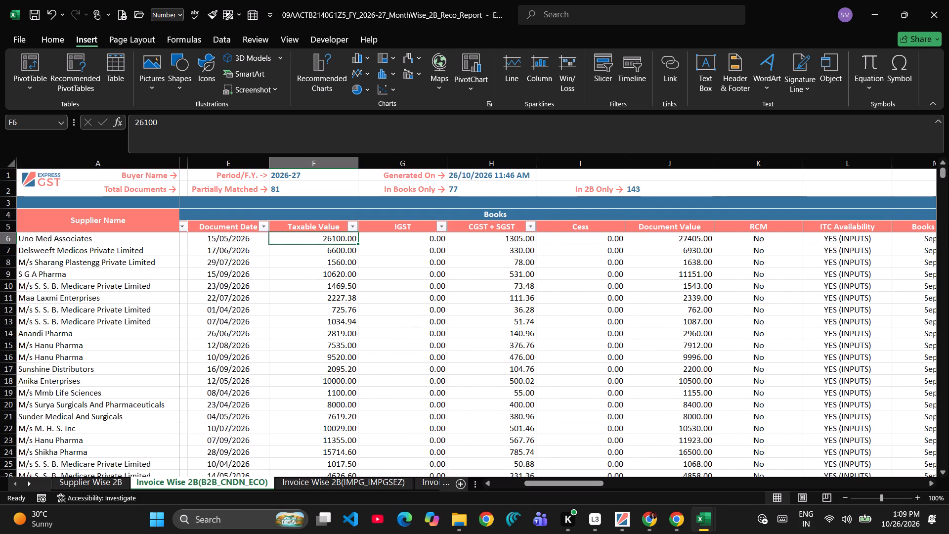
scroll(281, 315, "left", 2)
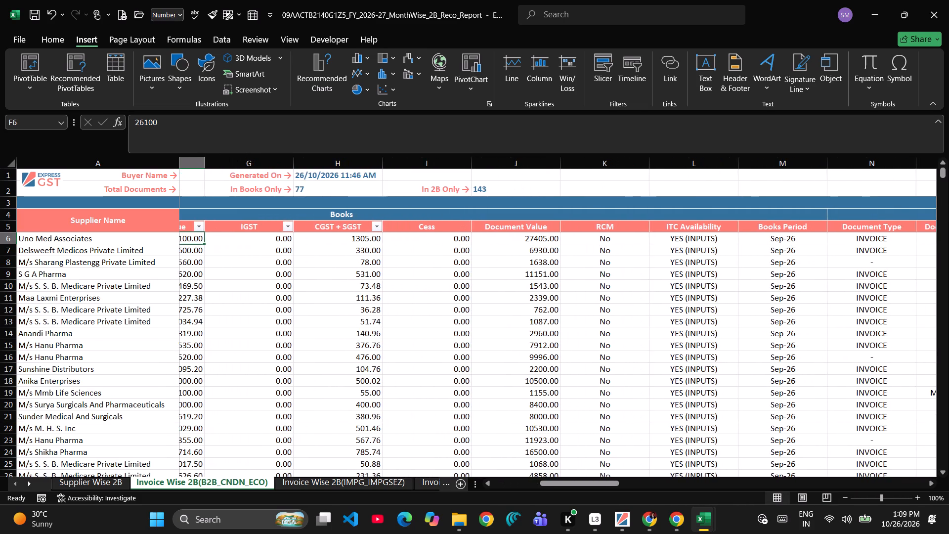
scroll(281, 315, "left", 1)
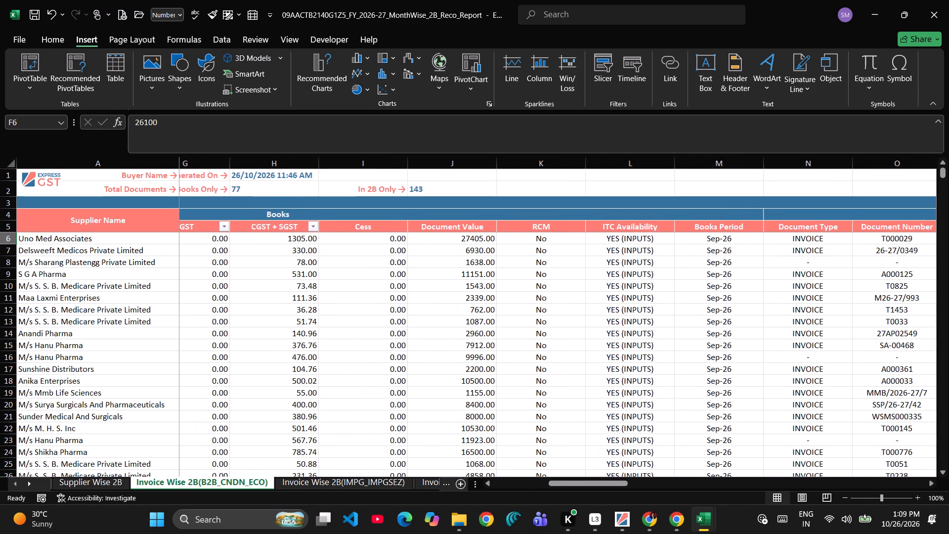
scroll(281, 315, "left", 1)
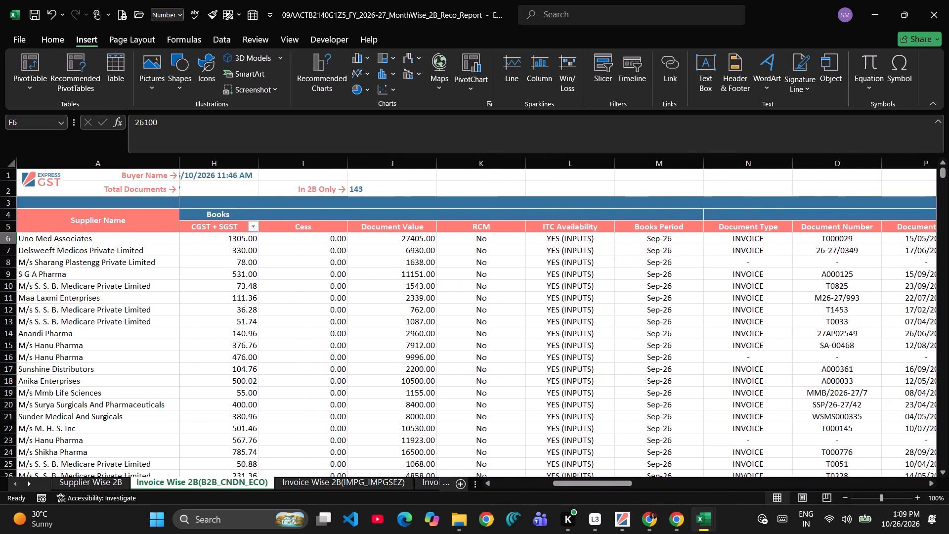
scroll(281, 315, "left", 1)
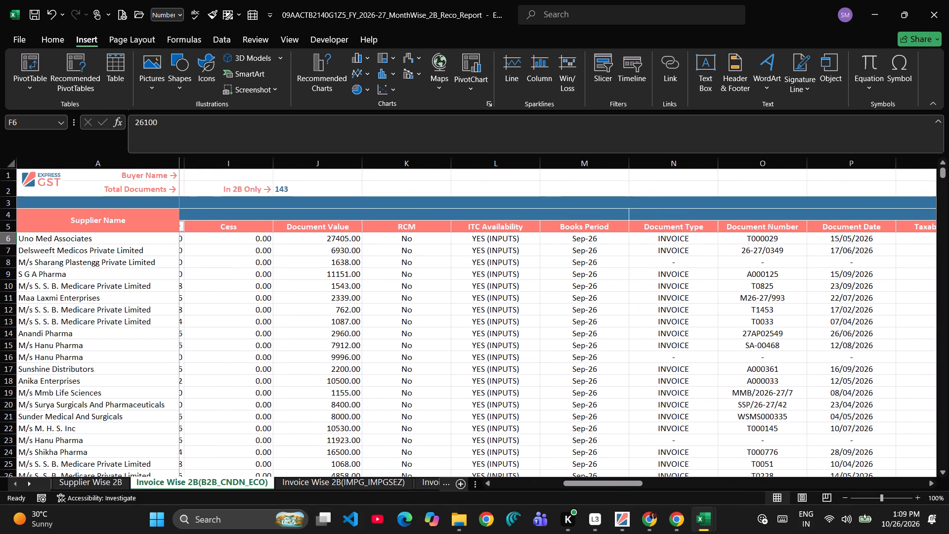
scroll(281, 315, "left", 1)
scroll(281, 315, "right", 1)
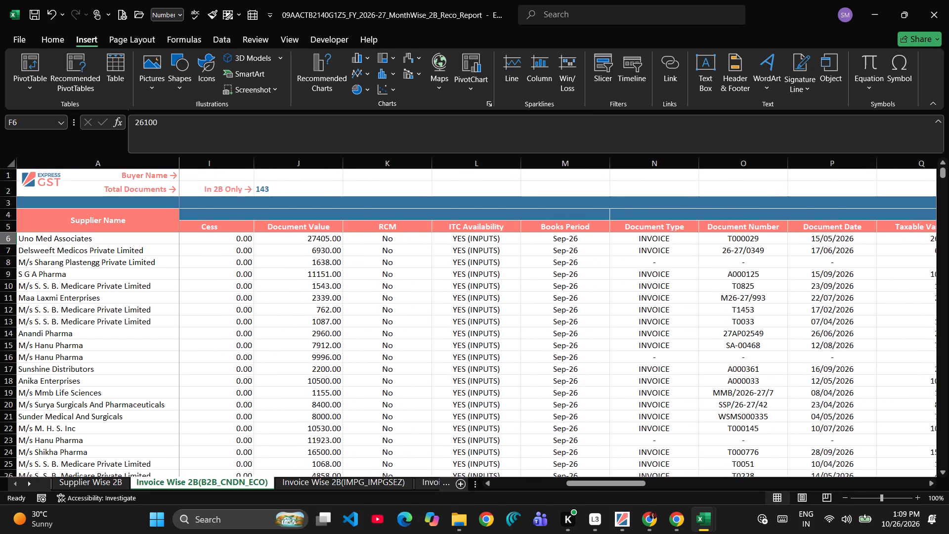
scroll(281, 315, "right", 1)
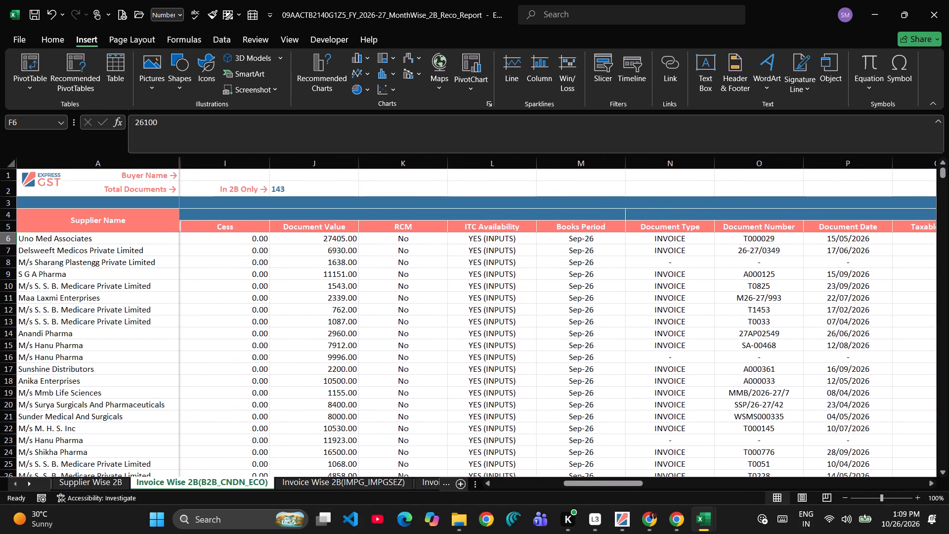
scroll(281, 315, "up", 1)
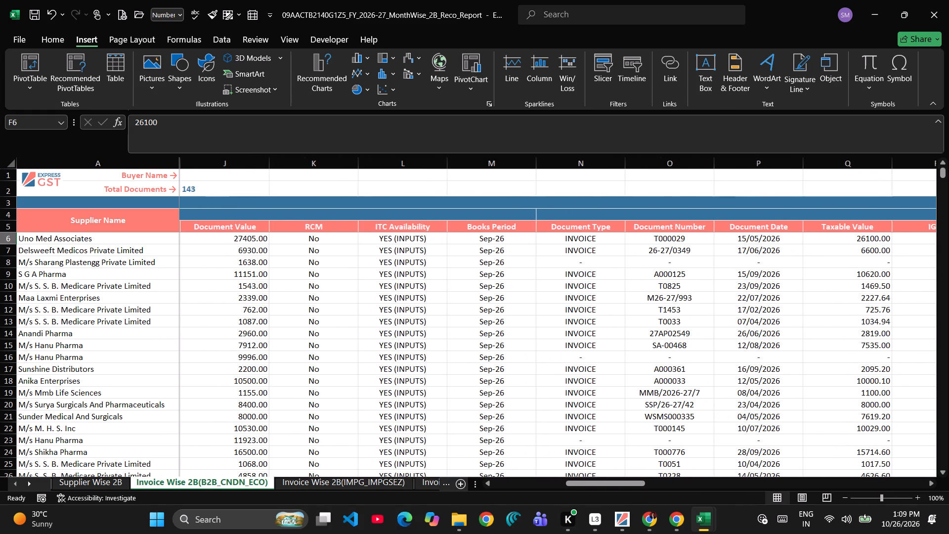
scroll(281, 315, "up", 1)
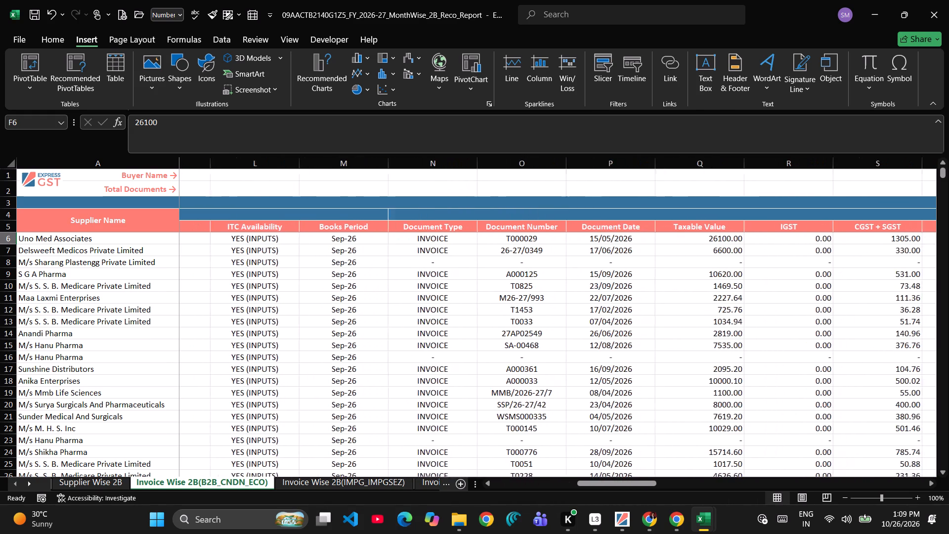
scroll(281, 315, "up", 1)
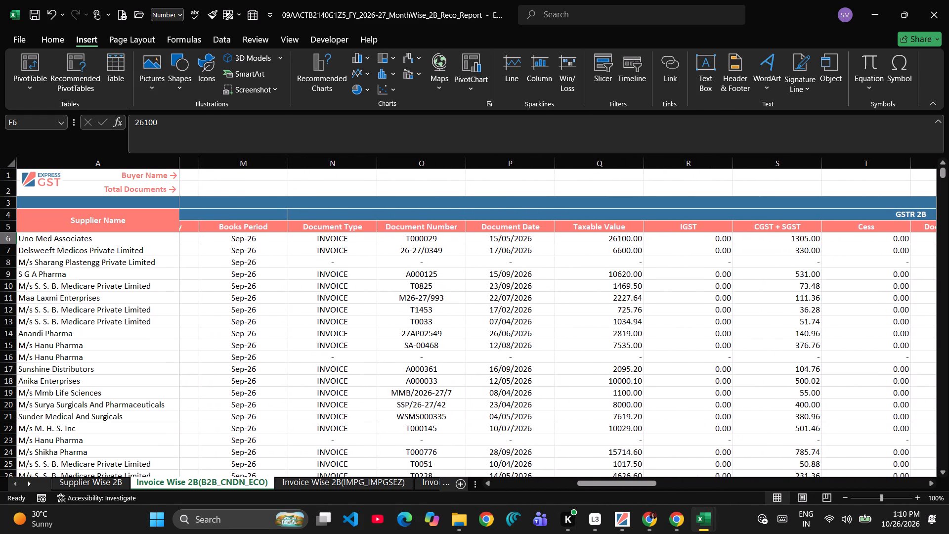
scroll(281, 315, "up", 1)
Go back to the Books columns and inspect the range summed by the taxable value total in F624.
scroll(281, 315, "right", 2)
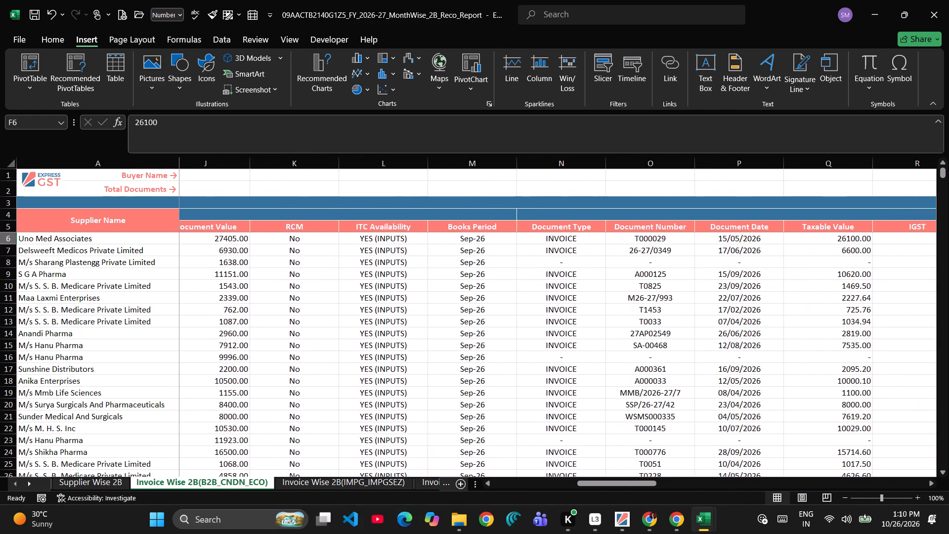
scroll(281, 315, "right", 3)
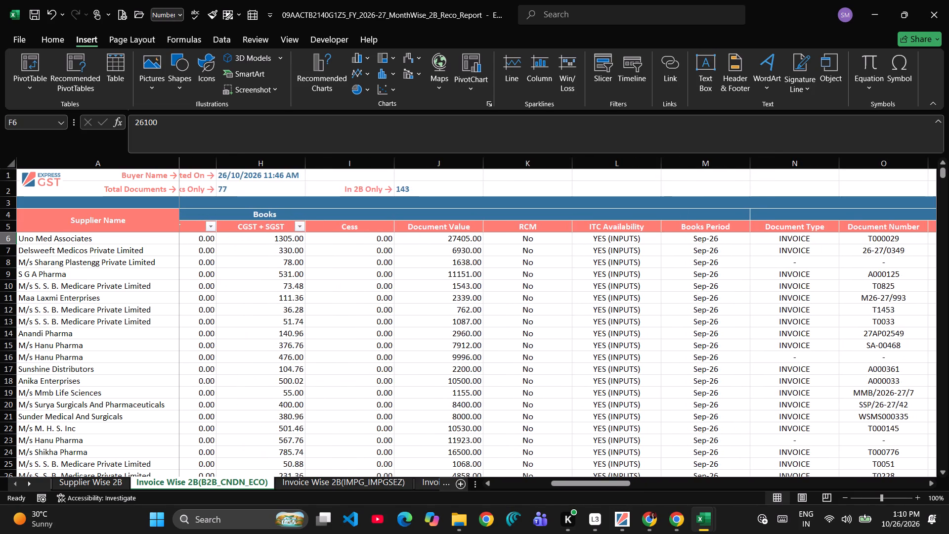
scroll(281, 315, "right", 1)
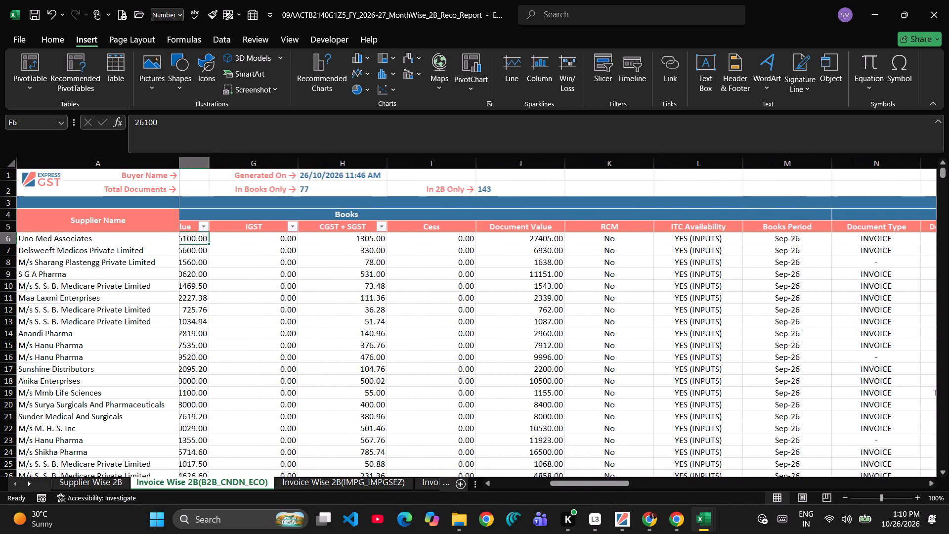
scroll(281, 315, "right", 3)
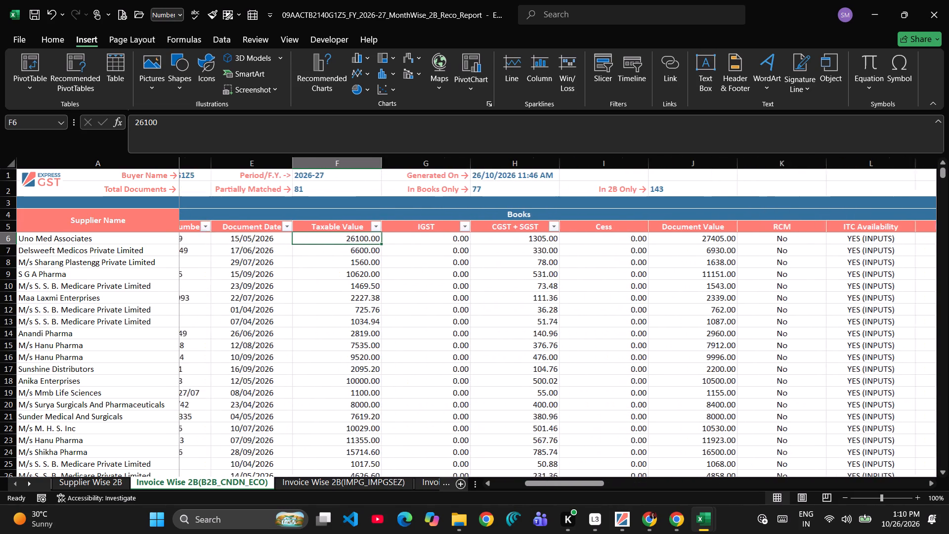
scroll(281, 315, "right", 3)
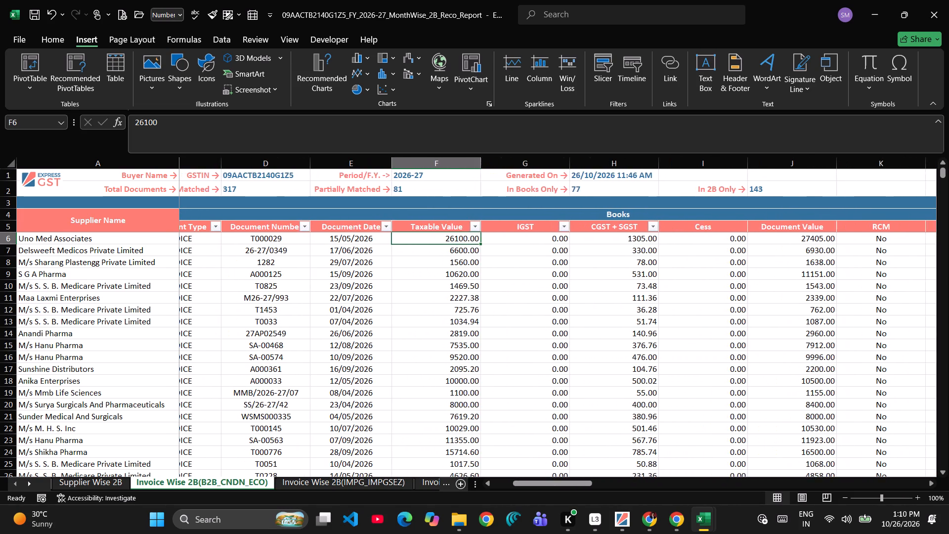
scroll(281, 315, "right", 2)
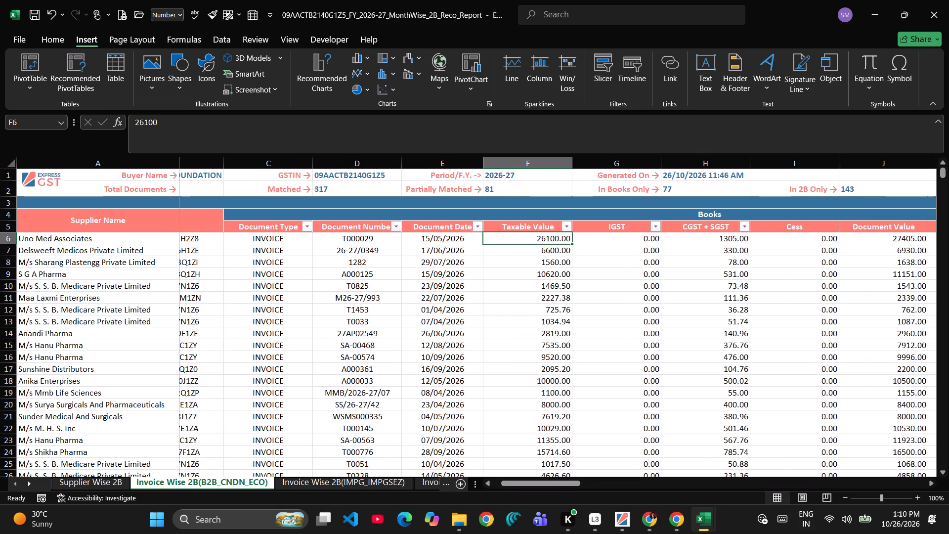
key("ctrl+Down")
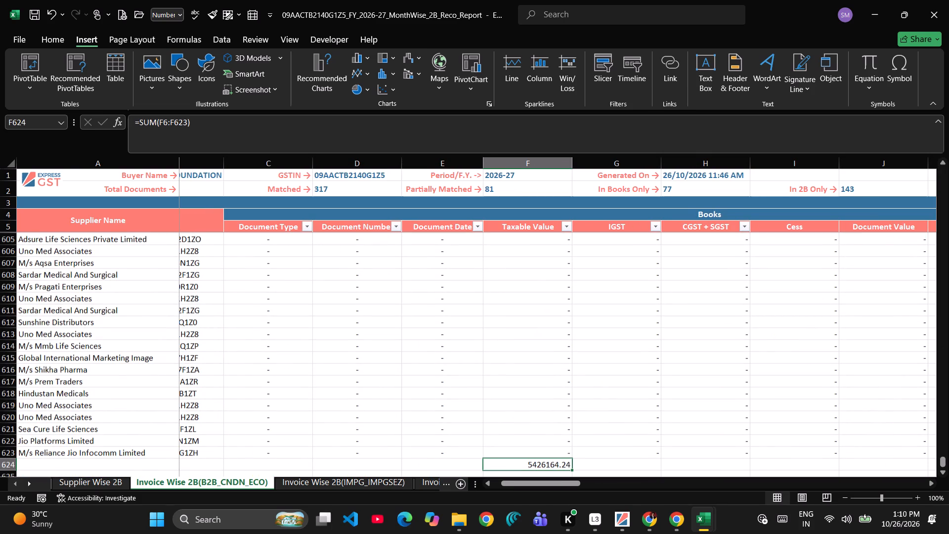
key("F2")
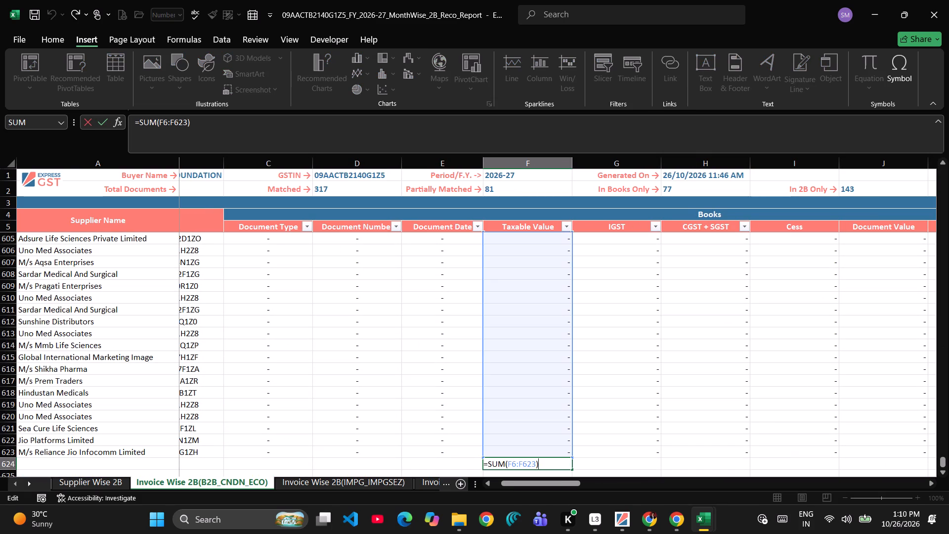
key("Return")
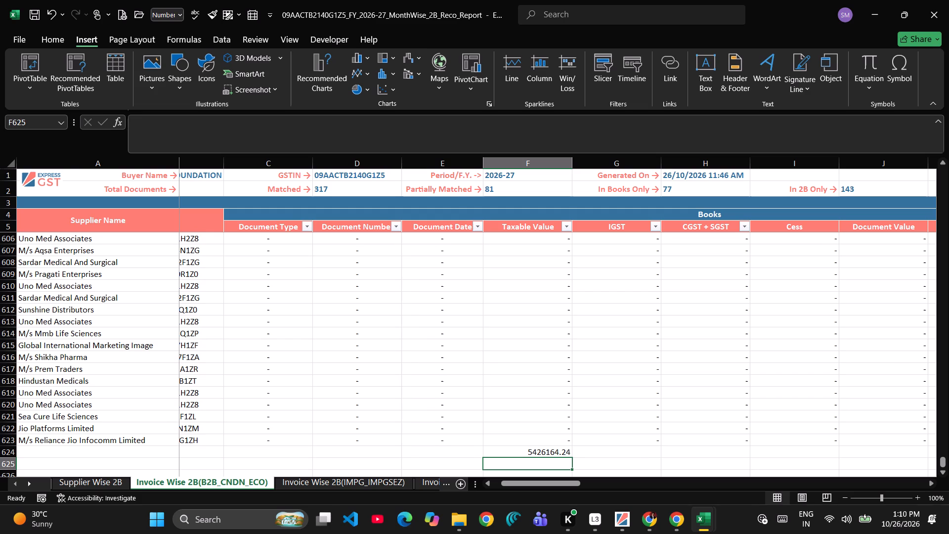
key("Up")
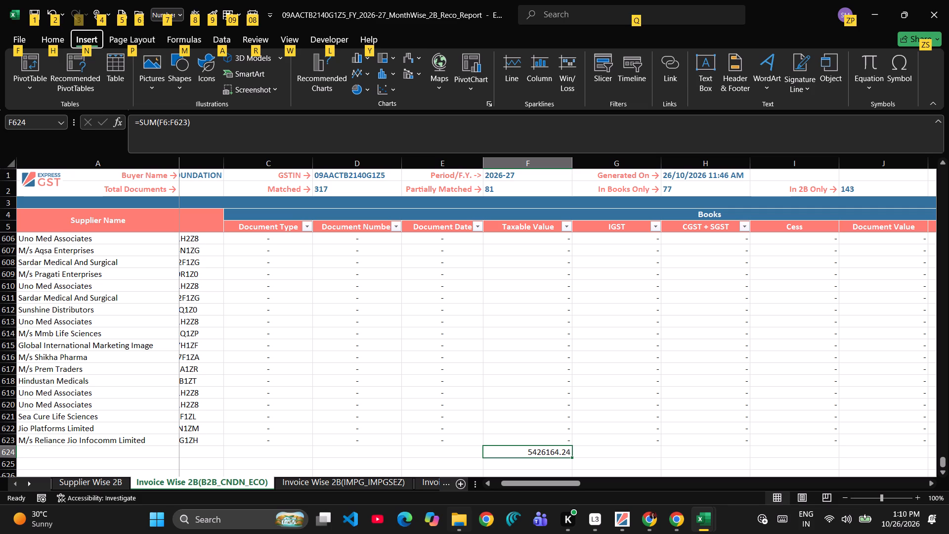
Open the workbook Purchase Register Biils Details F Y 2026-27 (2) from the Downloads folder.
left_click(472, 458)
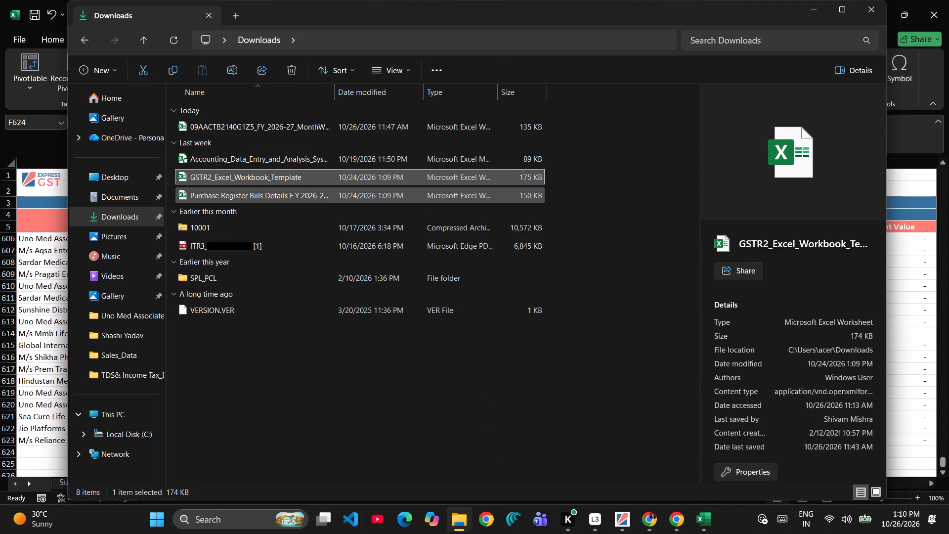
left_click(282, 195)
double_click(282, 195)
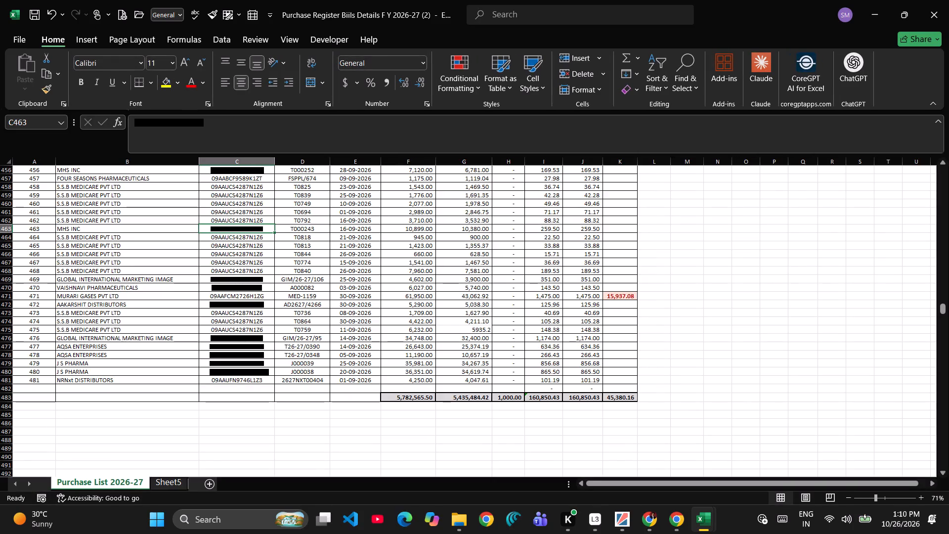
Examine the Purchase List 2026-27 sheet from the totals row up to its first bill entries.
scroll(407, 329, "up", 1)
scroll(426, 332, "right", 1)
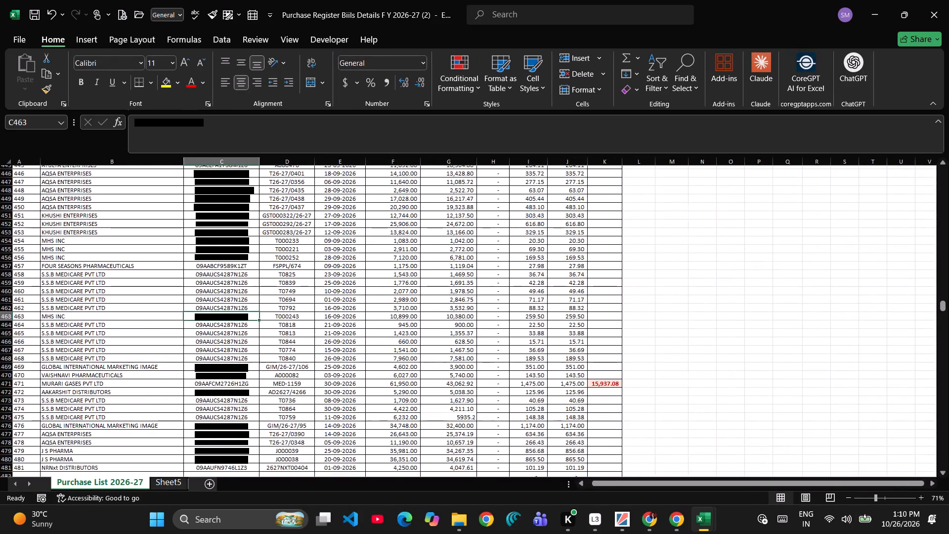
scroll(442, 336, "right", 1)
scroll(442, 336, "up", 4)
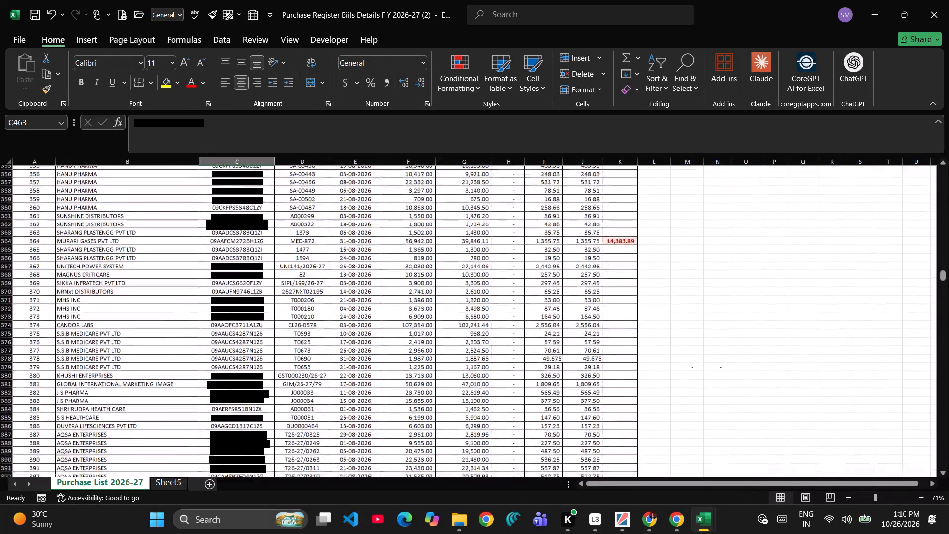
scroll(442, 336, "down", 5)
scroll(442, 336, "up", 3)
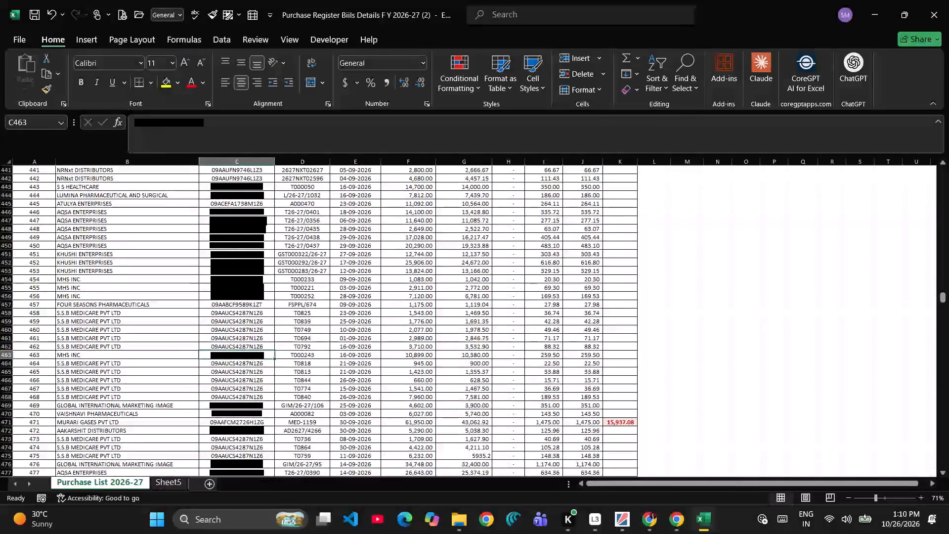
scroll(442, 336, "up", 13)
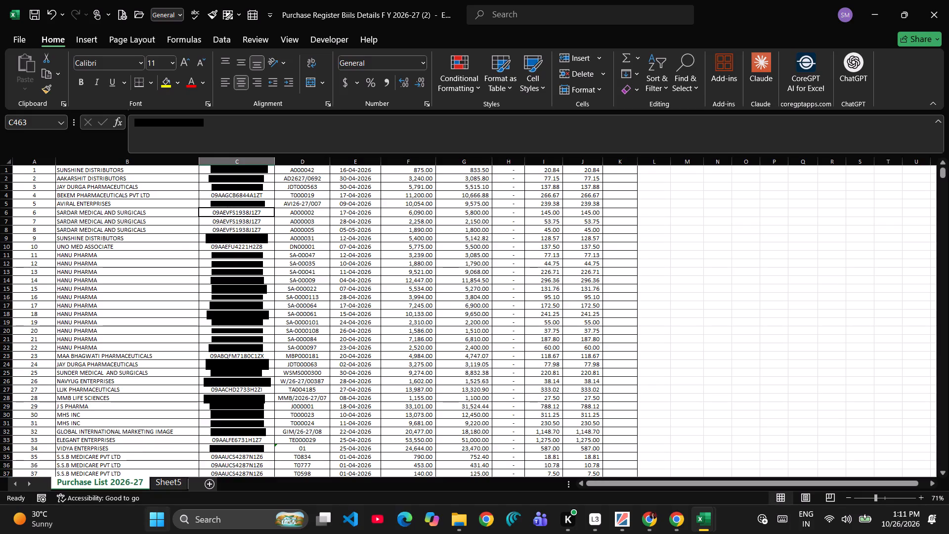
Check Sheet5 of the purchase register for content and return to the Purchase List 2026-27 sheet.
left_click(161, 487)
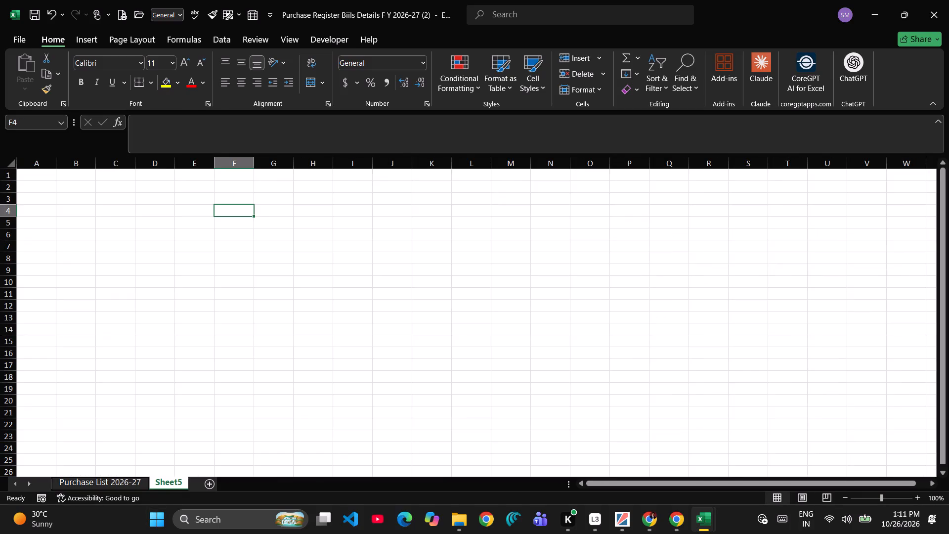
left_click(92, 487)
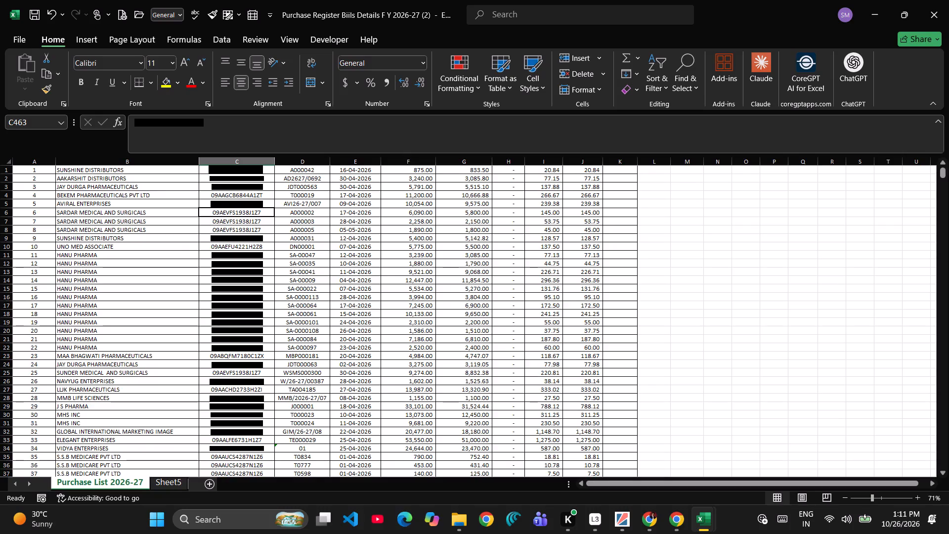
scroll(286, 422, "up", 1)
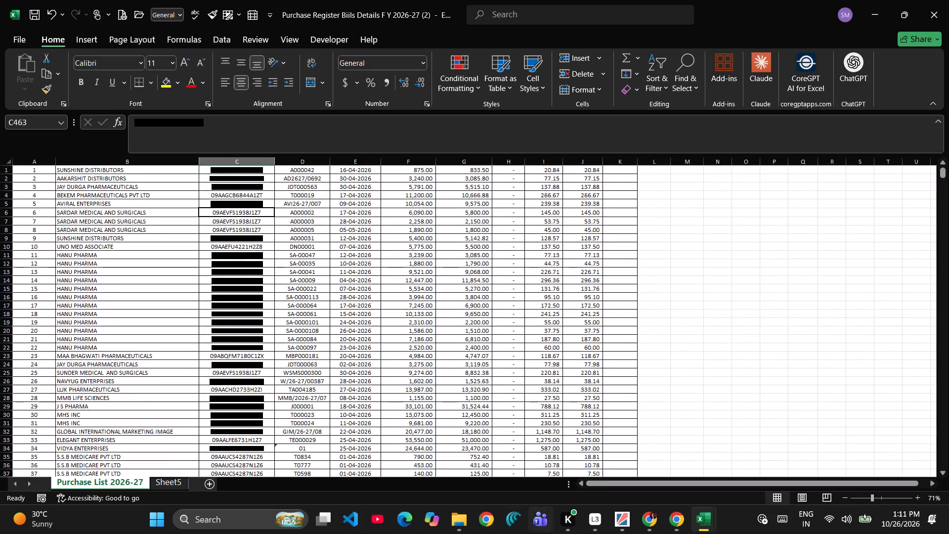
Switch to the Downloads folder in File Explorer.
left_click(470, 475)
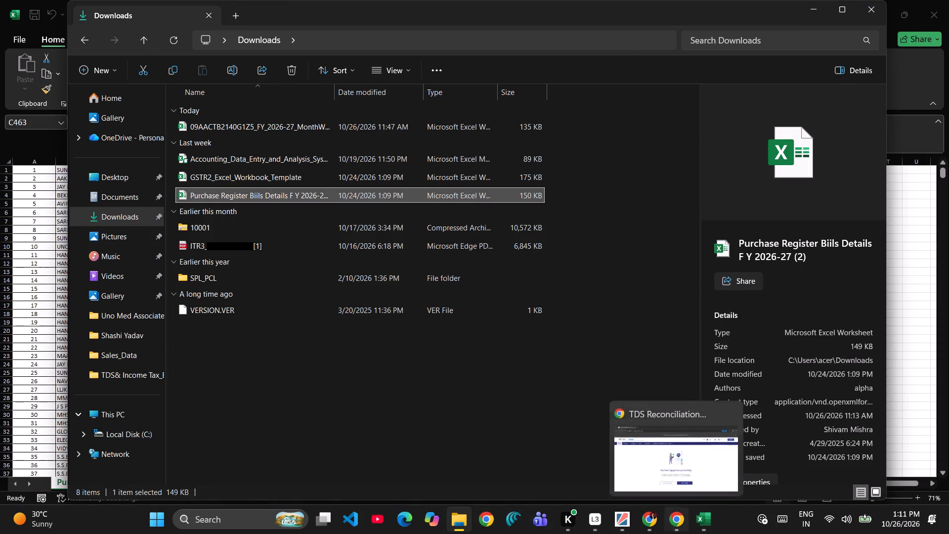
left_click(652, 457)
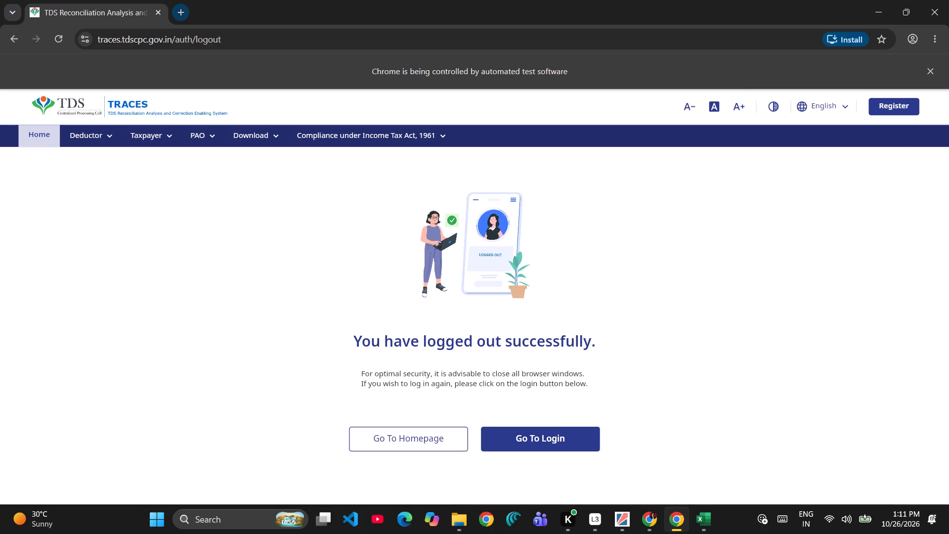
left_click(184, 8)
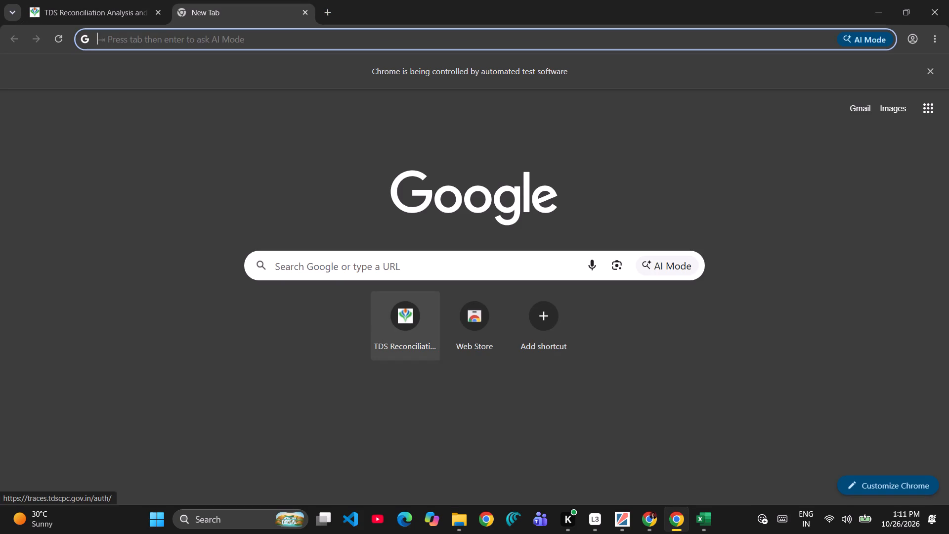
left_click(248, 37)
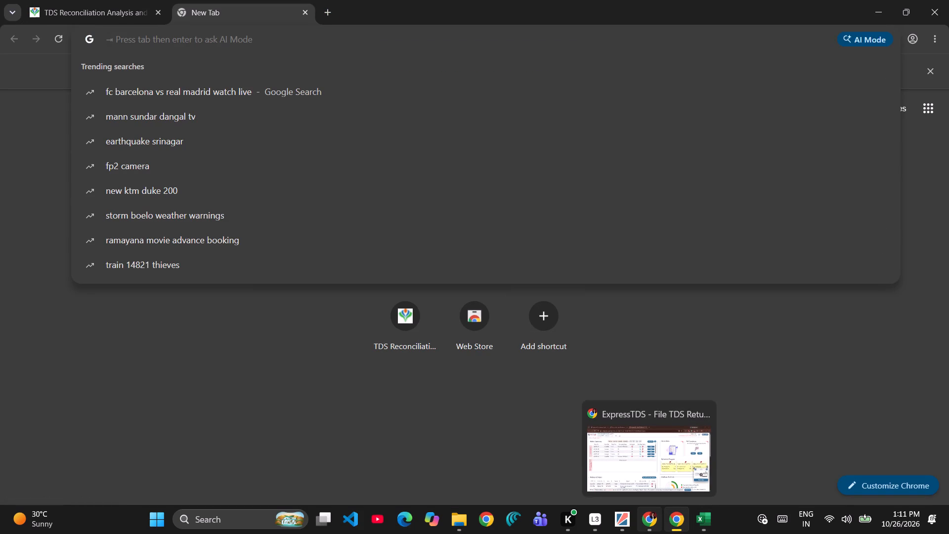
Open a separate Chrome window with the profile labelled Your Chrome and bring up its New Tab page.
left_click(491, 511)
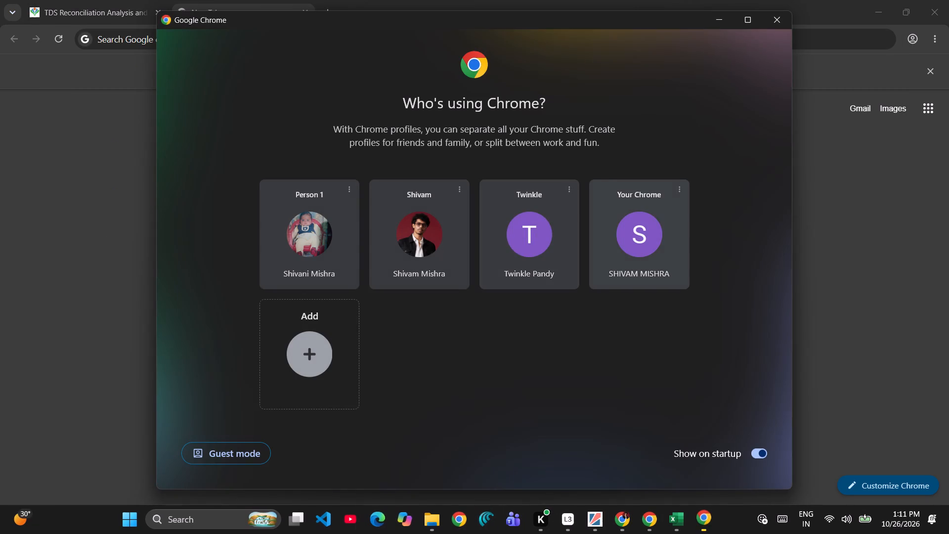
left_click(632, 257)
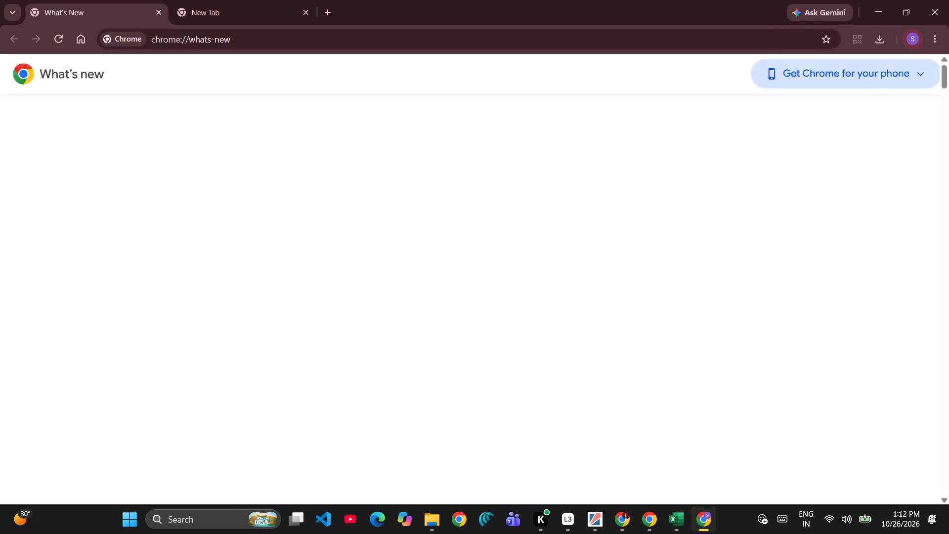
left_click(227, 21)
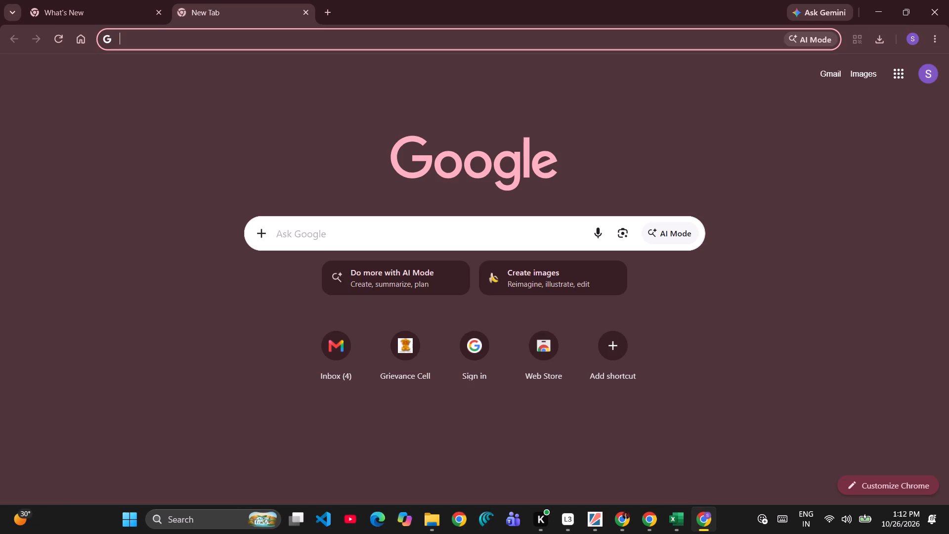
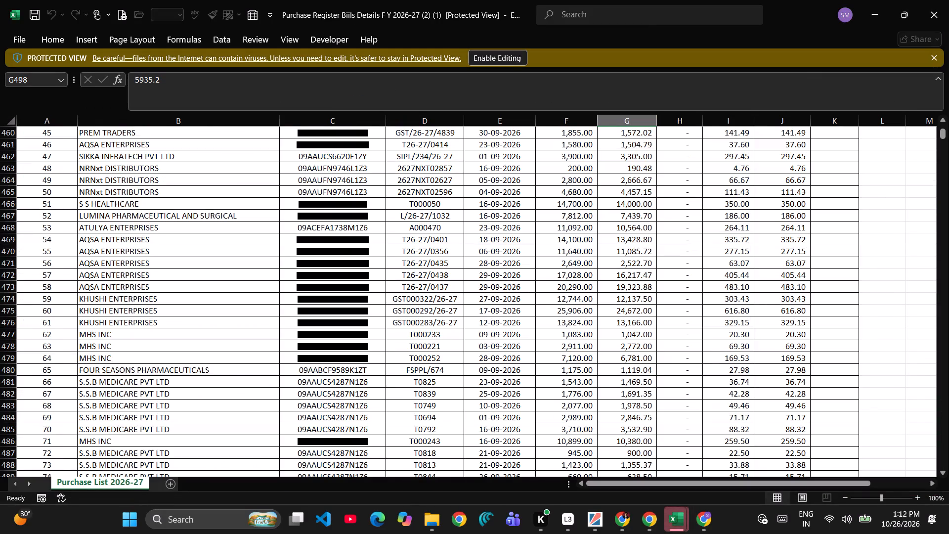
Look back through the monthly sections of the purchase register, from September up to the title row.
scroll(474, 326, "up", 4)
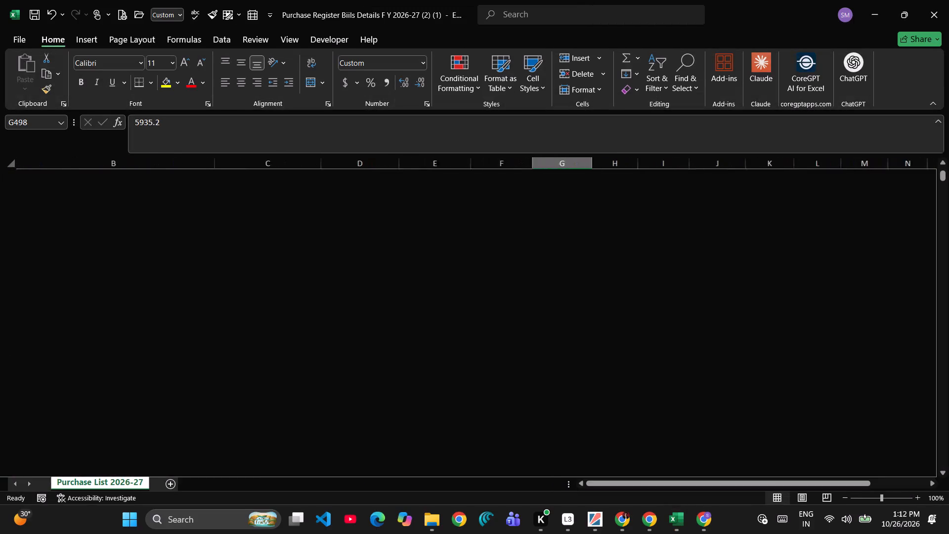
scroll(474, 326, "up", 9)
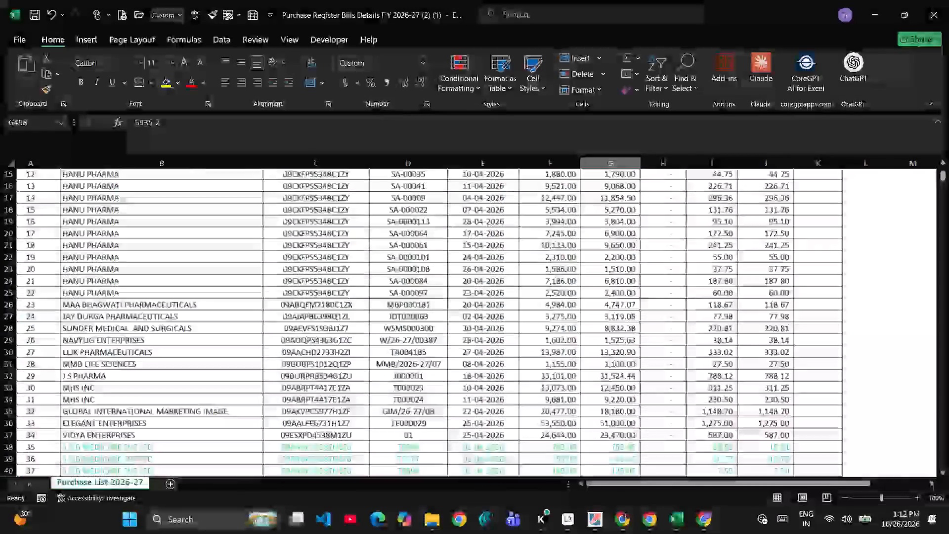
scroll(474, 326, "up", 3)
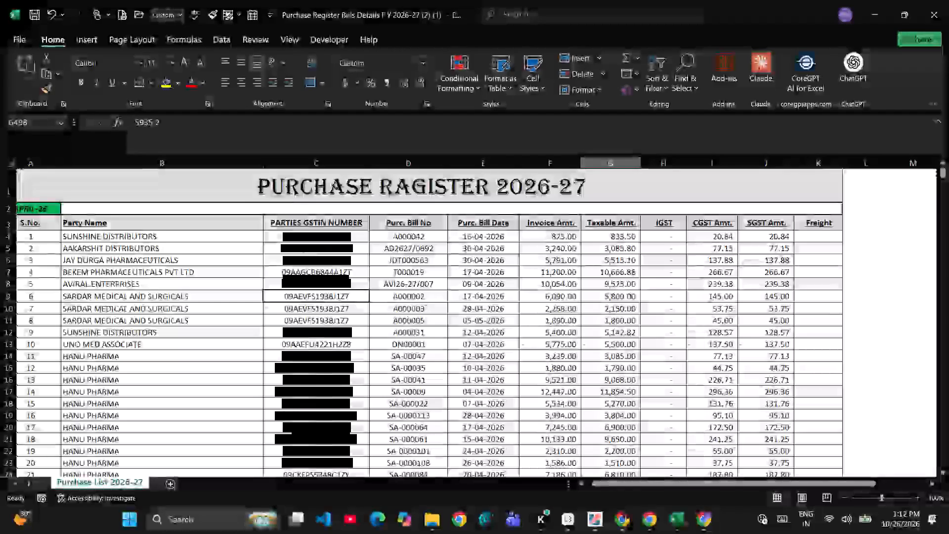
key("Right")
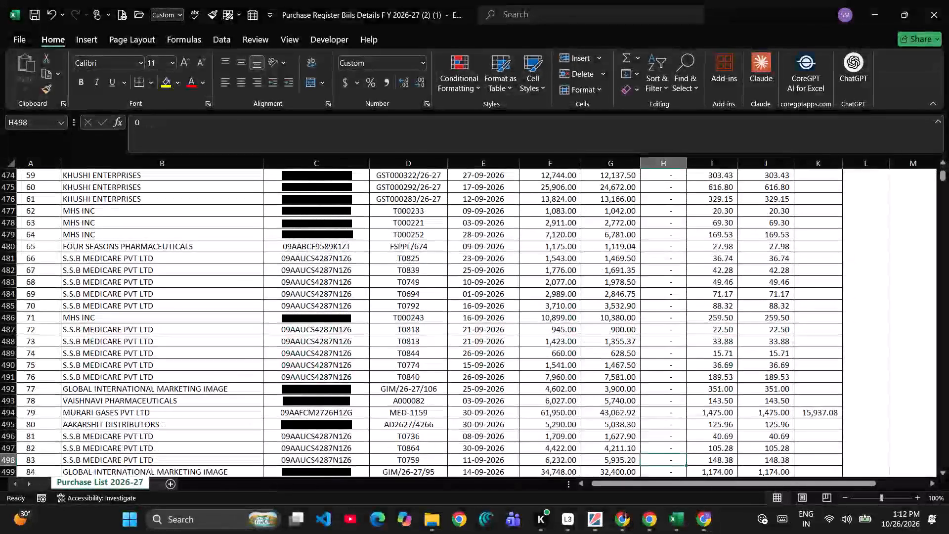
key("ctrl+Up")
key("ctrl+Up")
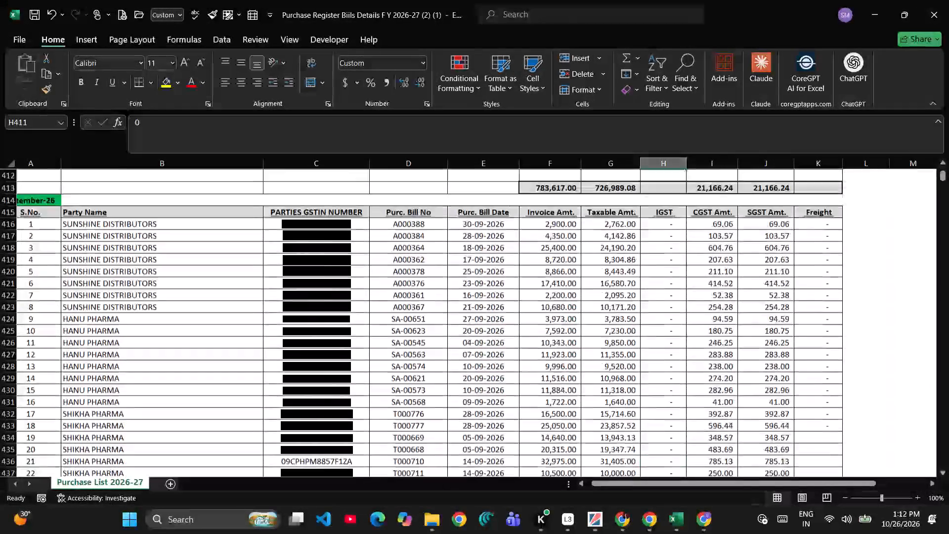
key("ctrl+Up")
key("ctrl+Up")
key("ctrl+Up")
key("ctrl+Up")
key("ctrl+Up")
key("ctrl+Up")
key("ctrl+Up")
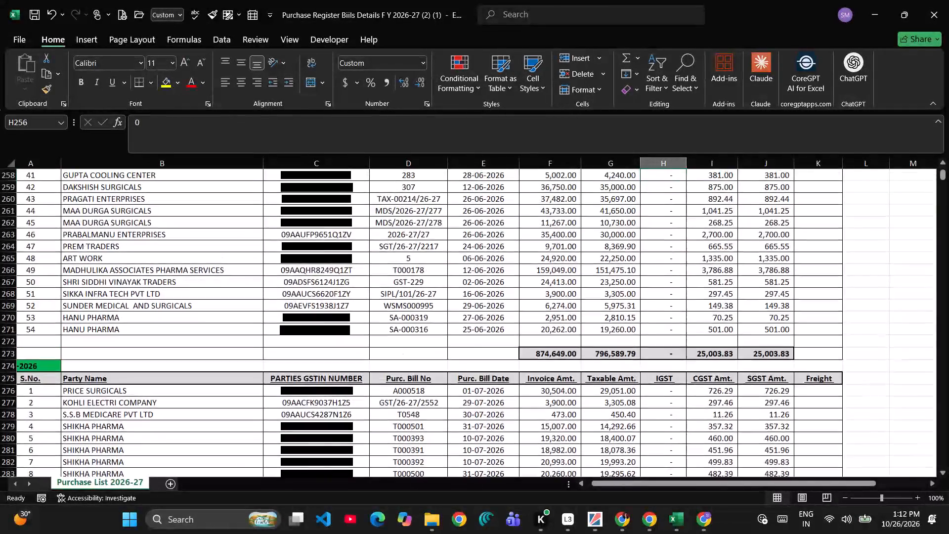
key("ctrl+Up")
key("ctrl+Up")
key("ctrl+Up")
key("ctrl+Up")
key("ctrl+Up")
key("ctrl+Up")
key("ctrl+Up")
key("ctrl+Up")
key("ctrl+Up")
key("ctrl+Up")
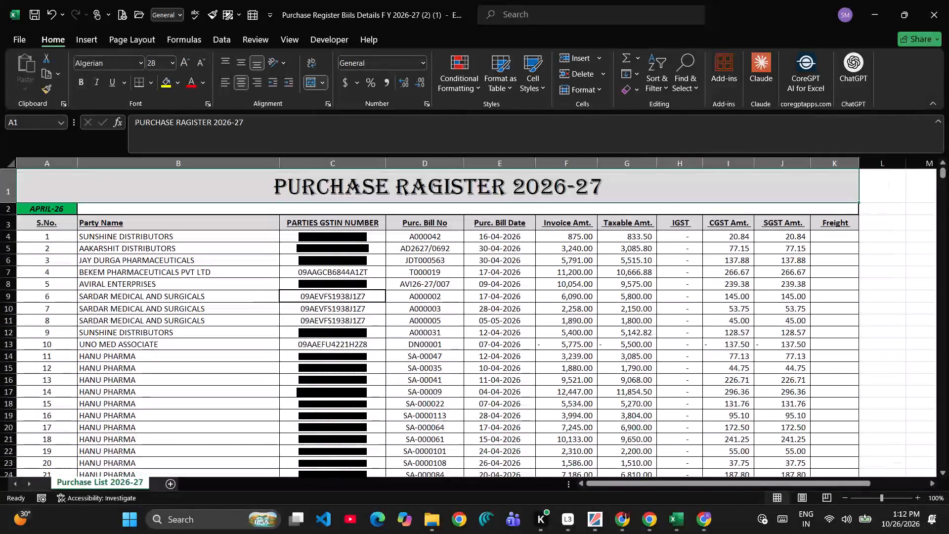
key("ctrl+Up")
Examine the April column headings from Freight back to Invoice Amt. and the first invoice amount.
key("Right")
key("Down")
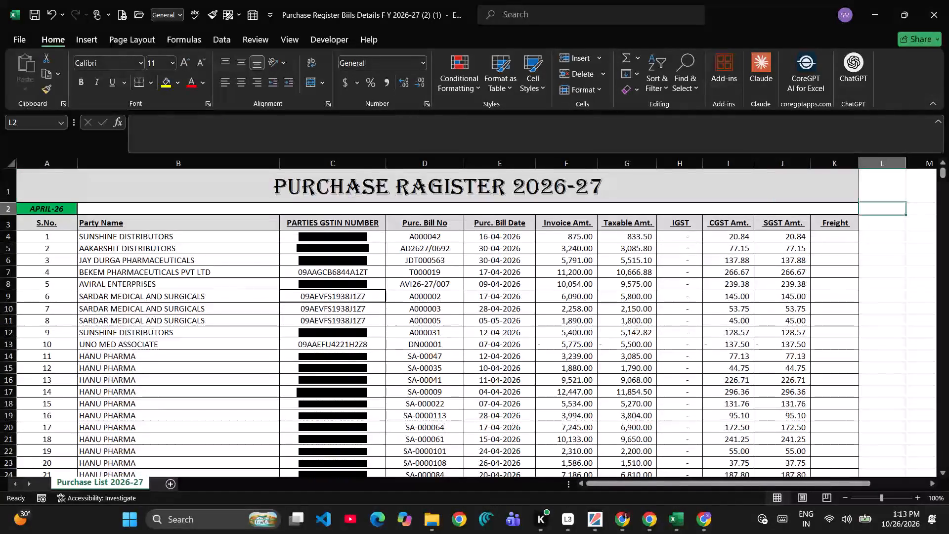
key("Left")
key("Down")
key("Left")
key("Left")
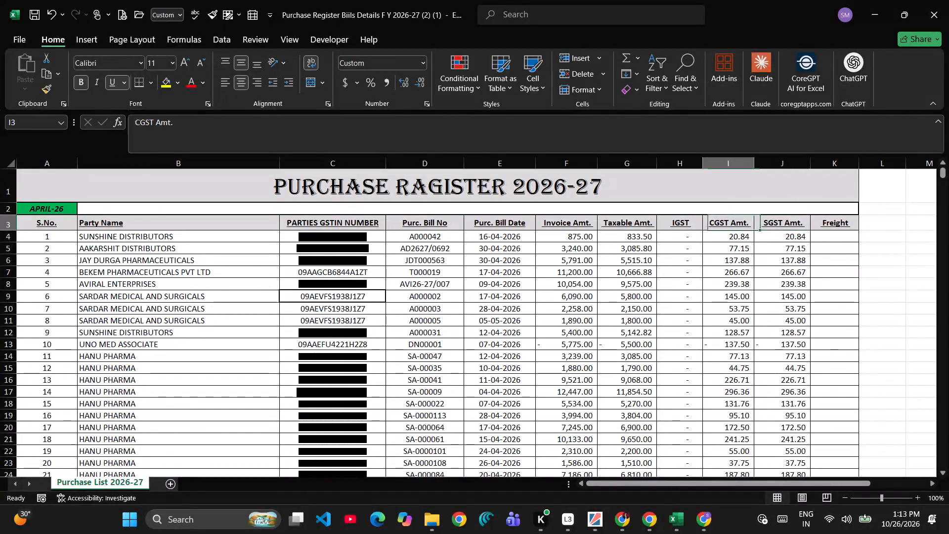
key("Left")
key("Left")
key("Left")
key("Down")
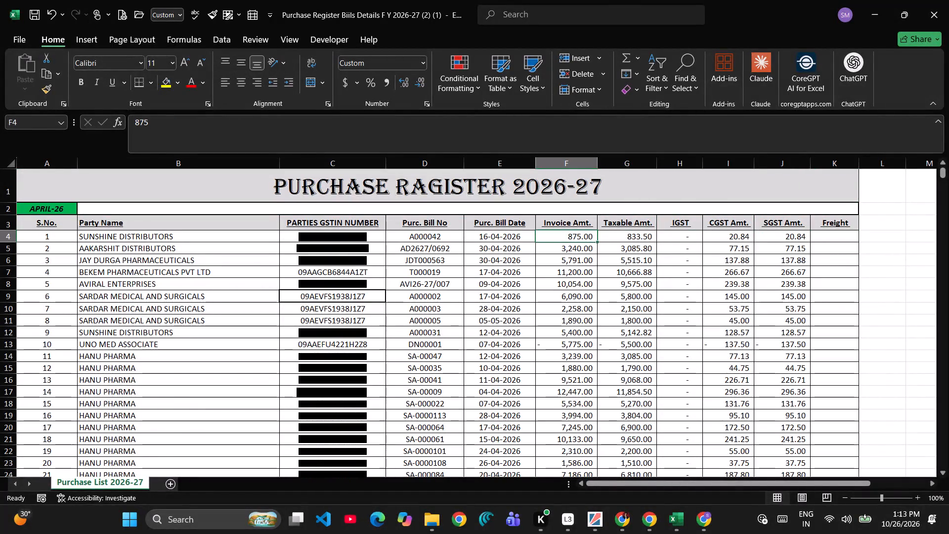
key("Up")
key("Down")
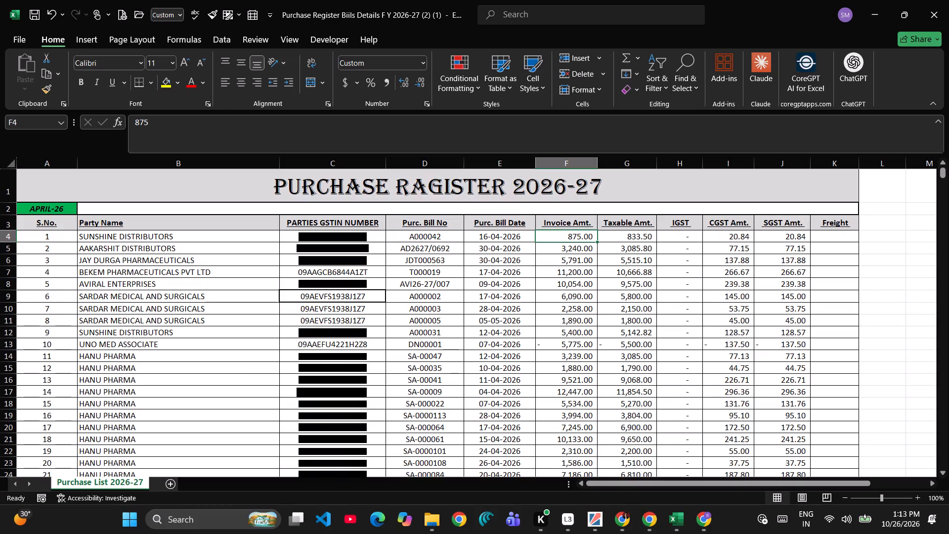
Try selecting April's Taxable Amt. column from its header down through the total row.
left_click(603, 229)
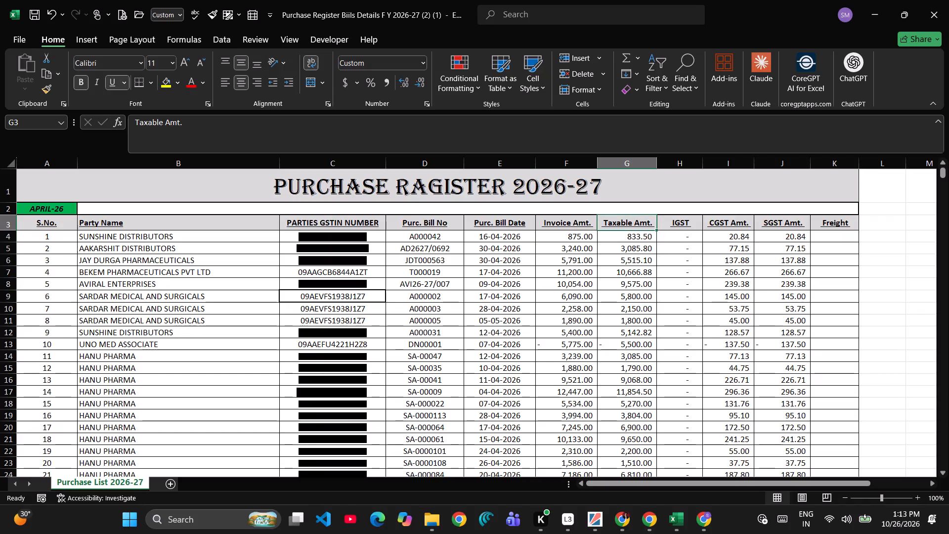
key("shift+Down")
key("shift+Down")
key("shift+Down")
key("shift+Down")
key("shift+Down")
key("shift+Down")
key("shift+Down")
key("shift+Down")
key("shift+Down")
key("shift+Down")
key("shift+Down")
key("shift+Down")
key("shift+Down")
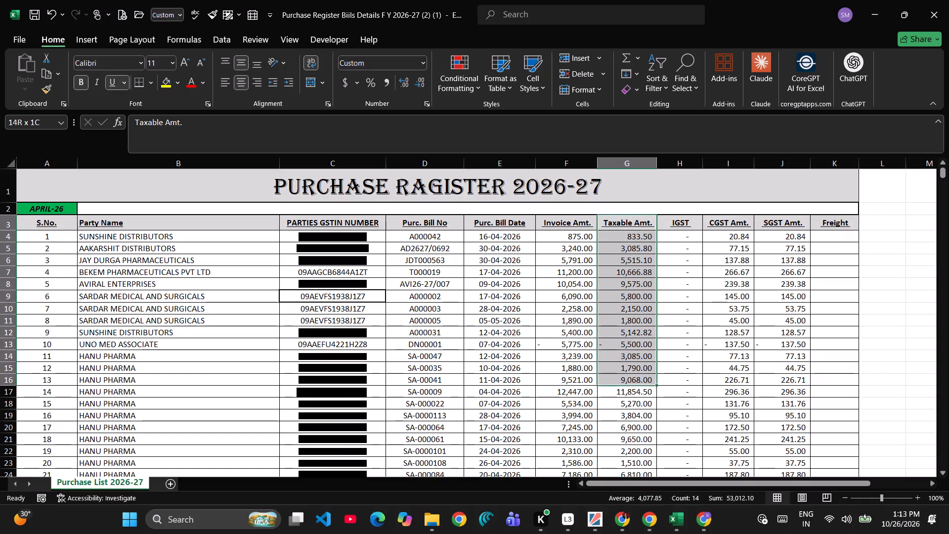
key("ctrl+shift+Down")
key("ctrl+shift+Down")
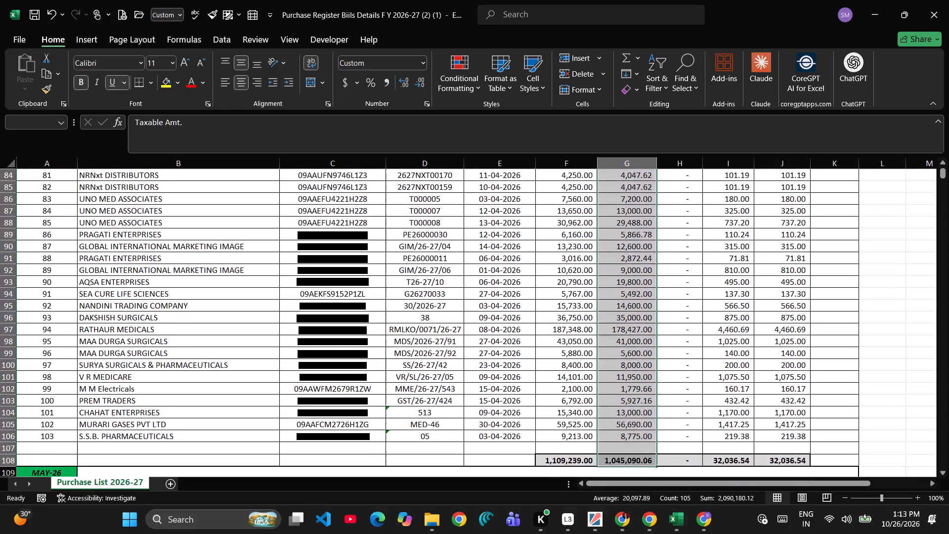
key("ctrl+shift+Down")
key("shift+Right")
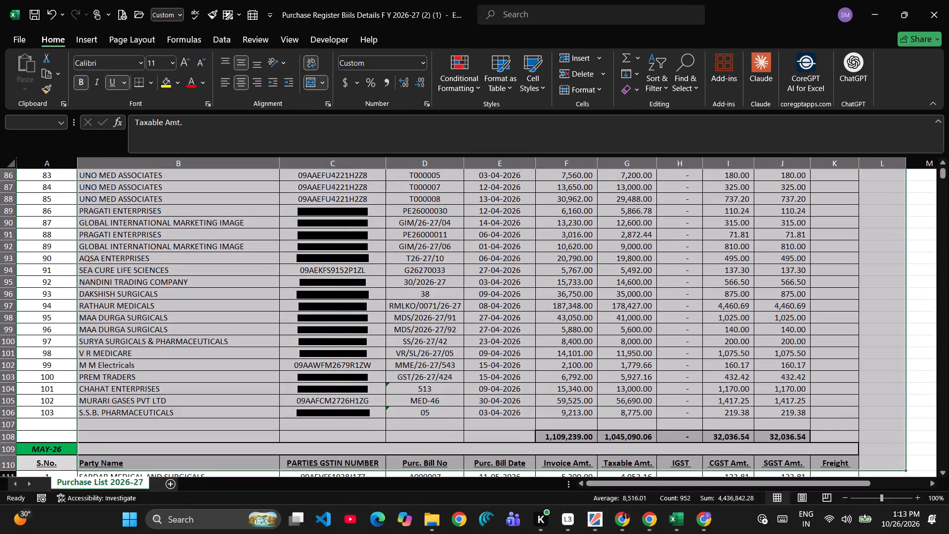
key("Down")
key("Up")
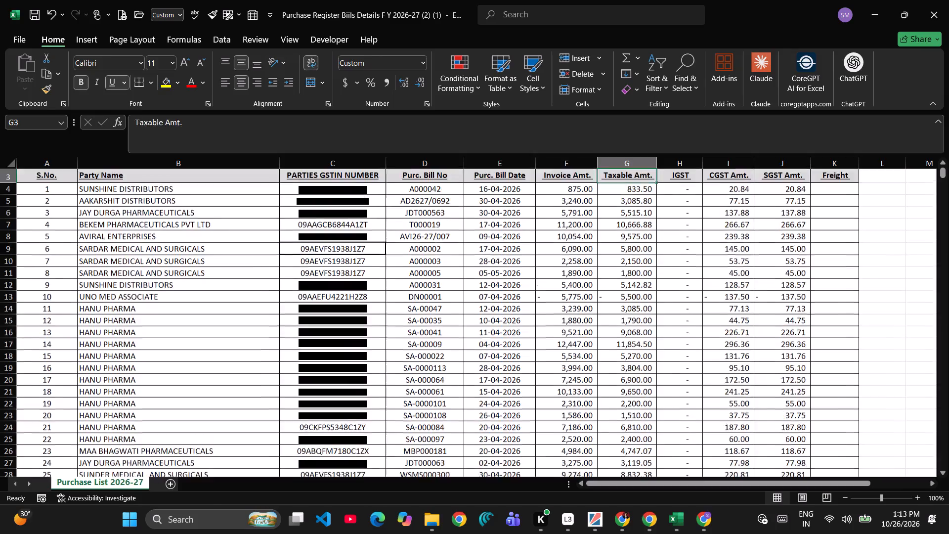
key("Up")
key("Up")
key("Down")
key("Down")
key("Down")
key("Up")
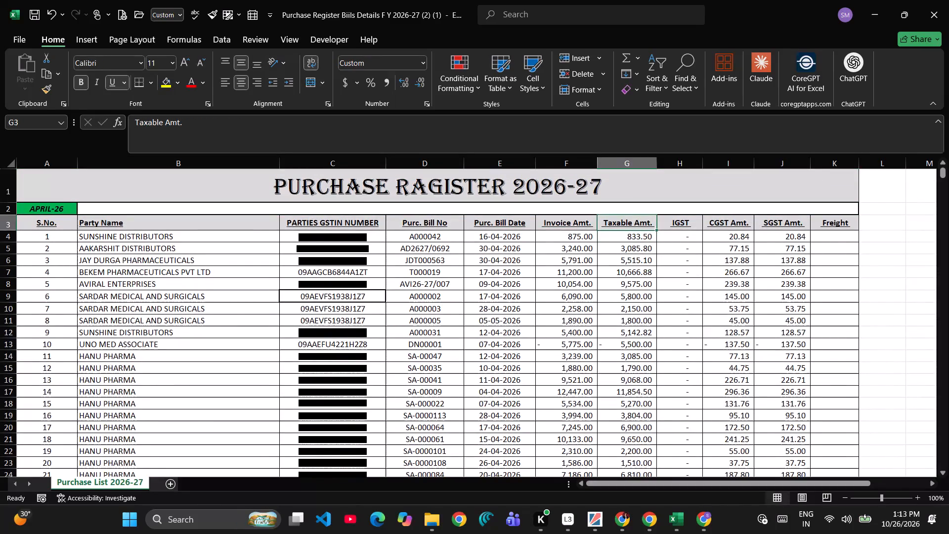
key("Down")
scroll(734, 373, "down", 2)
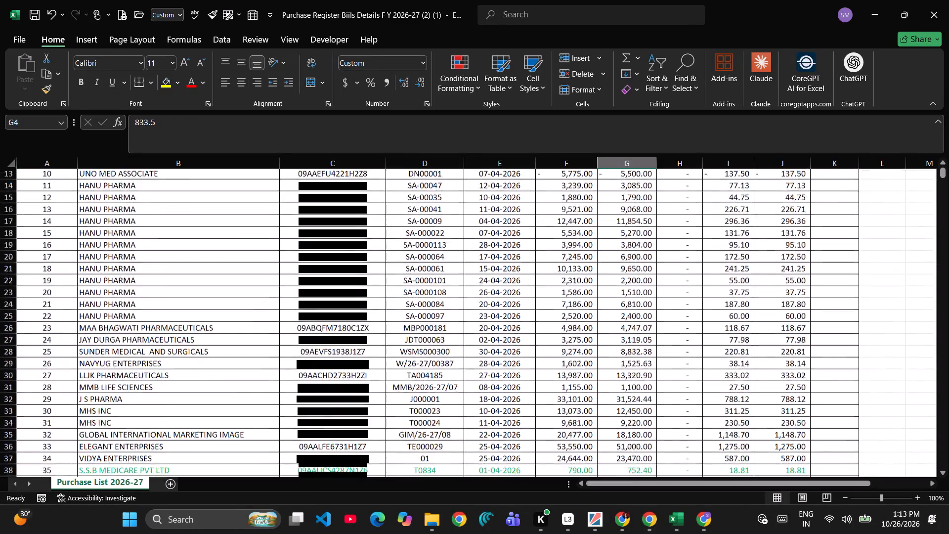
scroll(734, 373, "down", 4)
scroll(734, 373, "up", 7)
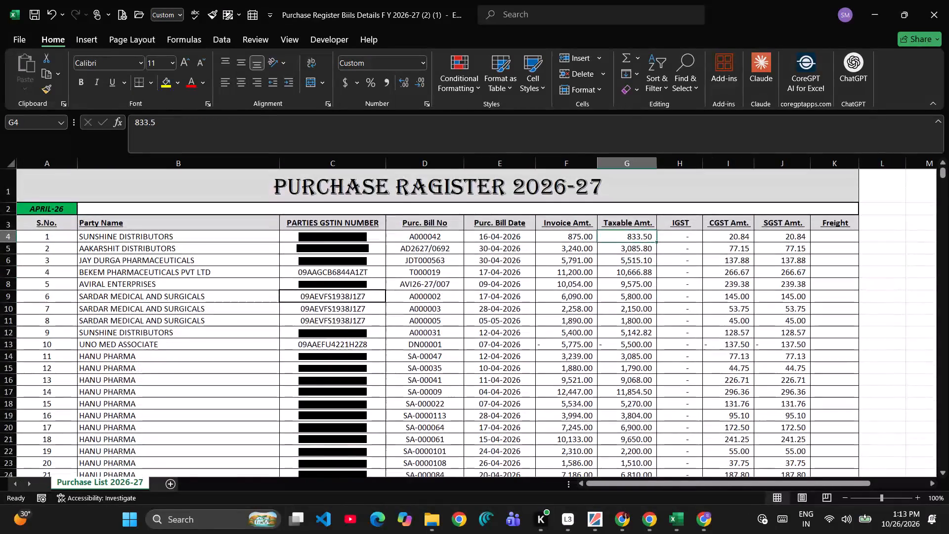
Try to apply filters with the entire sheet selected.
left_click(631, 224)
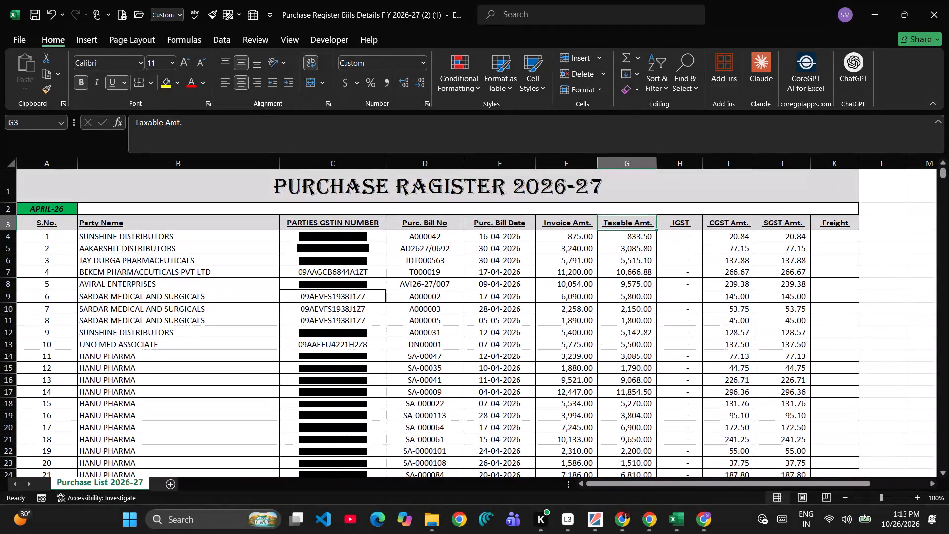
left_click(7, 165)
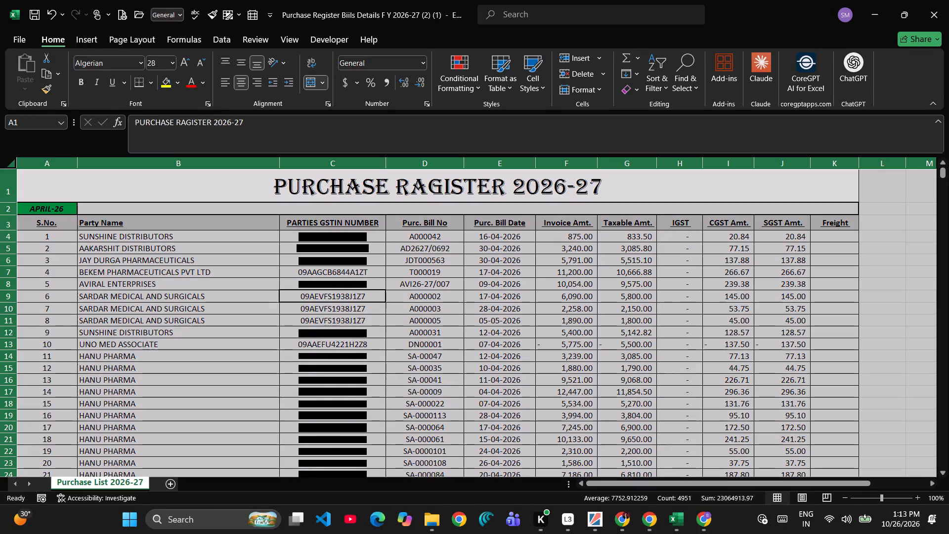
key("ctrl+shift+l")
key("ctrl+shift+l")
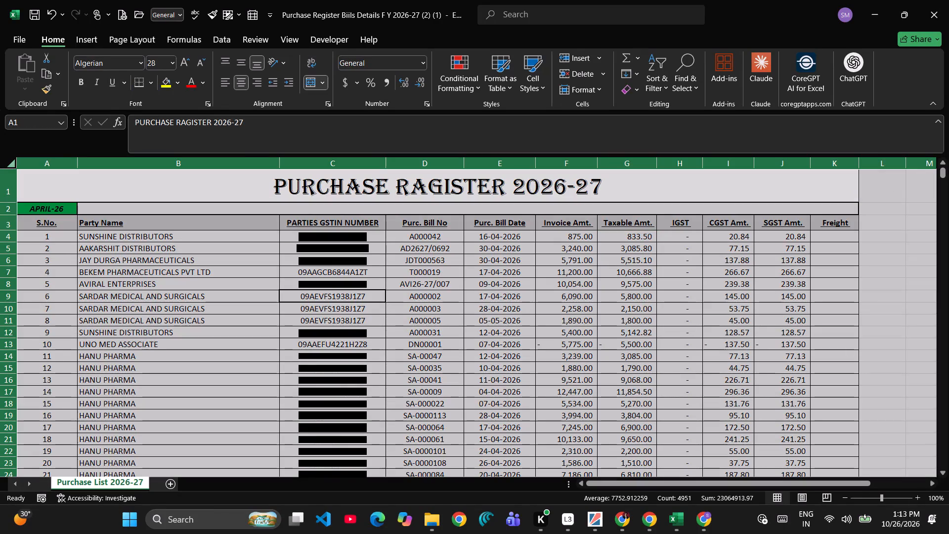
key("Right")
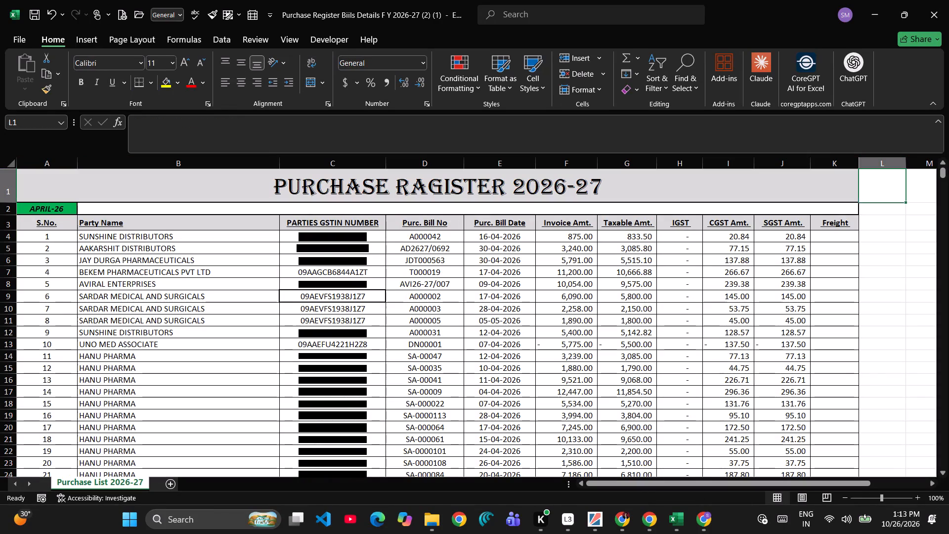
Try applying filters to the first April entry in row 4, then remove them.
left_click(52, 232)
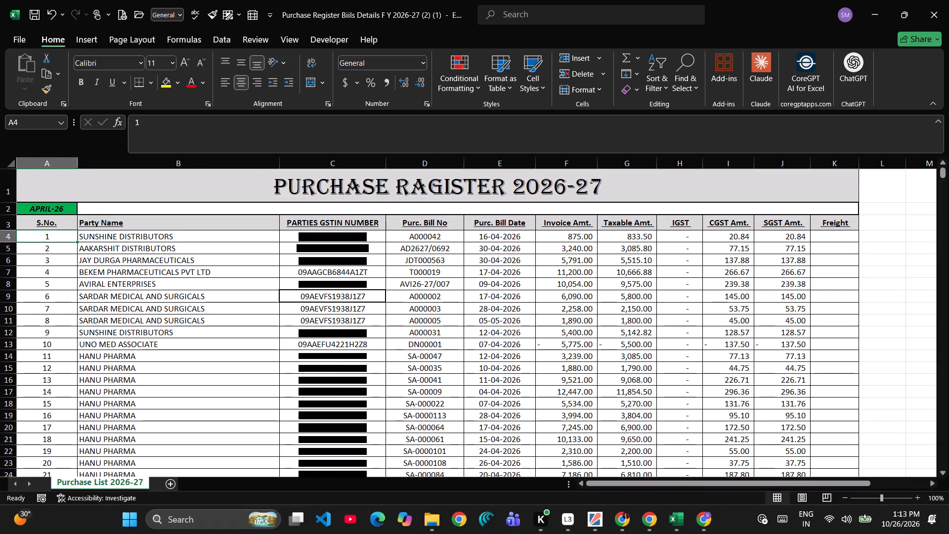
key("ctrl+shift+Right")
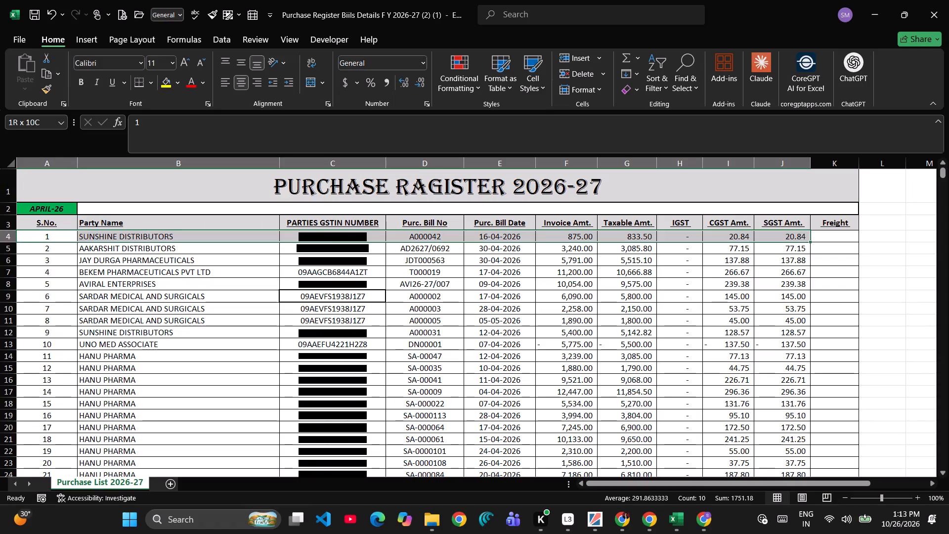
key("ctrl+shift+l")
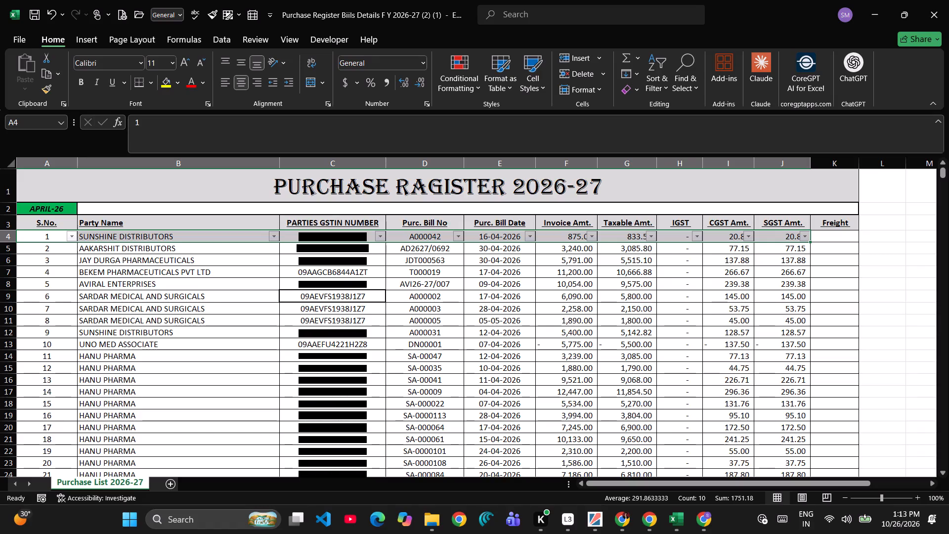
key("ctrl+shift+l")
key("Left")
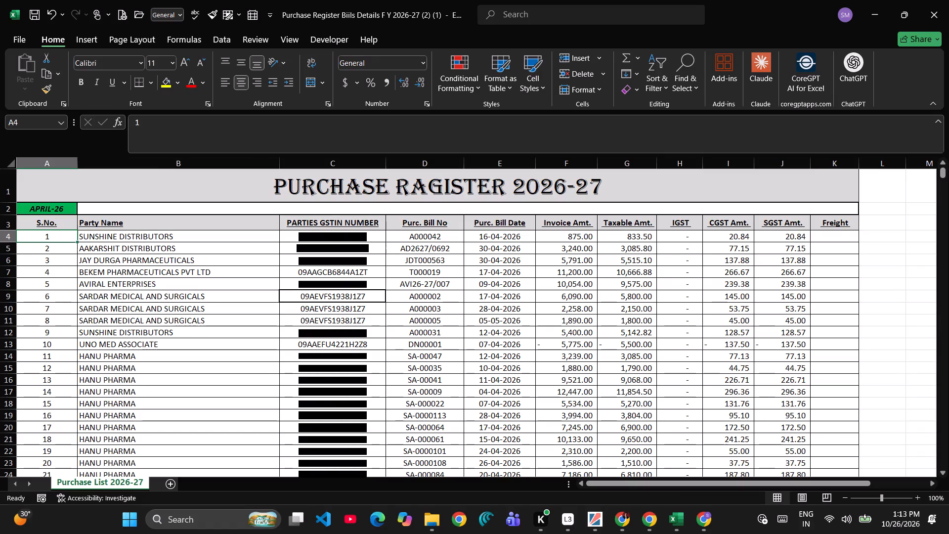
Apply filters to the whole header row 3, which holds S.No., Party Name and the amount columns.
key("Up")
key("shift+space")
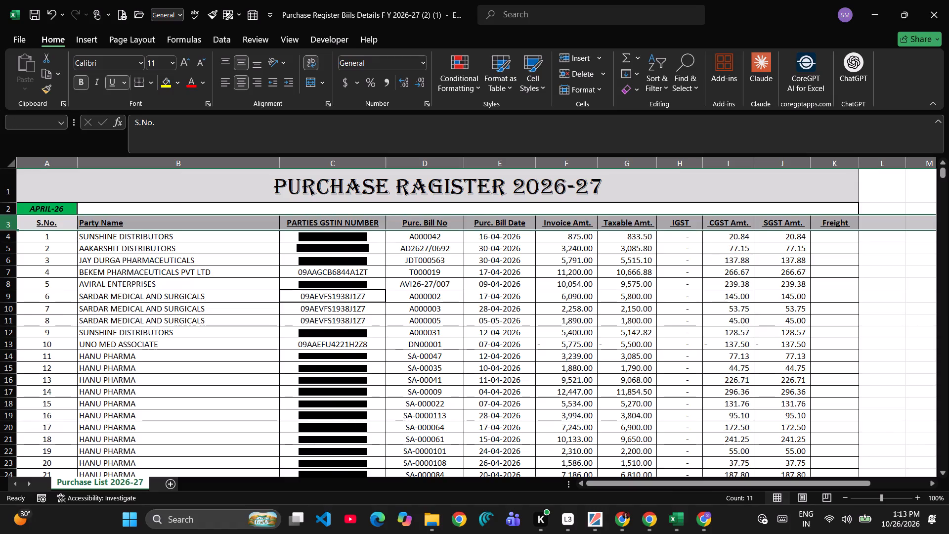
key("ctrl+shift+l")
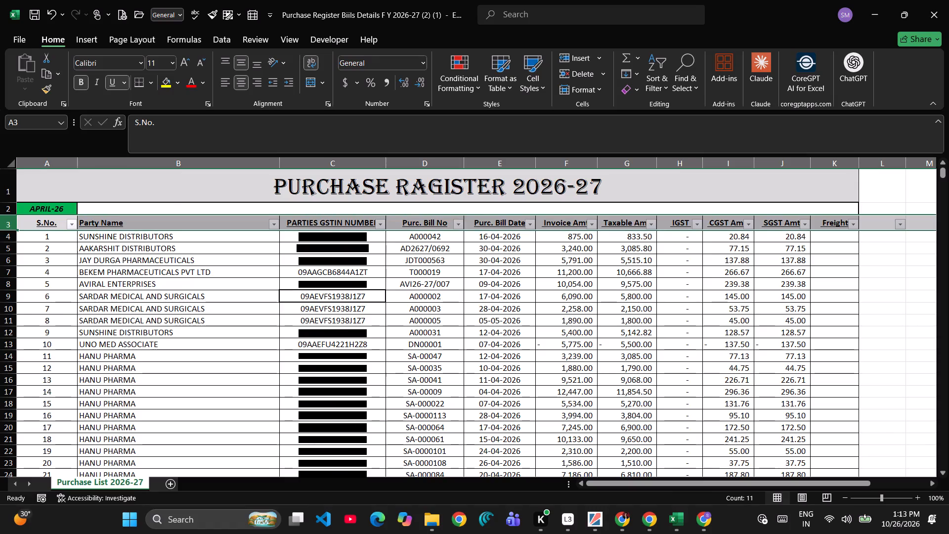
Examine the values listed in the Taxable Amt. column's filter without applying any filter.
left_click(650, 224)
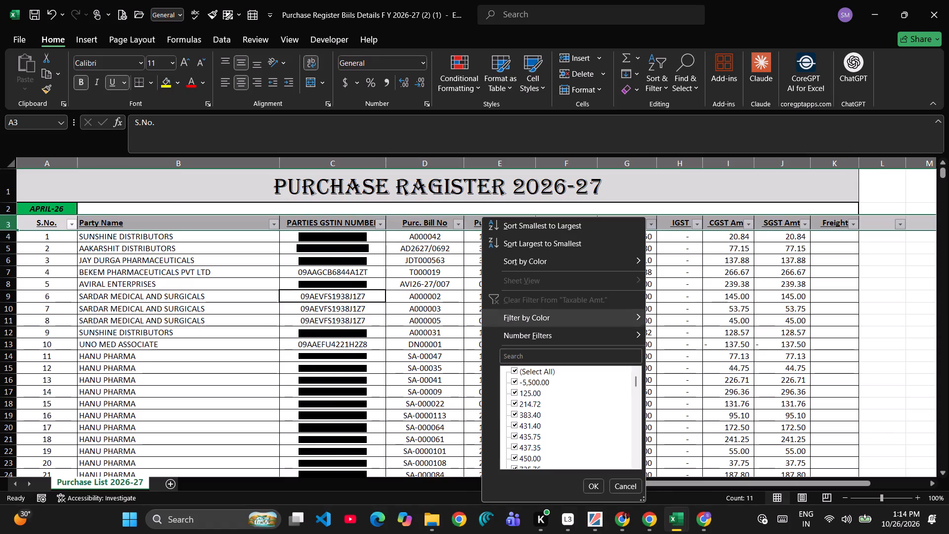
scroll(565, 443, "down", 9)
scroll(565, 443, "up", 1)
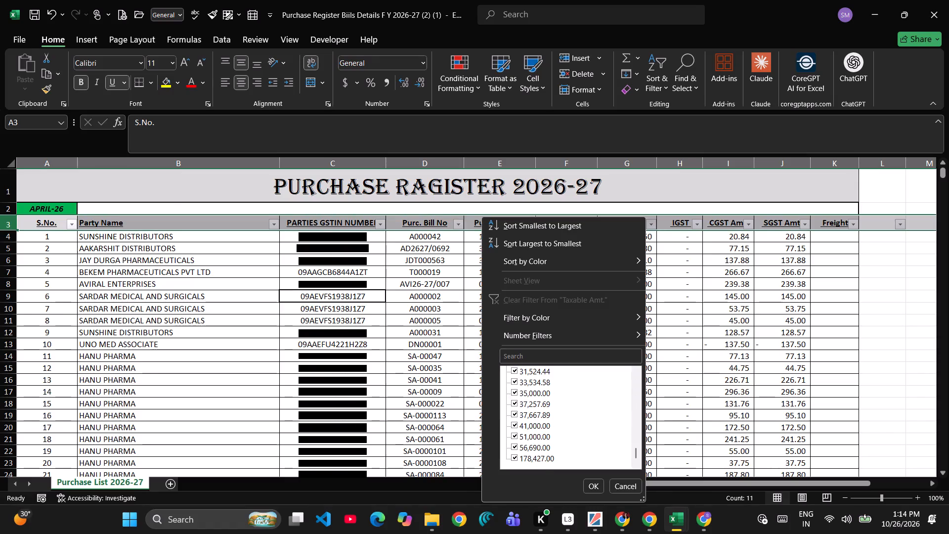
scroll(565, 443, "up", 10)
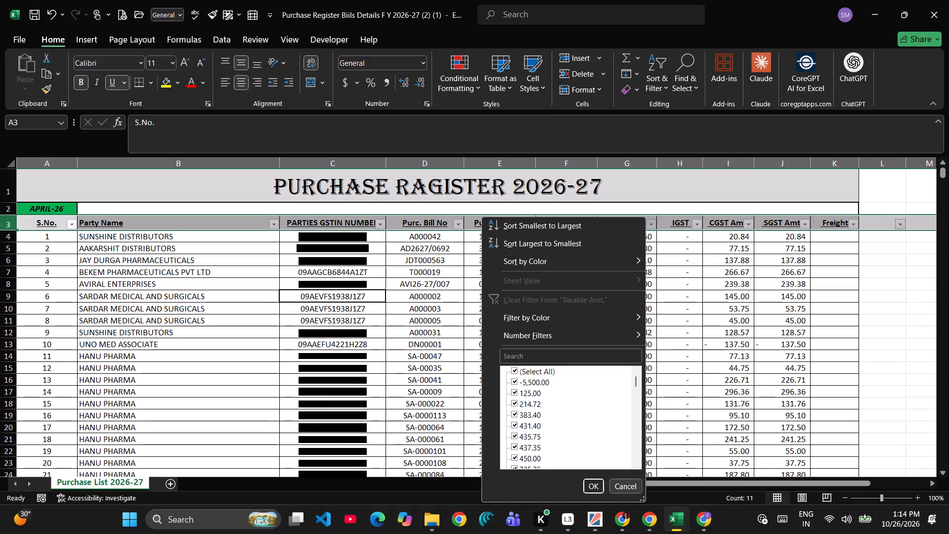
left_click(624, 487)
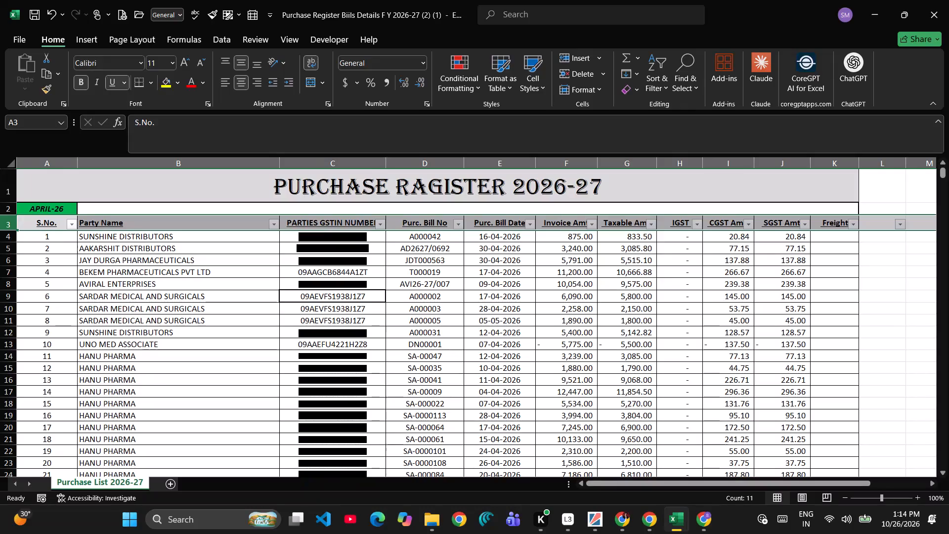
Select all April taxable amounts from G4 down and check them against the column's total formula in row 108.
left_click(614, 242)
left_click(616, 239)
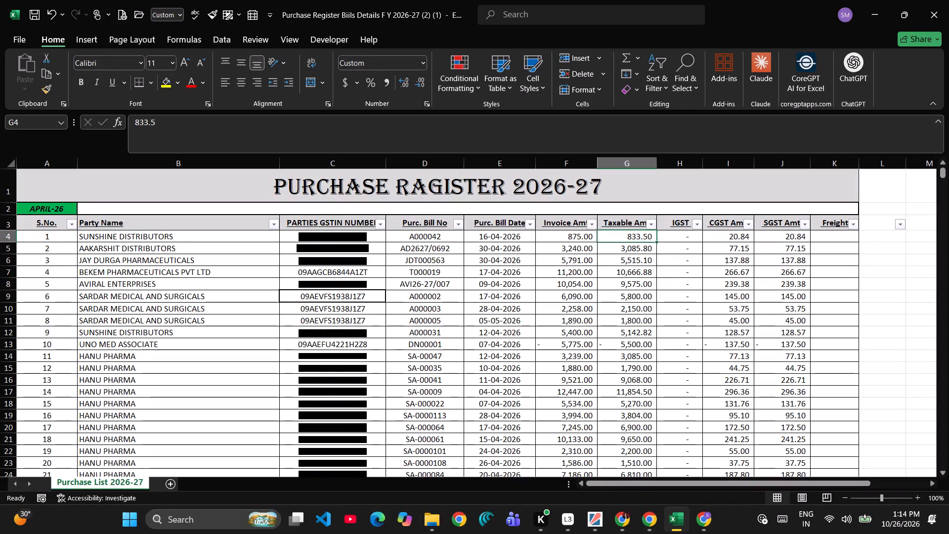
key("shift+Down")
key("shift+Down")
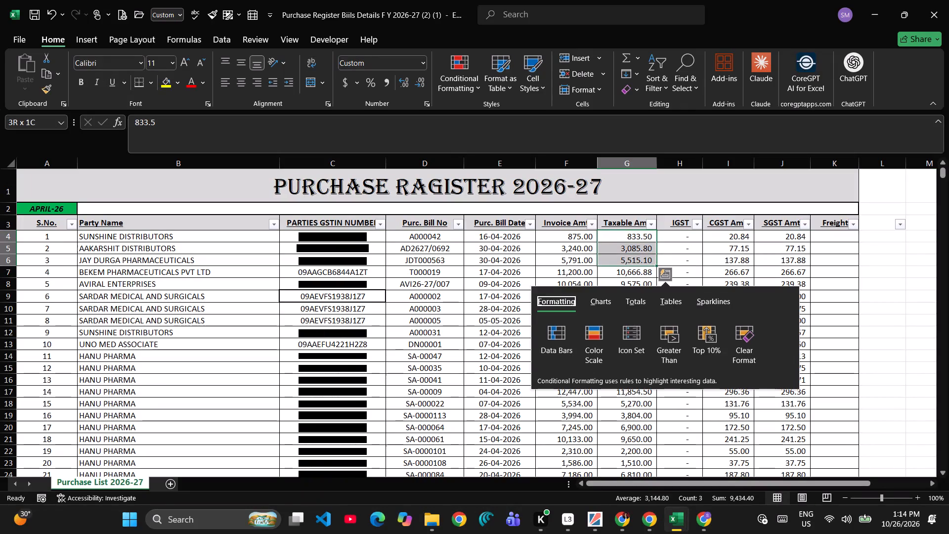
key("Escape")
key("ctrl+shift+Down")
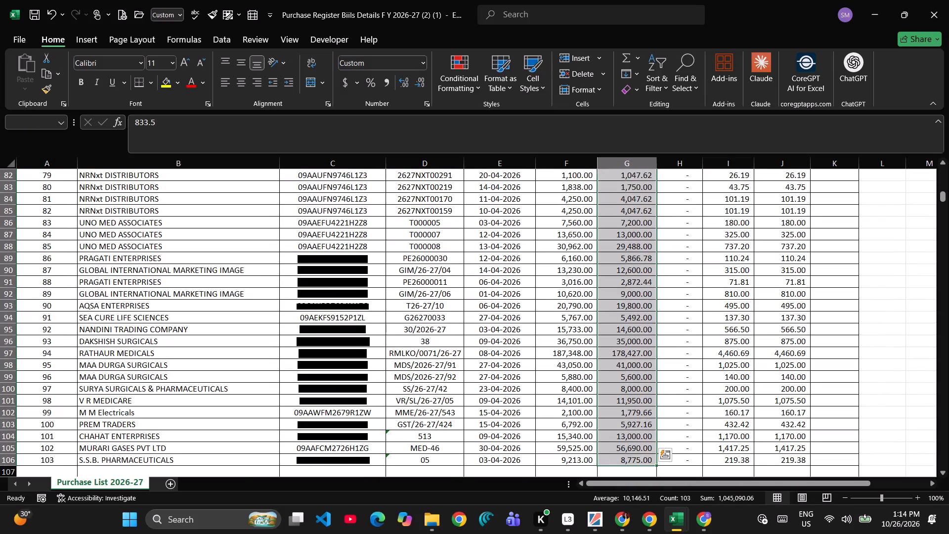
scroll(643, 389, "down", 1)
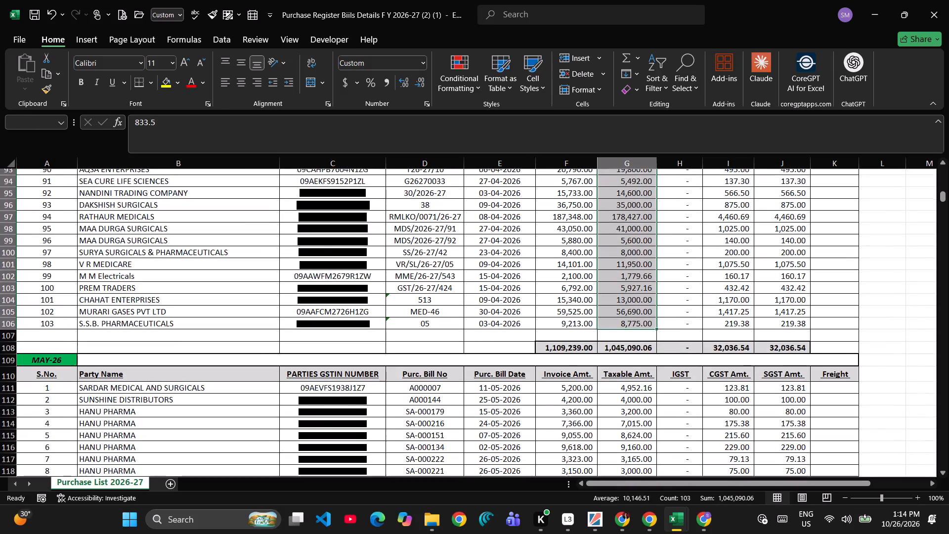
scroll(643, 389, "down", 1)
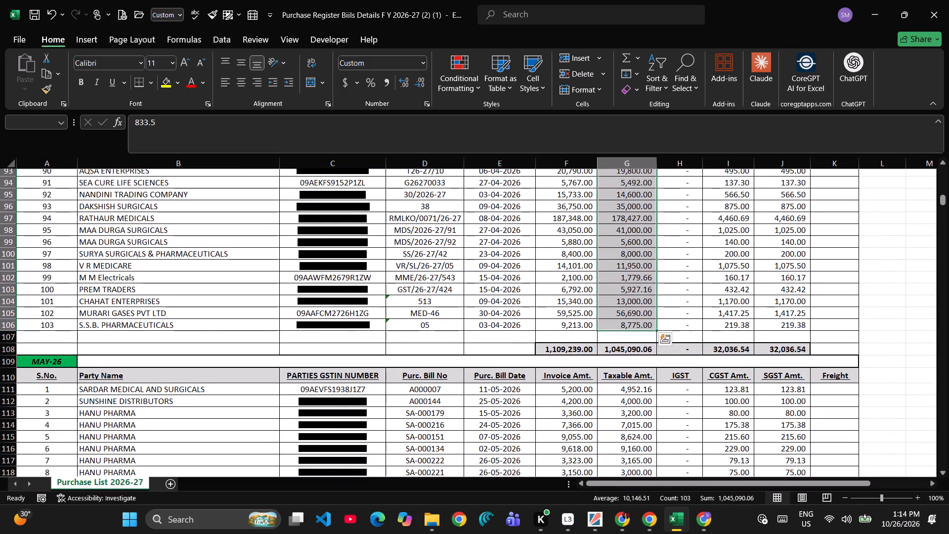
left_click(612, 349)
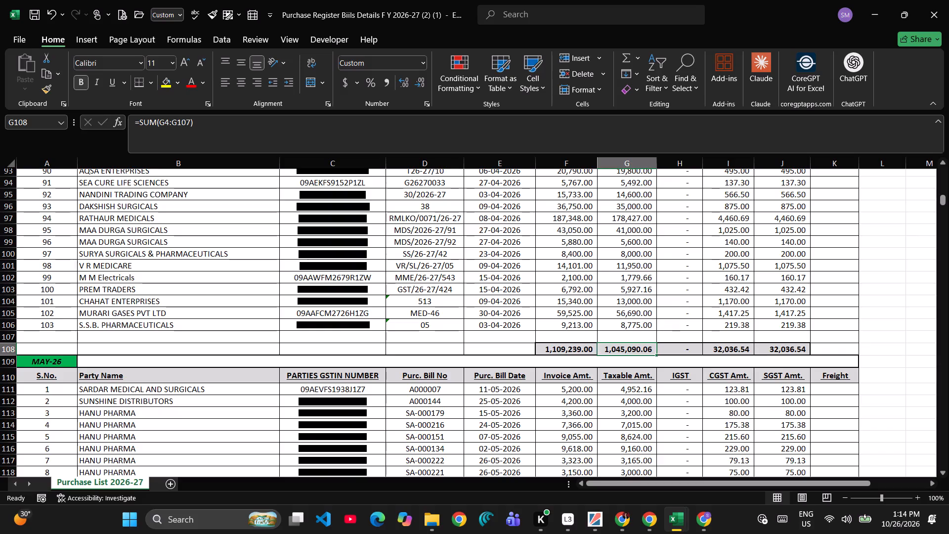
Look through the full list of values in the Taxable Amt. column's filter, then close it without filtering.
scroll(612, 349, "up", 11)
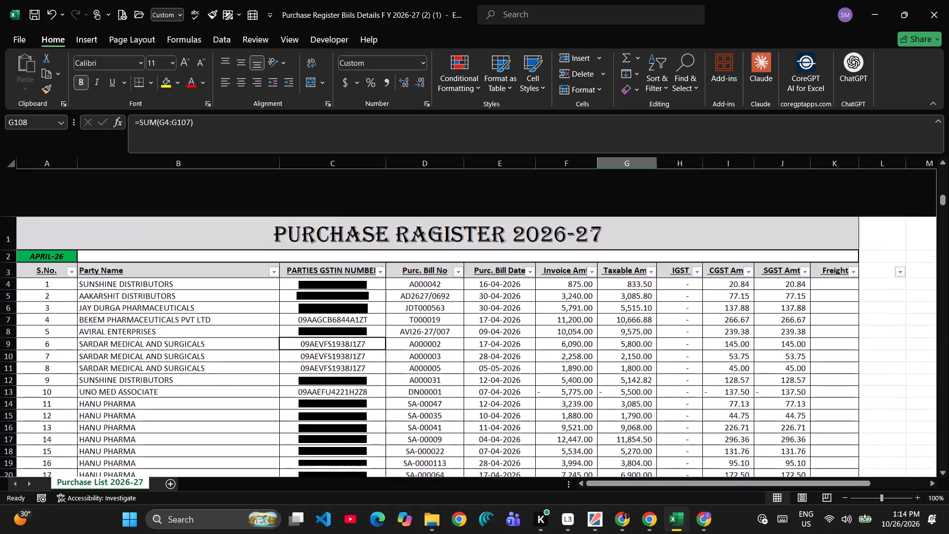
scroll(612, 349, "up", 4)
left_click(651, 222)
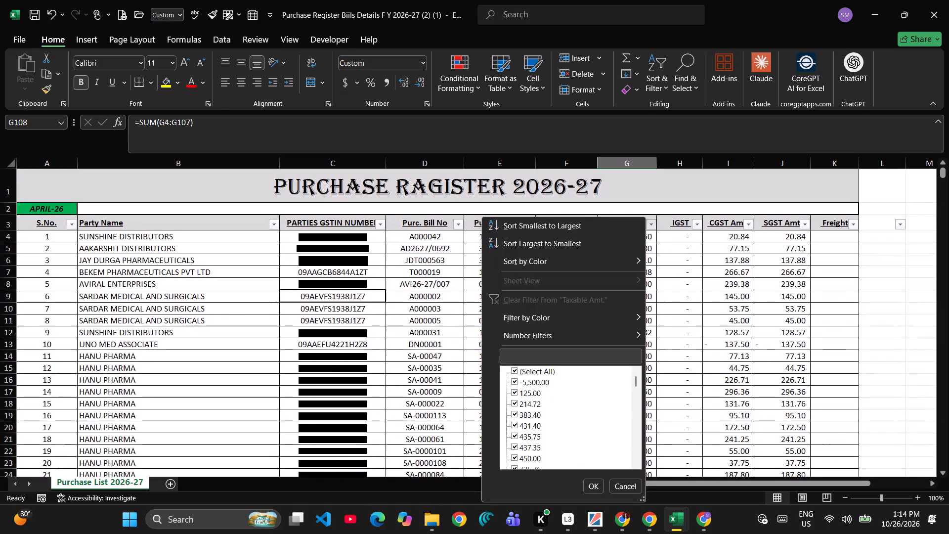
scroll(571, 445, "down", 3)
scroll(571, 445, "up", 1)
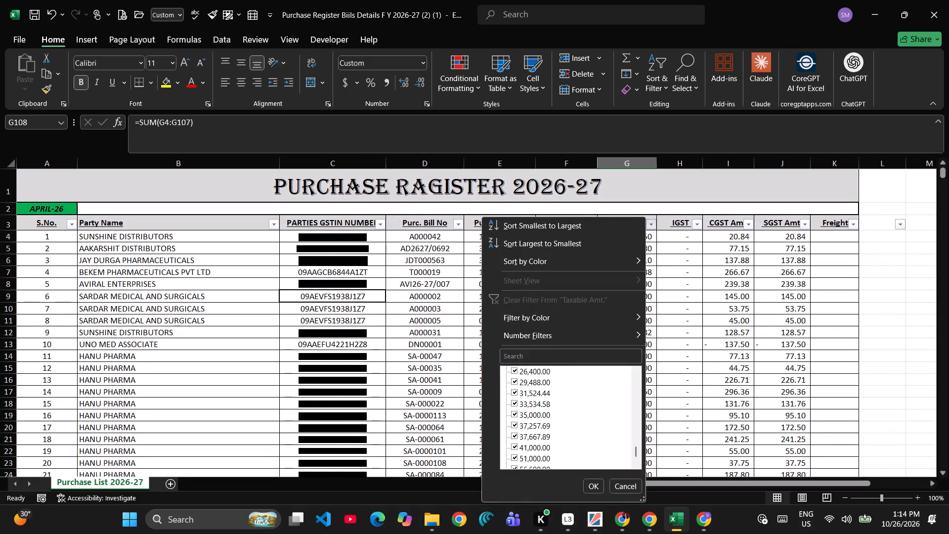
scroll(571, 445, "up", 1)
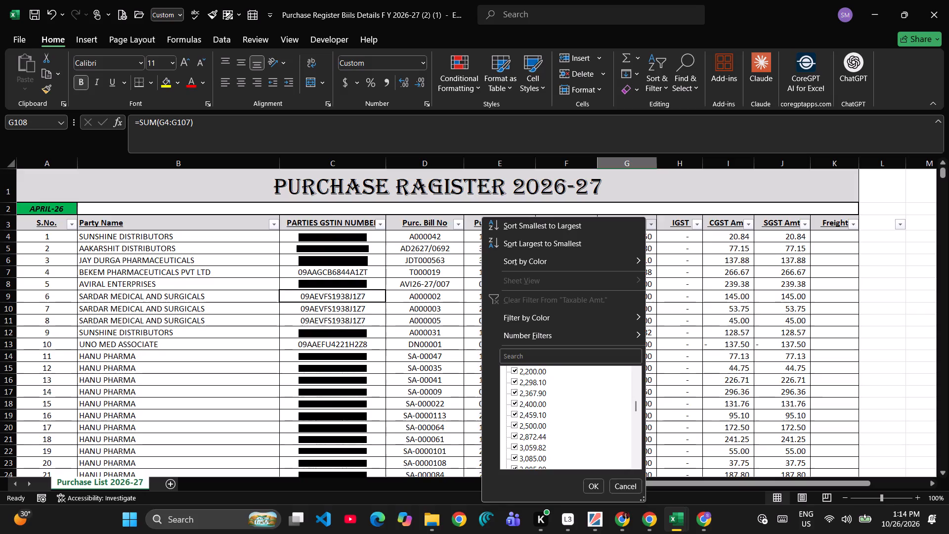
scroll(571, 445, "up", 6)
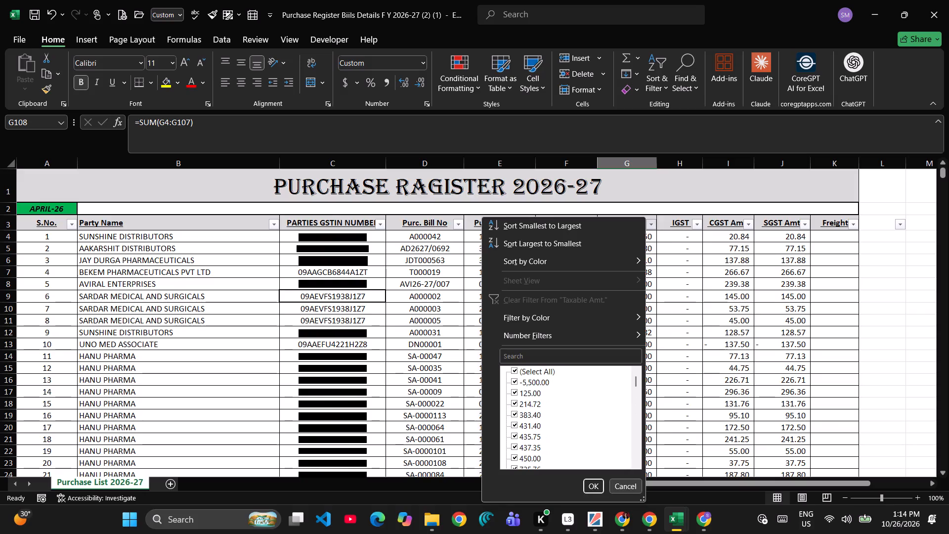
left_click(619, 481)
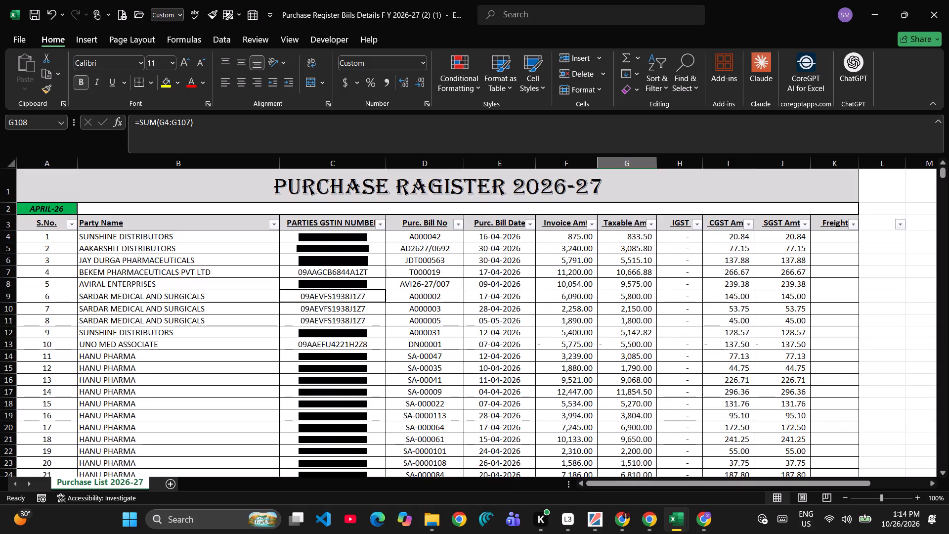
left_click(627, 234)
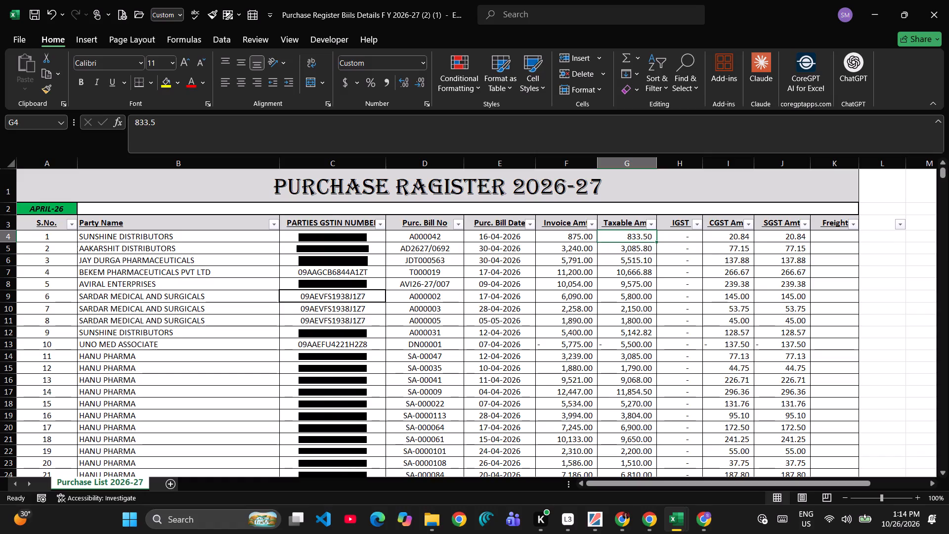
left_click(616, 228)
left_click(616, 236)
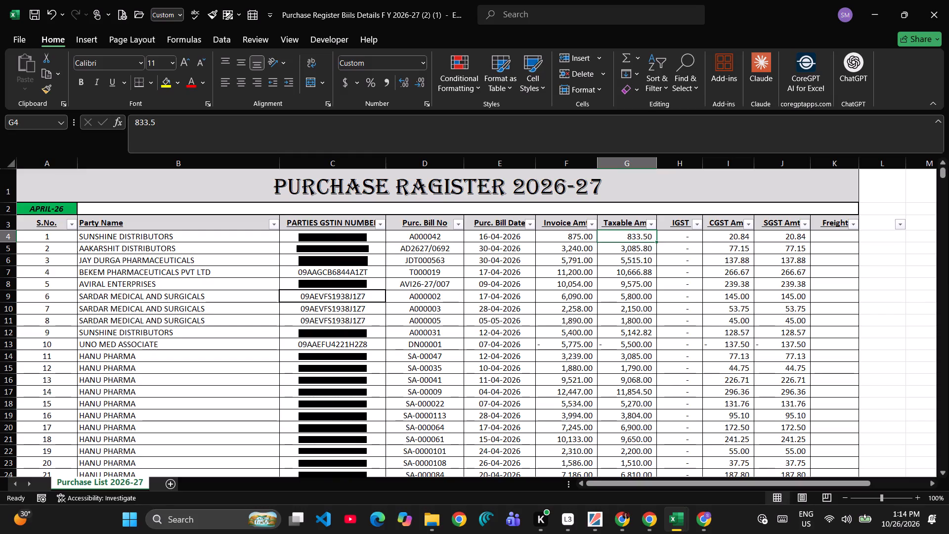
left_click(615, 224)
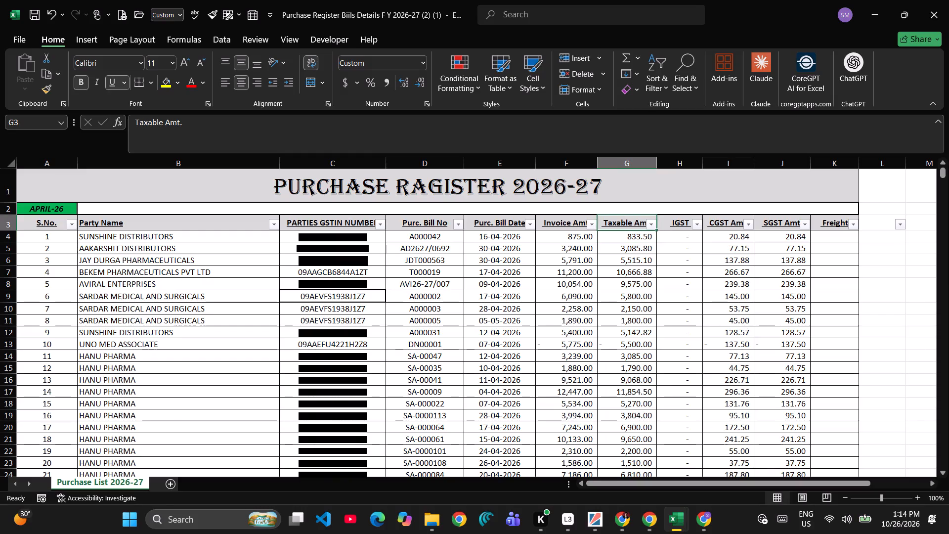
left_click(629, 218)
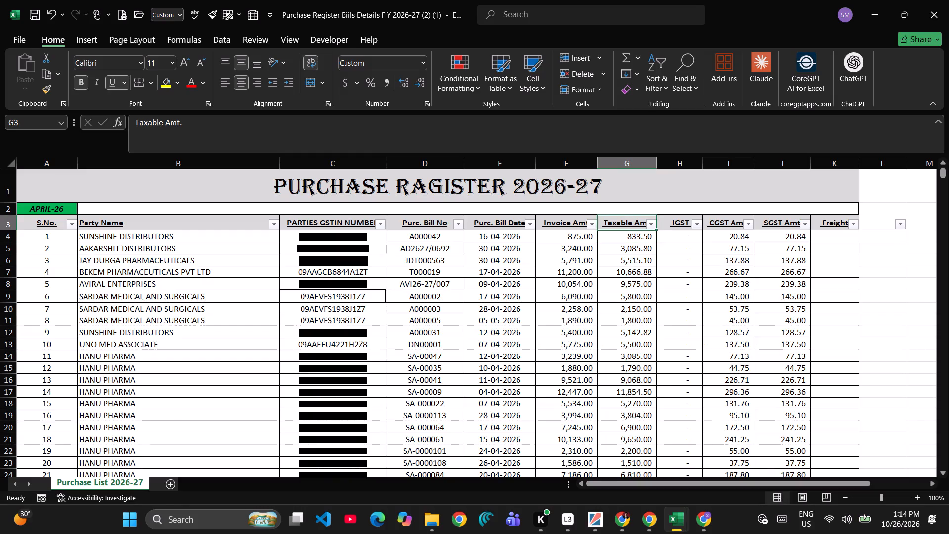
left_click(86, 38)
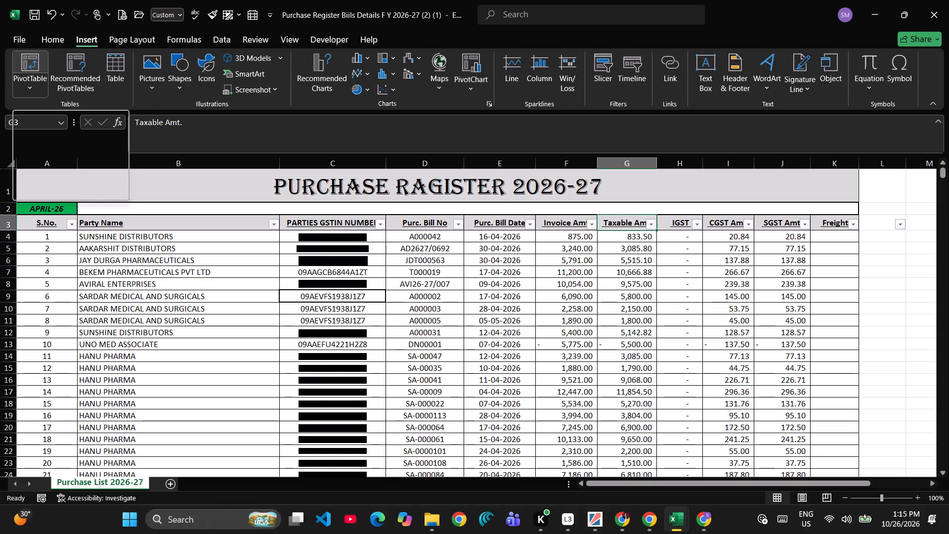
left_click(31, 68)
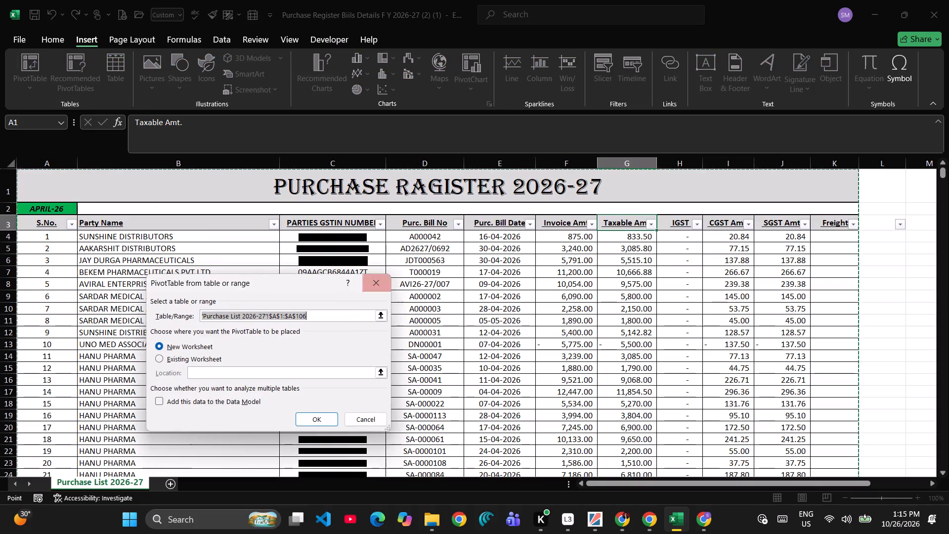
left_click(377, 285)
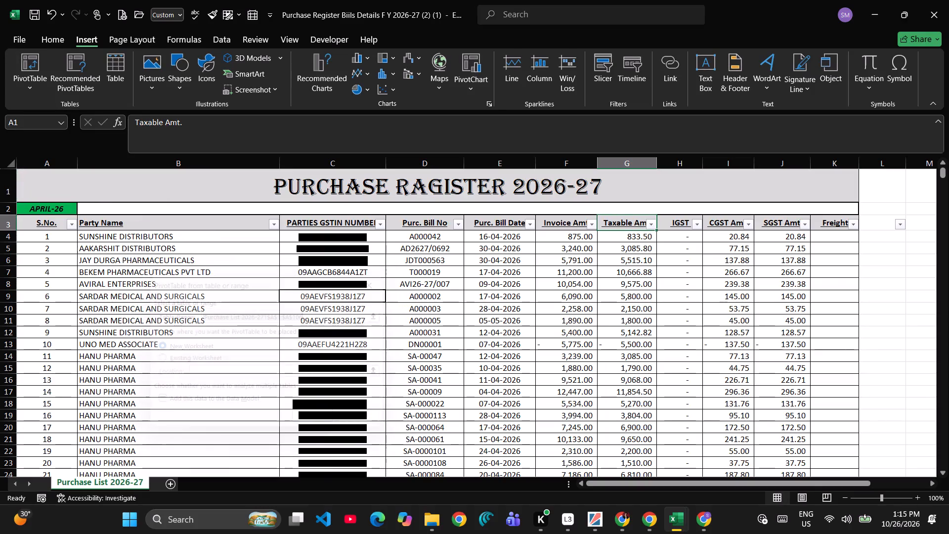
Open the filter options of the Taxable Amt. column.
left_click(613, 234)
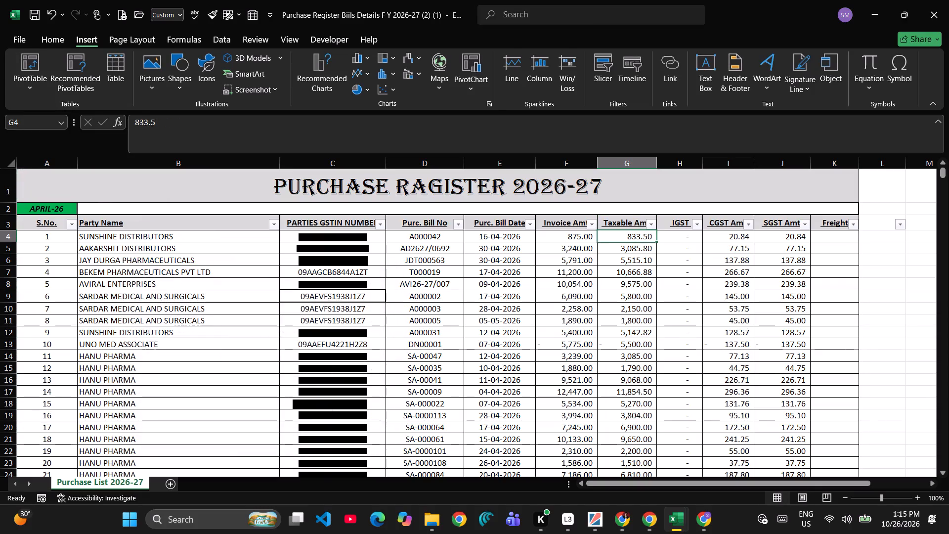
left_click(647, 225)
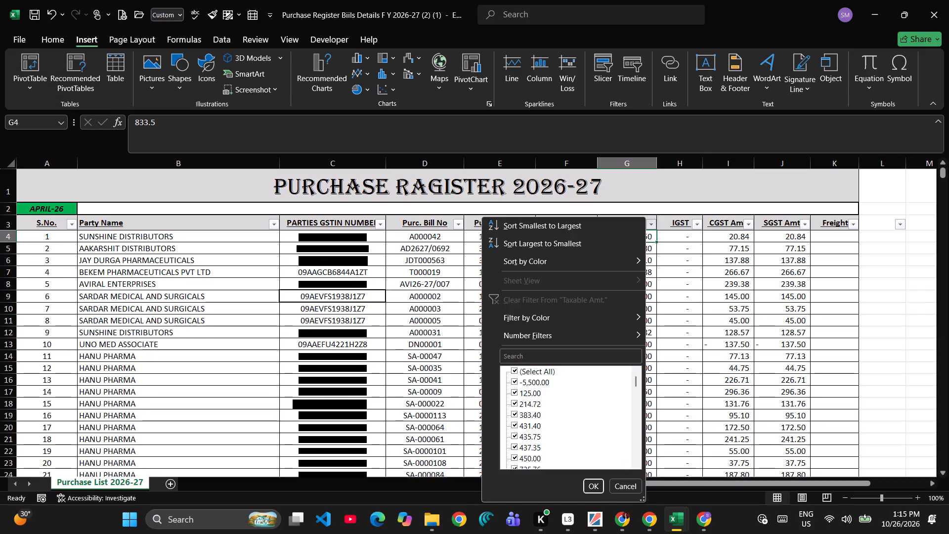
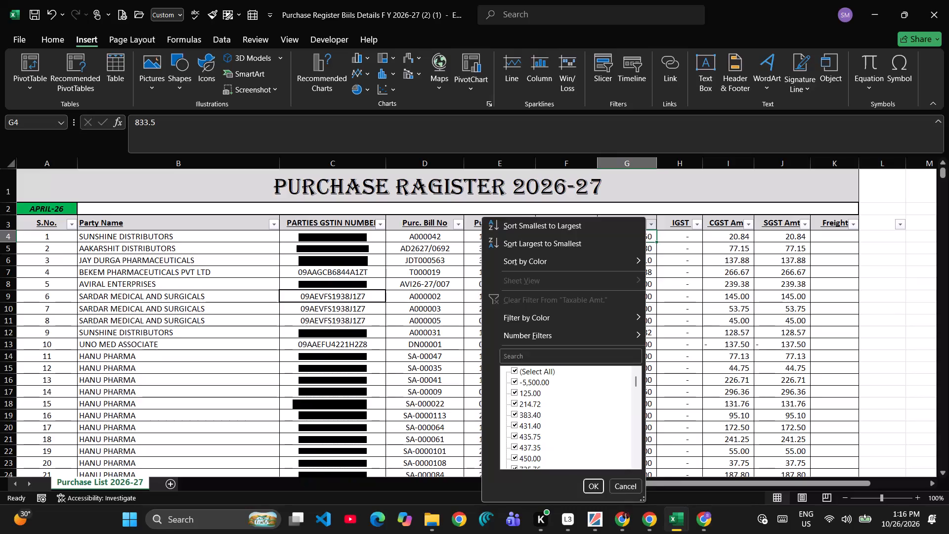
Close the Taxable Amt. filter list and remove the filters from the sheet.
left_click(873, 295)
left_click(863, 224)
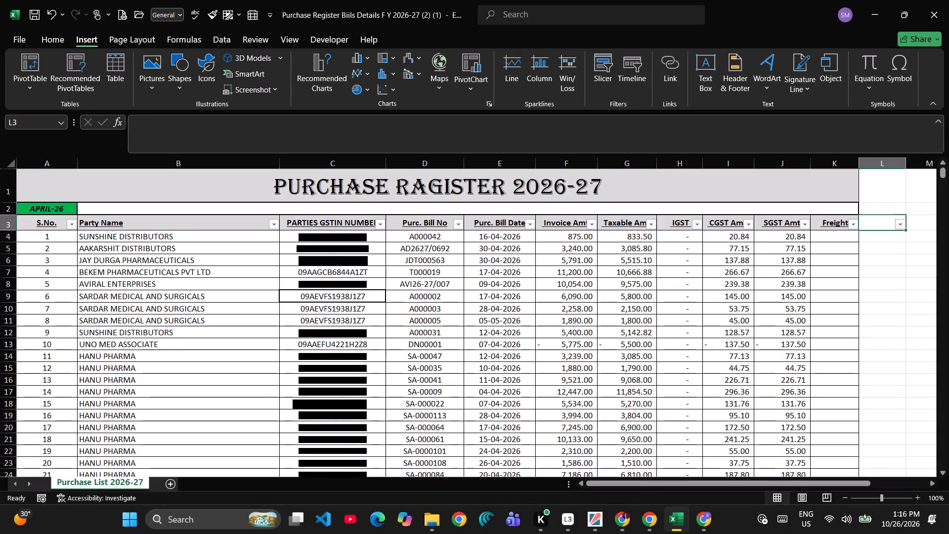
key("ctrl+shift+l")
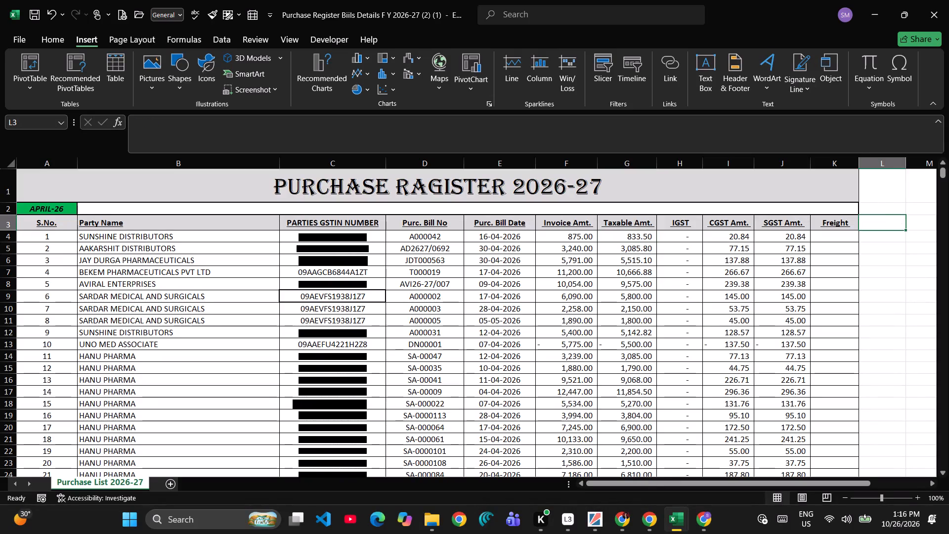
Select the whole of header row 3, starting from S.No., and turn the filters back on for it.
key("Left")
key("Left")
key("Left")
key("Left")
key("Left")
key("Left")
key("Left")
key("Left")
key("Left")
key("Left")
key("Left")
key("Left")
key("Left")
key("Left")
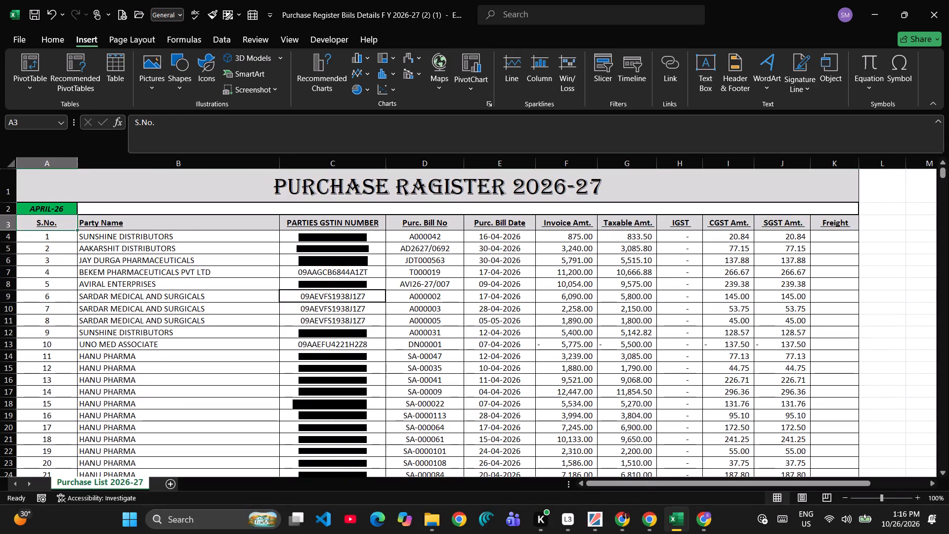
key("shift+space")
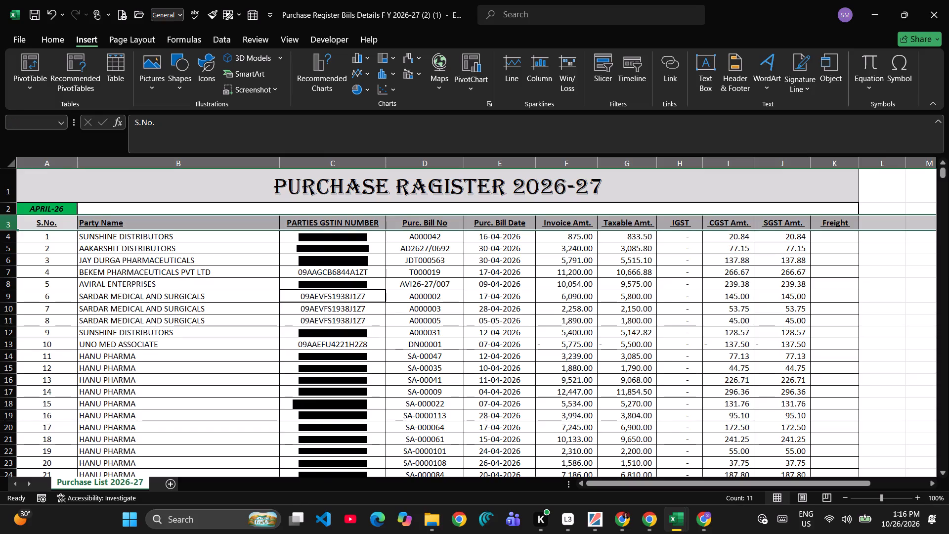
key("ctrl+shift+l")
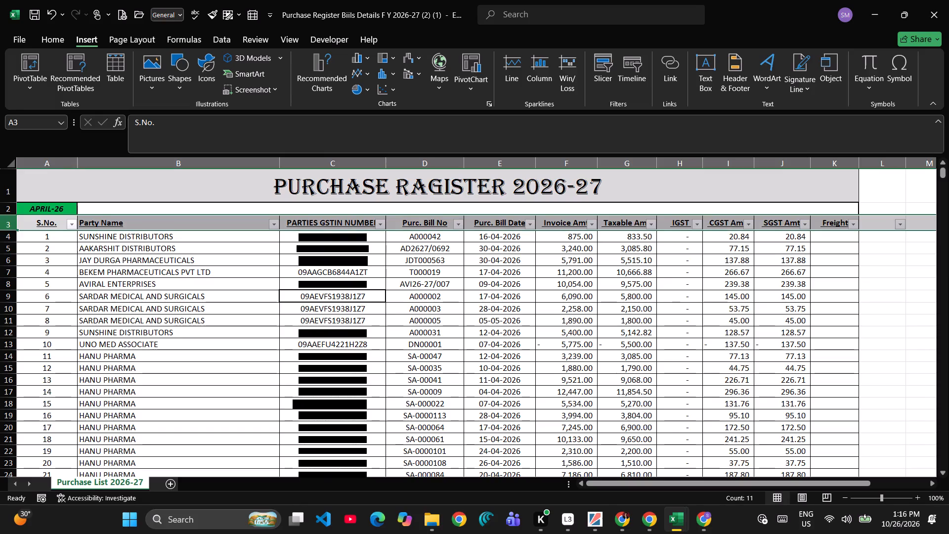
Look through the Taxable Amt. filter values, leaving all of them selected, and close the list without filtering.
key("Down")
key("Left")
key("Left")
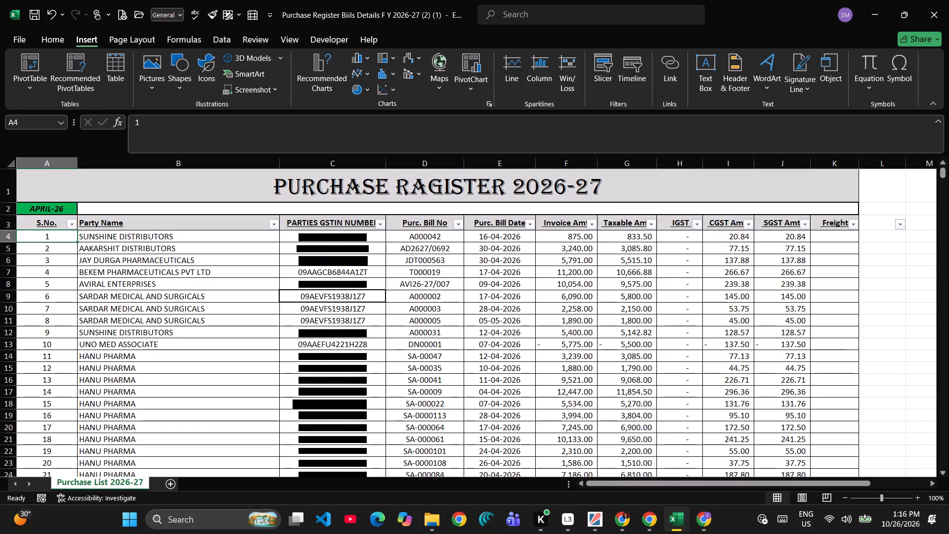
left_click(647, 226)
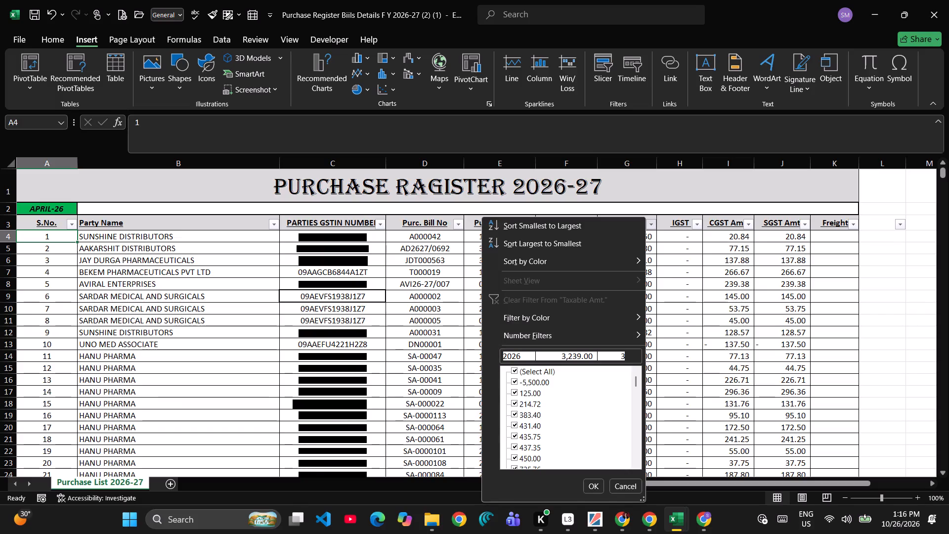
left_click(514, 380)
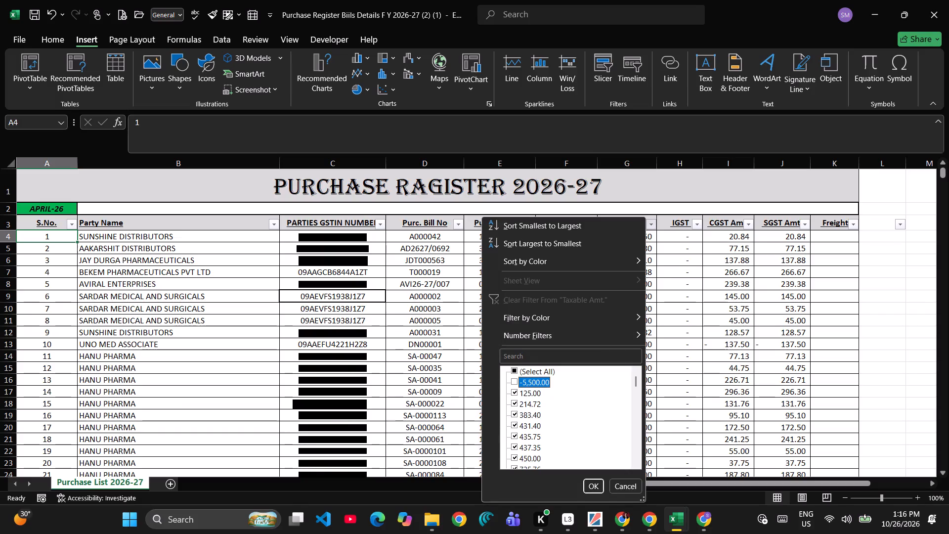
left_click(515, 370)
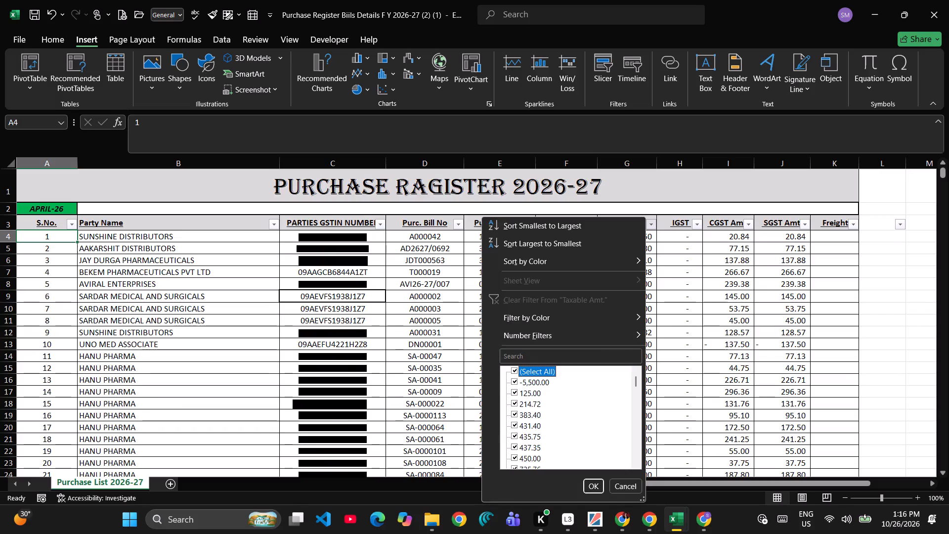
scroll(527, 436, "down", 2)
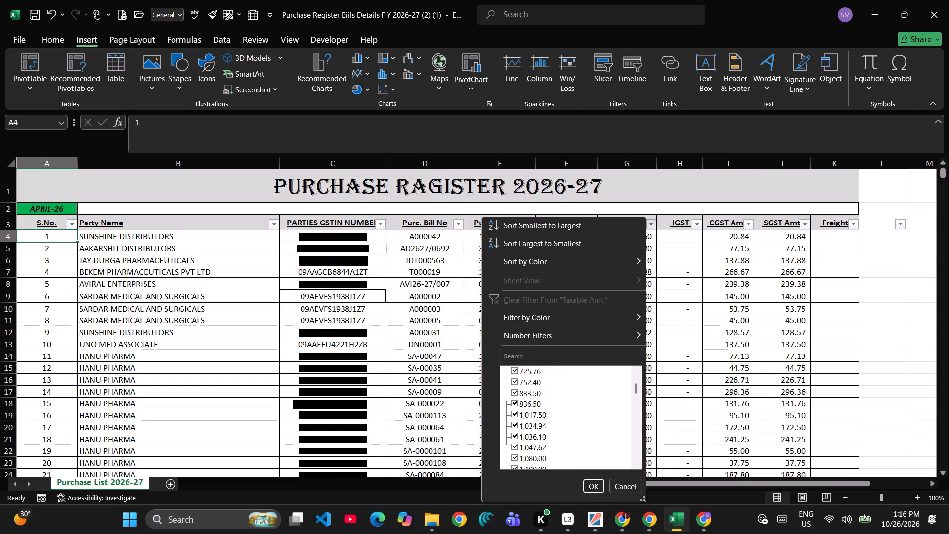
scroll(527, 436, "down", 5)
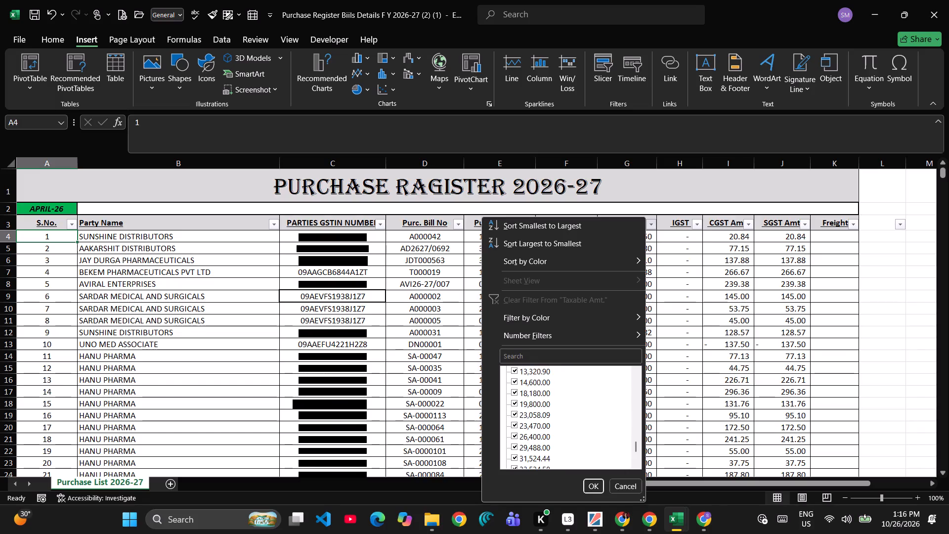
scroll(527, 436, "down", 3)
scroll(527, 436, "up", 13)
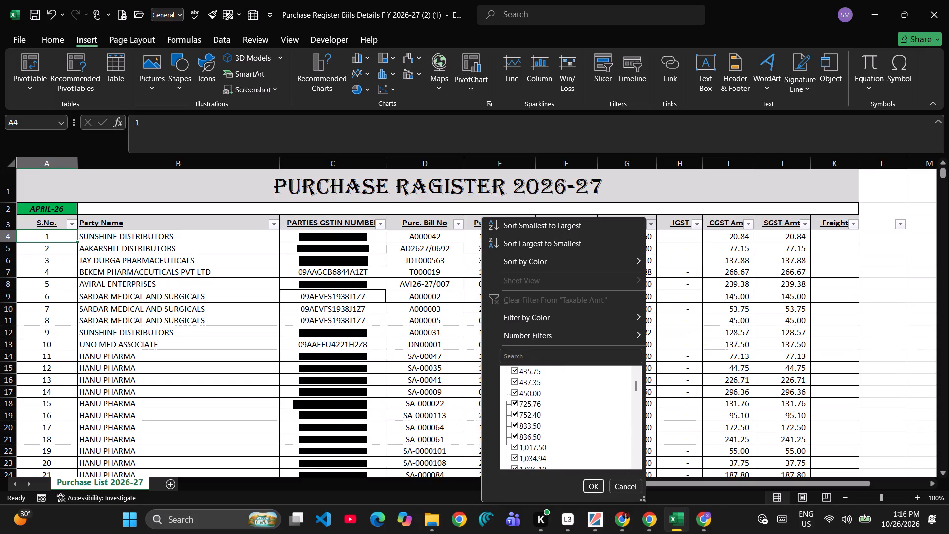
scroll(527, 436, "down", 10)
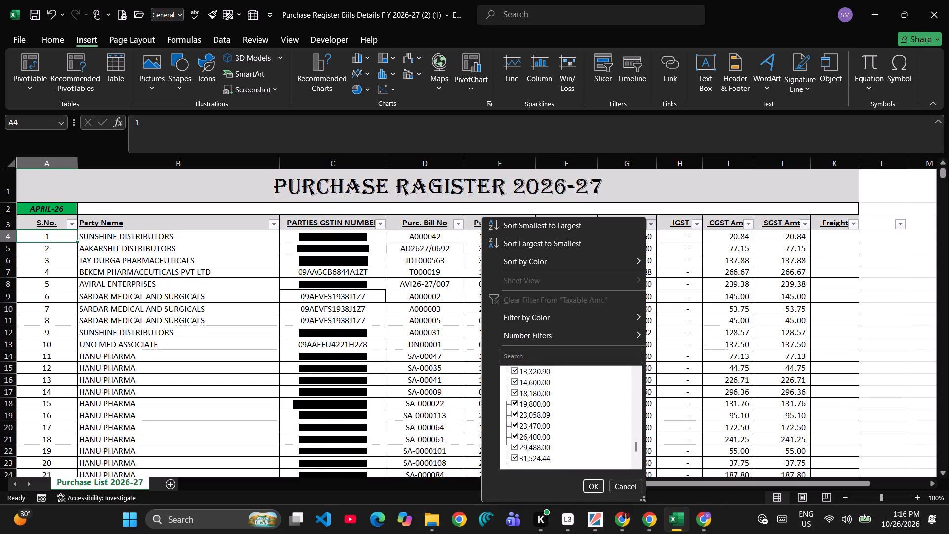
scroll(515, 427, "up", 14)
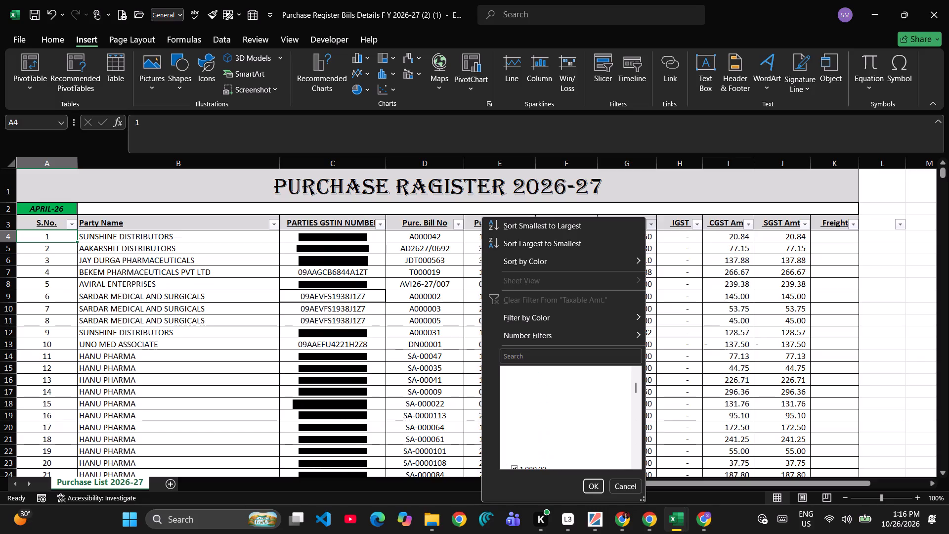
left_click(694, 427)
Review the April purchase entries and check how far the filters in row 3 extend beyond the Freight column.
scroll(694, 427, "down", 2)
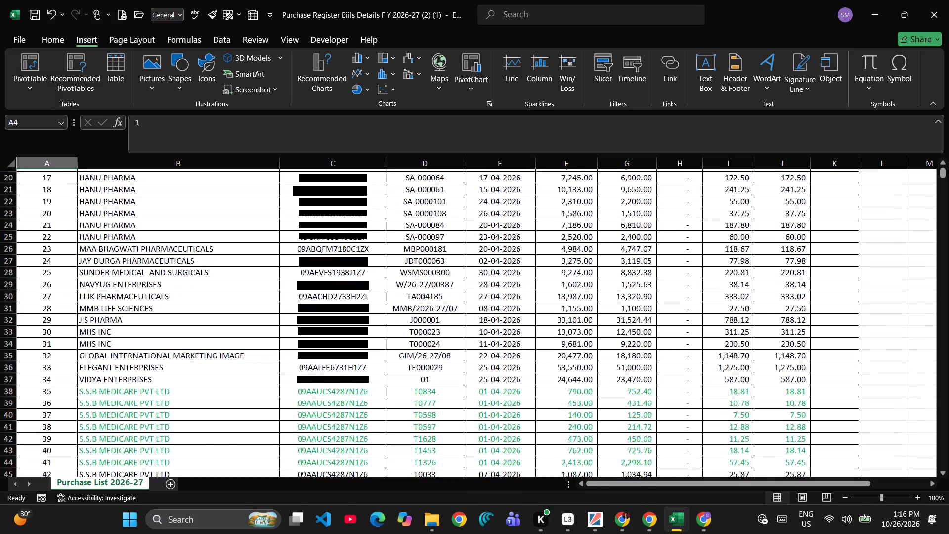
scroll(694, 427, "down", 1)
scroll(694, 427, "left", 1)
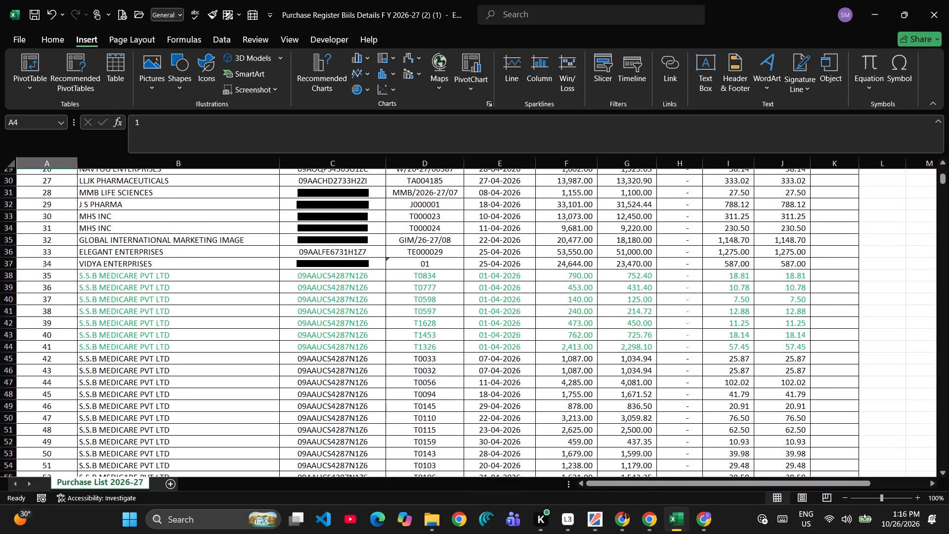
scroll(694, 427, "left", 2)
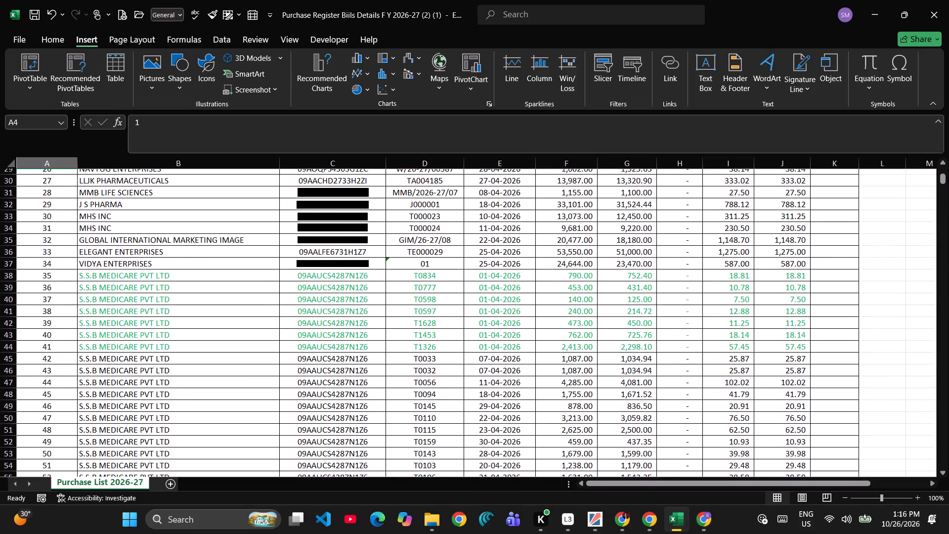
scroll(694, 427, "left", 1)
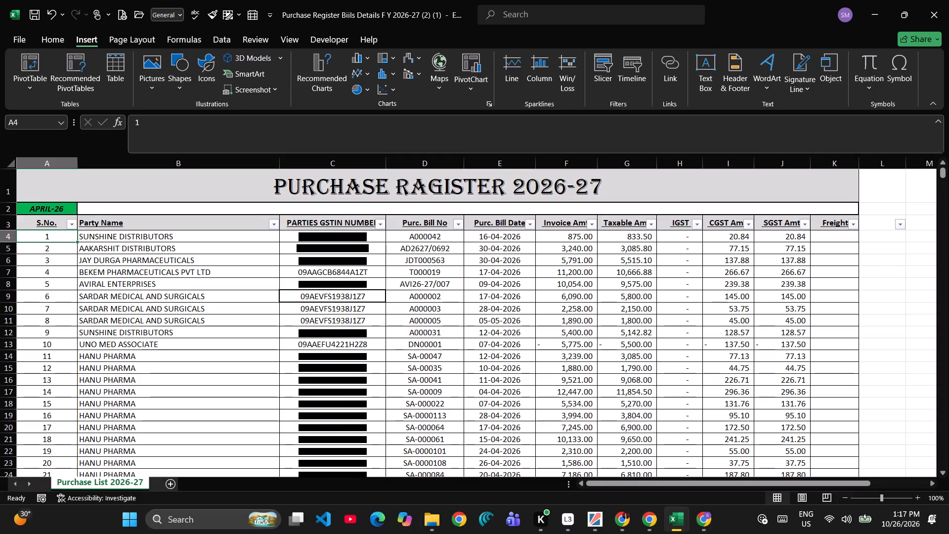
scroll(876, 288, "left", 1)
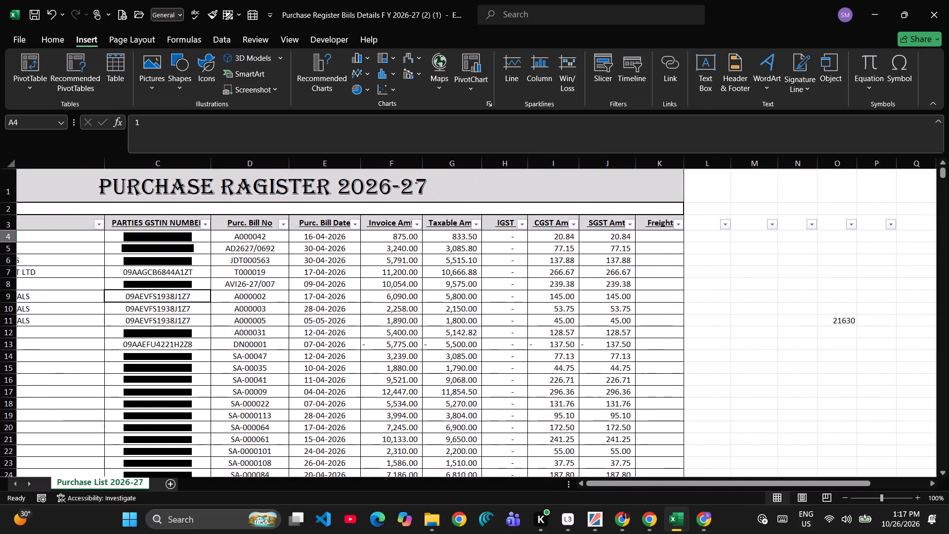
scroll(876, 288, "left", 1)
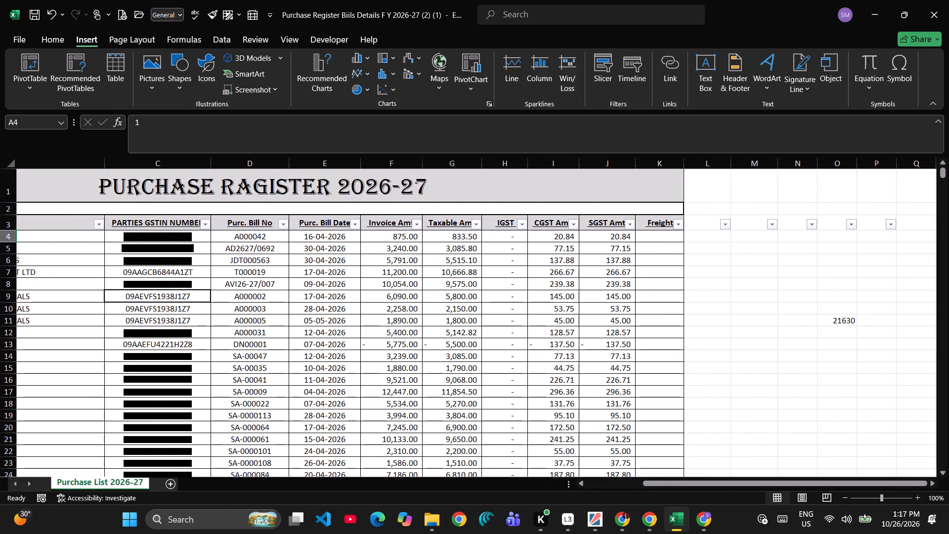
Select row 3 from the empty cell L3 to the last column and remove the filters.
left_click(726, 216)
left_click(726, 216)
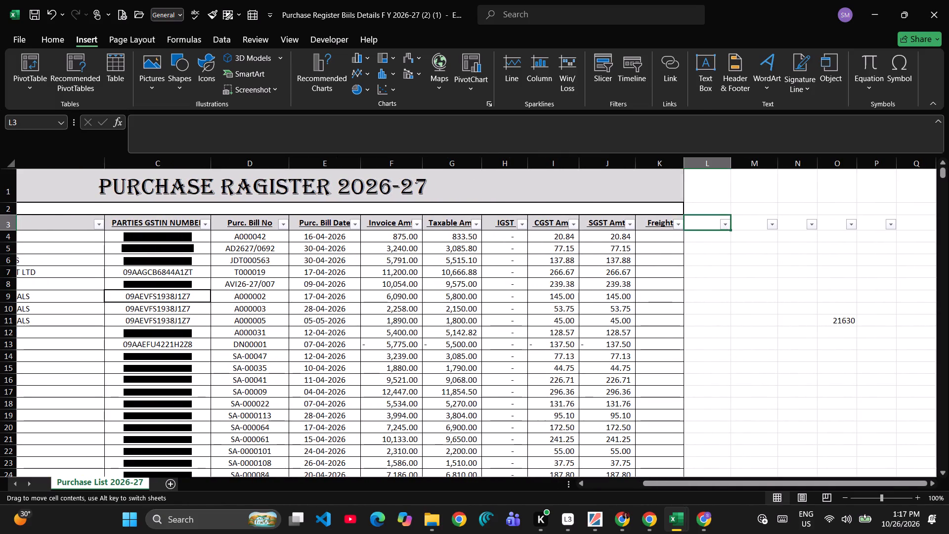
left_click(721, 221)
left_click(721, 221)
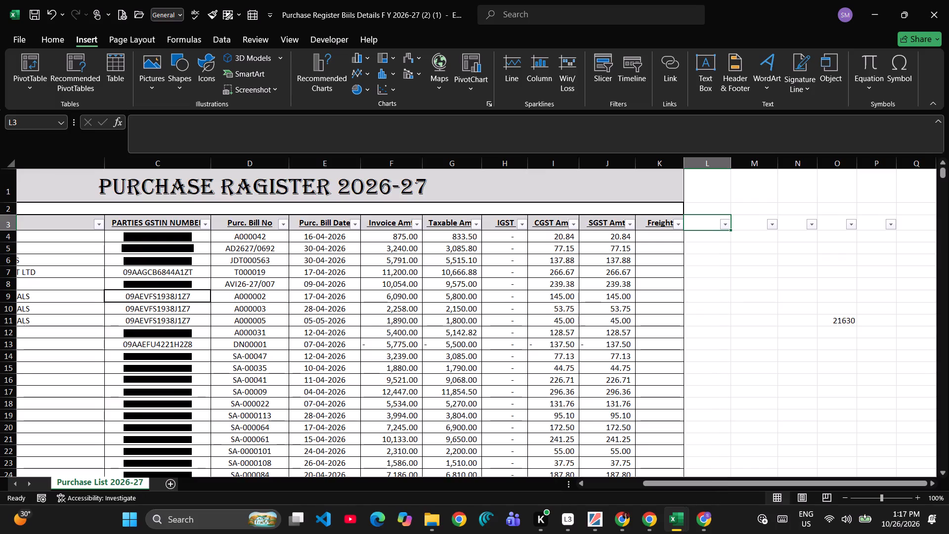
key("ctrl+shift+Right")
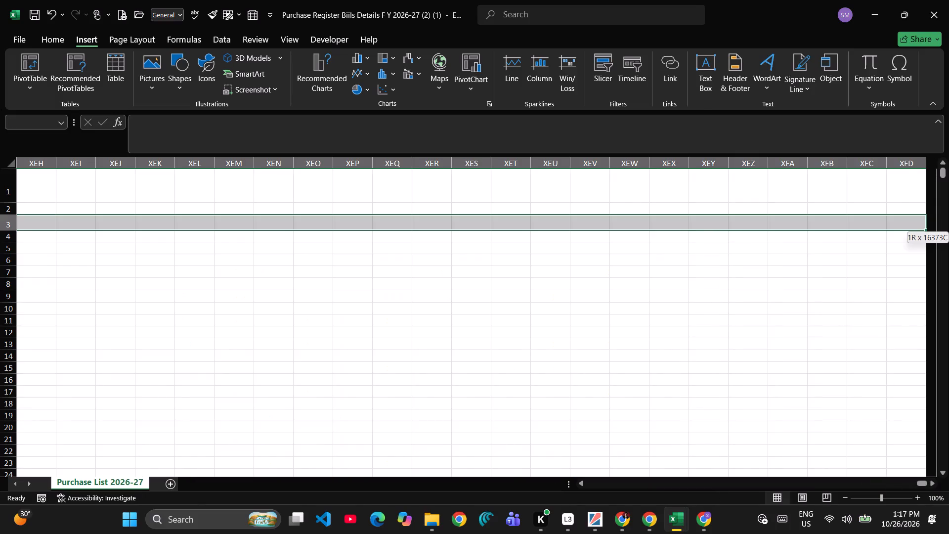
key("ctrl+shift+l")
Apply filters only to the header cells from S.No. to Freight (A3:K3).
key("ctrl+Left")
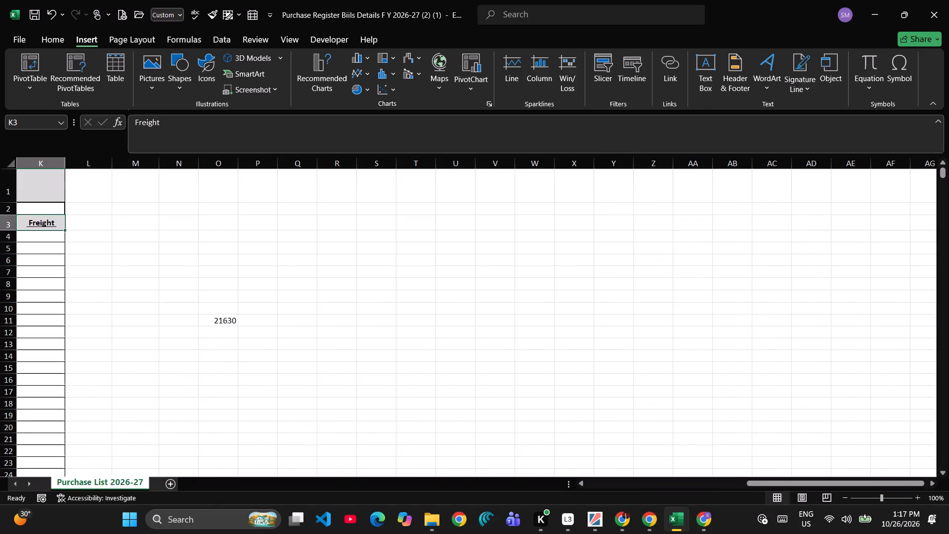
key("Left")
key("ctrl+Left")
key("Left")
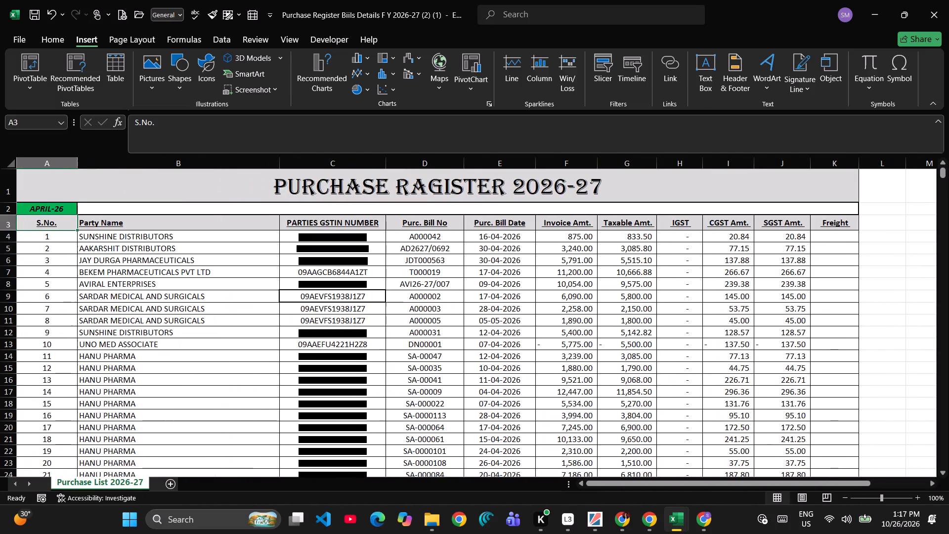
key("shift+Right")
key("ctrl+shift+Right")
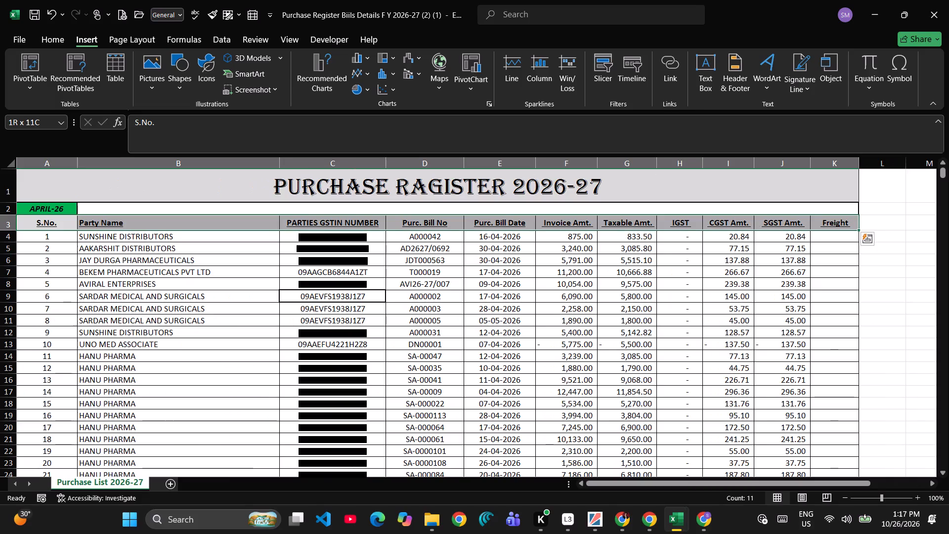
key("ctrl+shift+l")
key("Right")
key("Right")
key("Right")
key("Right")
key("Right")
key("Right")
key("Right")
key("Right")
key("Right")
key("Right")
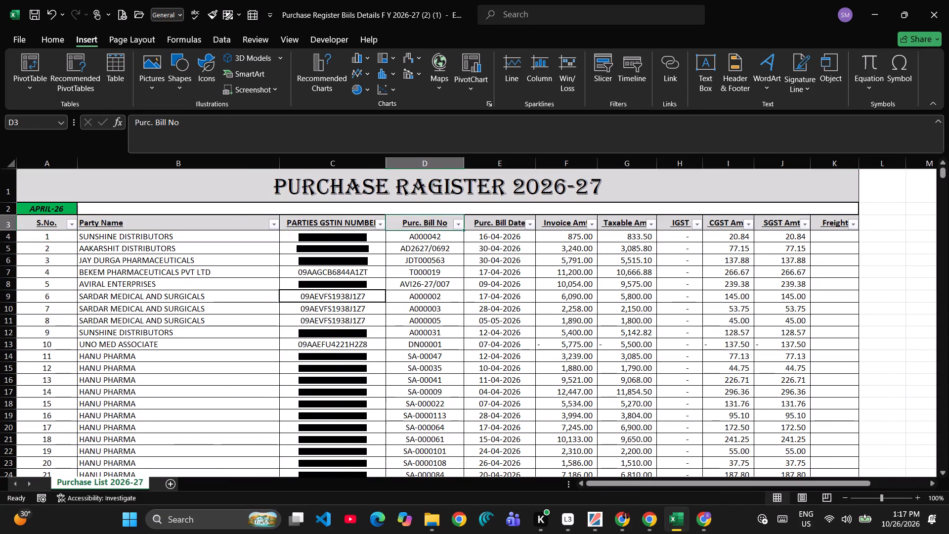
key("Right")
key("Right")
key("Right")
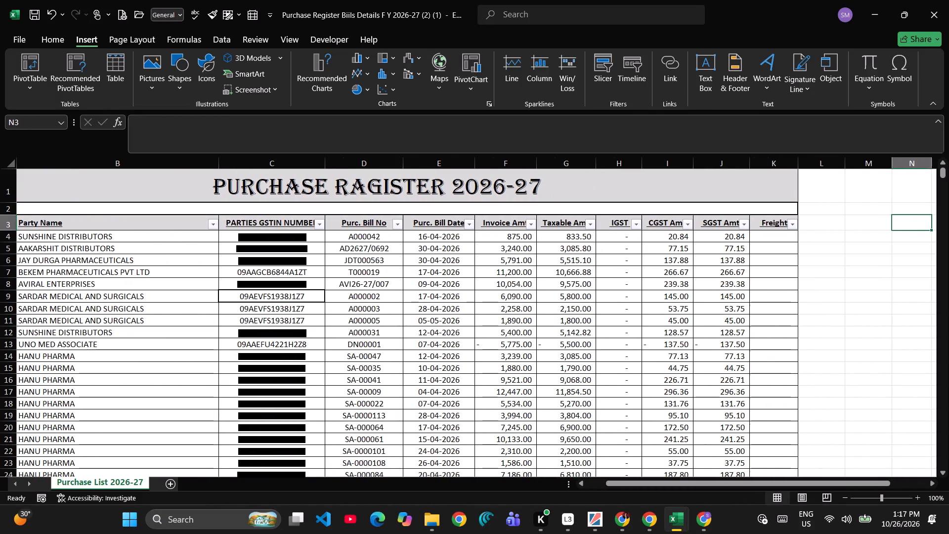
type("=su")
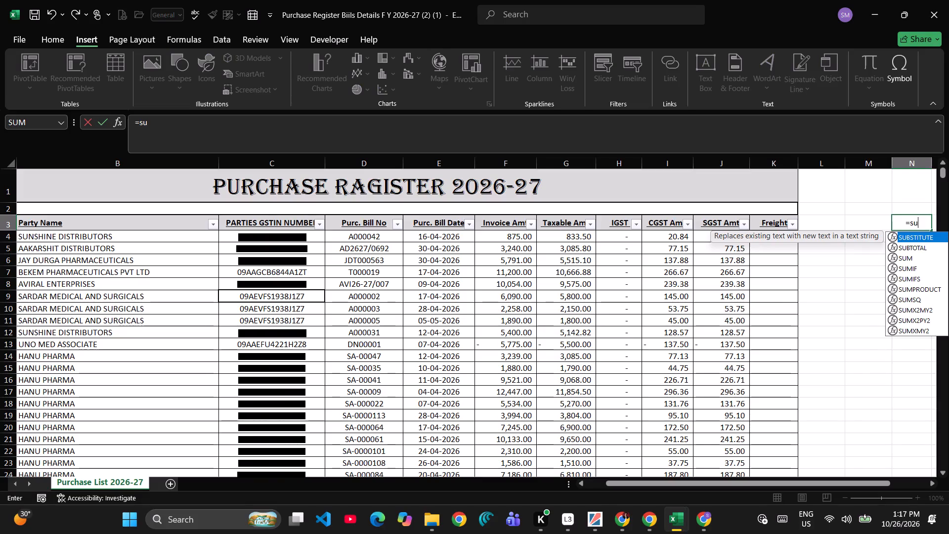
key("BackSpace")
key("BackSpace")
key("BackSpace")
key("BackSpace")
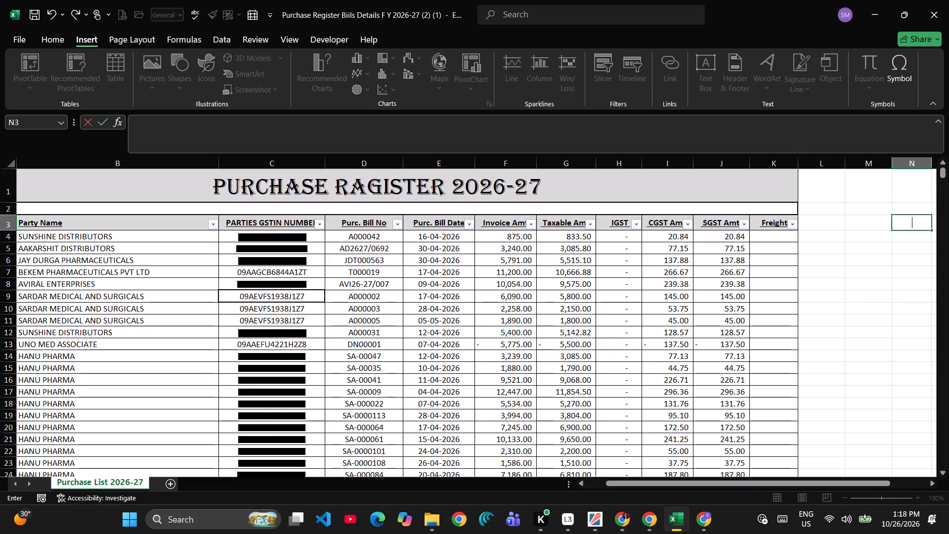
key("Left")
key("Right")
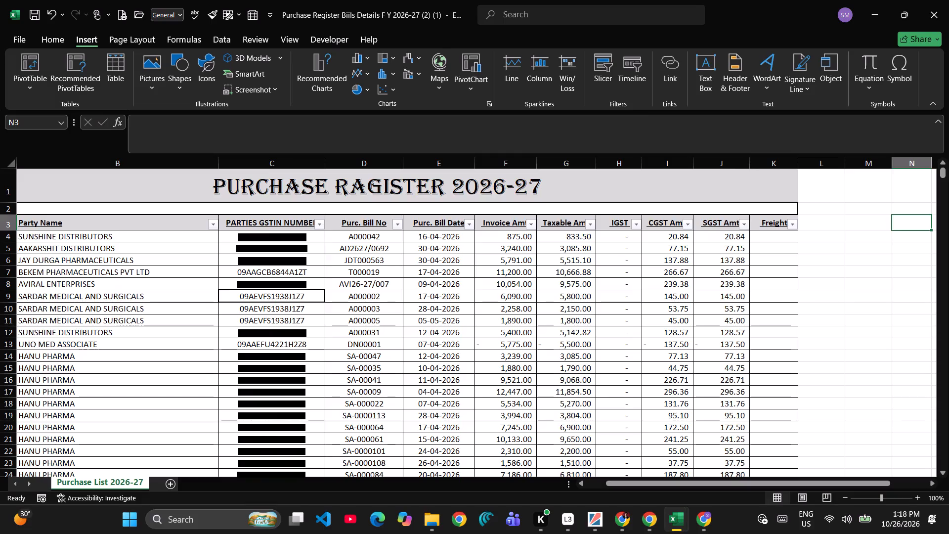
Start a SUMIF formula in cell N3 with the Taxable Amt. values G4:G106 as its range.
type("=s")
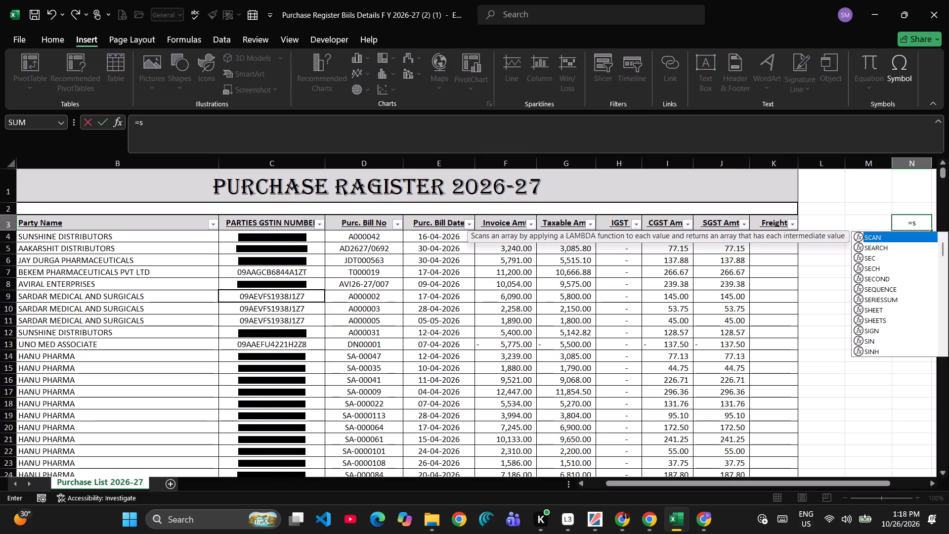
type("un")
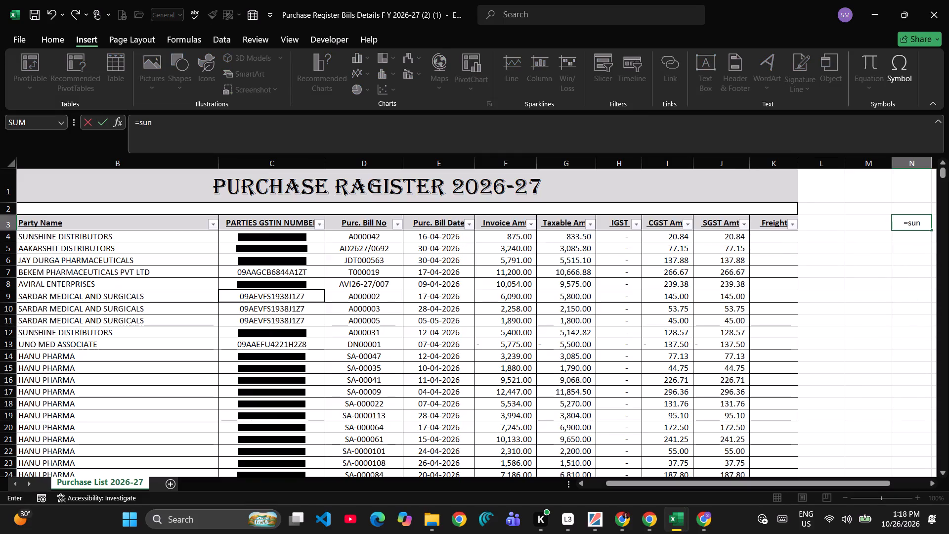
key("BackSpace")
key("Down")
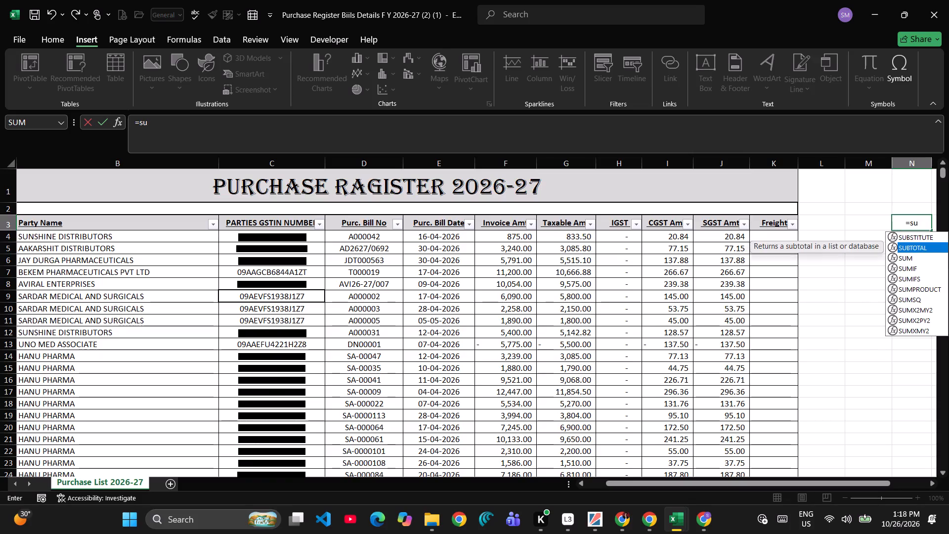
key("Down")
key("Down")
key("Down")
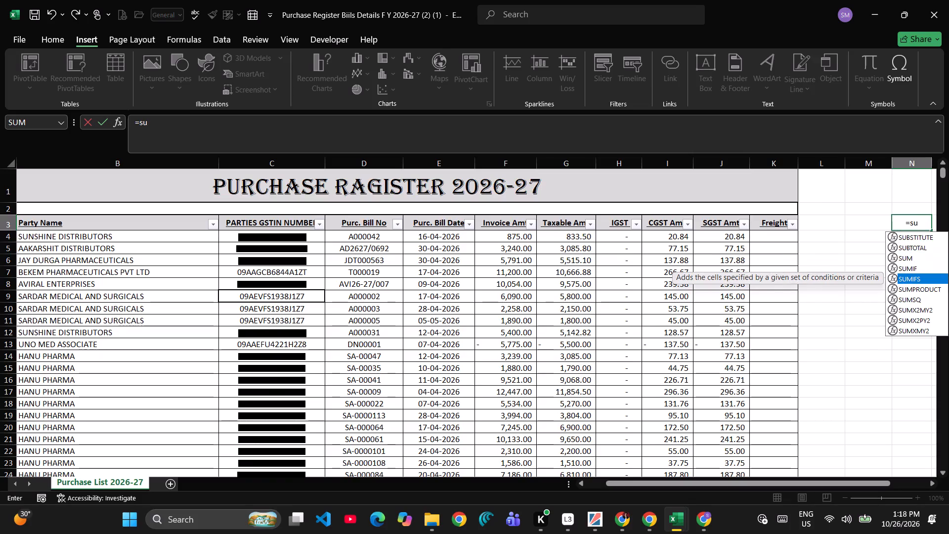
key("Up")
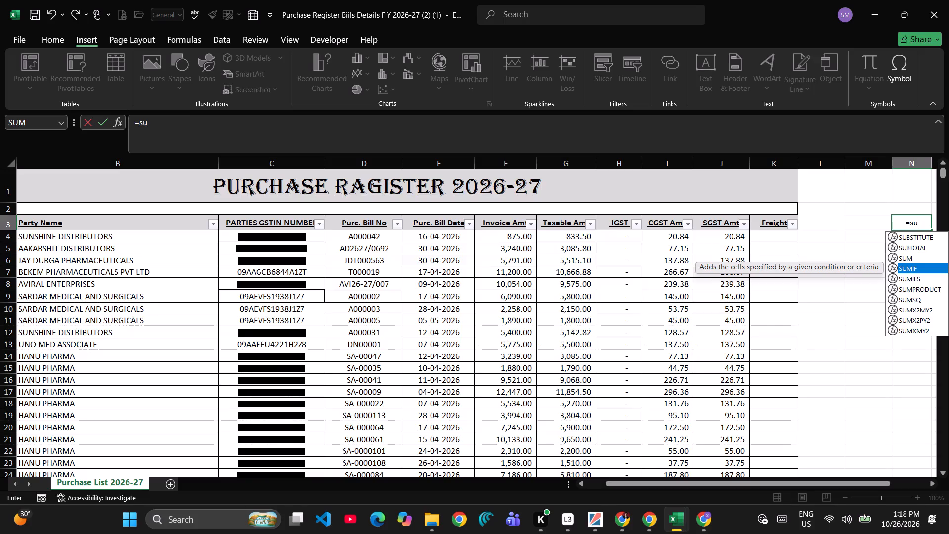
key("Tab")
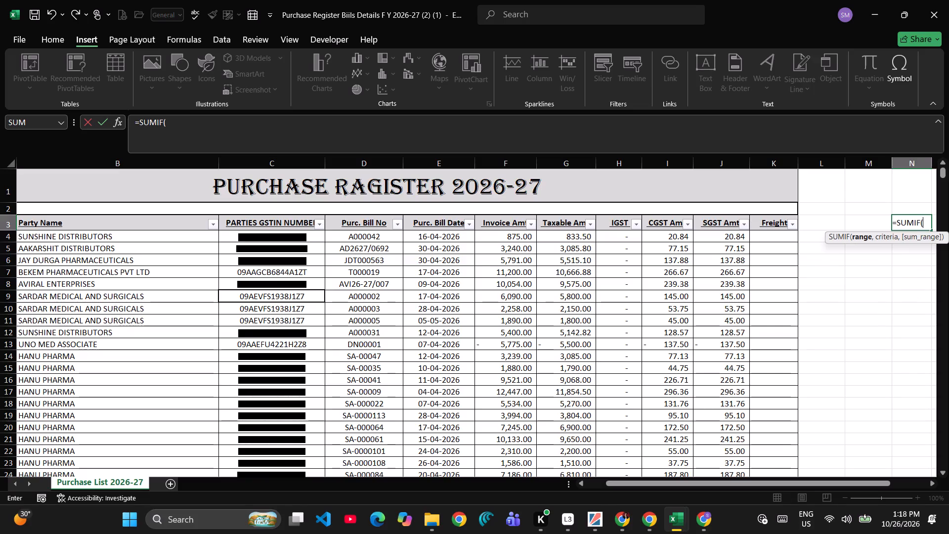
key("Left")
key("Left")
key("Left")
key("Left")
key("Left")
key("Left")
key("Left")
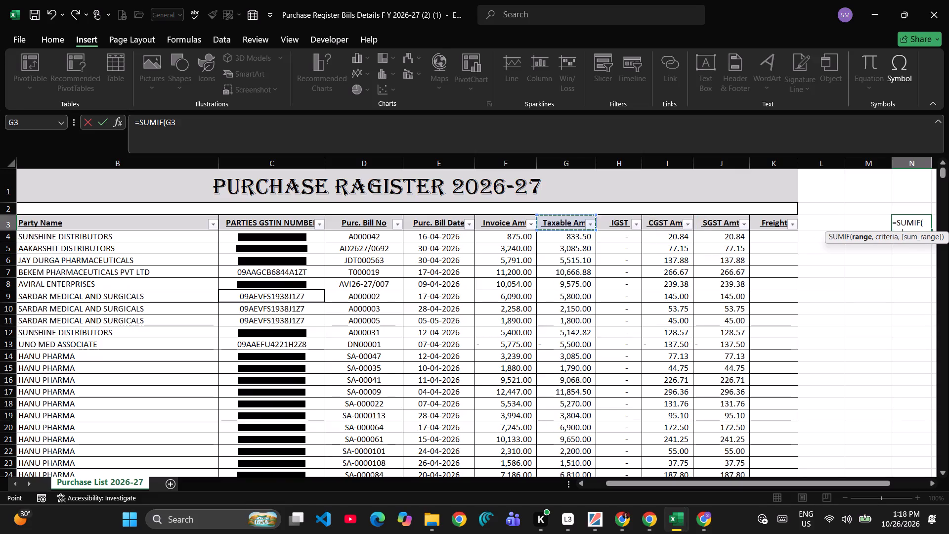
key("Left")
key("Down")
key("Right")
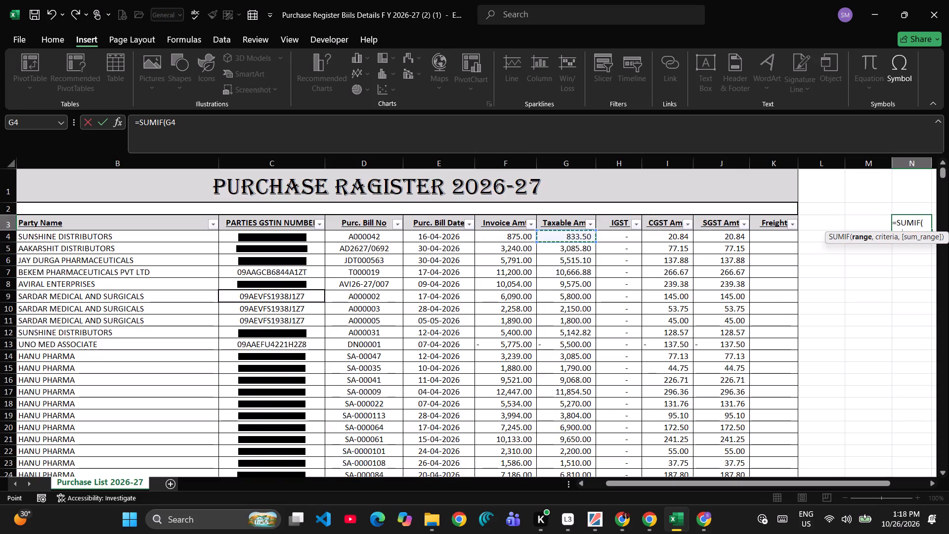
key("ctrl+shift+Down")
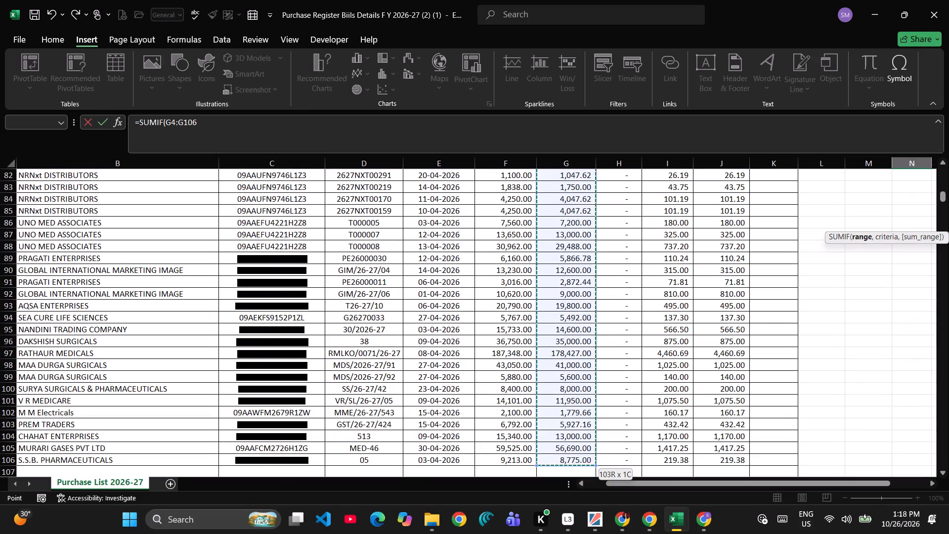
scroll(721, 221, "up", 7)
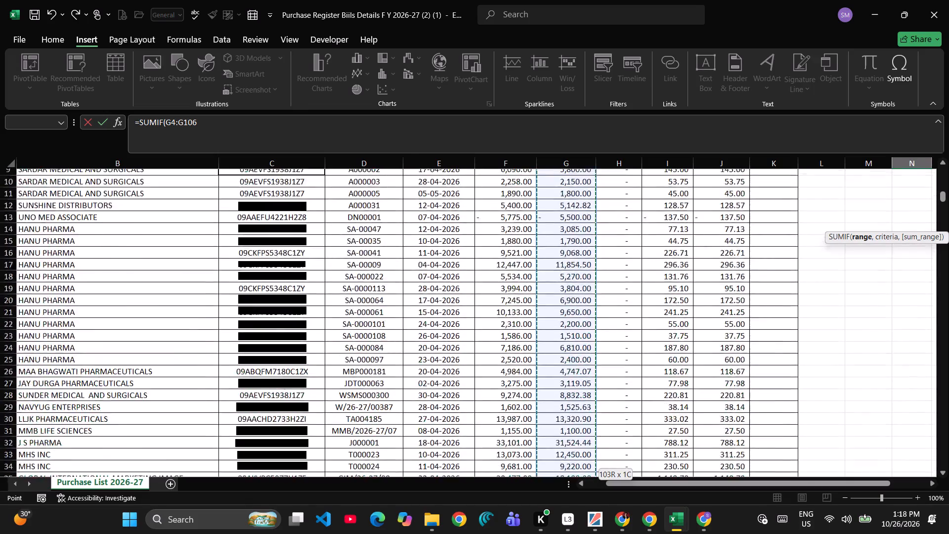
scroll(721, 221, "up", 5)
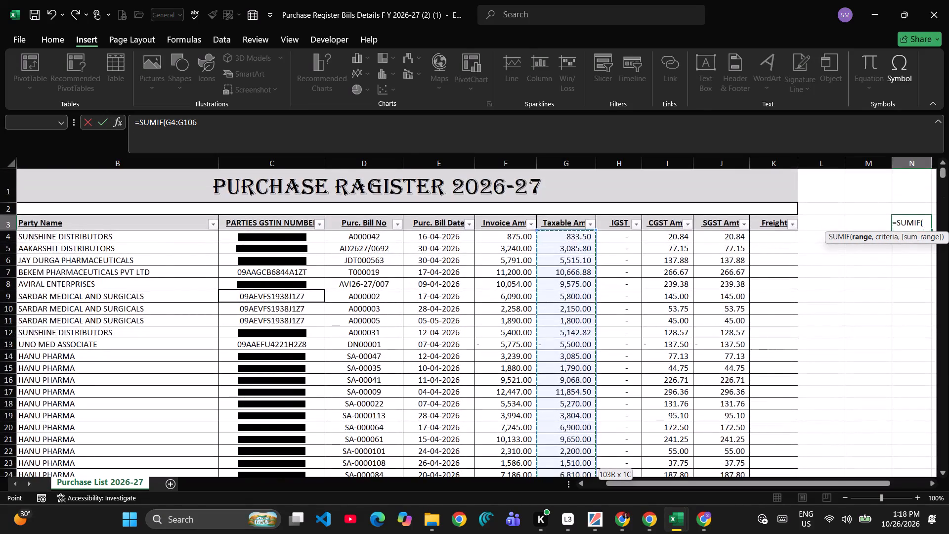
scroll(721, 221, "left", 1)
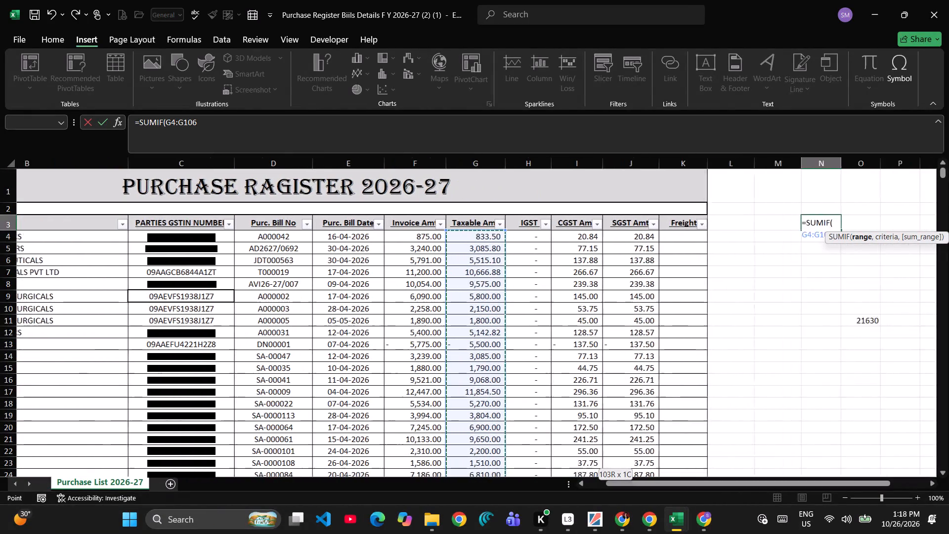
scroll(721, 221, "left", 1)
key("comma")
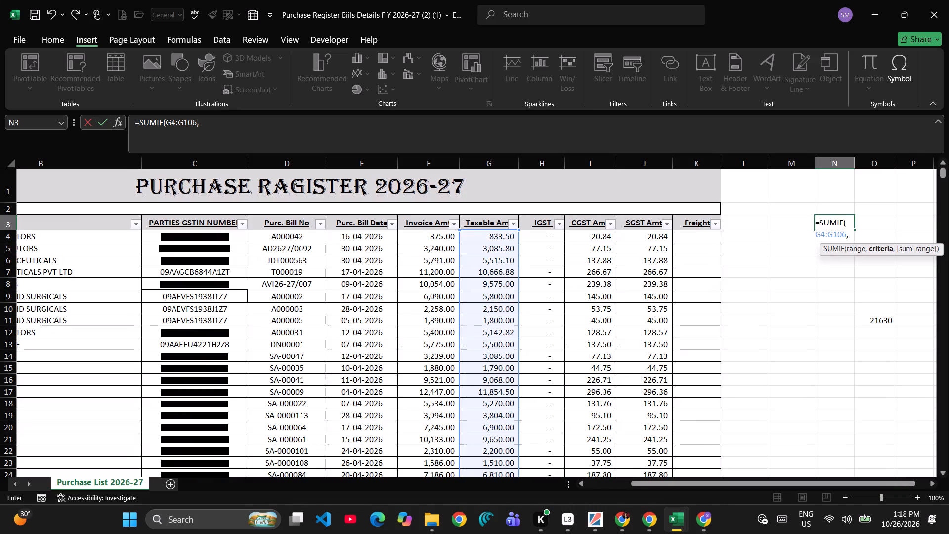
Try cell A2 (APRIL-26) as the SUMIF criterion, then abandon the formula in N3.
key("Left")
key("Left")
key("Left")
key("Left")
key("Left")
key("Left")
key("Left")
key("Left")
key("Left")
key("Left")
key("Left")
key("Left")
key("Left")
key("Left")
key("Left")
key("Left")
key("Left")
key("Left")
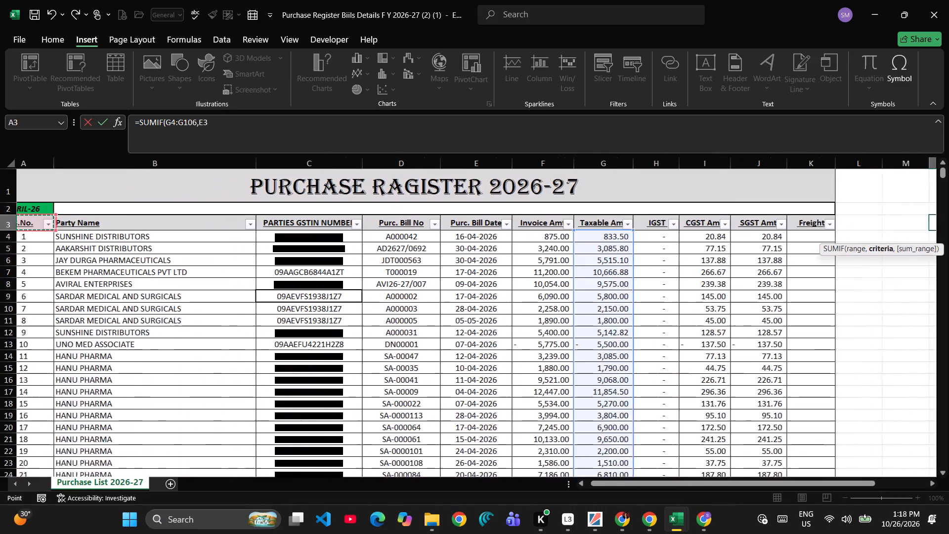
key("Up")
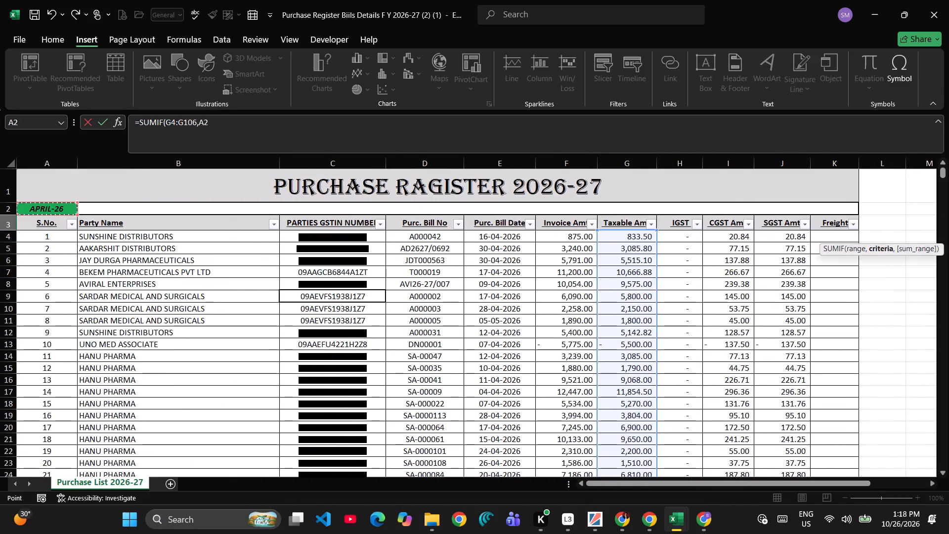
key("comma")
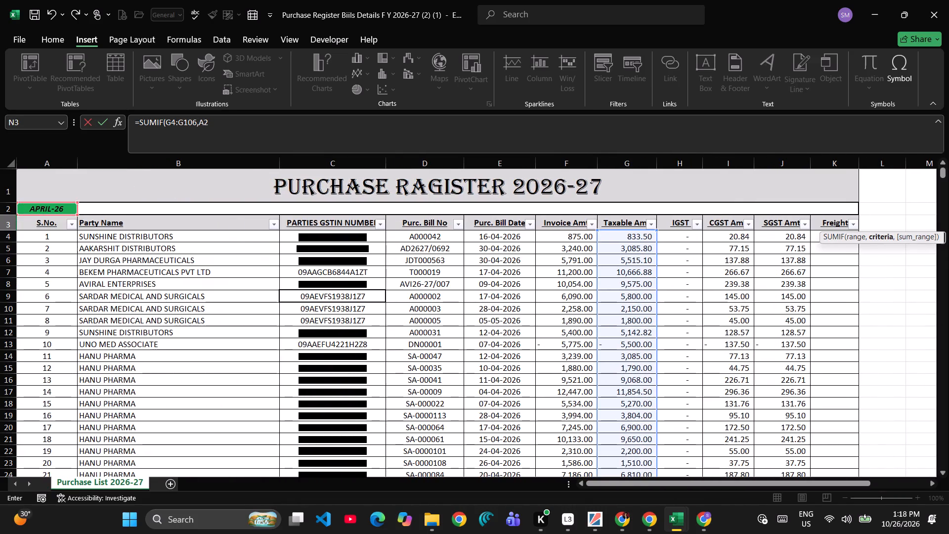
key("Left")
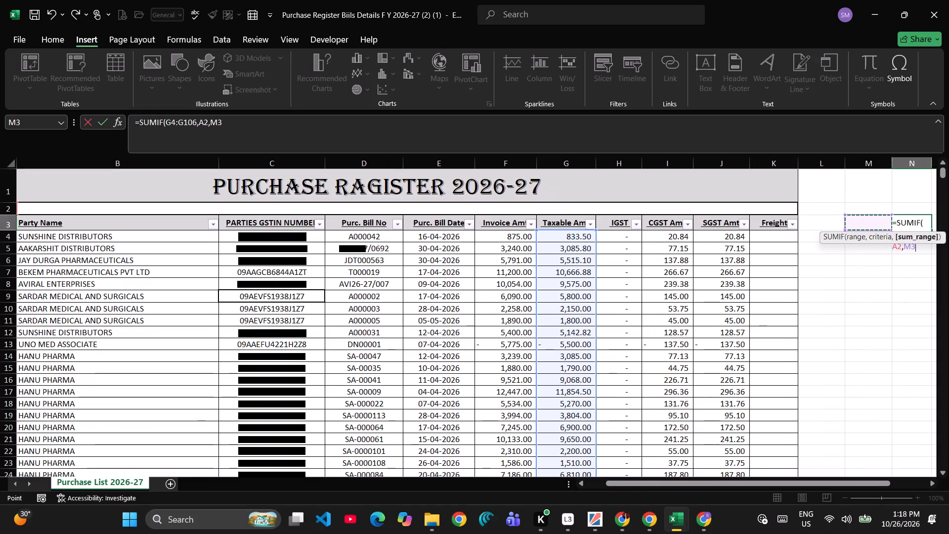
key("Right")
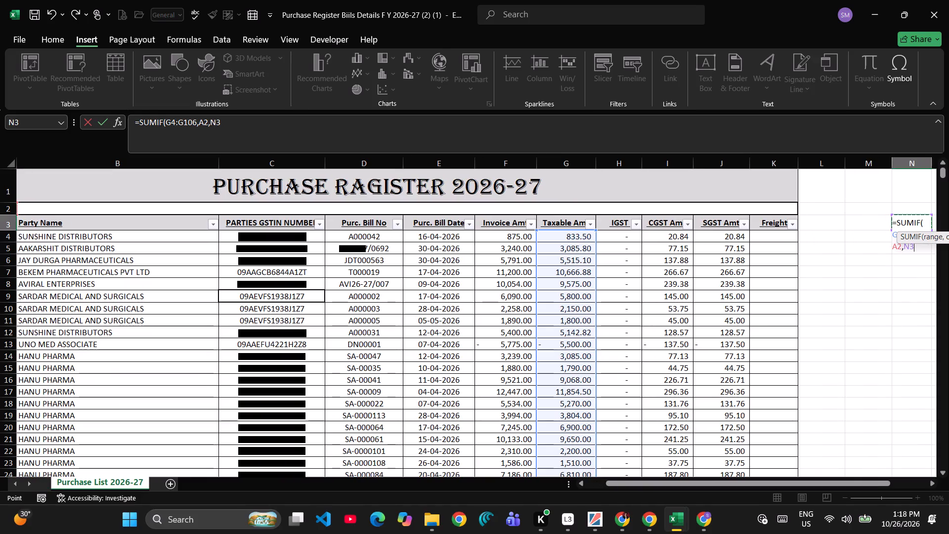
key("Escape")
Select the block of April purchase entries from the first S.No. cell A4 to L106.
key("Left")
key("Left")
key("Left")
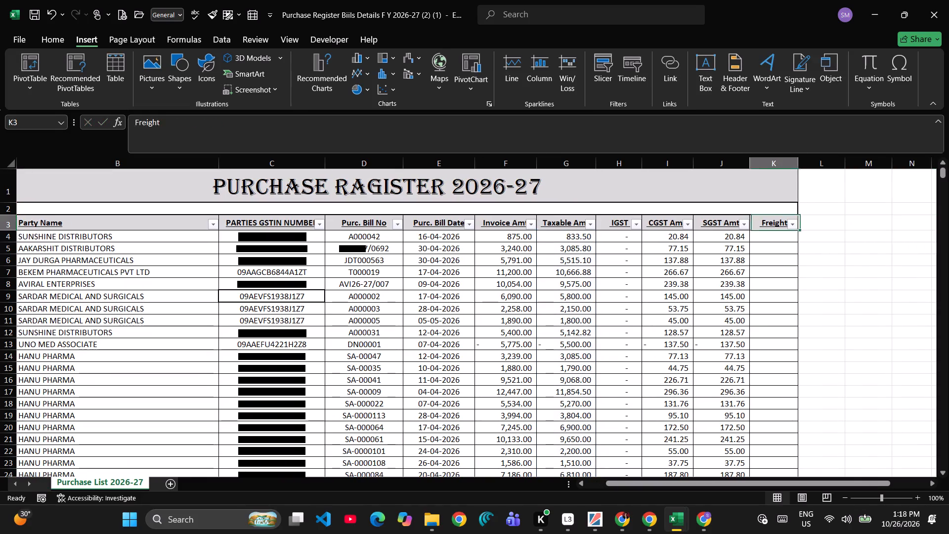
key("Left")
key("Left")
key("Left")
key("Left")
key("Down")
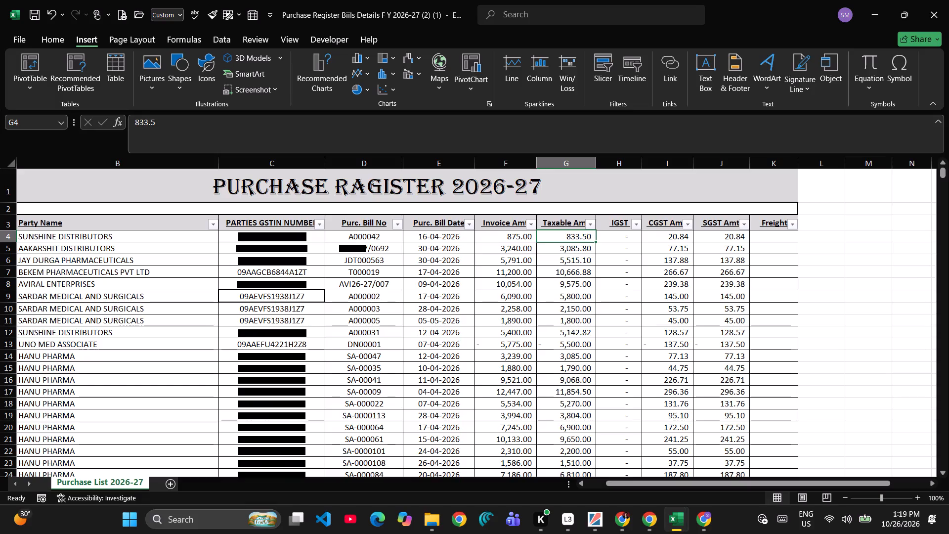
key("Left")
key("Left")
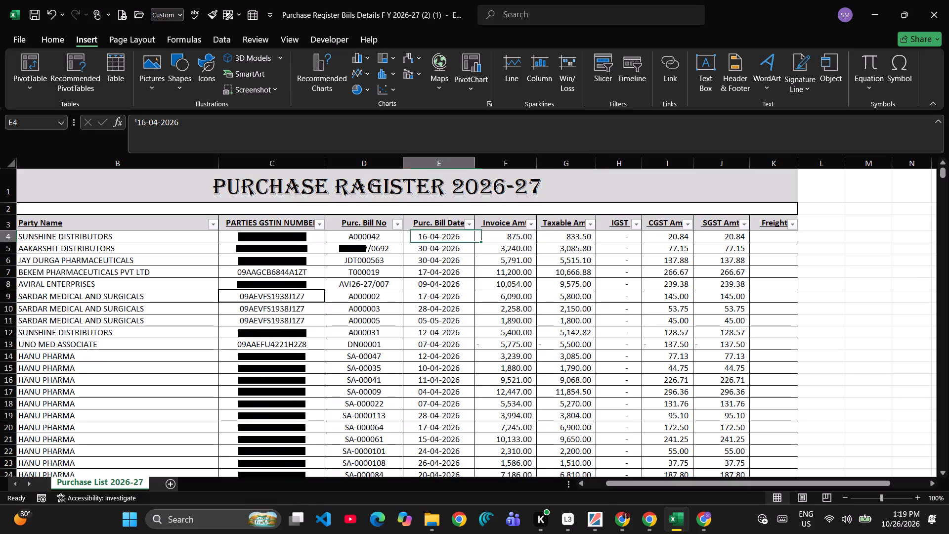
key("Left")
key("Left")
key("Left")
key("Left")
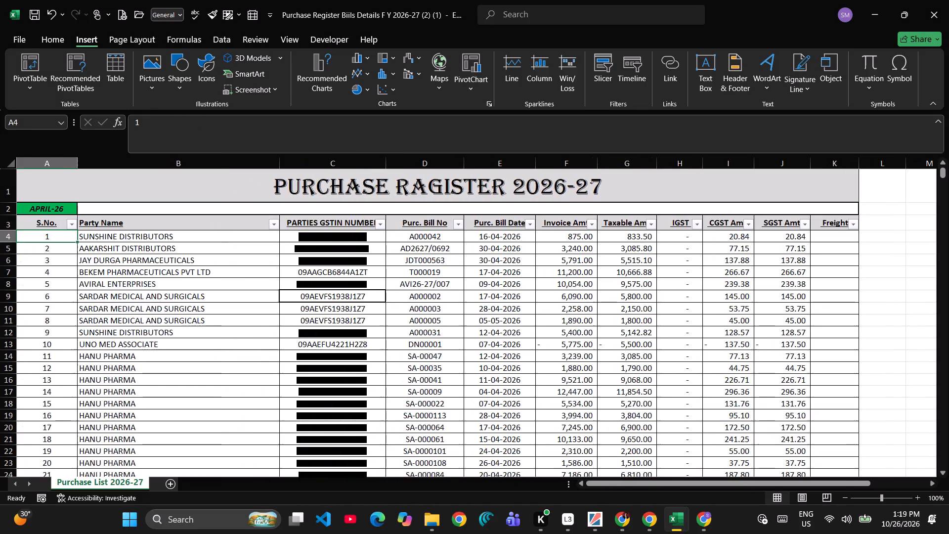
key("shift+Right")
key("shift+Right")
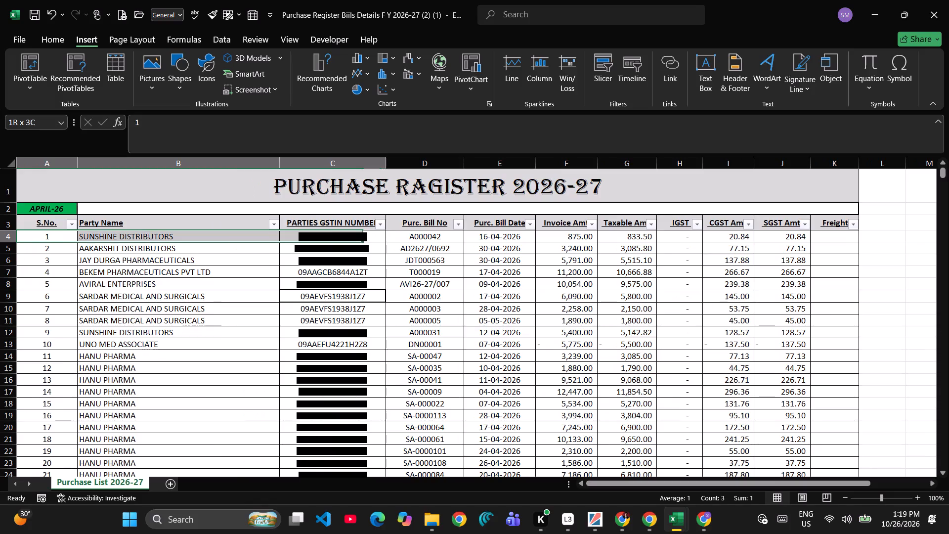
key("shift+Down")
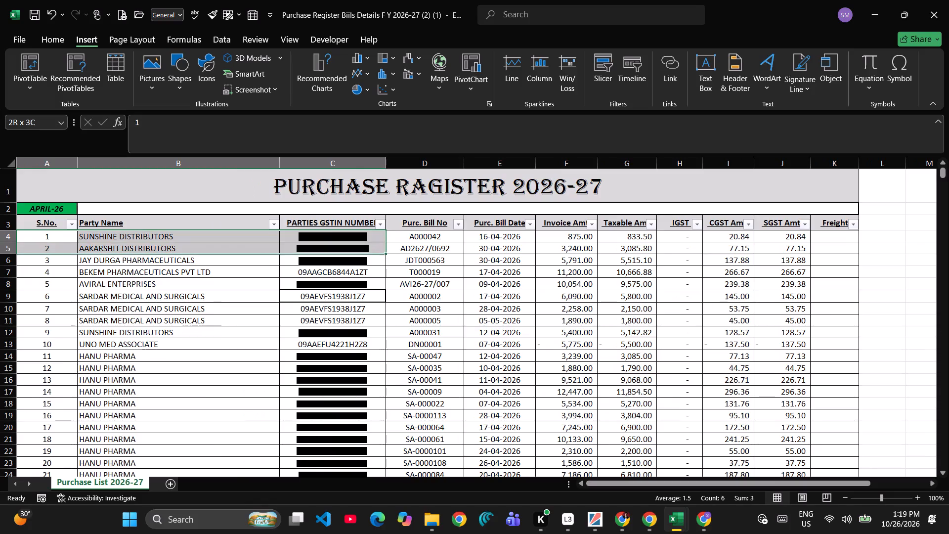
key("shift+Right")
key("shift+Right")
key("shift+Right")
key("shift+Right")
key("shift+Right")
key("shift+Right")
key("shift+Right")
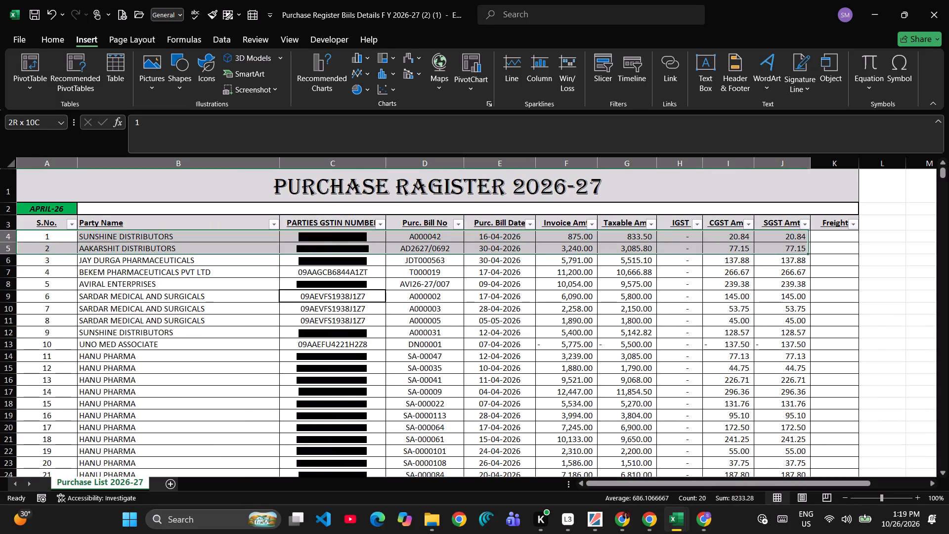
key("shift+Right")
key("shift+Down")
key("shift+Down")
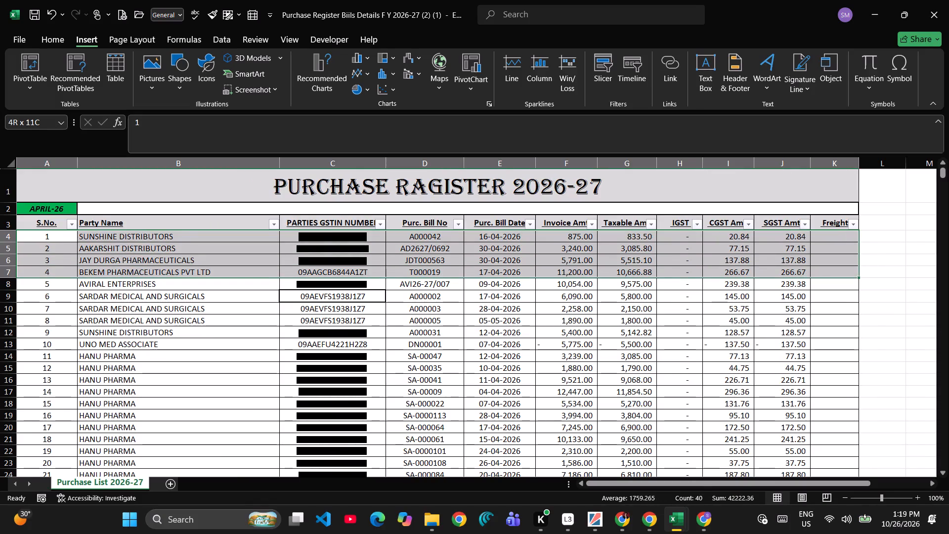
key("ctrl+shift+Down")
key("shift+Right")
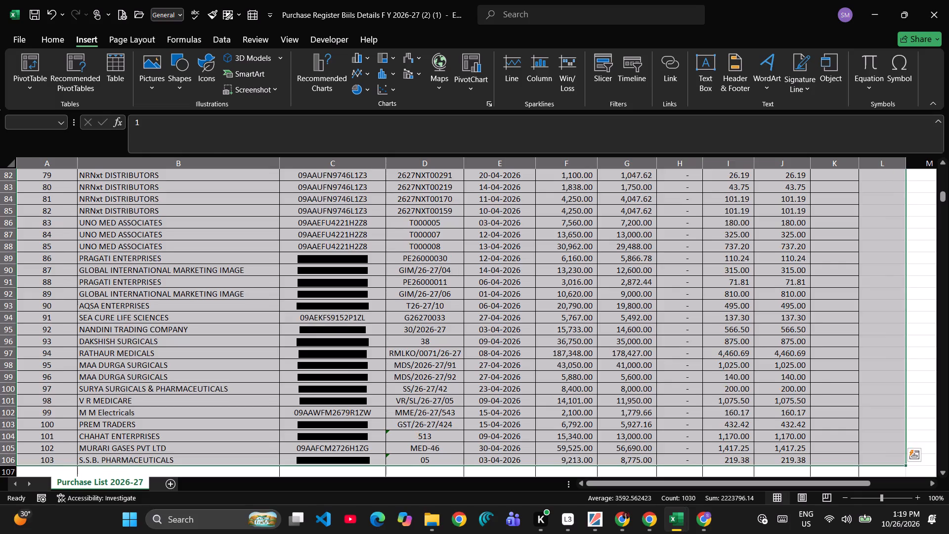
Select the Taxable Amt. values G4:G106 and look over the available data tools without applying any.
key("Left")
key("Right")
key("Right")
key("Right")
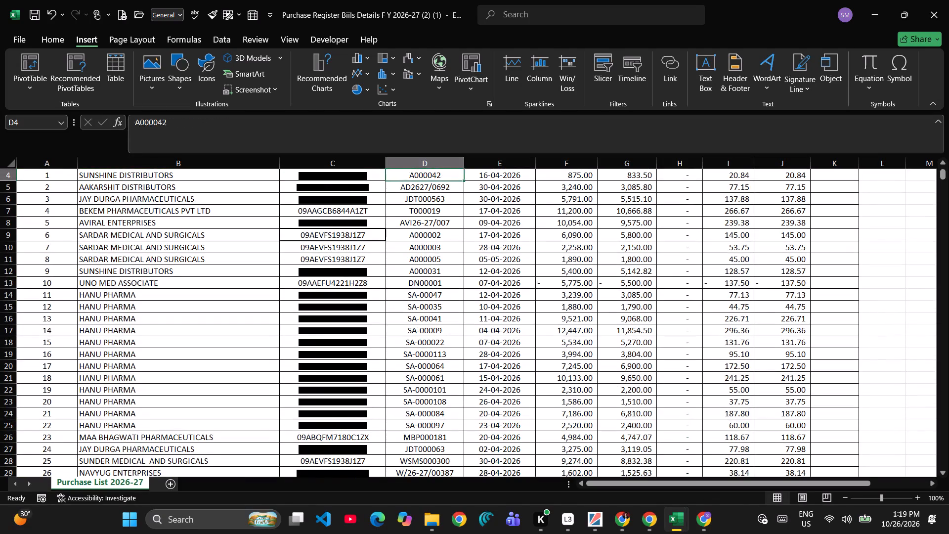
key("Right")
key("Right")
key("Right")
key("Right")
key("Left")
scroll(721, 221, "up", 6)
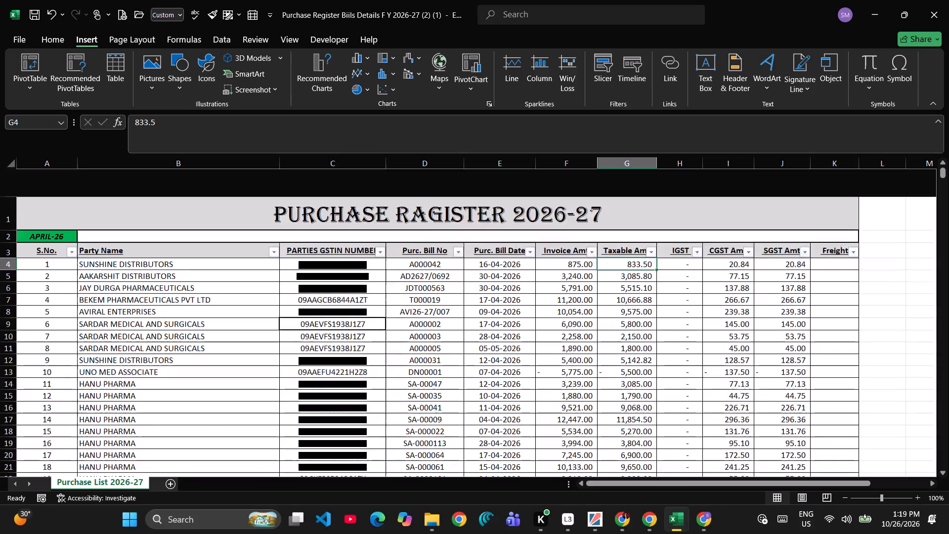
key("ctrl+shift+Down")
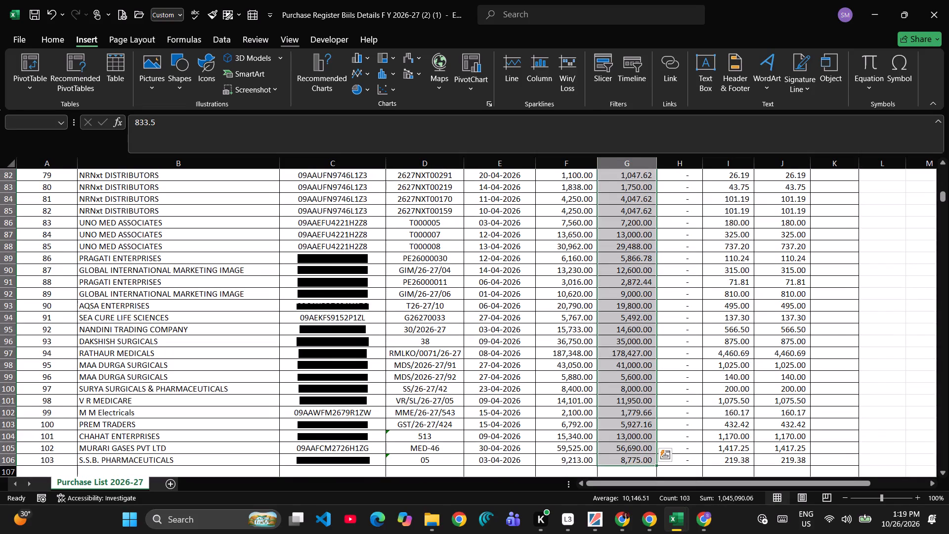
left_click(223, 44)
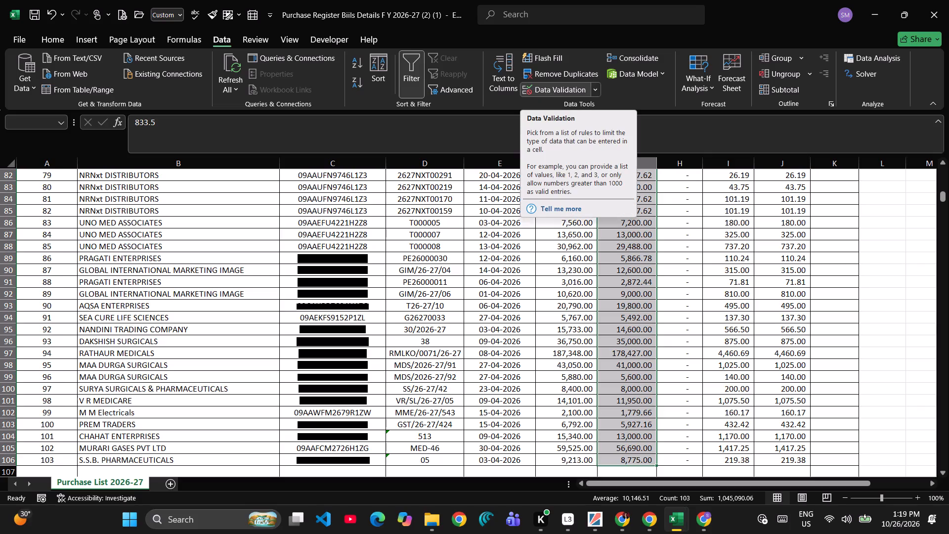
left_click(551, 27)
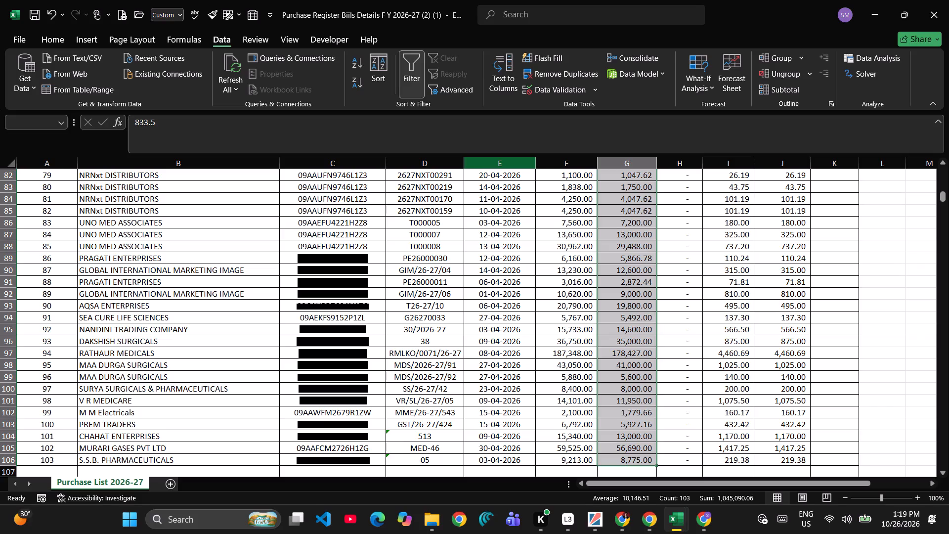
scroll(617, 241, "up", 5)
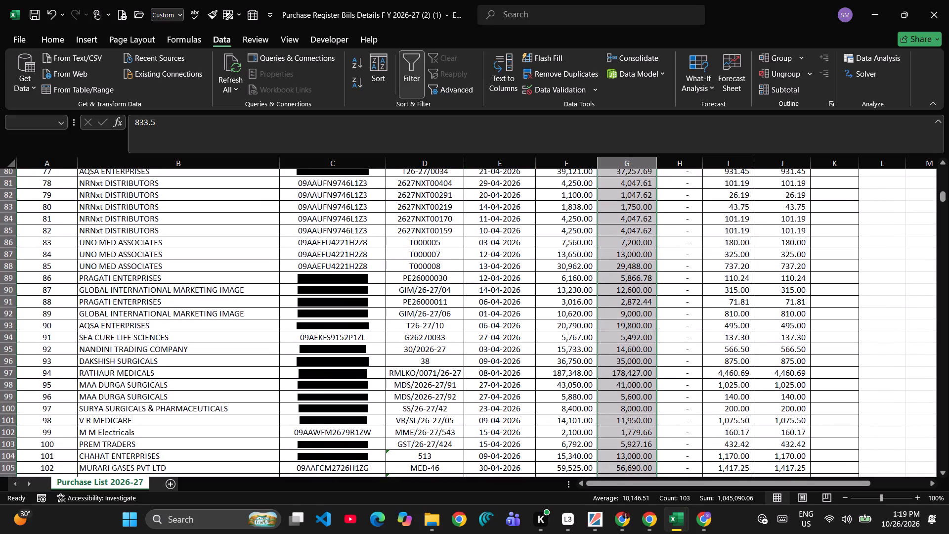
scroll(617, 241, "up", 5)
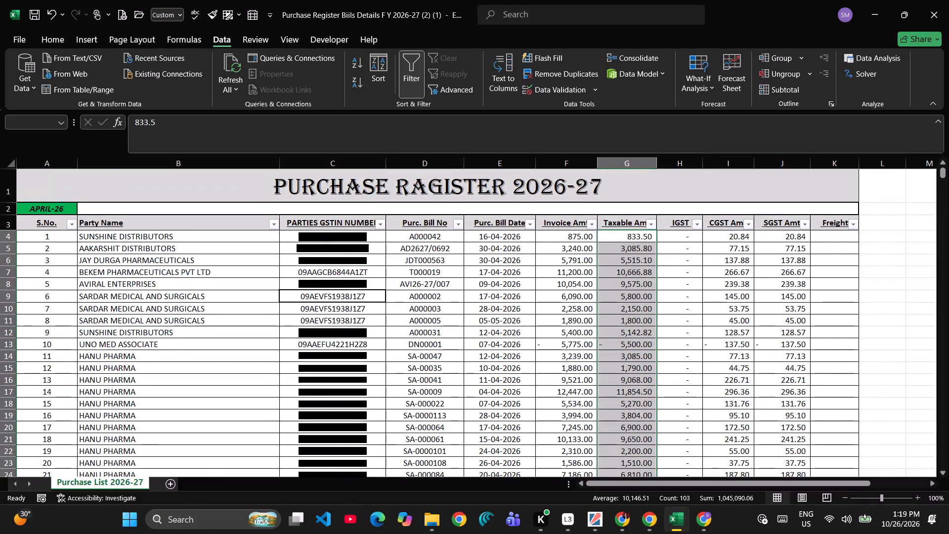
Look over the formula calculation options and recalculate the workbook with the first Taxable Amt. cell G4 selected.
left_click(614, 211)
left_click(622, 229)
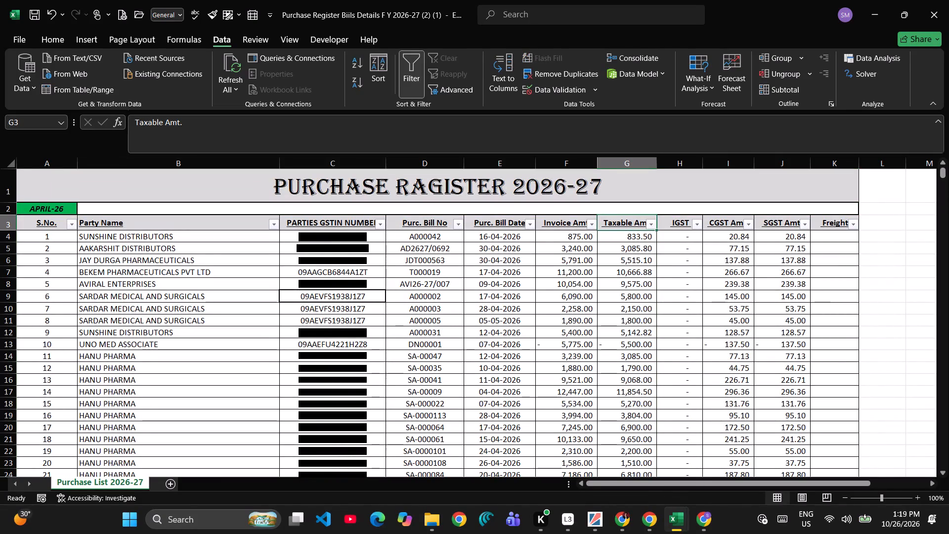
left_click(623, 234)
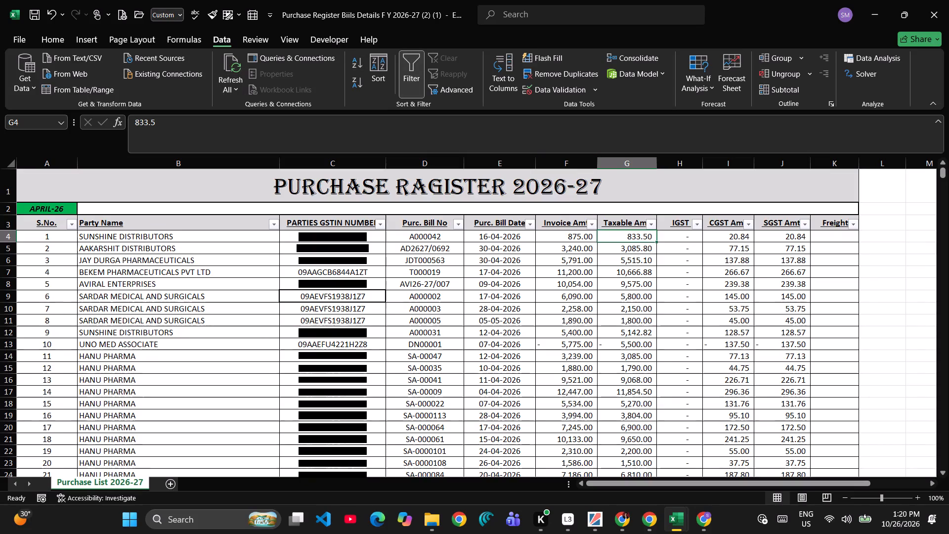
left_click(176, 40)
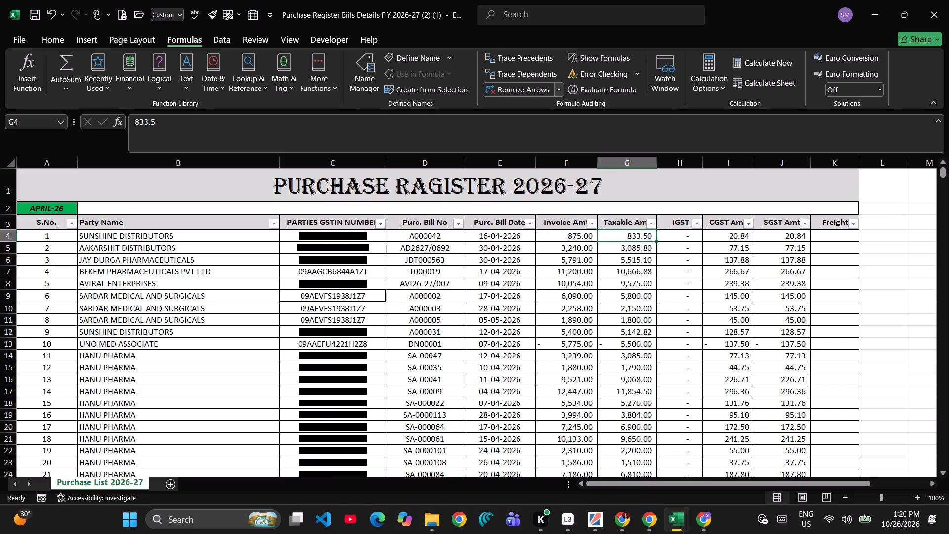
left_click(702, 85)
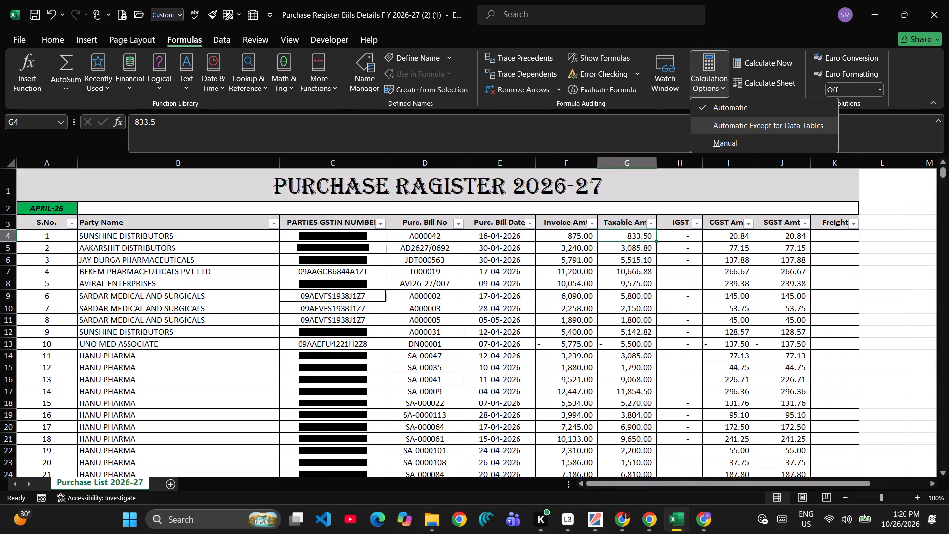
left_click(761, 62)
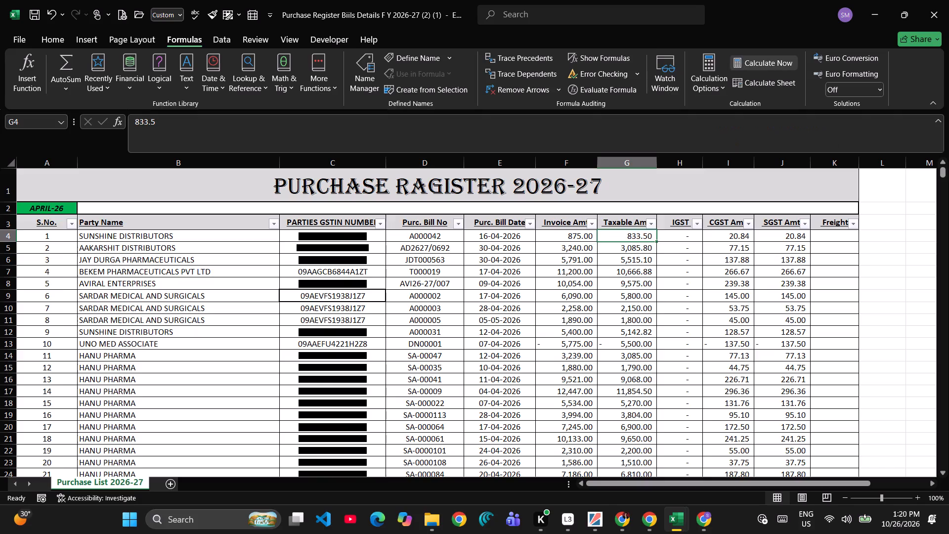
left_click(761, 62)
left_click(923, 228)
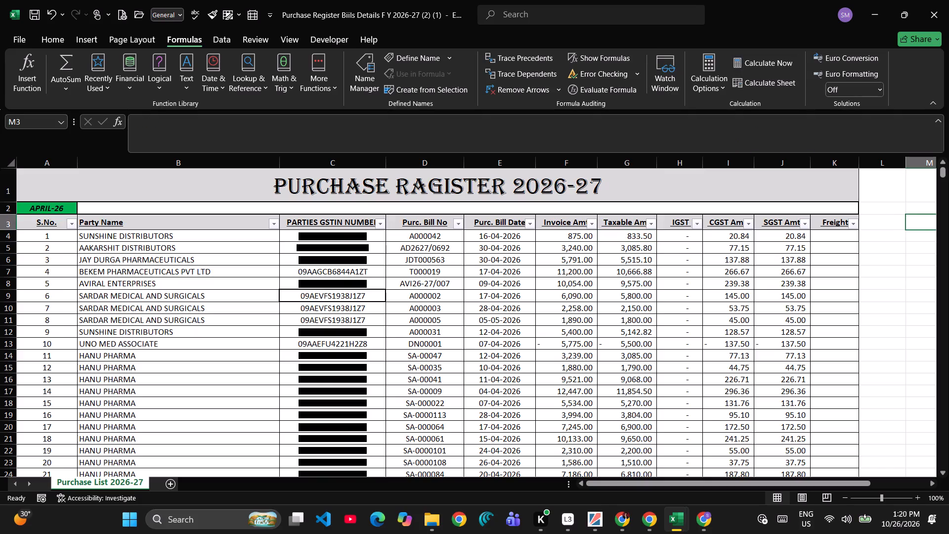
scroll(758, 257, "down", 1)
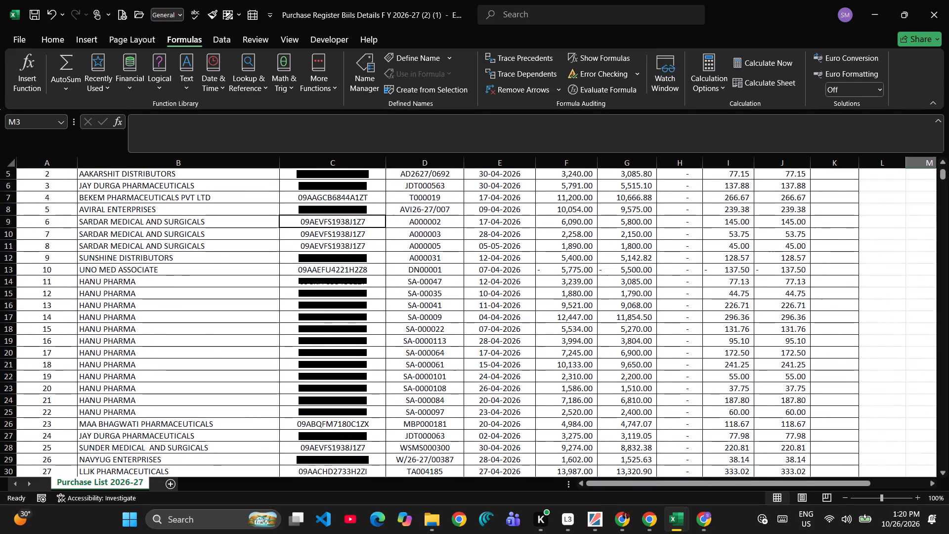
scroll(663, 212, "up", 1)
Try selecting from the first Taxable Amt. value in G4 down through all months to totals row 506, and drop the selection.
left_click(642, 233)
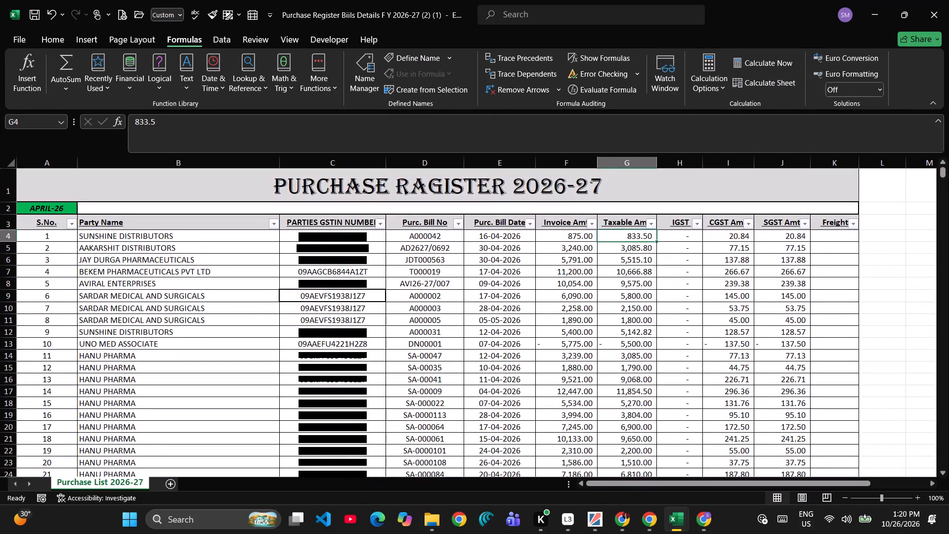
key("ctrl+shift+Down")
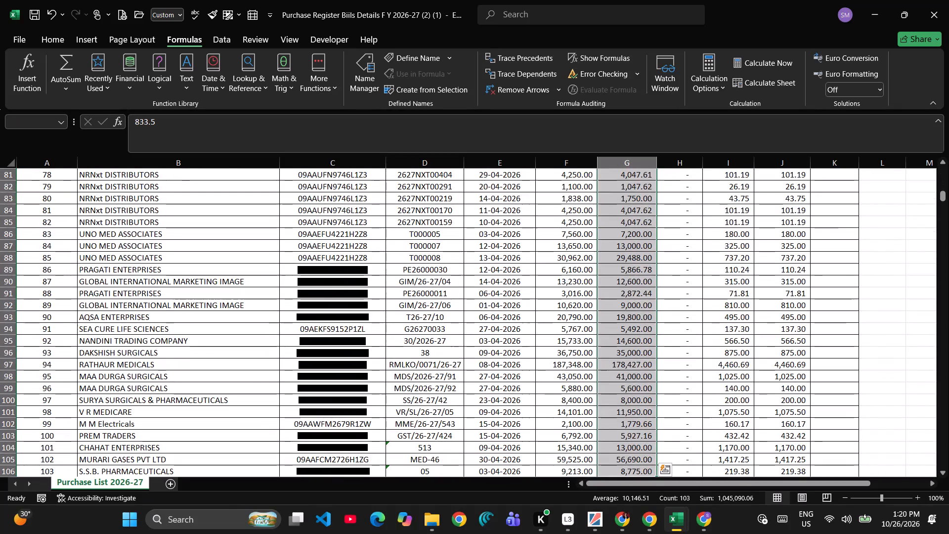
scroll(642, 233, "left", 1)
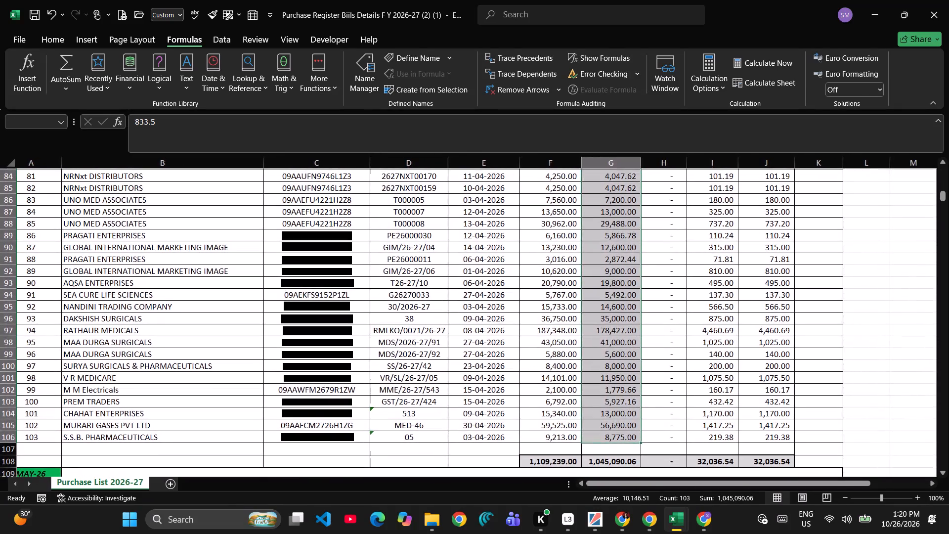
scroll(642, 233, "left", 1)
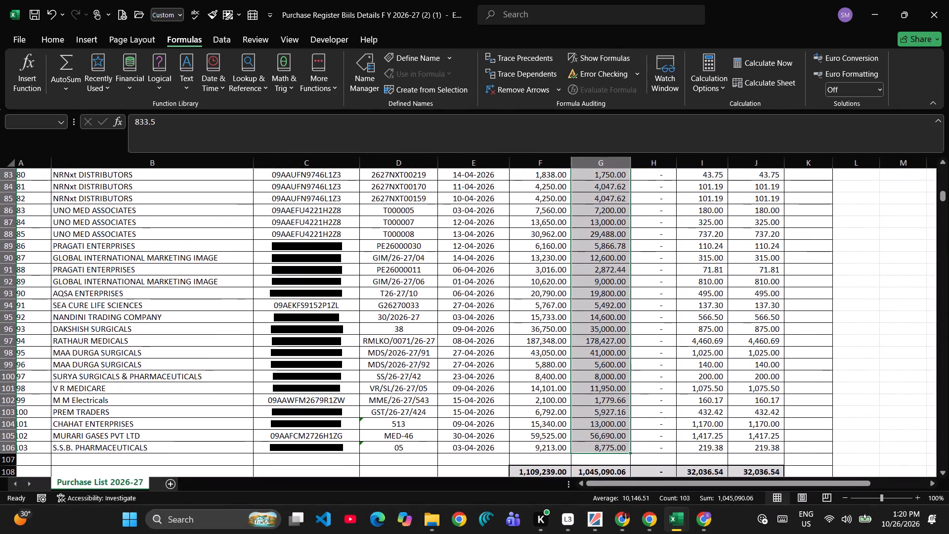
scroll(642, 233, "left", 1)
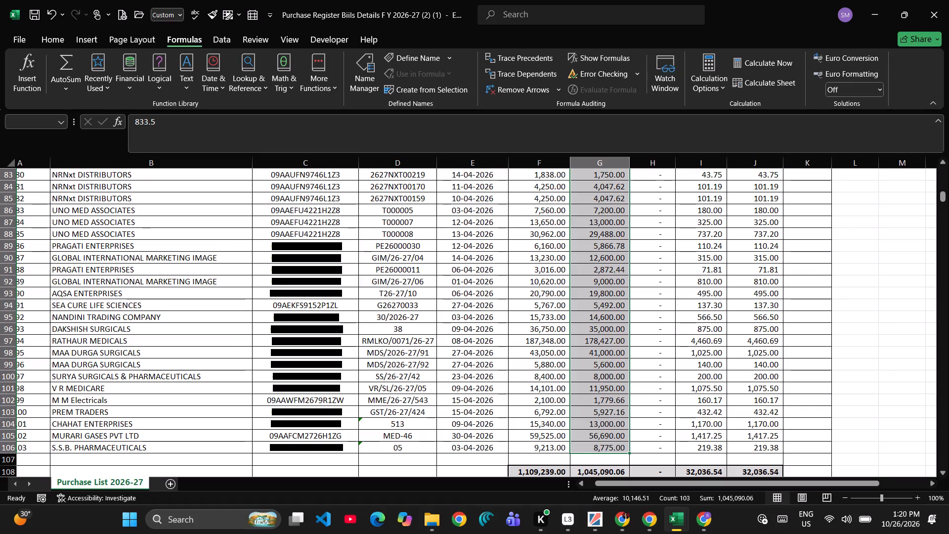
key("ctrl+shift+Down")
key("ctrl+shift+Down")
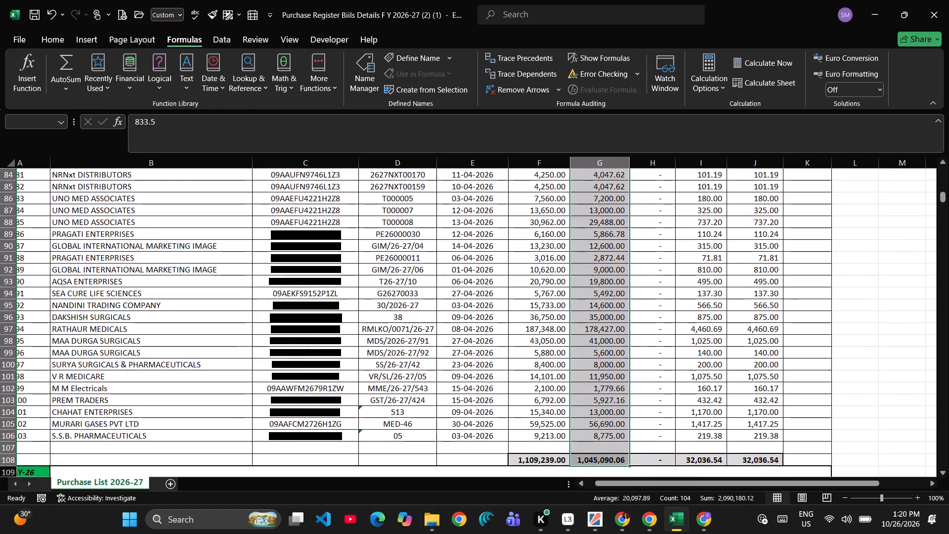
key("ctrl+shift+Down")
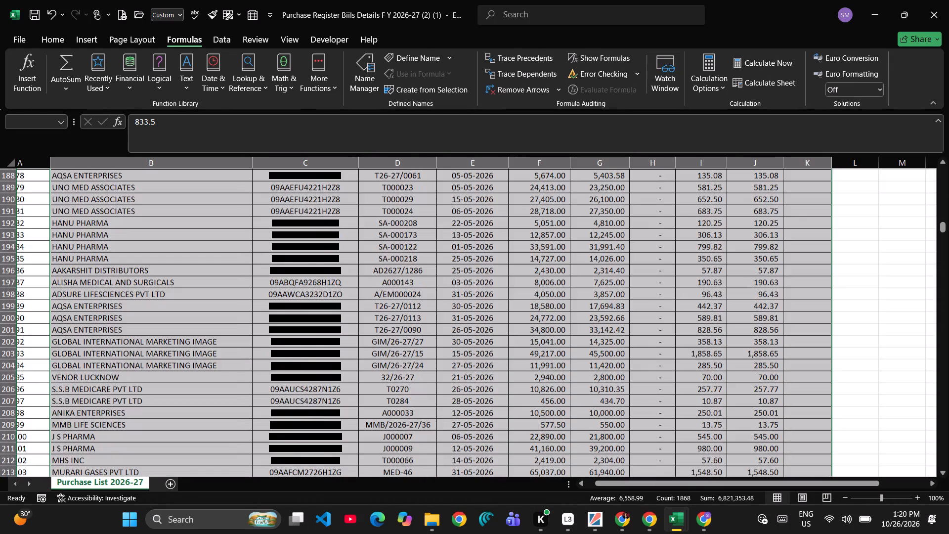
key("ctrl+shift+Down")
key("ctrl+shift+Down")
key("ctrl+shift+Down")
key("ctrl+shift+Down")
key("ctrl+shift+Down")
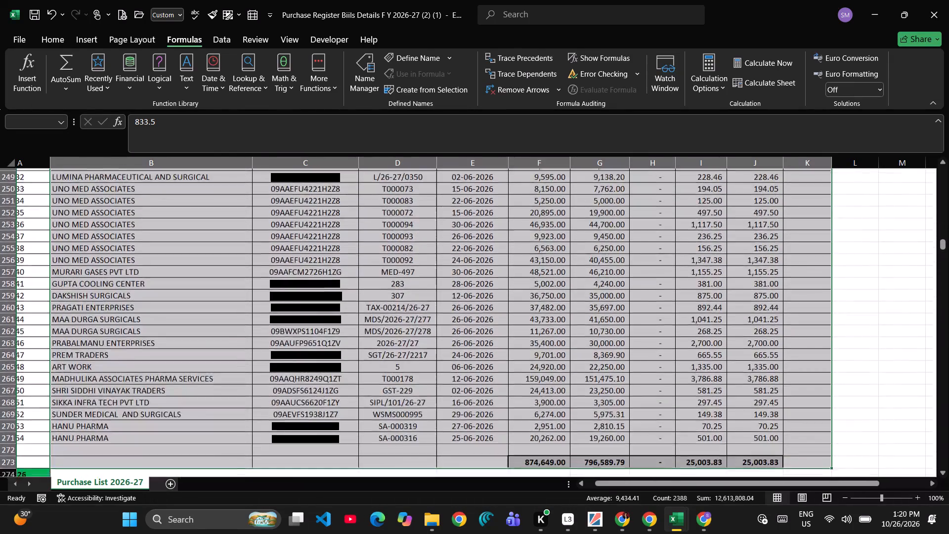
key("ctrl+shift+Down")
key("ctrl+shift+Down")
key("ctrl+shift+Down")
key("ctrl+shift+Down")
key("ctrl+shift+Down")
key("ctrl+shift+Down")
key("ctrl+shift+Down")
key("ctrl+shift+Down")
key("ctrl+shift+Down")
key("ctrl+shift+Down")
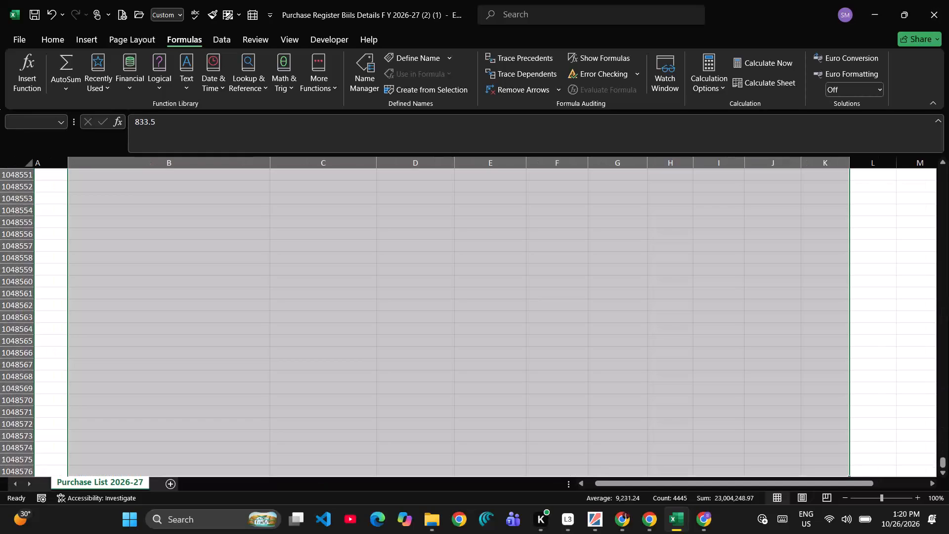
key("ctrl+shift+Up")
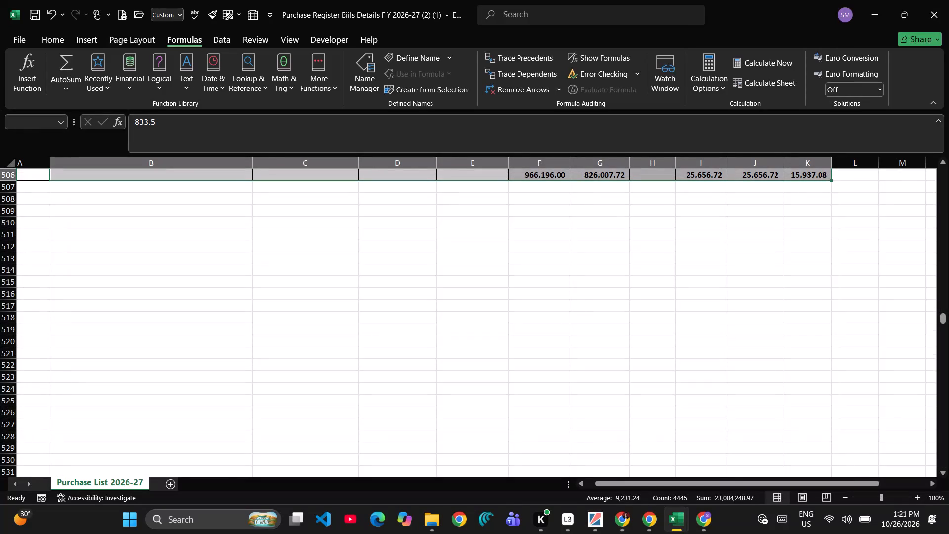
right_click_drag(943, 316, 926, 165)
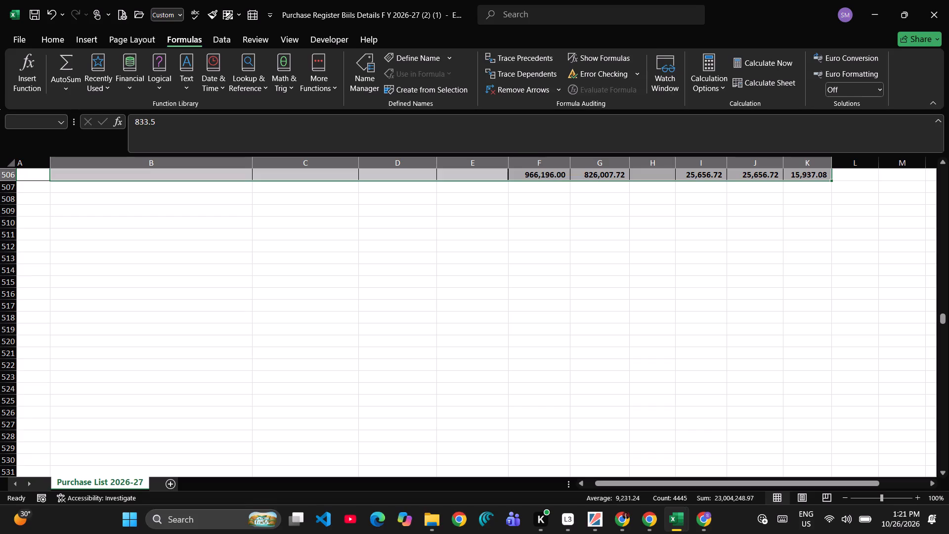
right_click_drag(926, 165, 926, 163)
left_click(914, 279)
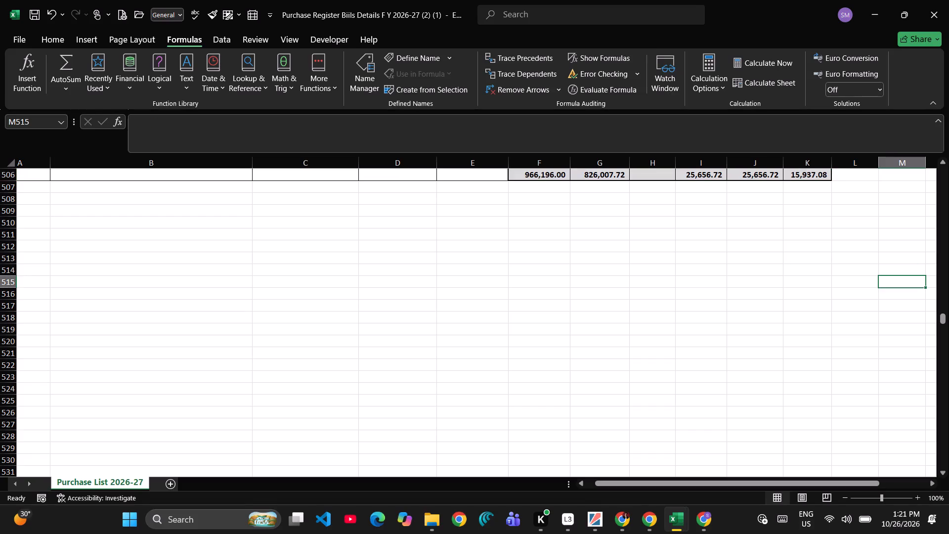
Select the whole register A3:K506, from April's header row to September's totals, and turn the filters off and on again for it.
key("ctrl+Up")
key("ctrl+Up")
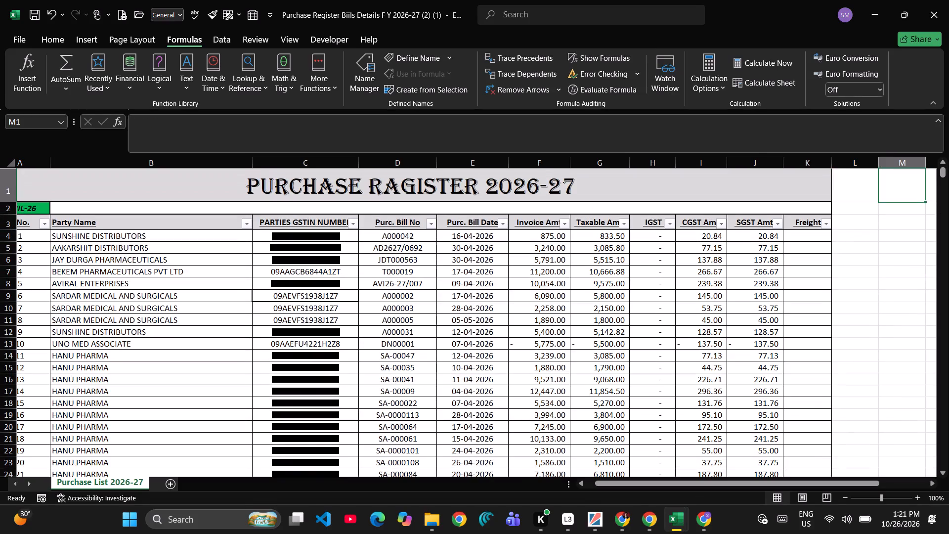
scroll(73, 241, "right", 1)
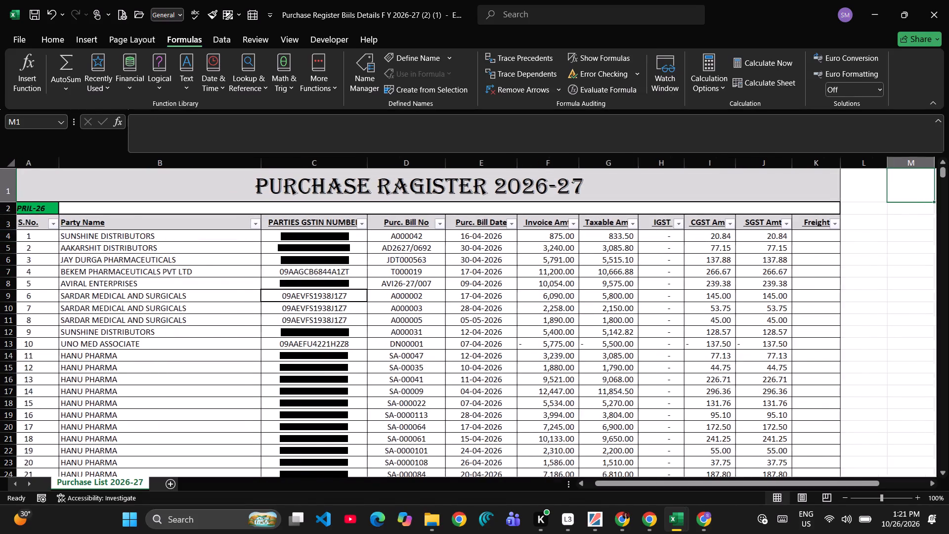
scroll(73, 241, "right", 1)
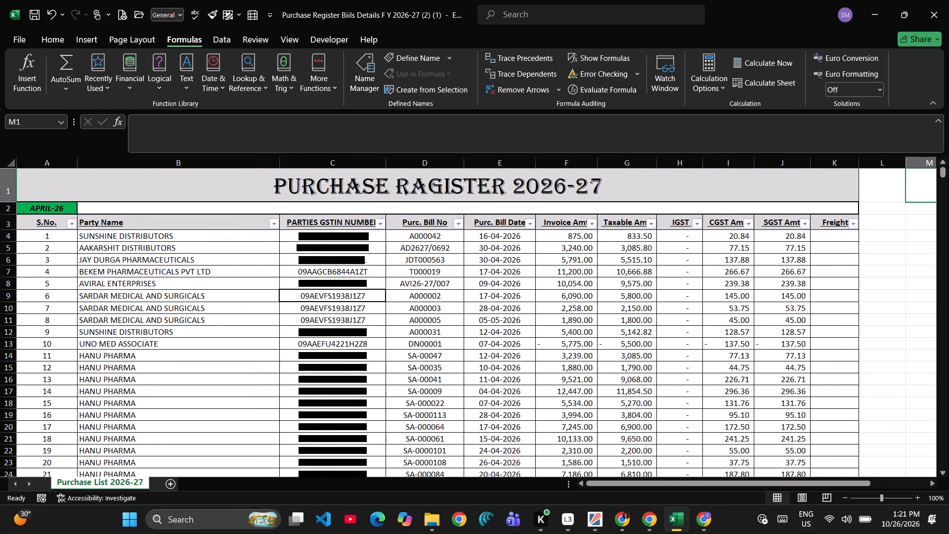
left_click(625, 220)
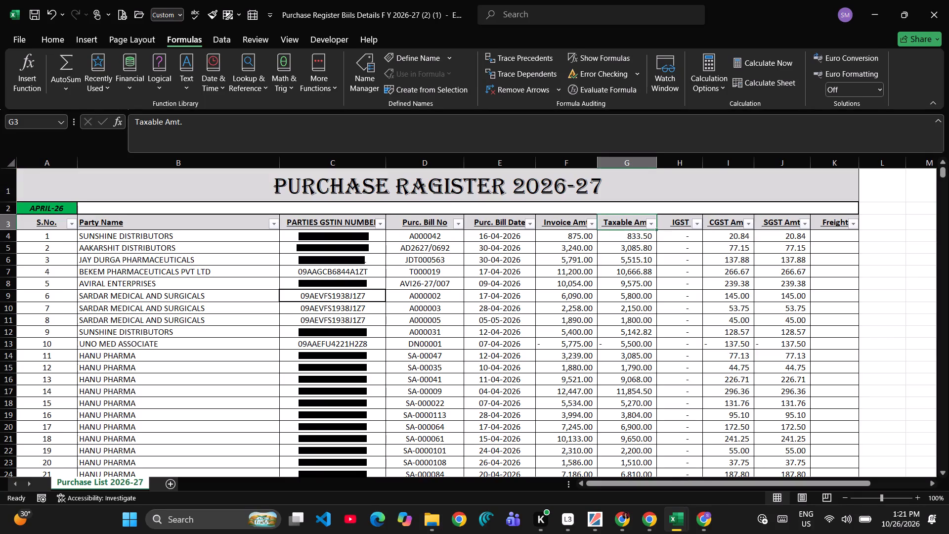
key("Left")
key("Left")
key("Left")
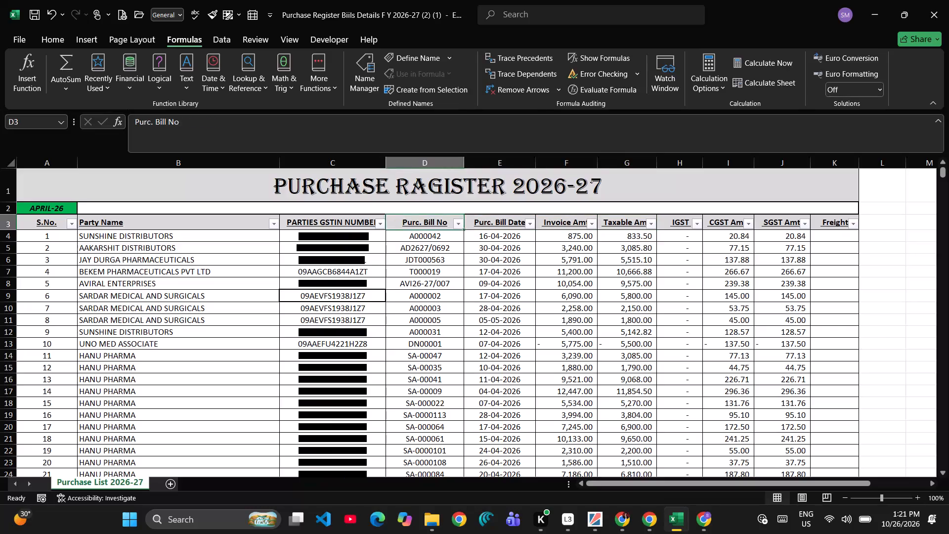
key("Left")
key("Left")
key("Left")
scroll(625, 220, "right", 1)
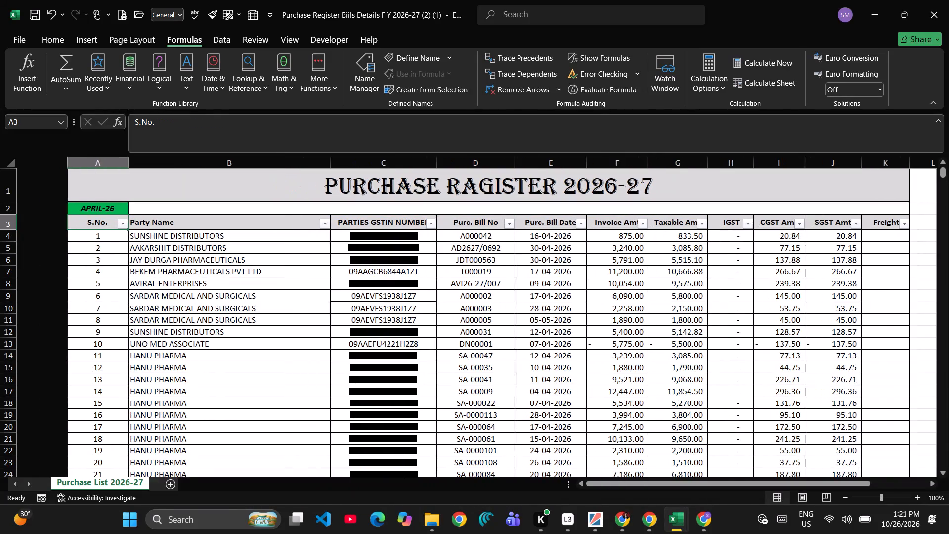
scroll(625, 220, "right", 1)
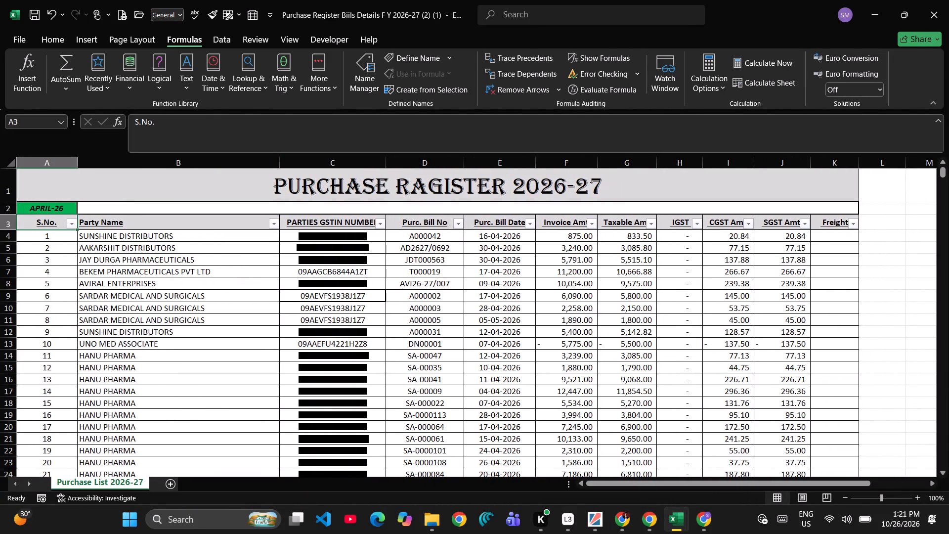
key("ctrl+shift+Right")
key("ctrl+shift+Down")
key("ctrl+shift+Down")
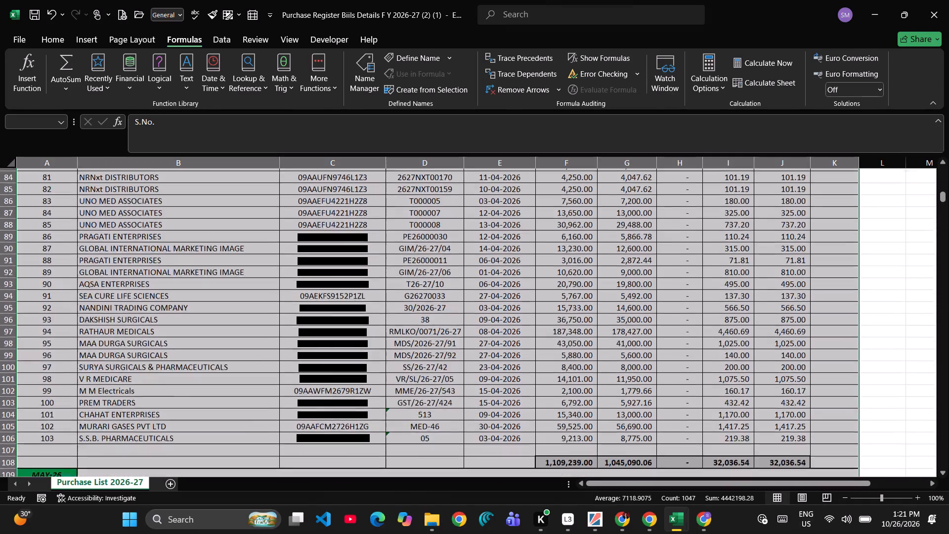
key("ctrl+shift+Down")
key("ctrl+shift+Down")
key("ctrl+shift+Down")
key("ctrl+shift+Down")
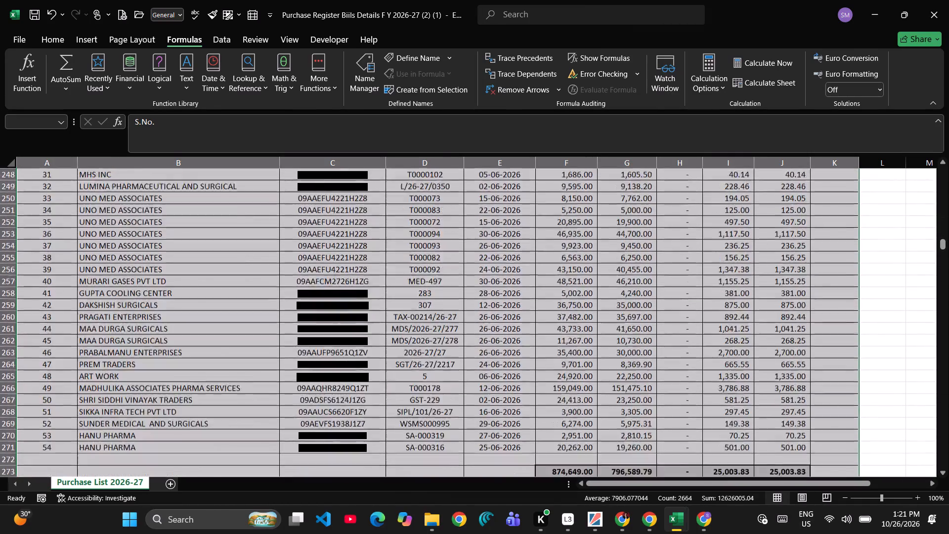
key("ctrl+shift+Down")
key("ctrl+shift+Down")
key("ctrl+shift+Down")
key("ctrl+shift+Down")
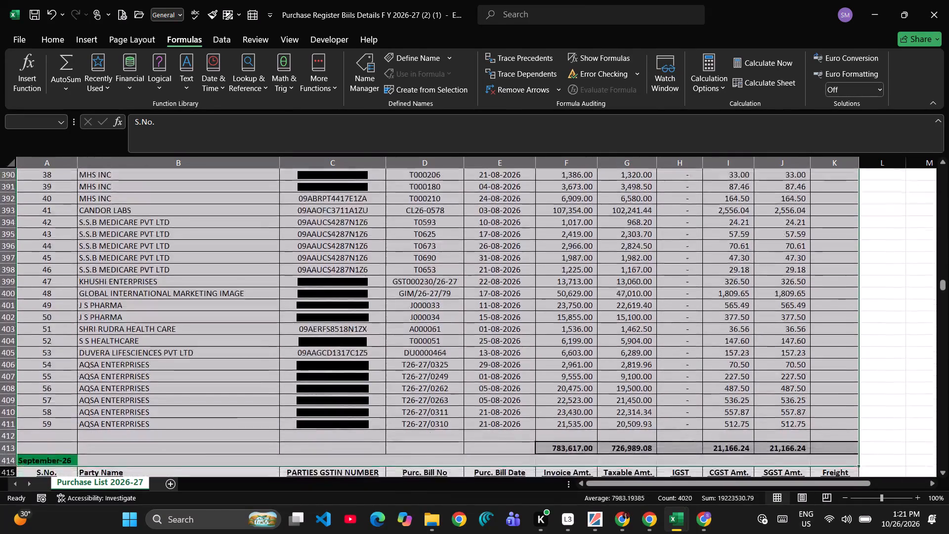
key("ctrl+shift+Down")
key("ctrl+shift+Down")
key("ctrl+shift+Up")
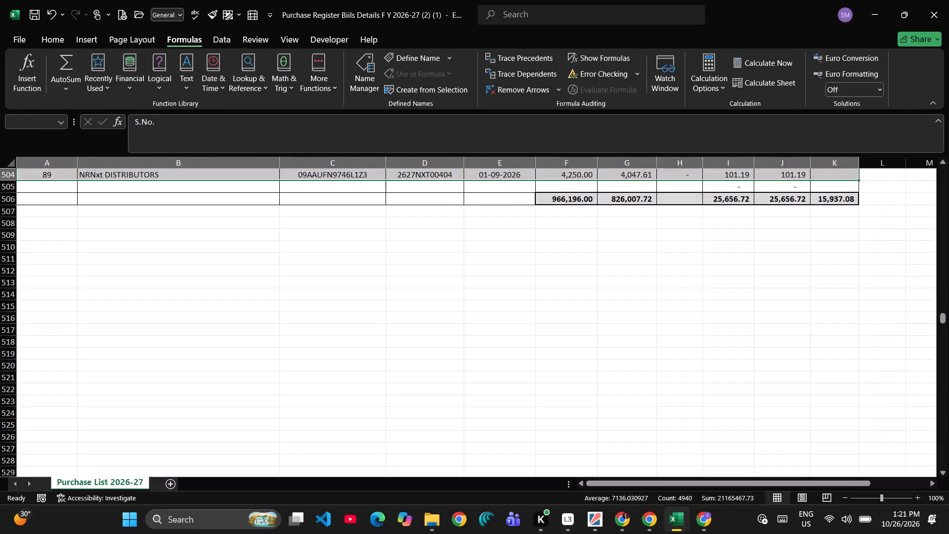
key("shift+Down")
key("shift+Down")
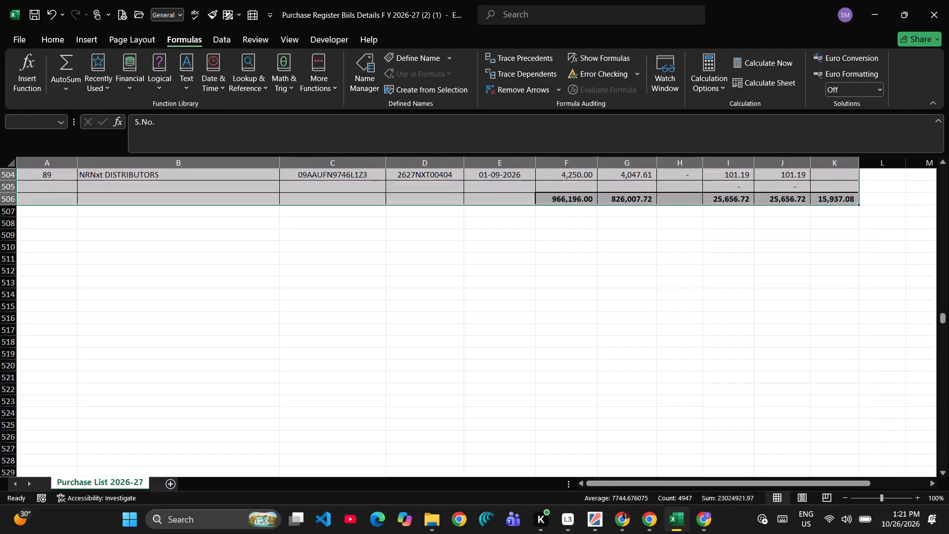
key("ctrl+shift+l")
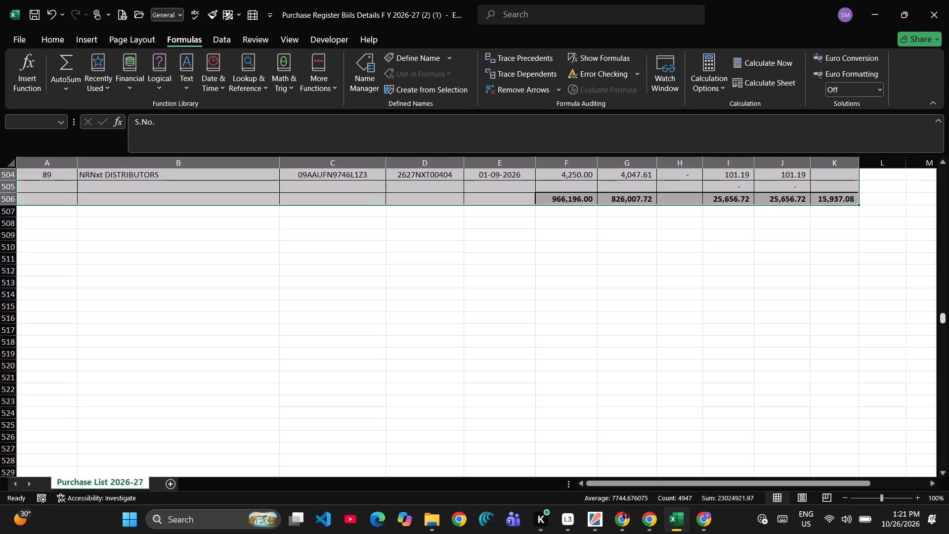
key("ctrl+shift+l")
left_click_drag(942, 316, 935, 257)
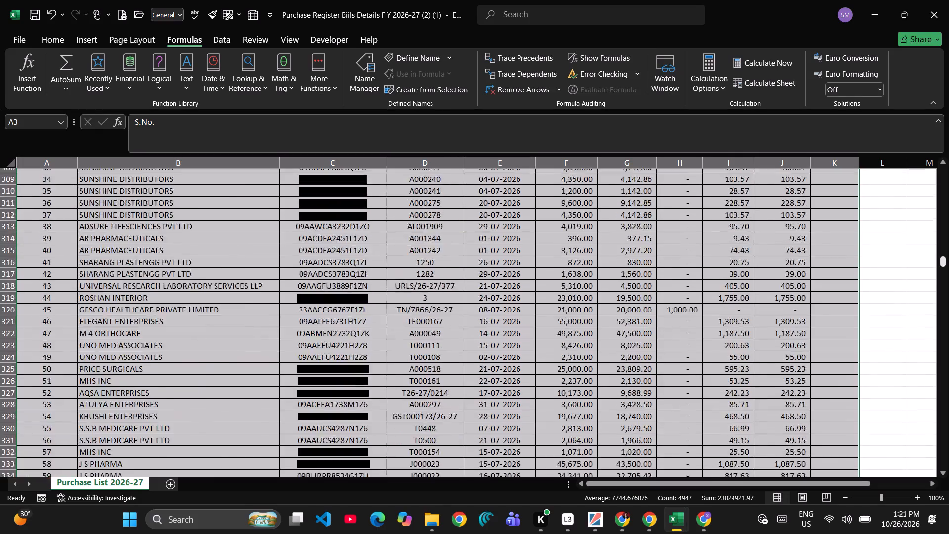
left_click_drag(935, 257, 931, 183)
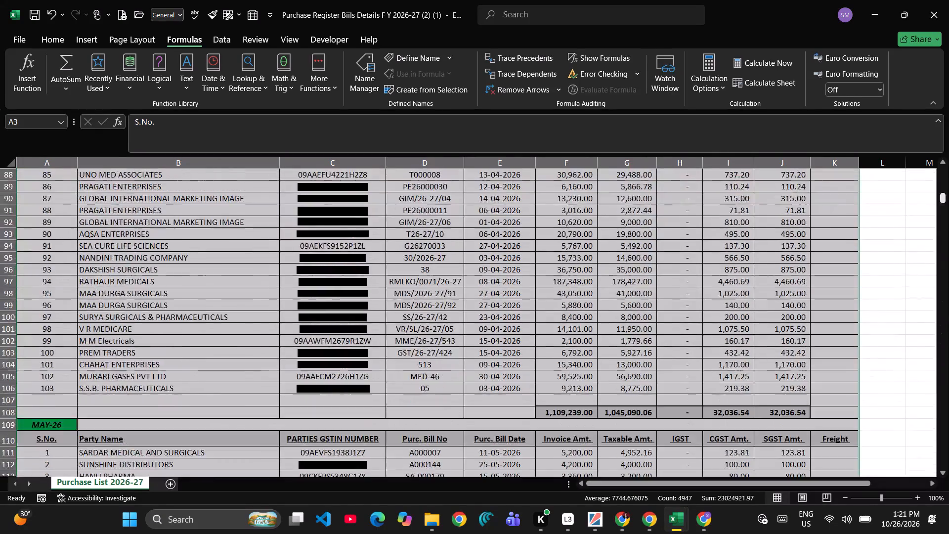
Look through the Taxable Amt. column's filter values from the header row without applying a filter.
left_click_drag(931, 183, 920, 130)
left_click(717, 275)
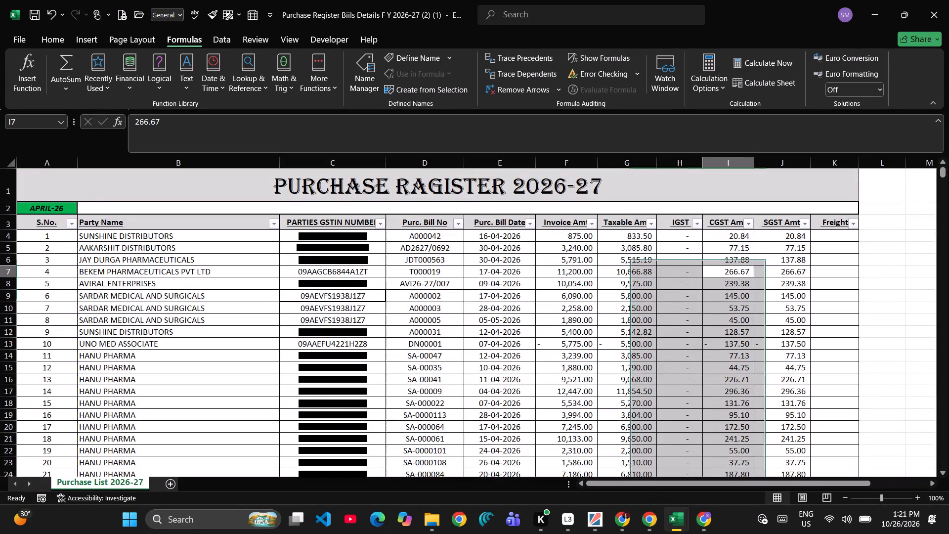
left_click(650, 226)
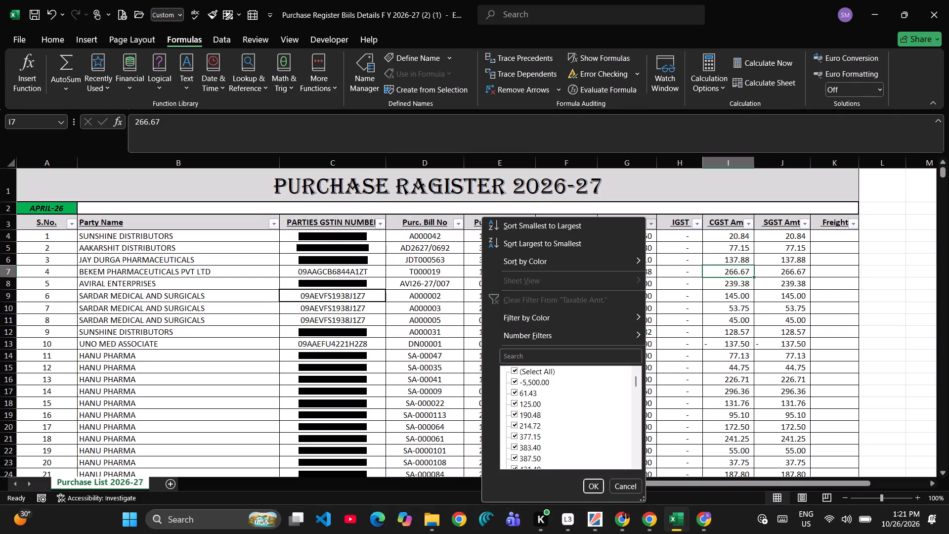
scroll(538, 436, "down", 6)
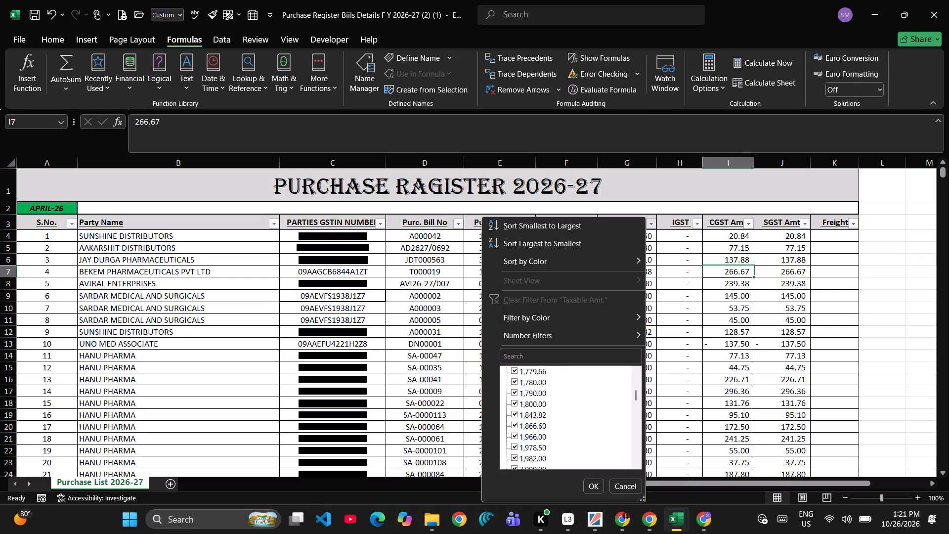
scroll(538, 436, "down", 12)
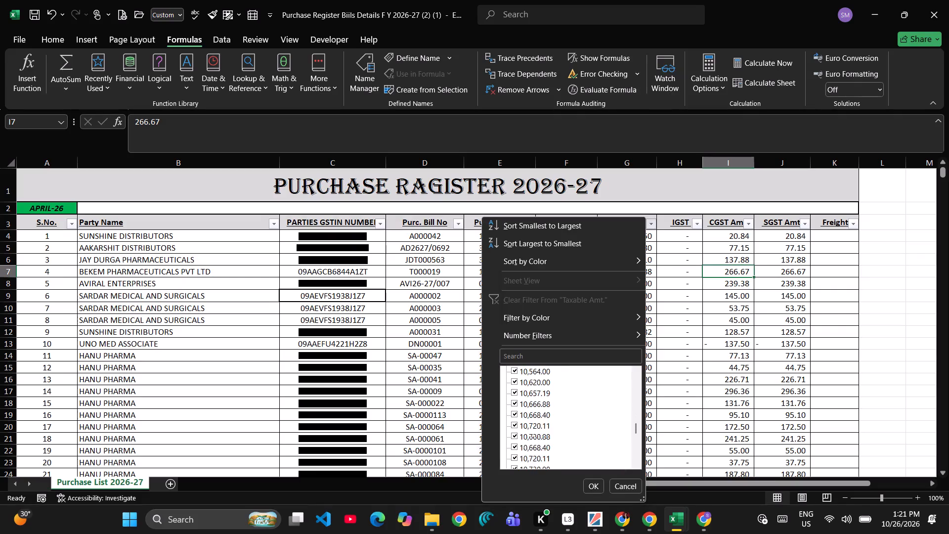
scroll(538, 436, "down", 12)
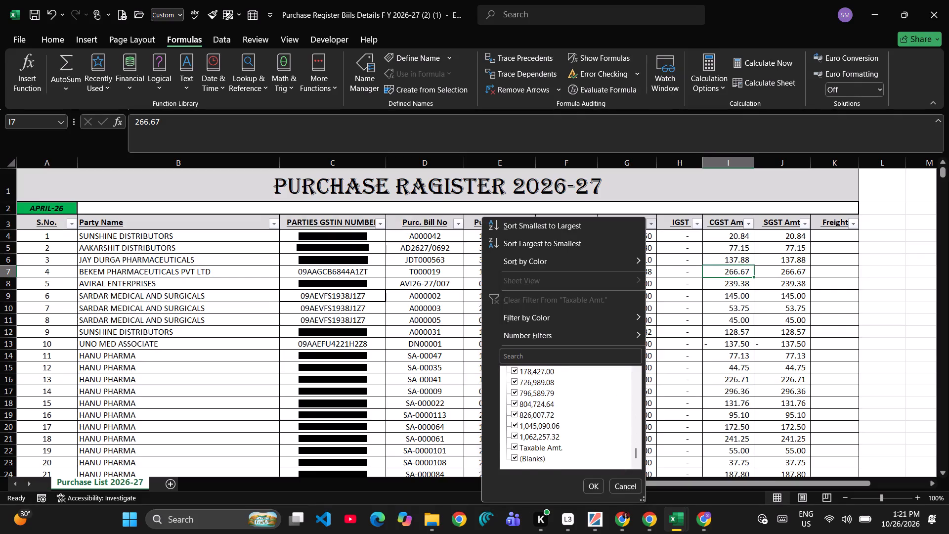
scroll(522, 413, "up", 17)
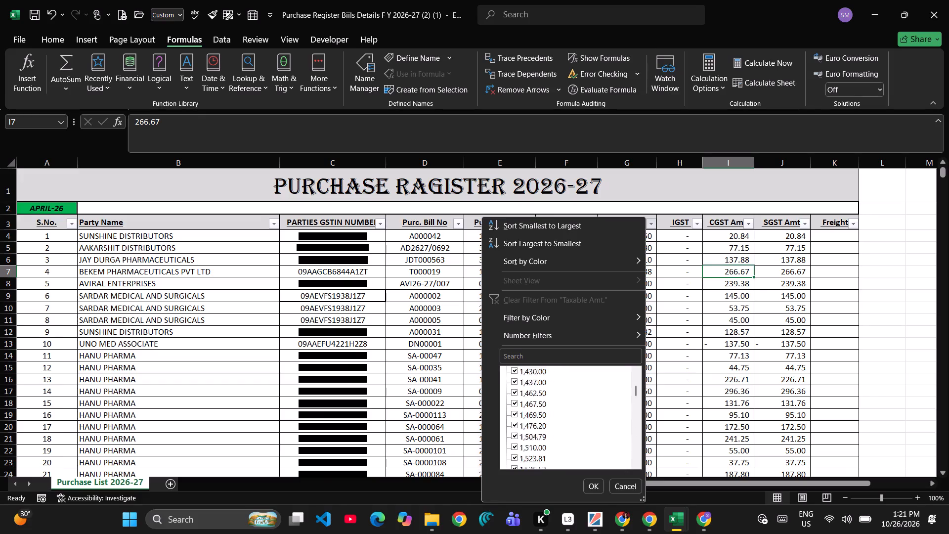
scroll(522, 413, "up", 7)
left_click(637, 488)
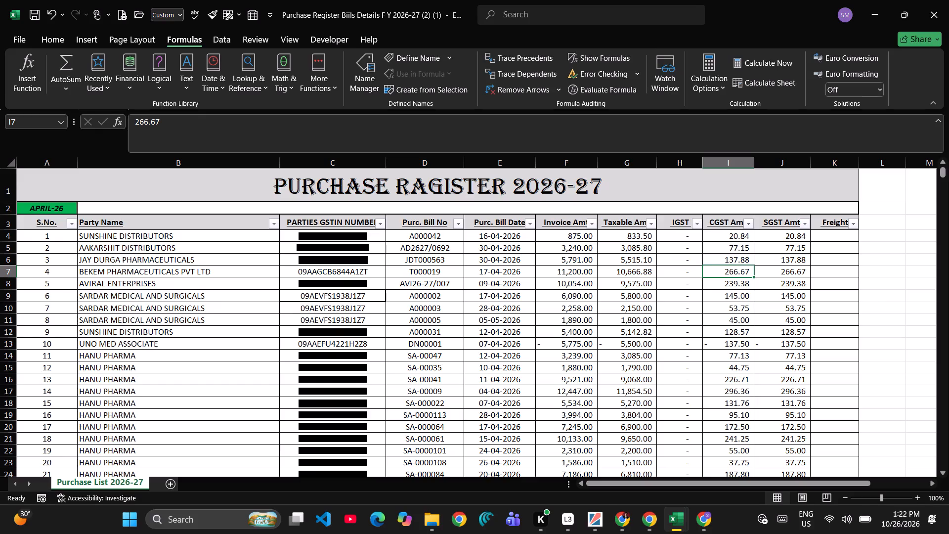
Look through the S.No. column's filter values down to the end of the list without filtering.
left_click(75, 226)
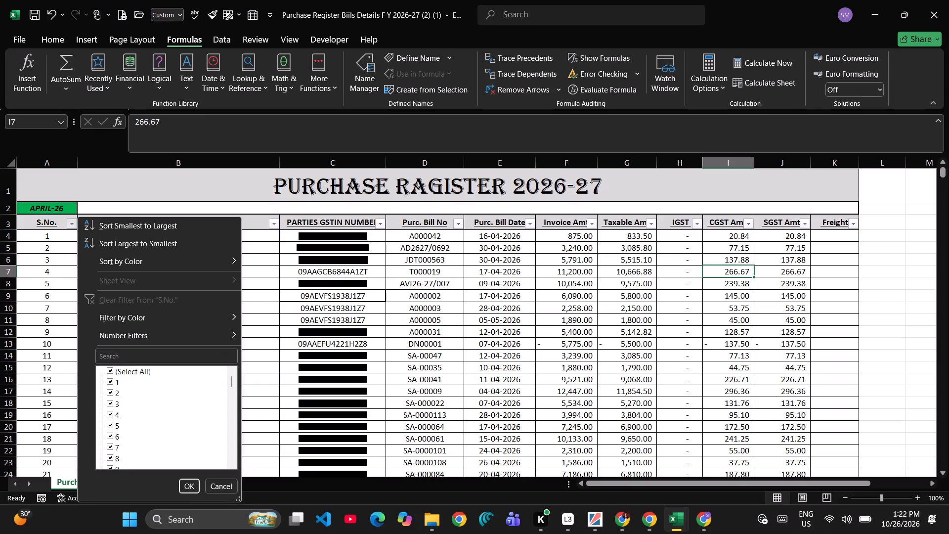
scroll(117, 395, "down", 2)
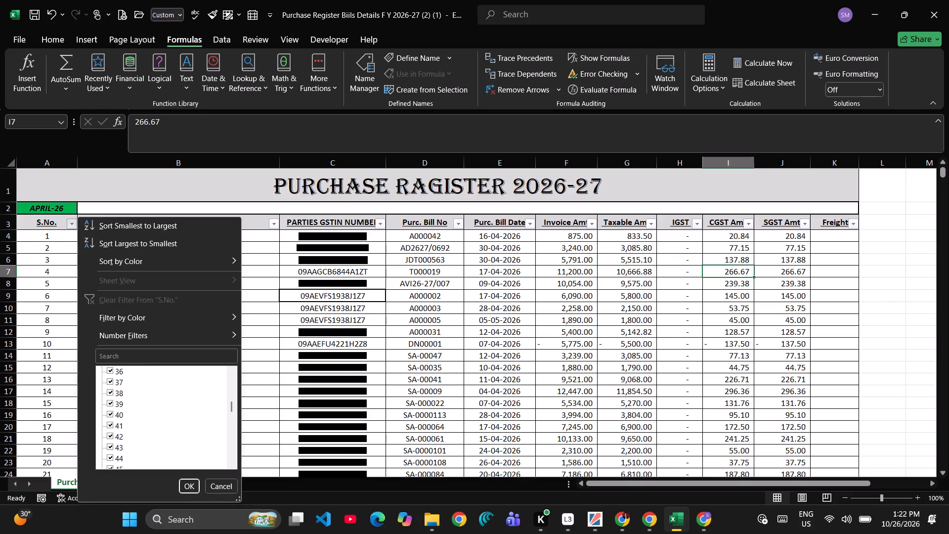
scroll(117, 395, "down", 5)
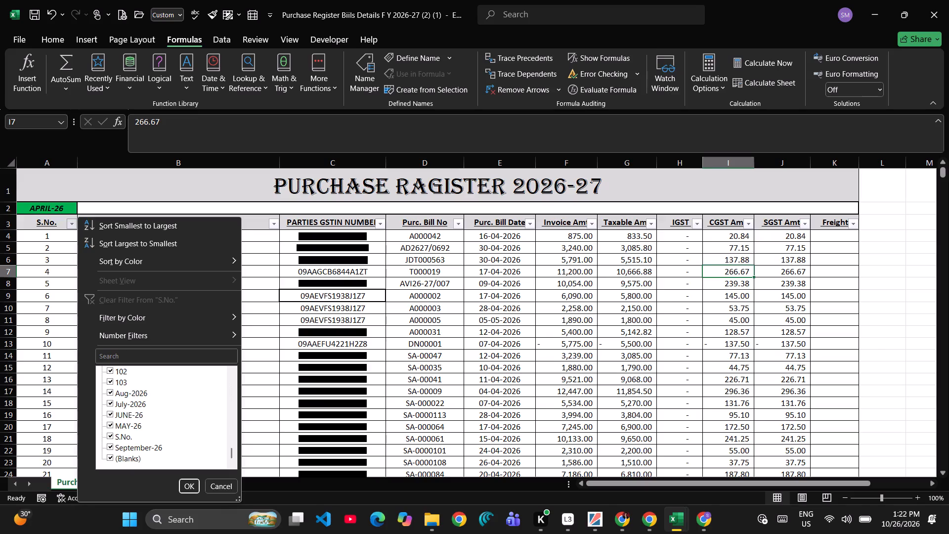
scroll(117, 395, "down", 1)
left_click(352, 468)
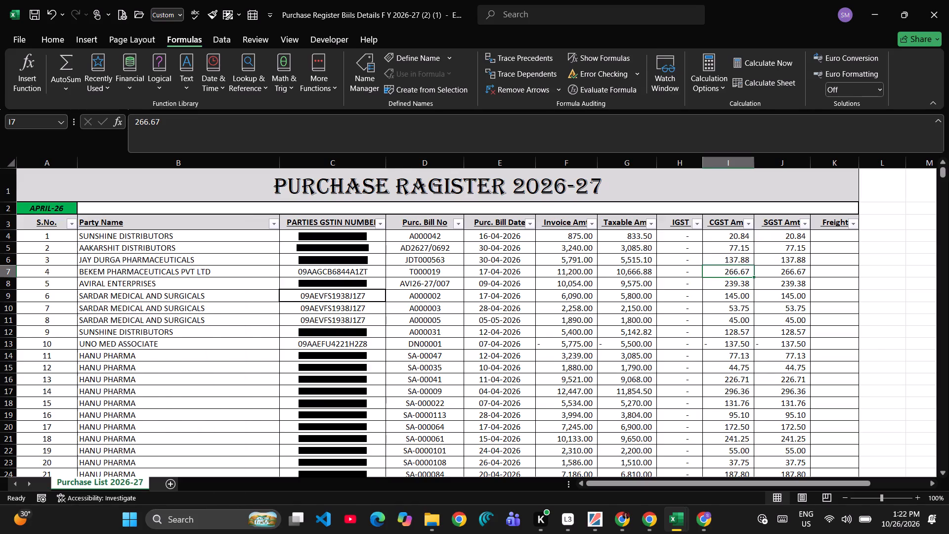
Delete the blank row 107 and April's totals row 108, just above the MAY-26 heading.
scroll(352, 468, "down", 4)
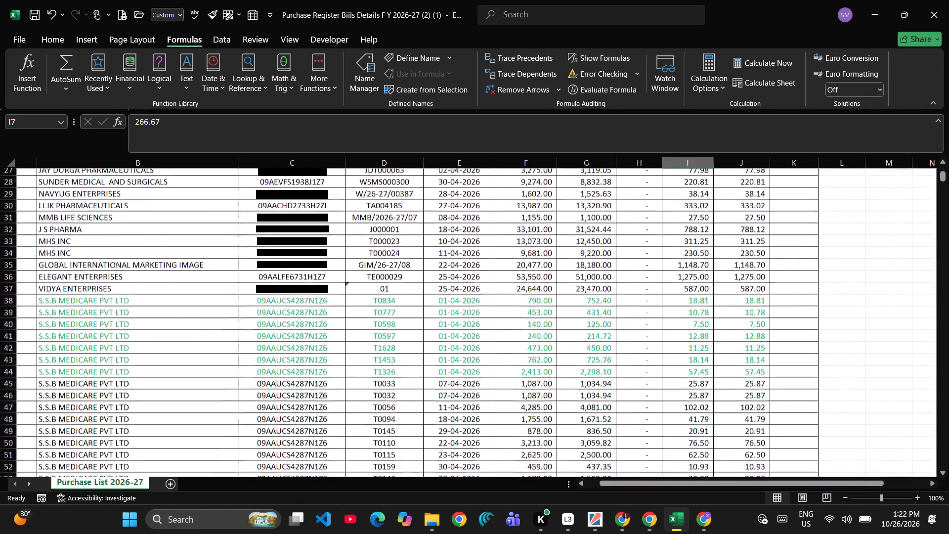
scroll(352, 468, "down", 6)
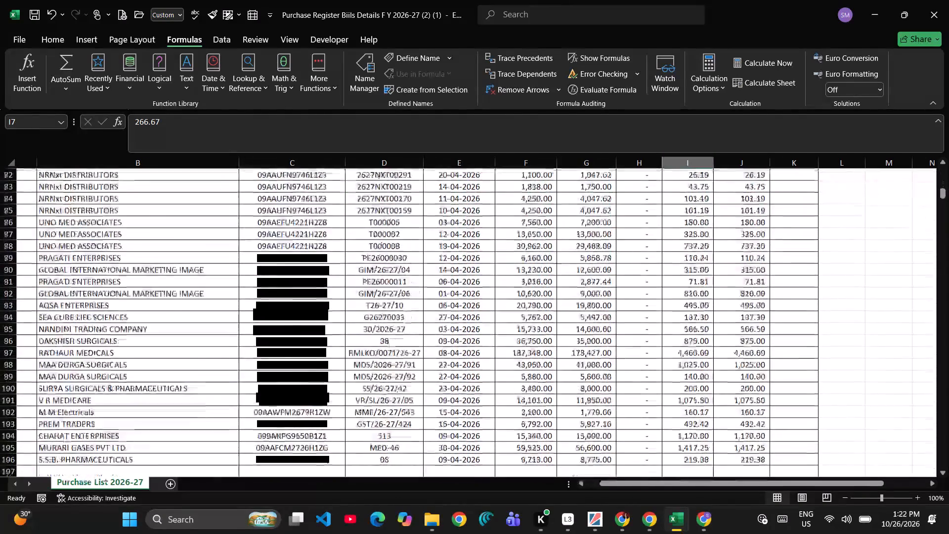
scroll(352, 468, "down", 3)
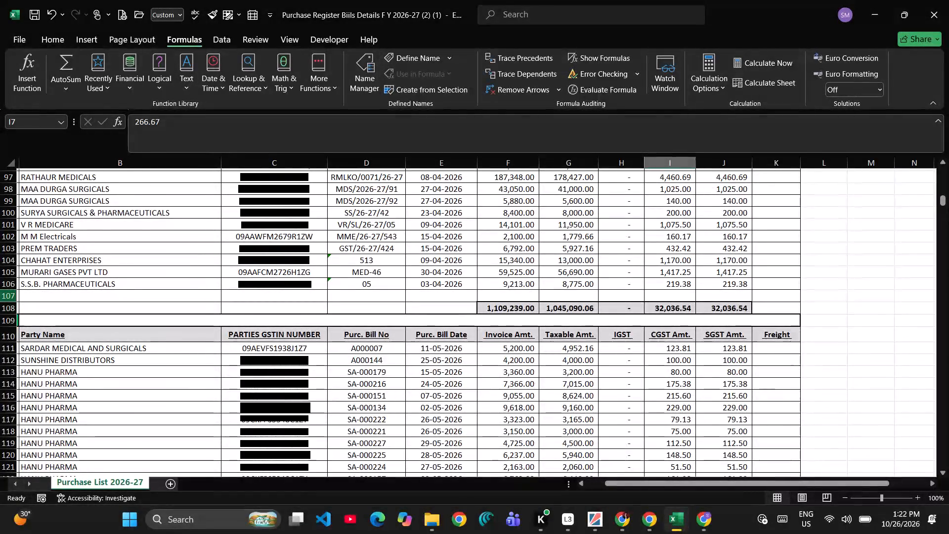
left_click(5, 294)
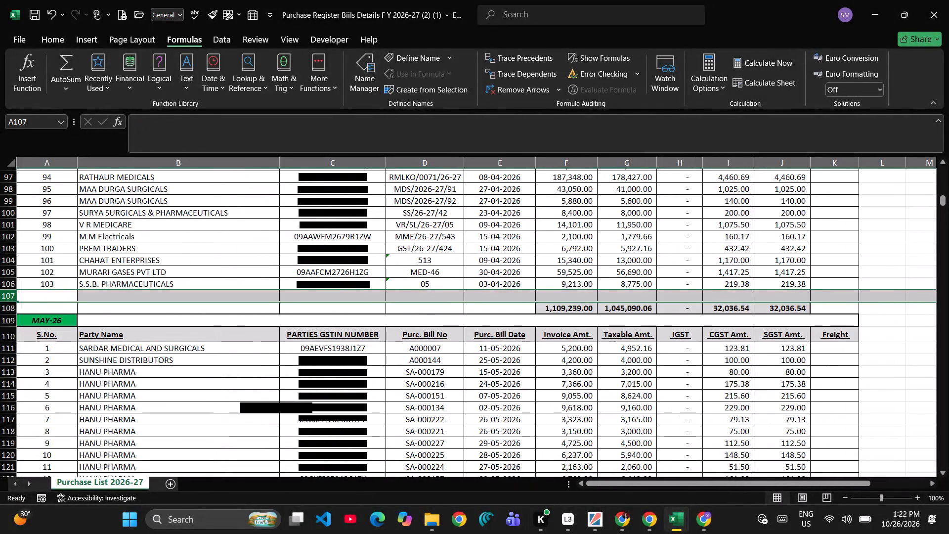
key("shift+Down")
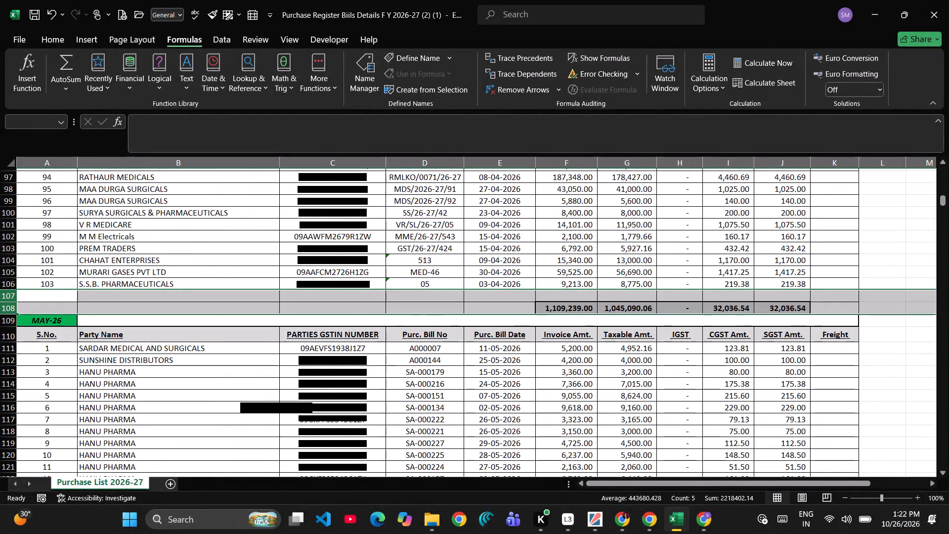
key("ctrl+minus")
Delete the blank row 212 and May's totals row 213, just above the JUNE-26 heading.
key("Down")
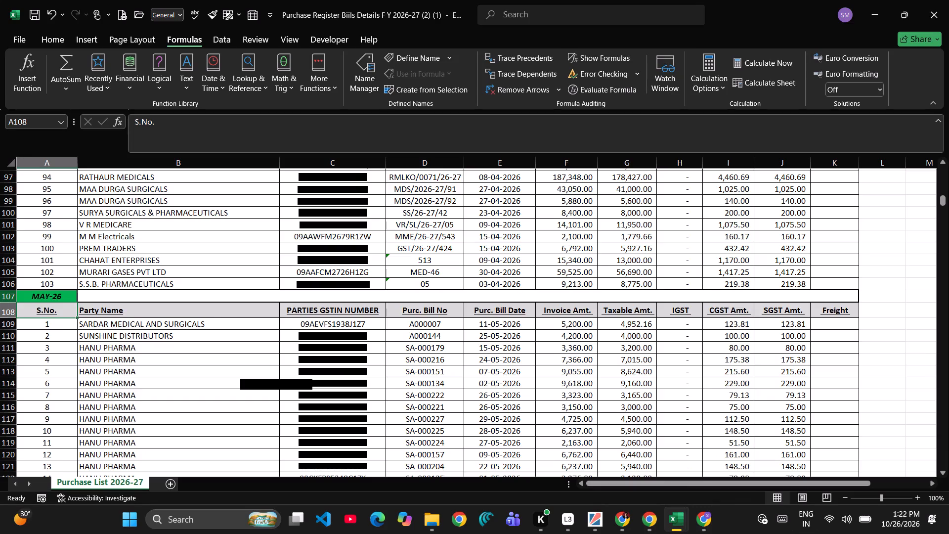
key("Down")
key("Up")
key("Up")
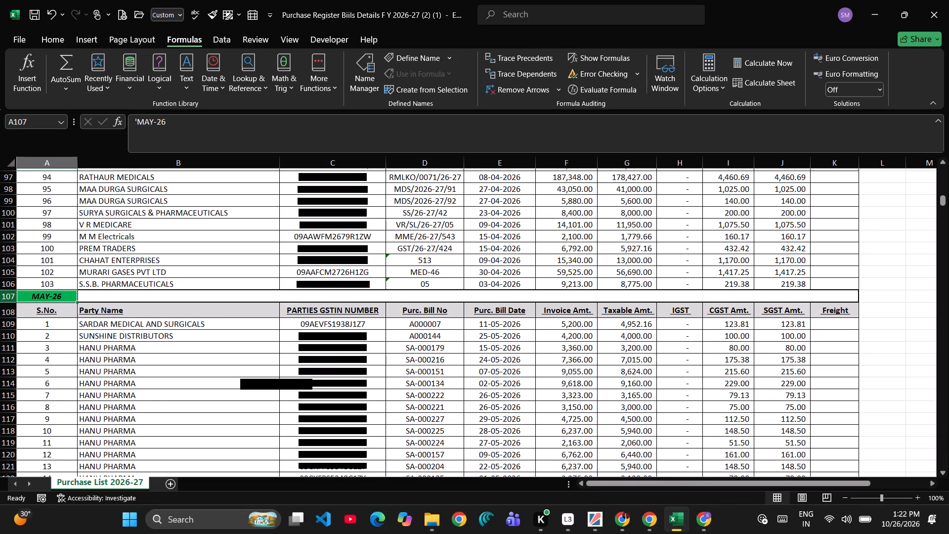
key("Down")
key("Down")
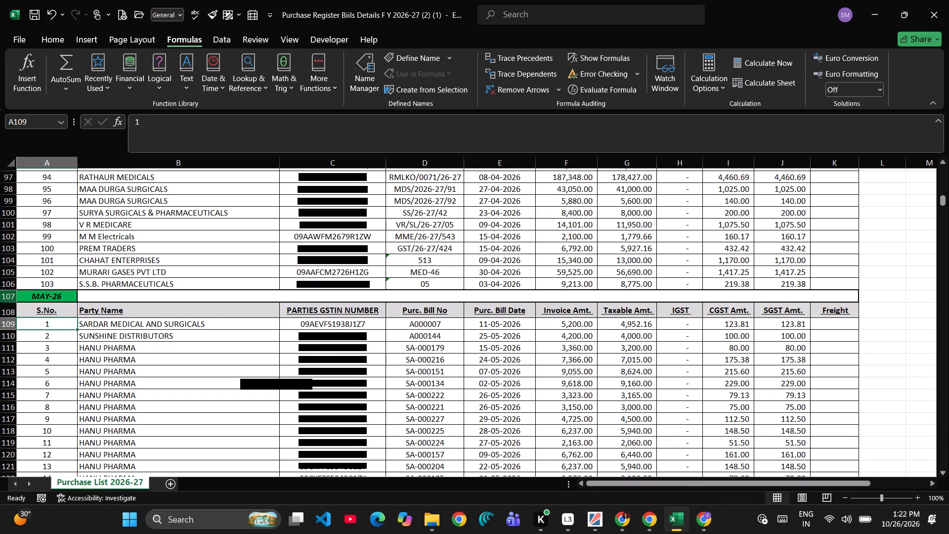
key("ctrl+Down")
scroll(5, 294, "down", 1)
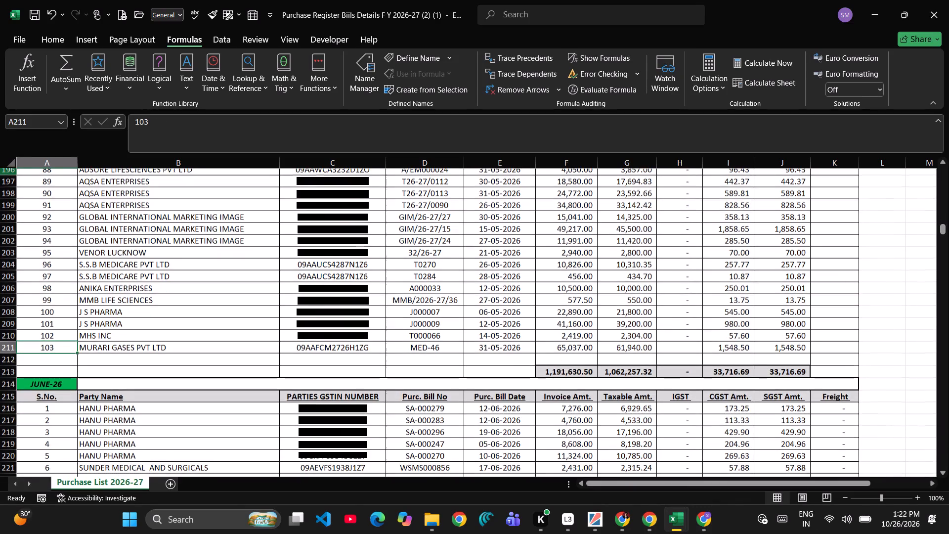
key("Down")
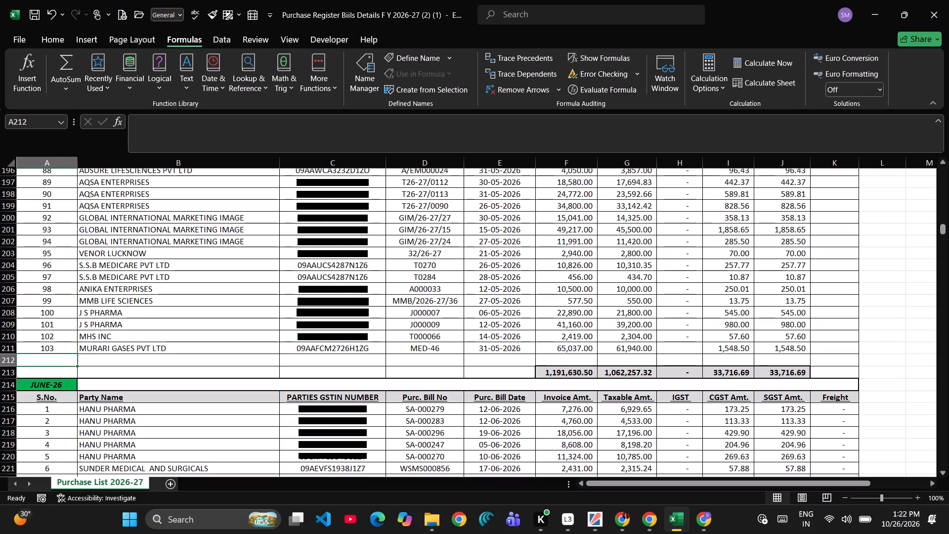
key("shift+Down")
key("shift+space")
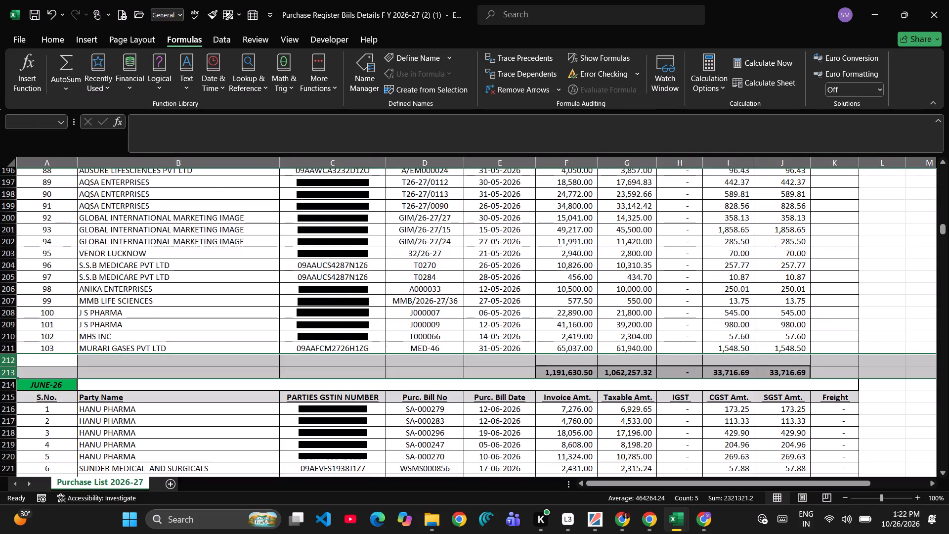
key("ctrl+minus")
Delete the blank row 268 and June's totals row 269, just above the July-2026 heading.
key("Down")
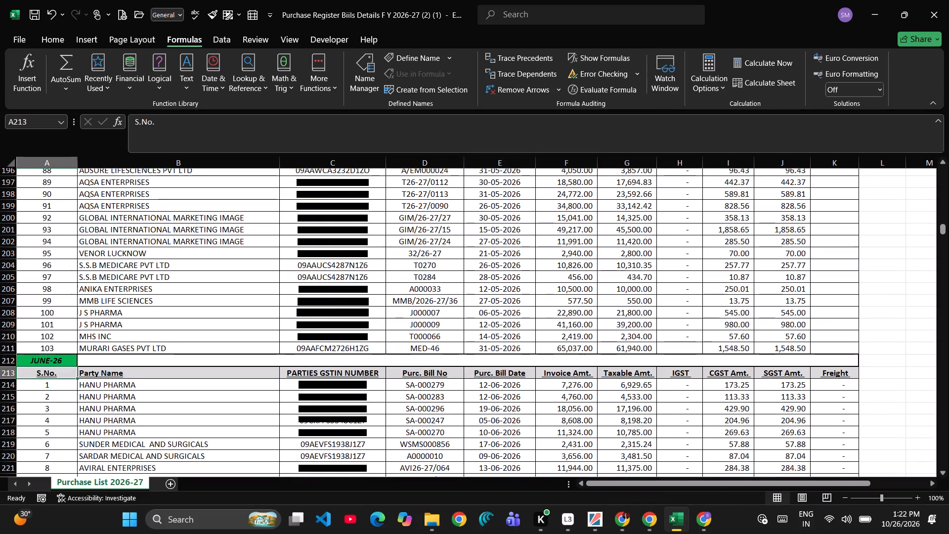
key("ctrl+Down")
key("Down")
key("Down")
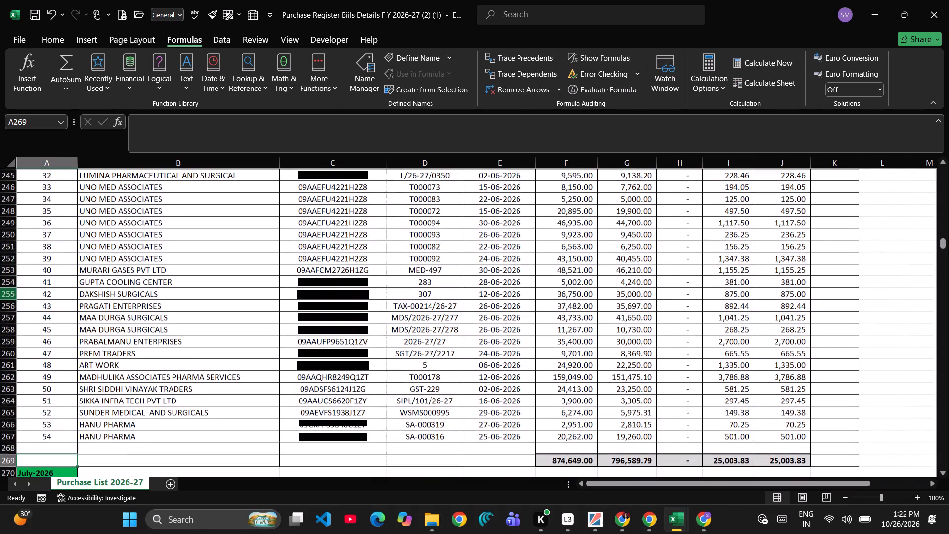
key("Up")
key("shift+space")
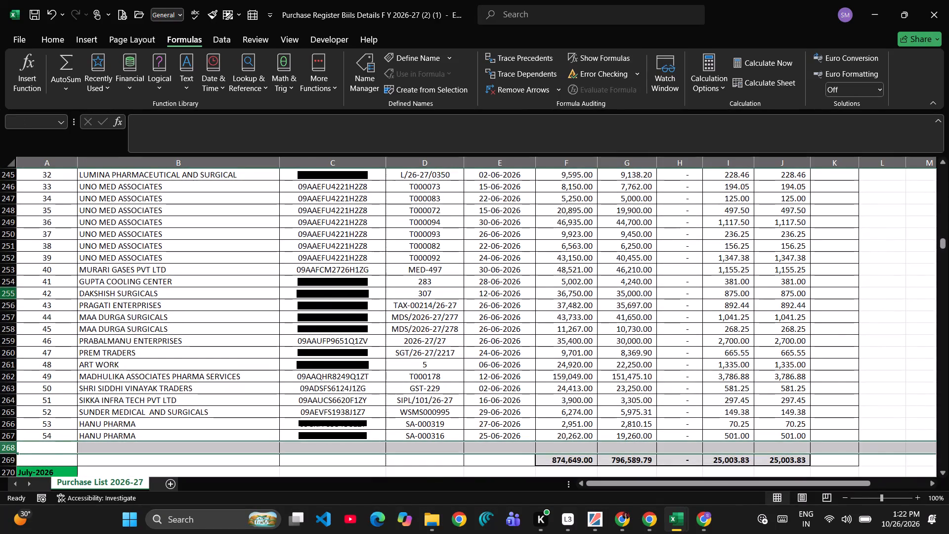
key("shift+Down")
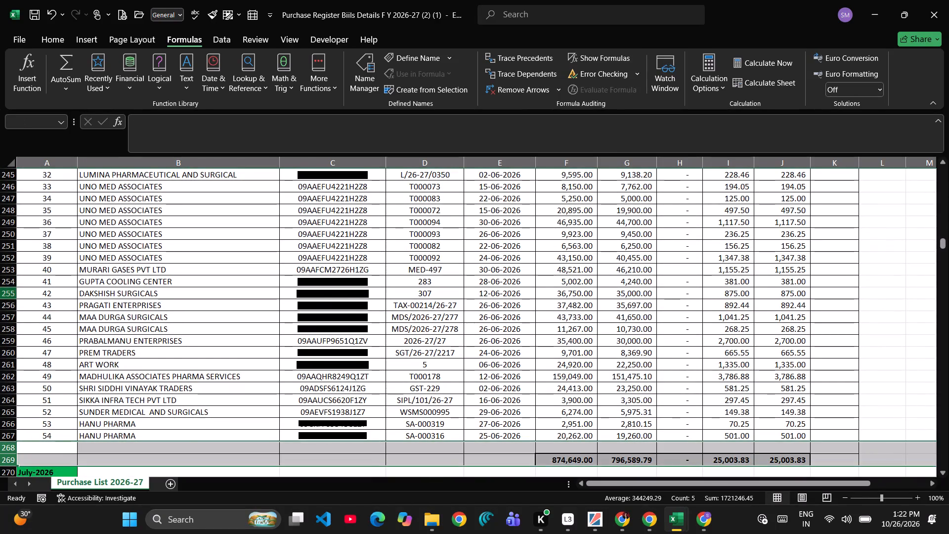
key("ctrl+minus")
Delete July's totals row 343 and the blank row 344, just above the Aug-2026 heading.
key("Down")
key("Down")
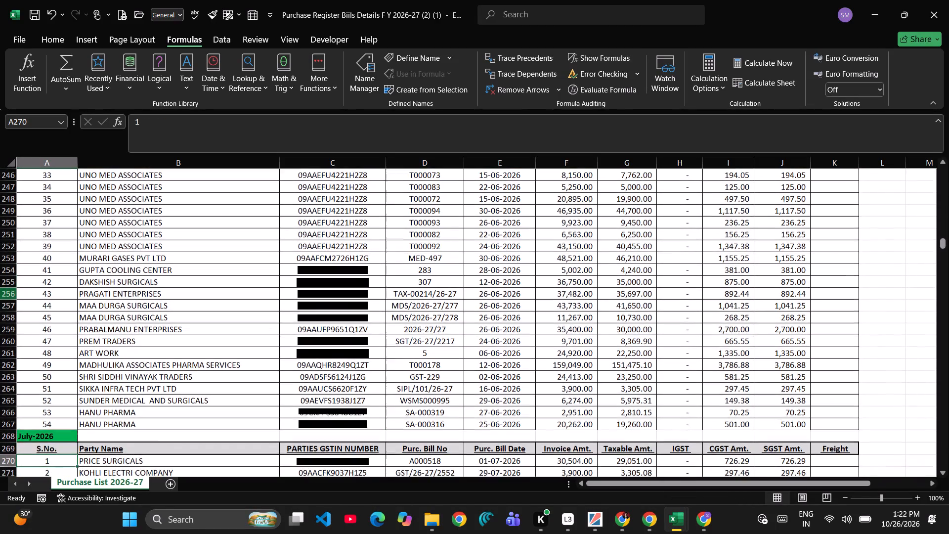
key("Down")
key("Down")
key("Down")
key("Down")
key("Down")
key("Down")
key("Down")
key("Down")
key("Down")
key("Down")
key("Down")
key("Down")
key("Down")
key("Down")
key("Down")
key("Down")
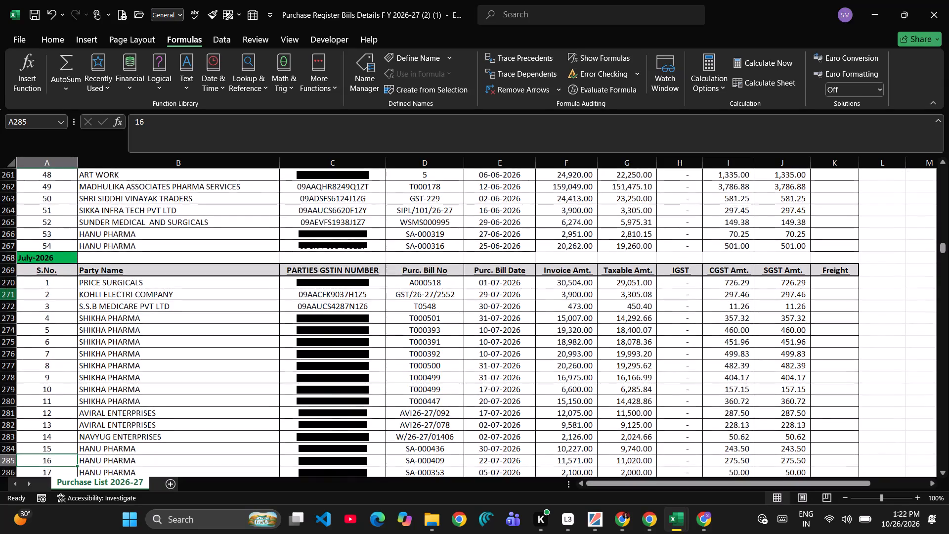
key("ctrl+Down")
key("ctrl+Down")
key("ctrl+Up")
key("Down")
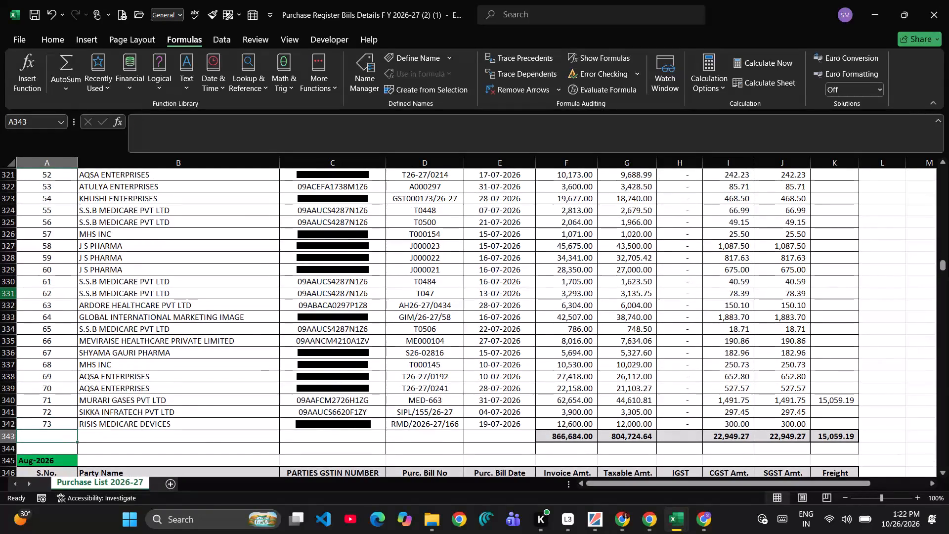
key("shift+space")
key("shift+Down")
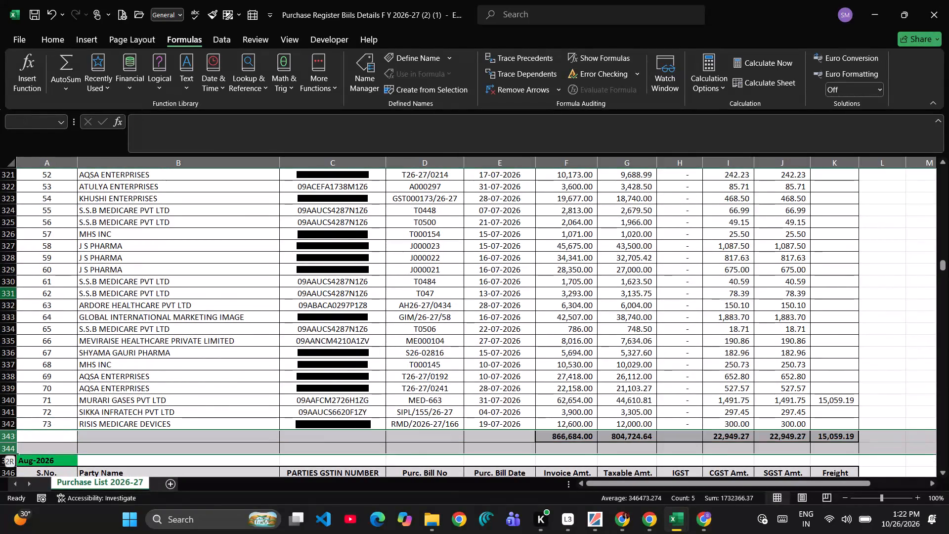
key("ctrl+minus")
Delete the blank row 404 and August's totals row 405, just above the September-26 heading.
key("Down")
key("Down")
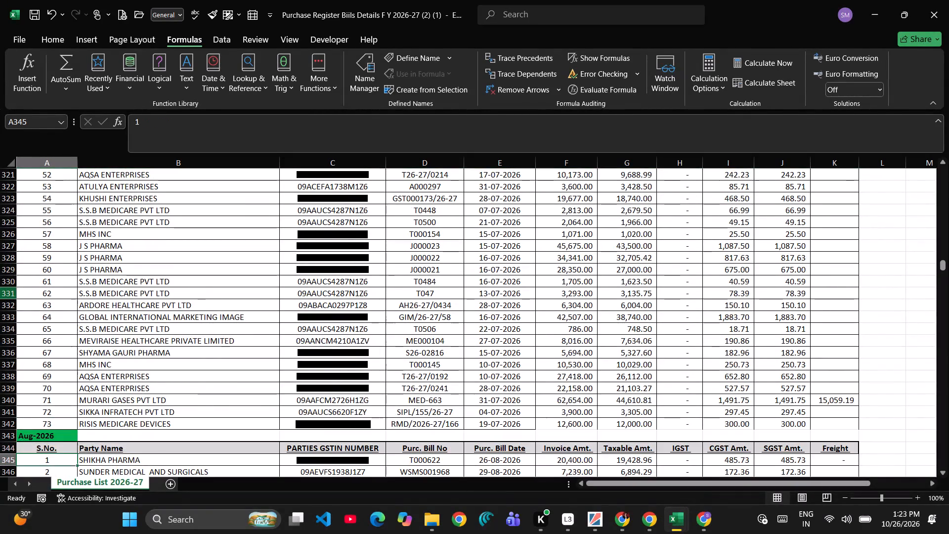
key("ctrl+Down")
key("ctrl+Down")
key("Up")
key("Up")
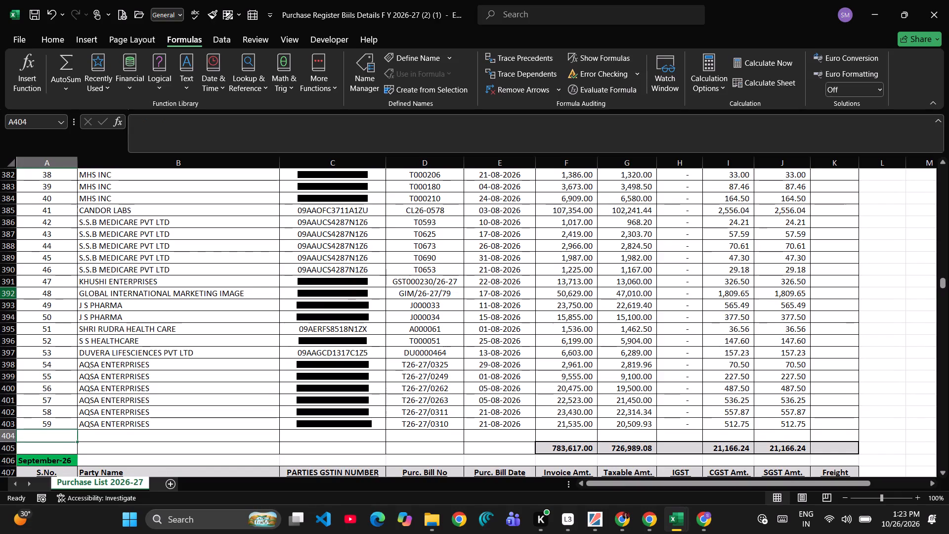
key("shift+space")
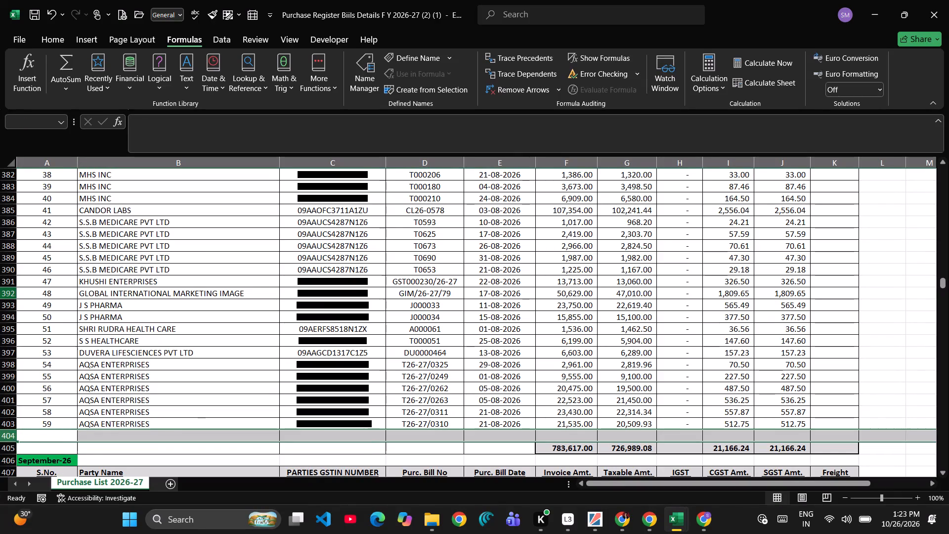
key("shift+Down")
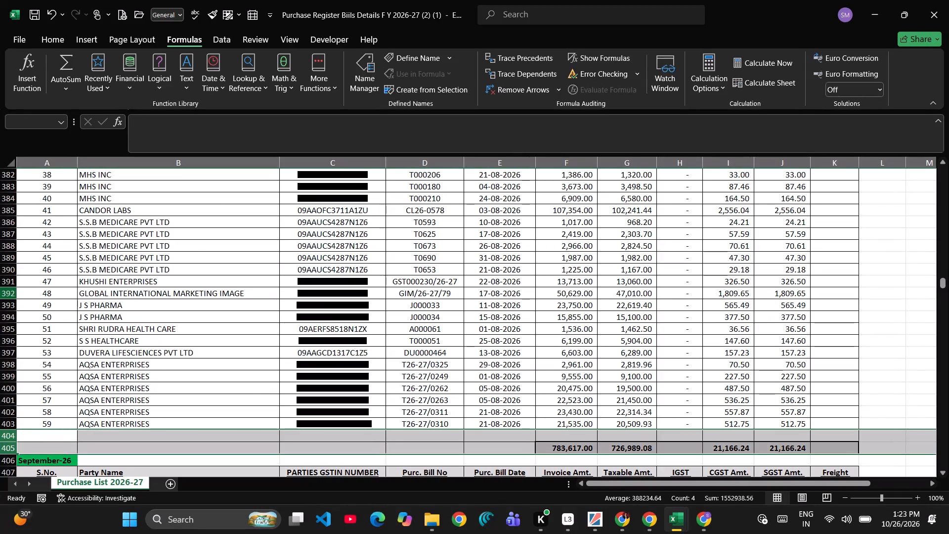
key("ctrl+minus")
Delete the blank row 495 and September's totals row 496 at the end of the register.
key("ctrl+Down")
key("ctrl+Down")
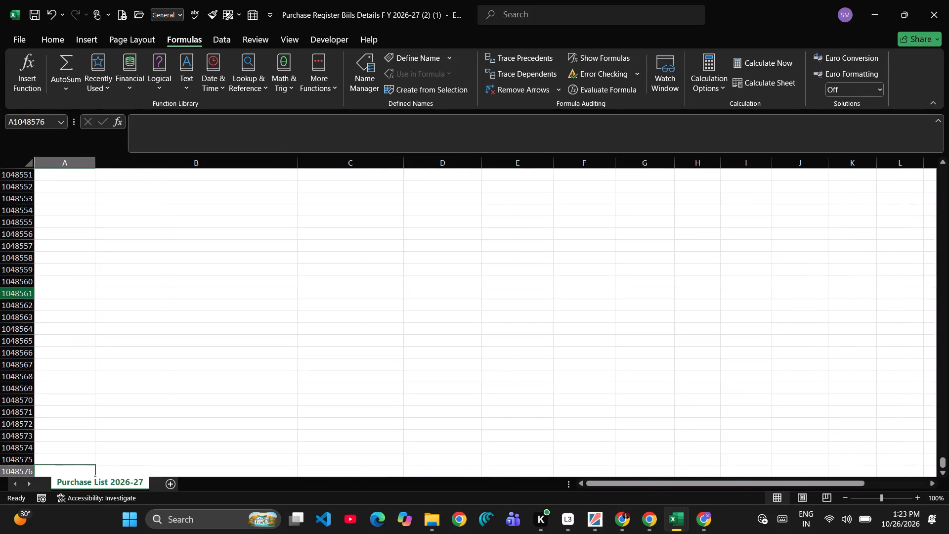
key("ctrl+Up")
key("Down")
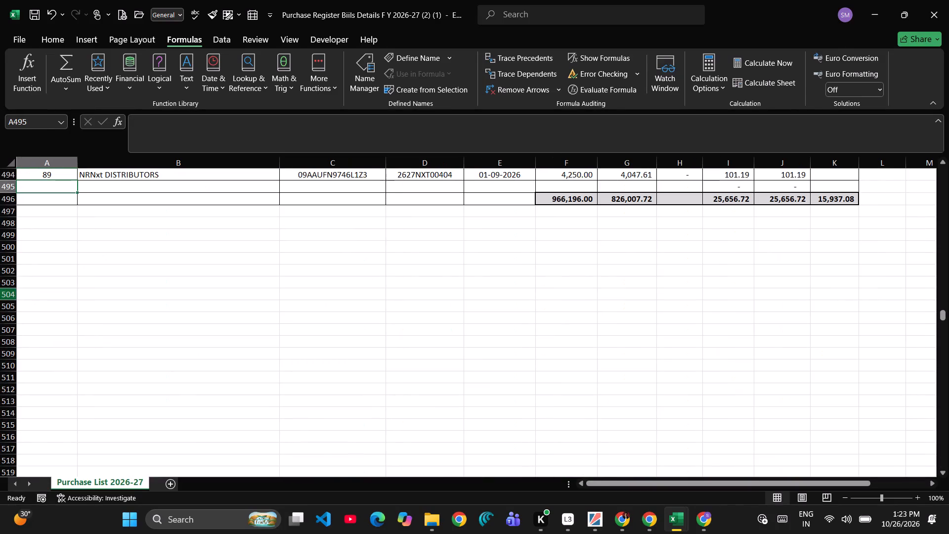
key("shift+space")
key("shift+Down")
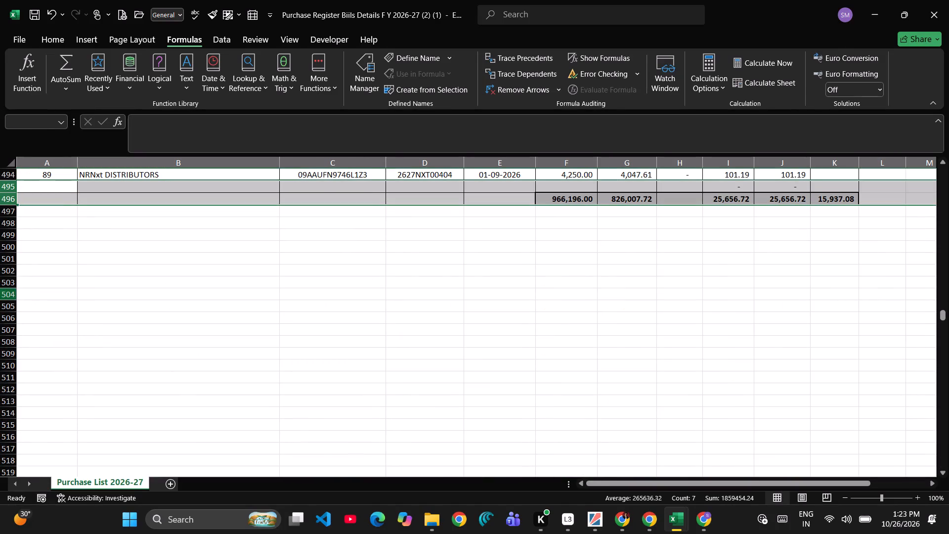
key("ctrl+minus")
key("Down")
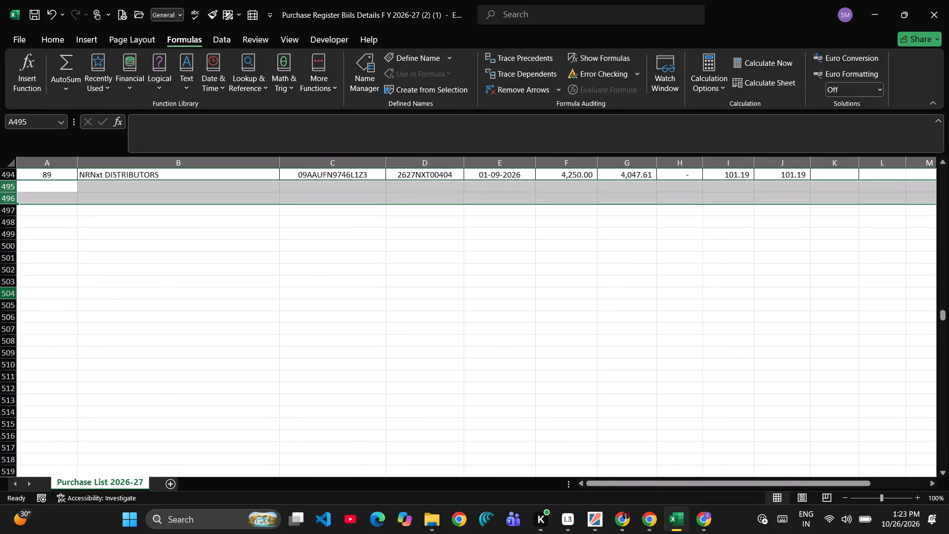
Reapply the filter so it covers the whole register, from the row 3 headers down to row 494, columns A to K.
key("Up")
key("ctrl+Up")
key("ctrl+Up")
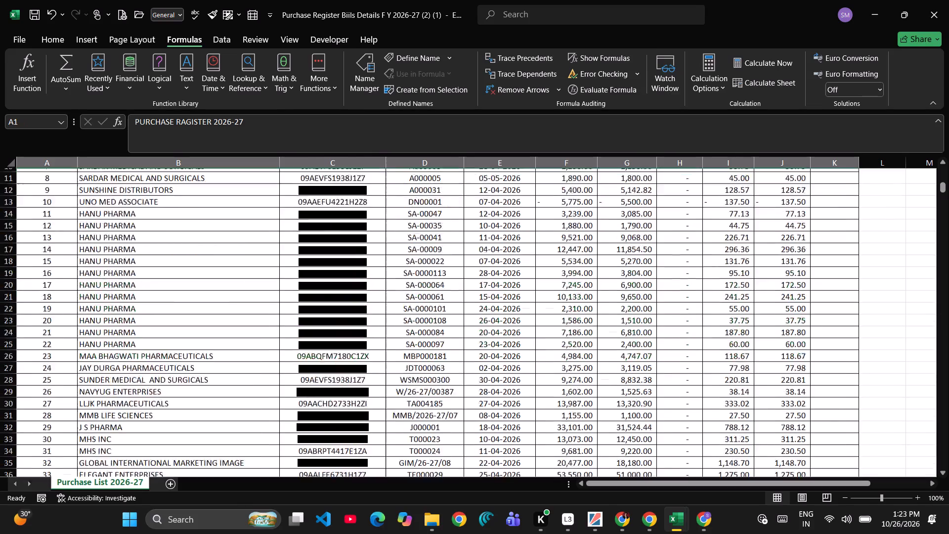
key("ctrl+Up")
key("ctrl+Up")
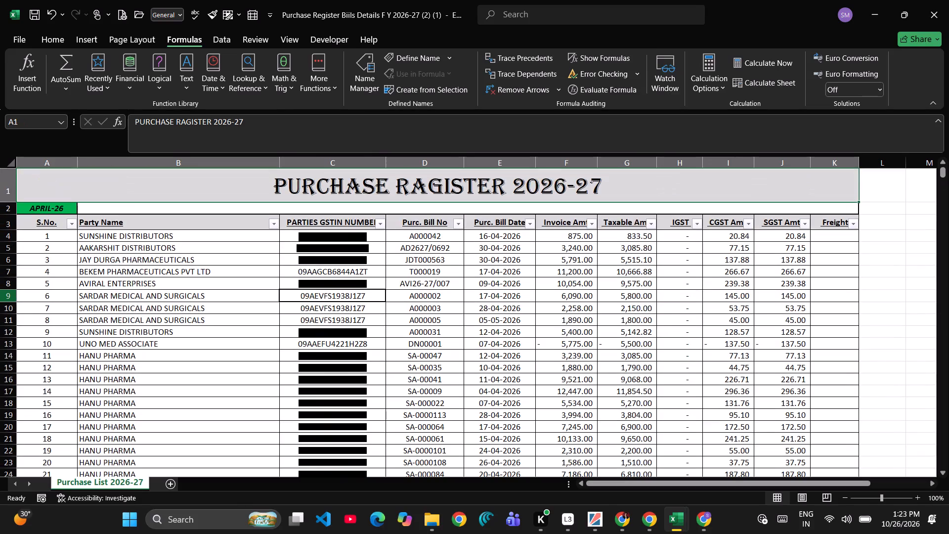
key("Left")
key("Down")
key("Left")
key("Down")
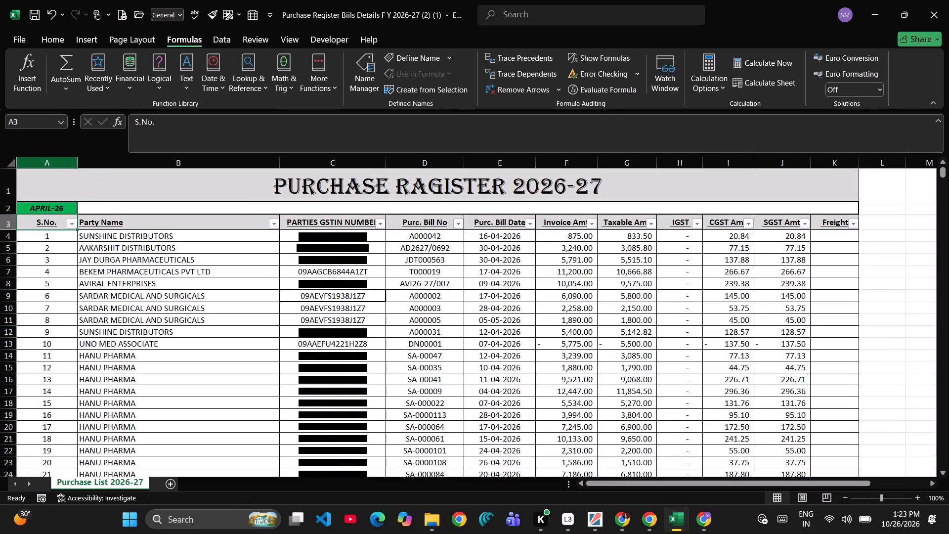
key("ctrl+shift+Right")
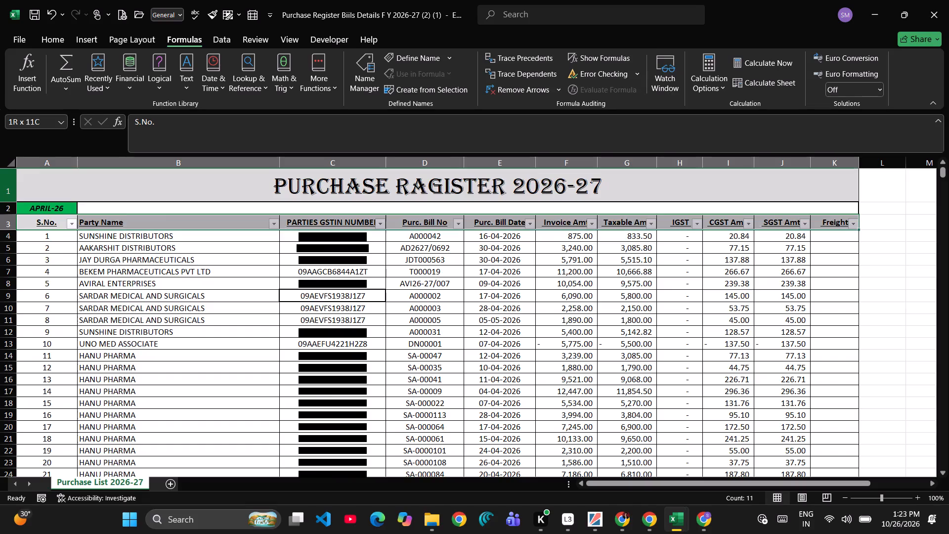
key("ctrl+shift+Down")
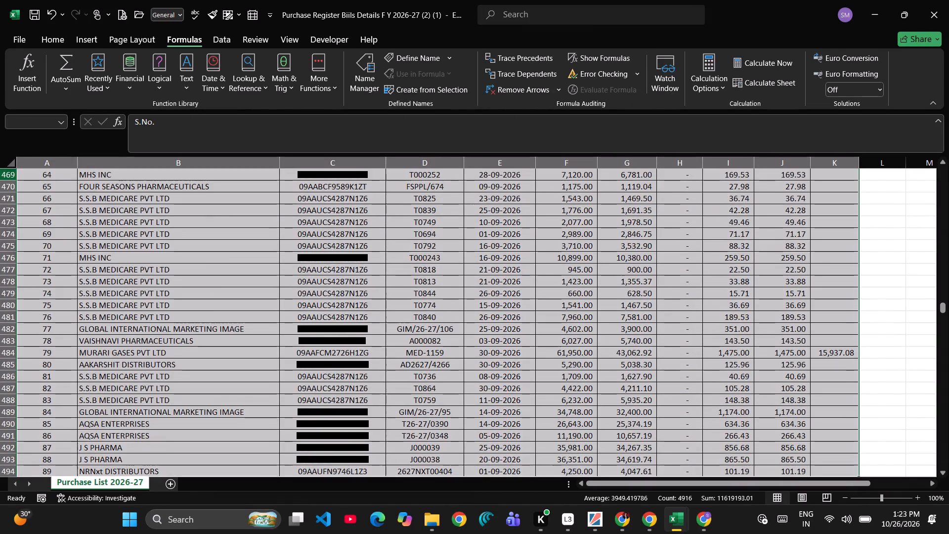
key("ctrl+shift+Down")
key("ctrl+shift+Up")
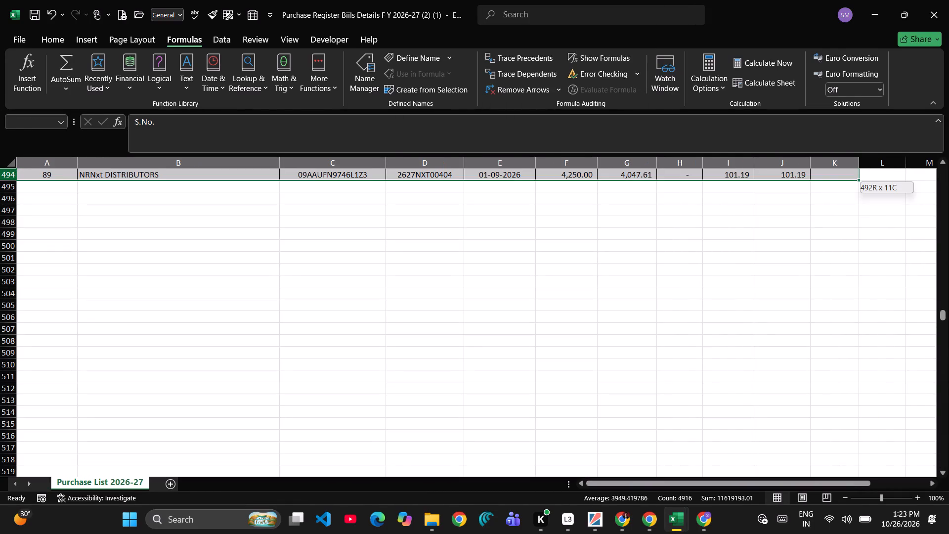
key("ctrl+shift+l")
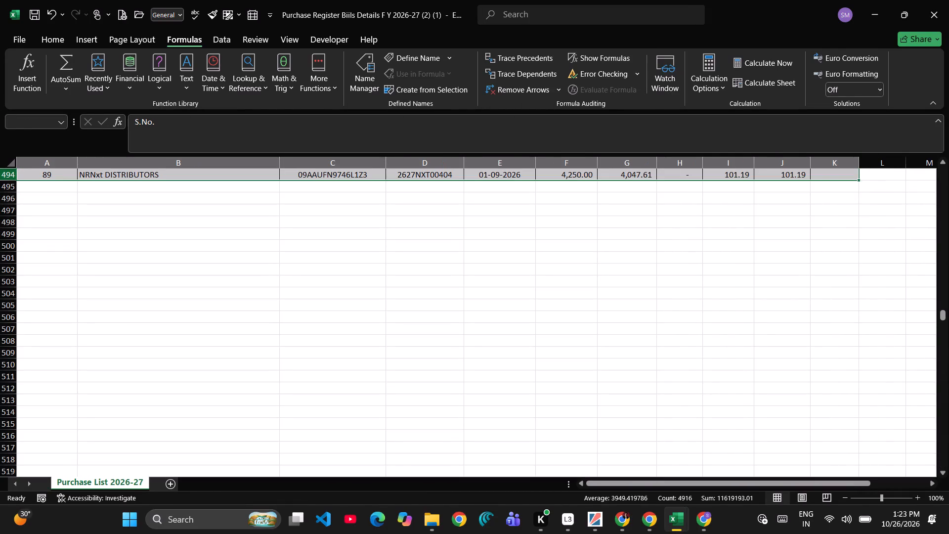
key("ctrl+shift+l")
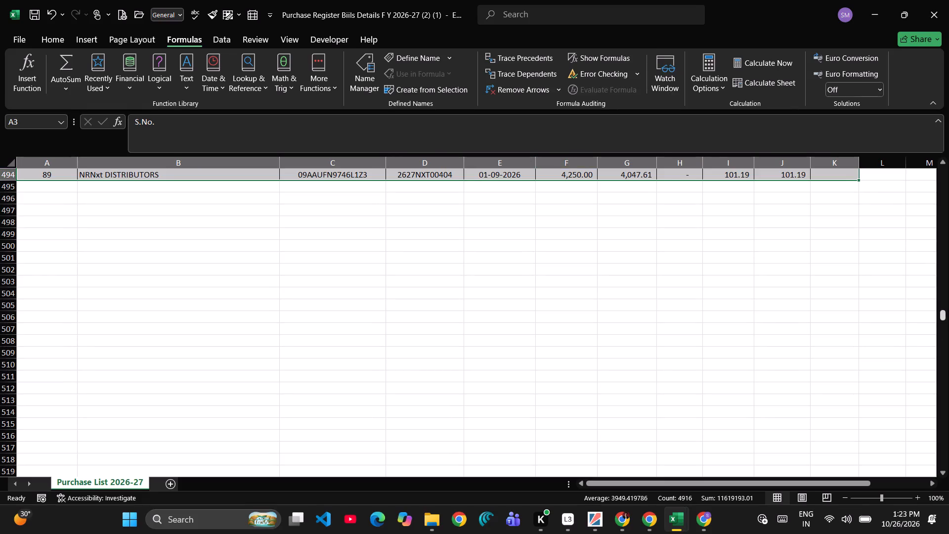
left_click_drag(945, 315, 948, 89)
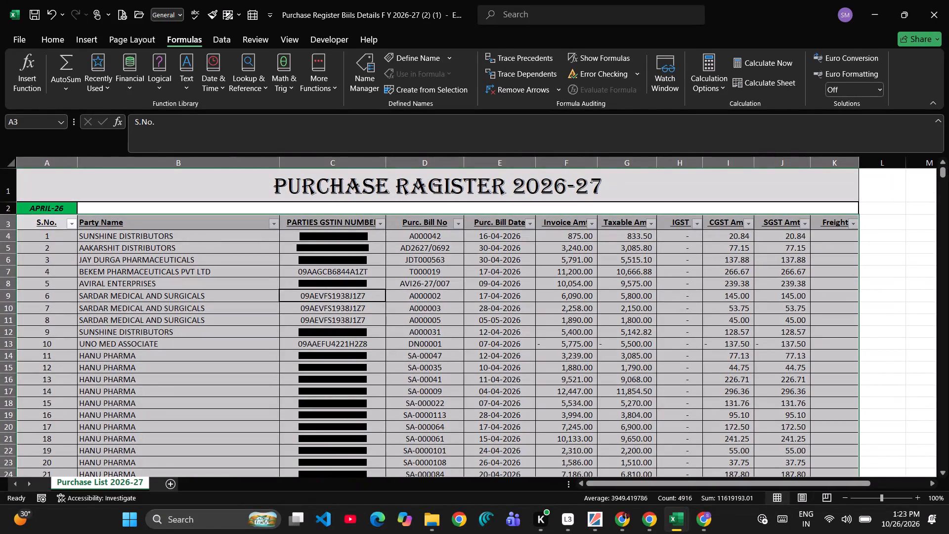
Examine the filter values of the Taxable Amt. and S.No. columns to check which entries the filter covers.
key("Down")
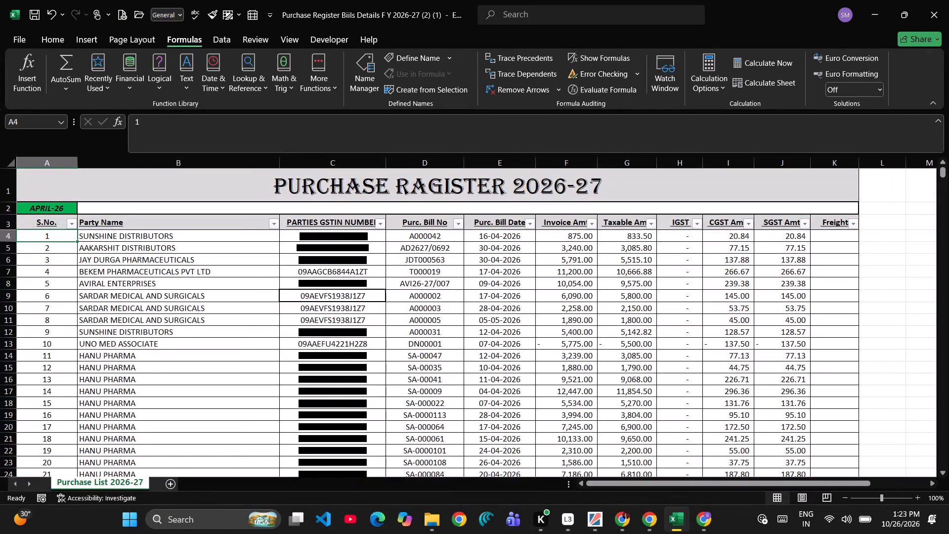
left_click(651, 222)
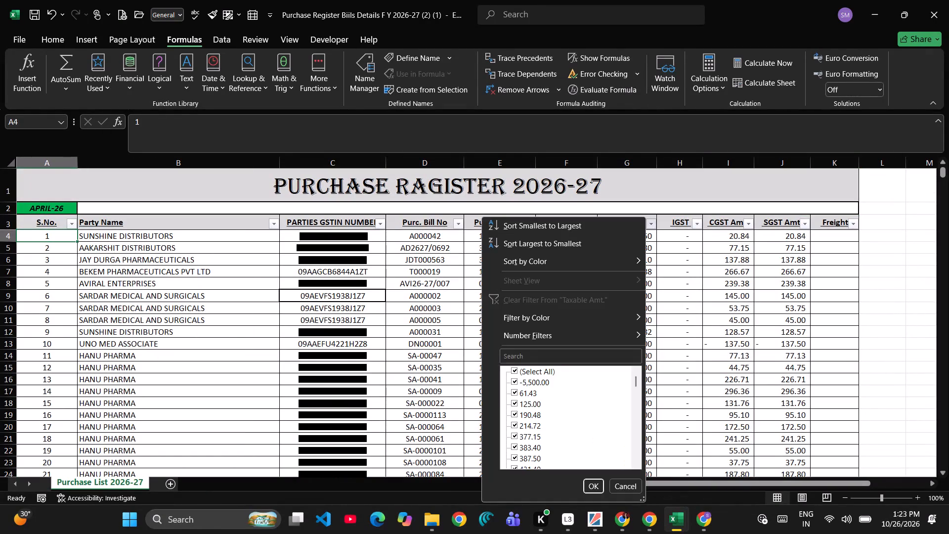
left_click(270, 347)
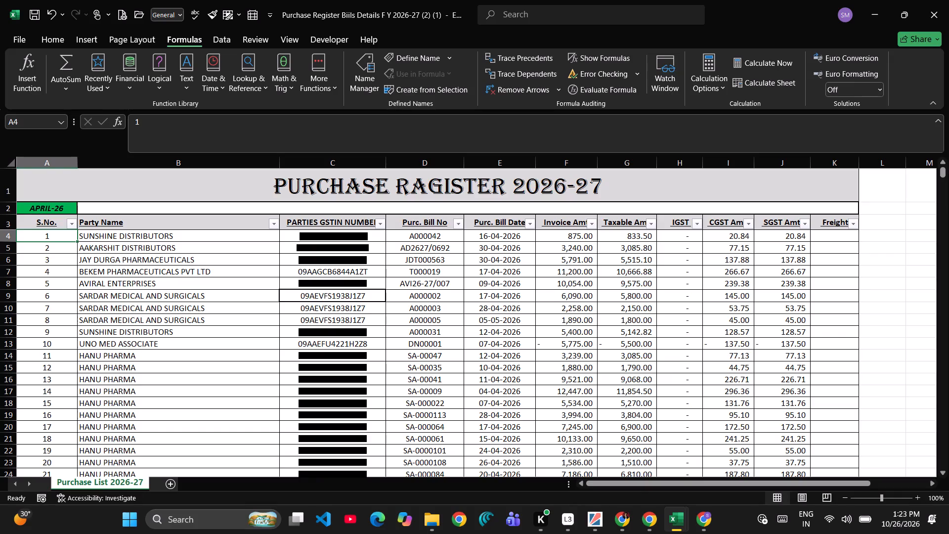
left_click(74, 222)
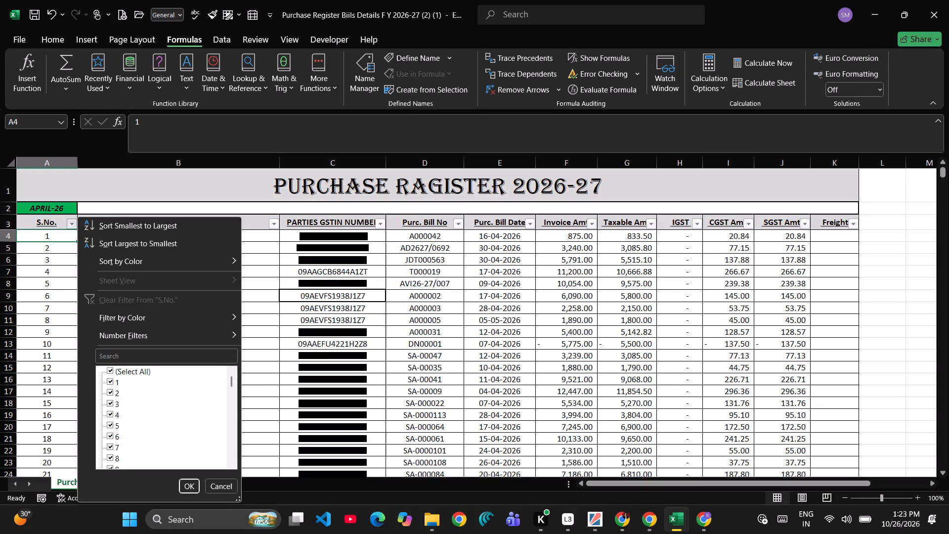
scroll(151, 433, "down", 6)
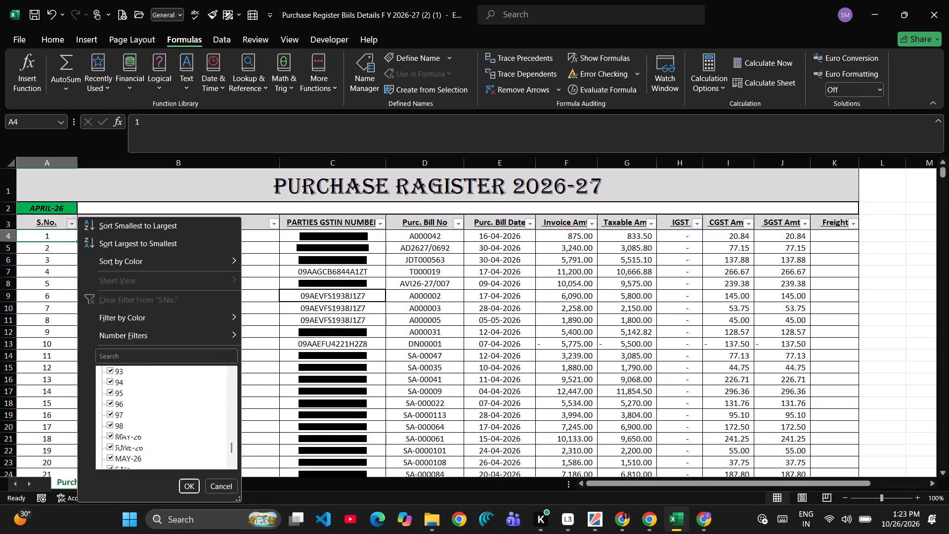
scroll(151, 433, "down", 2)
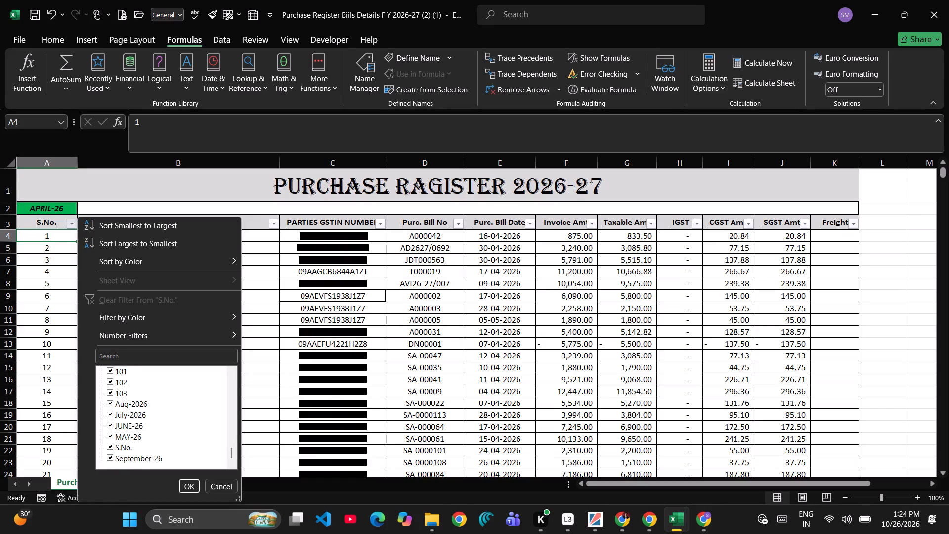
scroll(122, 393, "up", 13)
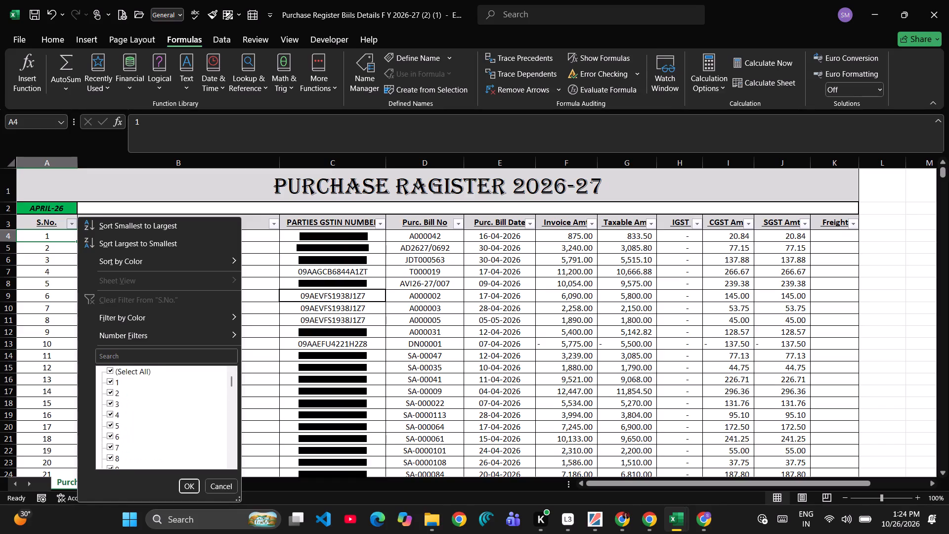
left_click(219, 484)
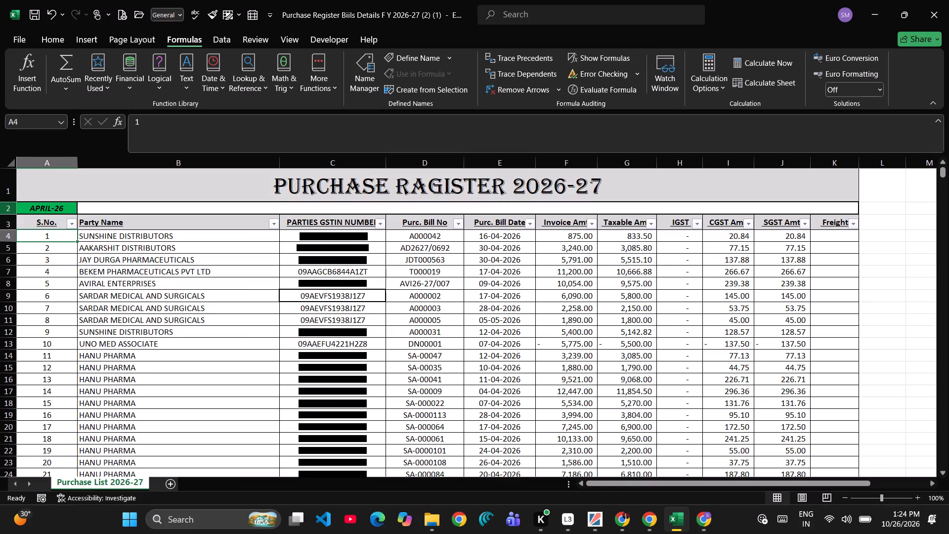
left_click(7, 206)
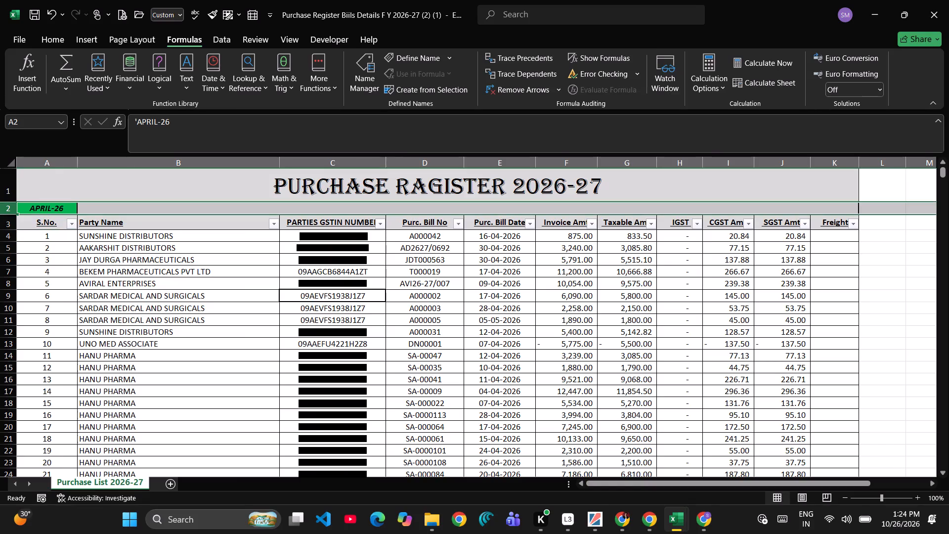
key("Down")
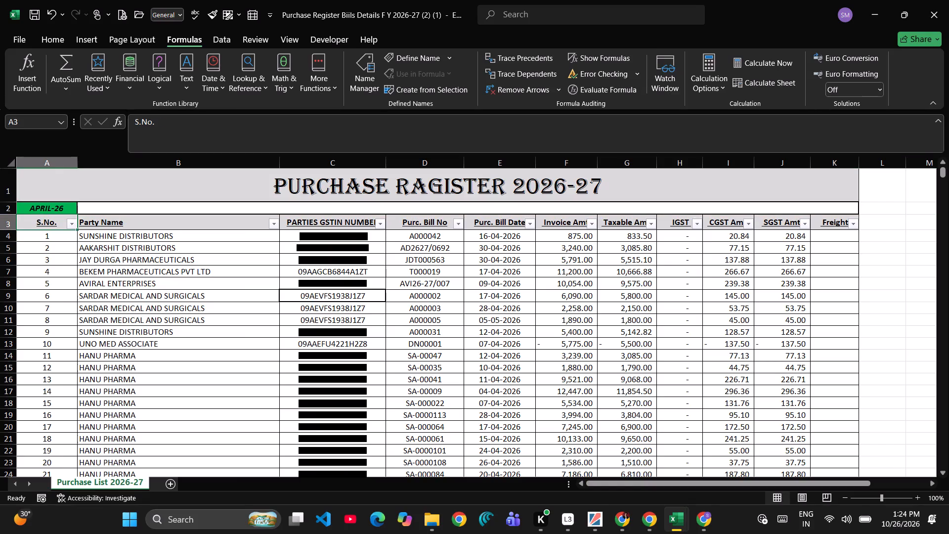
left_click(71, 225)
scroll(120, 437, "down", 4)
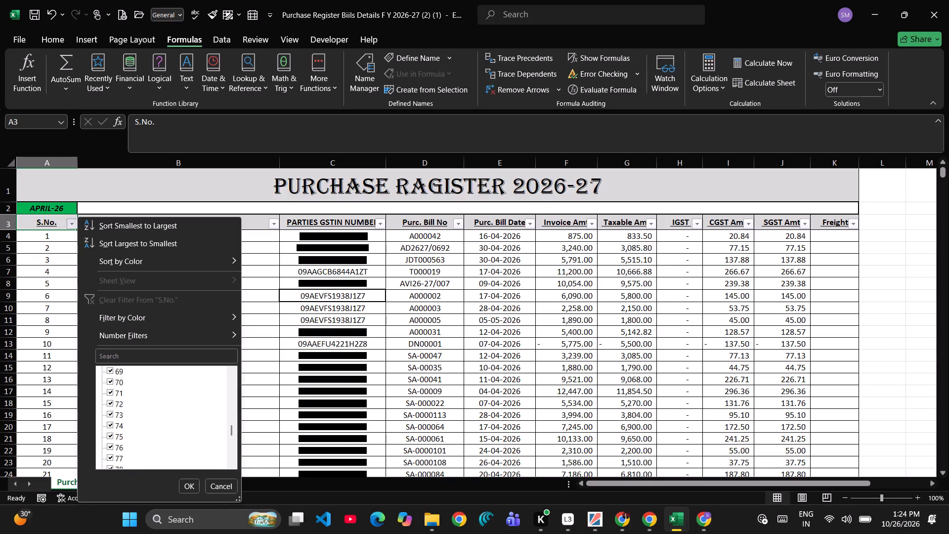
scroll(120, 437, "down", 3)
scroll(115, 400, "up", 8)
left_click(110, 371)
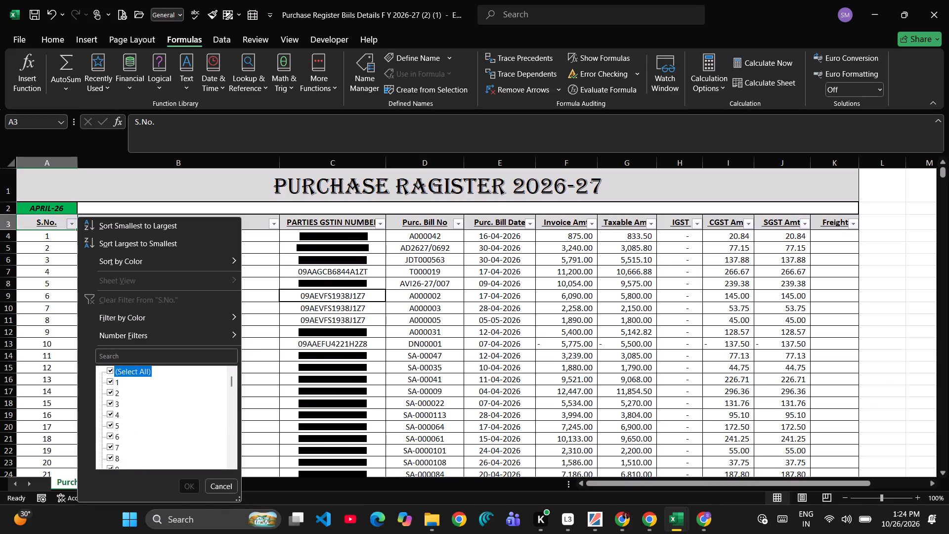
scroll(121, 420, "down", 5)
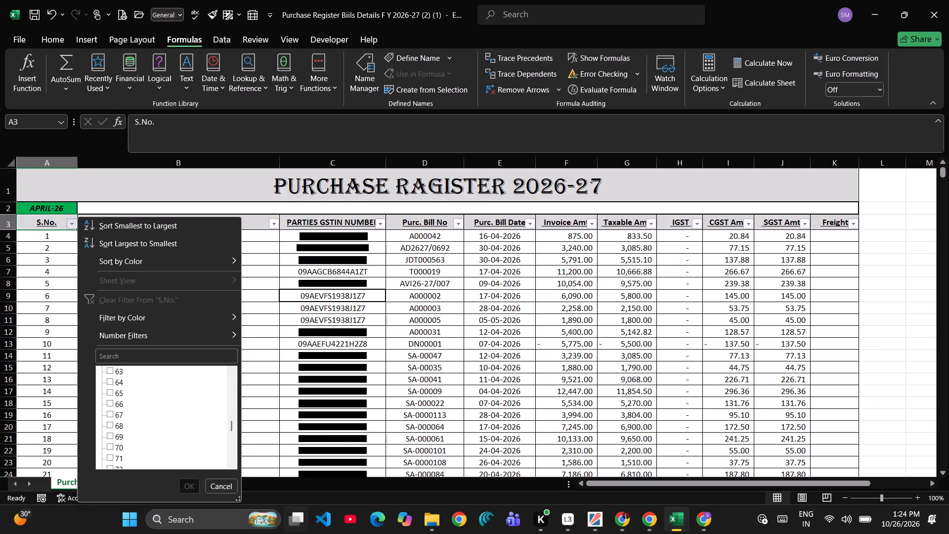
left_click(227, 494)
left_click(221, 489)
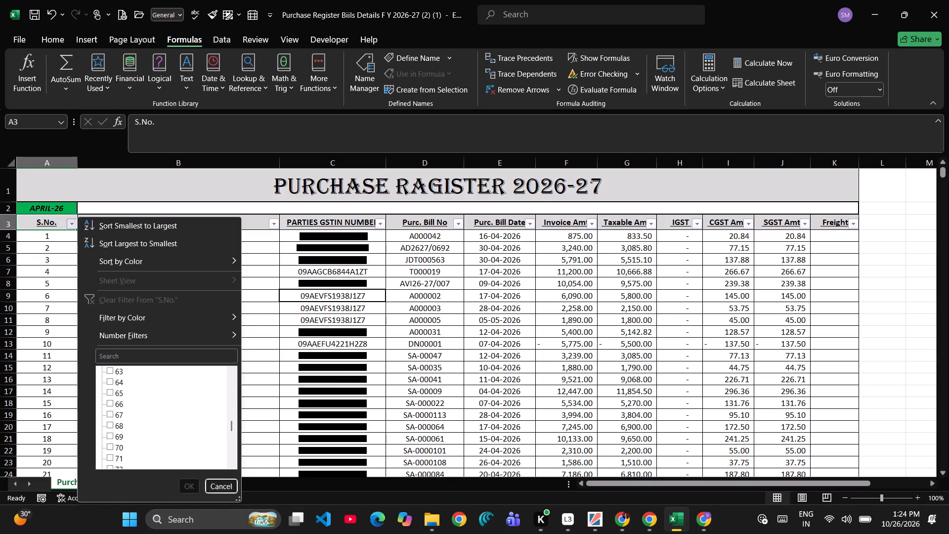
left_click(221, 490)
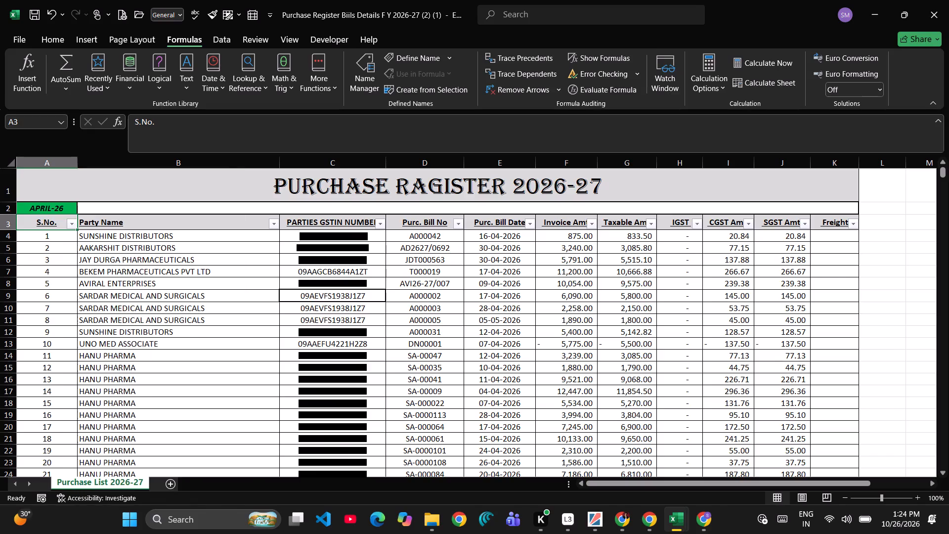